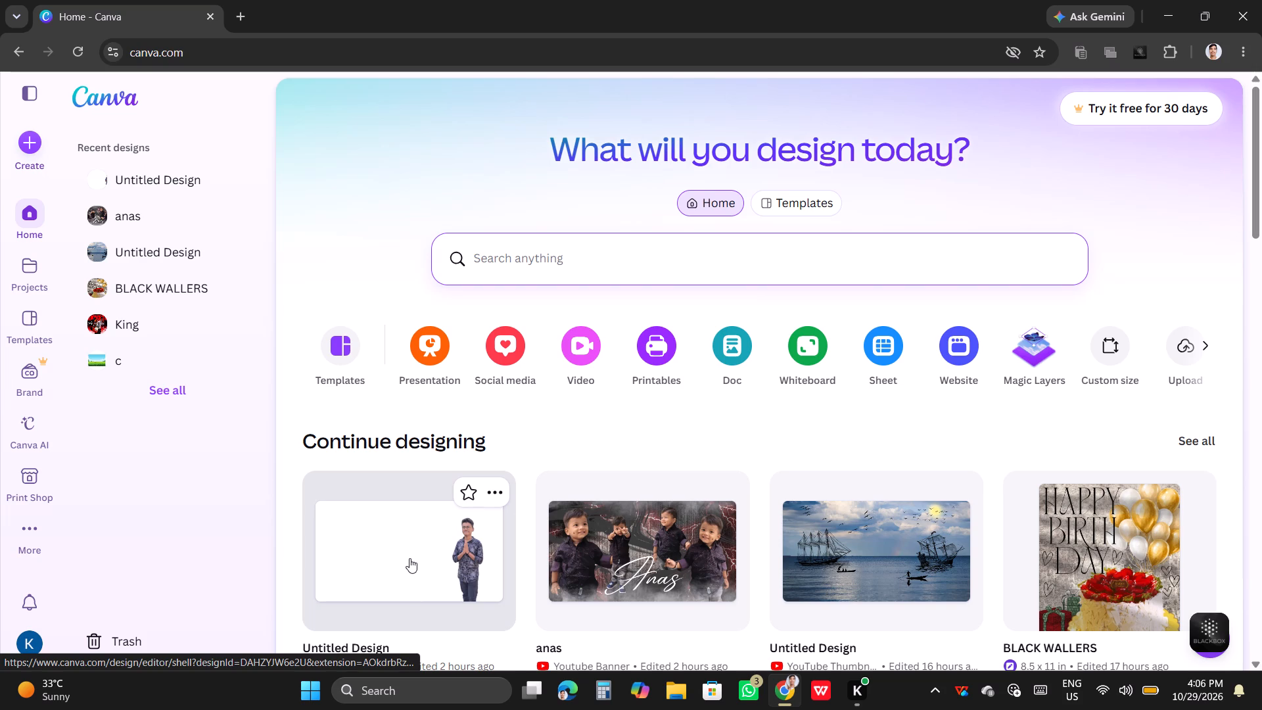
Open the recent untitled Youtube Banner design showing a standing man on a white page.
scroll(743, 490, down, 3)
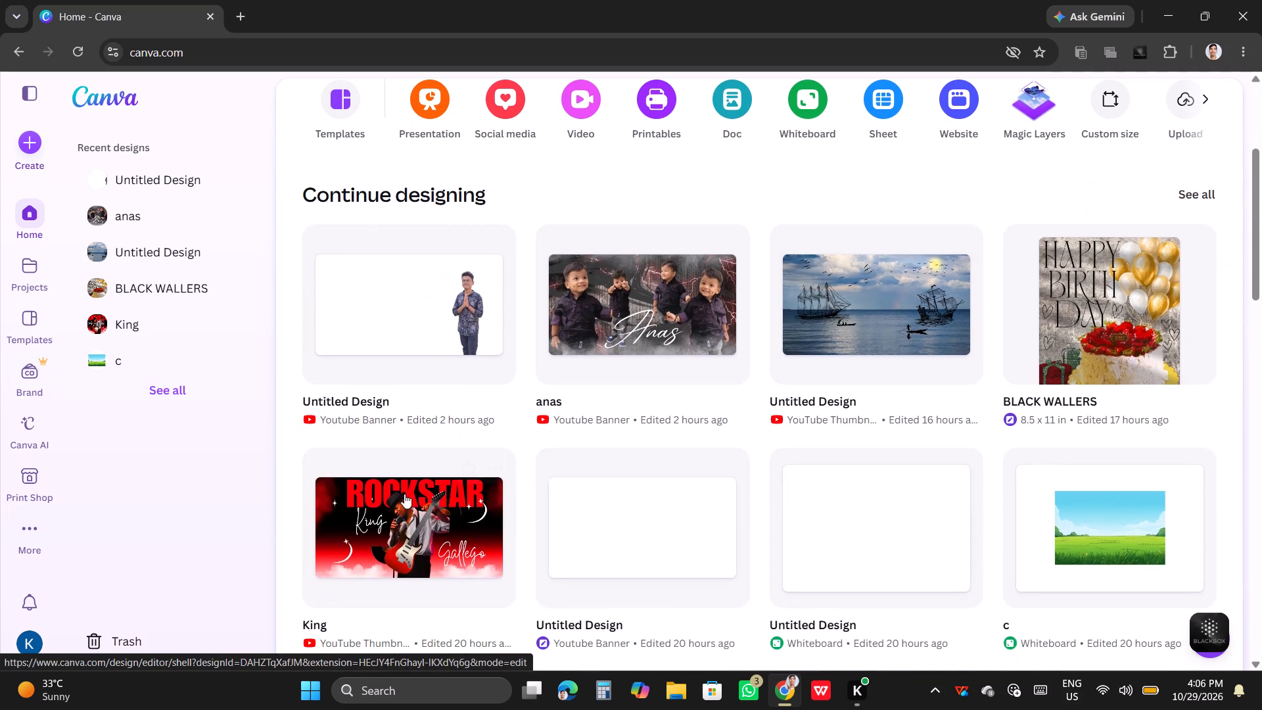
scroll(917, 565, down, 1)
scroll(547, 522, down, 2)
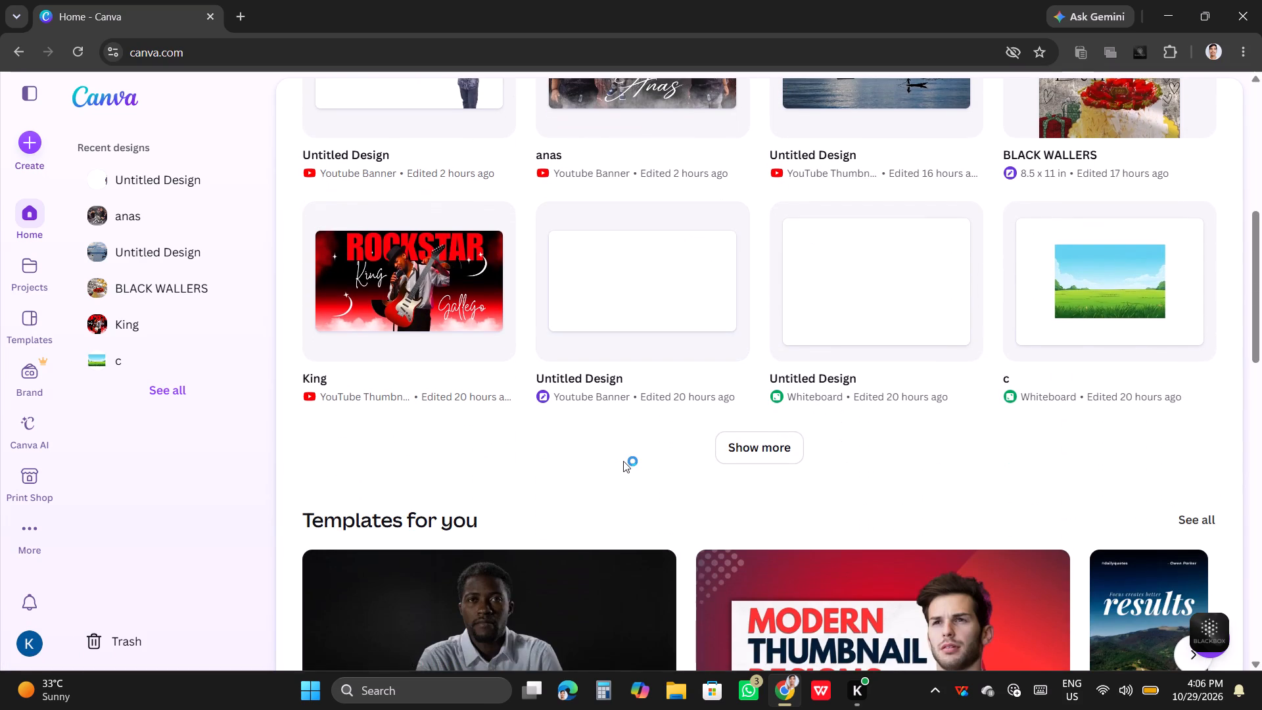
scroll(626, 460, down, 2)
scroll(588, 463, up, 7)
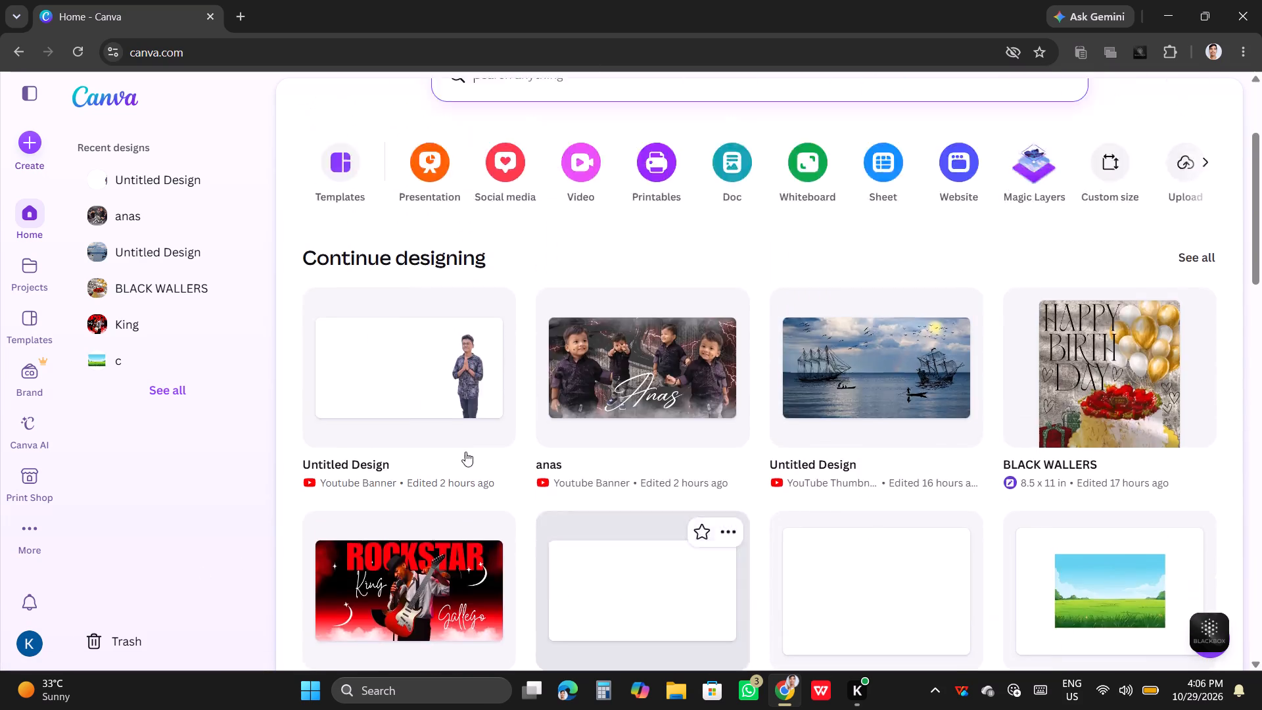
click(388, 491)
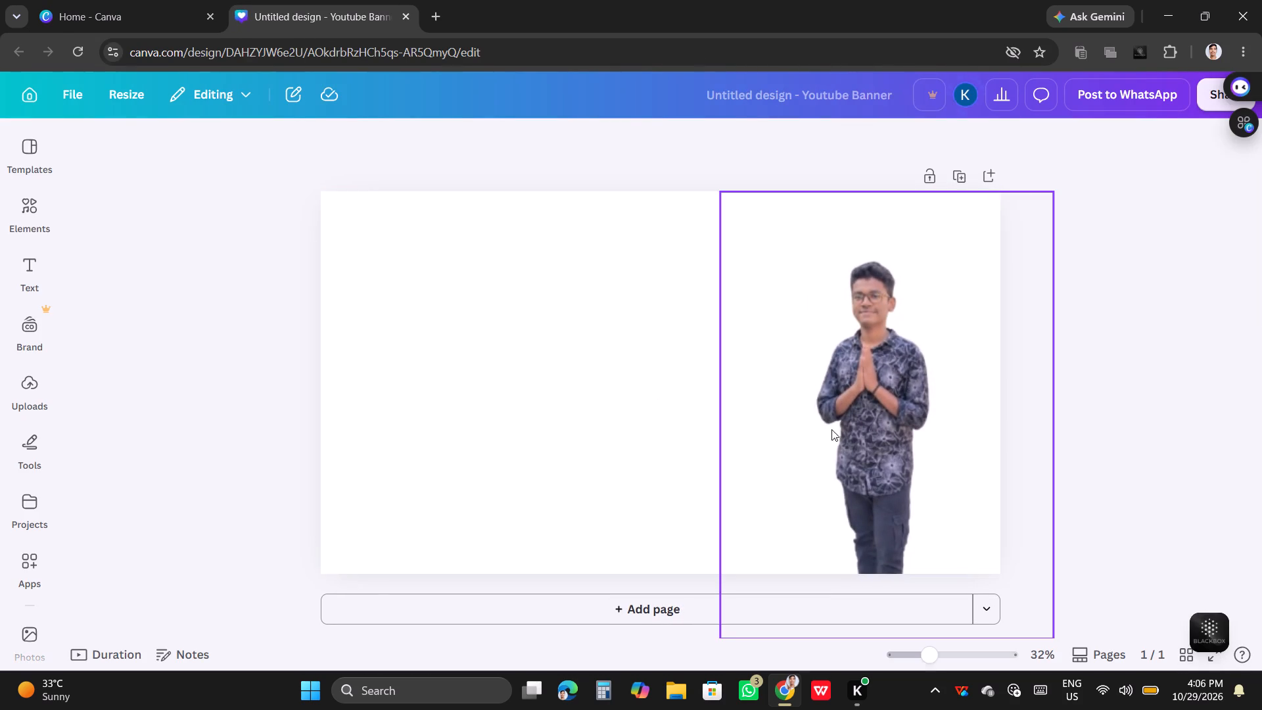
Delete the cut-out photo of the standing man from the banner page.
click(863, 427)
click(684, 445)
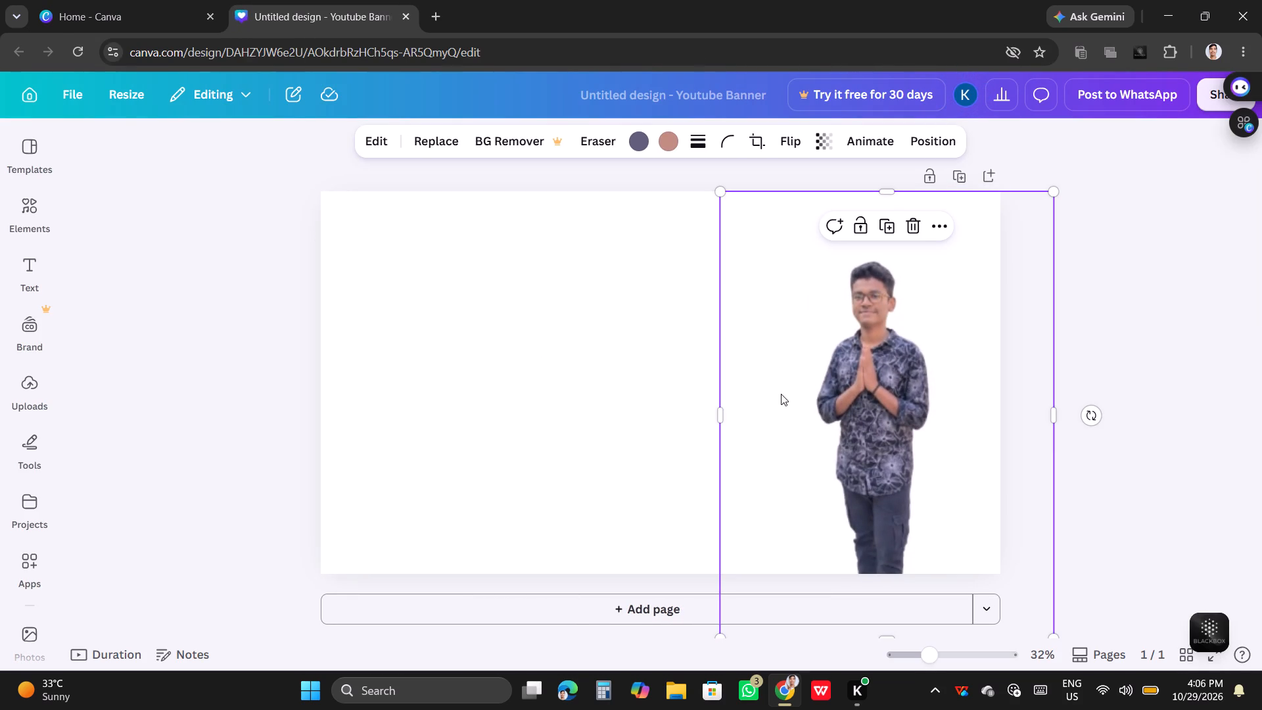
drag(833, 424, 775, 431)
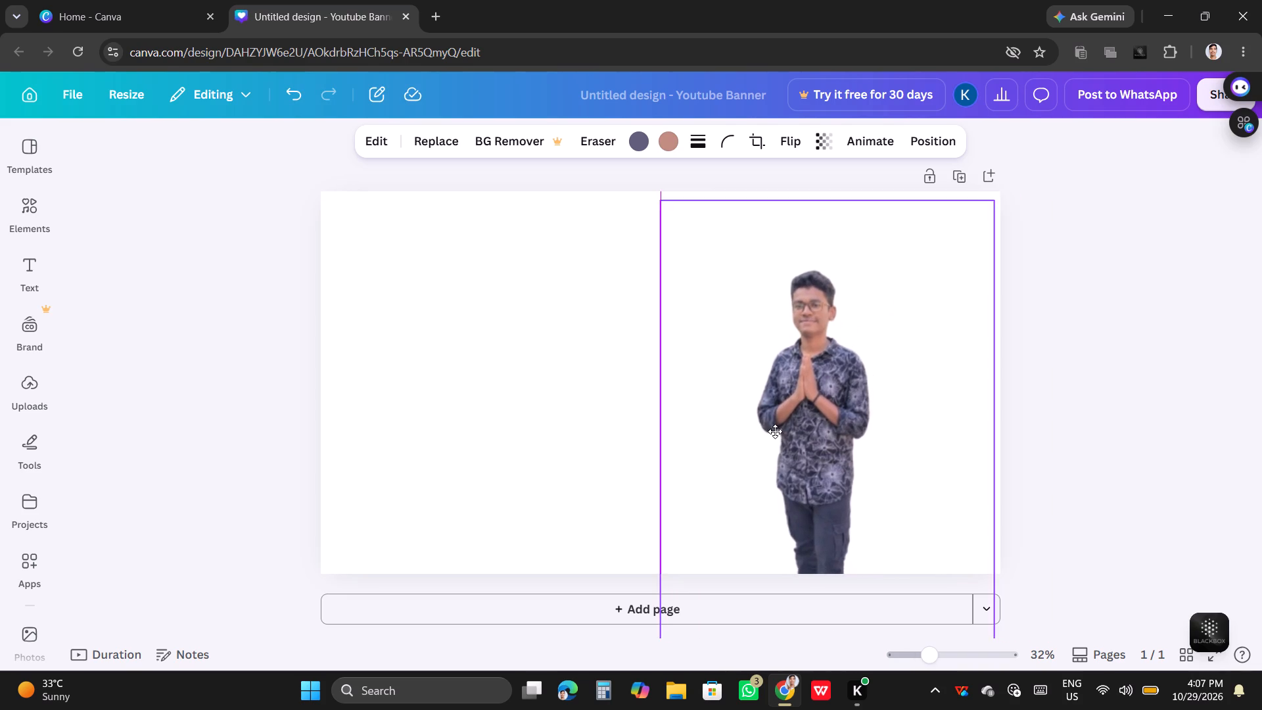
drag(775, 431, 810, 410)
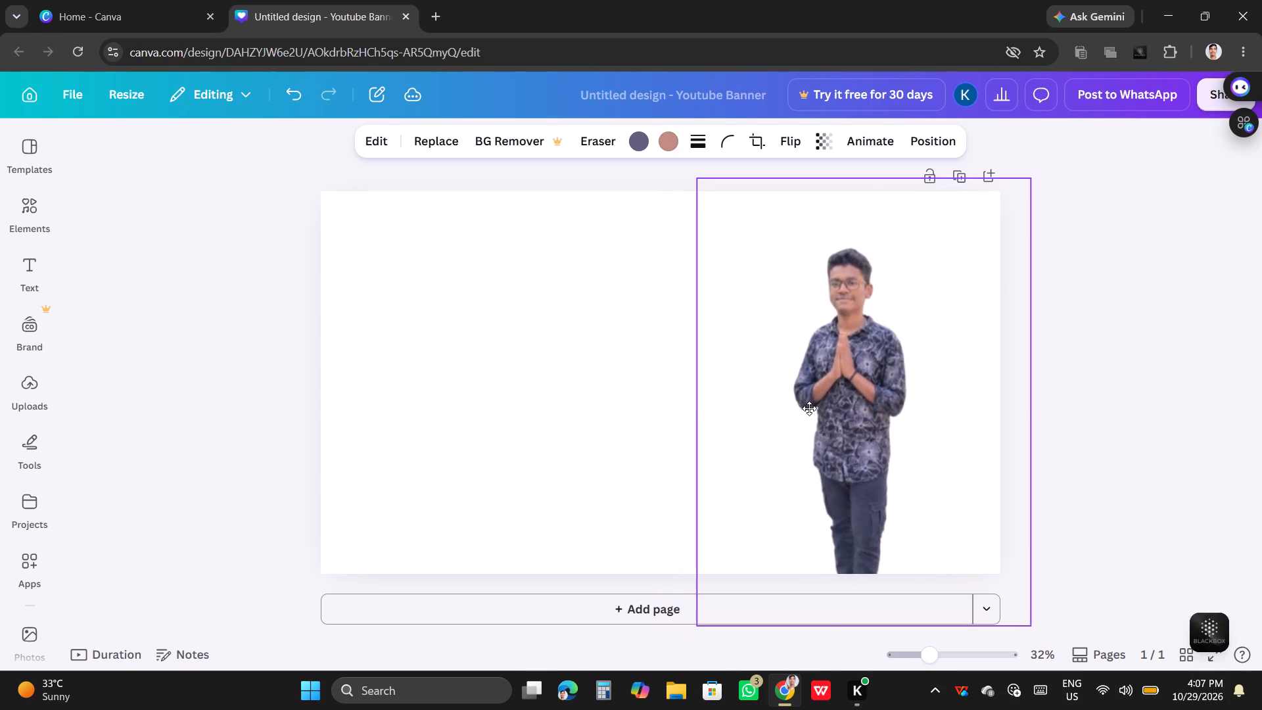
click(887, 213)
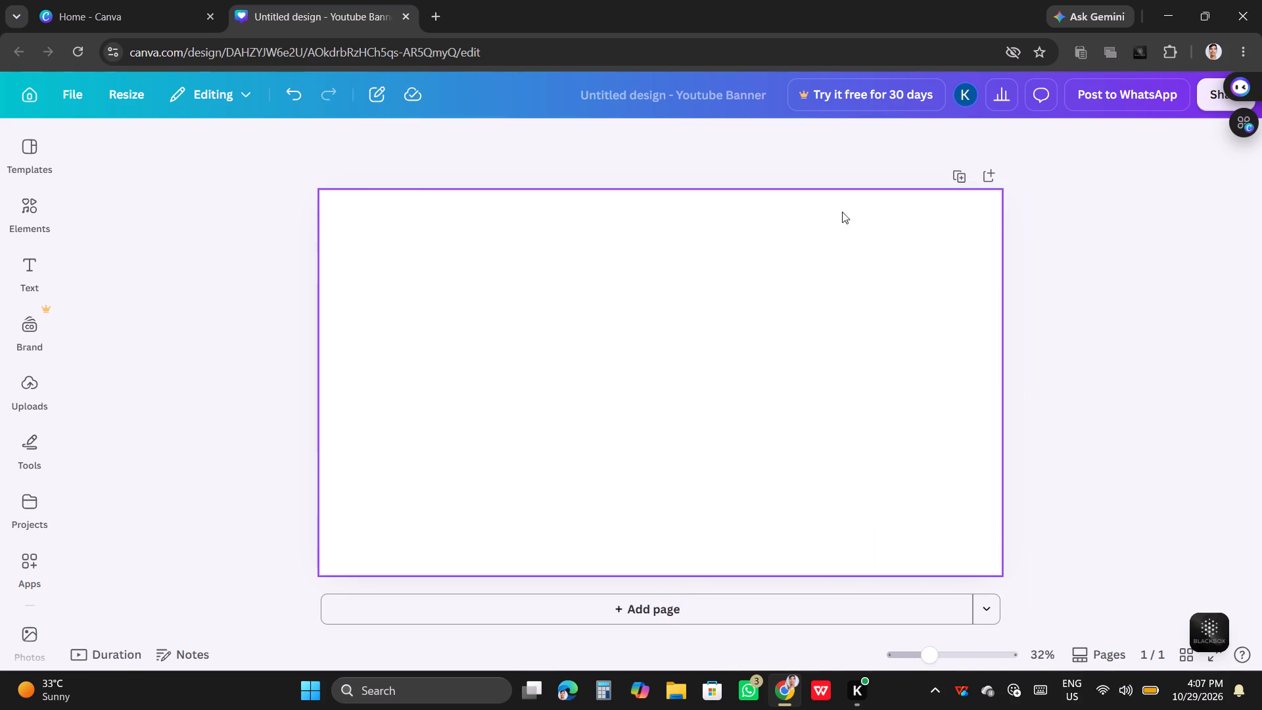
In File Explorer, delete the picture Screenshot_20261029_134632_Gallery from the Downloads folder.
click(674, 682)
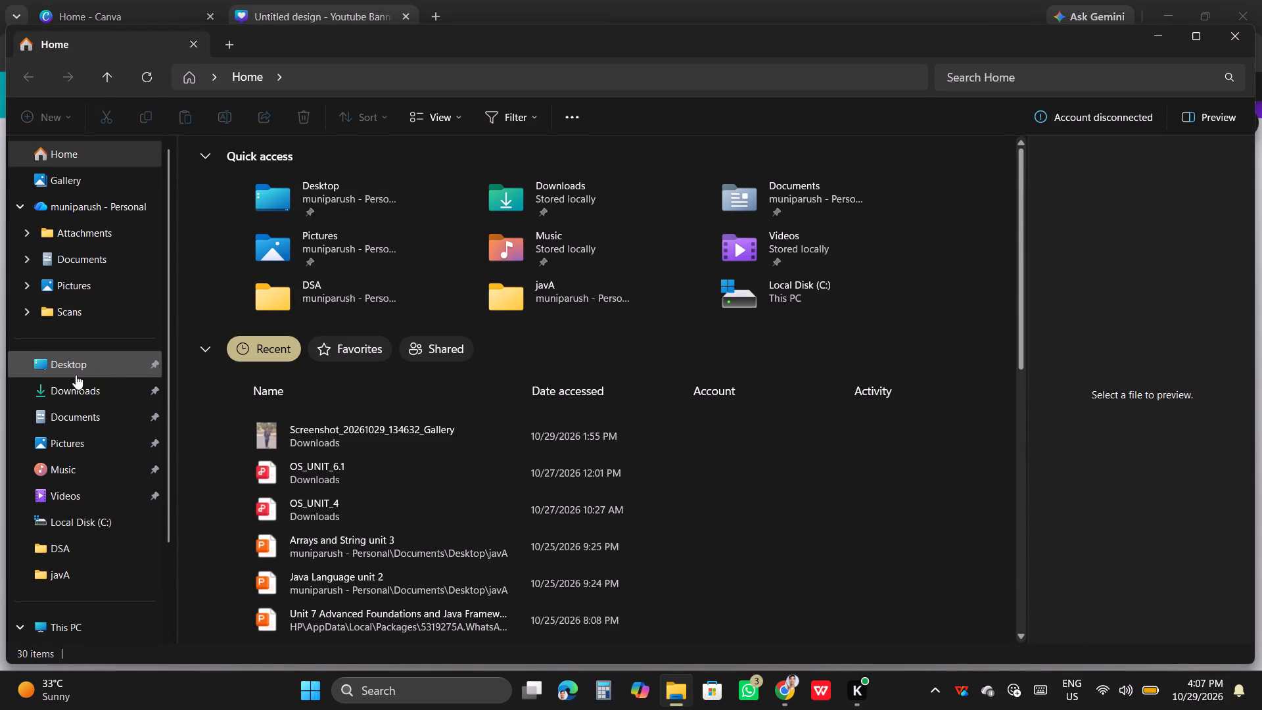
click(80, 394)
click(375, 164)
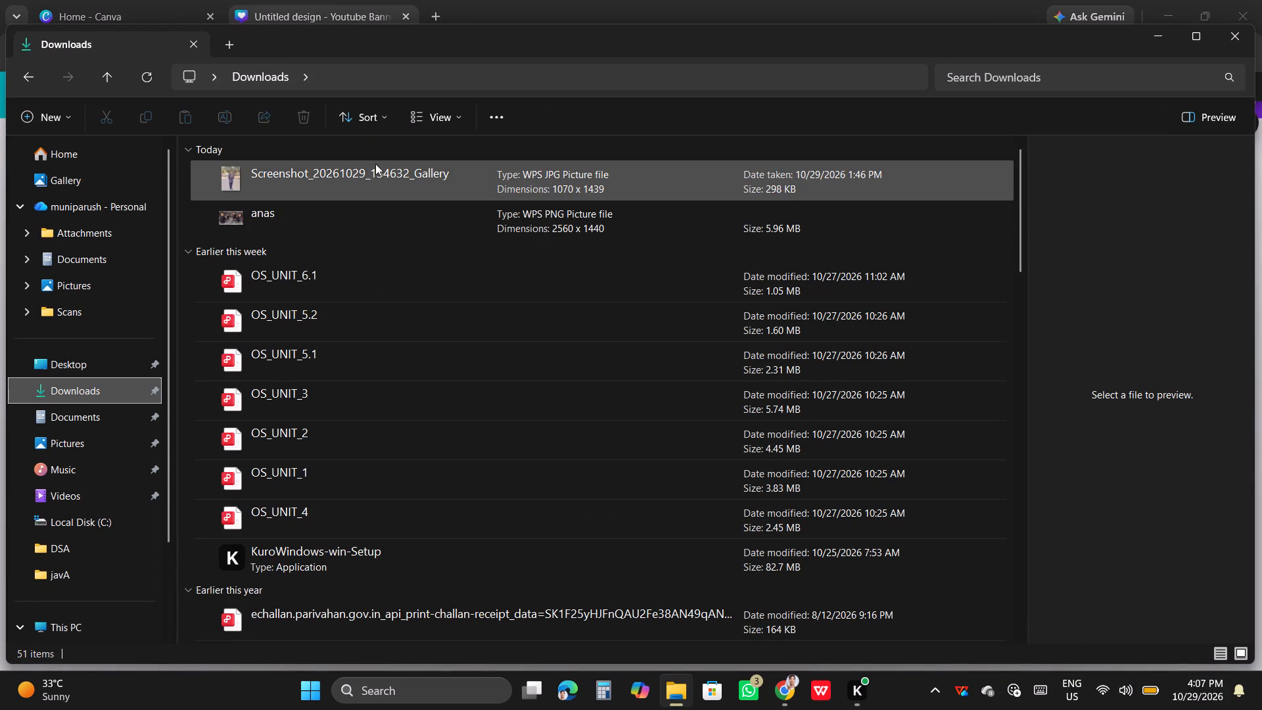
click(294, 96)
click(312, 116)
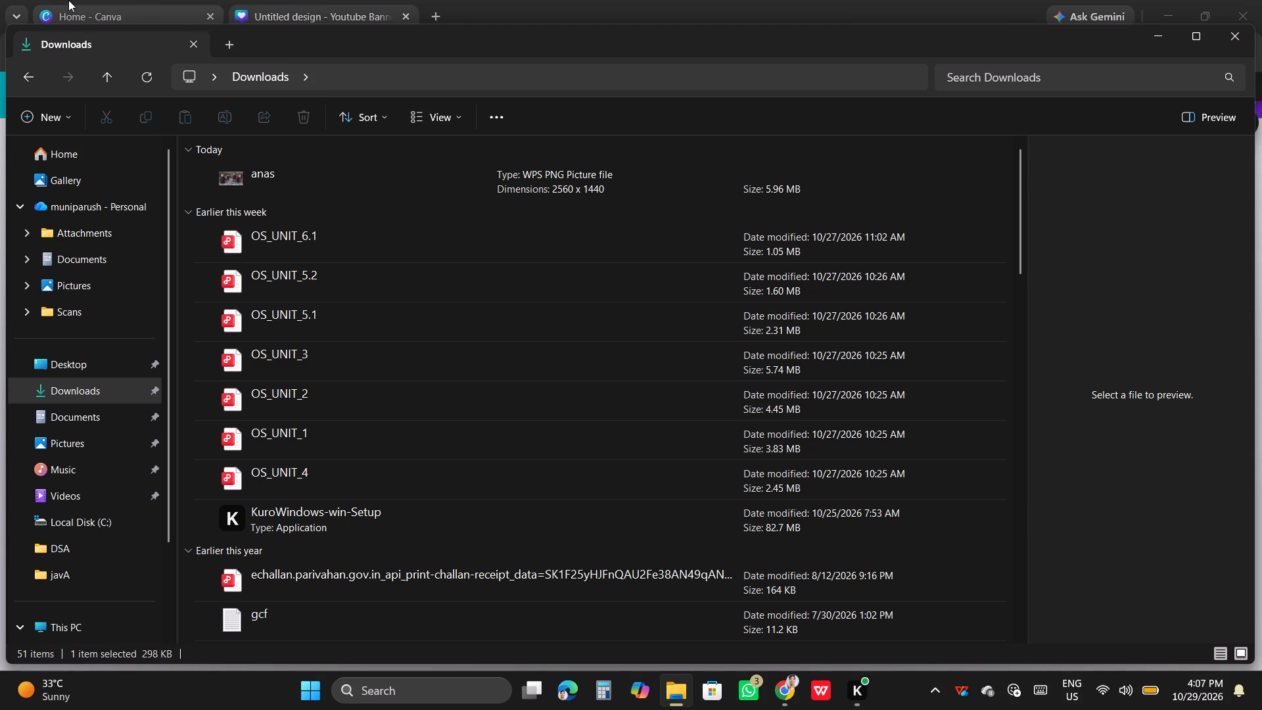
Switch back to the banner design in Chrome and open the Elements library.
click(373, 0)
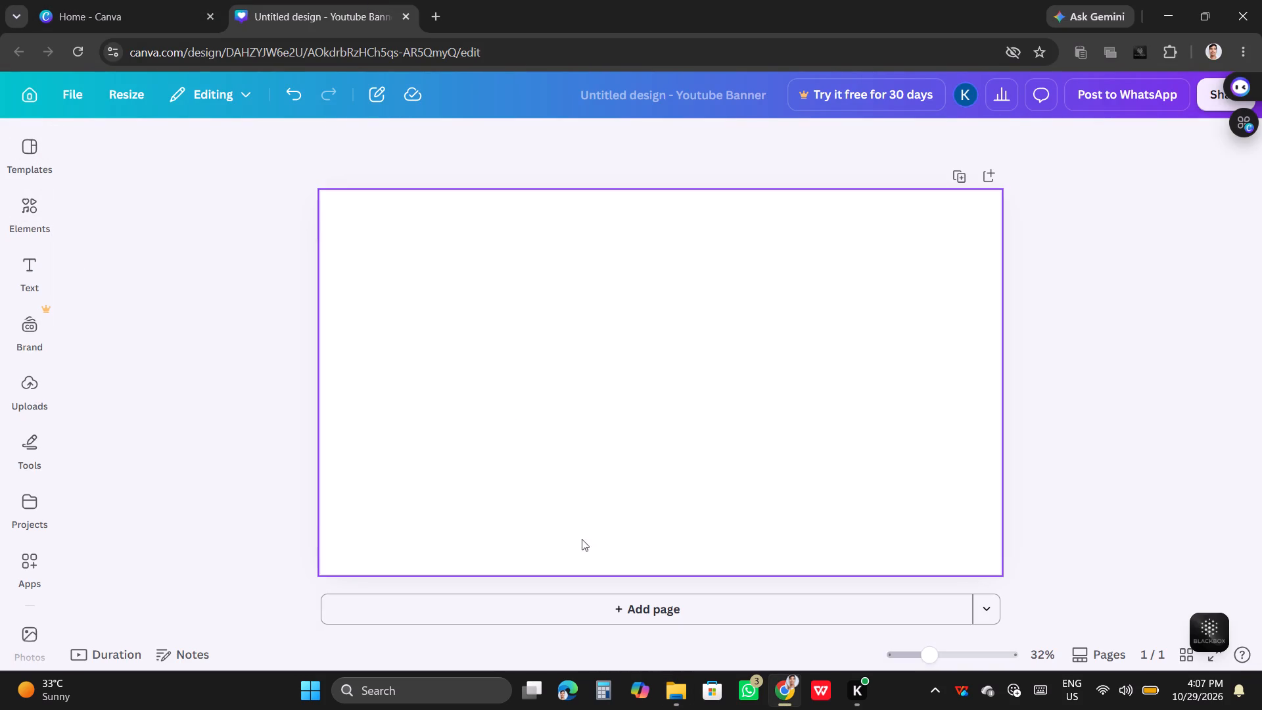
click(30, 230)
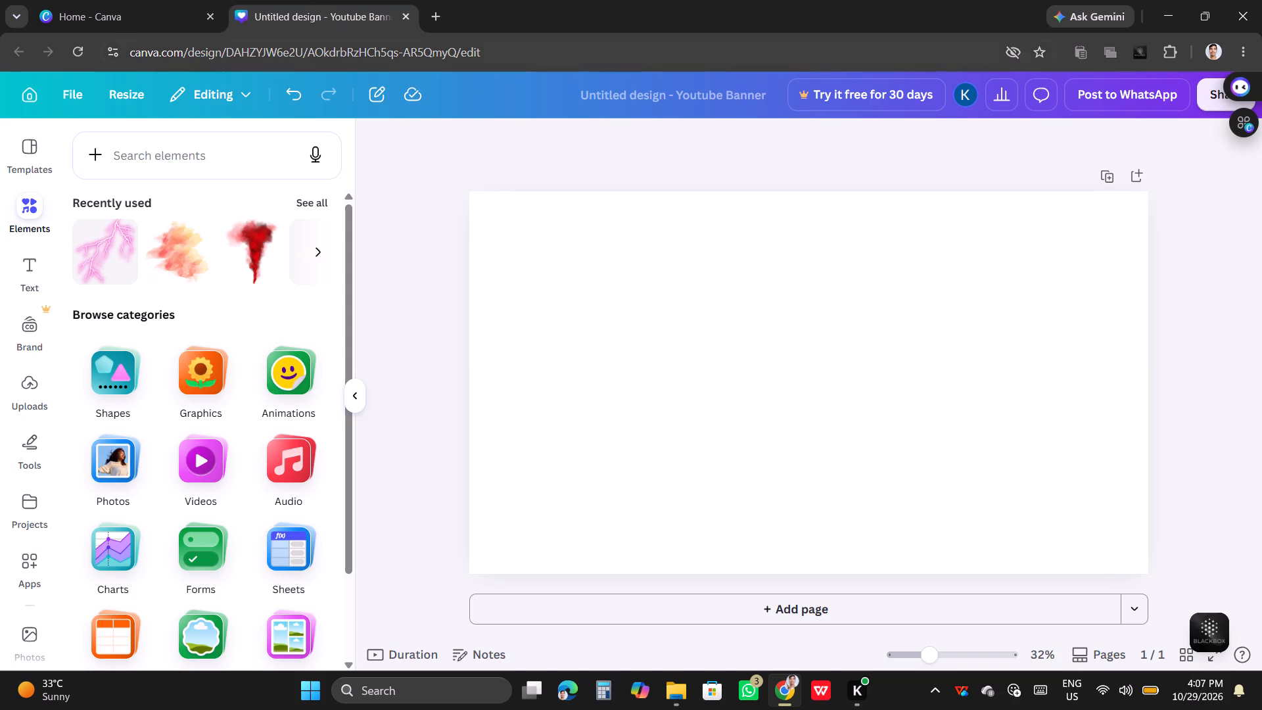
Search the web for "green background hd" in a new browser tab and show the image results.
click(431, 22)
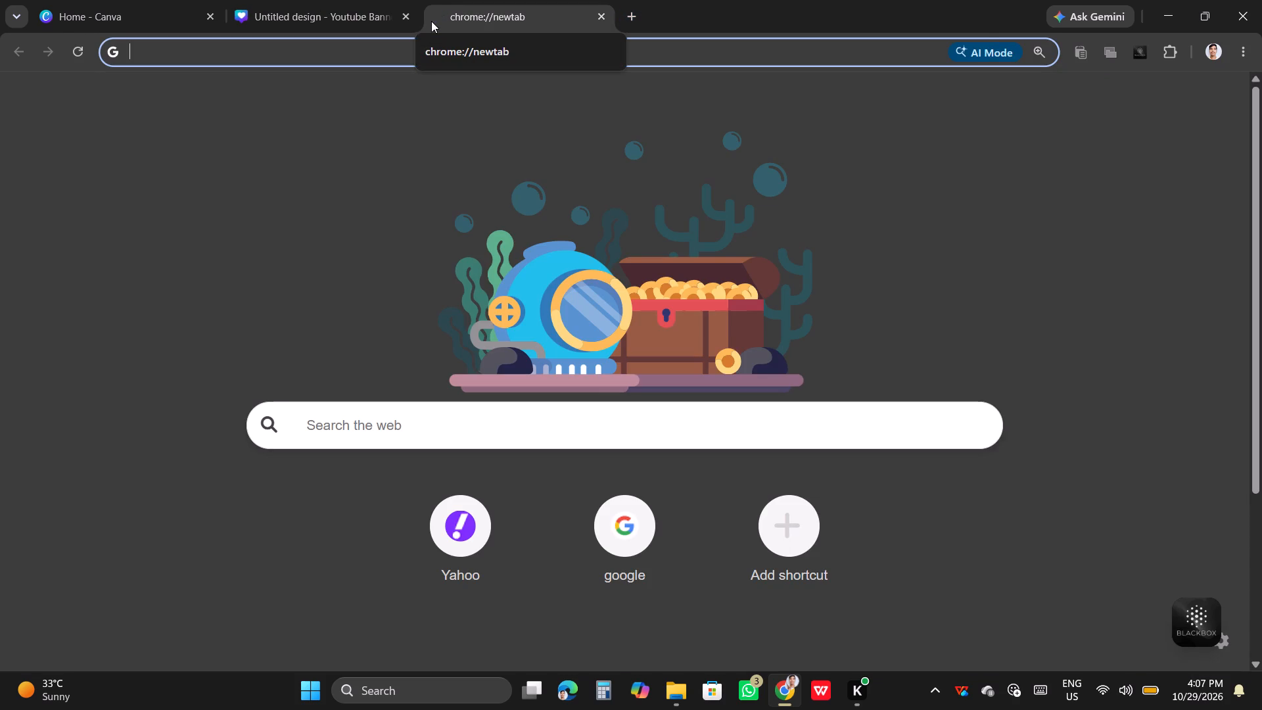
text(gree)
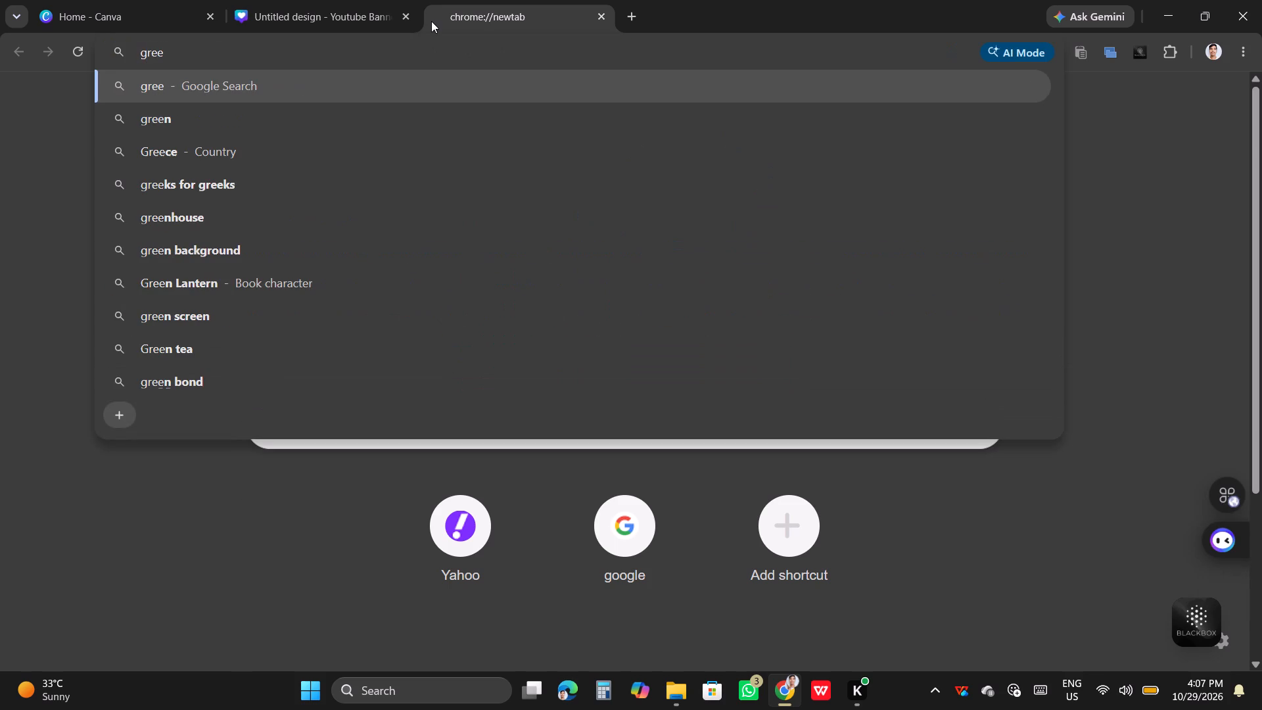
text(n back)
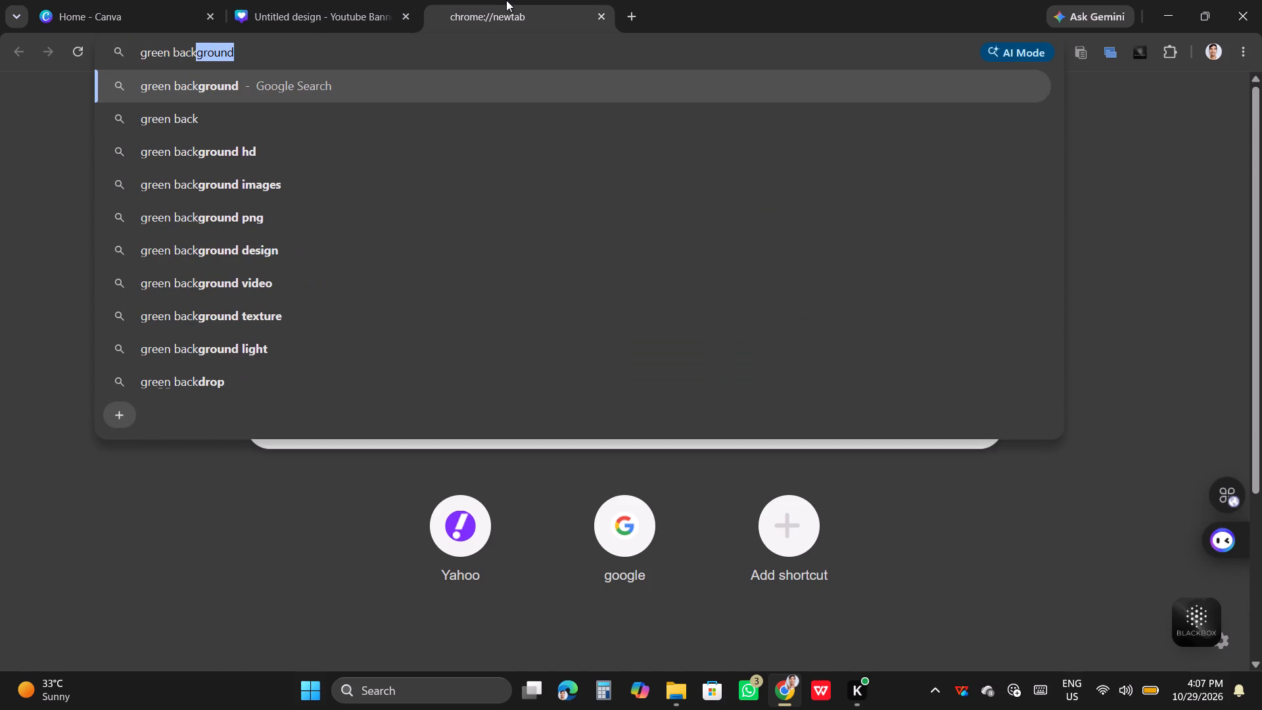
click(466, 155)
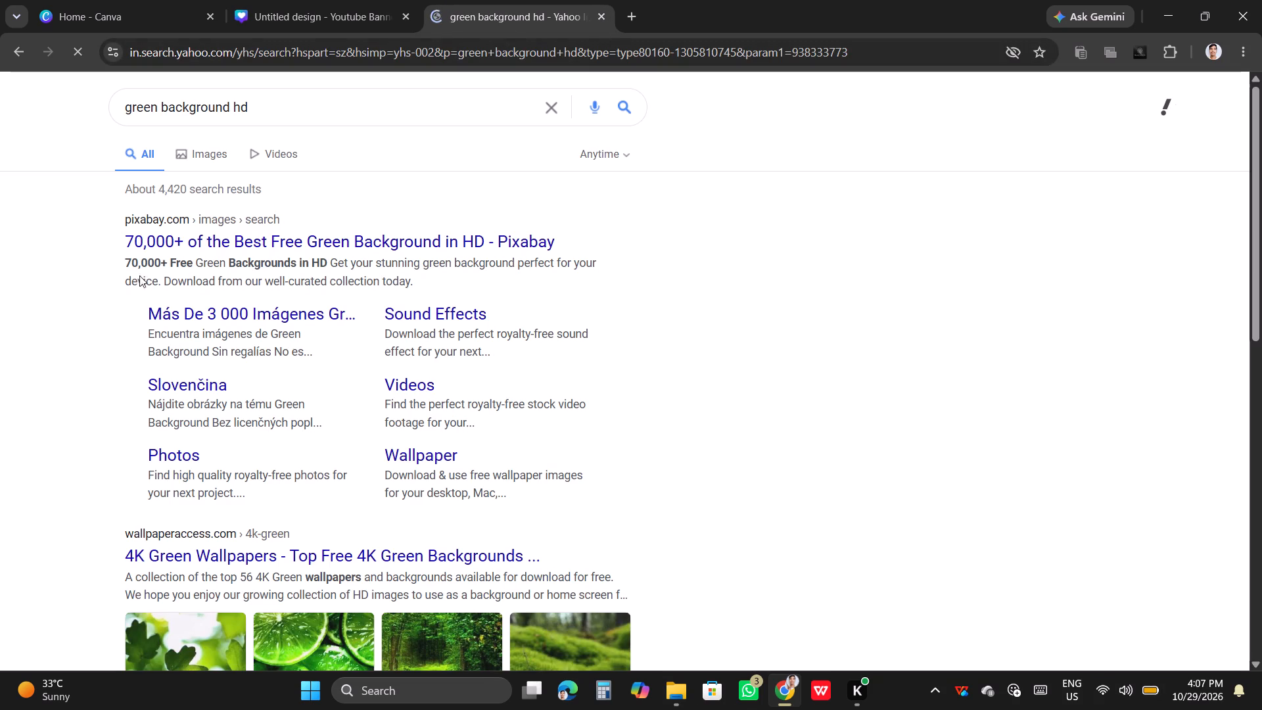
click(193, 145)
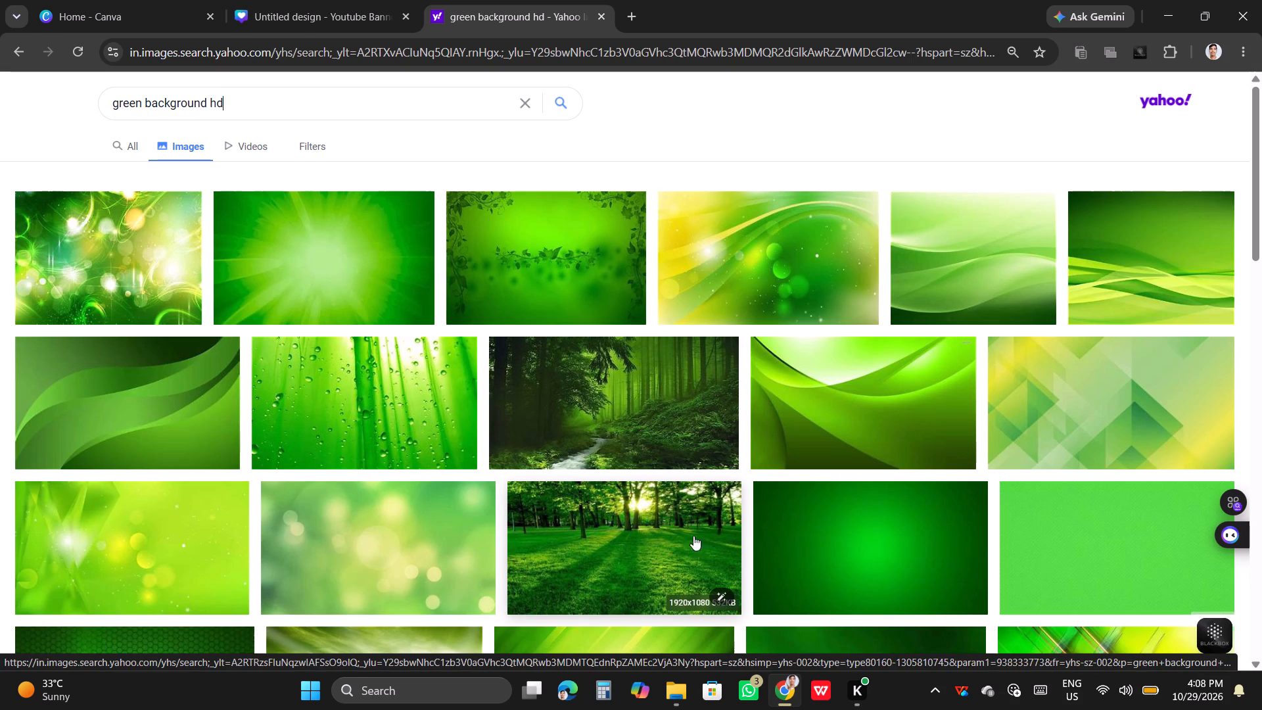
Find the light-green abstract wallpaper with diagonal streaks in the image results and copy the enlarged image.
scroll(840, 499, down, 2)
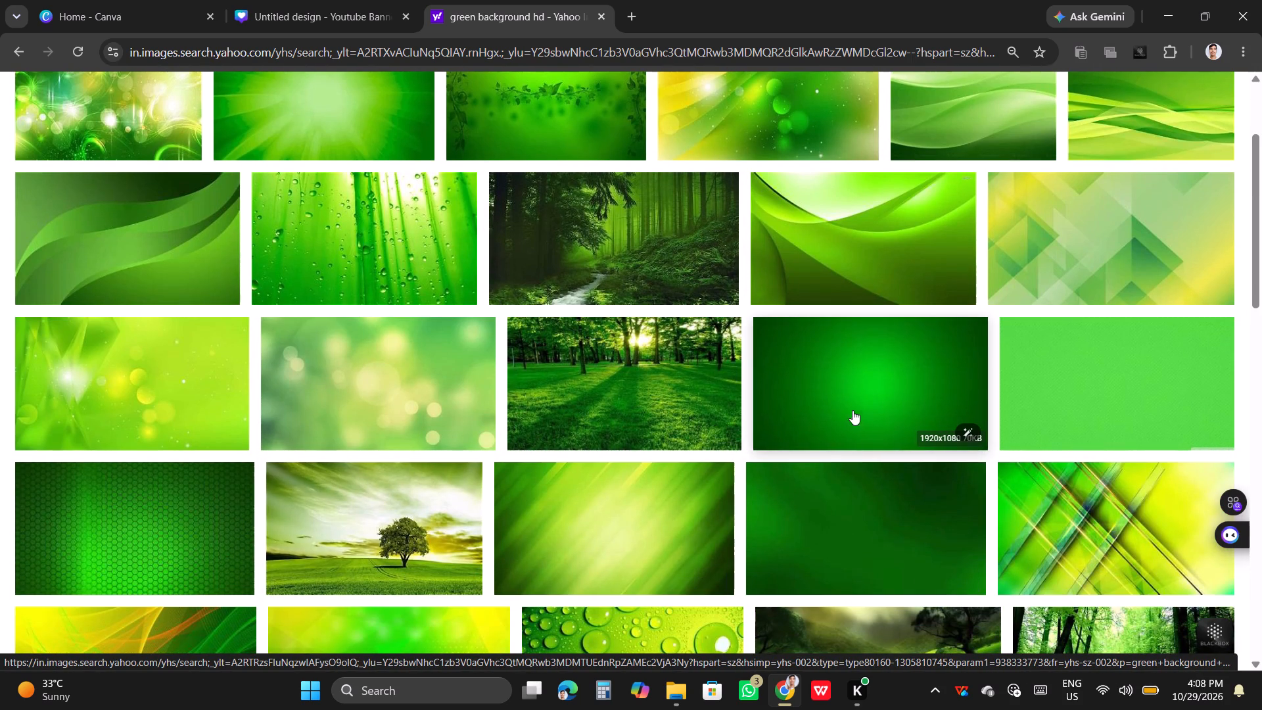
scroll(732, 415, down, 2)
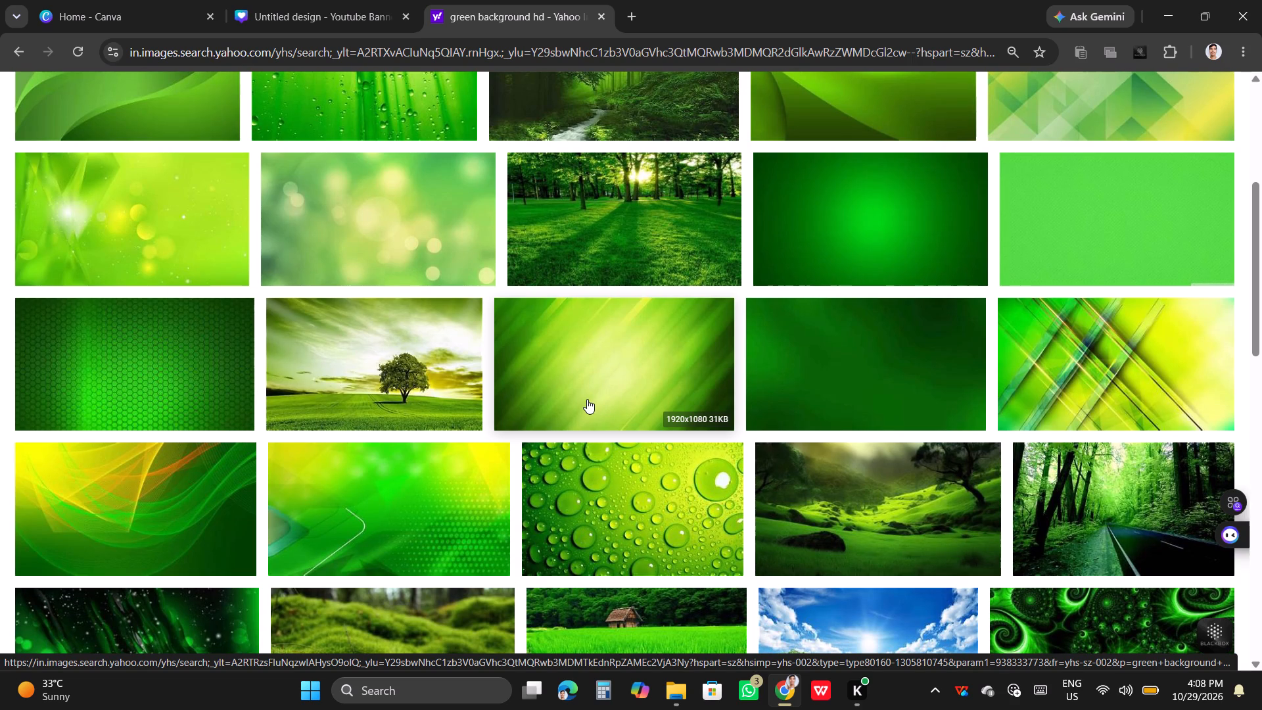
click(587, 398)
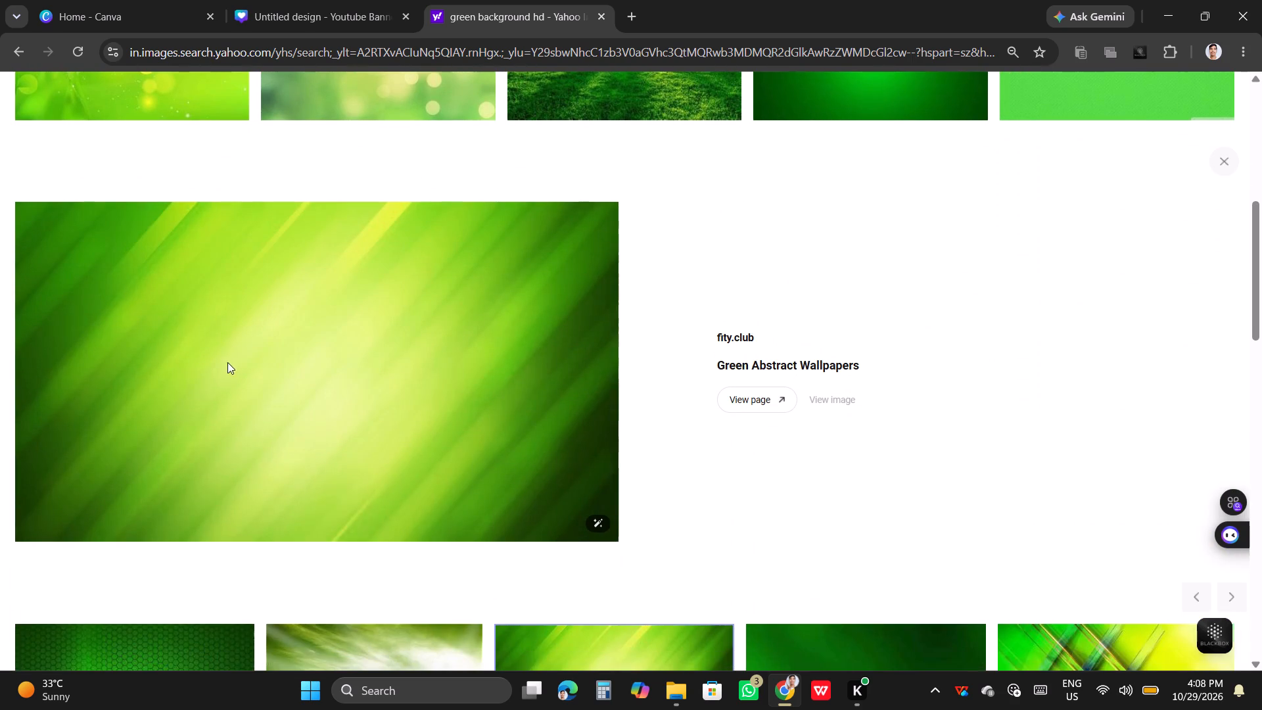
right_click(222, 362)
click(371, 433)
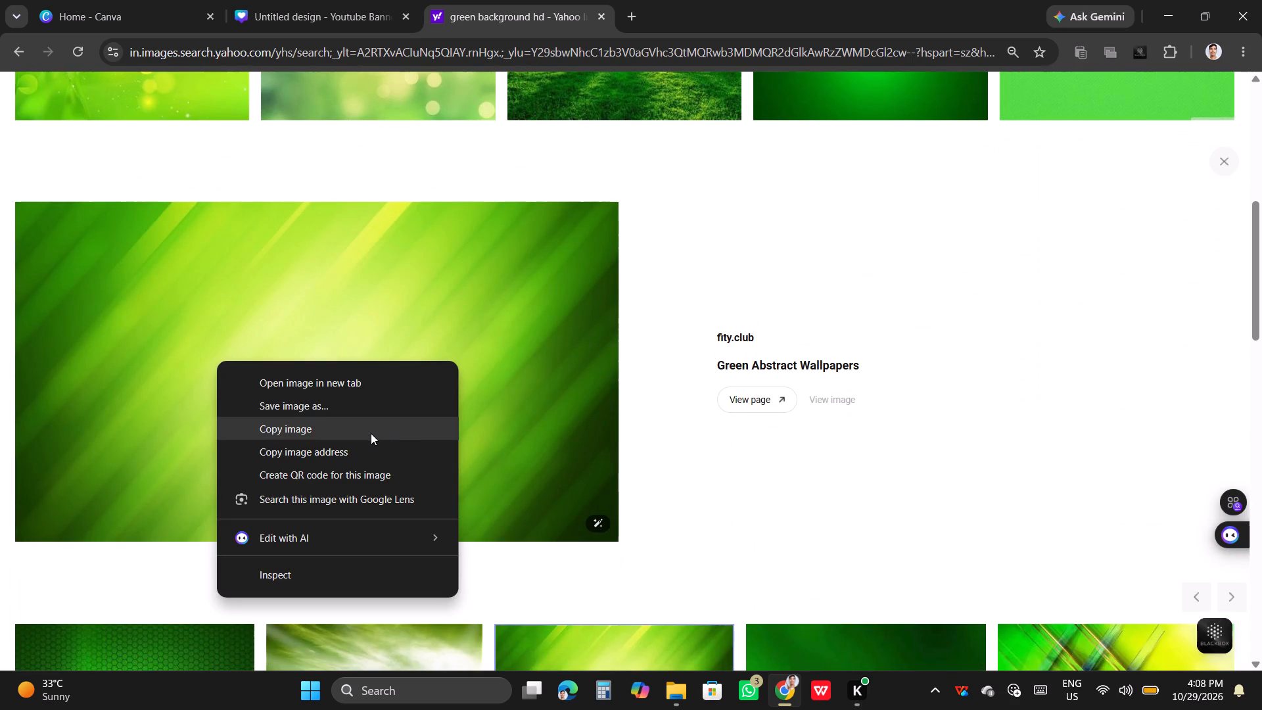
Paste the copied green image onto the banner page and set it as the page background.
click(284, 0)
right_click(757, 356)
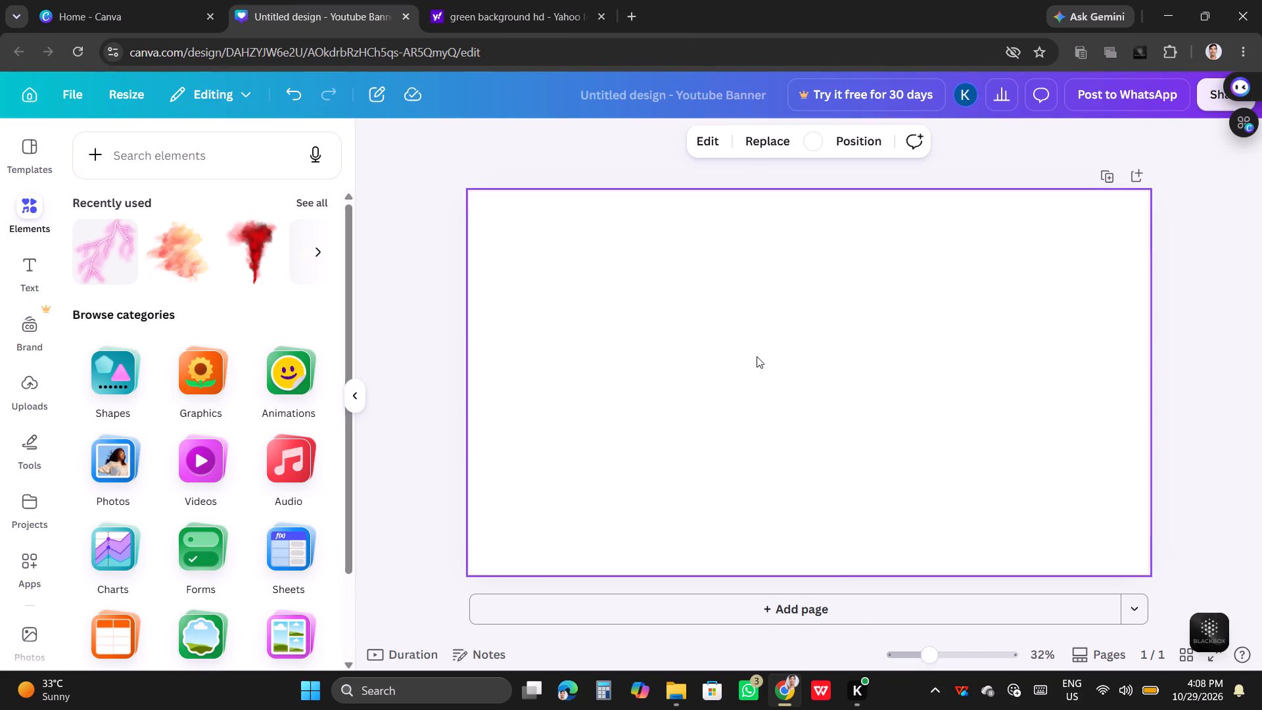
click(807, 364)
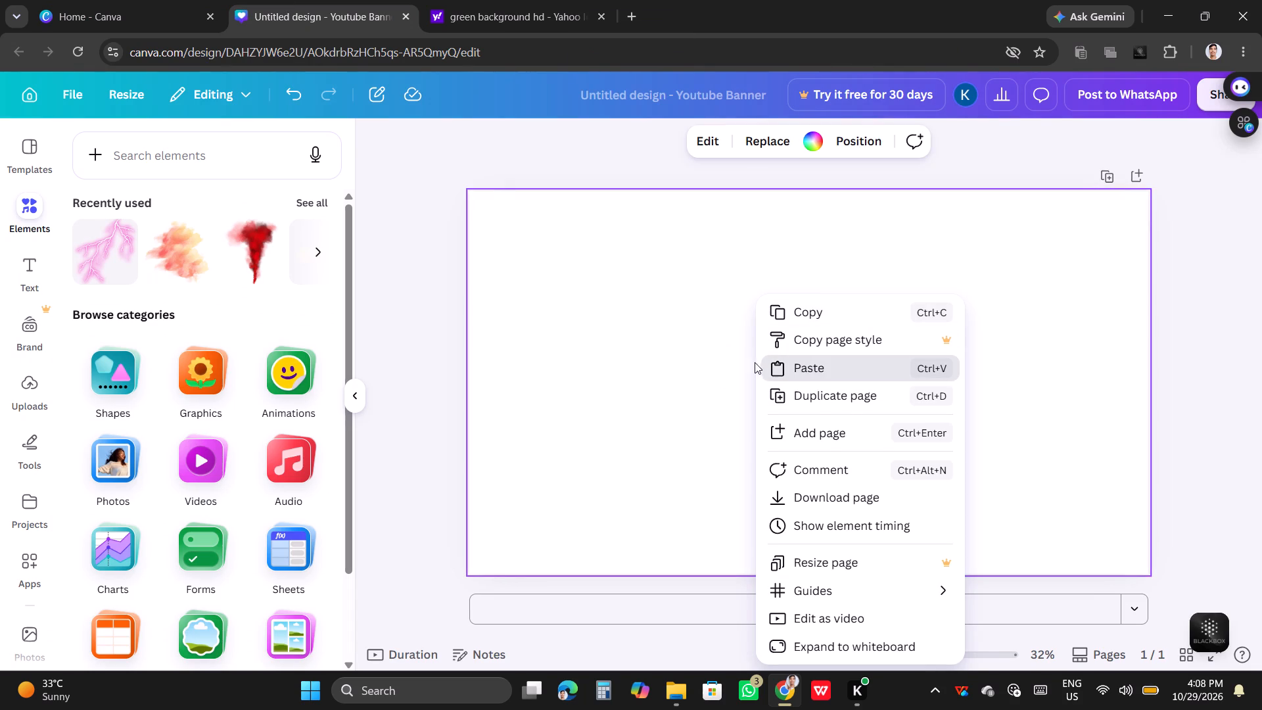
right_click(724, 362)
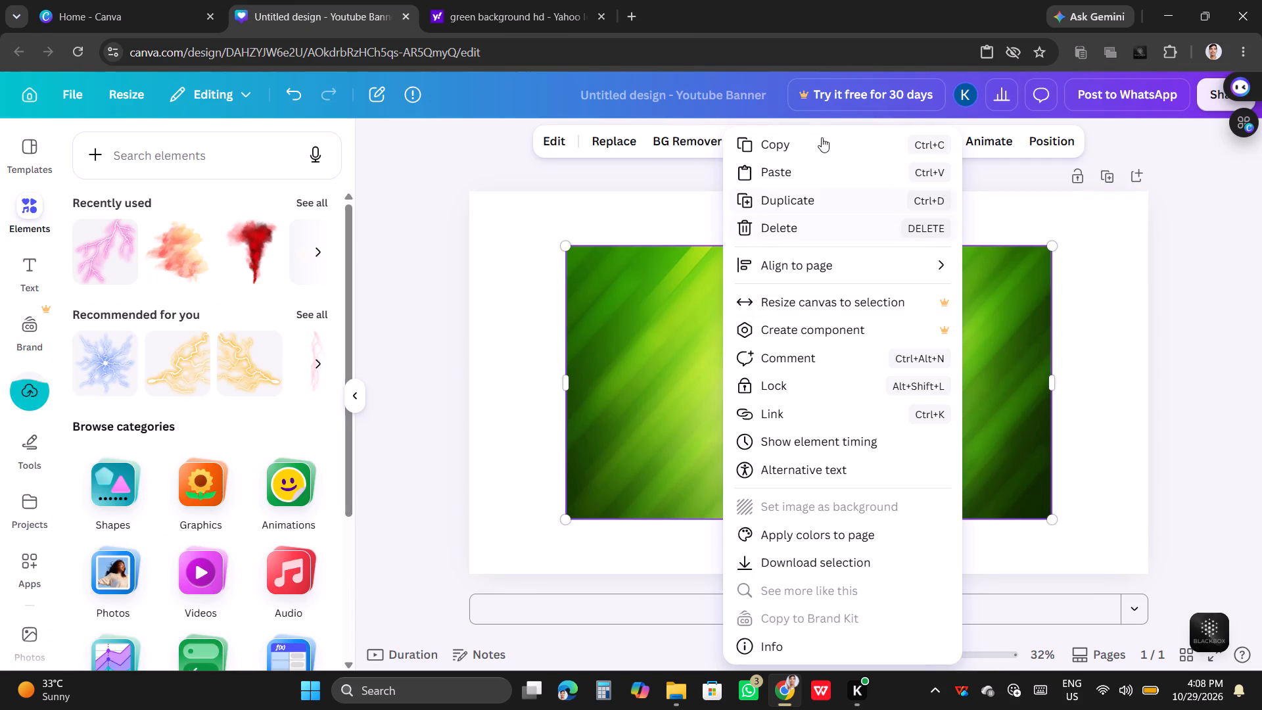
click(808, 513)
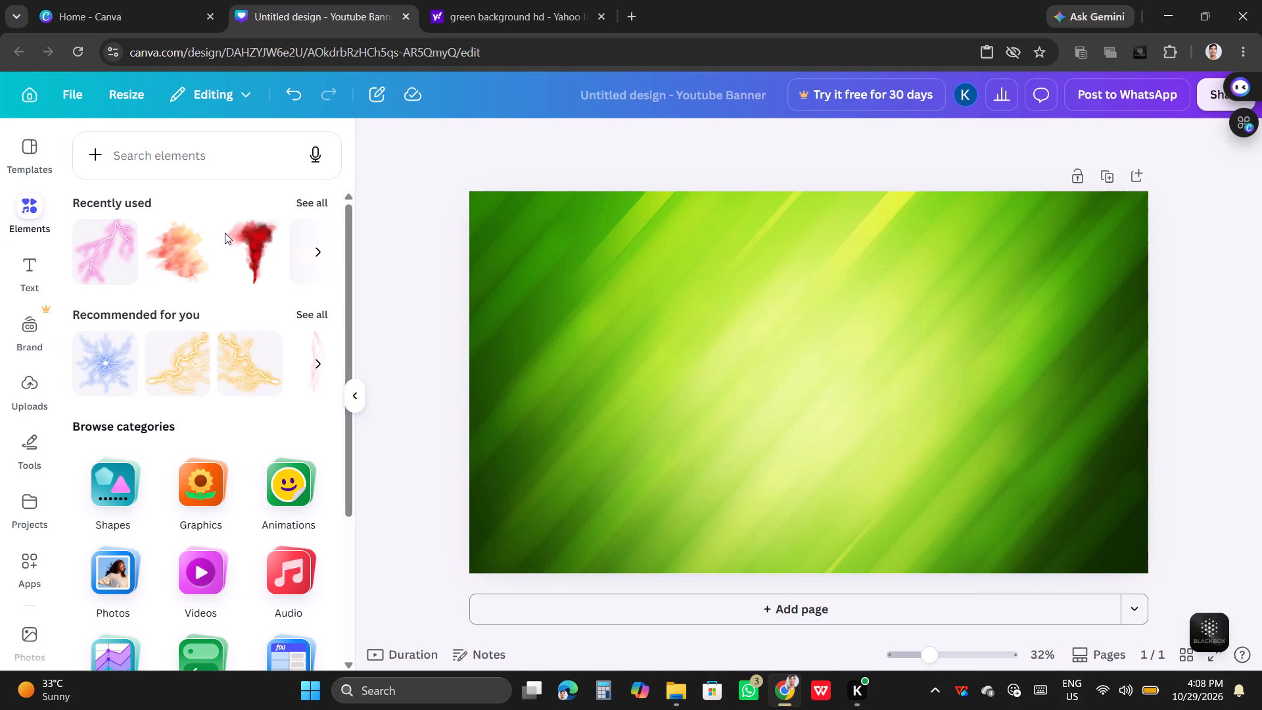
Add the green watercolour cloud graphic from the recently used elements to the banner.
scroll(169, 339, up, 2)
click(302, 197)
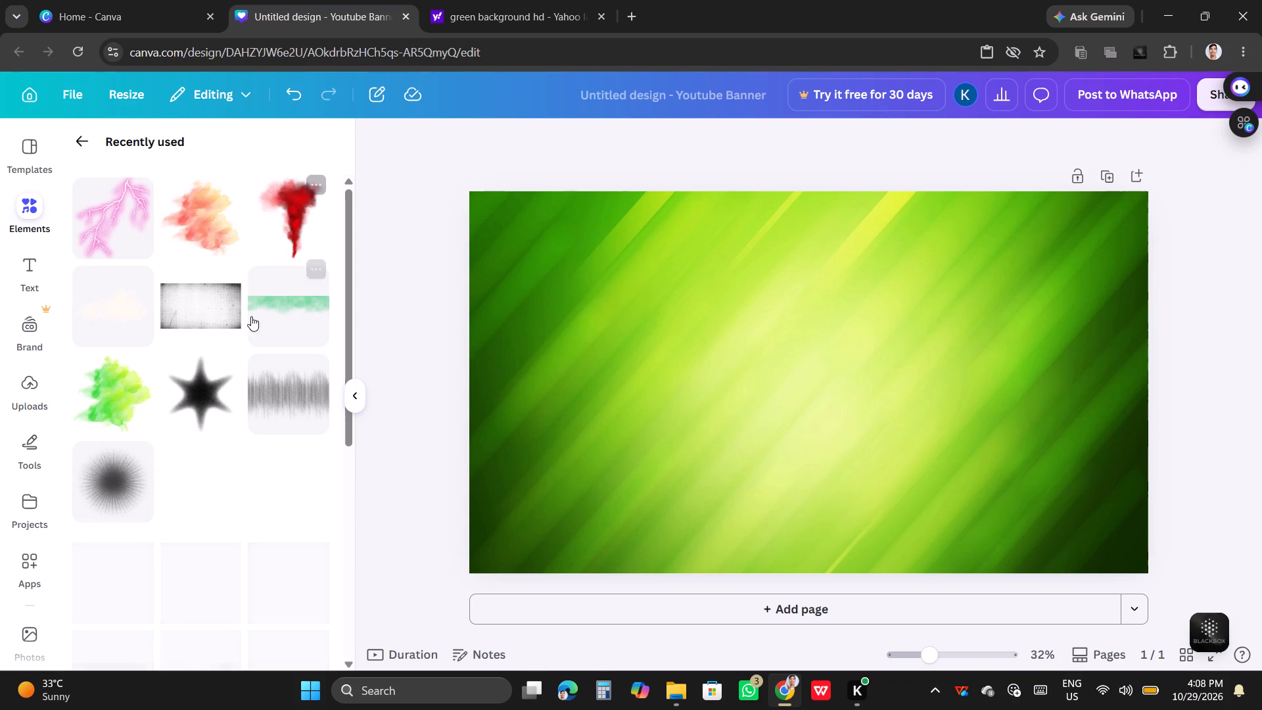
click(116, 402)
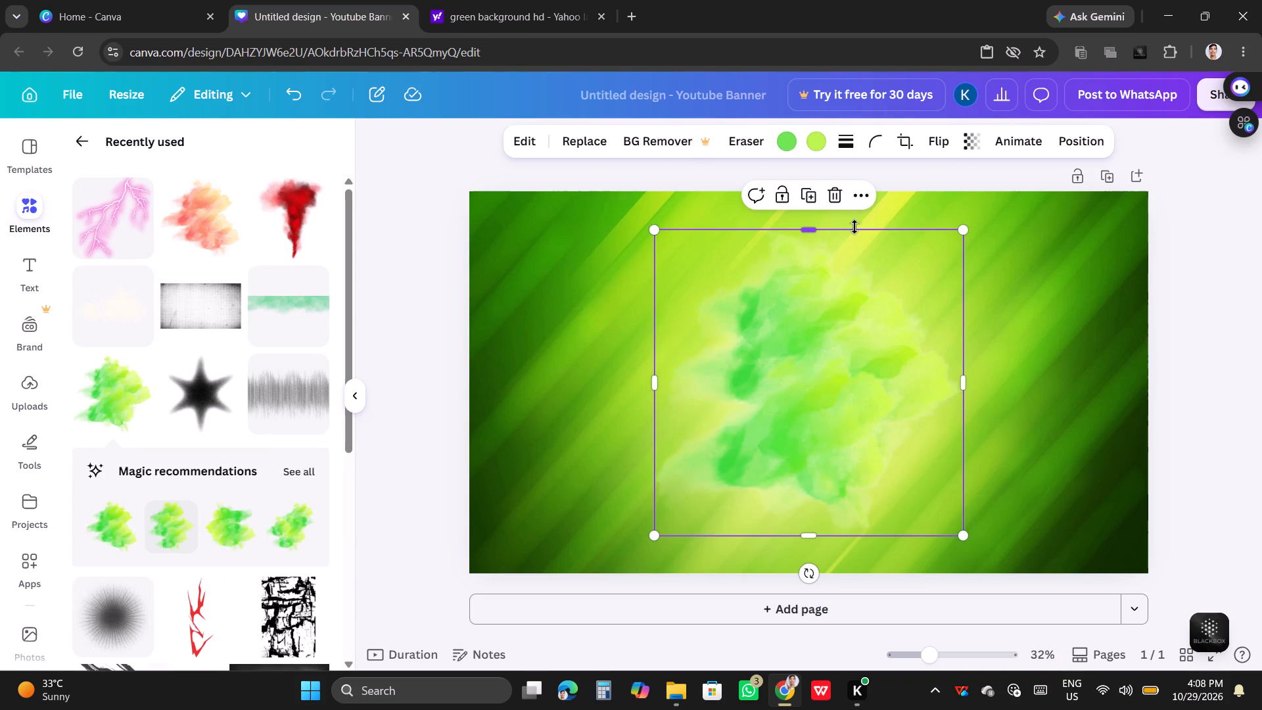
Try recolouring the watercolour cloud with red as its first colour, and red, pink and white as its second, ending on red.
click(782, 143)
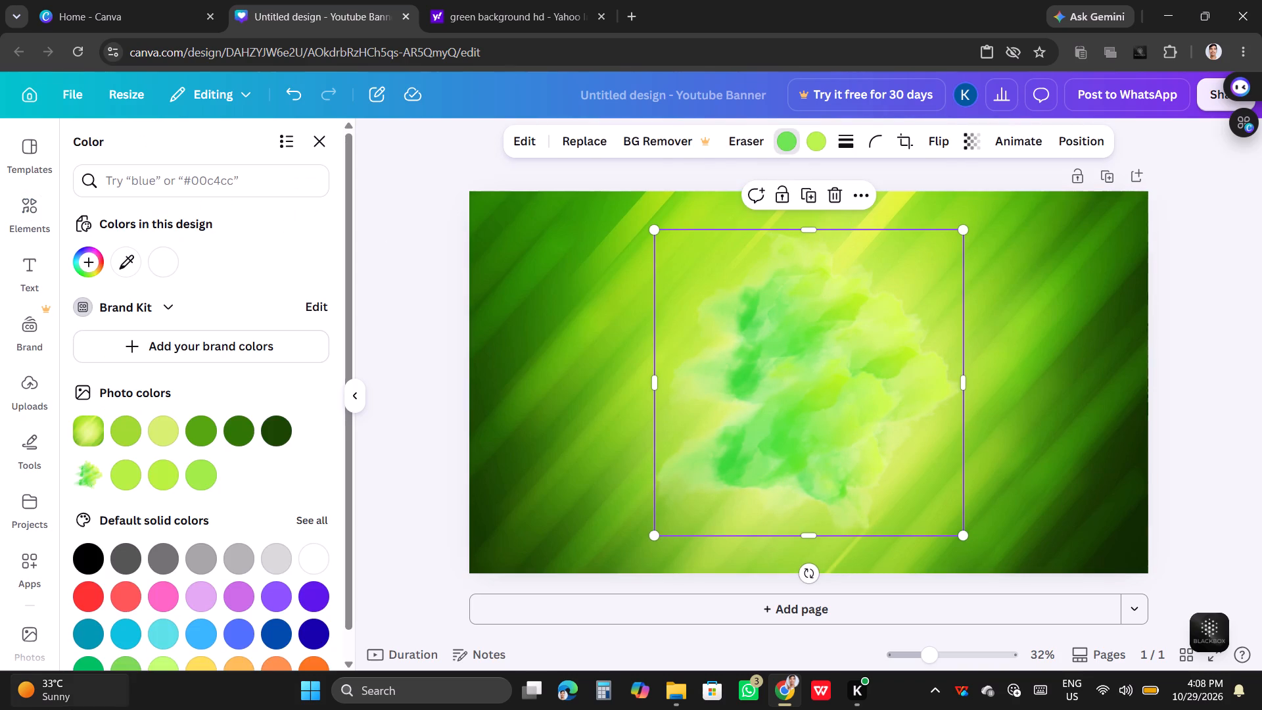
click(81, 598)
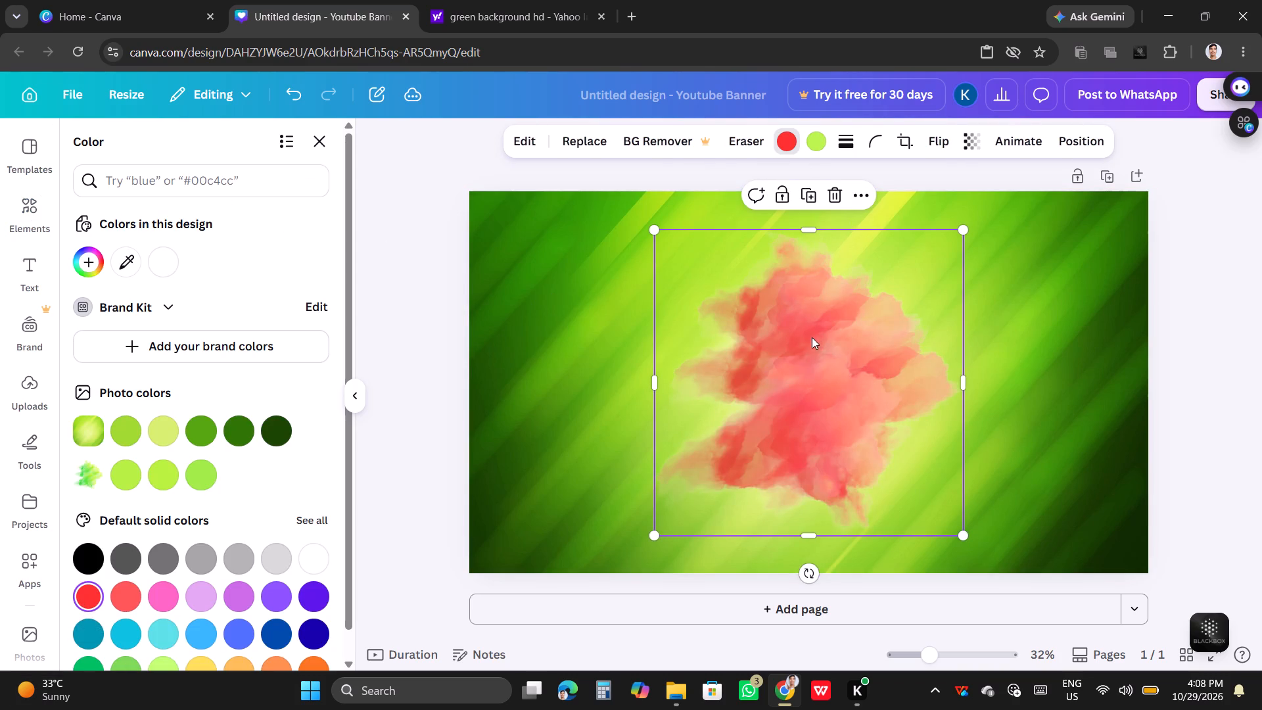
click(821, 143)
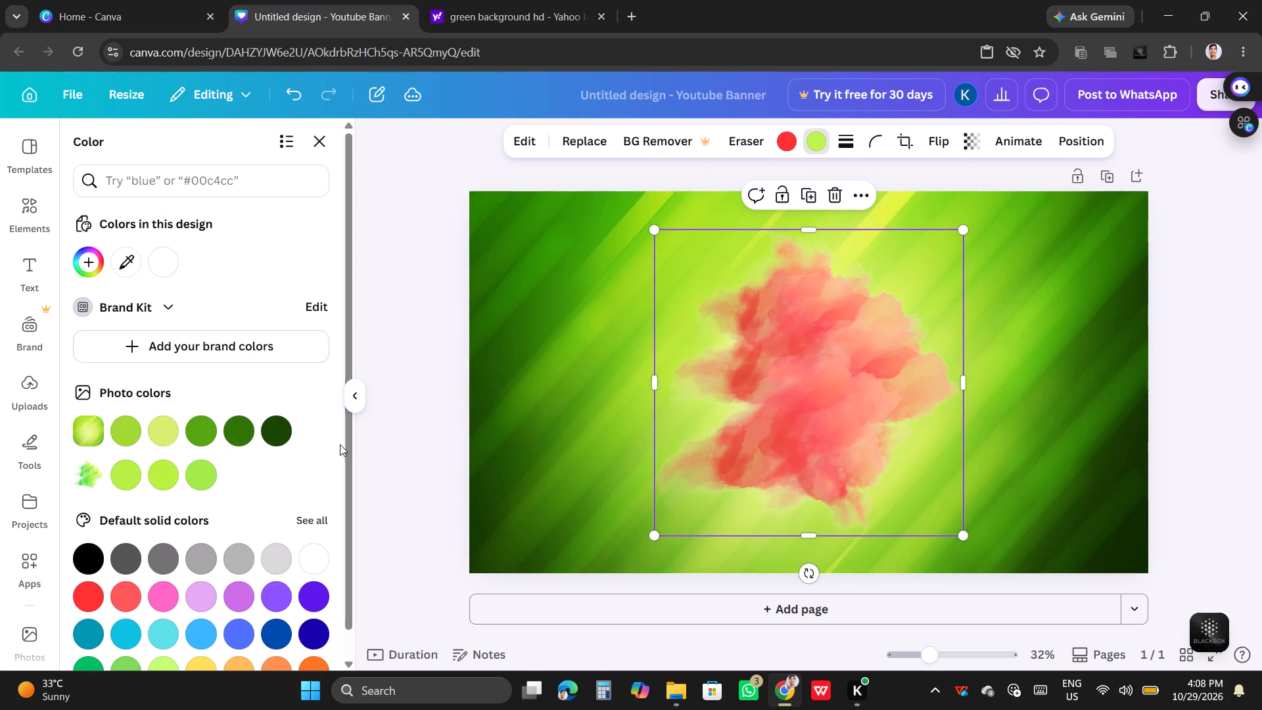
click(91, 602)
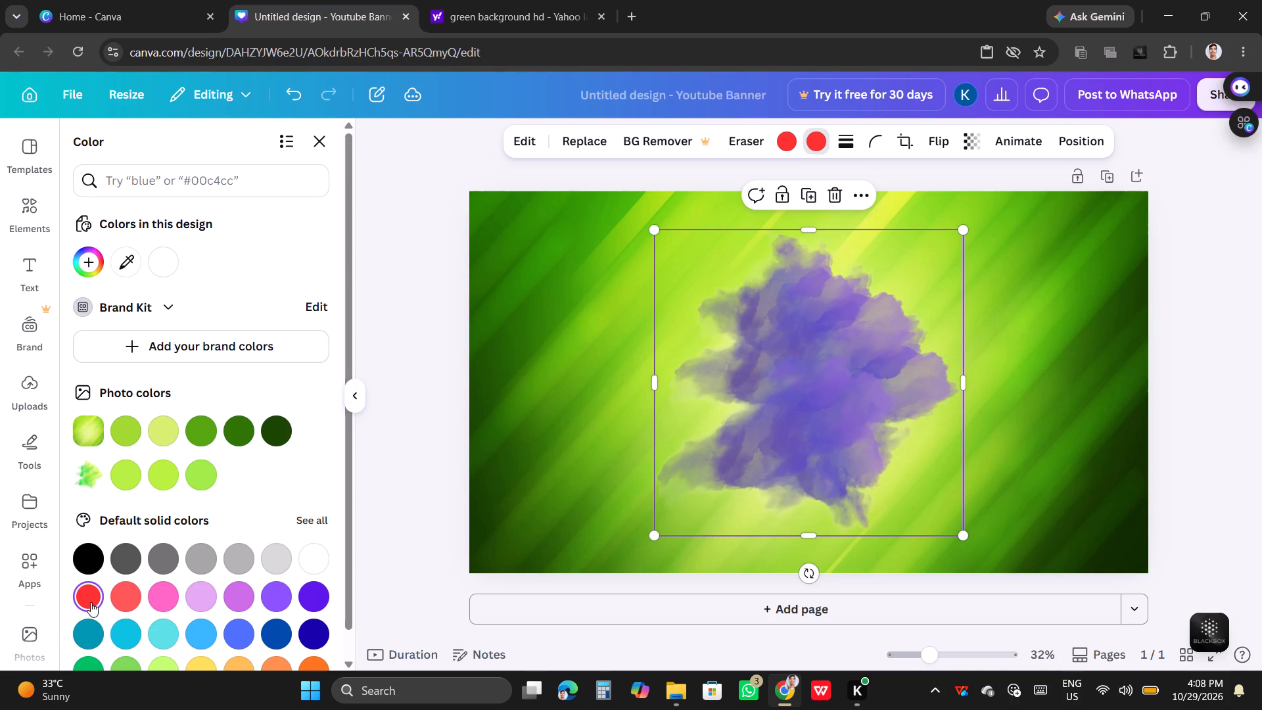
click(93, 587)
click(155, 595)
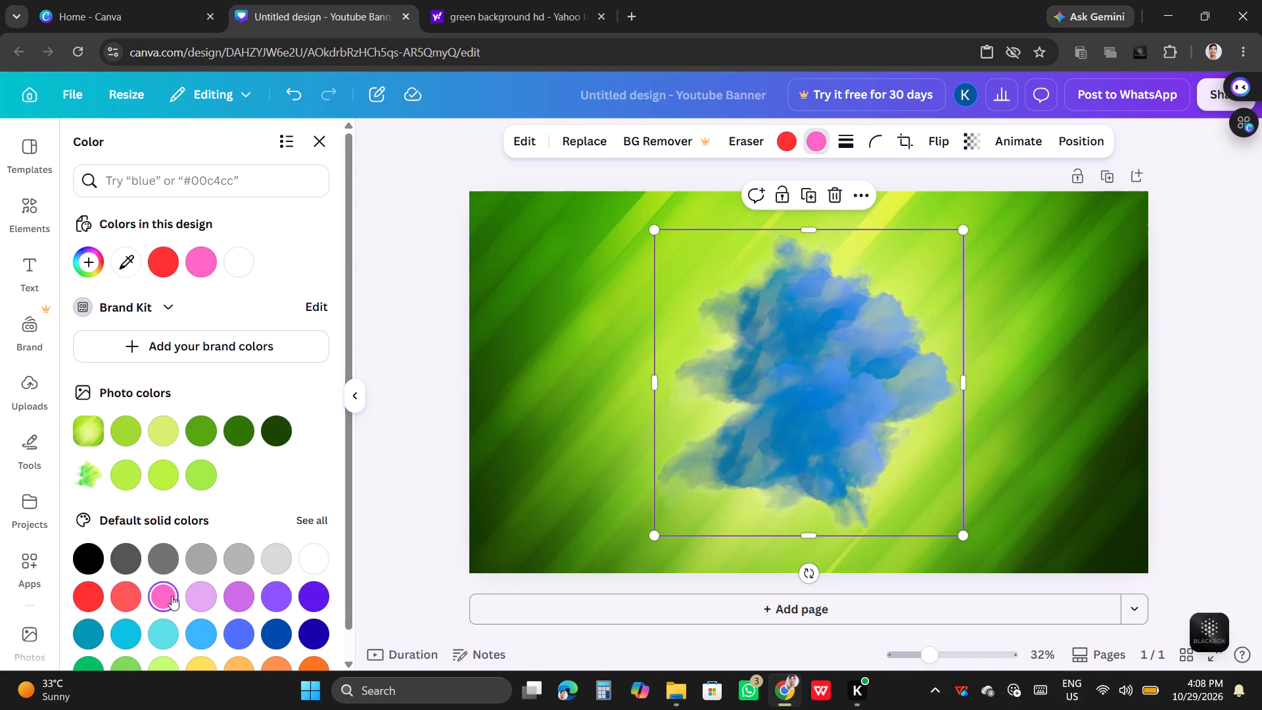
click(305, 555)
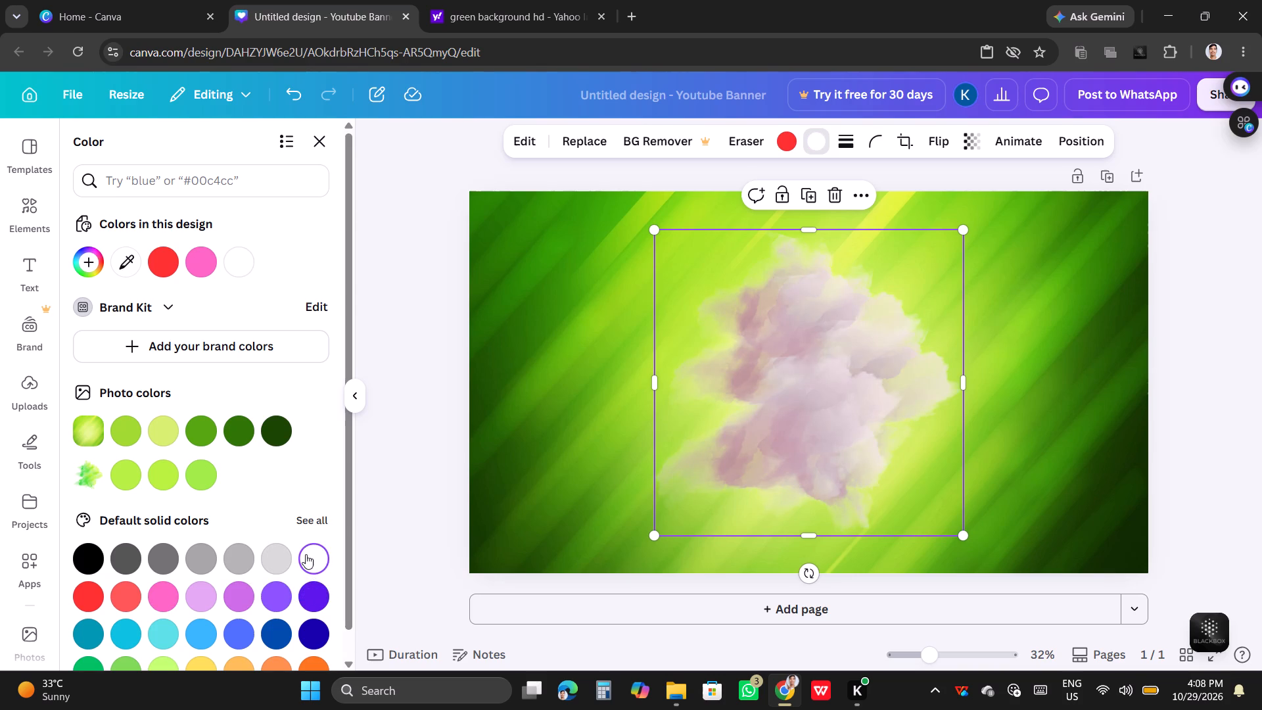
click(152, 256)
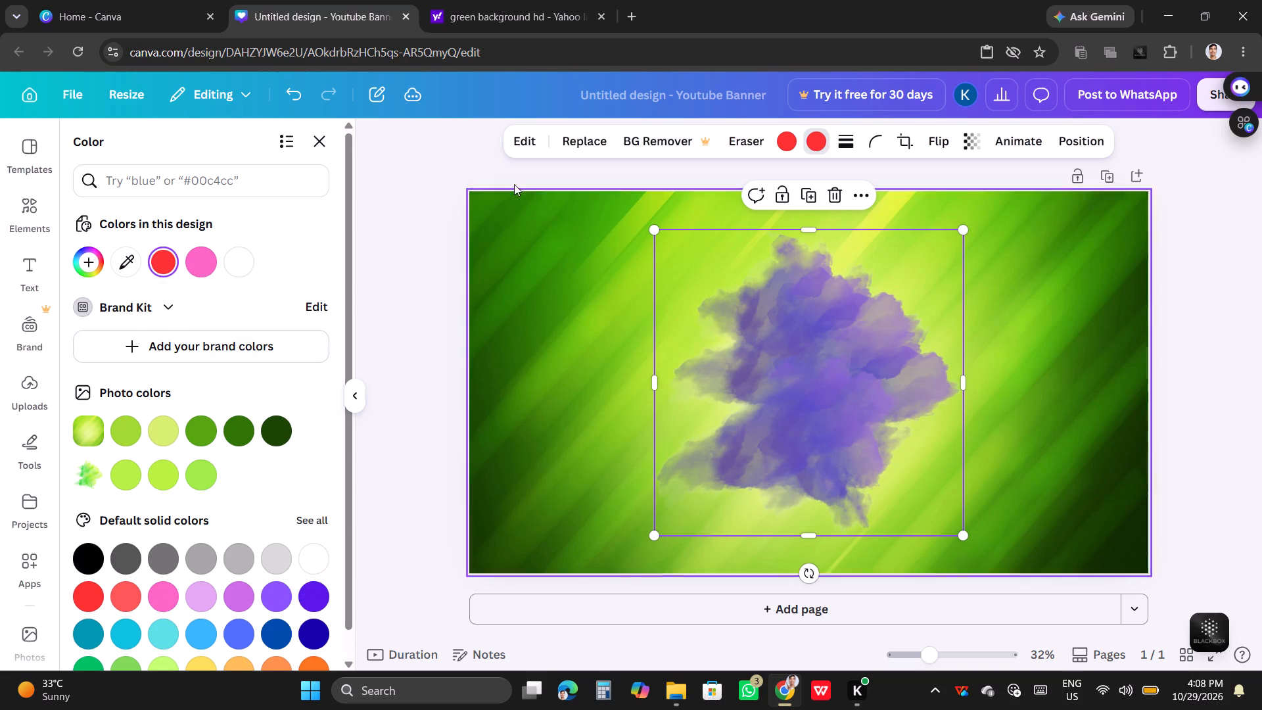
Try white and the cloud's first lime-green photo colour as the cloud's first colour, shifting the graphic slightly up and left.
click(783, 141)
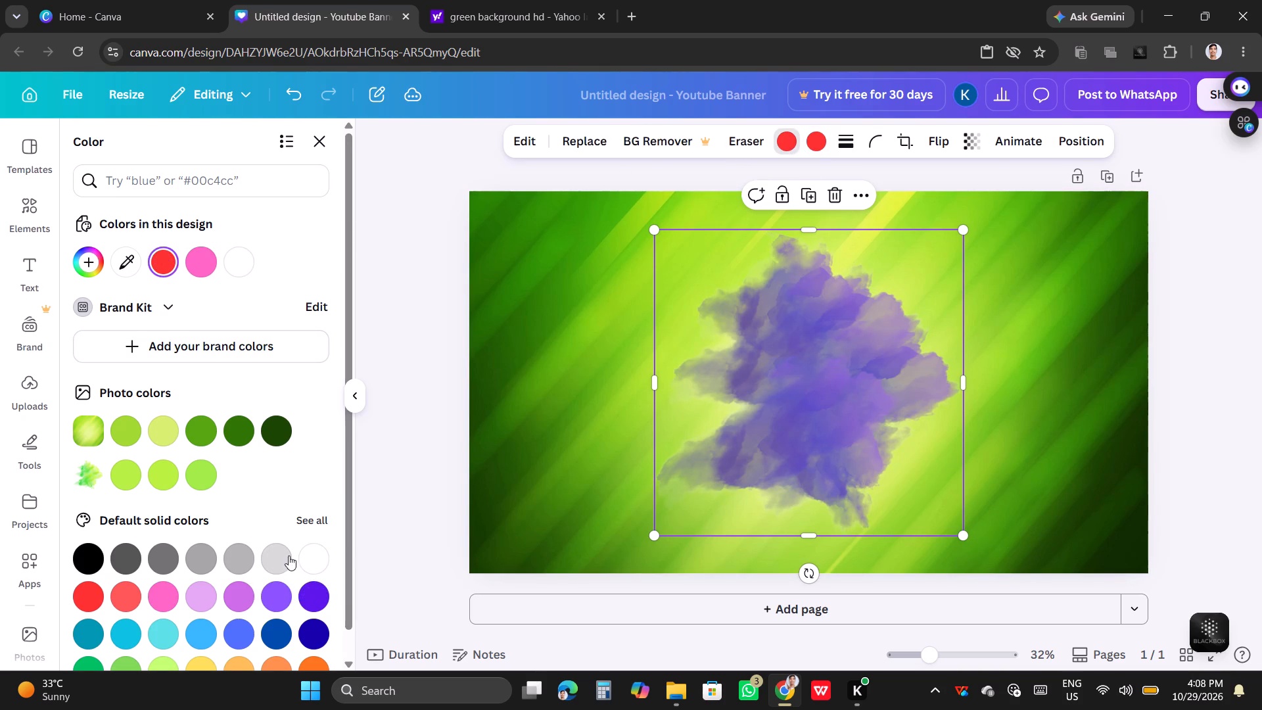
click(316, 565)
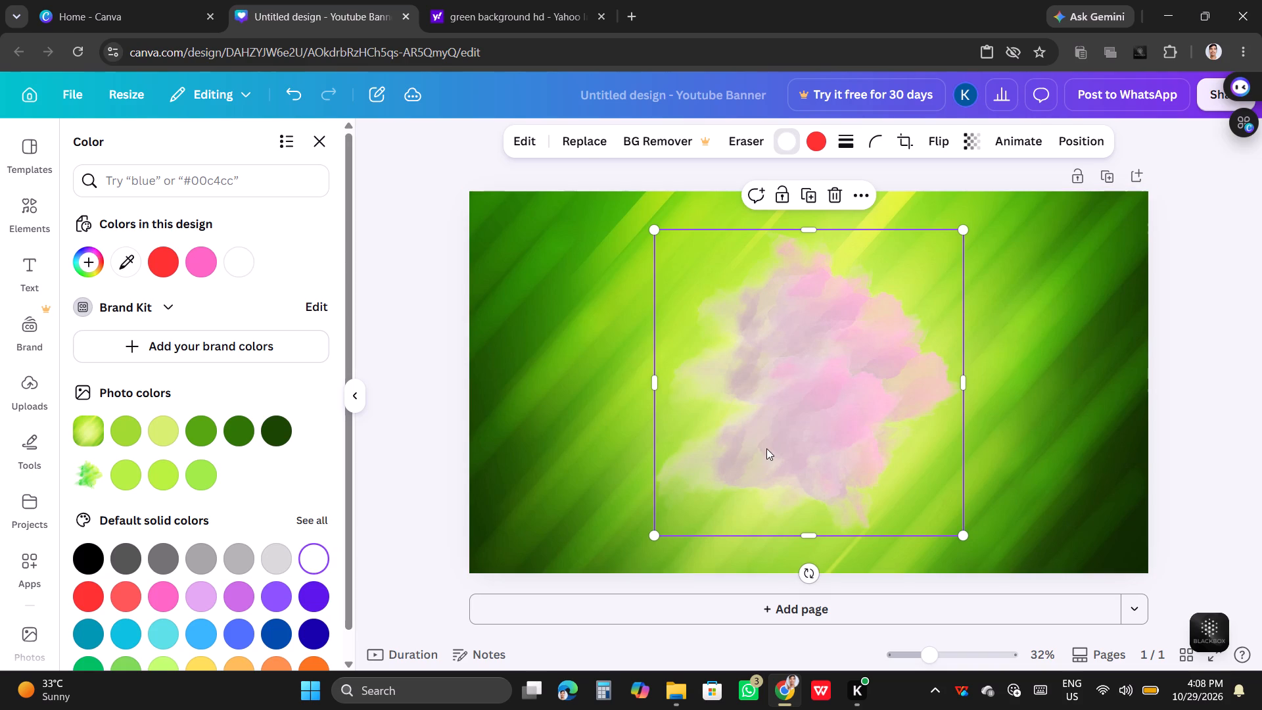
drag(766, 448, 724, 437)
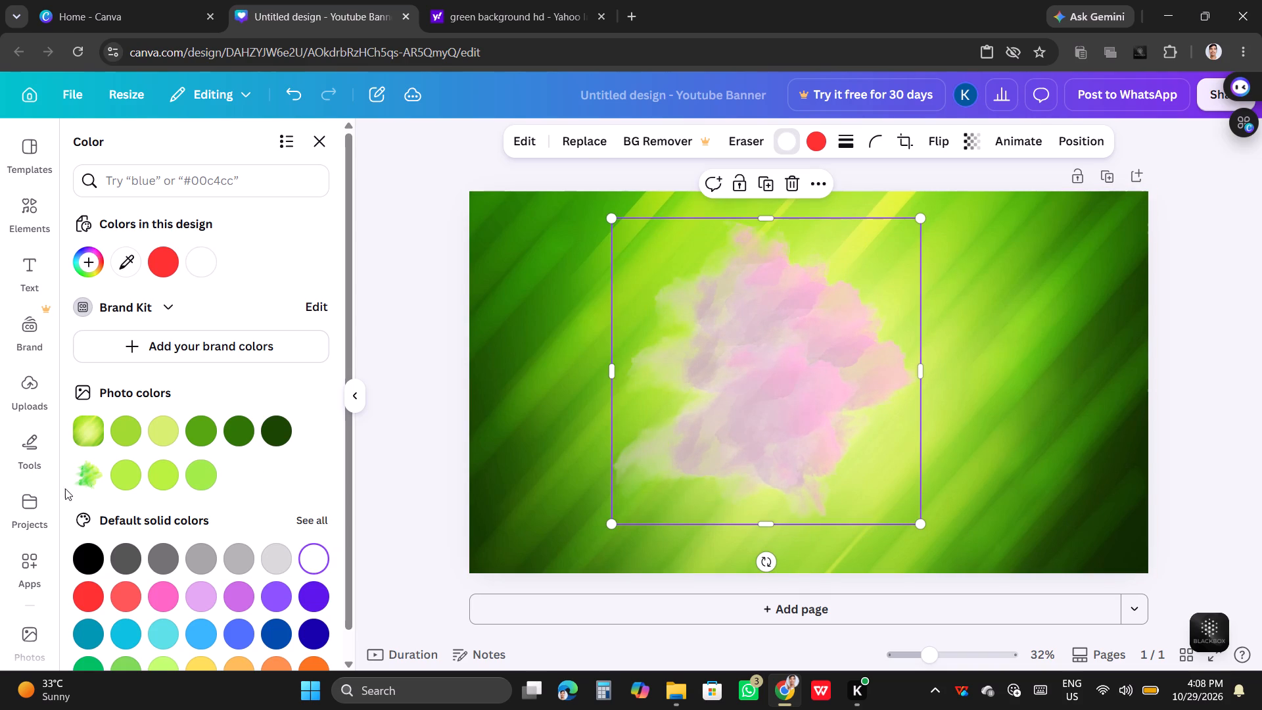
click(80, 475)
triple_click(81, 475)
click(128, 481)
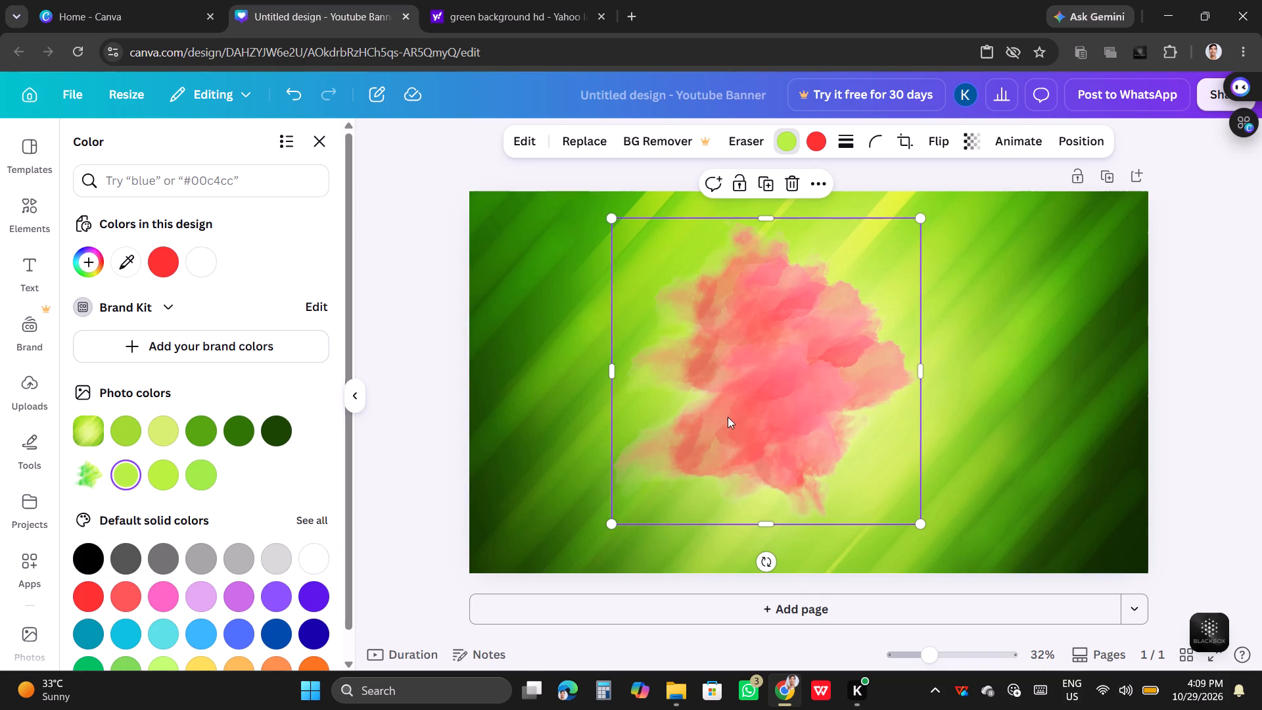
Move the recoloured watercolour cloud off the banner's left side to remove it from the design.
drag(802, 377, 668, 390)
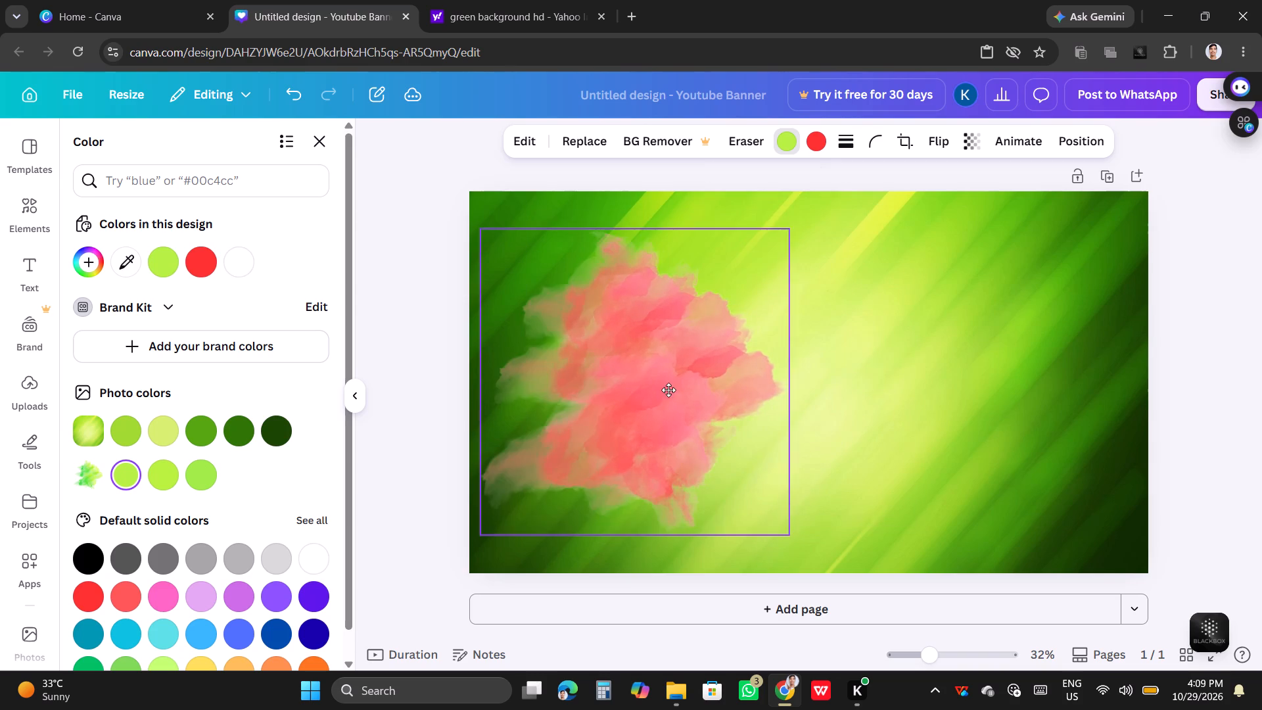
drag(668, 390, 622, 455)
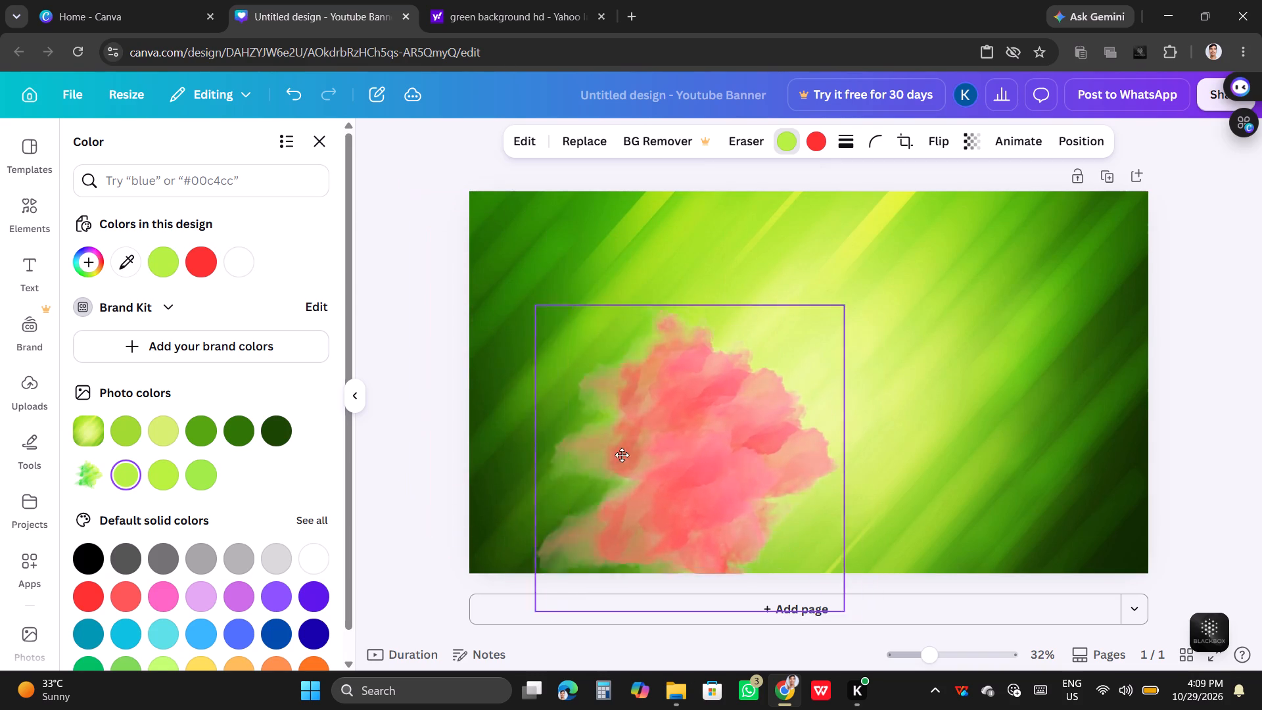
drag(622, 455, 228, 461)
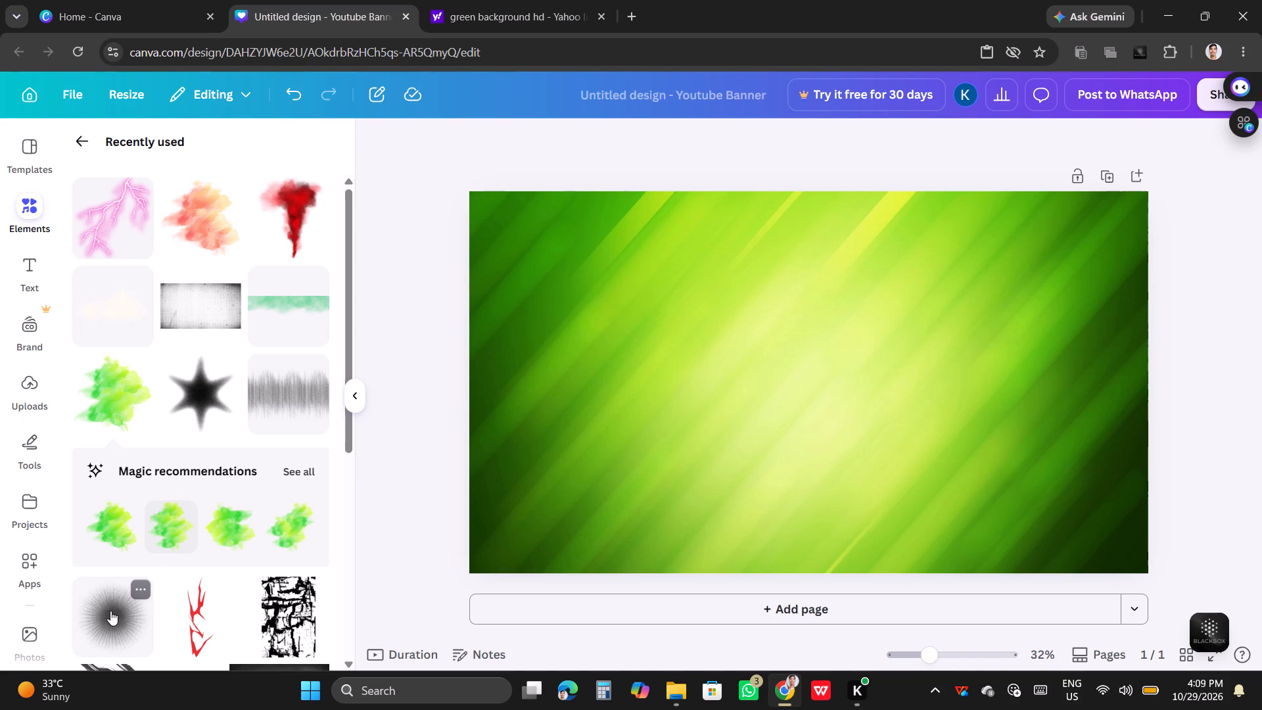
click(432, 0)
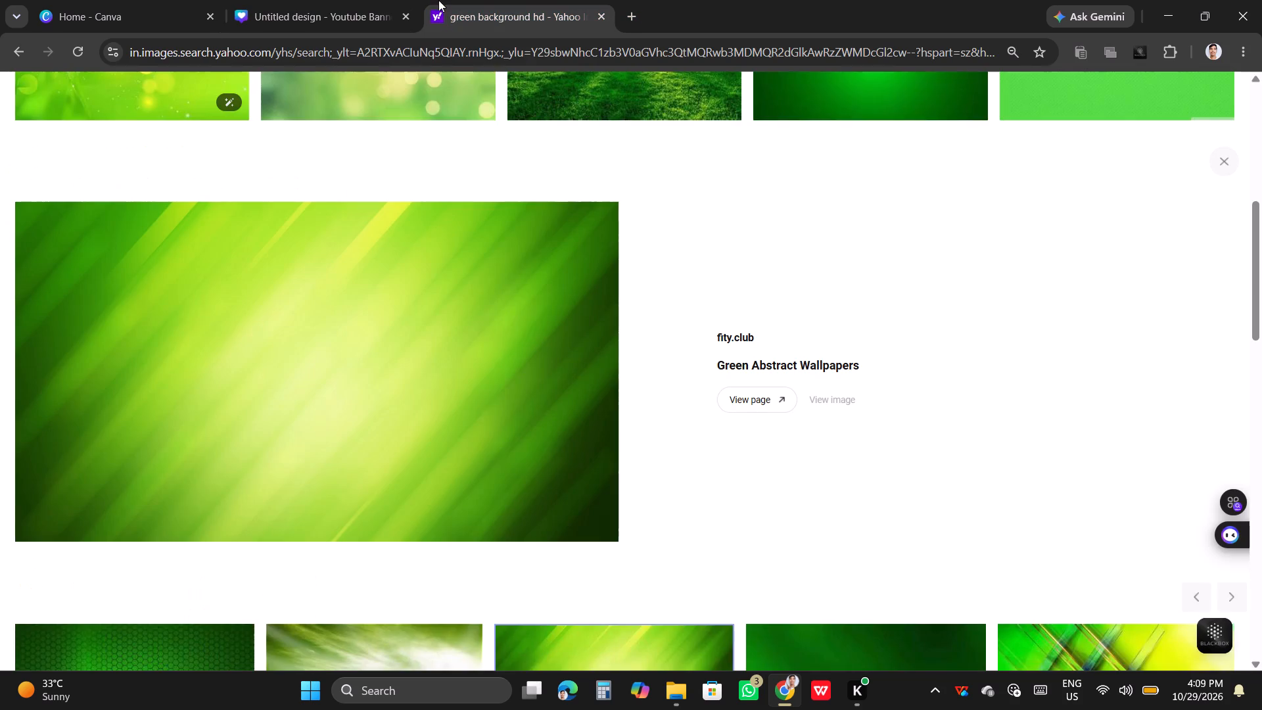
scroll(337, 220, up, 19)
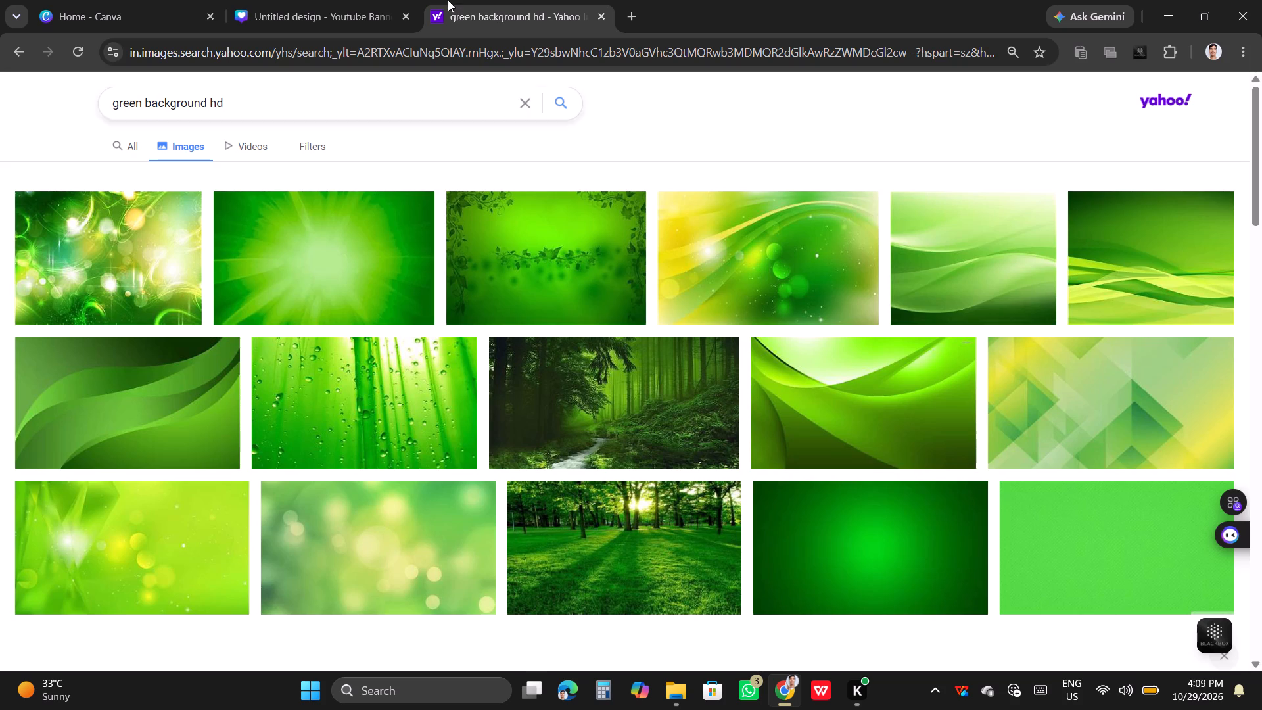
Search the web for "google photos" in a new browser tab and open the photo library through its sign-in result.
click(638, 5)
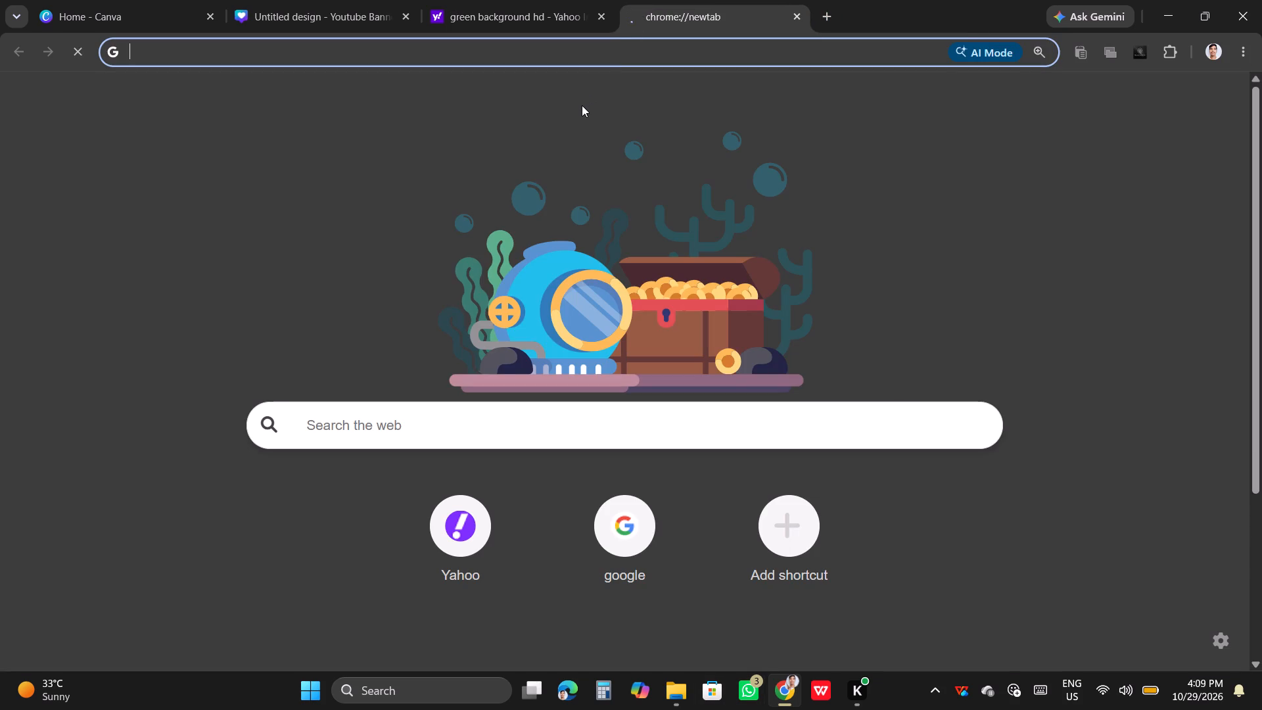
key(g)
key(Return)
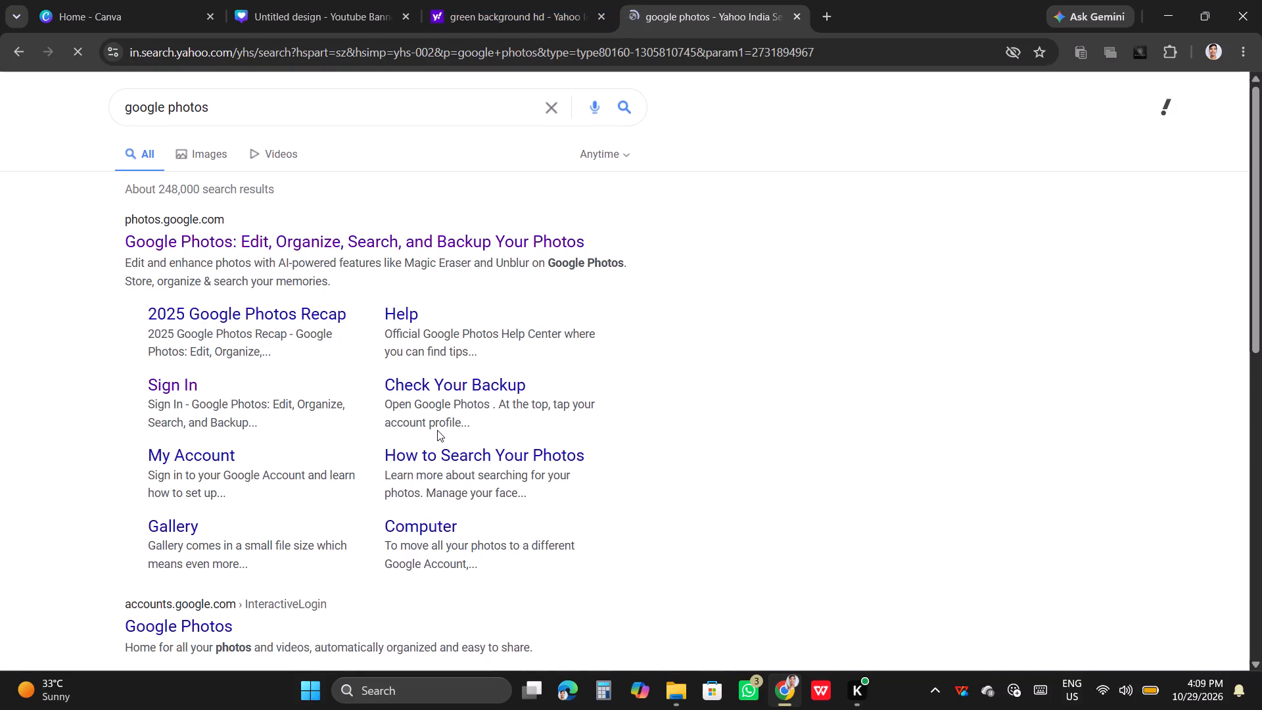
click(186, 387)
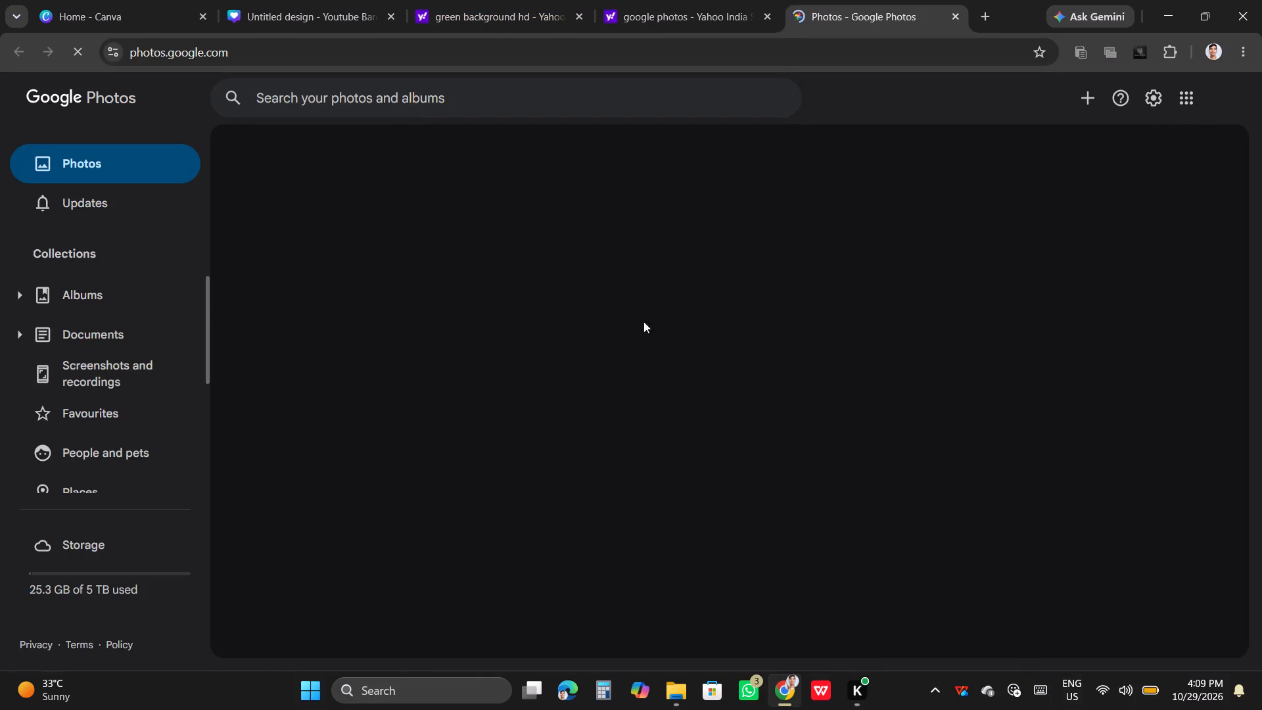
Browse the October and September 2026 pictures in the photo library for an image suitable for the banner.
scroll(601, 404, down, 6)
scroll(634, 501, down, 6)
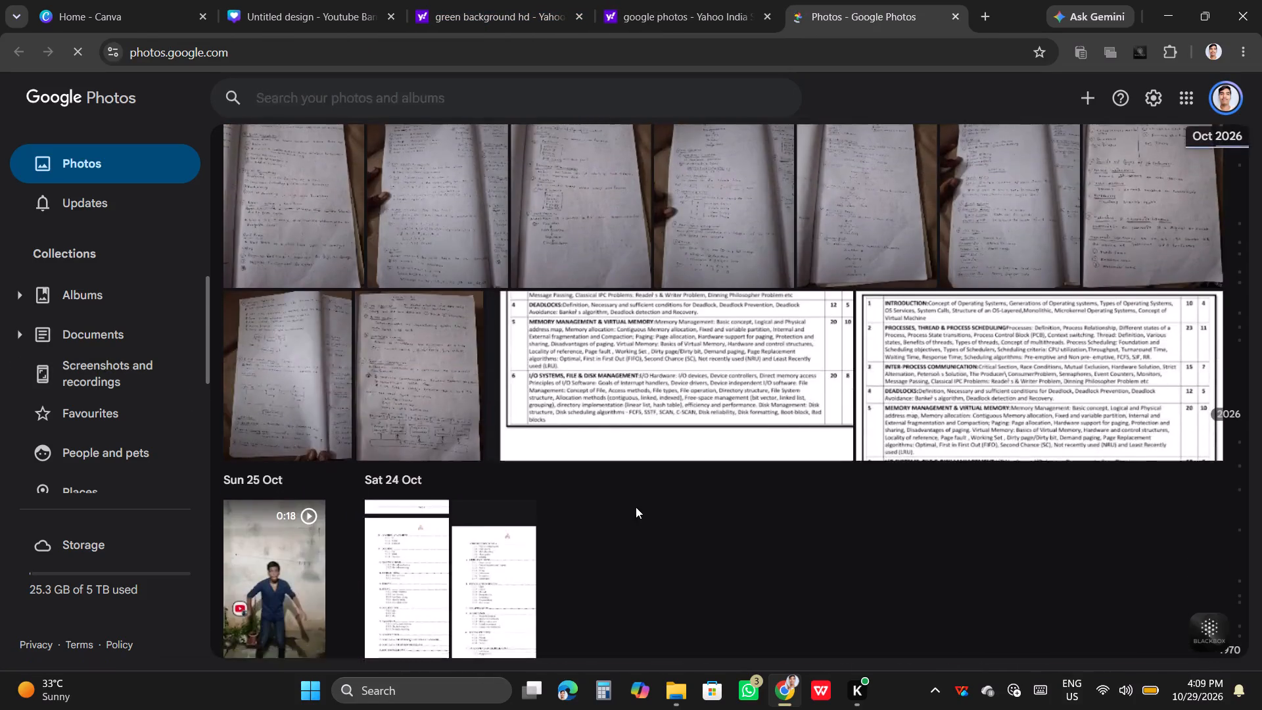
scroll(636, 507, down, 2)
scroll(638, 506, up, 1)
scroll(643, 491, down, 20)
scroll(643, 491, down, 19)
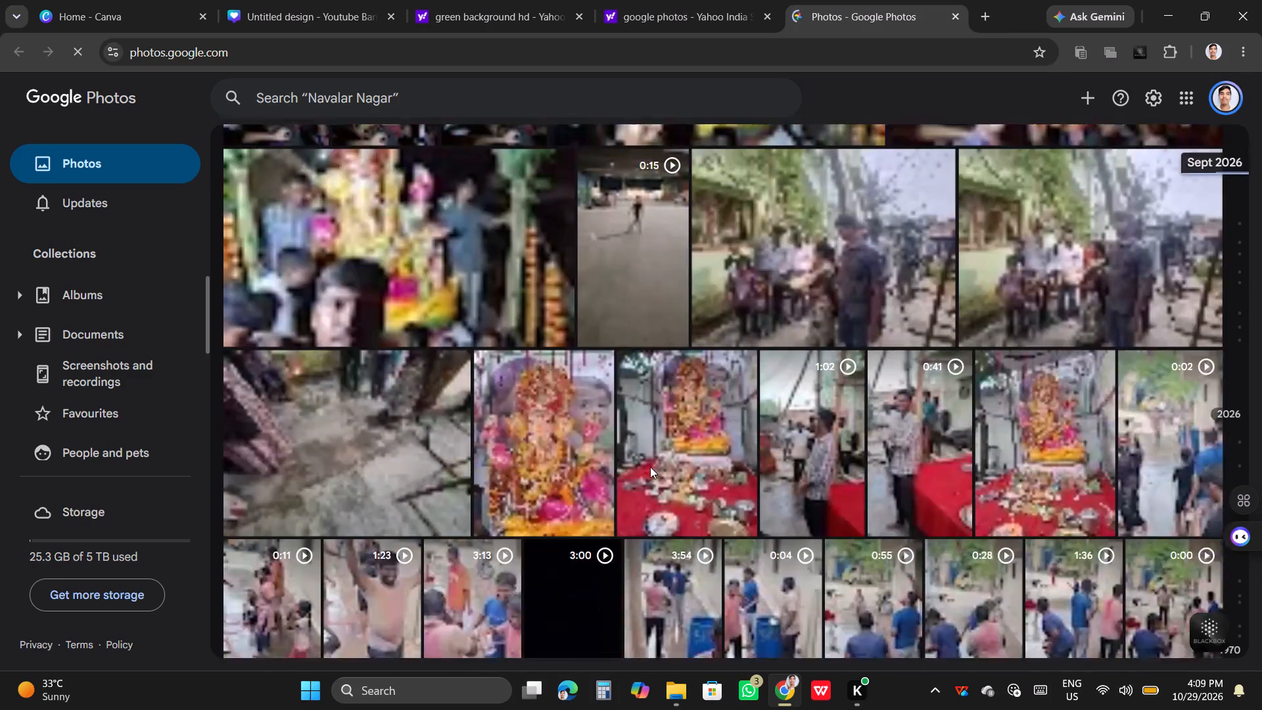
scroll(650, 467, down, 9)
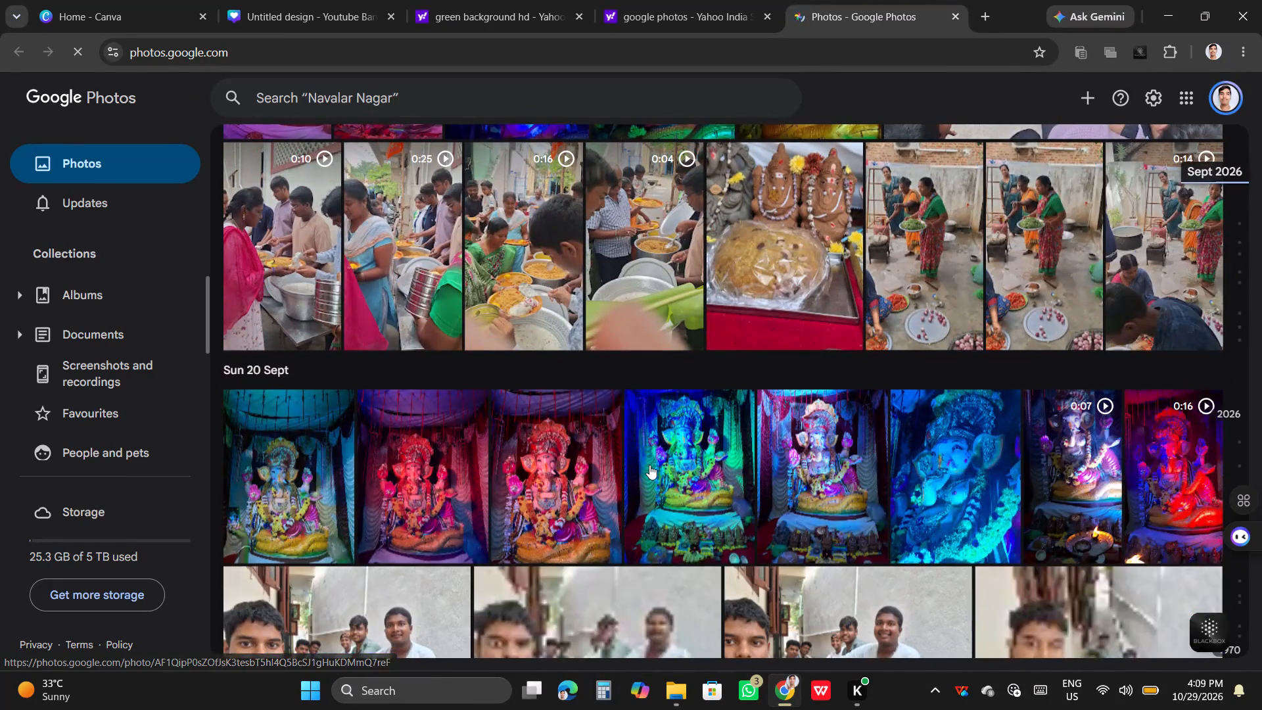
scroll(649, 465, down, 2)
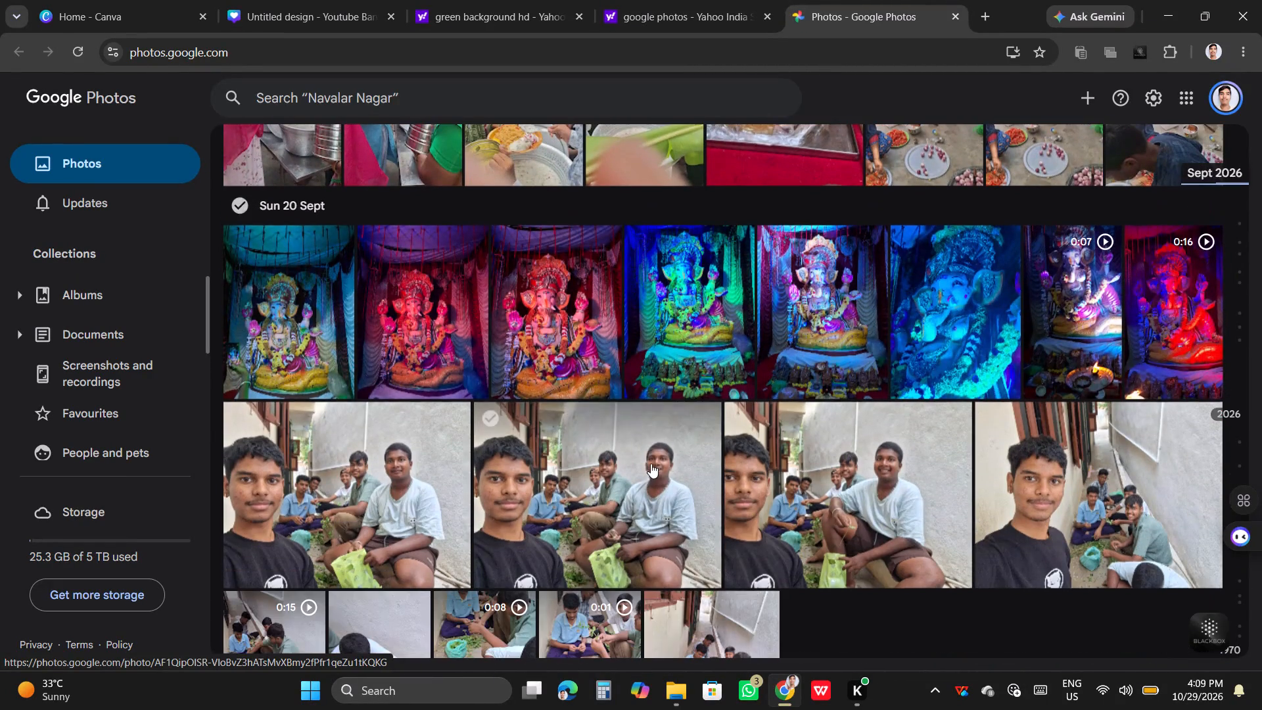
scroll(598, 322, down, 1)
scroll(695, 352, down, 3)
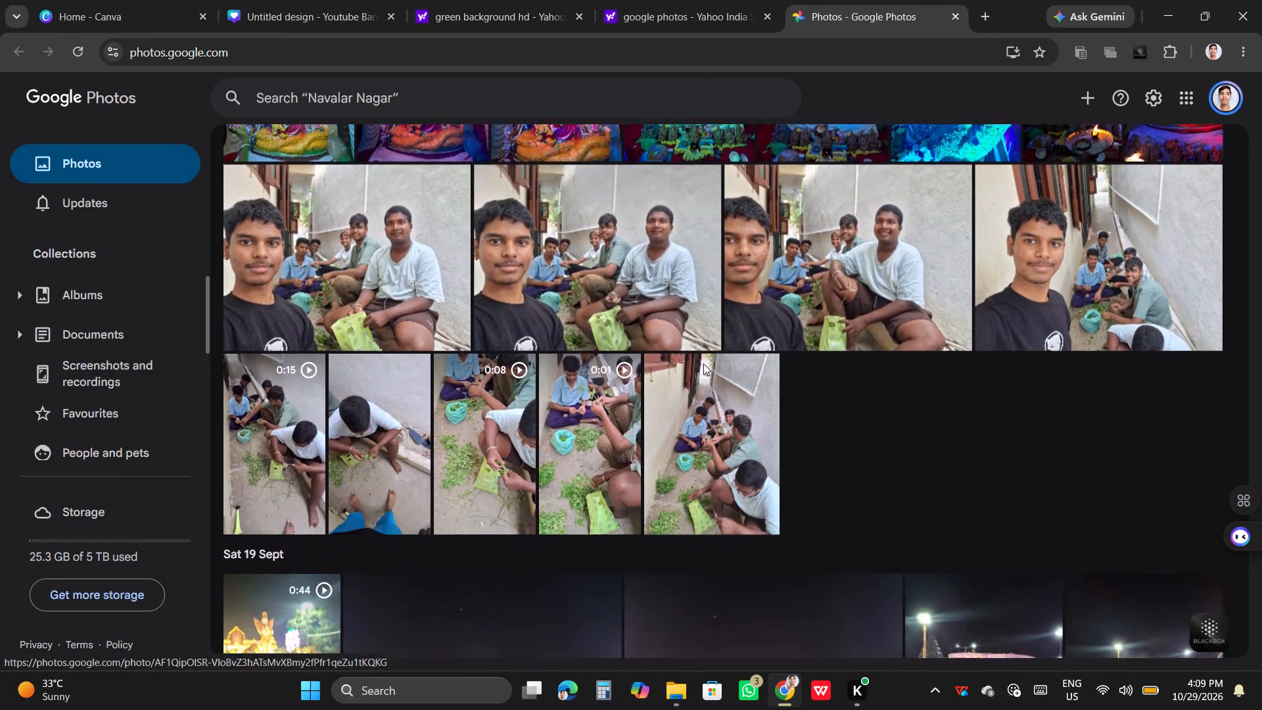
scroll(703, 364, down, 18)
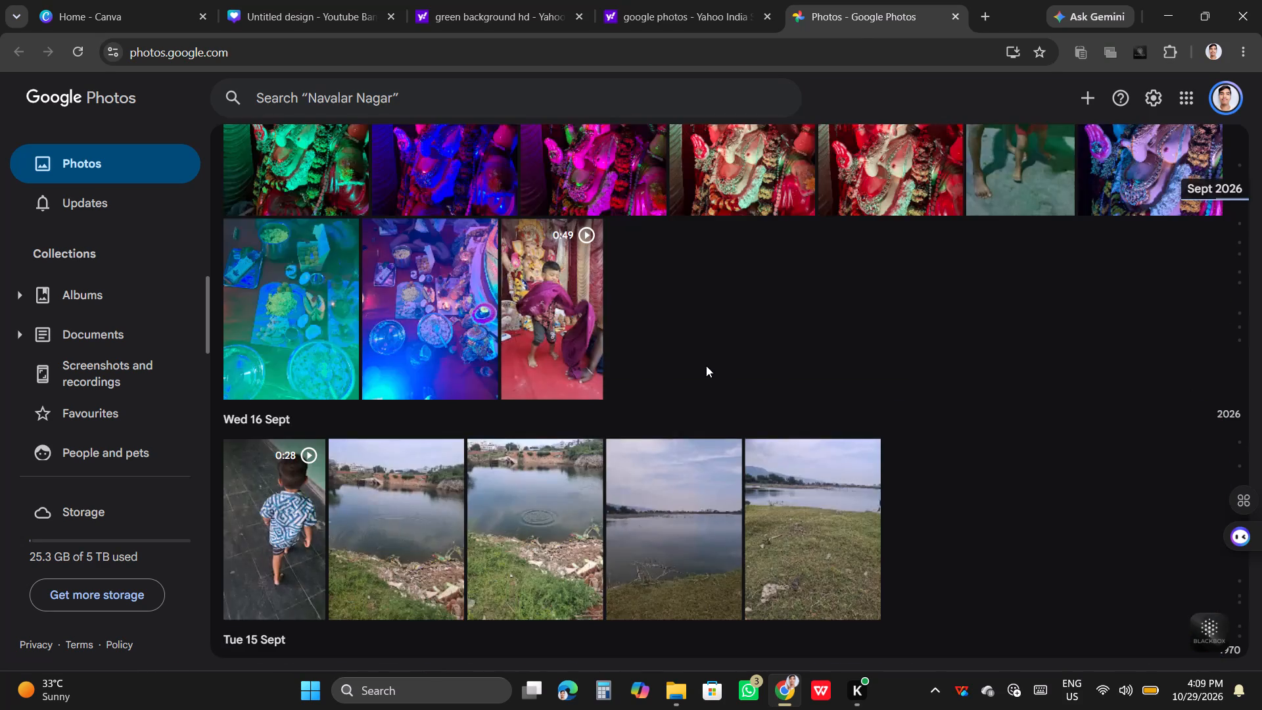
scroll(706, 366, down, 6)
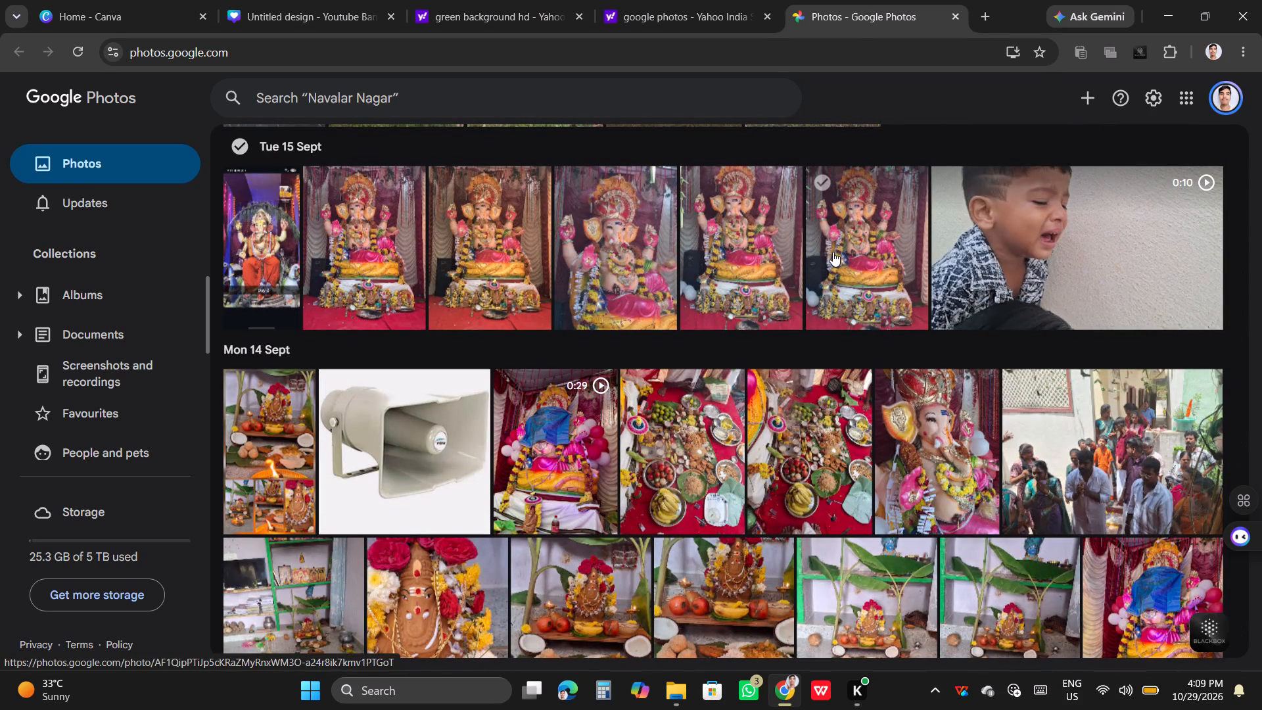
scroll(492, 471, down, 6)
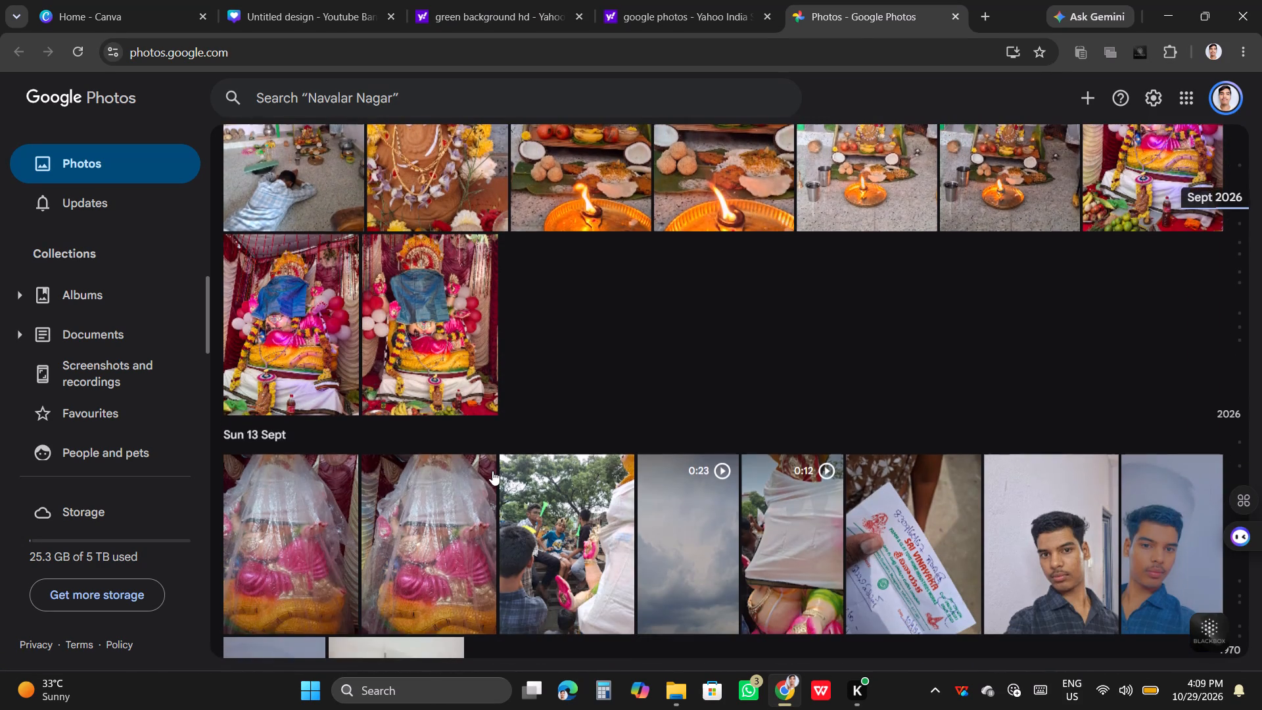
scroll(496, 472, down, 4)
scroll(496, 472, up, 7)
scroll(496, 473, down, 2)
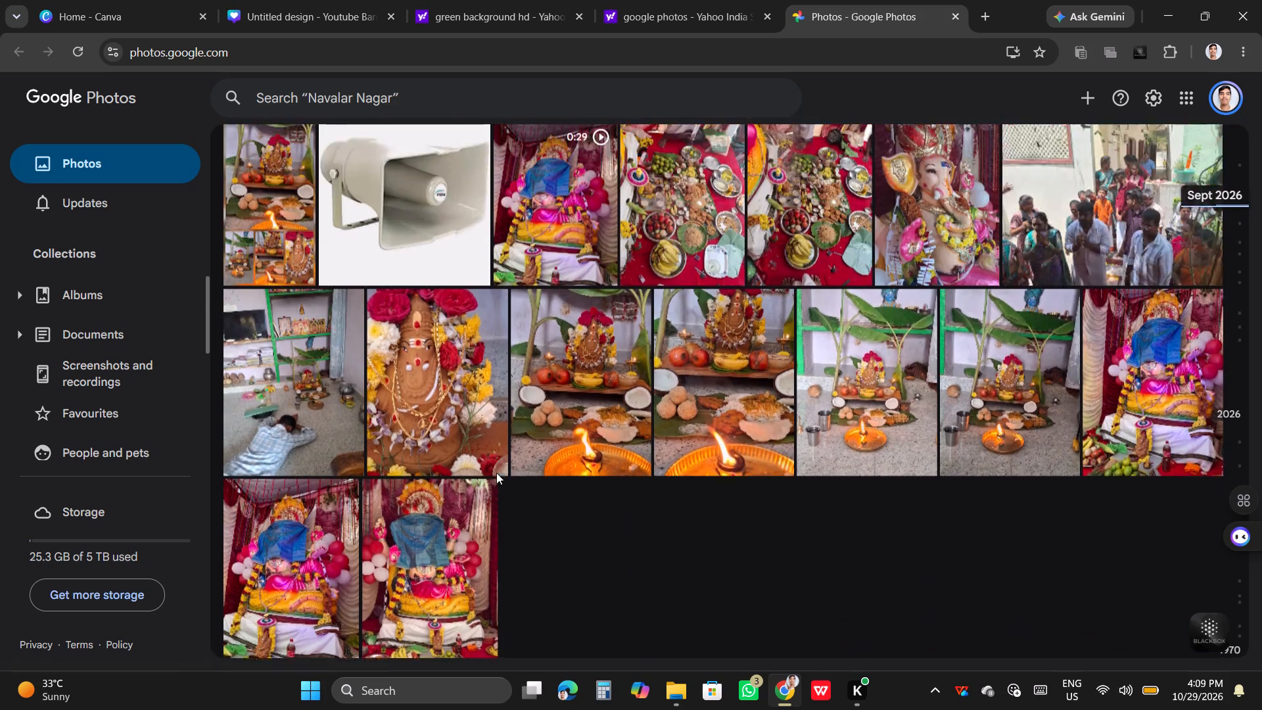
scroll(496, 473, down, 7)
scroll(500, 472, up, 3)
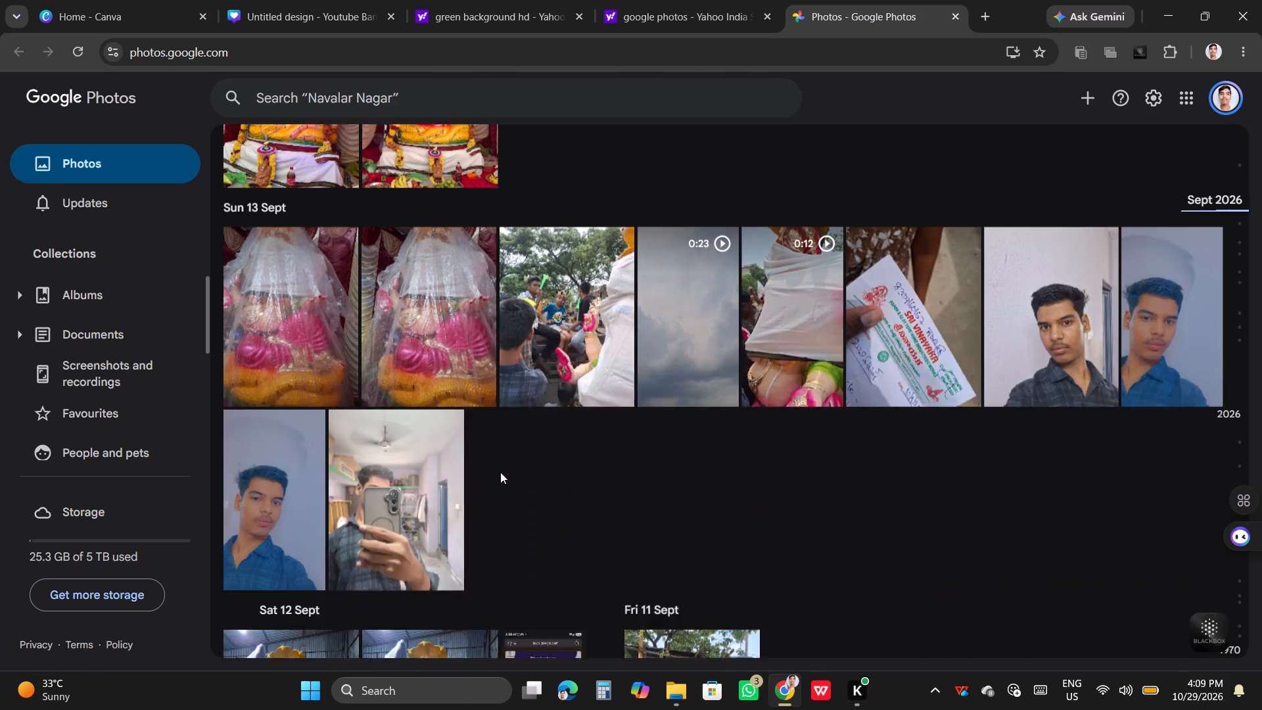
scroll(500, 472, up, 6)
scroll(670, 479, up, 3)
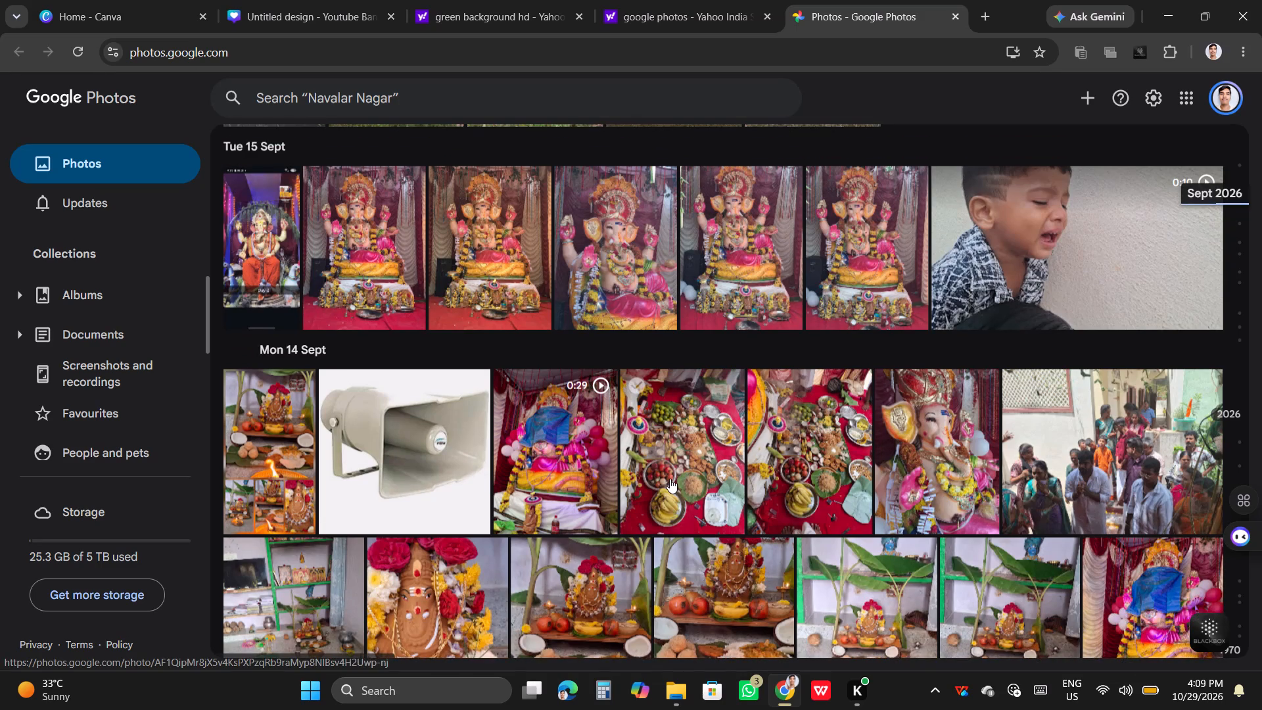
scroll(672, 477, up, 8)
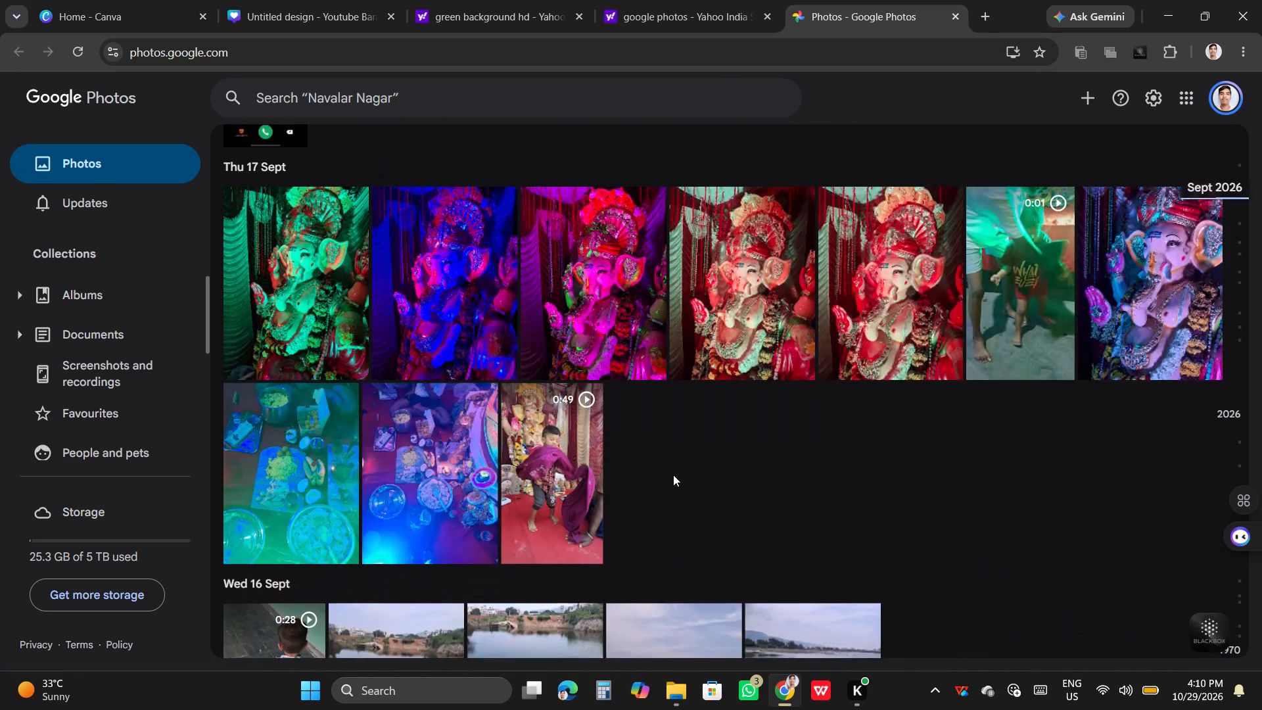
scroll(673, 475, up, 13)
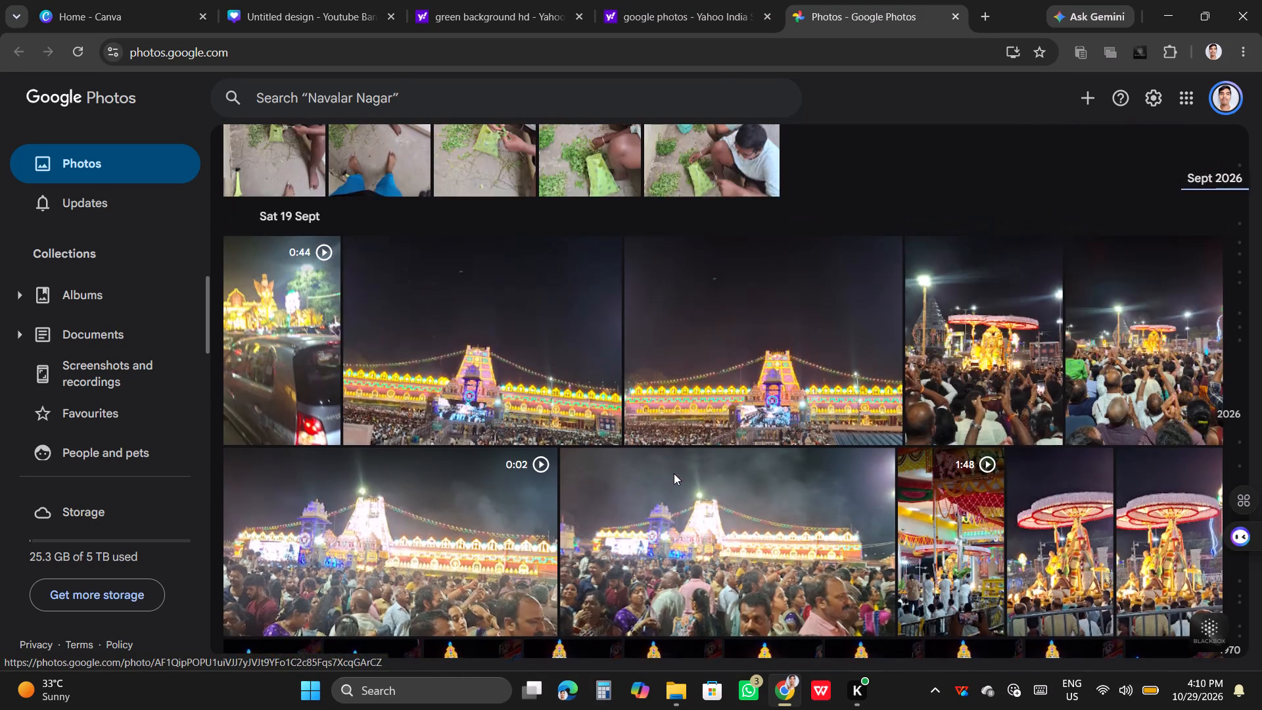
scroll(674, 473, up, 15)
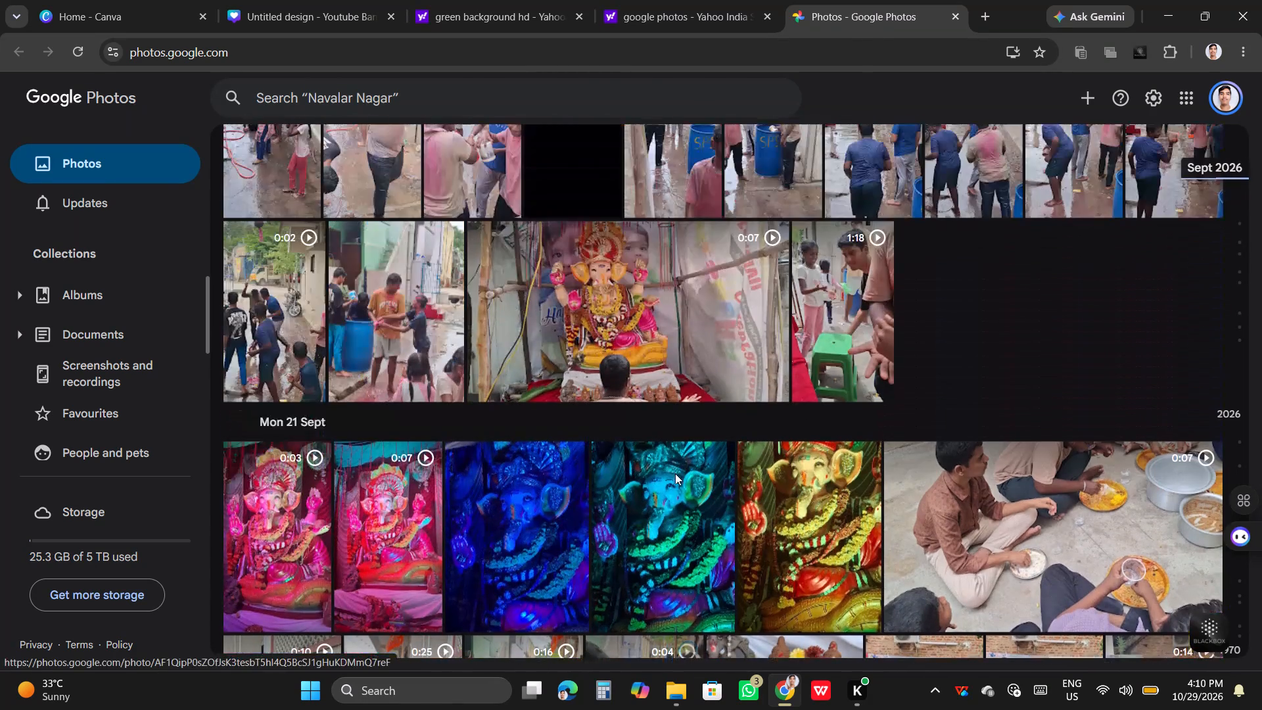
scroll(626, 437, up, 2)
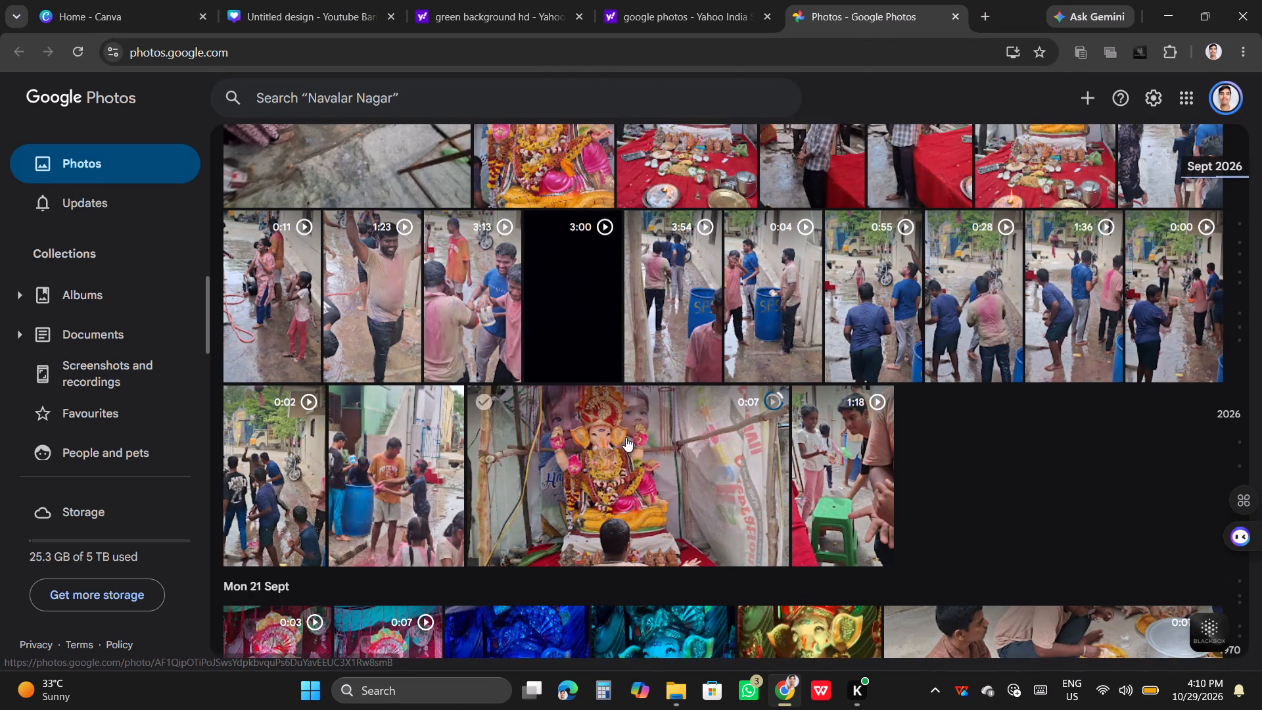
scroll(626, 439, down, 4)
scroll(626, 439, up, 7)
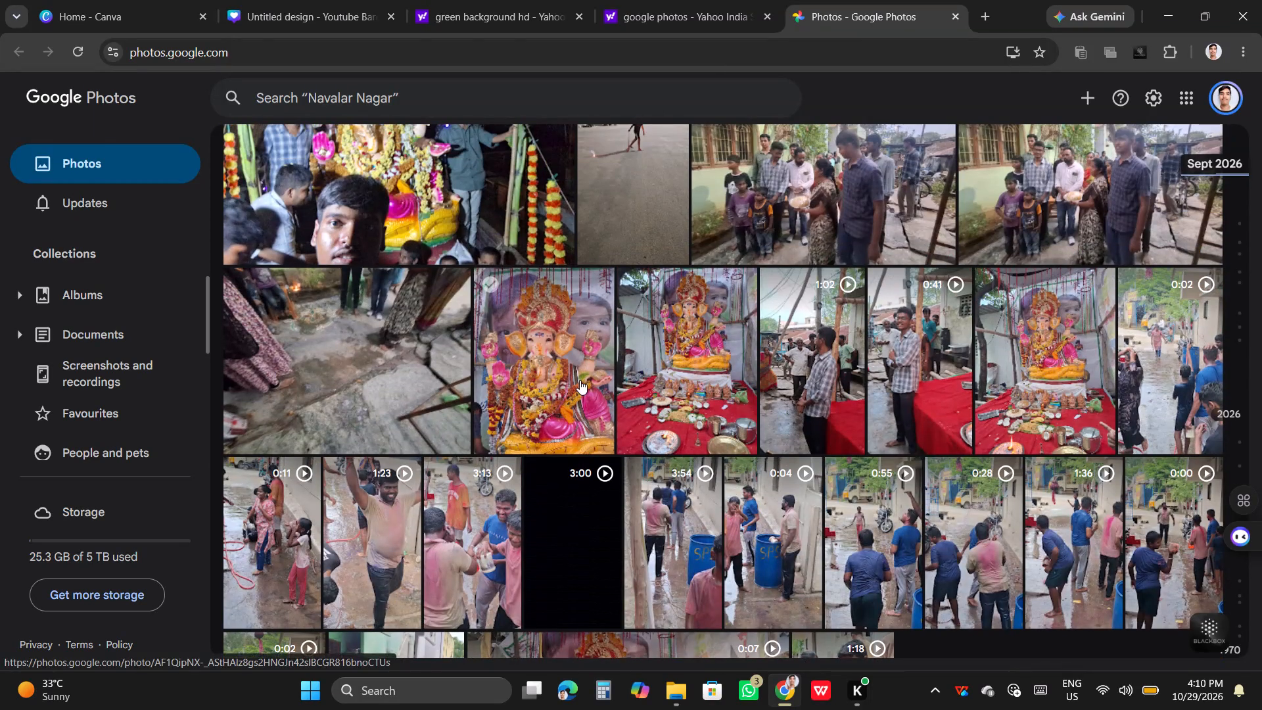
Open the close-up photo of the garlanded Ganesha idol with the orange crown and download it.
click(580, 380)
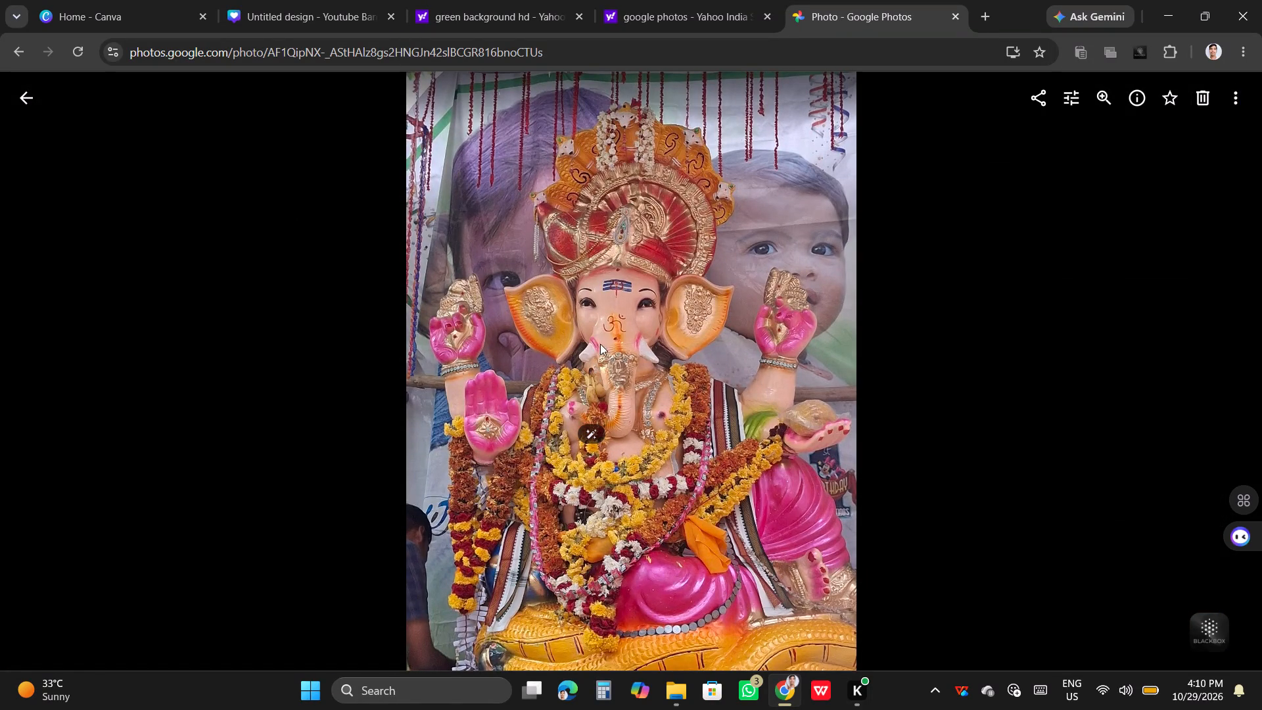
click(1225, 103)
click(1079, 161)
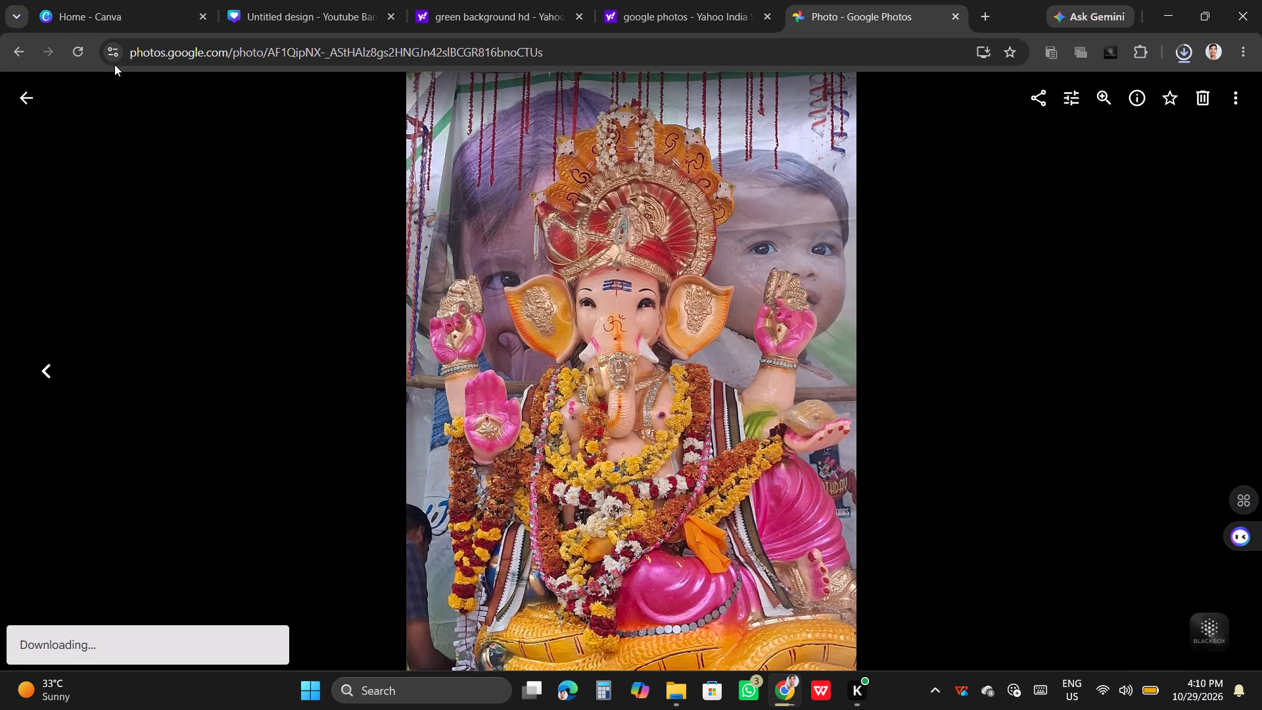
Open remove.bg in a new browser tab and upload the downloaded photo 20260922_180147 for background removal.
drag(962, 0, 966, 0)
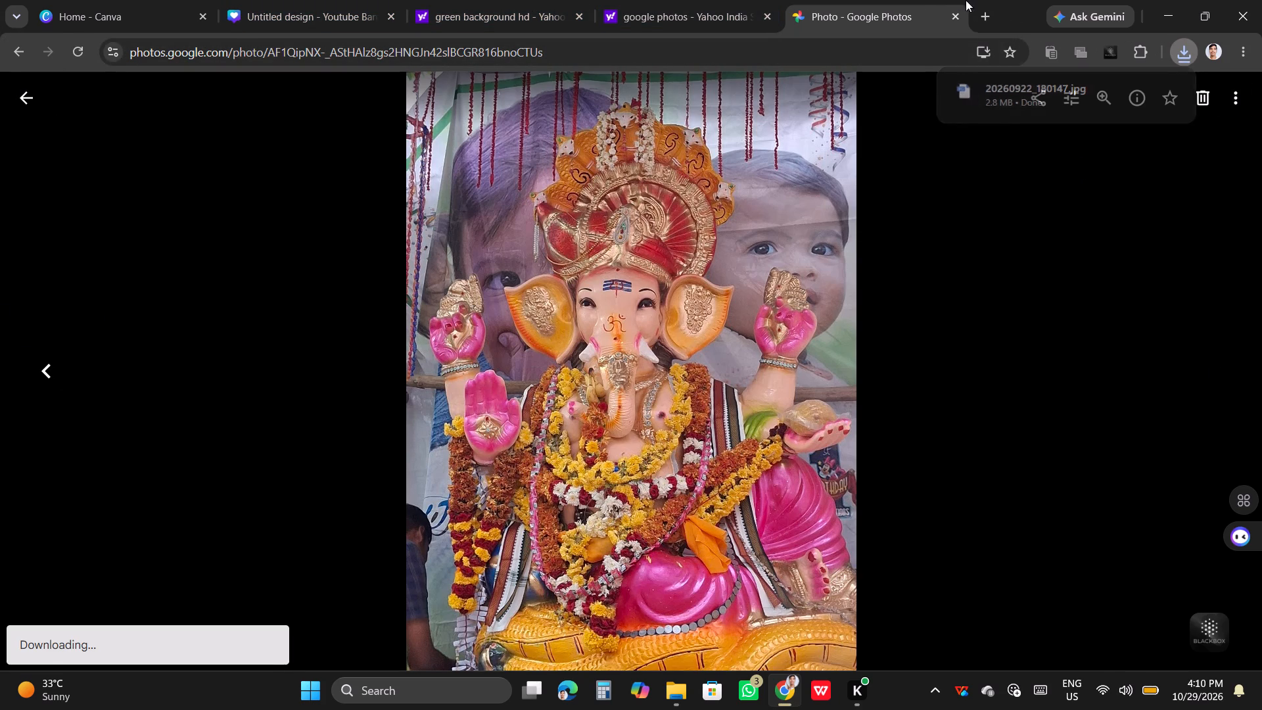
drag(966, 0, 975, 2)
click(982, 7)
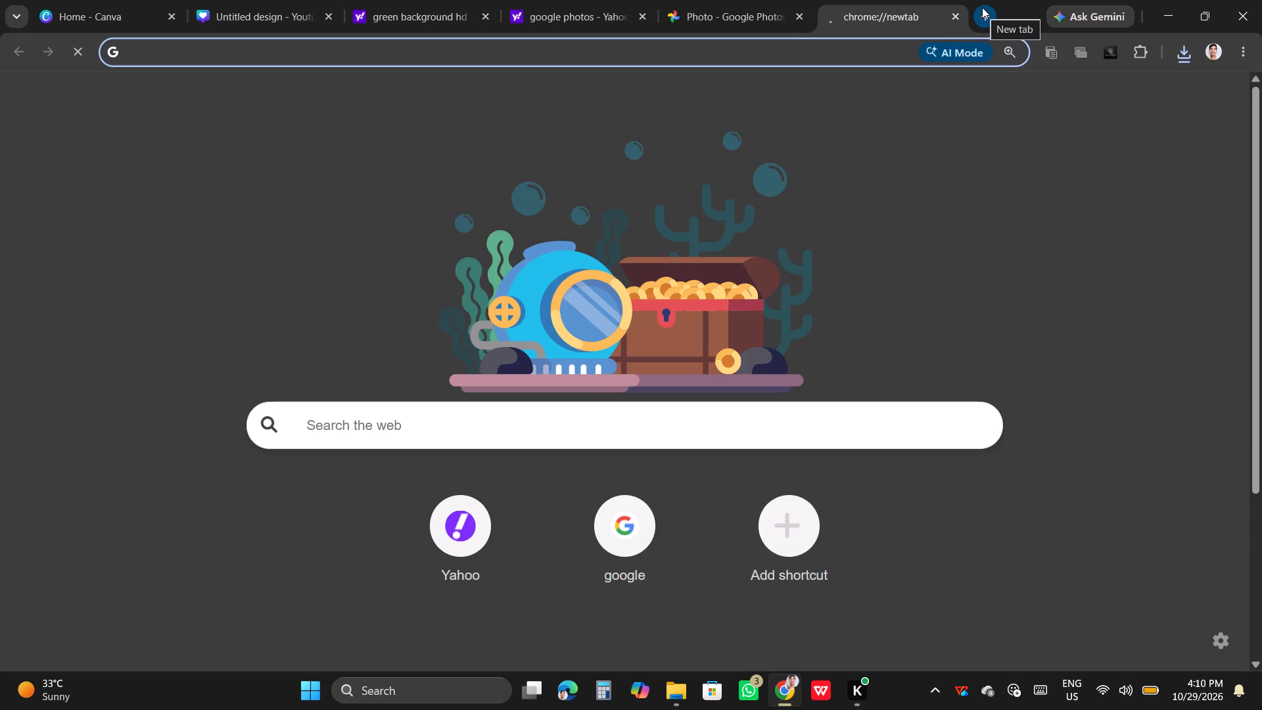
text(bg)
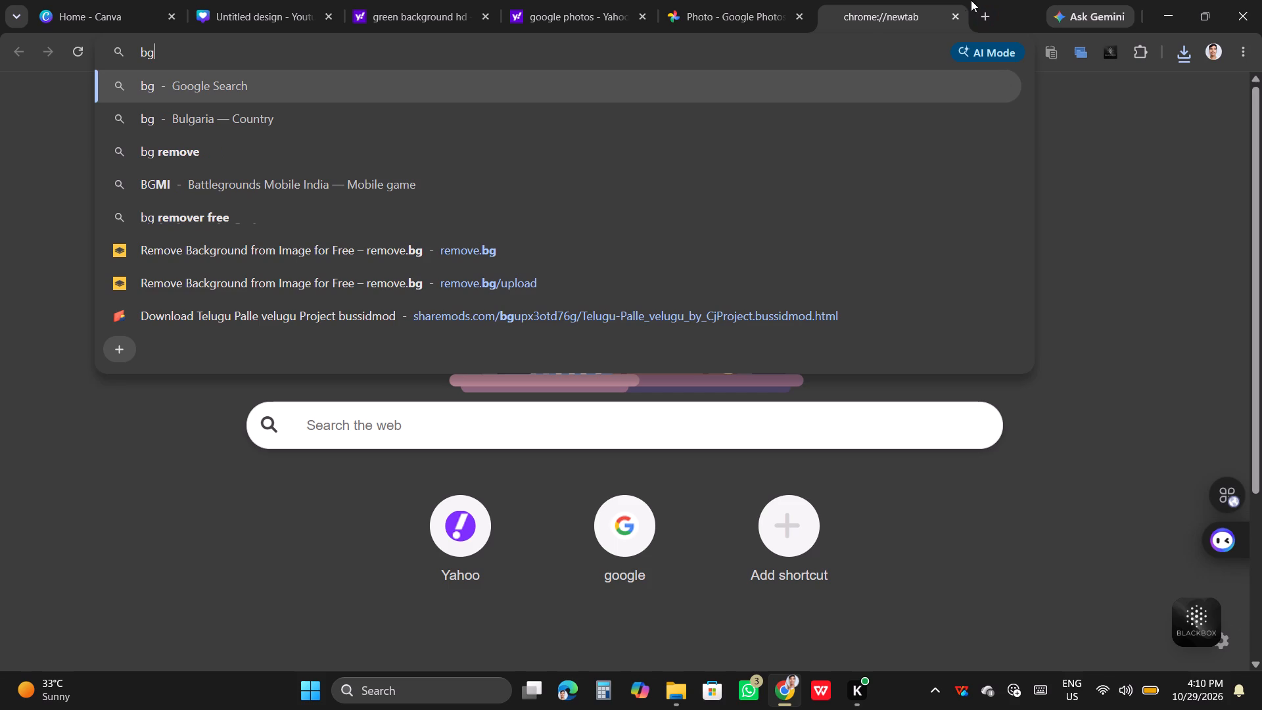
click(241, 249)
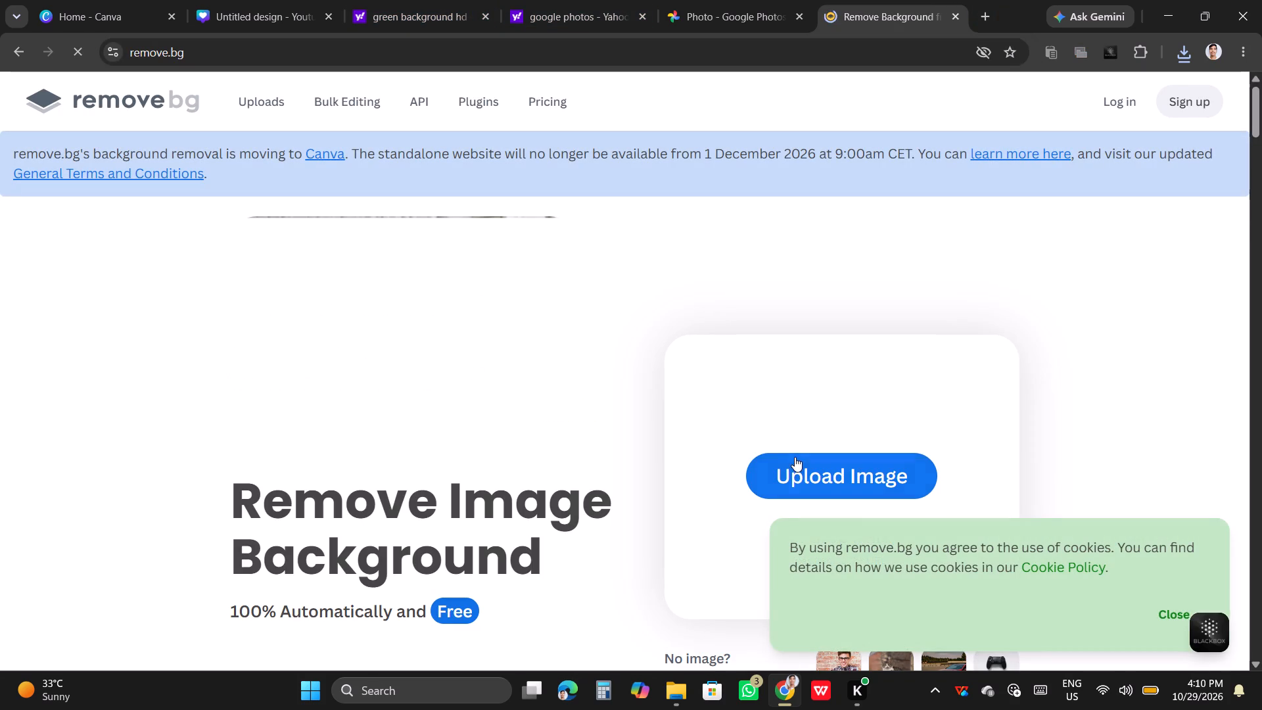
click(797, 464)
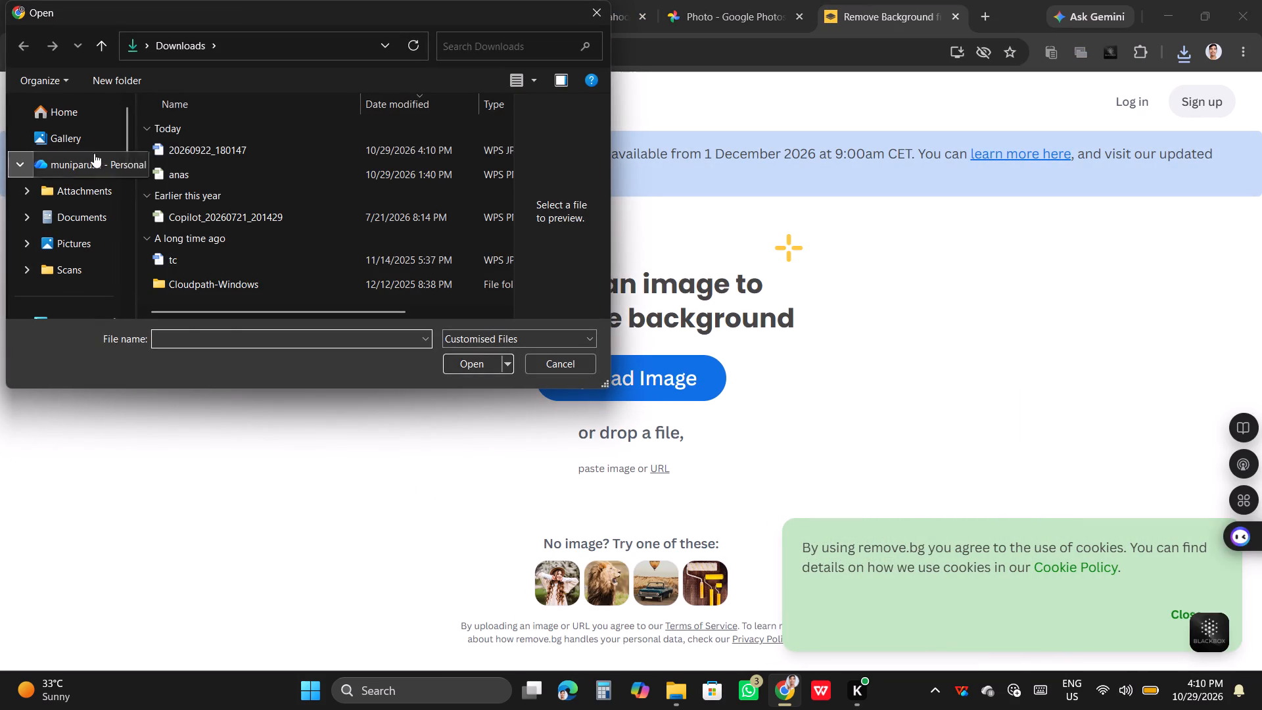
click(220, 144)
click(477, 369)
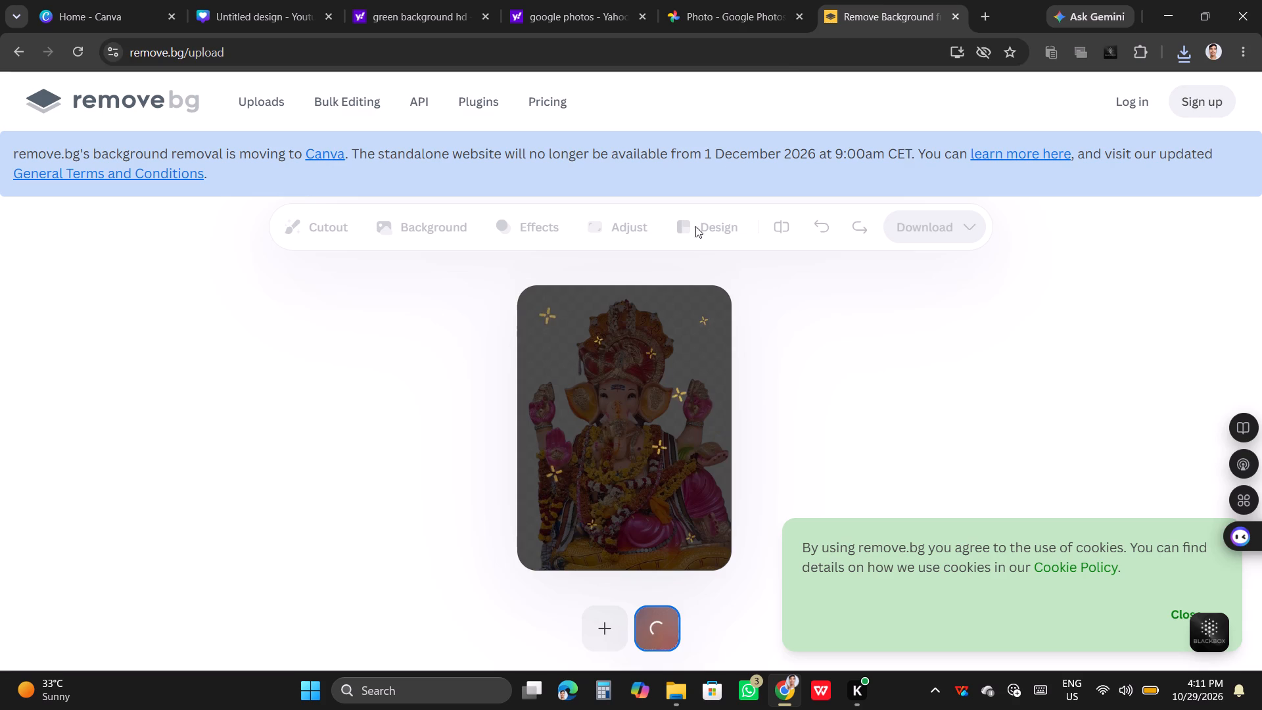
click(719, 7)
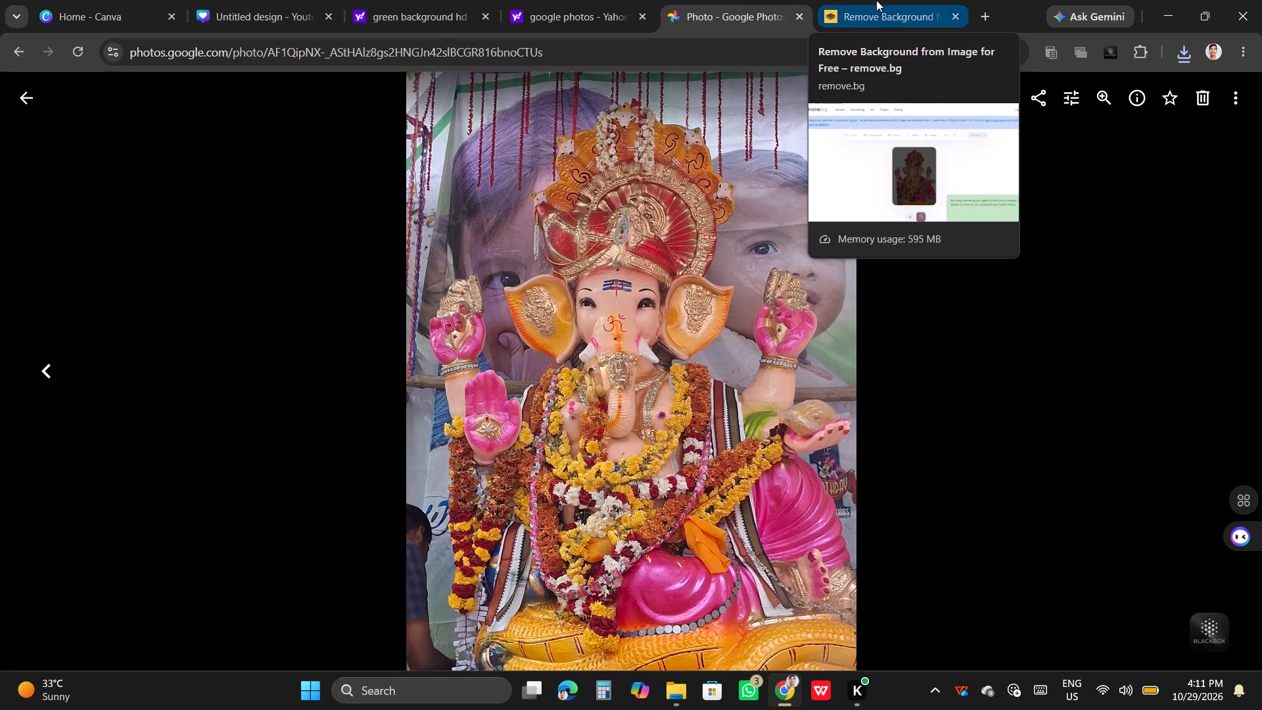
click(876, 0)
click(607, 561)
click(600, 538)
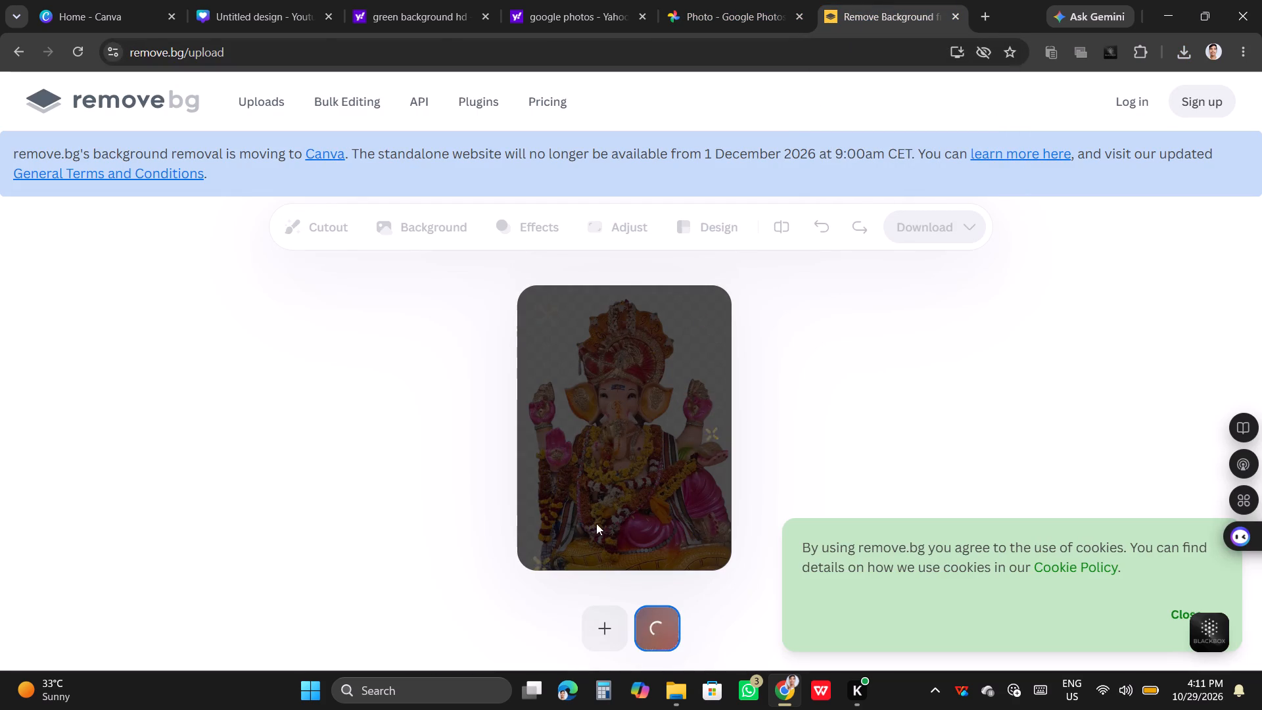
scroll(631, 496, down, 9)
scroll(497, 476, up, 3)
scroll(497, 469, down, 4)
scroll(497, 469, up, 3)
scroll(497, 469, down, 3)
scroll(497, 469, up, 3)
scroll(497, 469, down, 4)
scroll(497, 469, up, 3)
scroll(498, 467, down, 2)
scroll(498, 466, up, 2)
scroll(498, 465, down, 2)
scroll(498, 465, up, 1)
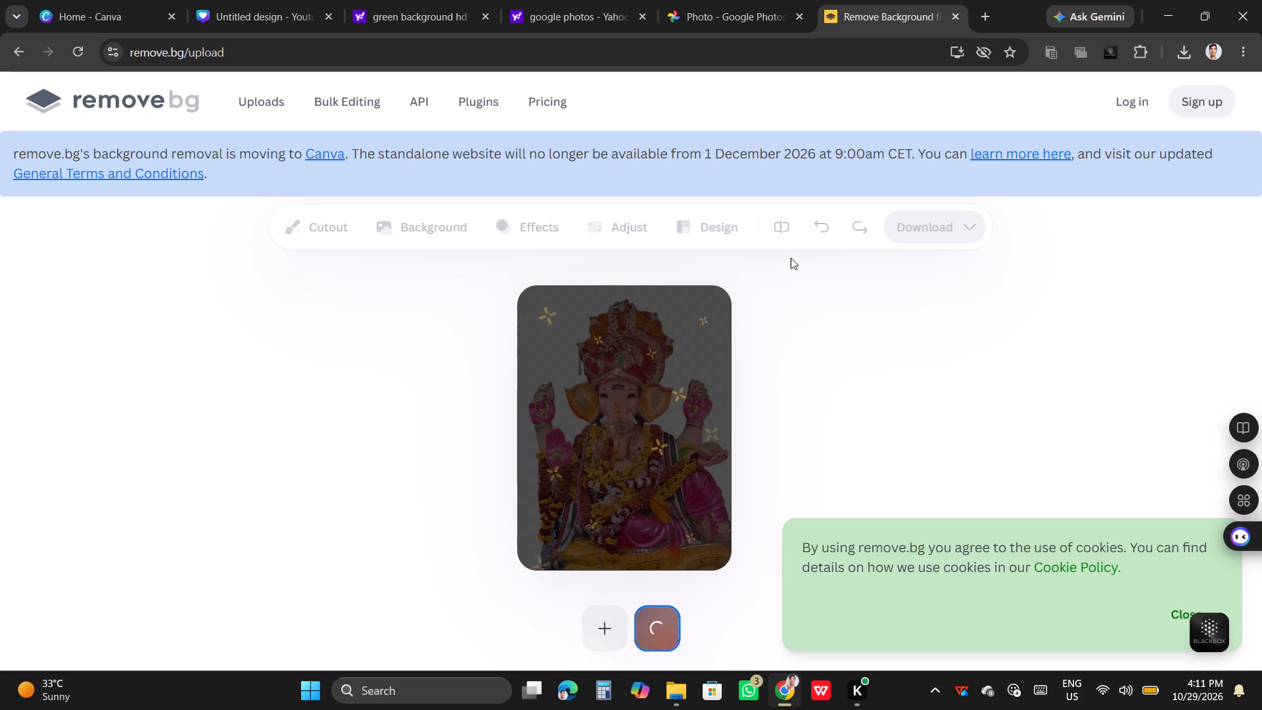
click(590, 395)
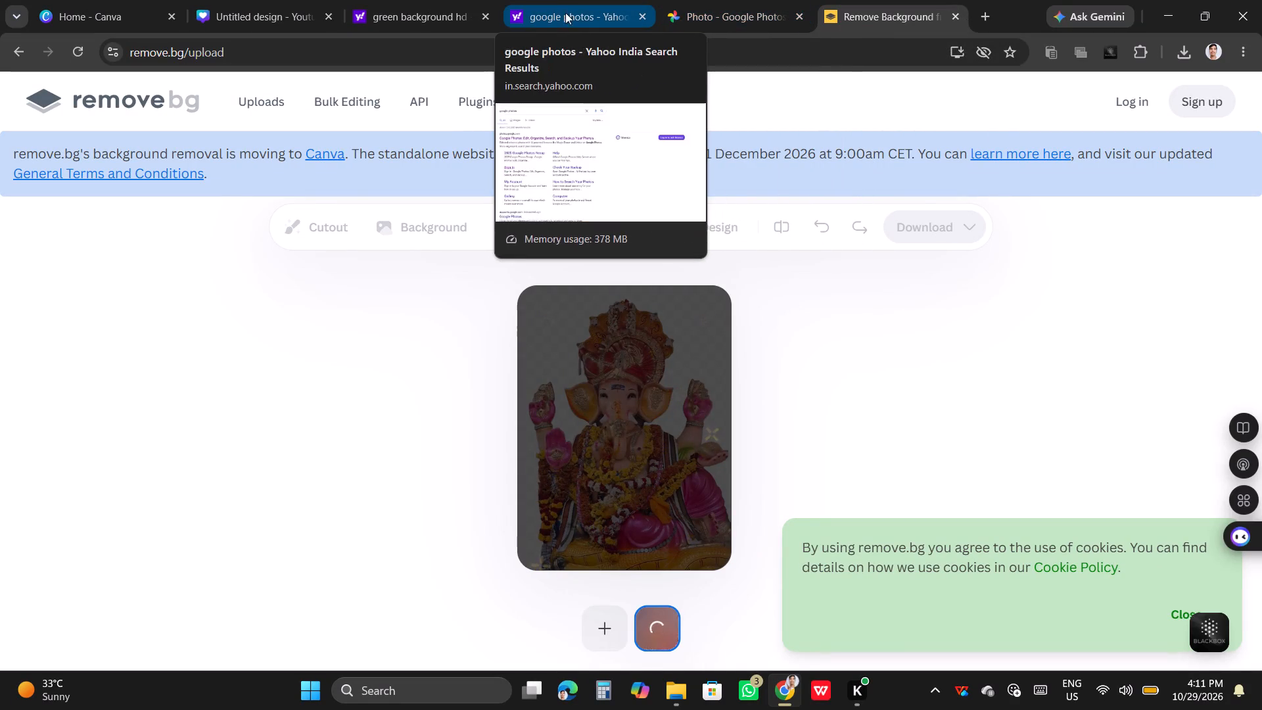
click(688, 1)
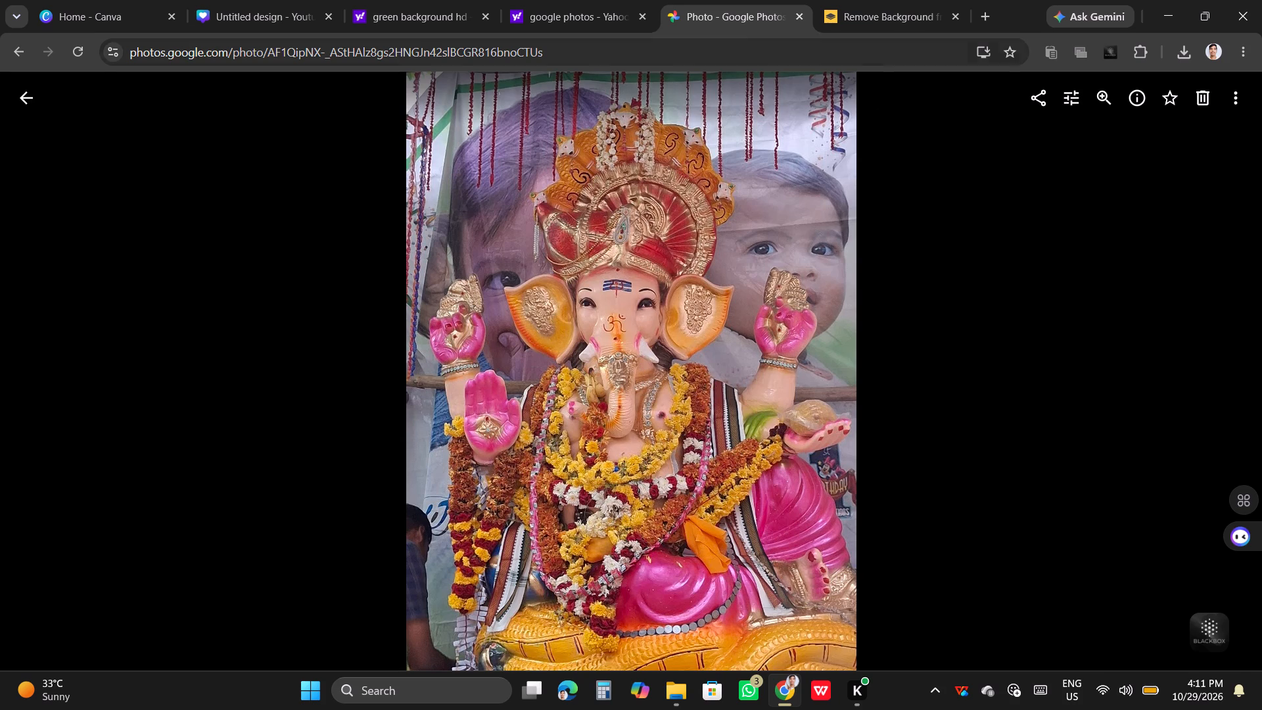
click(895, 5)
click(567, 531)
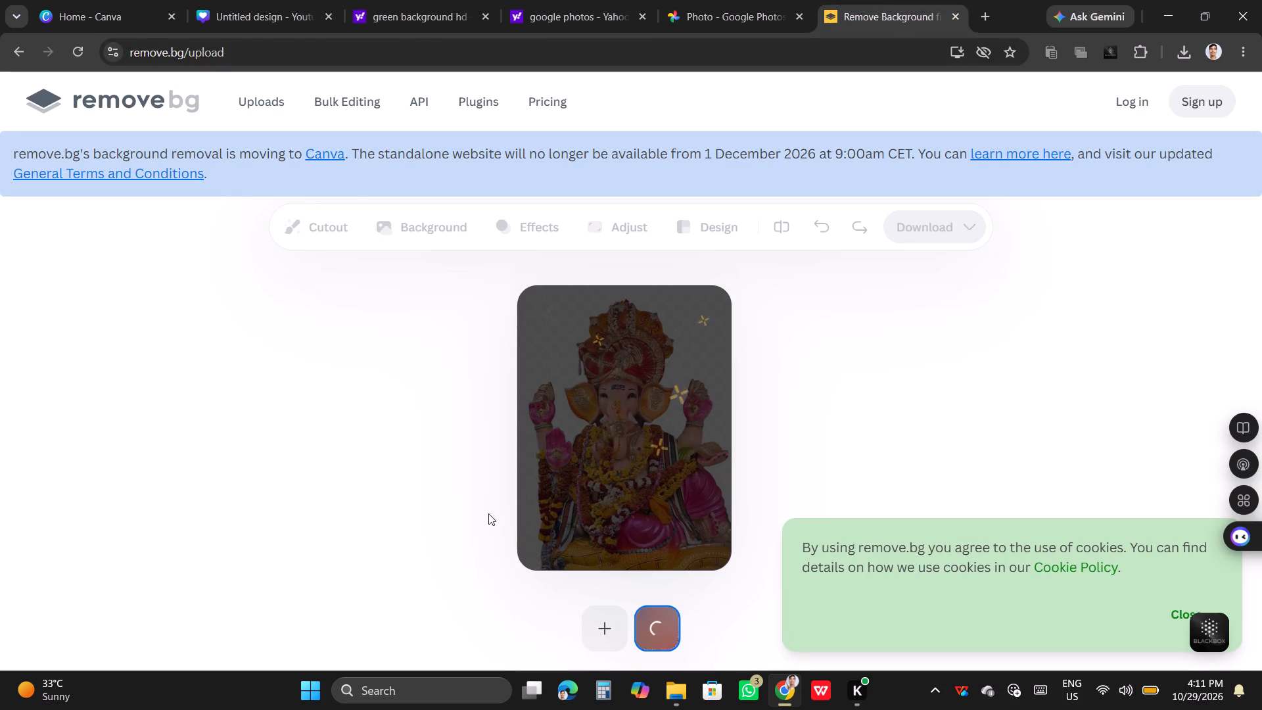
Return to the YouTube banner design in Canva and replace its green striped background with the solid dark green photo colour #307505.
click(263, 0)
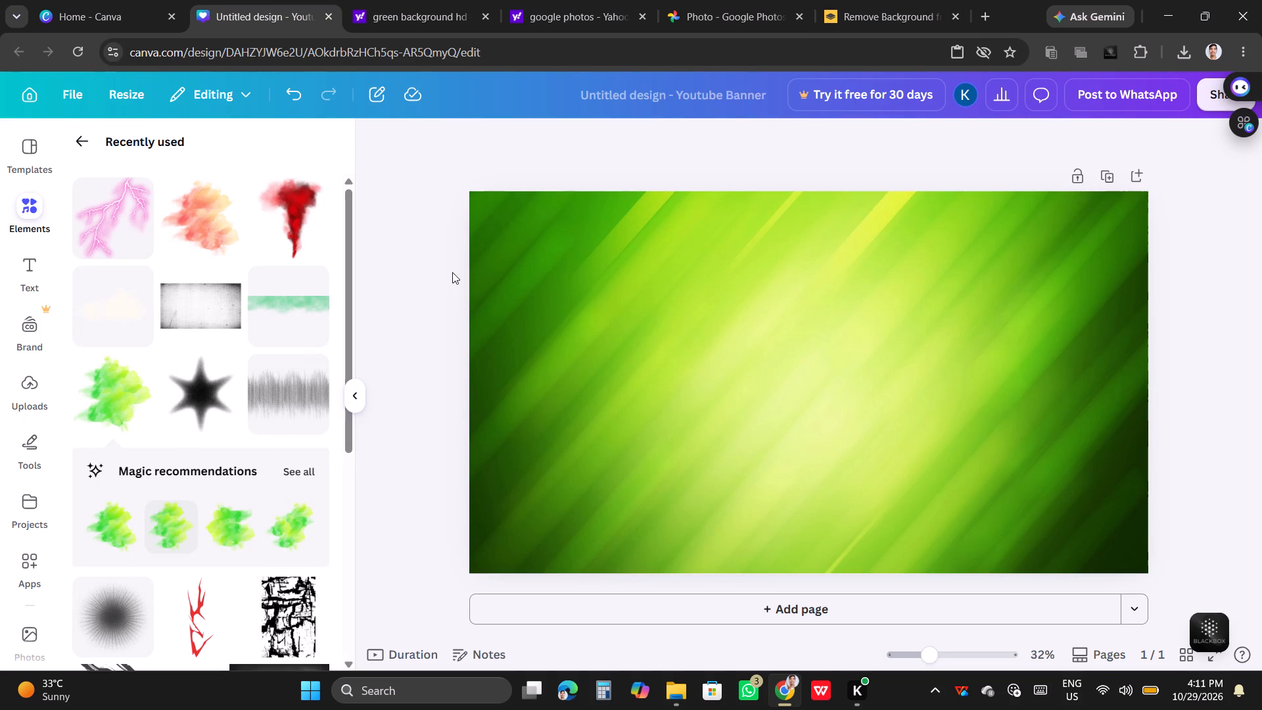
click(525, 257)
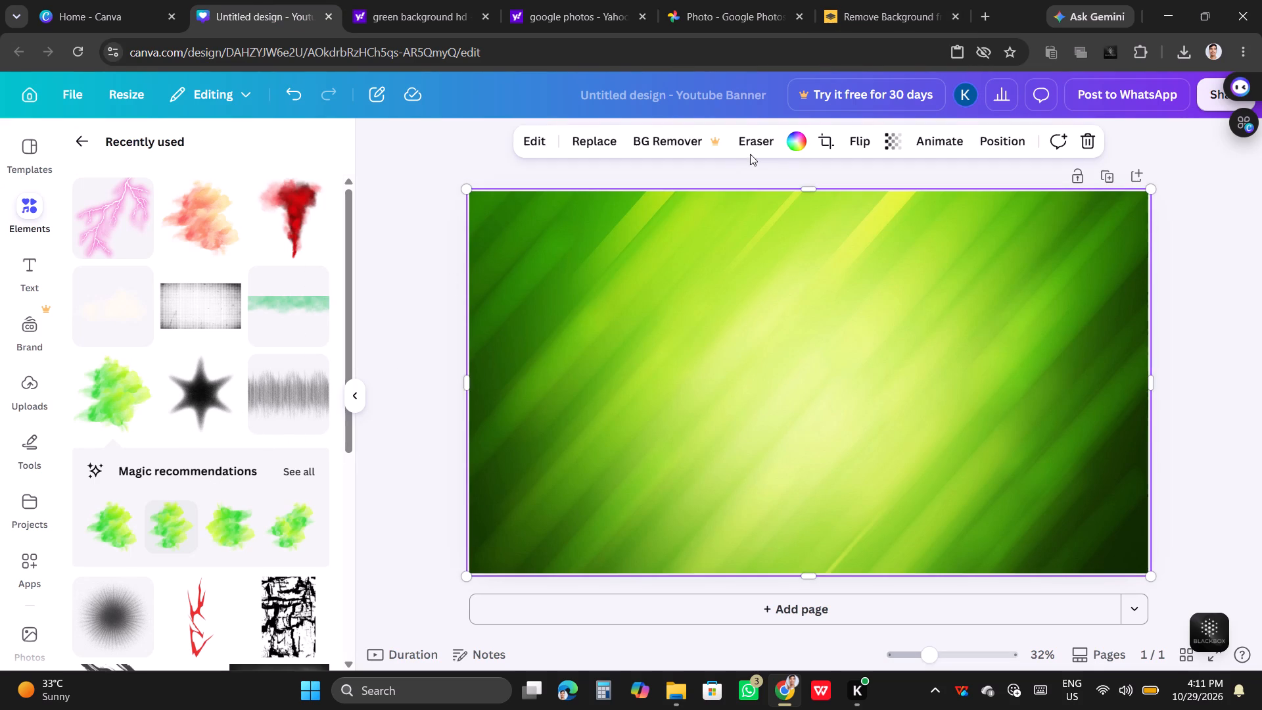
click(794, 141)
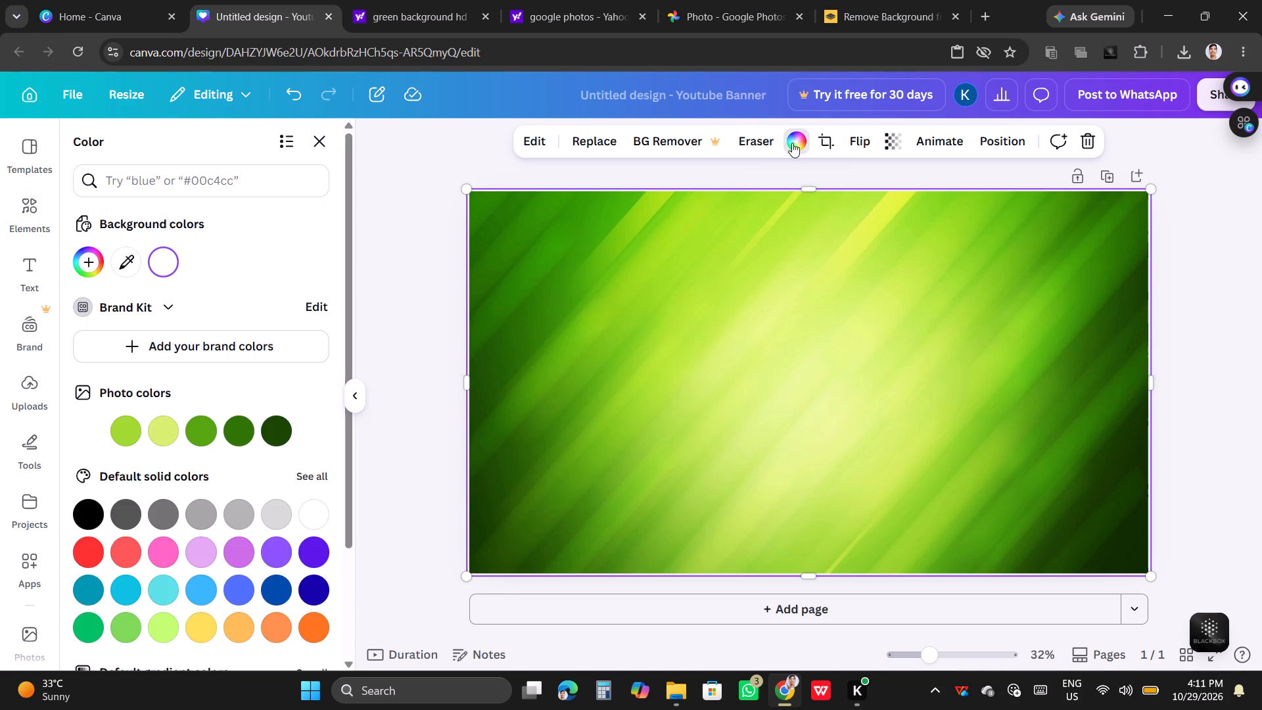
click(244, 423)
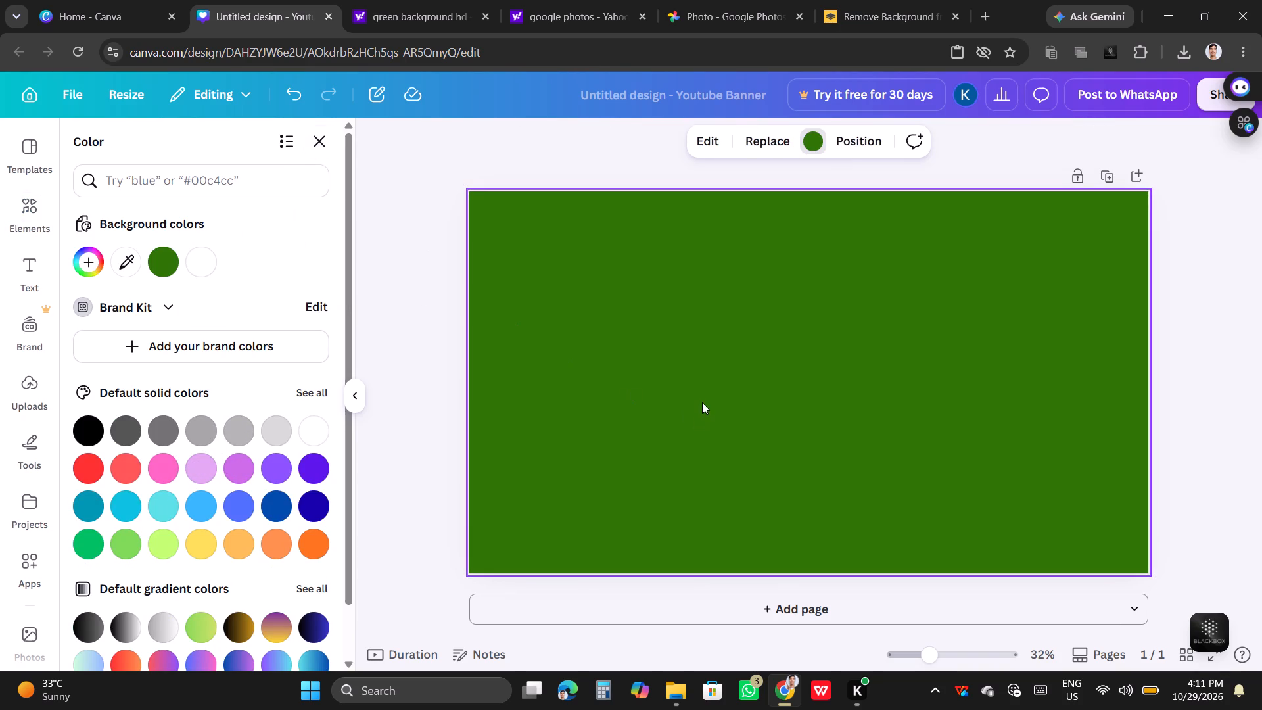
Undo the solid dark green background change to bring back the striped green photo background.
click(296, 80)
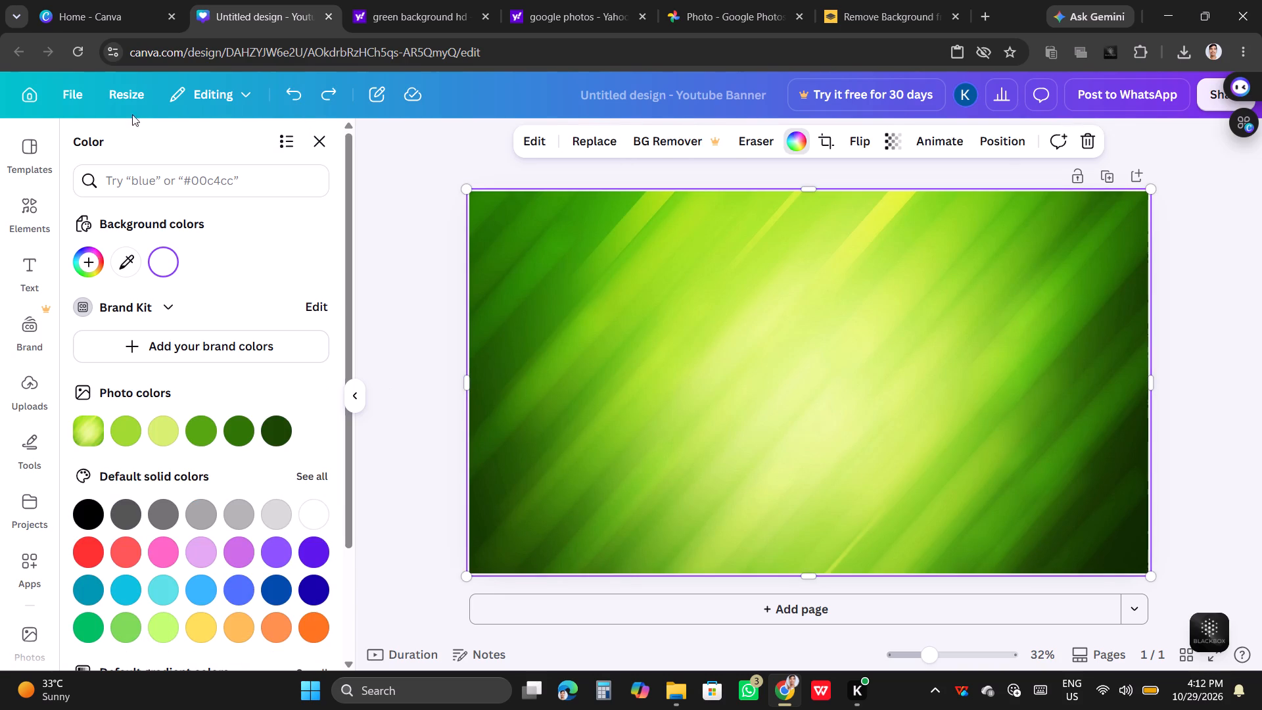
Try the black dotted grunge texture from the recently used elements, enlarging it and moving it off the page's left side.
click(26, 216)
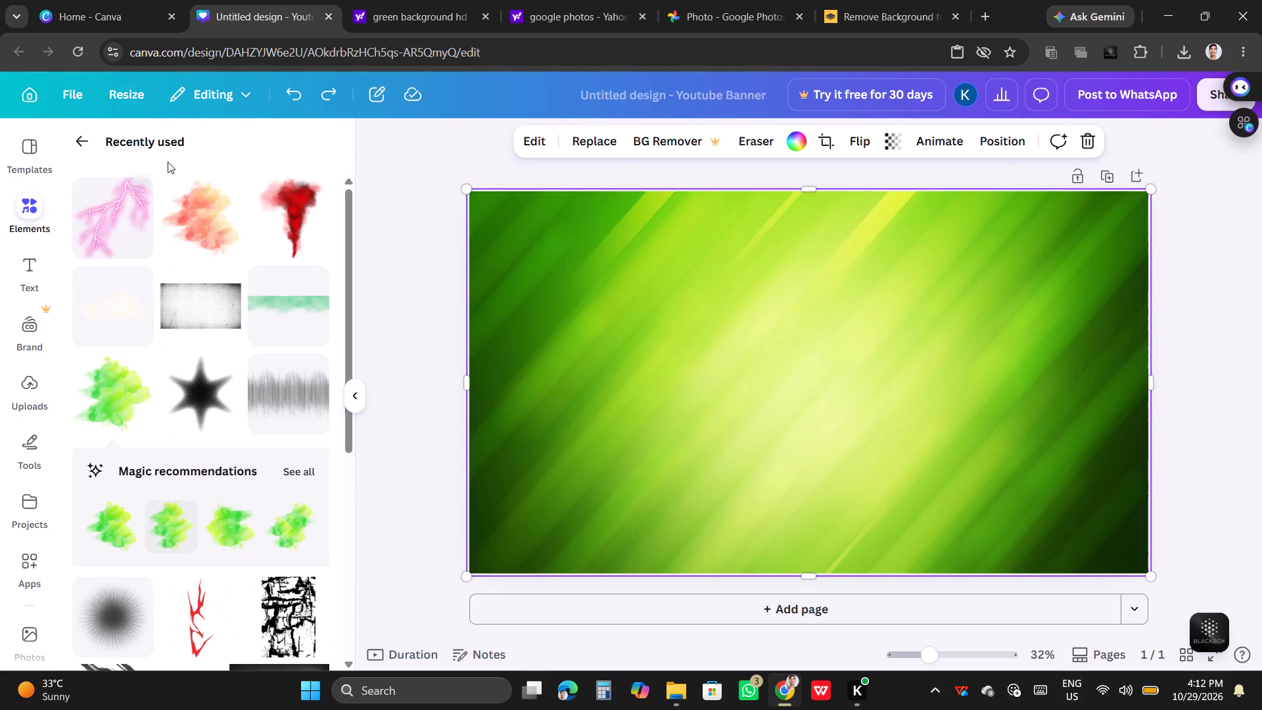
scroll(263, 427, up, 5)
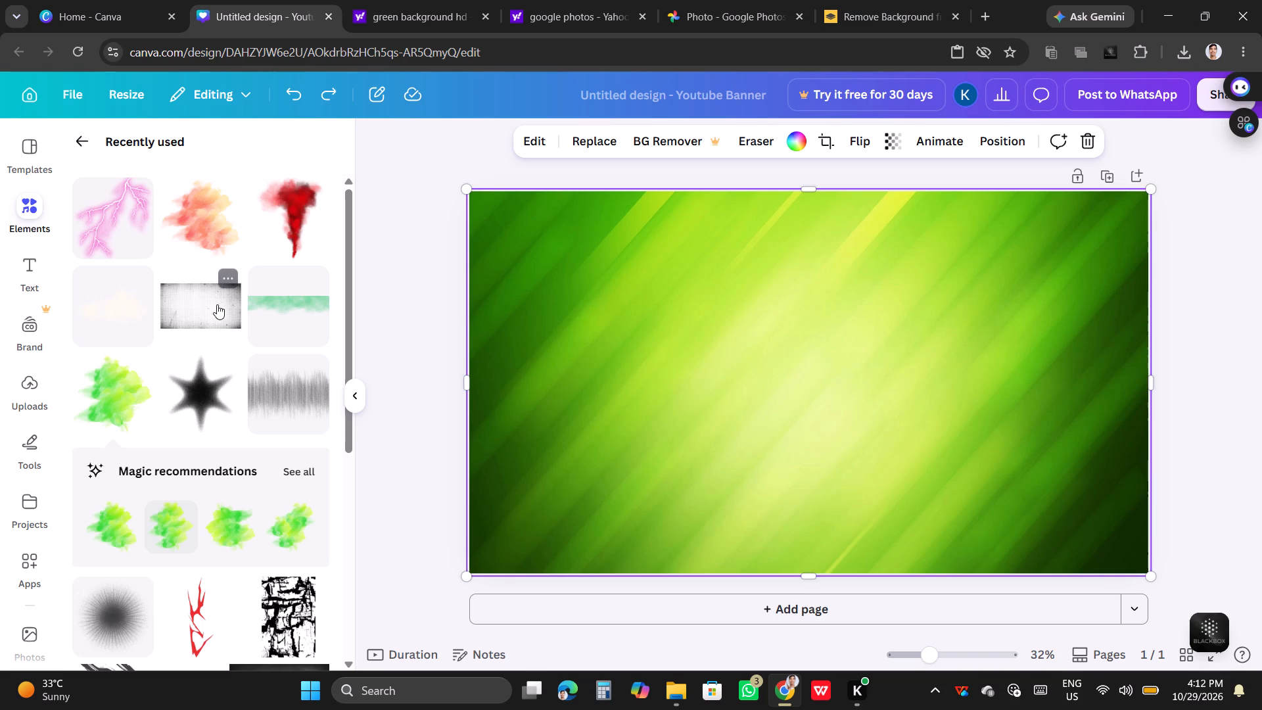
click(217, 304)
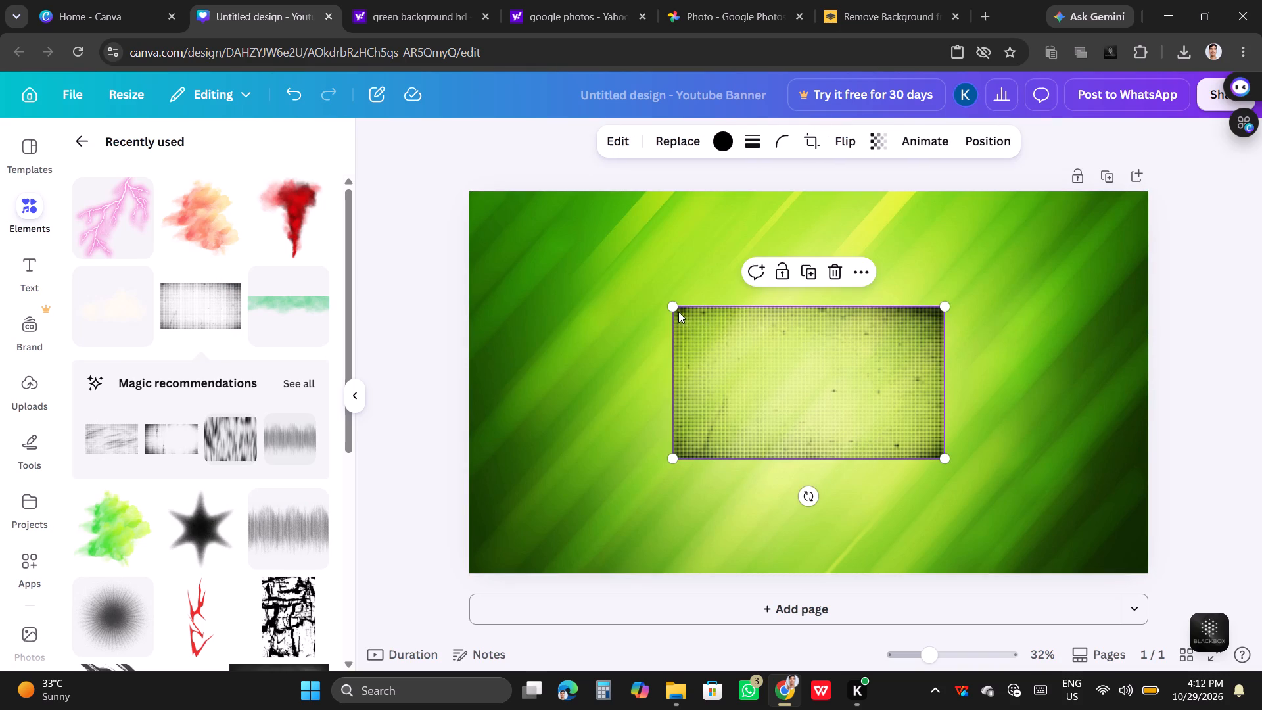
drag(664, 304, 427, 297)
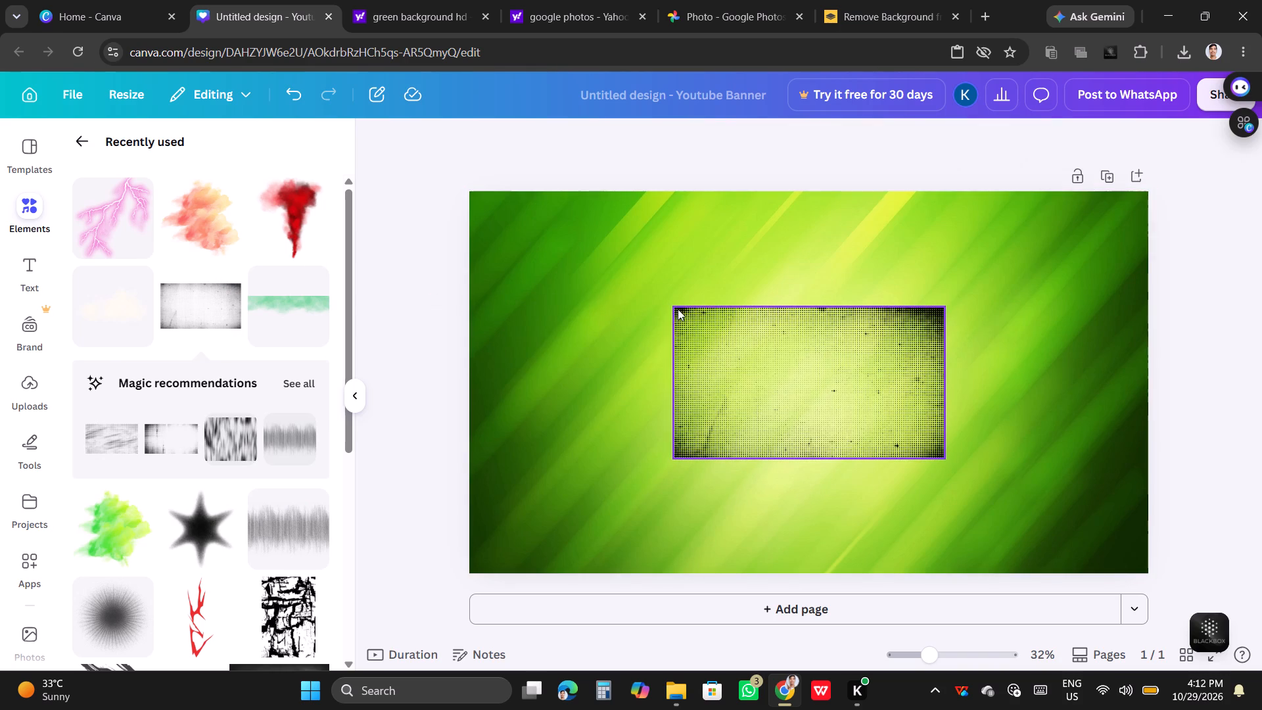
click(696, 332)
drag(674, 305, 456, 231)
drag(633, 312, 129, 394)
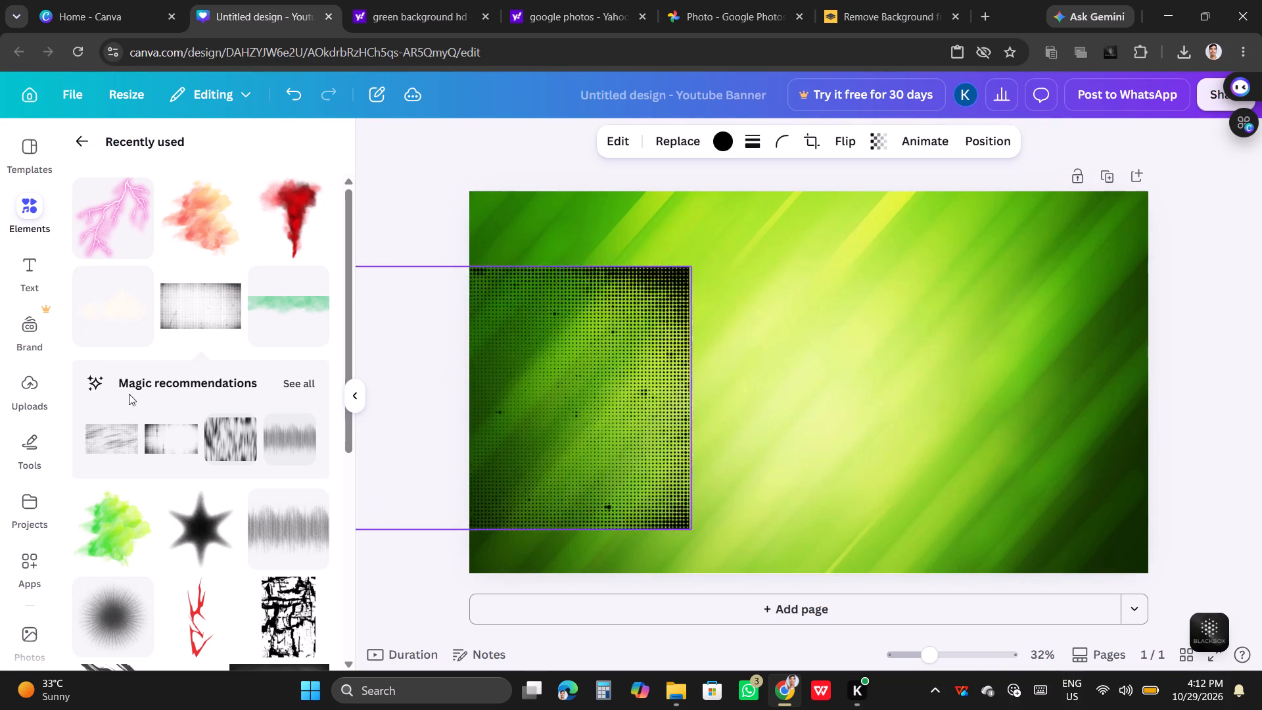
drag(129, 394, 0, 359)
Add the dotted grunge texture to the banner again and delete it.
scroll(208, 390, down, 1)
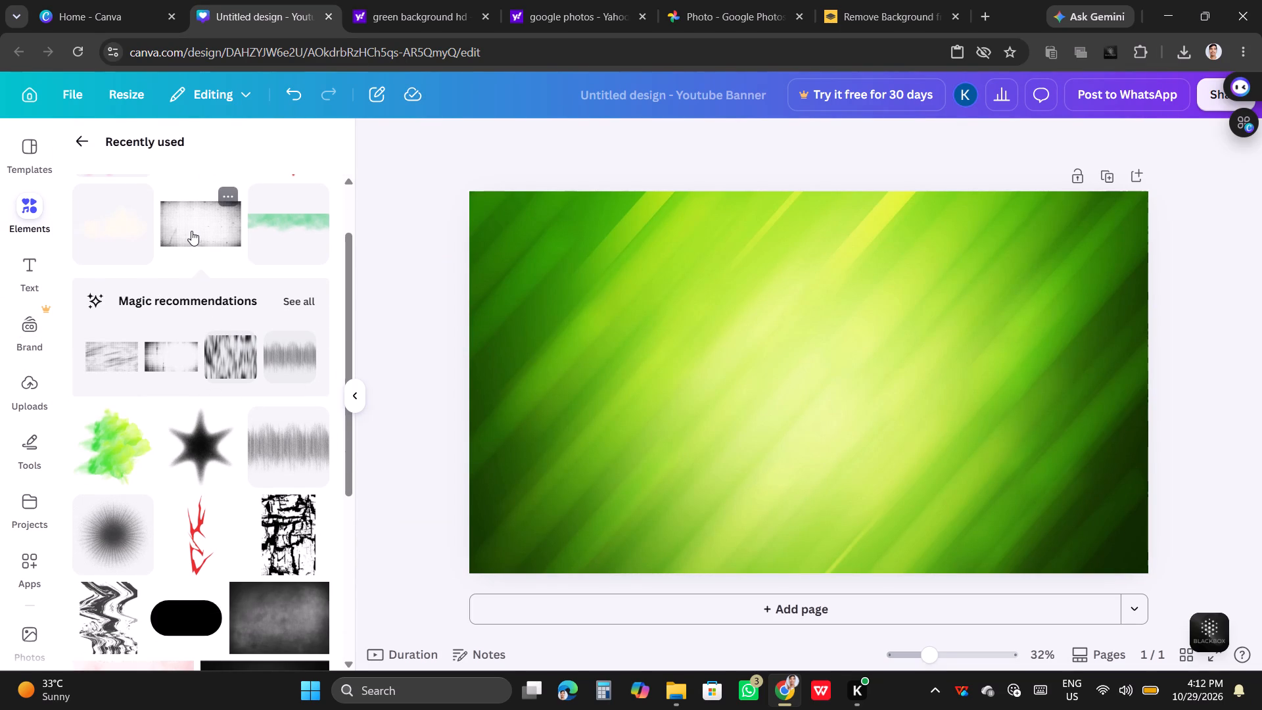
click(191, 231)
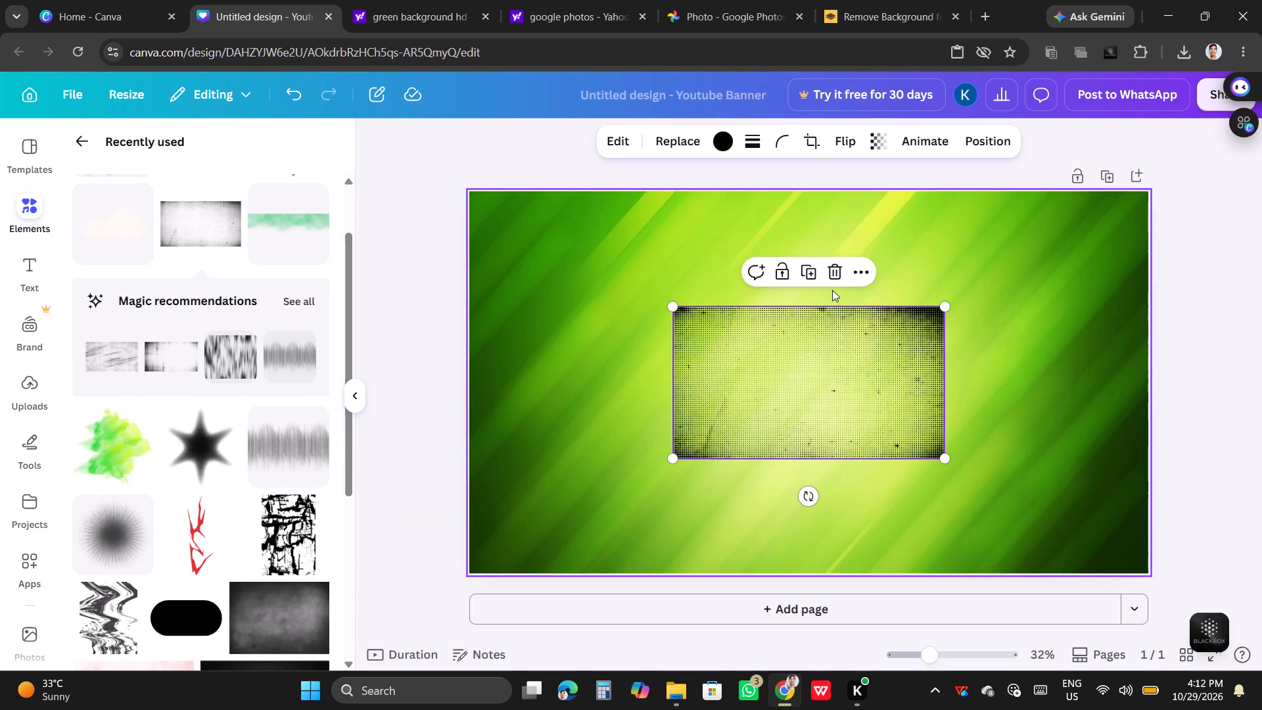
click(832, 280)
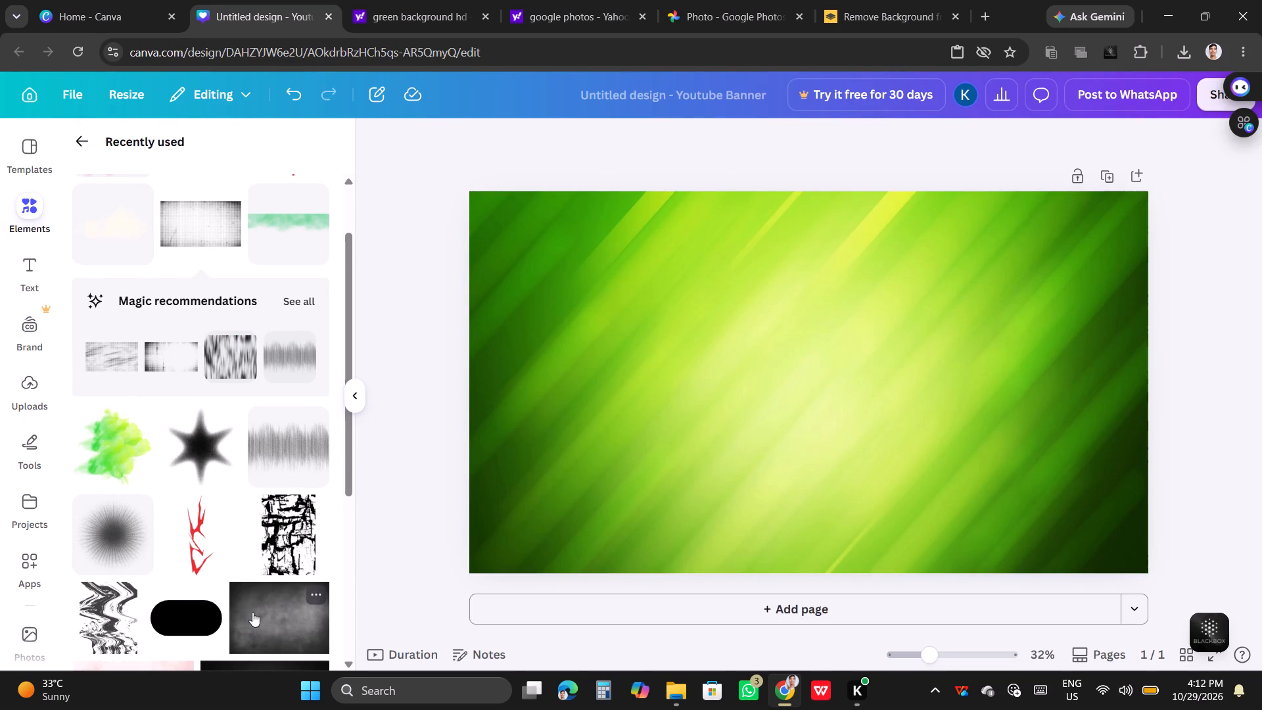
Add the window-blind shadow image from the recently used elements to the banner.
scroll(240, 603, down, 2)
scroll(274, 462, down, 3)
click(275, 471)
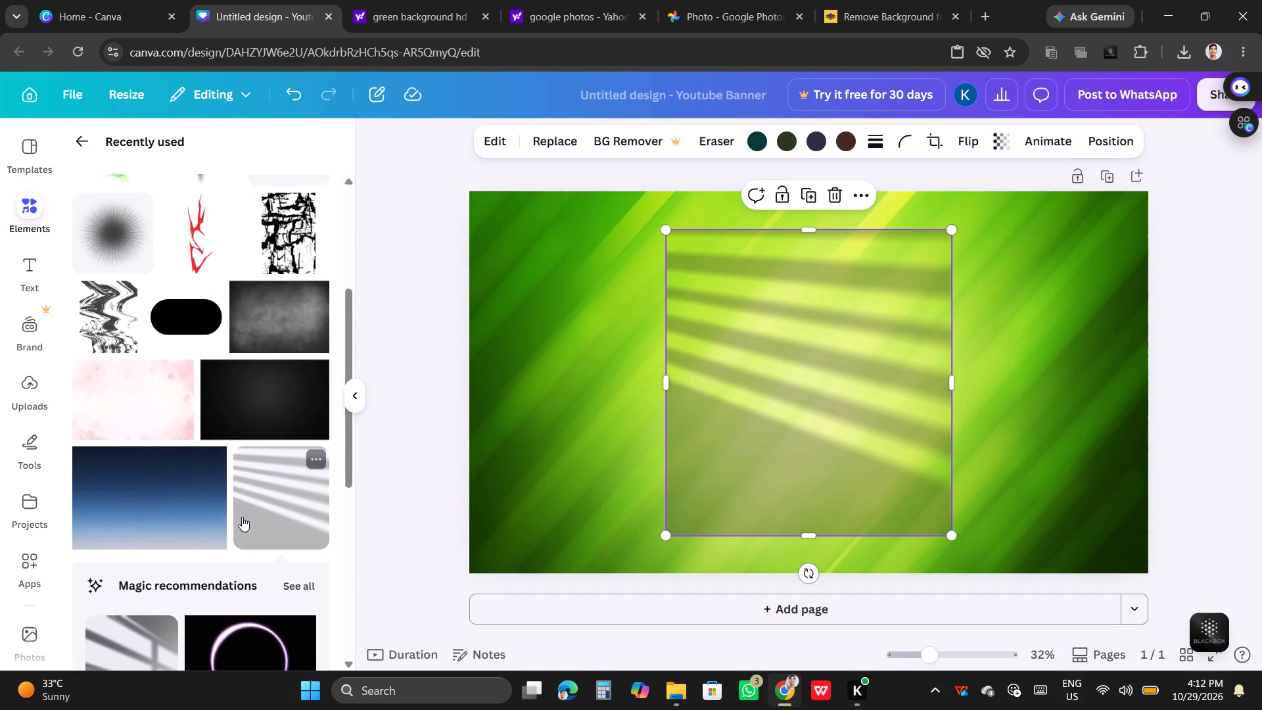
Browse the rest of the recently used elements for another graphic that could suit the banner.
scroll(241, 517, down, 5)
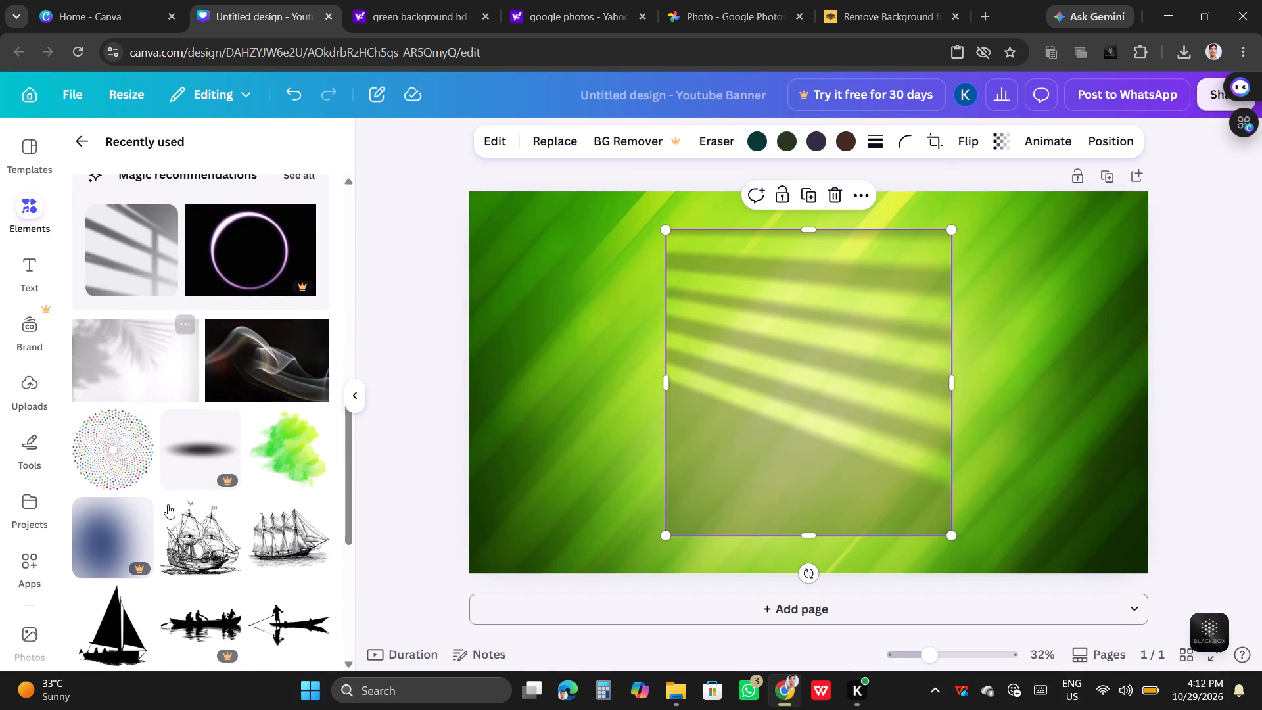
scroll(171, 505, down, 3)
scroll(250, 484, down, 3)
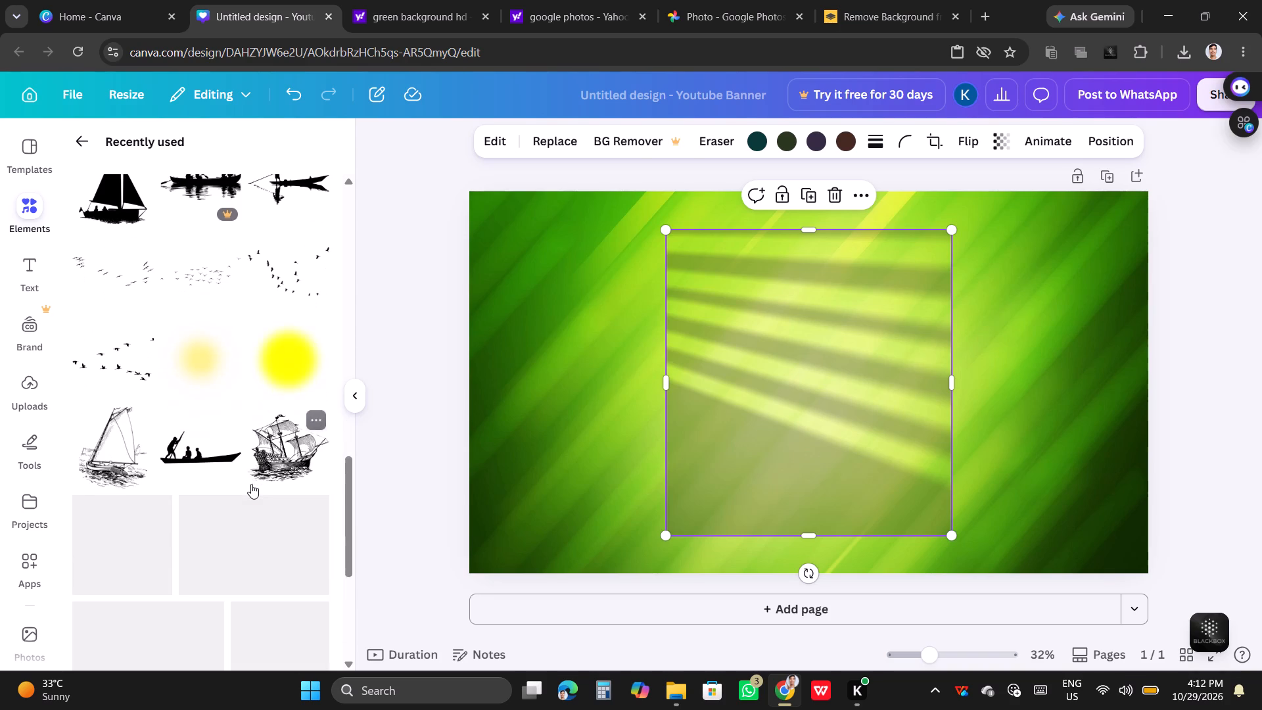
scroll(251, 484, down, 2)
scroll(243, 467, up, 2)
scroll(243, 467, down, 4)
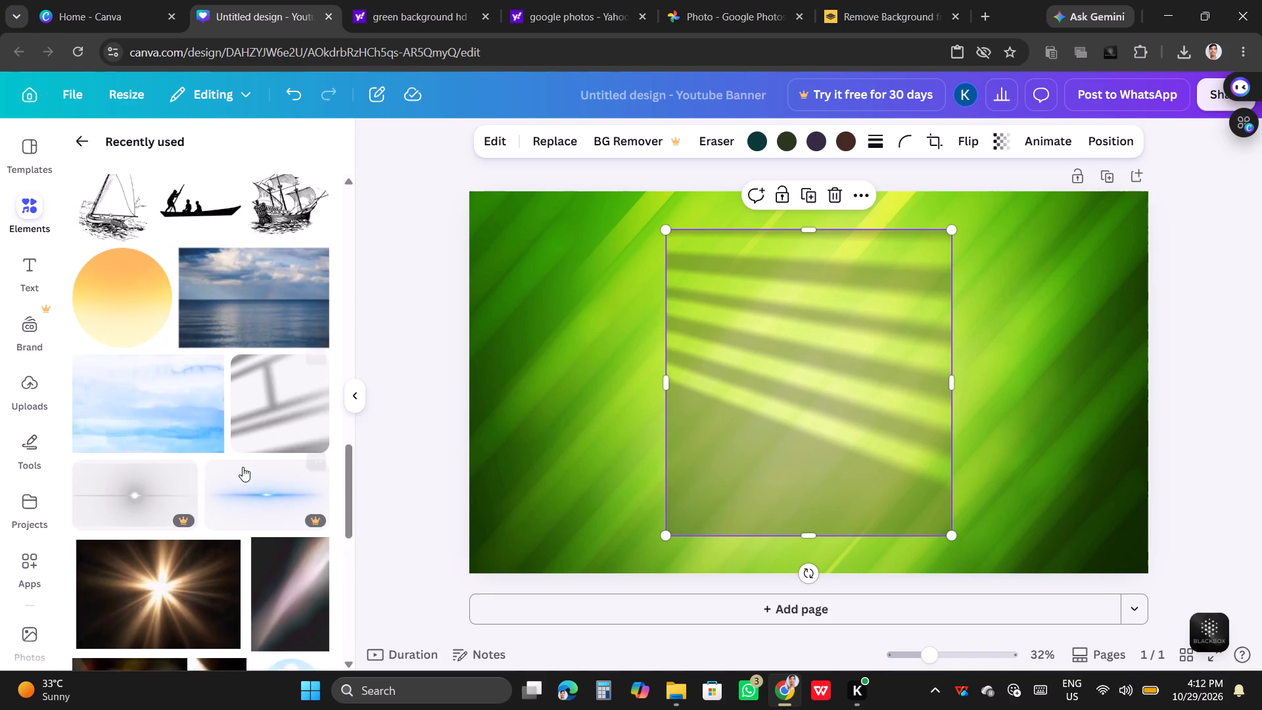
scroll(243, 467, down, 4)
scroll(242, 467, up, 2)
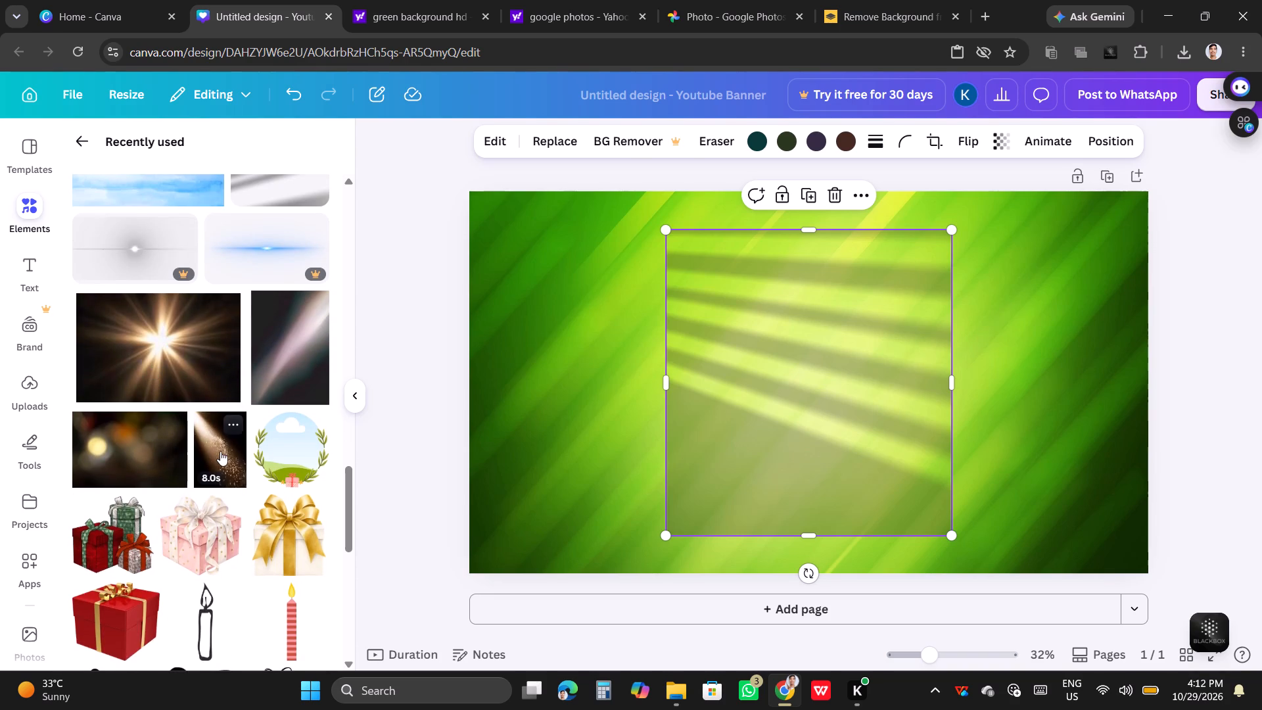
scroll(216, 456, down, 8)
scroll(217, 457, up, 8)
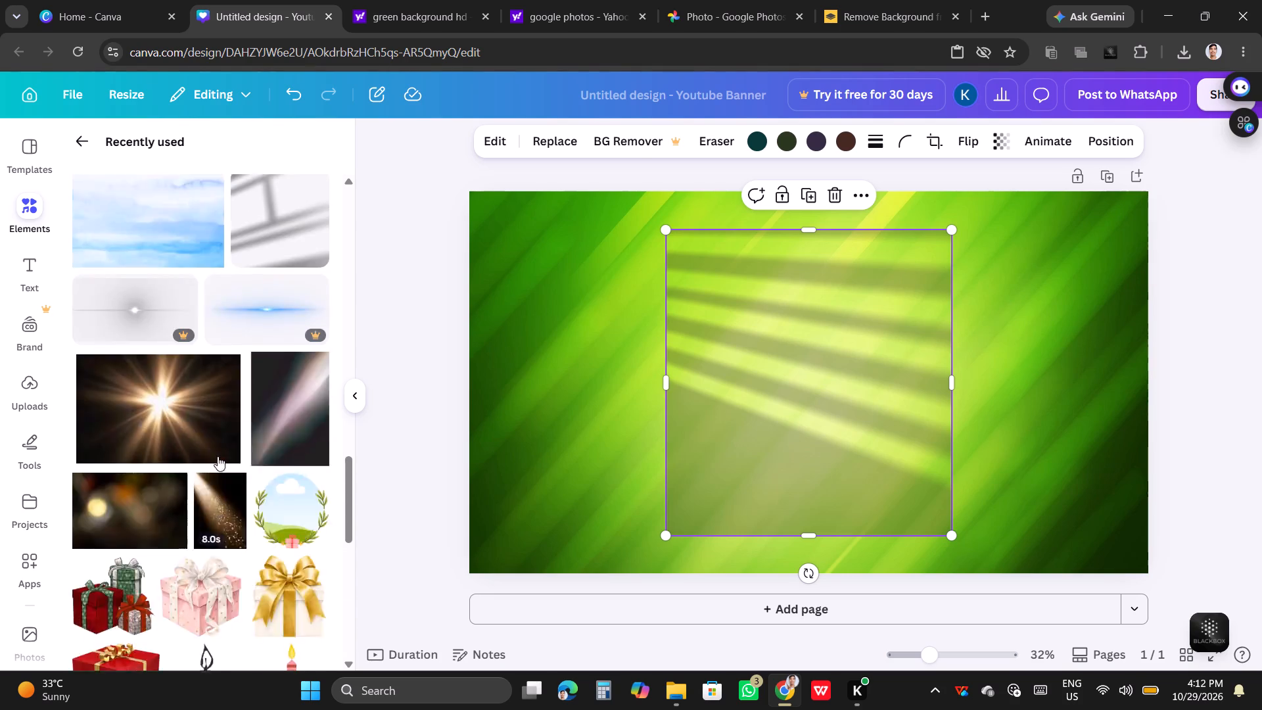
Add the wide green watercolour smoke strip from the recently used elements to the banner.
scroll(218, 456, up, 20)
scroll(218, 456, up, 7)
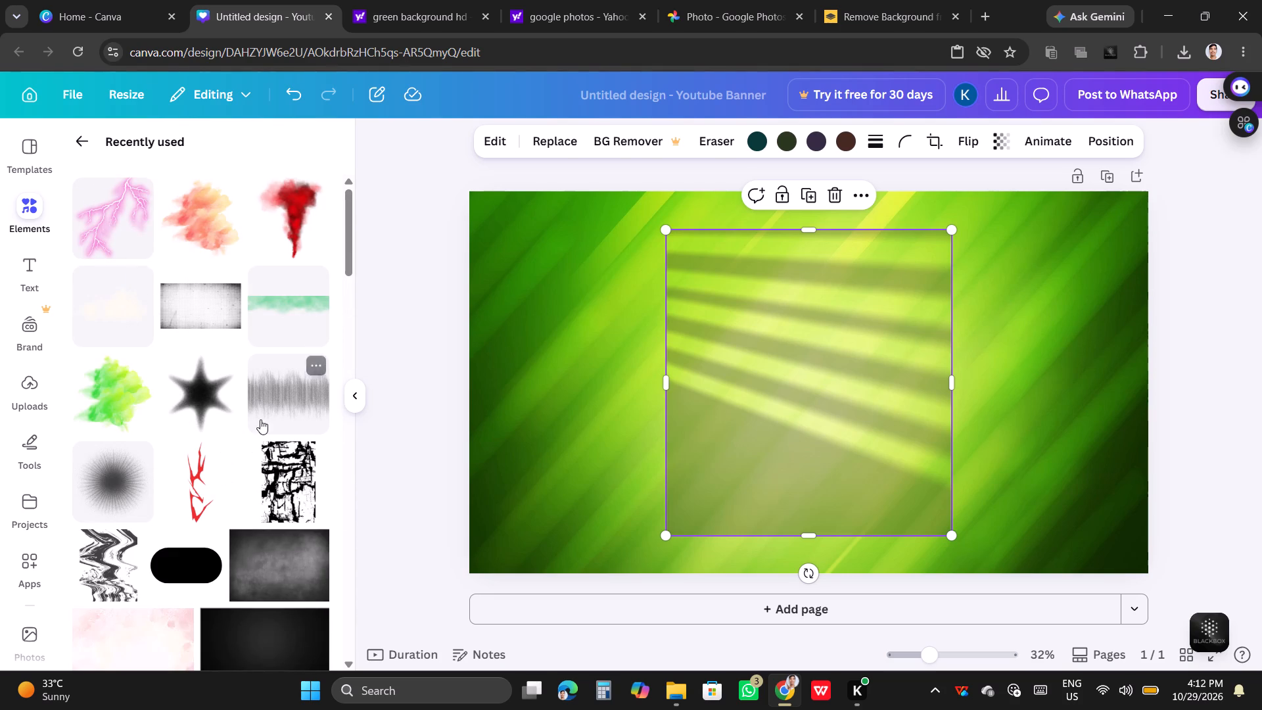
click(268, 308)
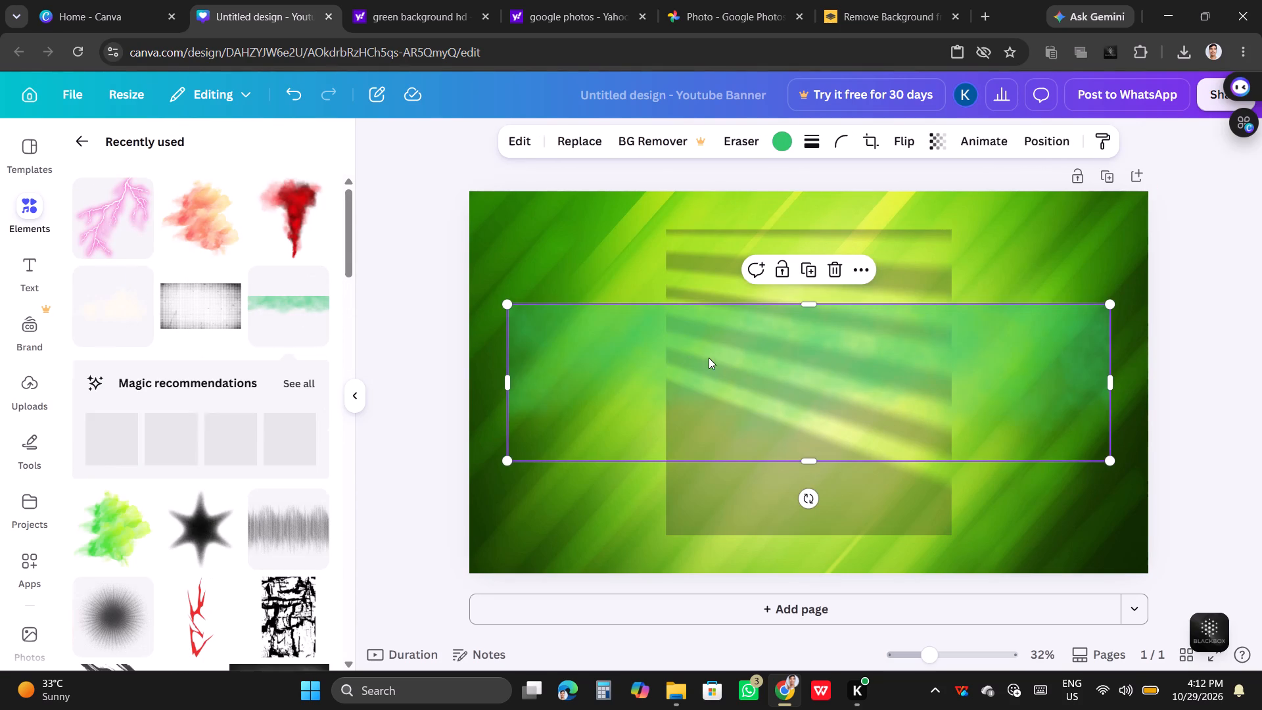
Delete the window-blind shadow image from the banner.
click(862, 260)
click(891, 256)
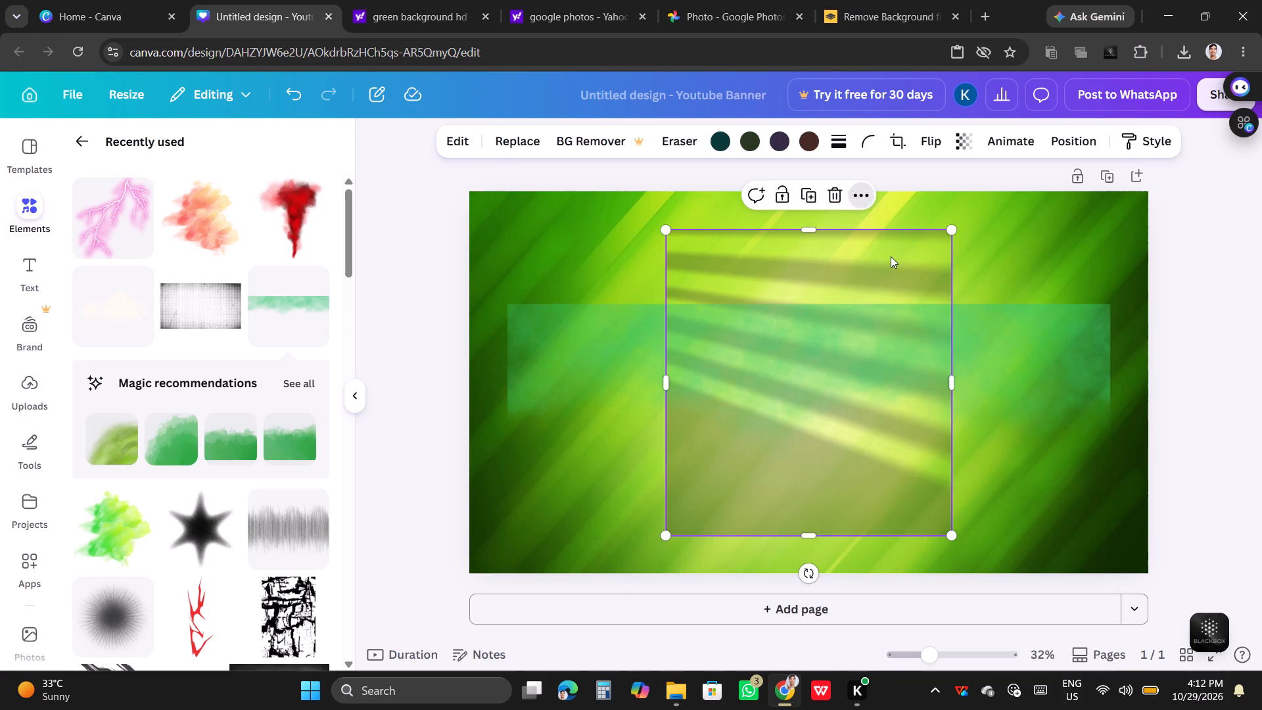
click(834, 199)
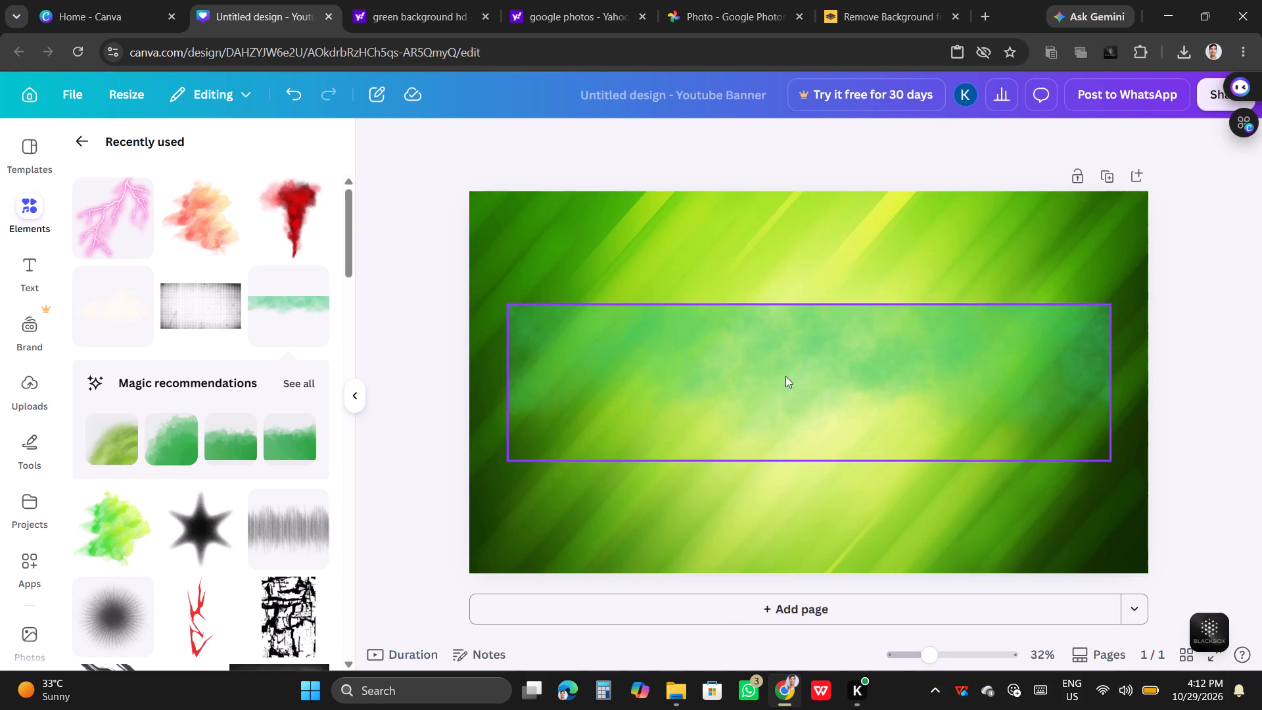
Recolour the watercolour smoke strip to bright red #ff3131.
click(785, 376)
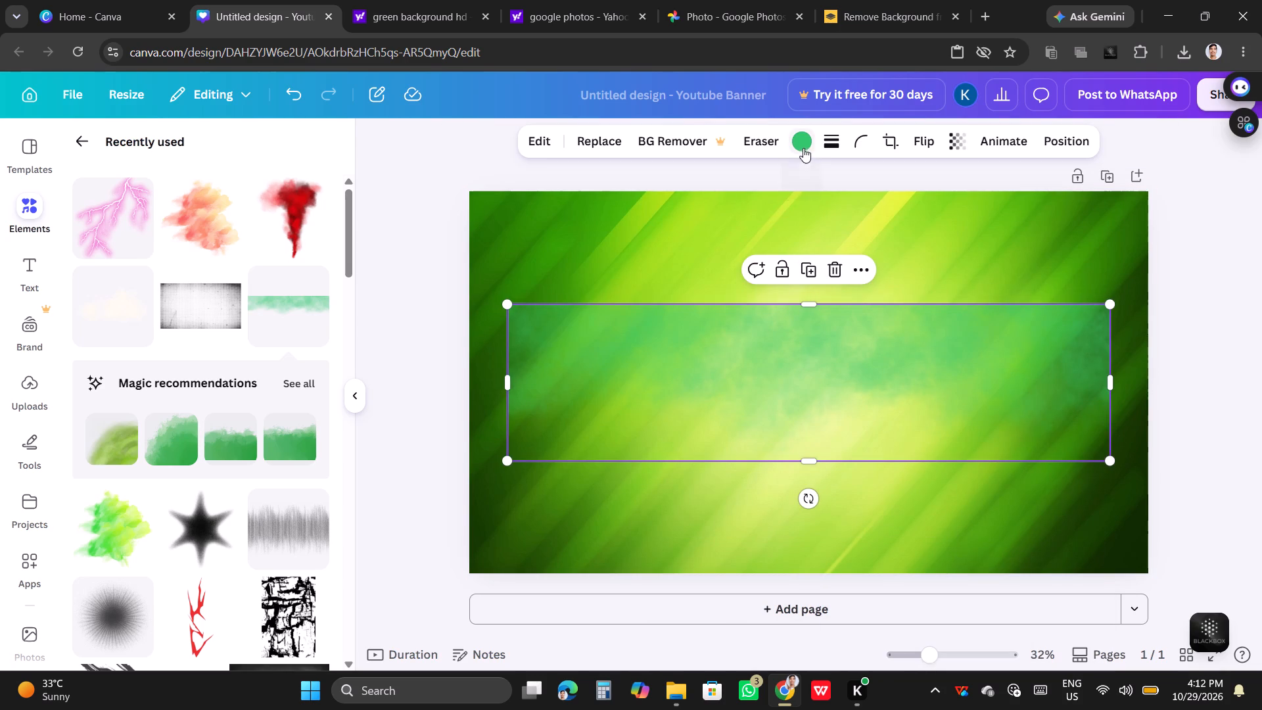
click(803, 147)
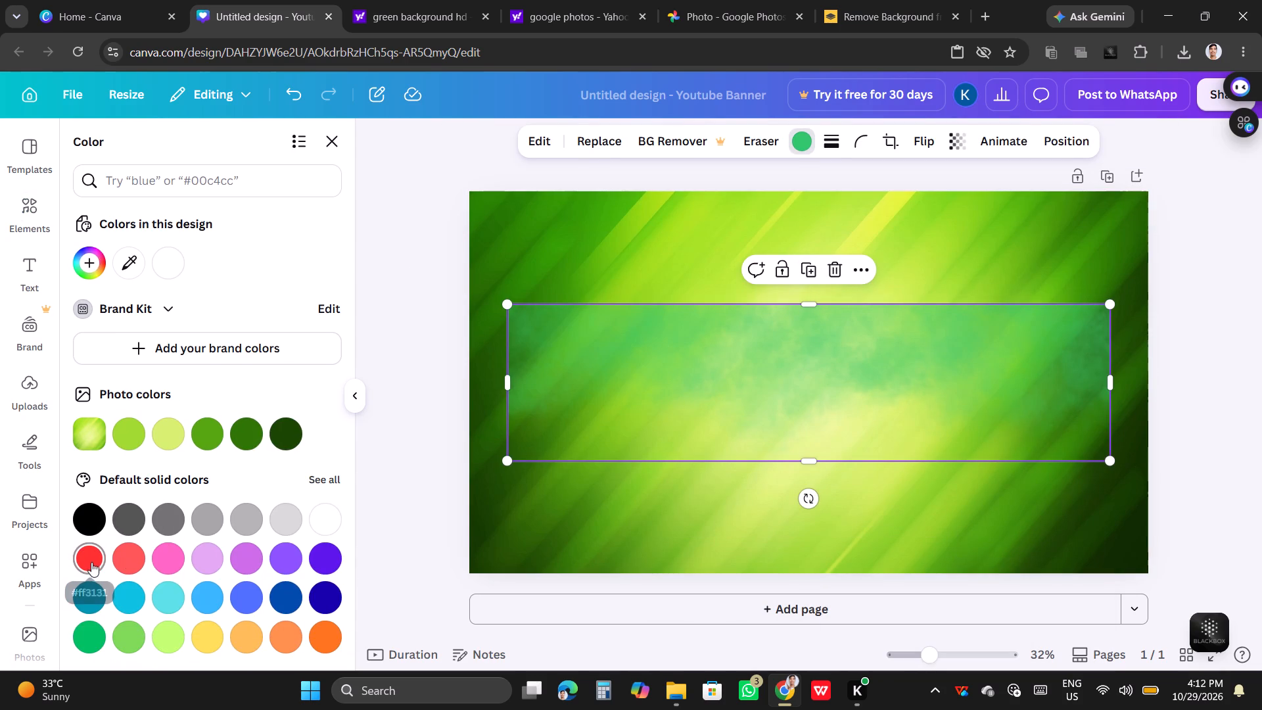
click(91, 561)
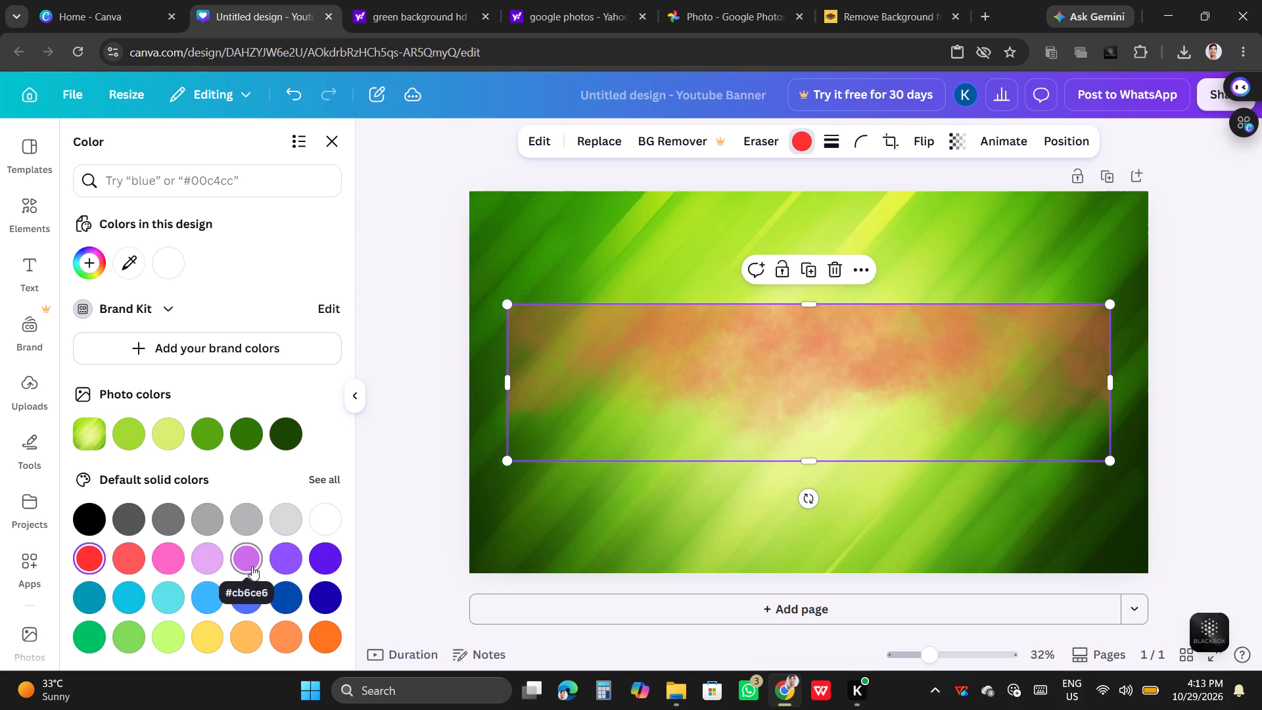
scroll(133, 573, down, 2)
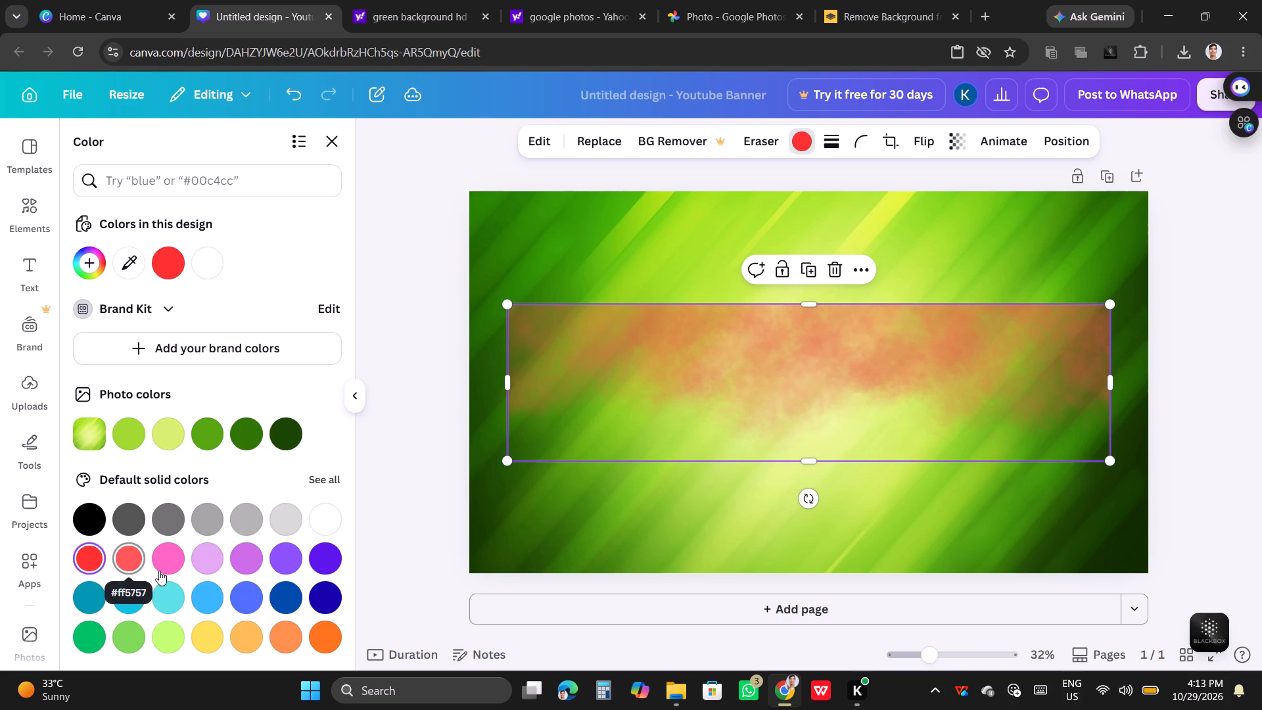
scroll(300, 626, down, 2)
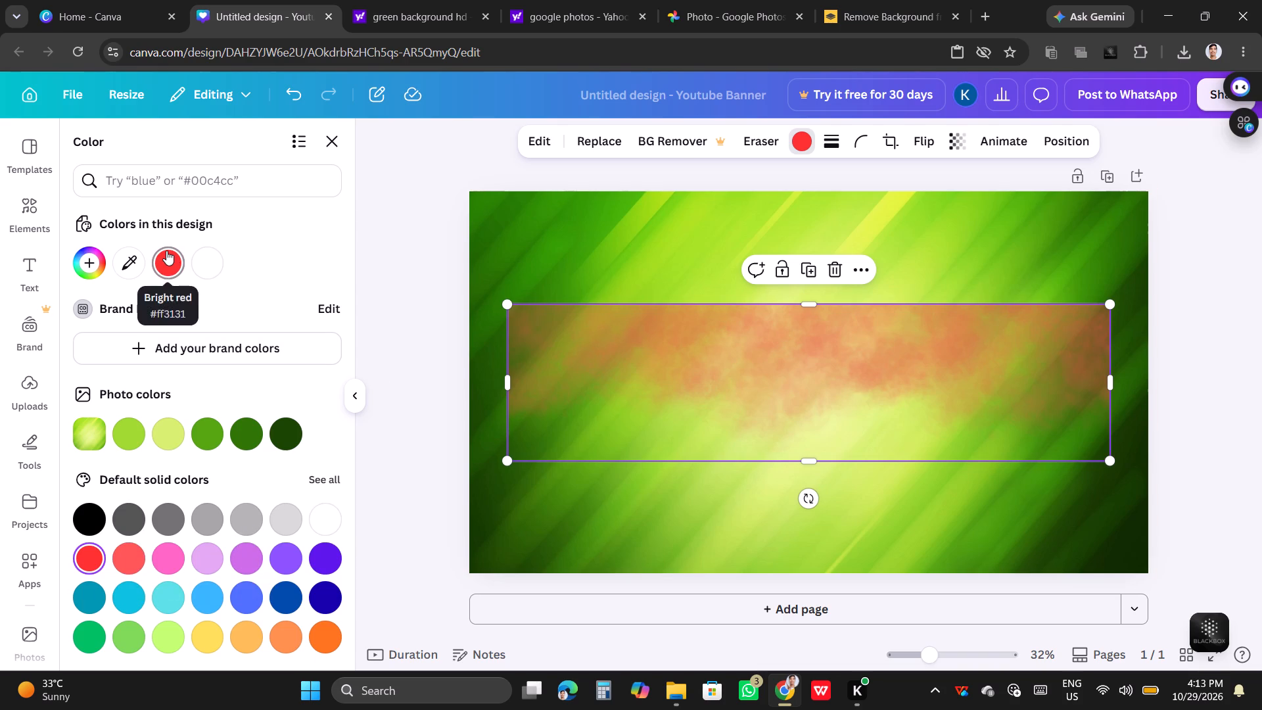
click(166, 250)
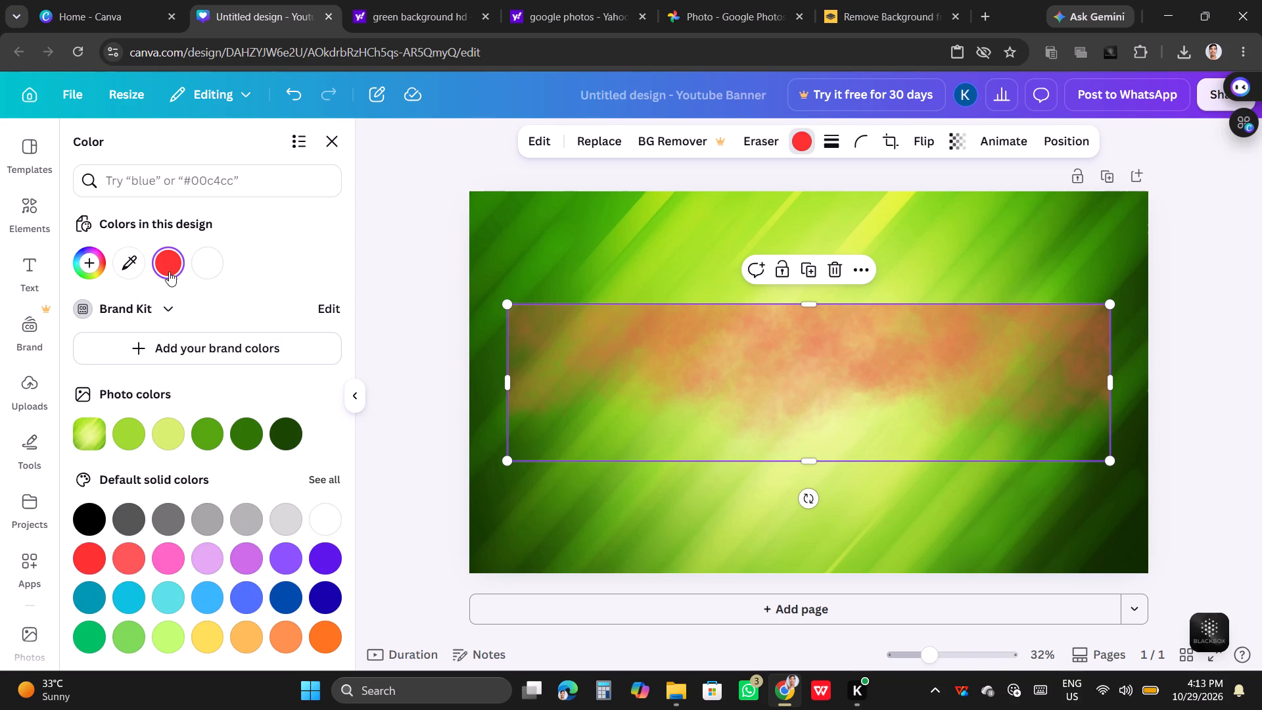
Move the red smoke strip to the page's top-left corner, flush with the top and left edges.
drag(785, 373, 701, 266)
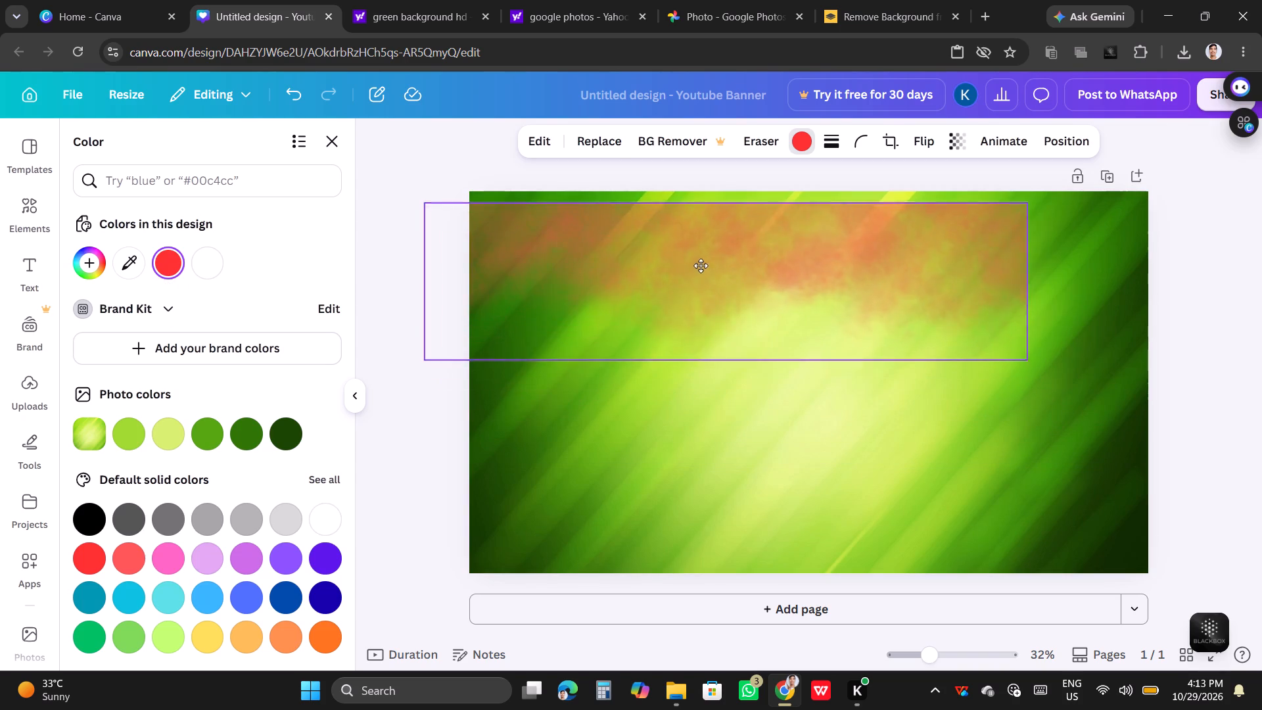
drag(701, 266, 723, 291)
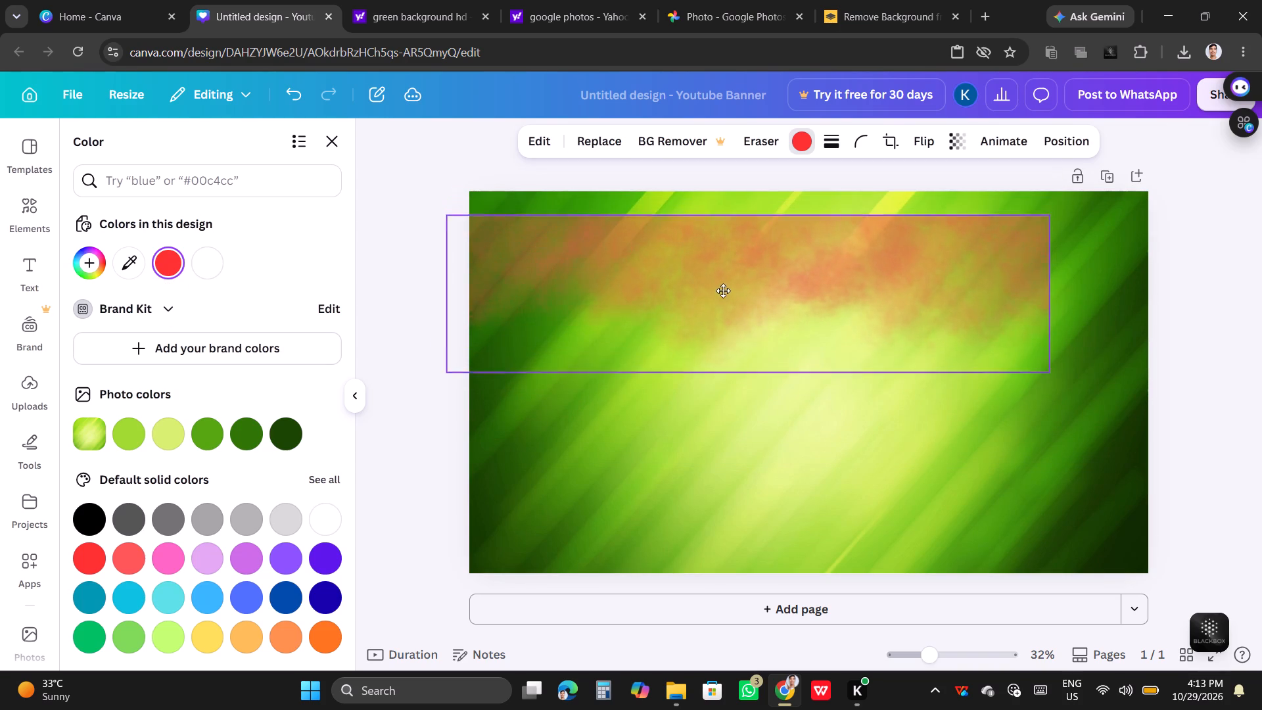
drag(723, 291, 214, 461)
drag(454, 465, 456, 465)
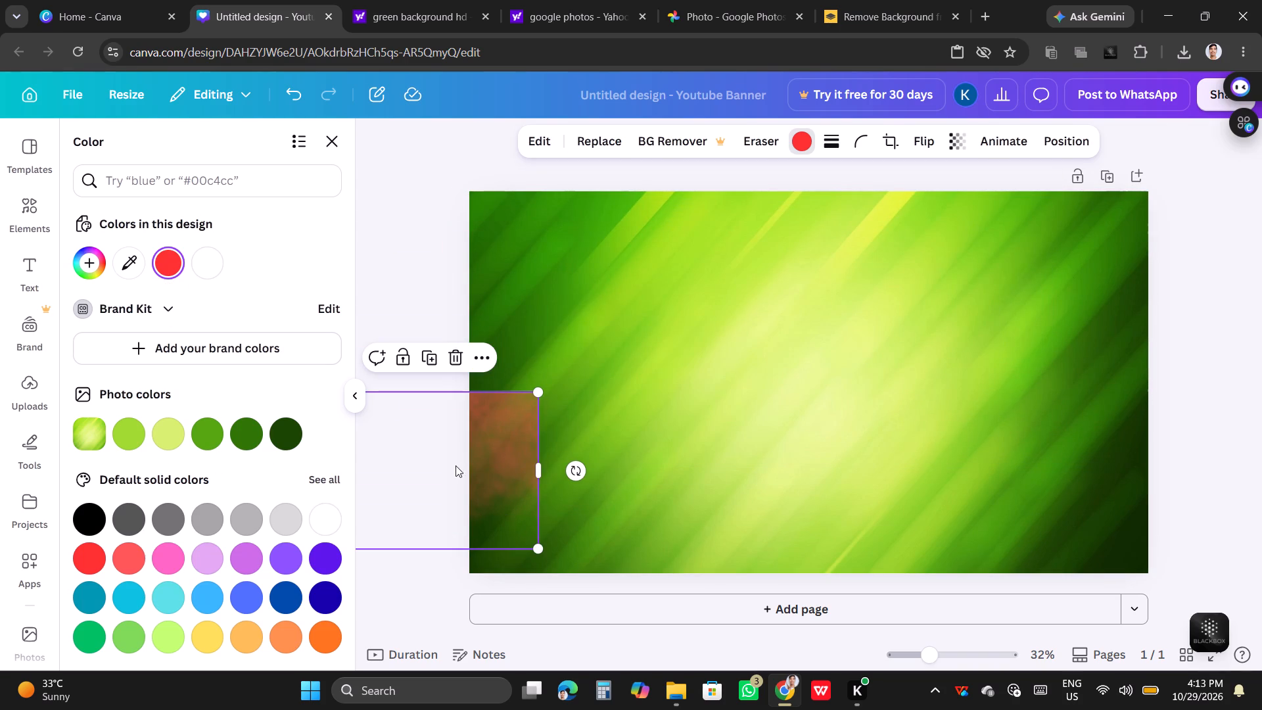
drag(456, 465, 1004, 262)
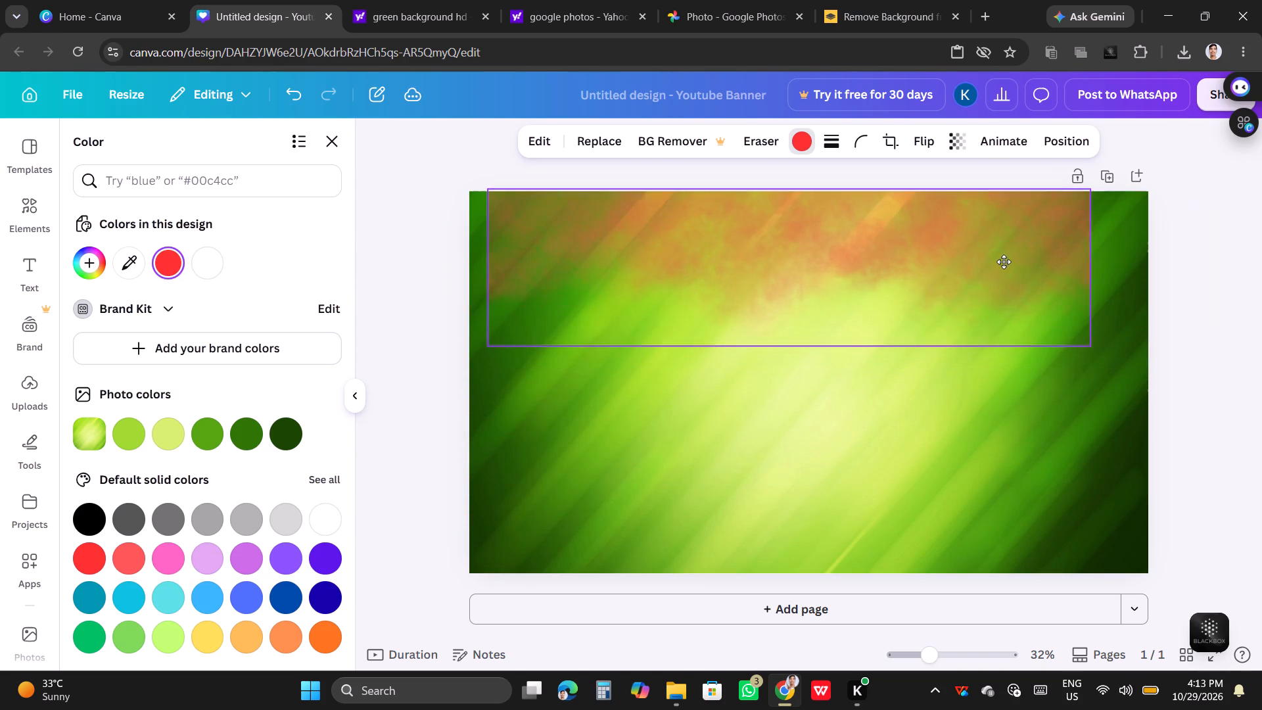
drag(1004, 262, 984, 267)
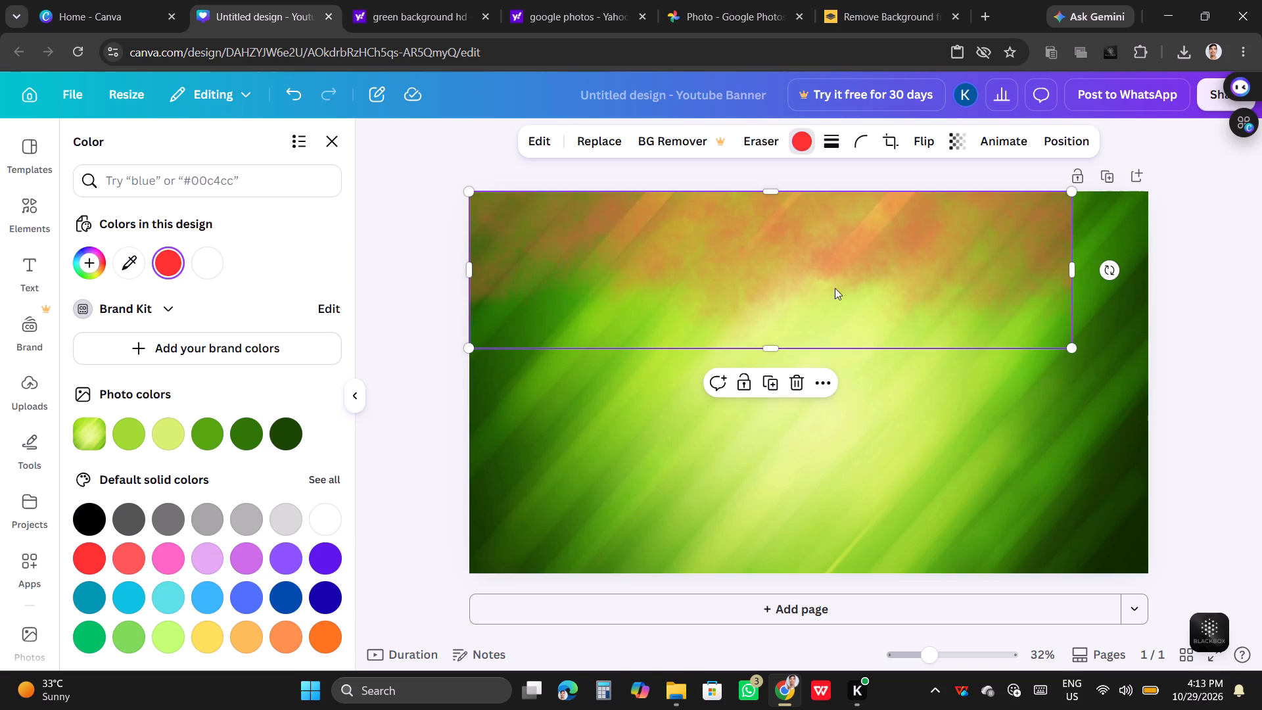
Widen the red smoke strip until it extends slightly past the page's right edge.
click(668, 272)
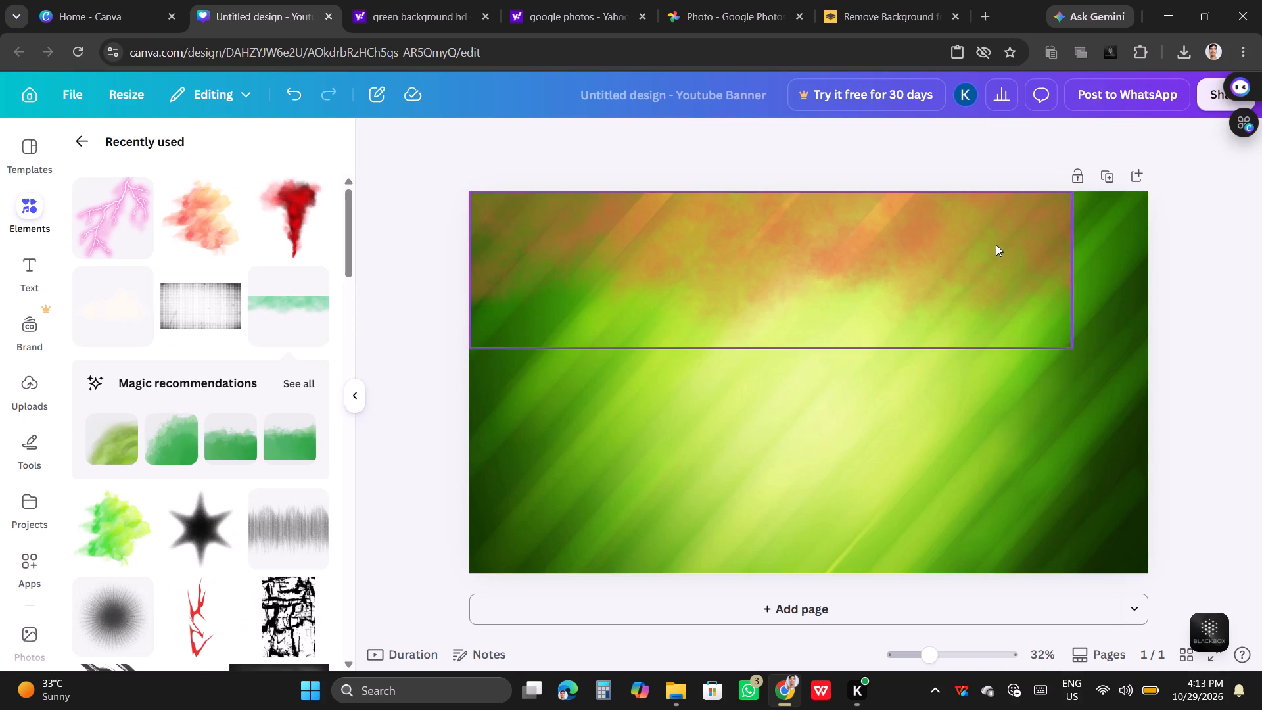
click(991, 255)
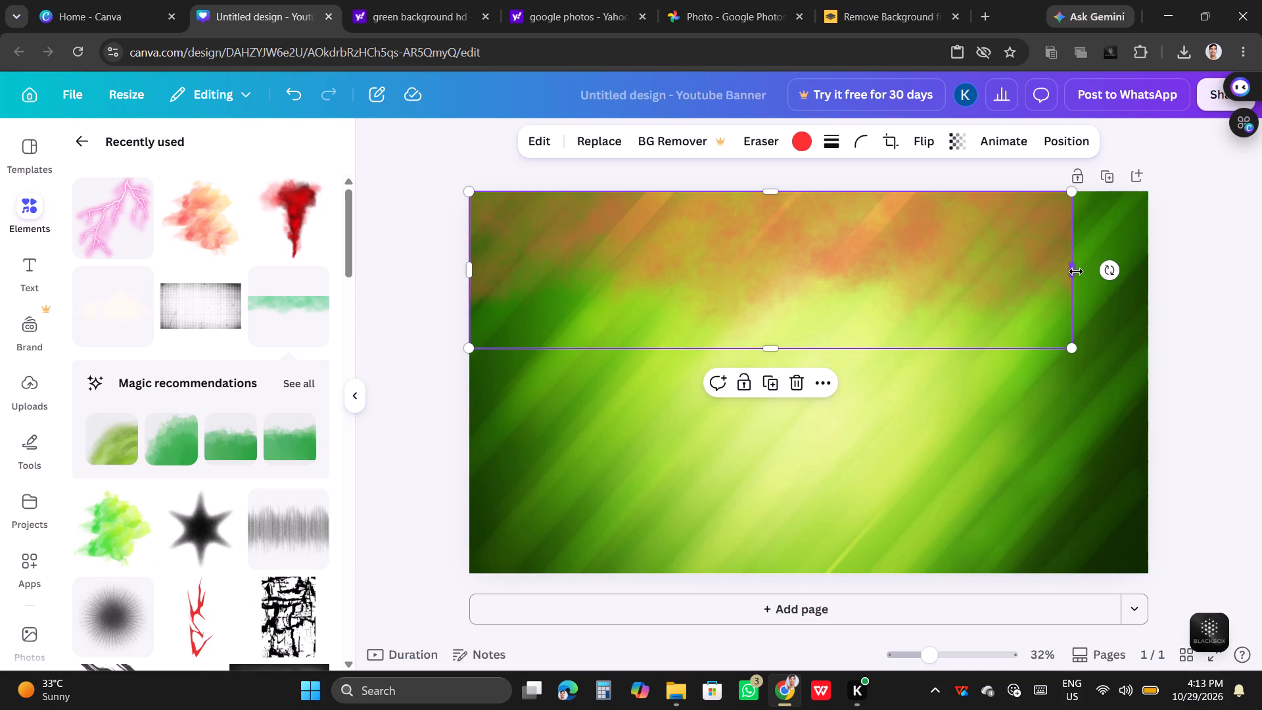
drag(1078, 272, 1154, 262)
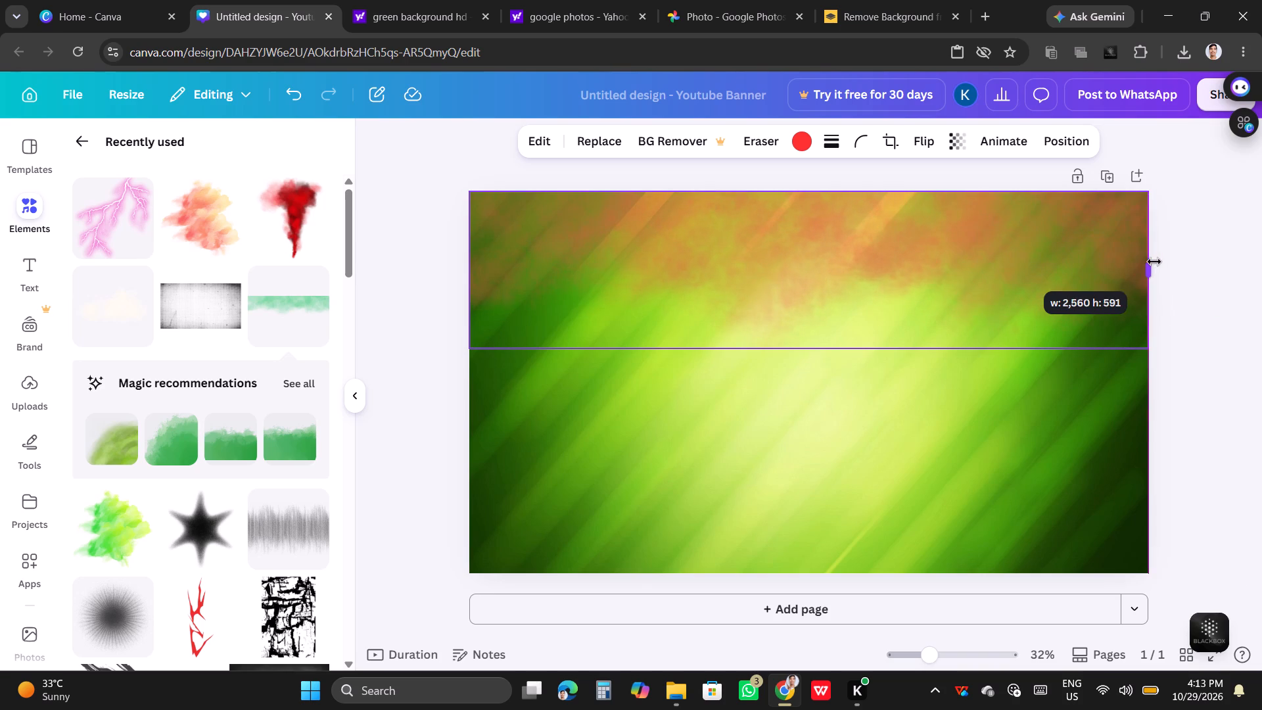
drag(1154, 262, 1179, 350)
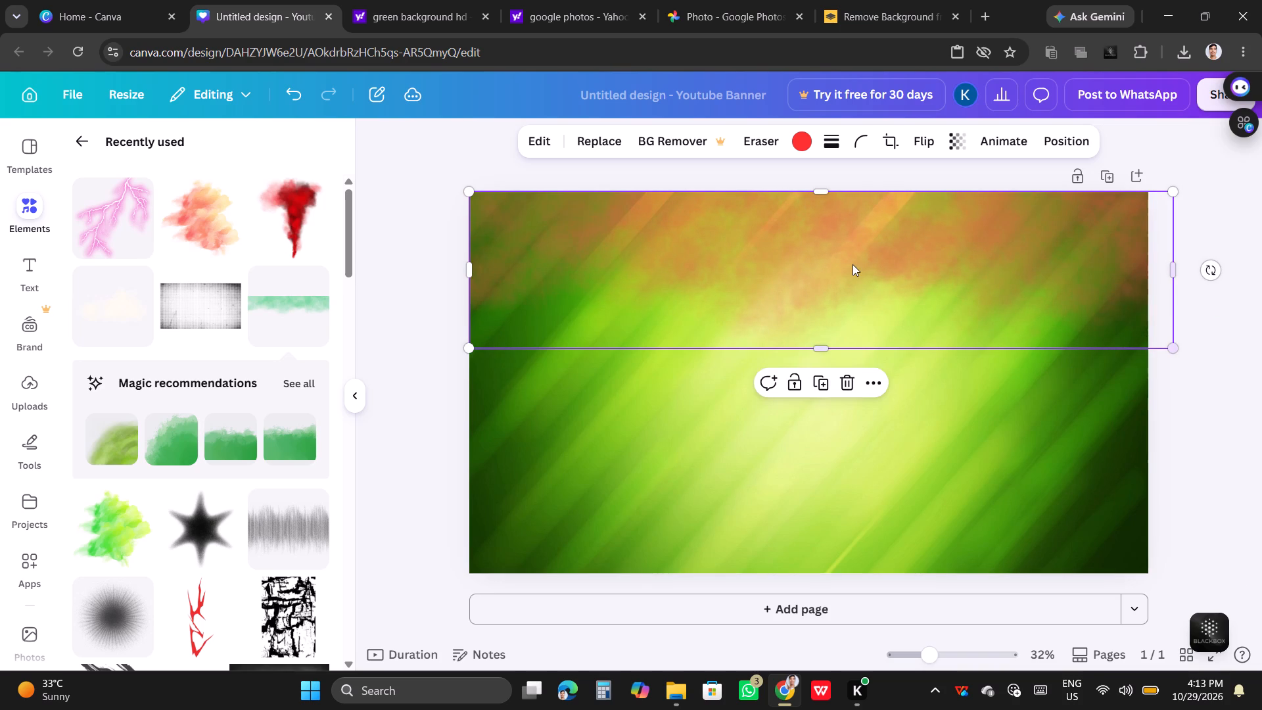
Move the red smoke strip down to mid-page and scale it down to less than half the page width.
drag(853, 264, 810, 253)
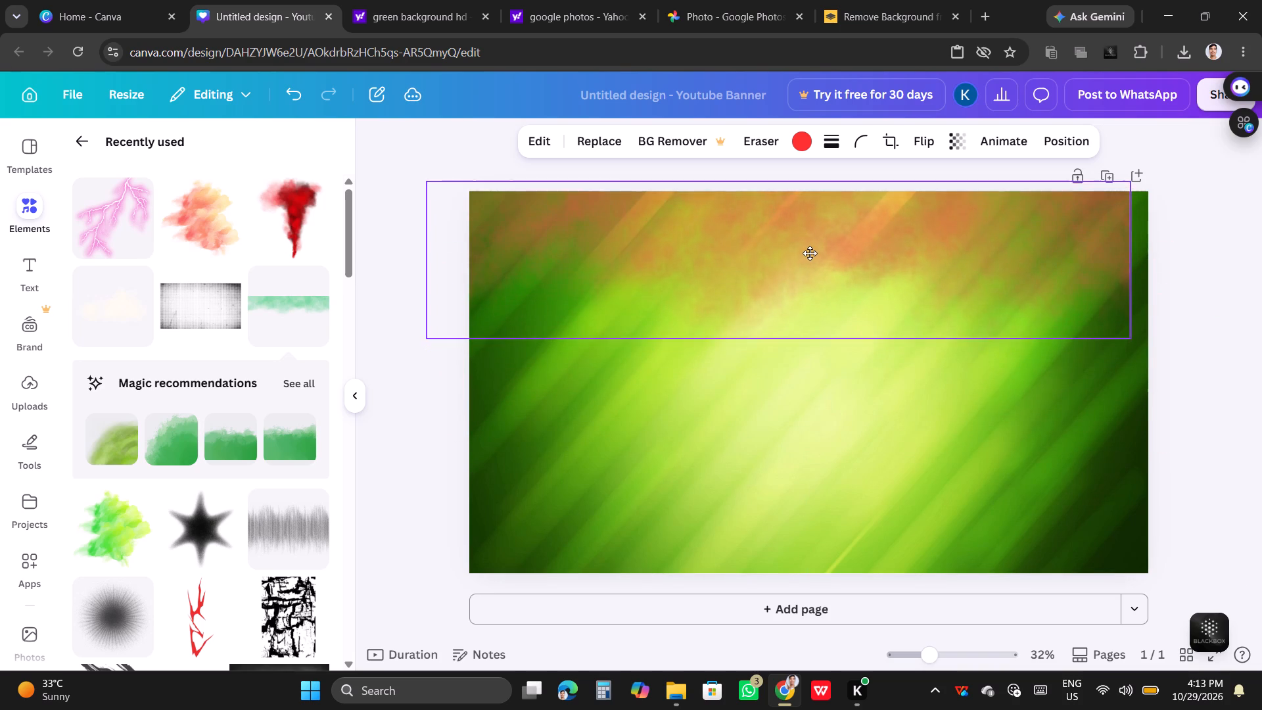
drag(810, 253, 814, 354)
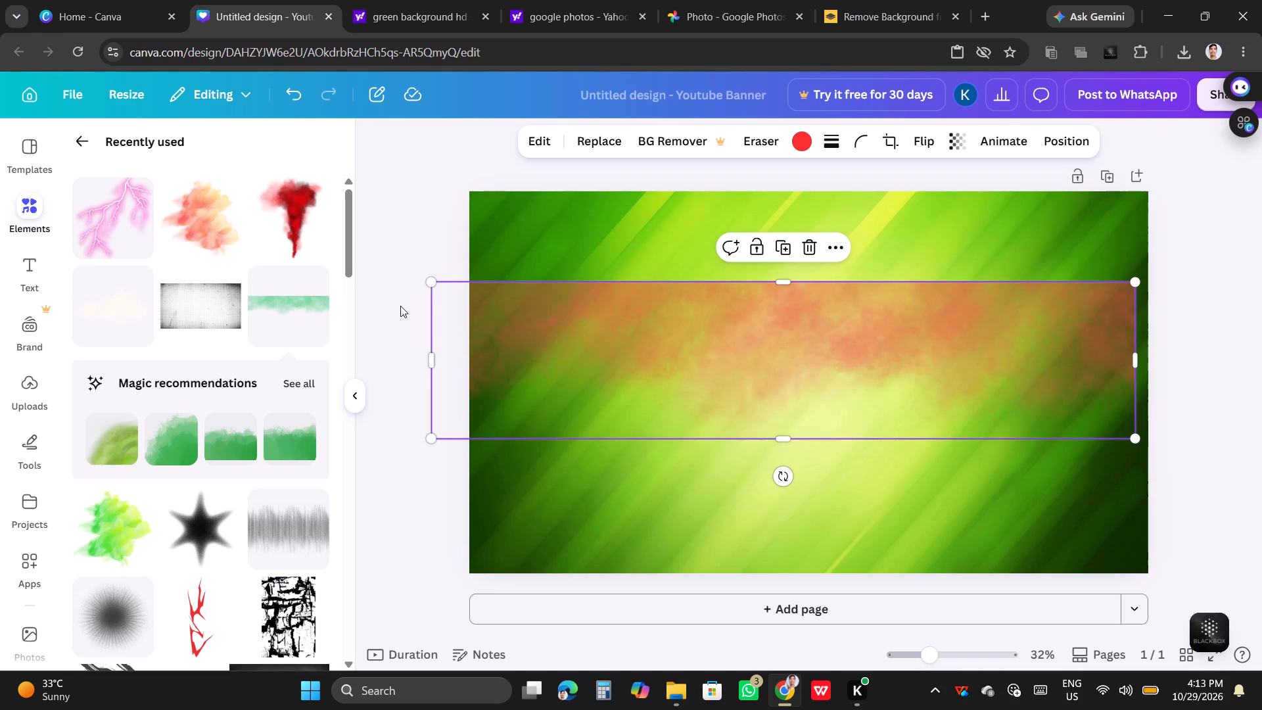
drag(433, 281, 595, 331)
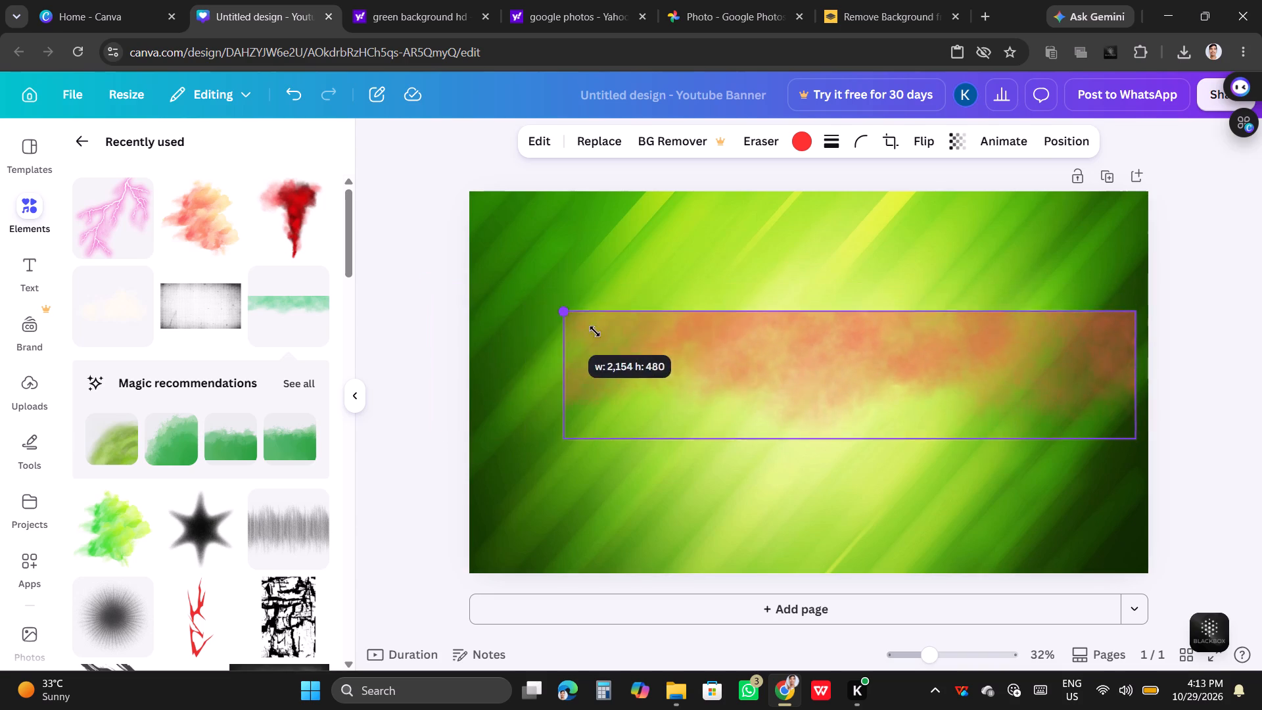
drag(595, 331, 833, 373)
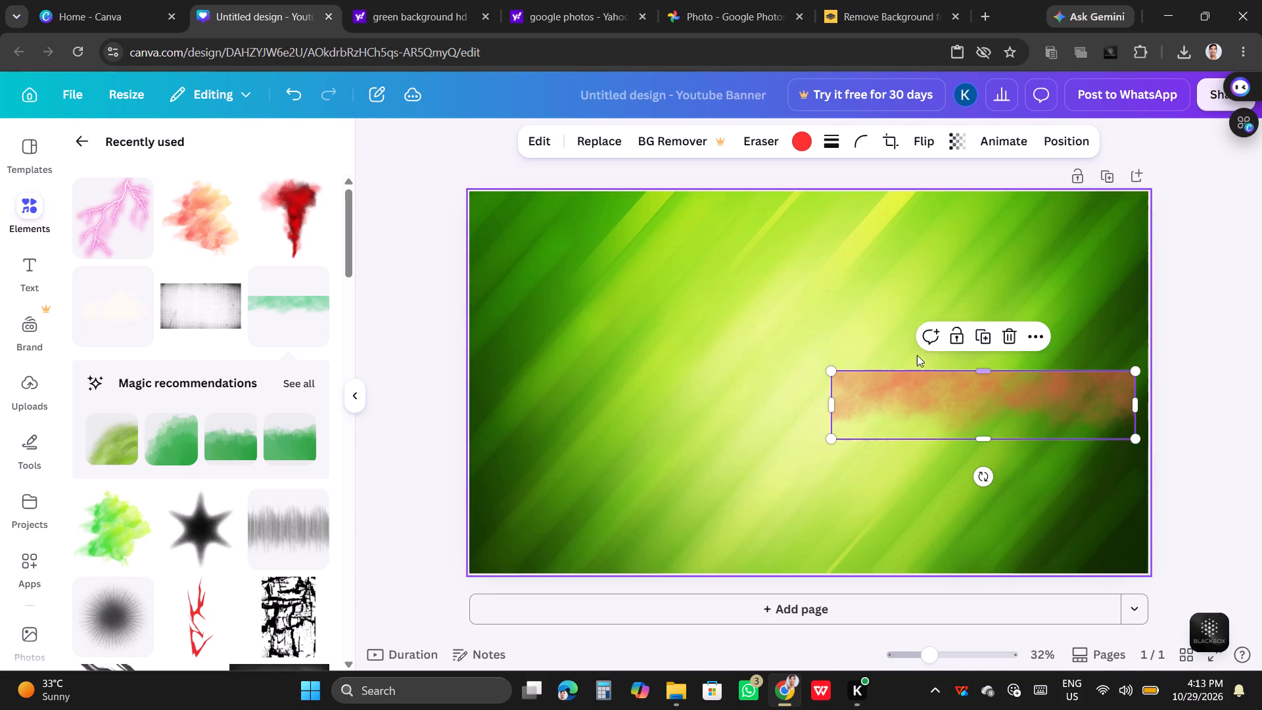
Delete the red smoke strip from the banner.
click(1007, 331)
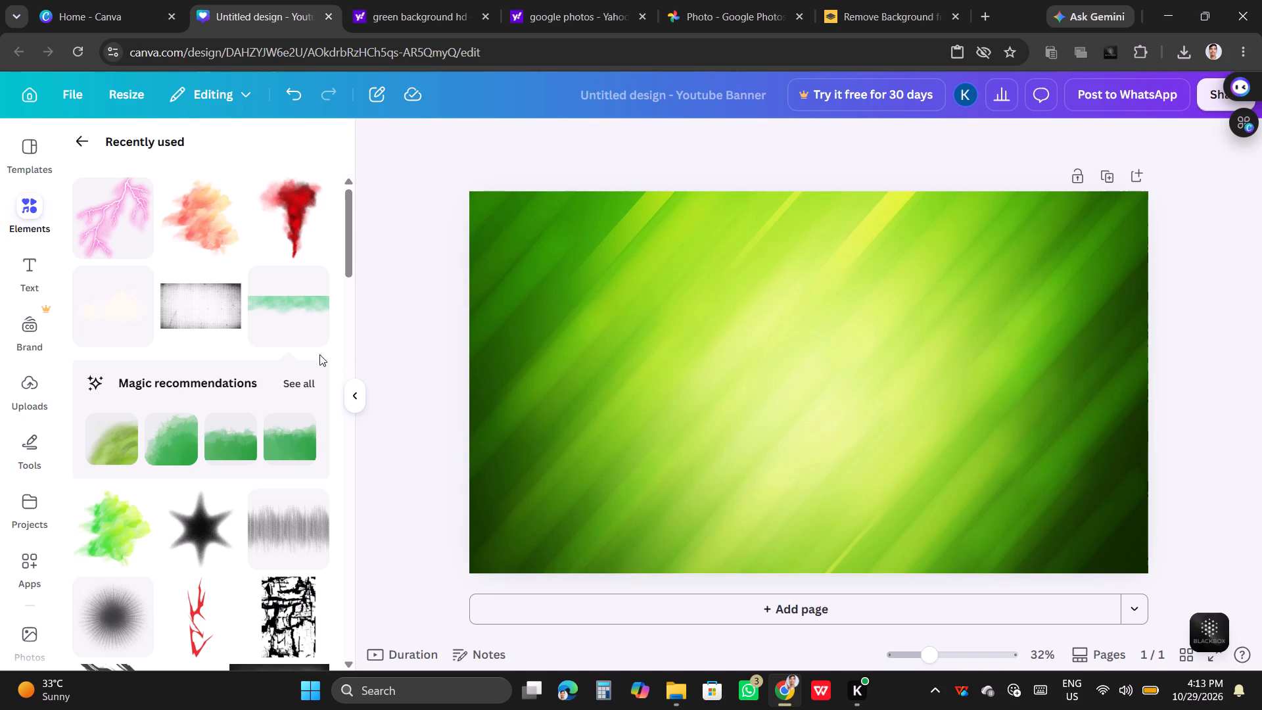
scroll(302, 383, up, 3)
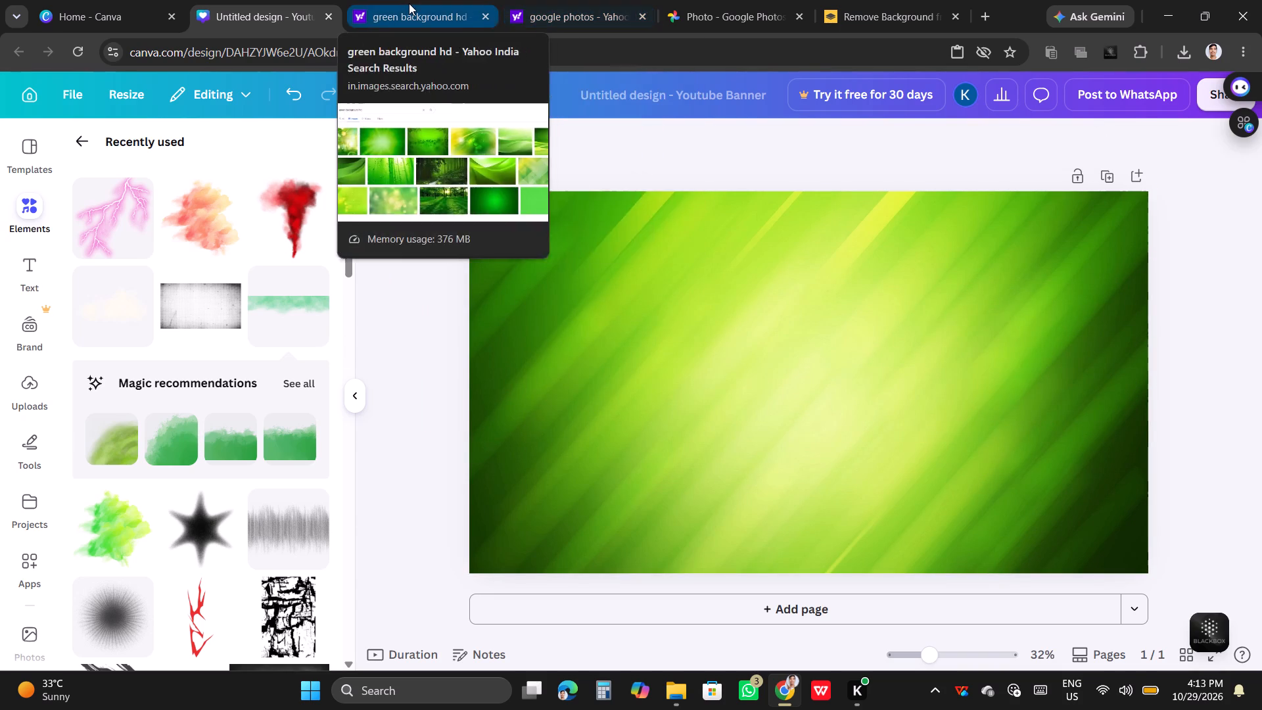
Switch to the Yahoo "green background hd" image results and examine them for a different banner background.
click(409, 3)
scroll(444, 352, down, 4)
scroll(473, 400, down, 6)
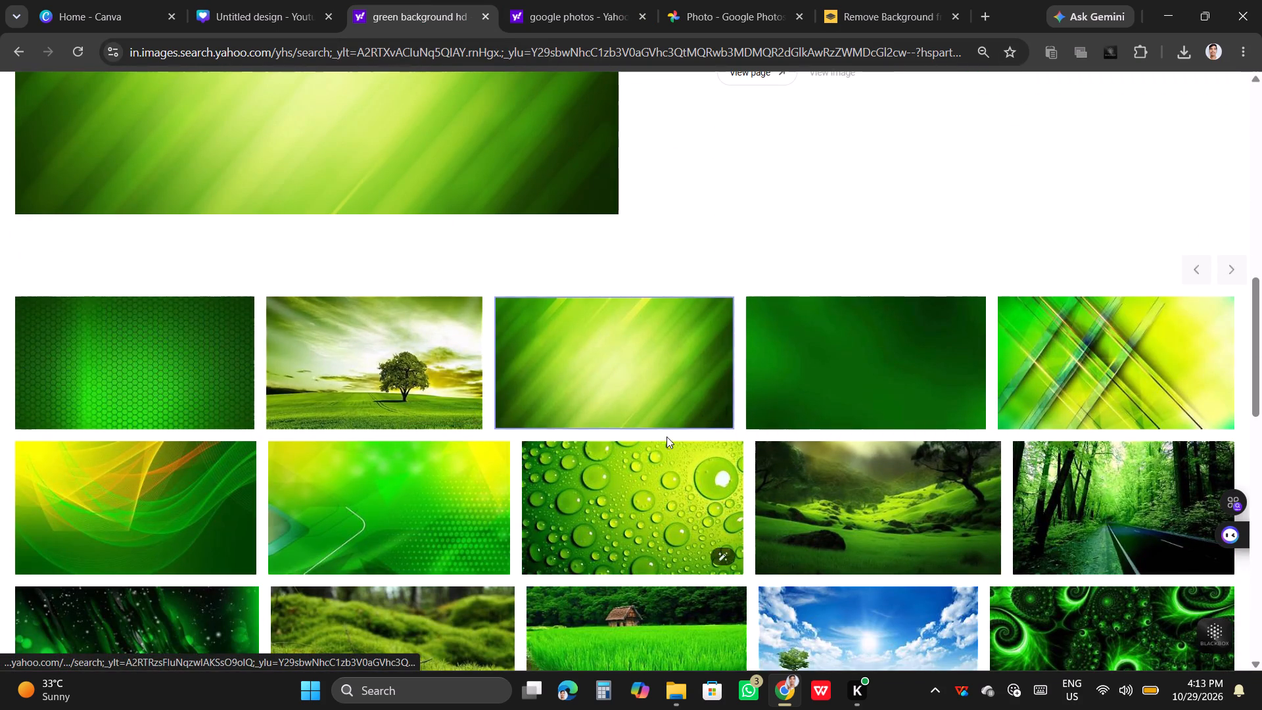
scroll(510, 467, down, 4)
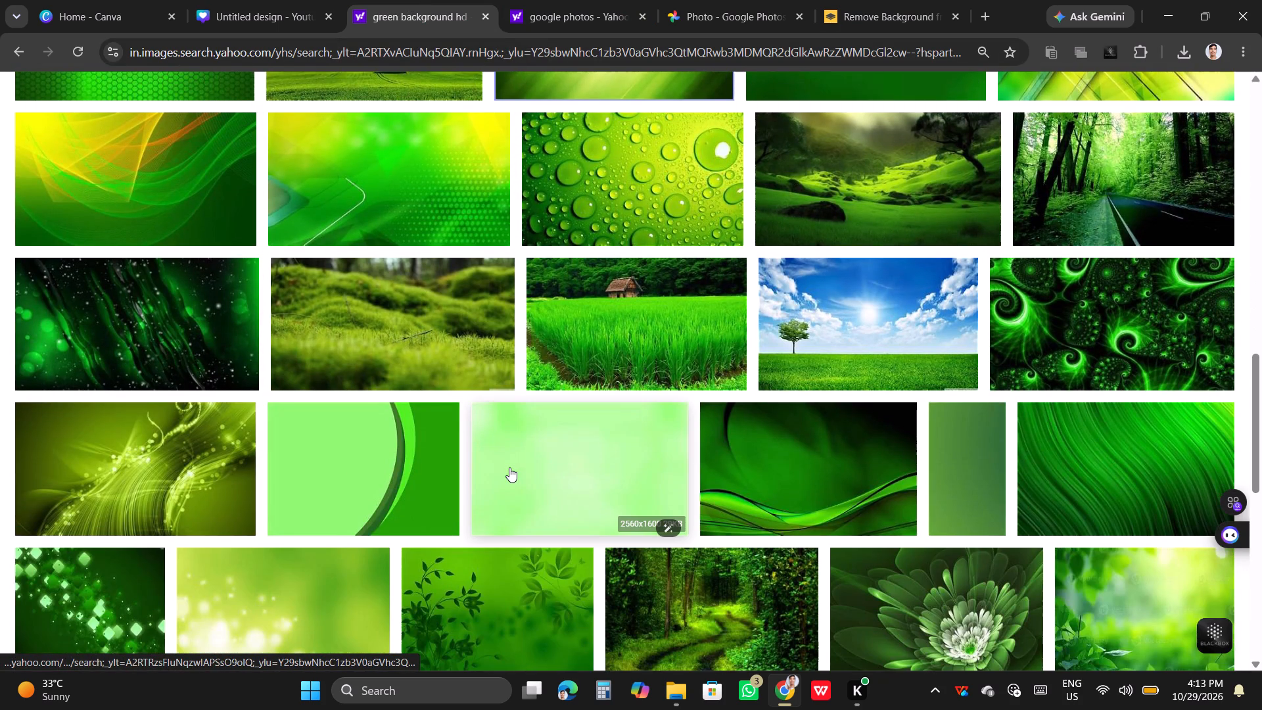
scroll(509, 469, down, 4)
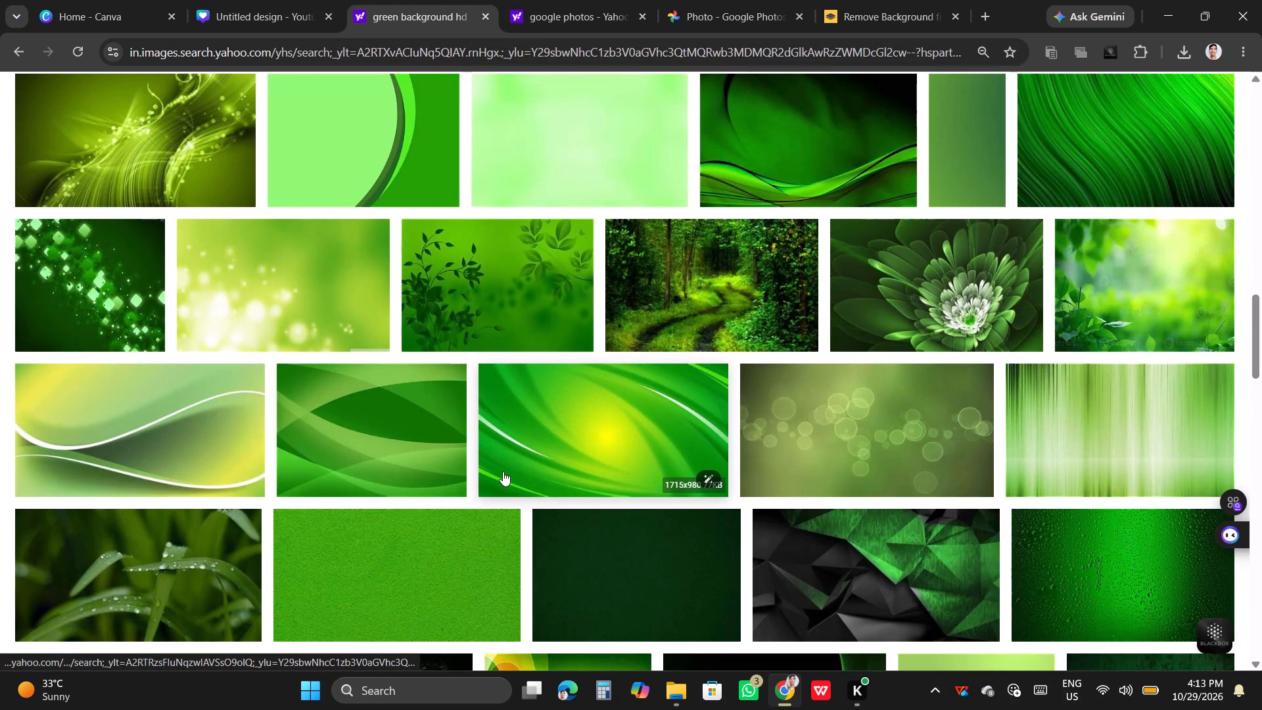
scroll(503, 472, down, 3)
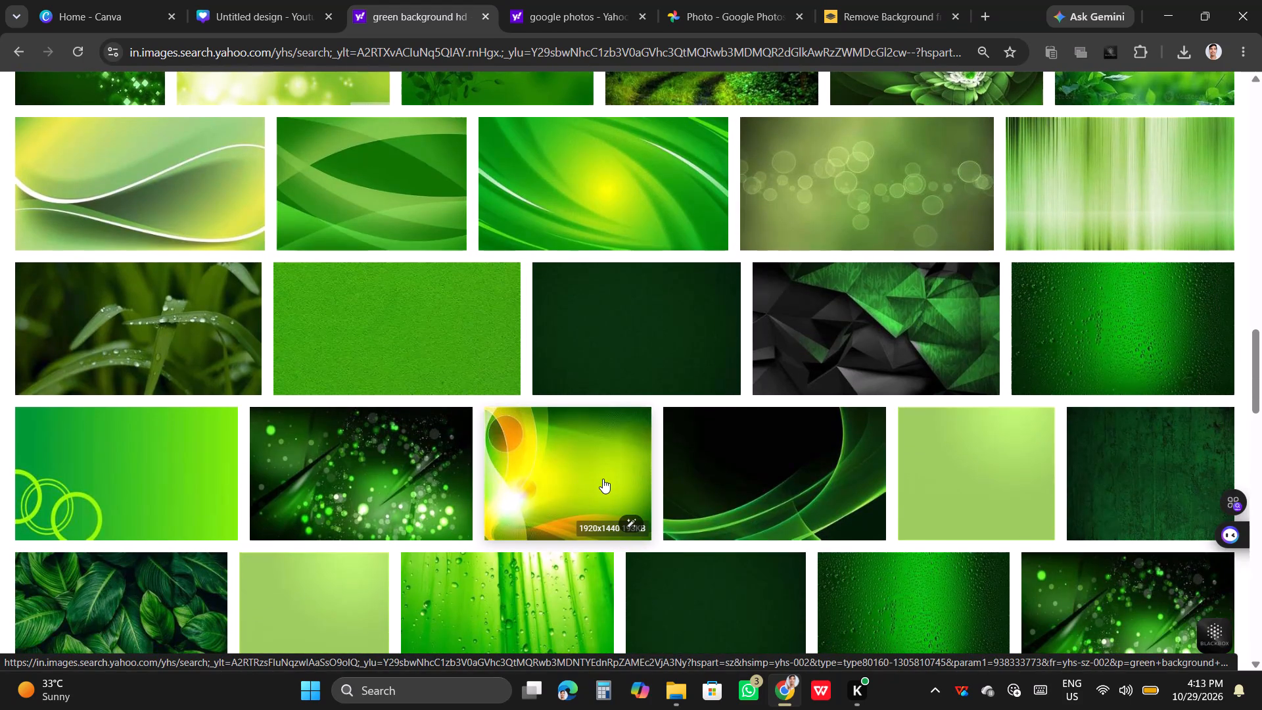
scroll(603, 479, up, 11)
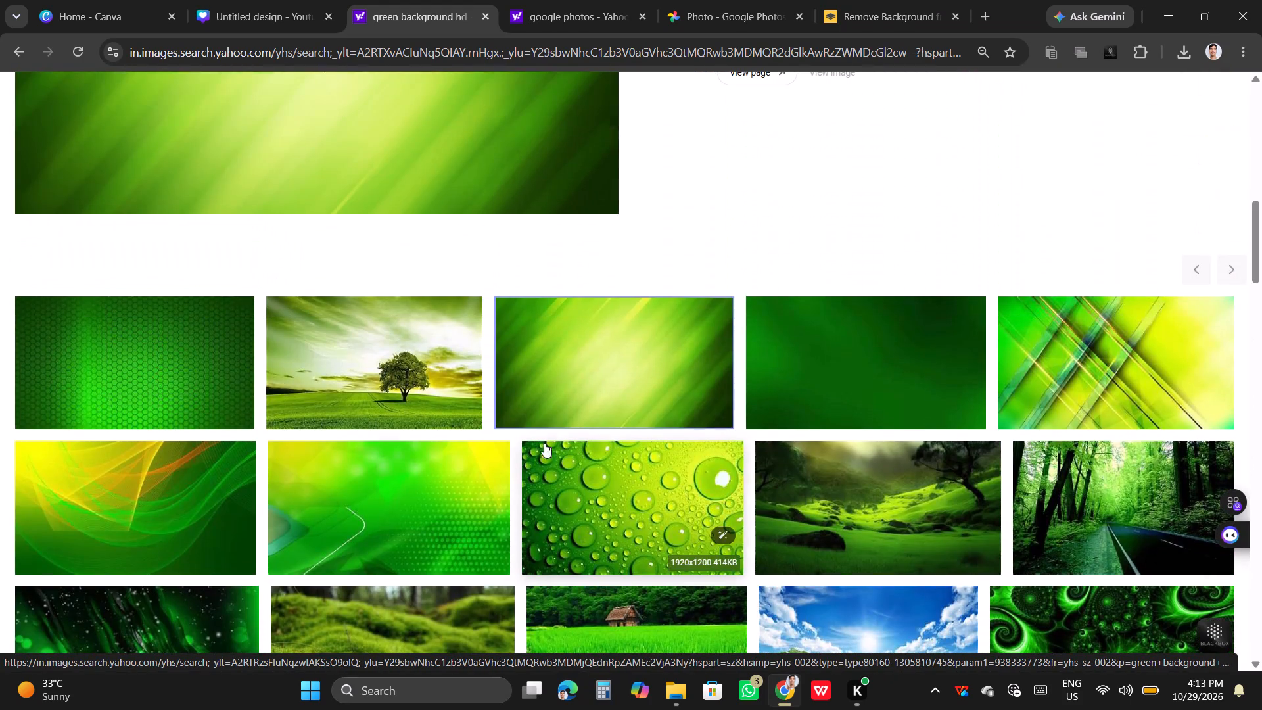
scroll(560, 486, up, 7)
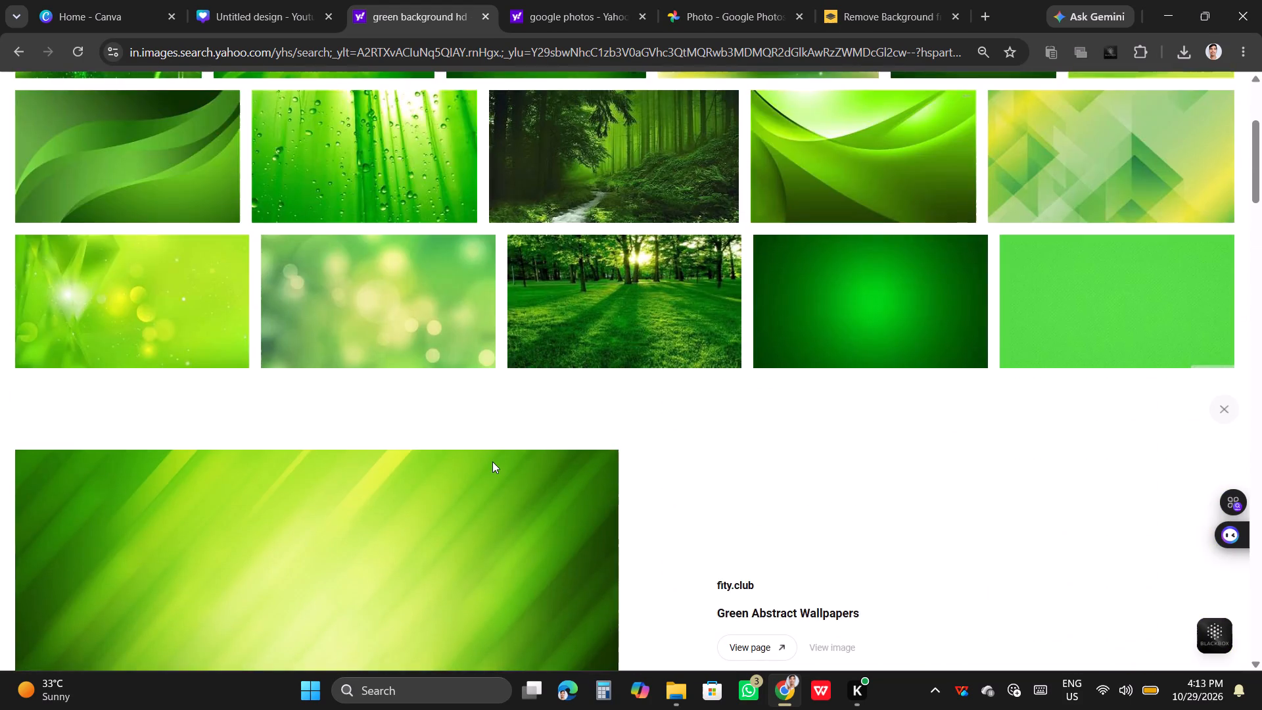
scroll(492, 461, up, 3)
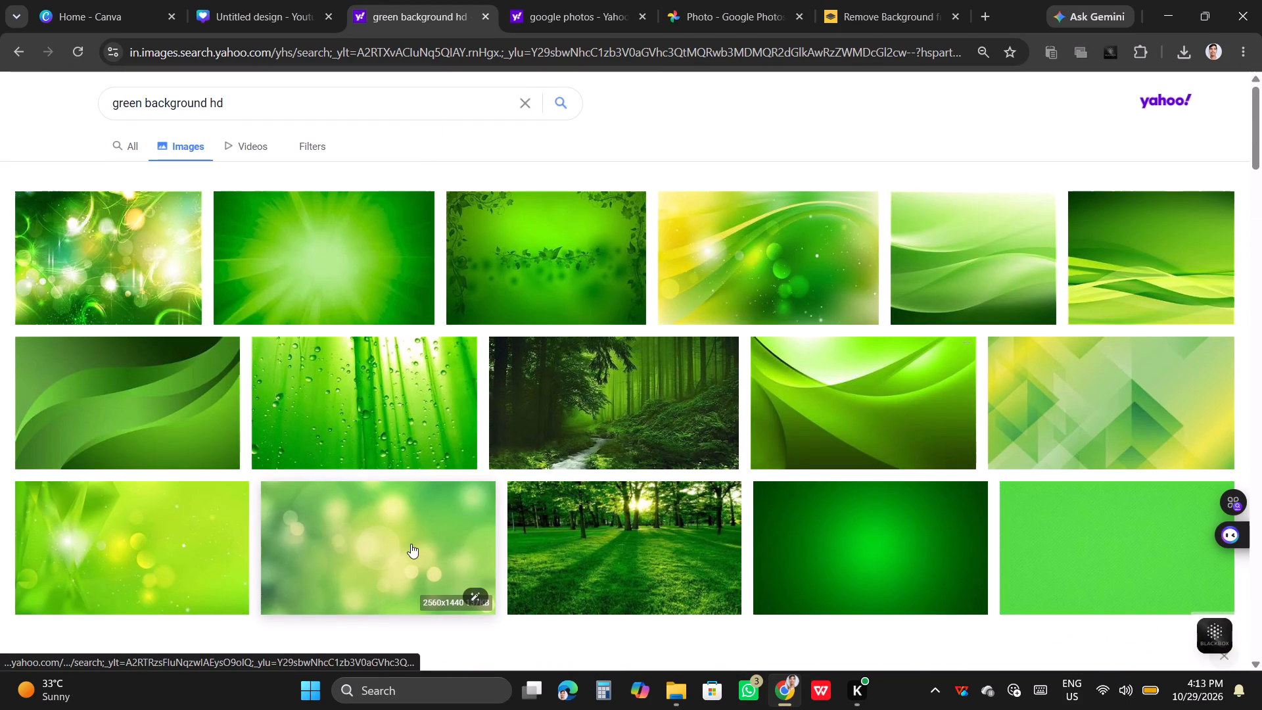
scroll(528, 502, up, 2)
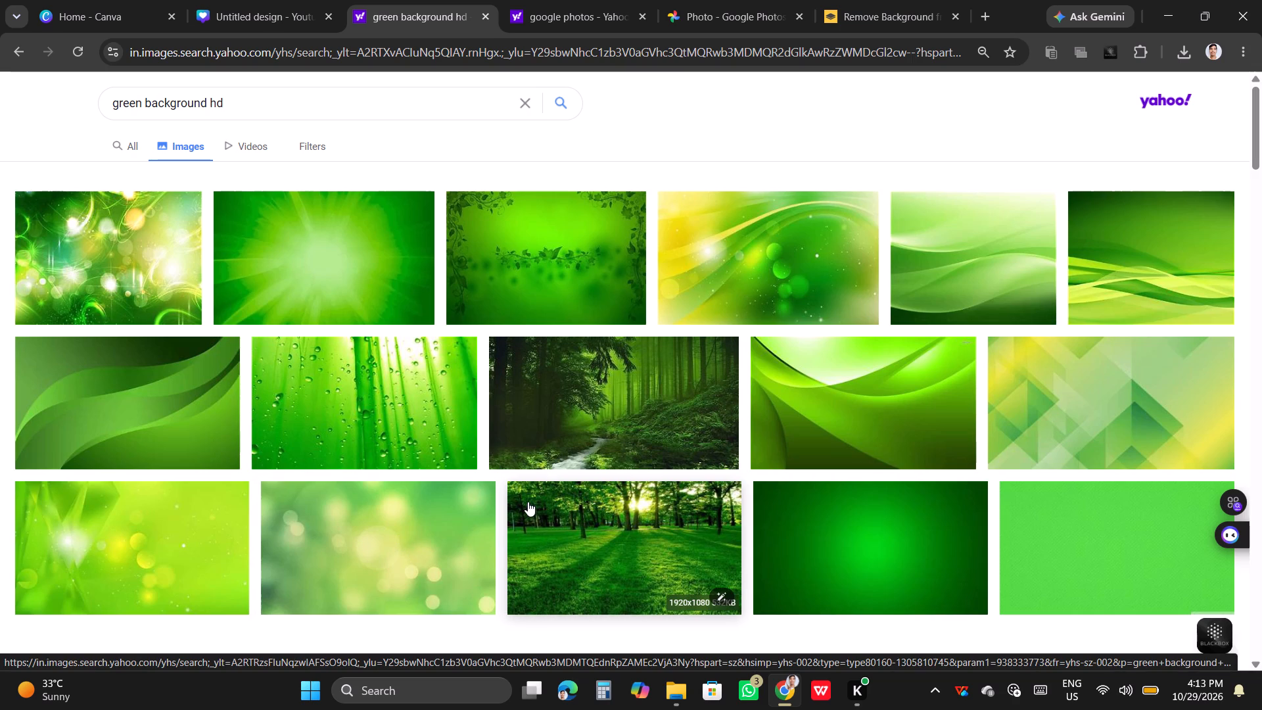
scroll(528, 502, up, 4)
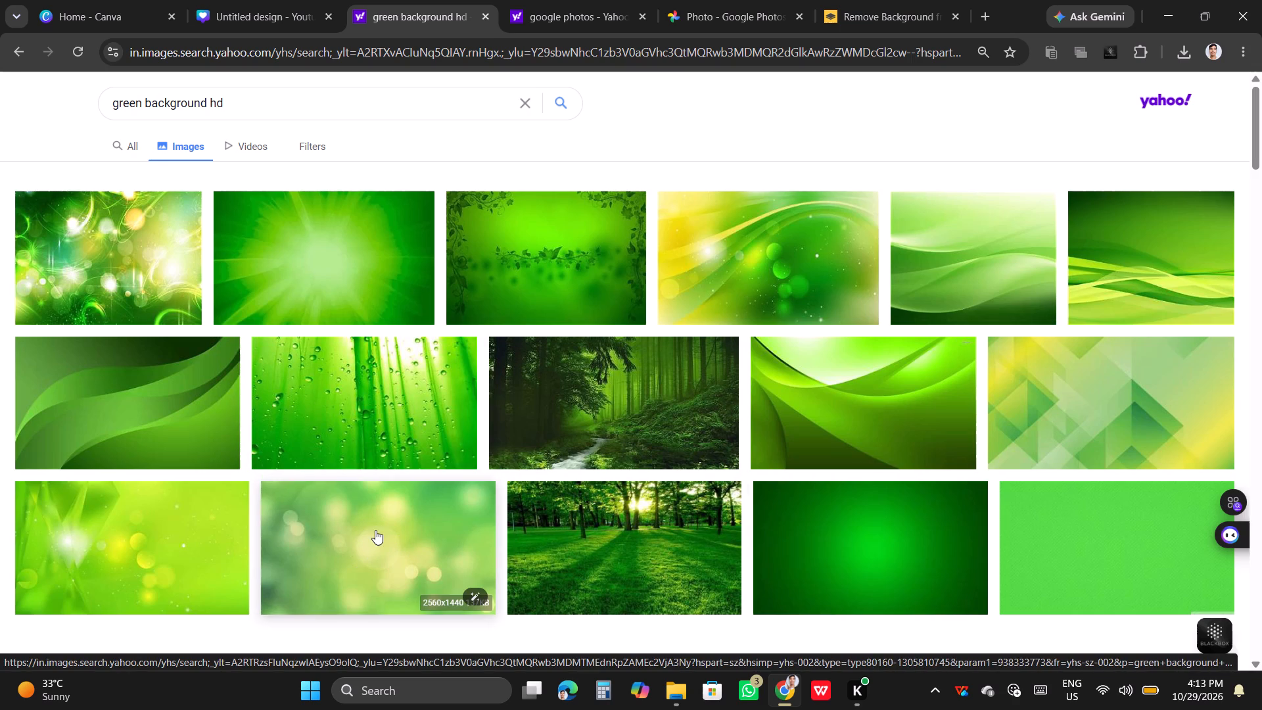
Copy the soft green bokeh wallpaper from wallpaperaccess.com and return to the Canva banner design.
click(375, 531)
right_click(311, 379)
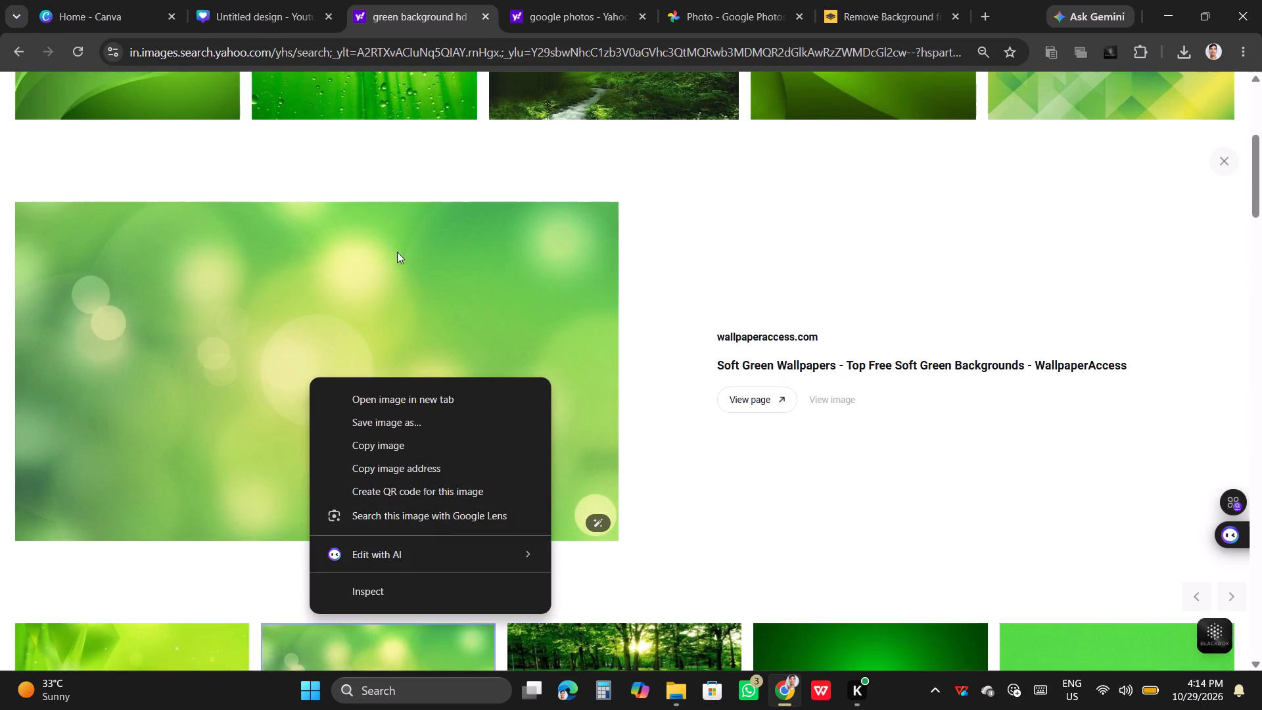
click(417, 445)
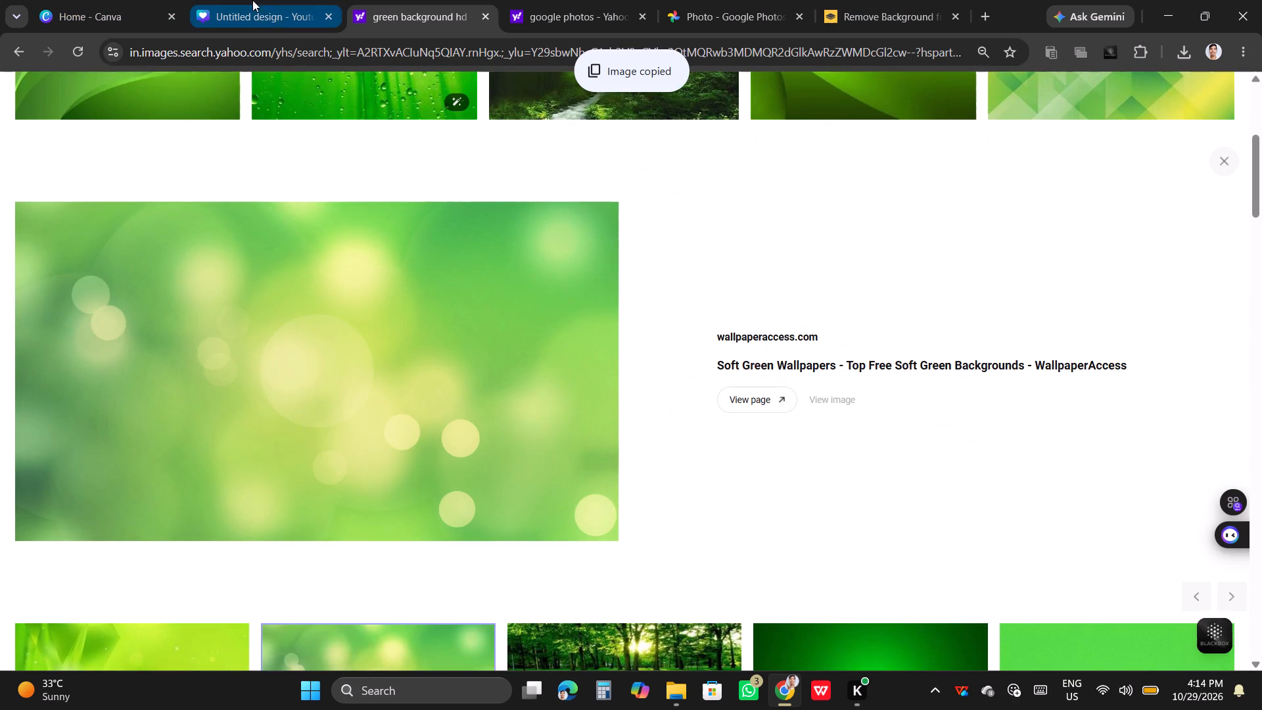
click(252, 0)
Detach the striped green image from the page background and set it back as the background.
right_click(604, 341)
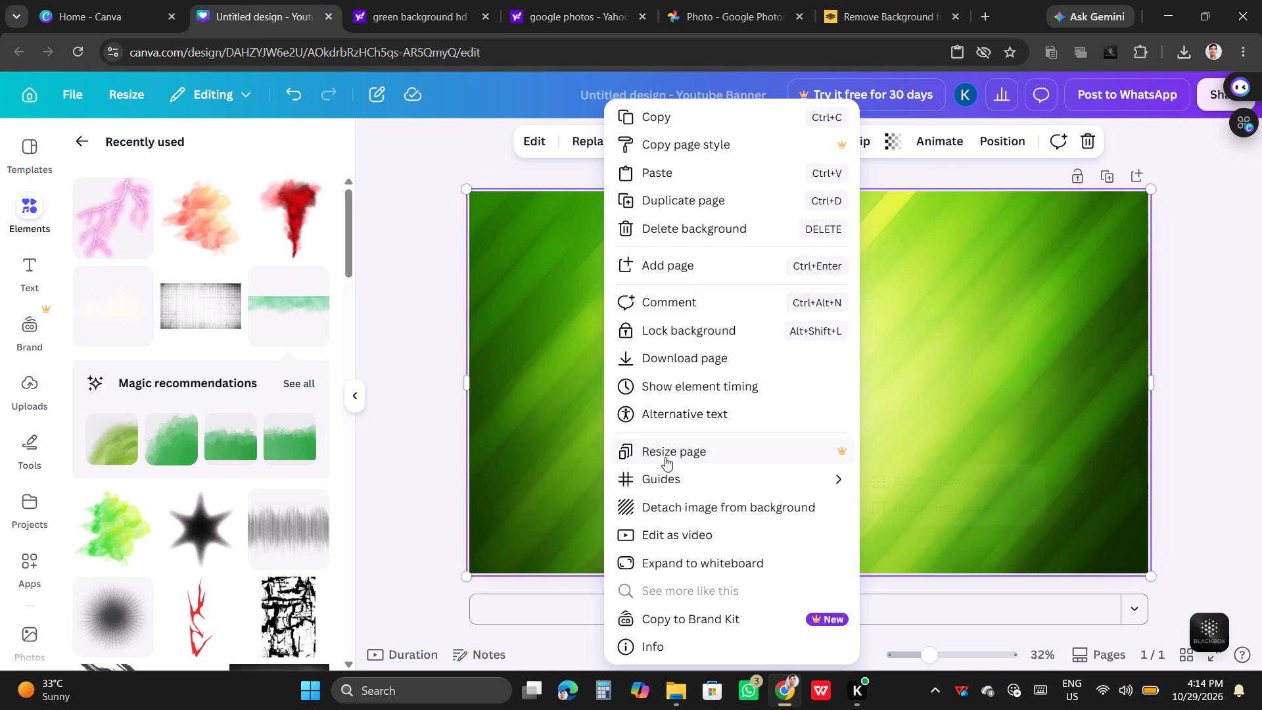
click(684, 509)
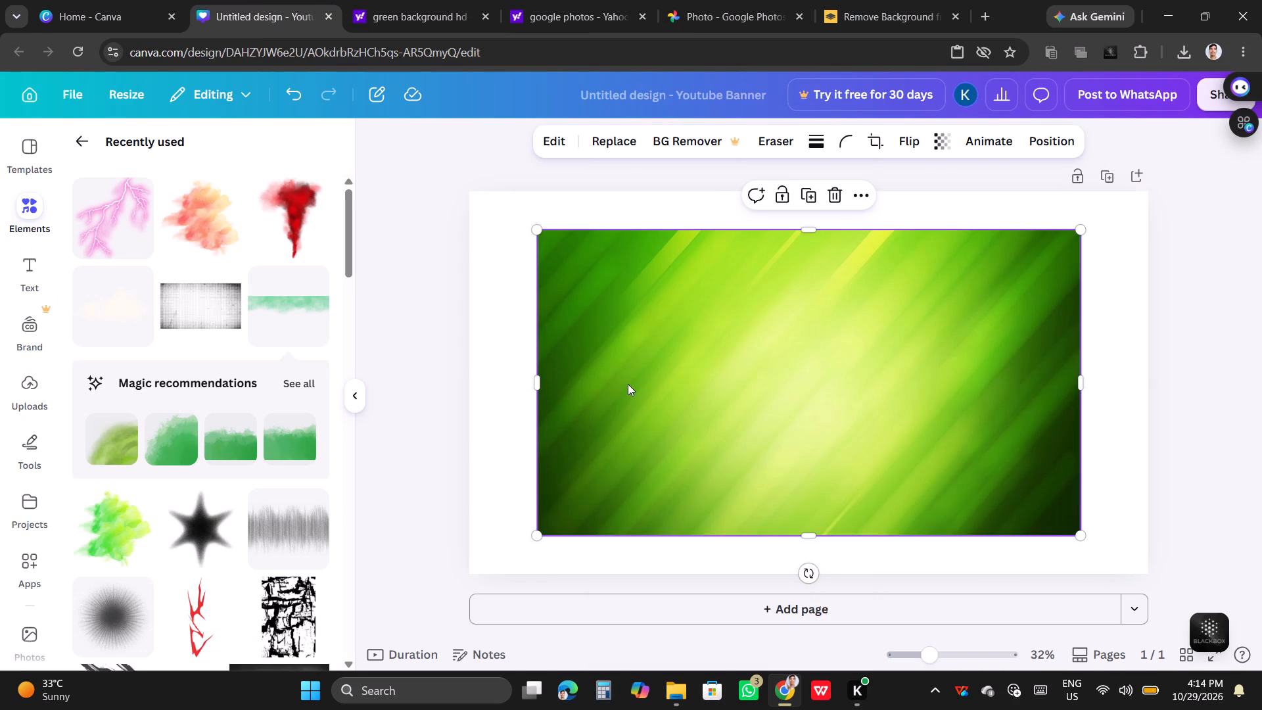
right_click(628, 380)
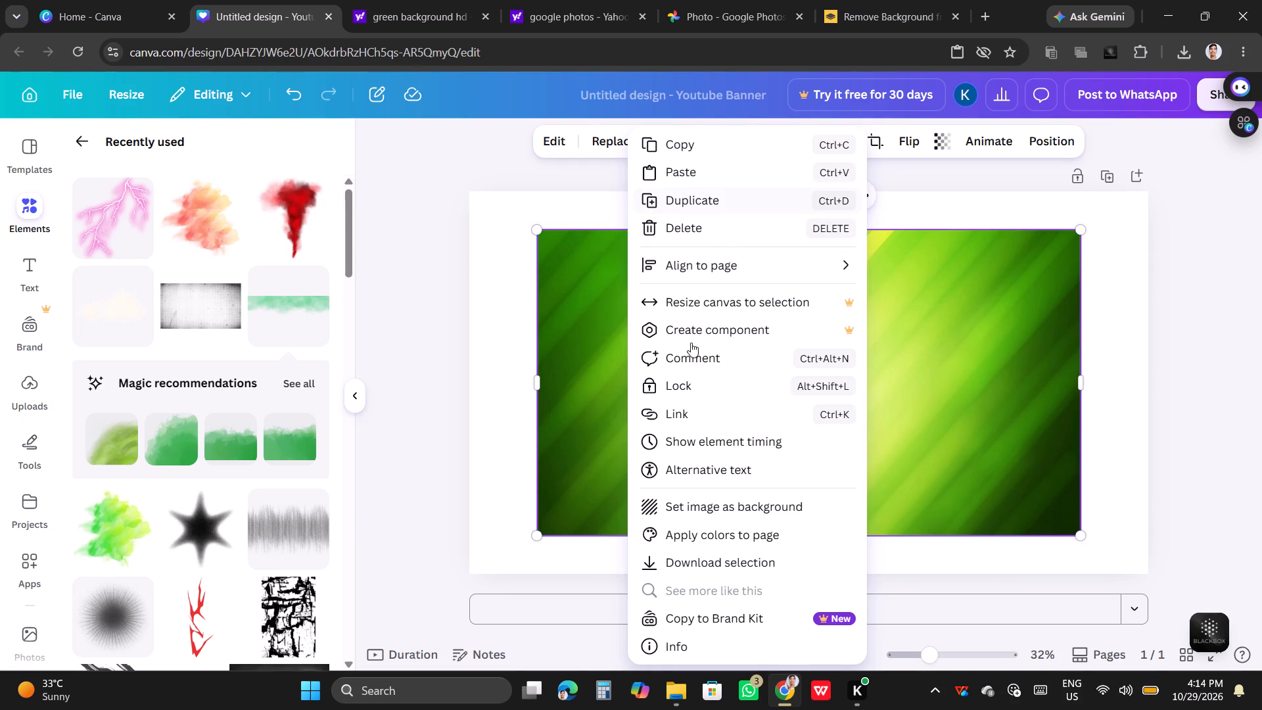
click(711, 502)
Paste the copied green bokeh image onto the banner page.
right_click(669, 371)
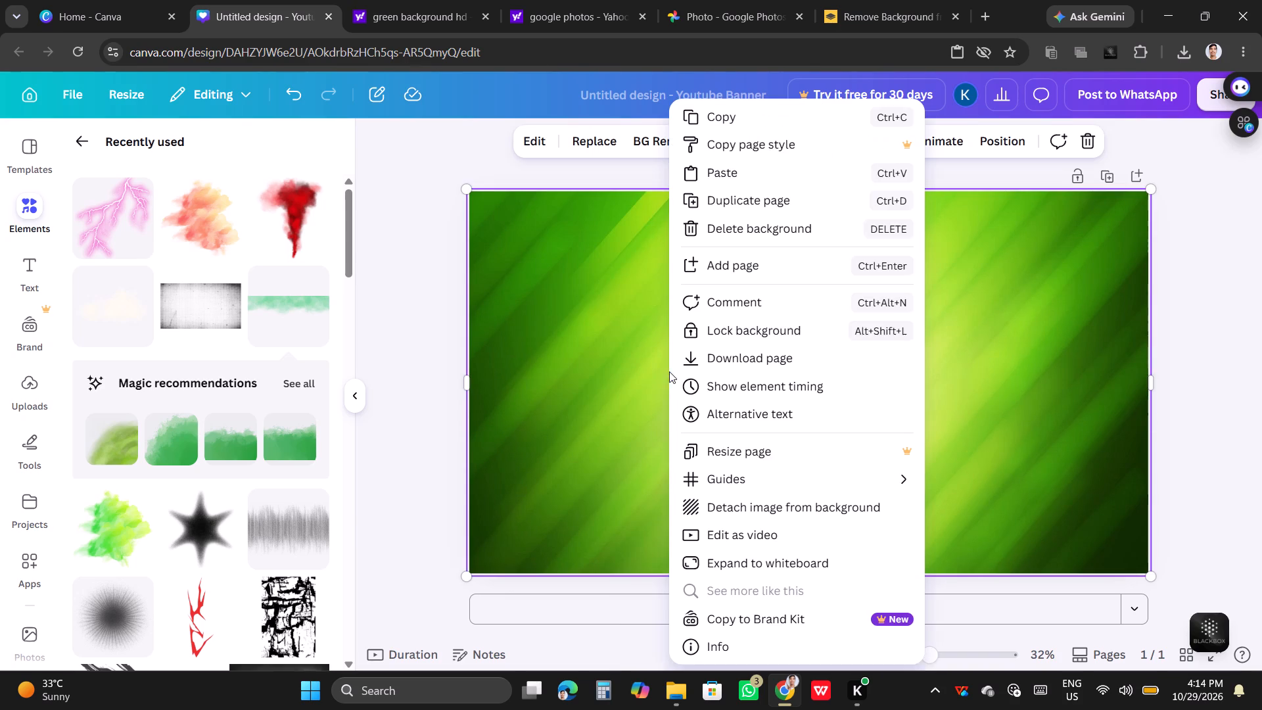
click(745, 174)
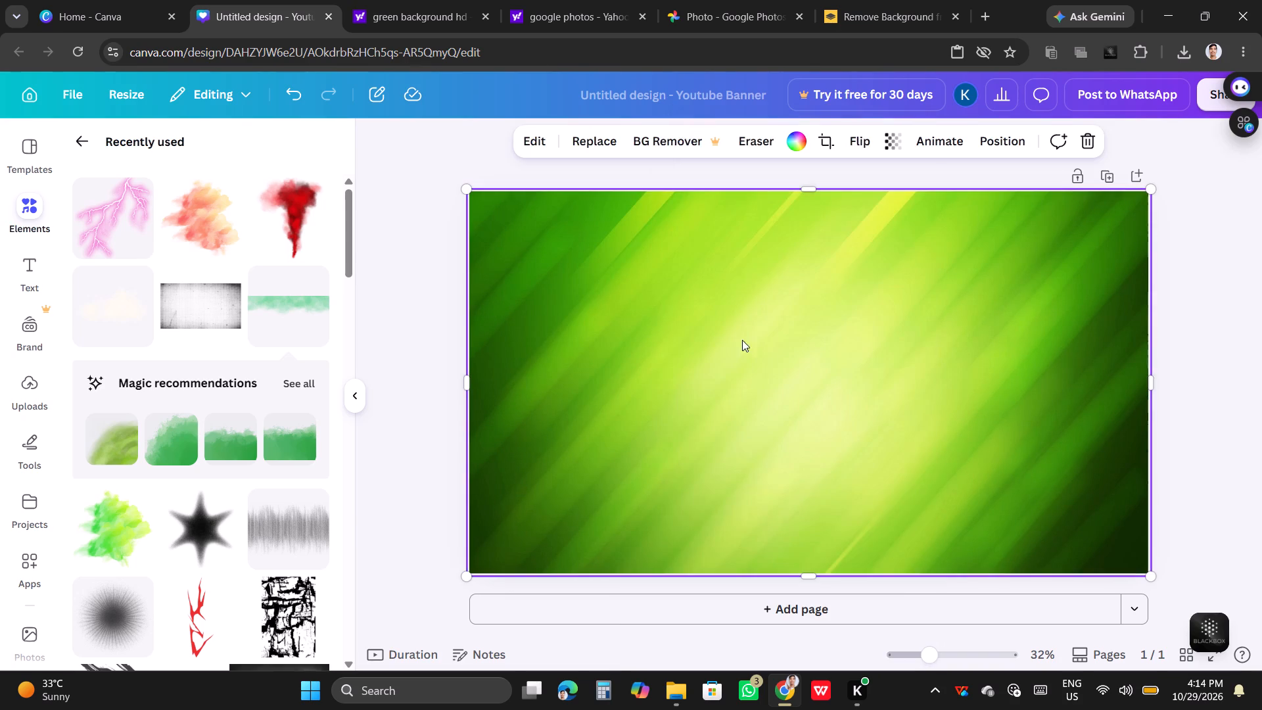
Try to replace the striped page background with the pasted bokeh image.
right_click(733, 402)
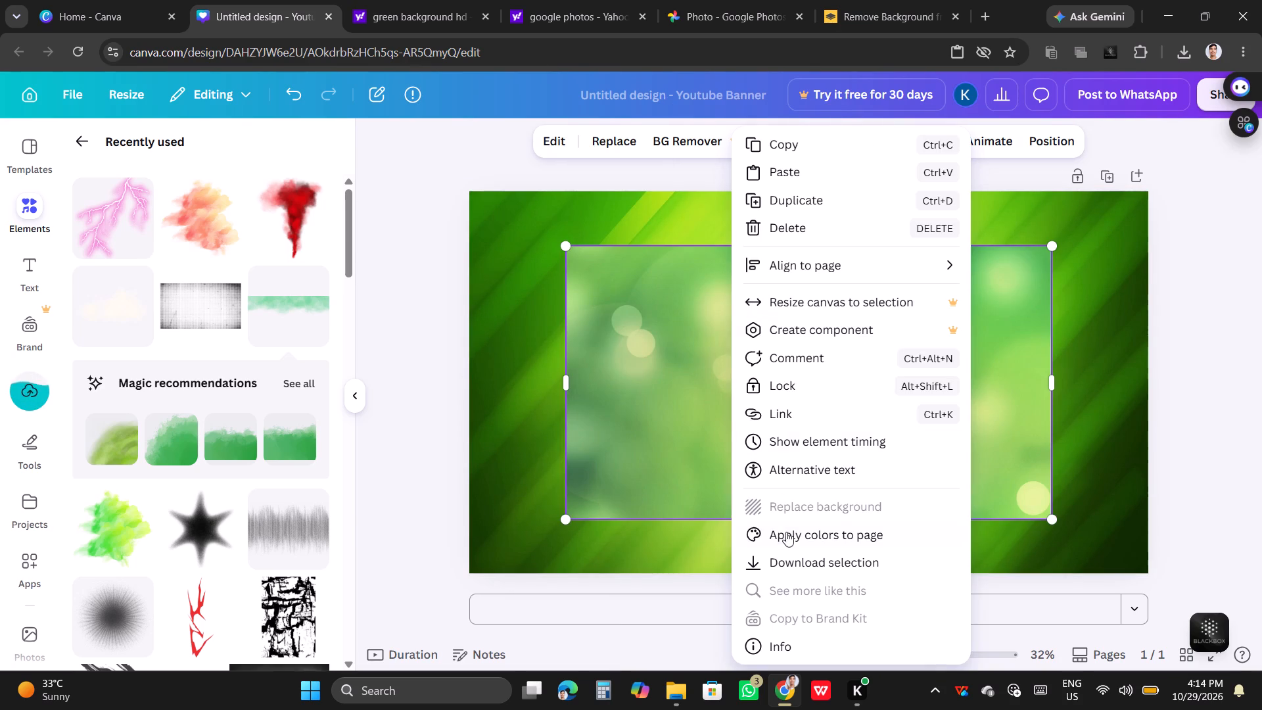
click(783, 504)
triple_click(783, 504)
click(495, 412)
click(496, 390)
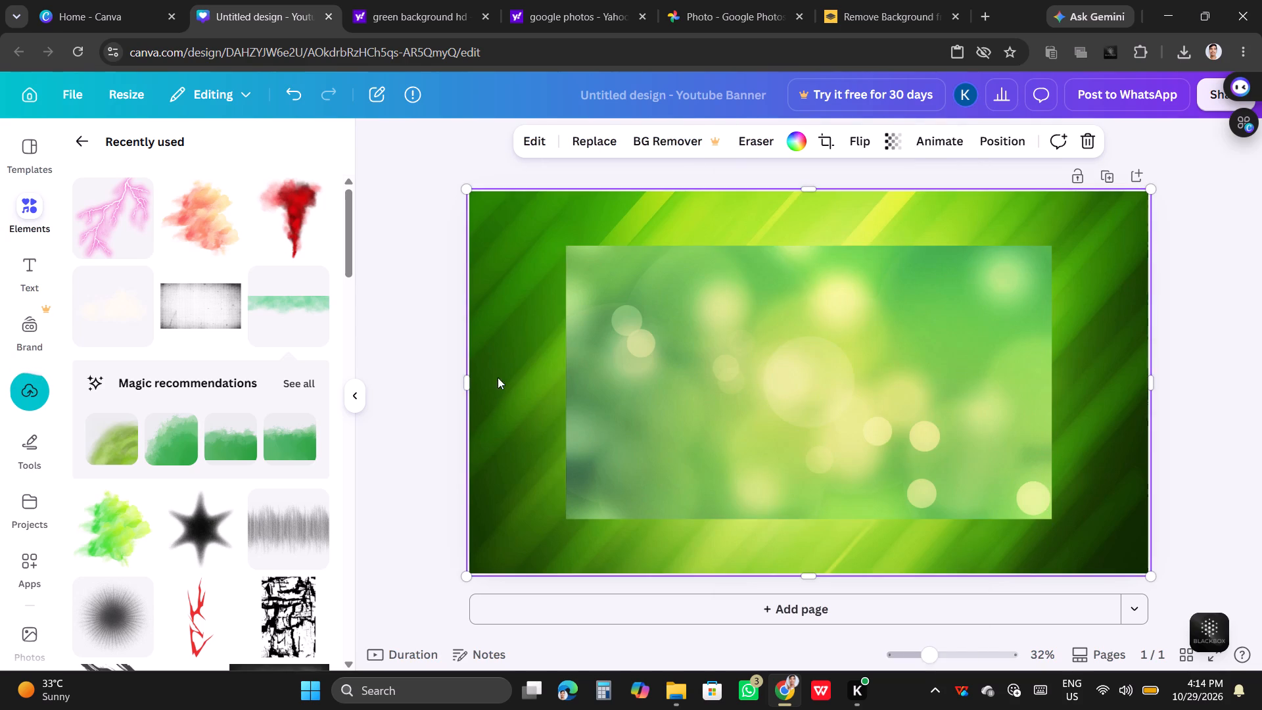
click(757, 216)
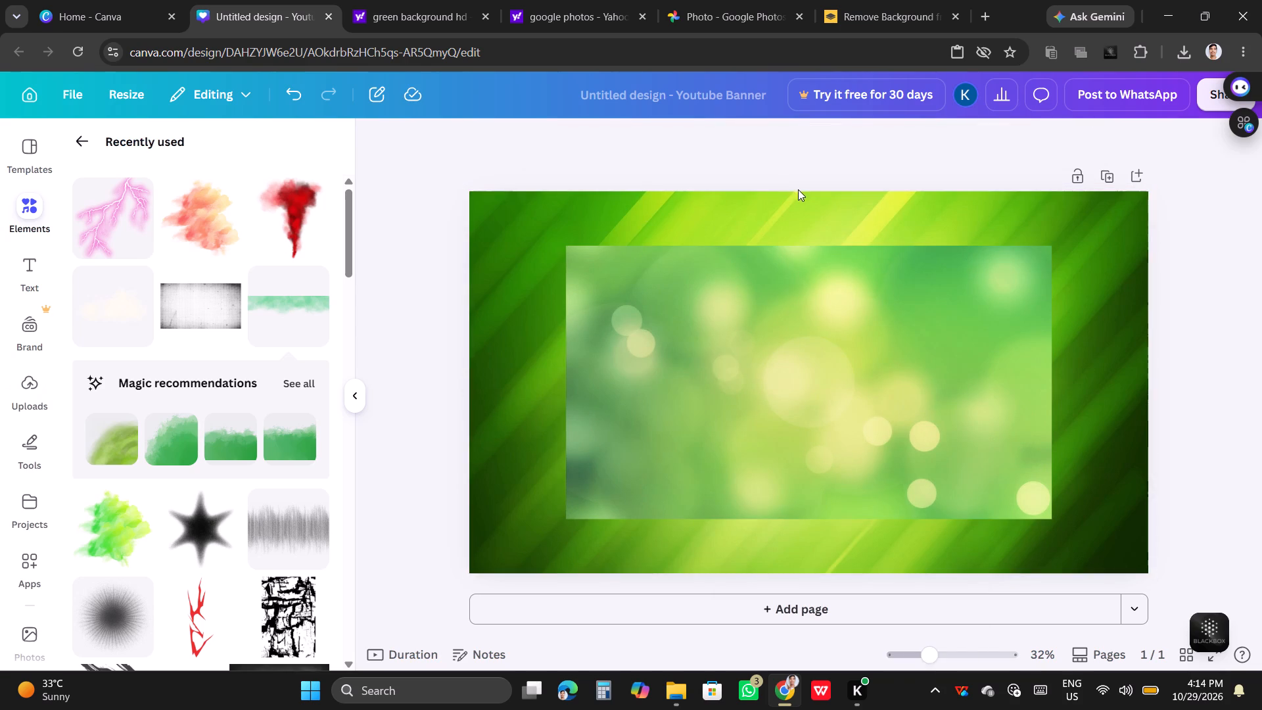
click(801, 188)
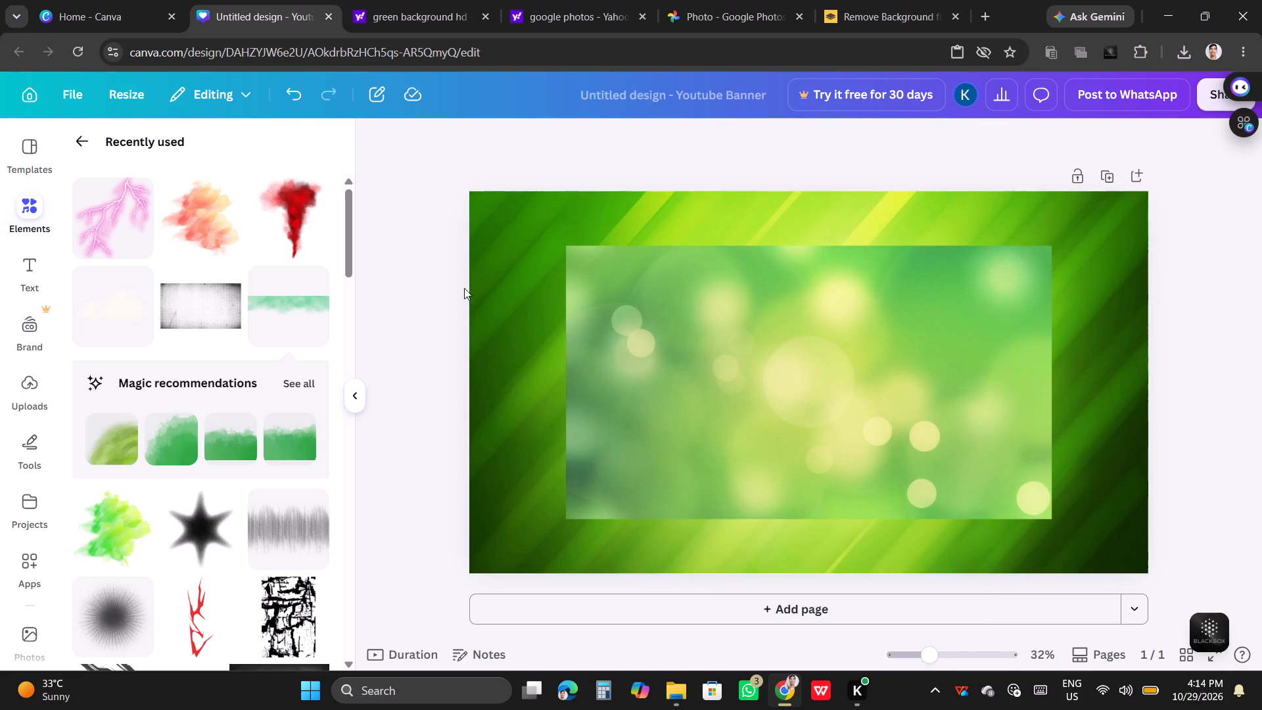
Detach the striped green image from the background and move it mostly off the page's bottom-left corner.
right_click(507, 312)
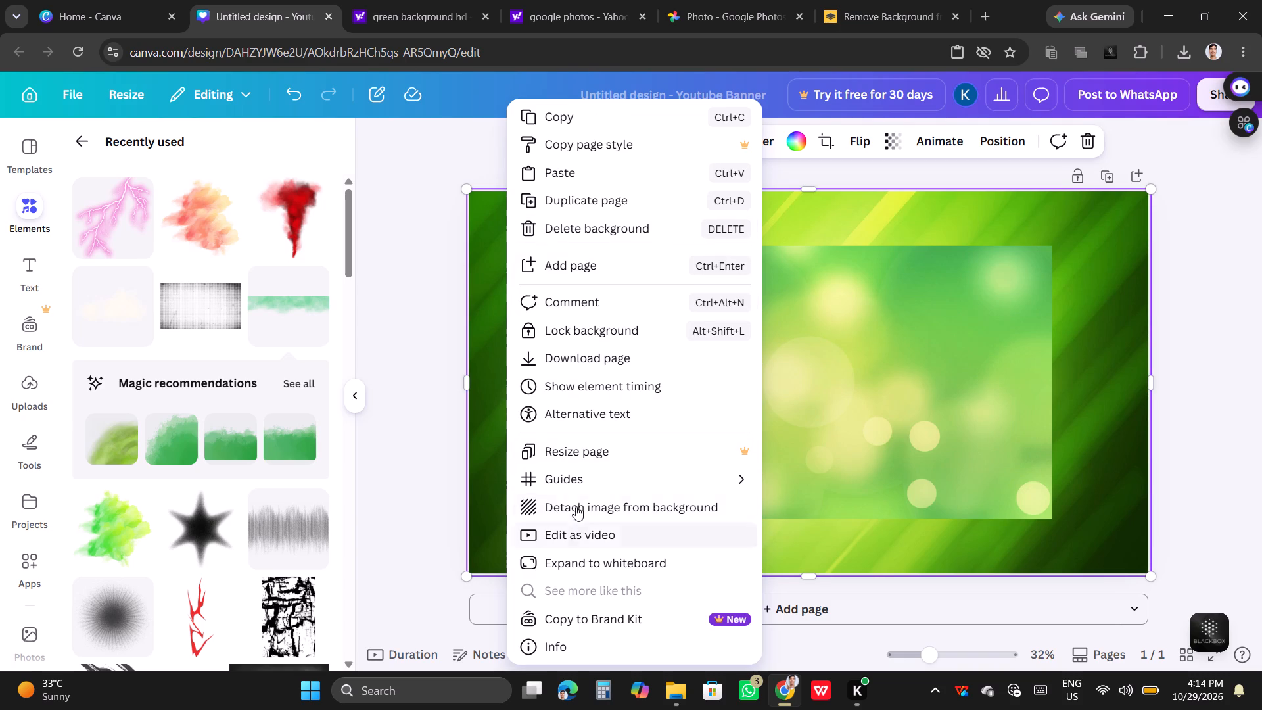
click(579, 502)
drag(718, 393, 182, 696)
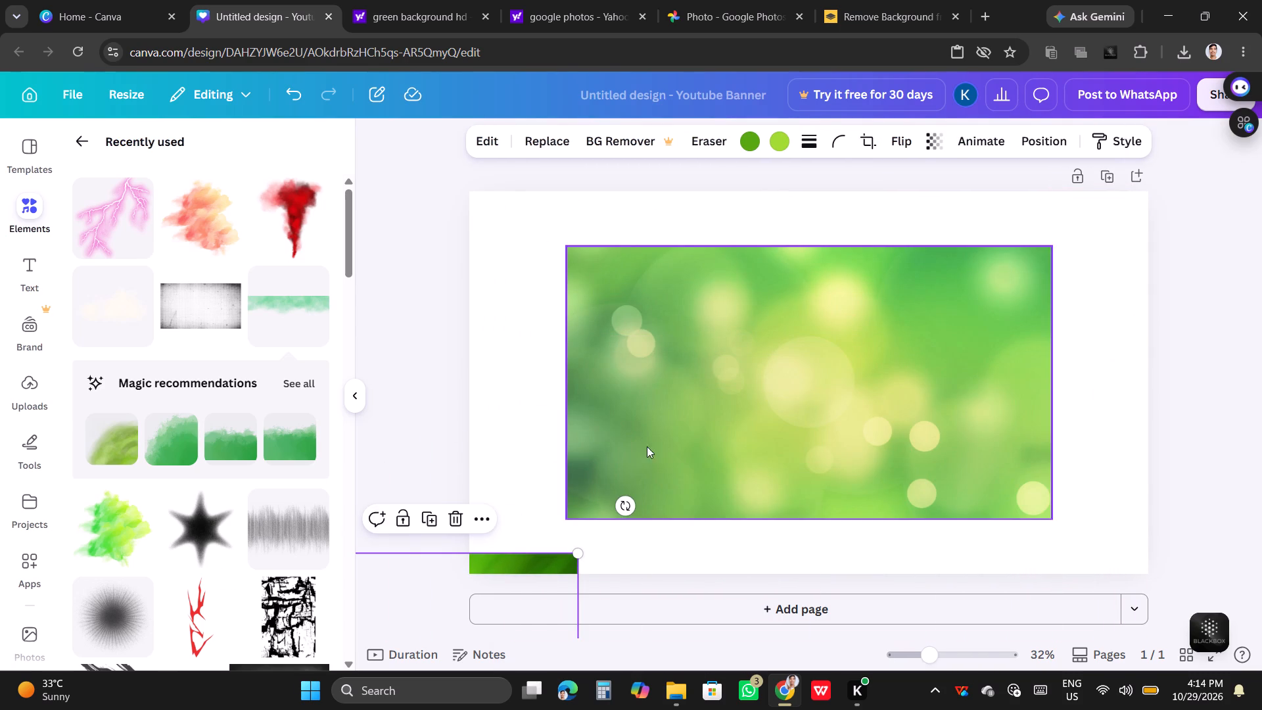
Set the green bokeh image as the page background.
right_click(686, 409)
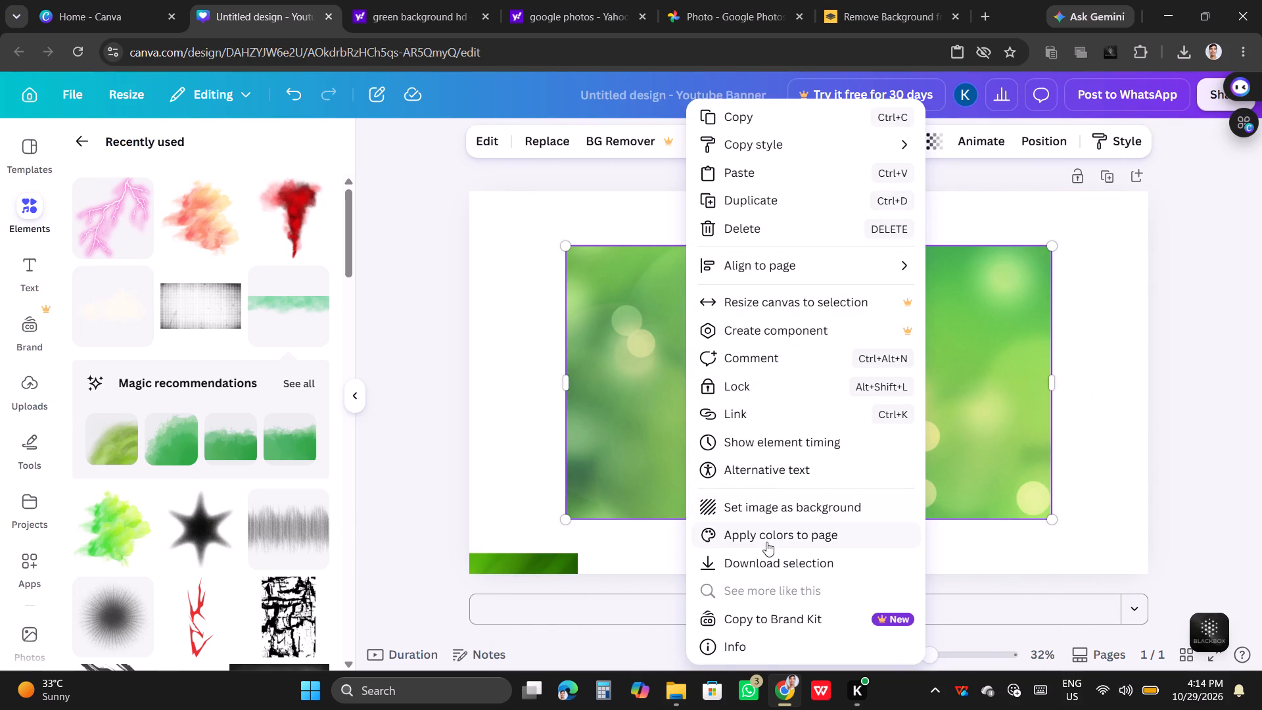
click(757, 505)
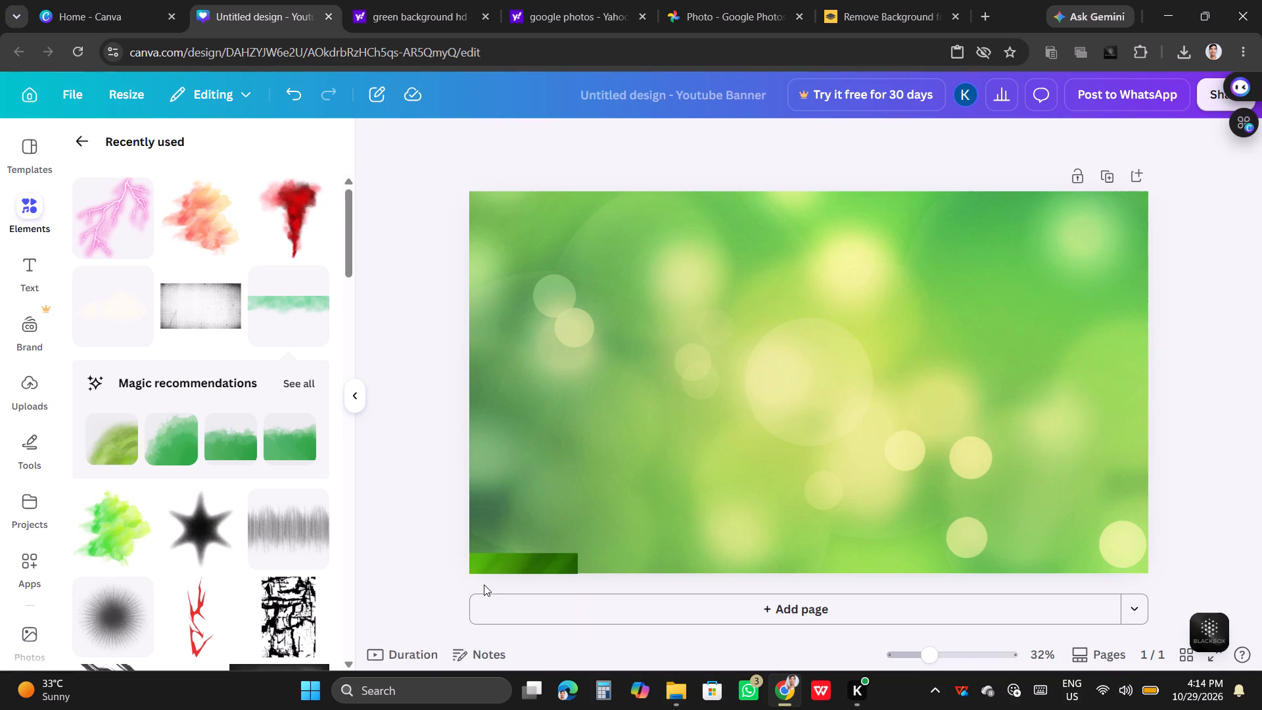
Move the striped green image completely off the banner page, past its left edge.
drag(492, 559, 513, 289)
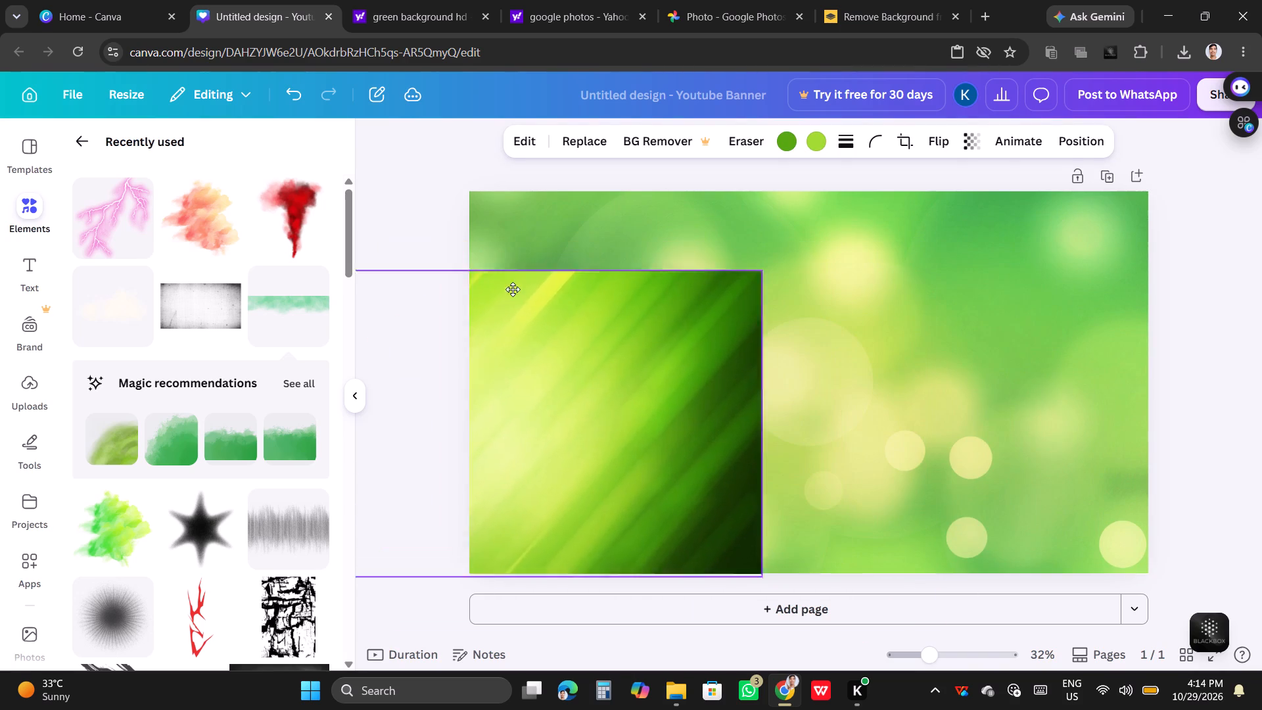
drag(513, 289, 23, 291)
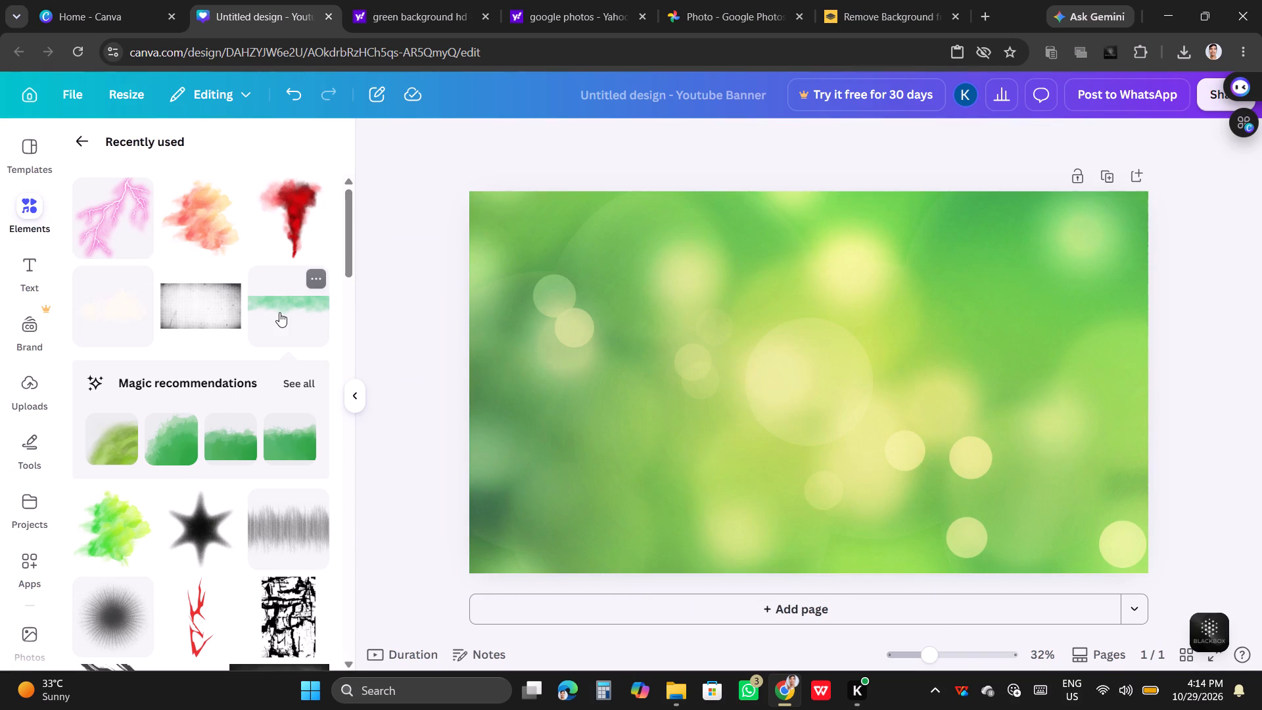
scroll(794, 393, up, 4)
scroll(331, 336, up, 3)
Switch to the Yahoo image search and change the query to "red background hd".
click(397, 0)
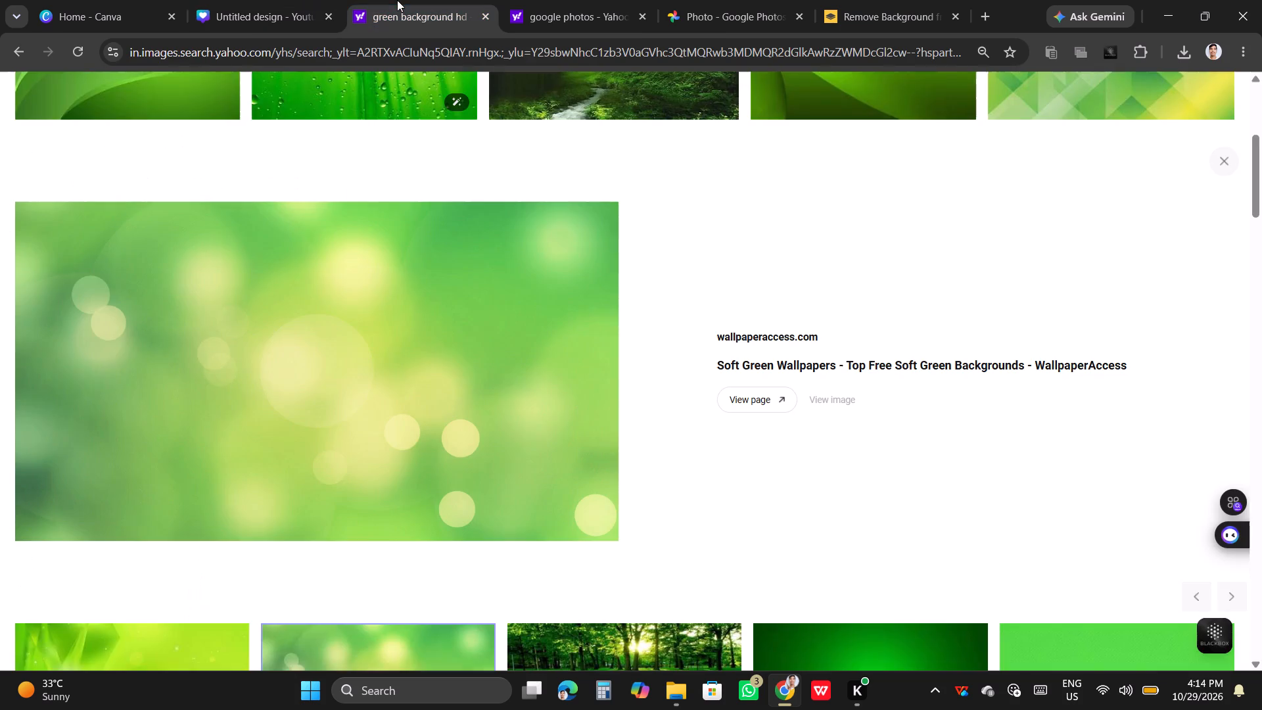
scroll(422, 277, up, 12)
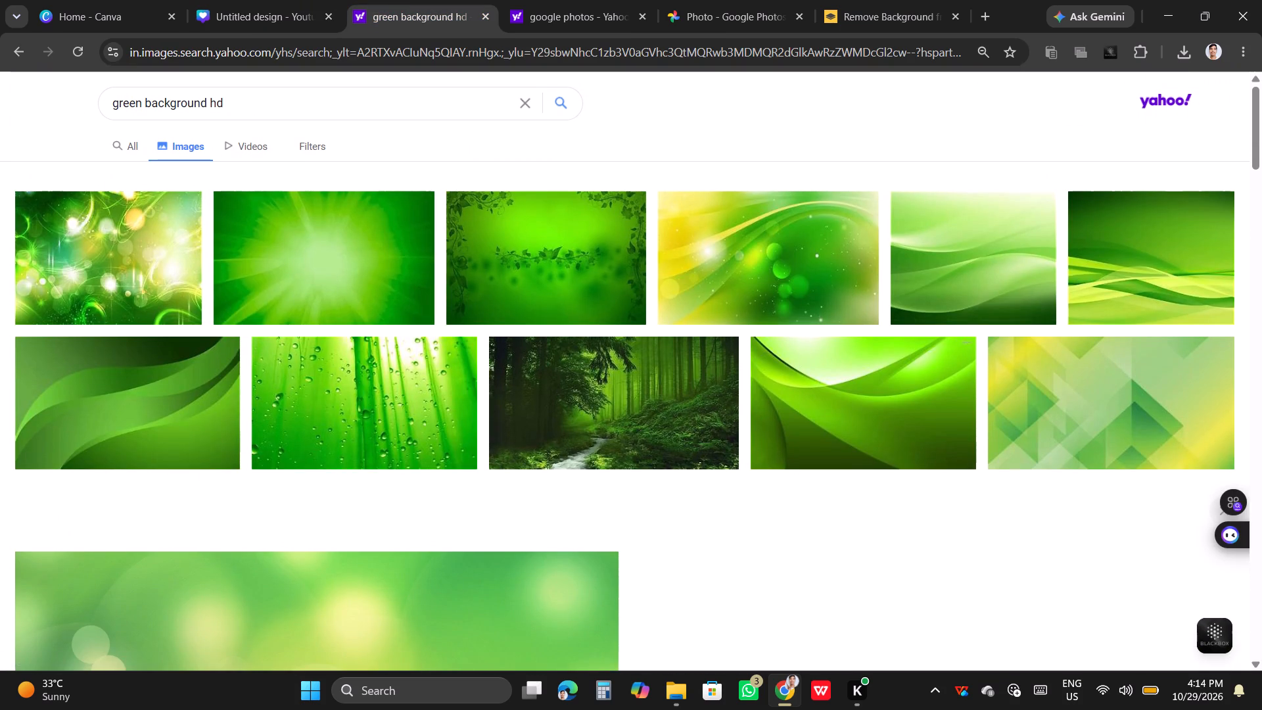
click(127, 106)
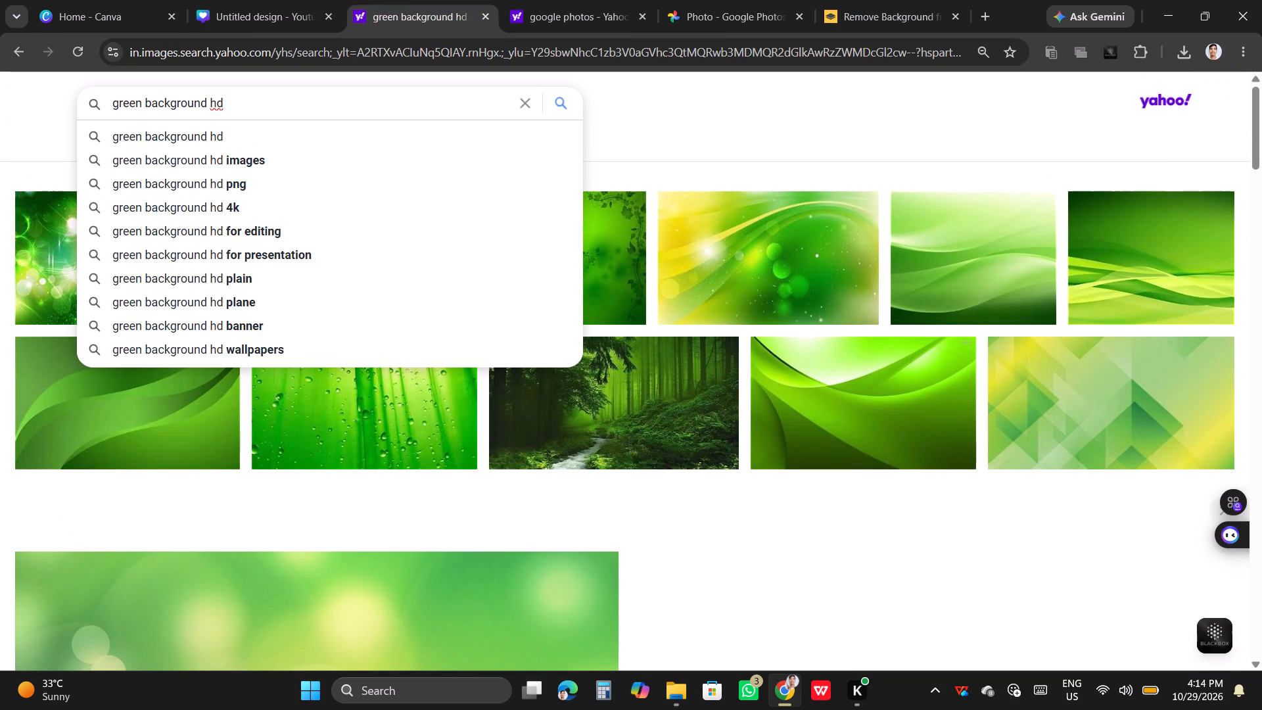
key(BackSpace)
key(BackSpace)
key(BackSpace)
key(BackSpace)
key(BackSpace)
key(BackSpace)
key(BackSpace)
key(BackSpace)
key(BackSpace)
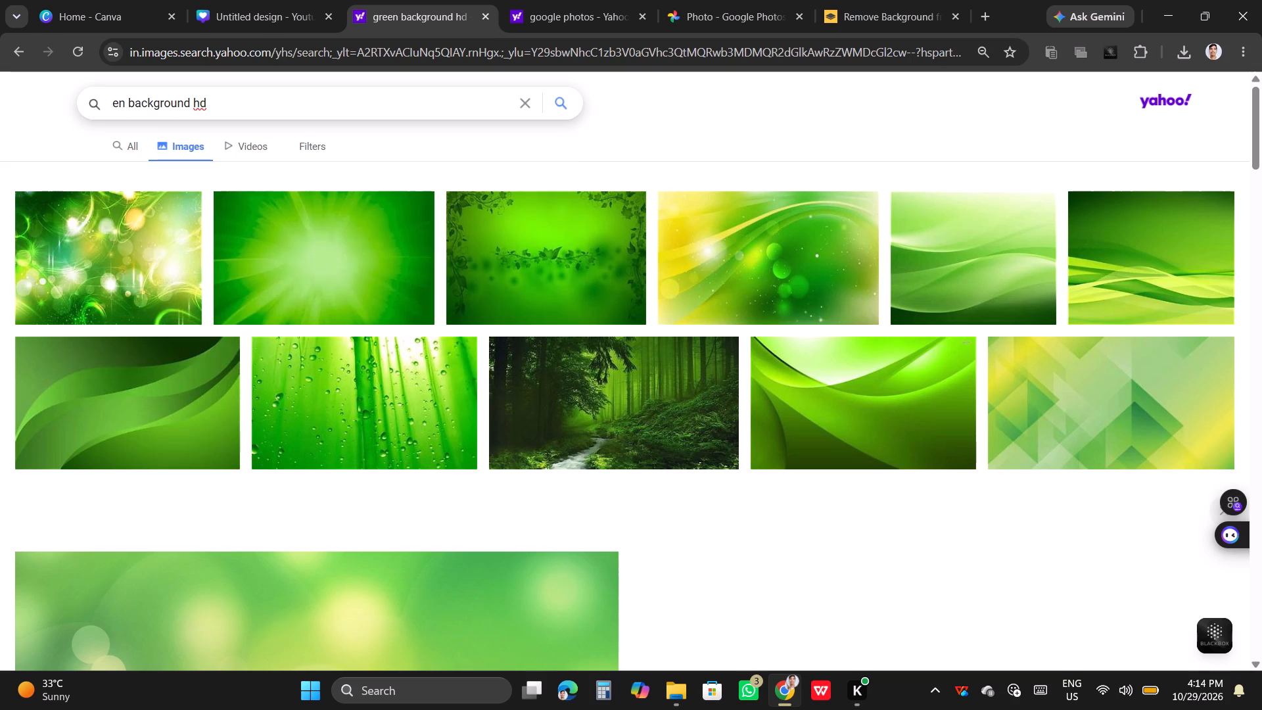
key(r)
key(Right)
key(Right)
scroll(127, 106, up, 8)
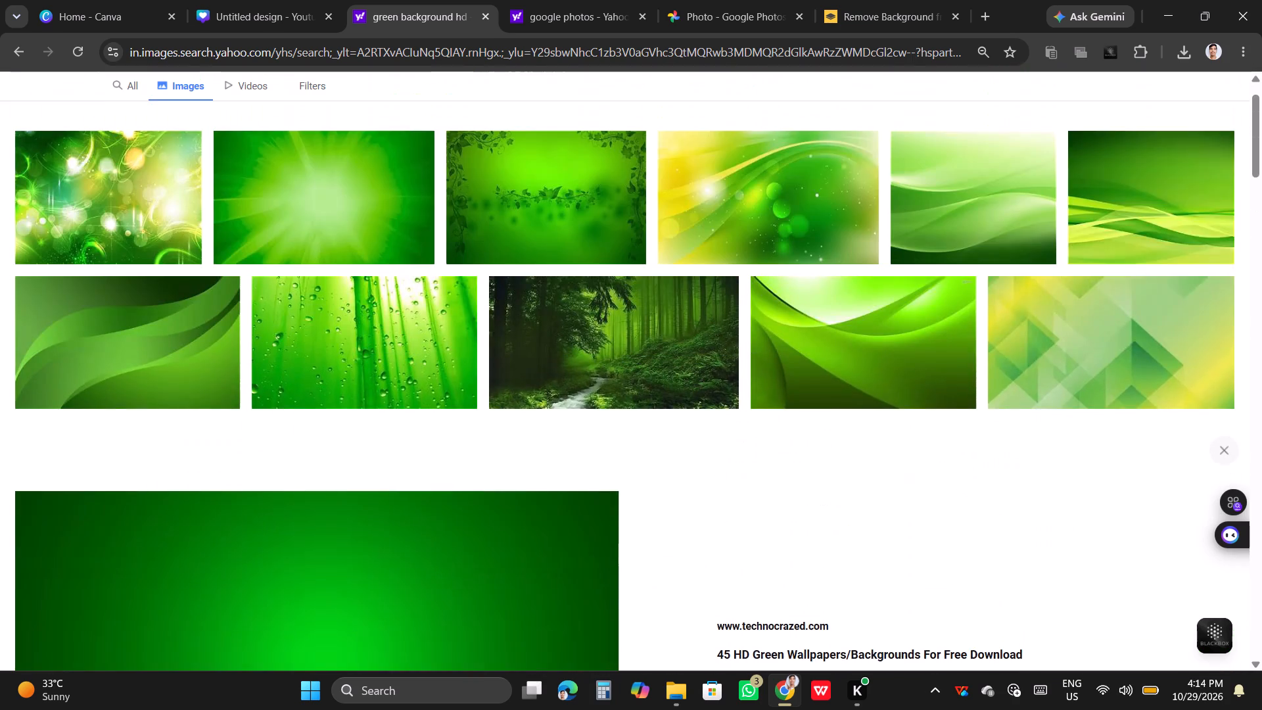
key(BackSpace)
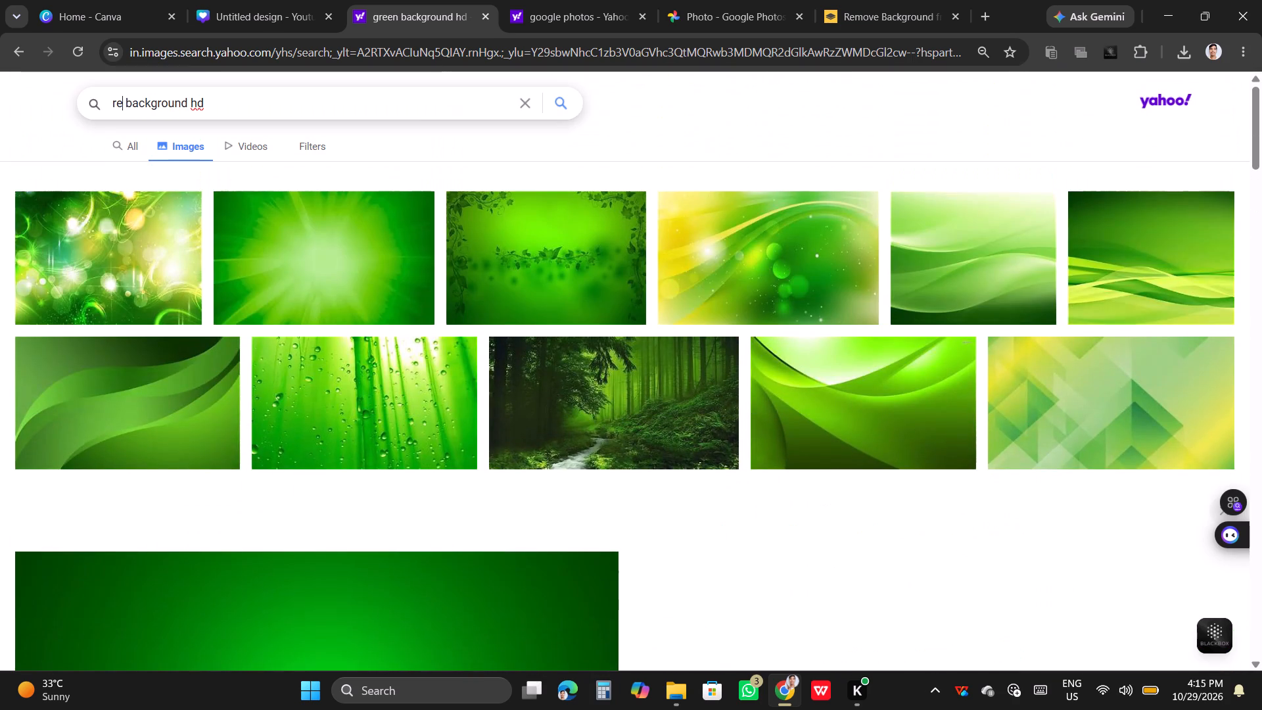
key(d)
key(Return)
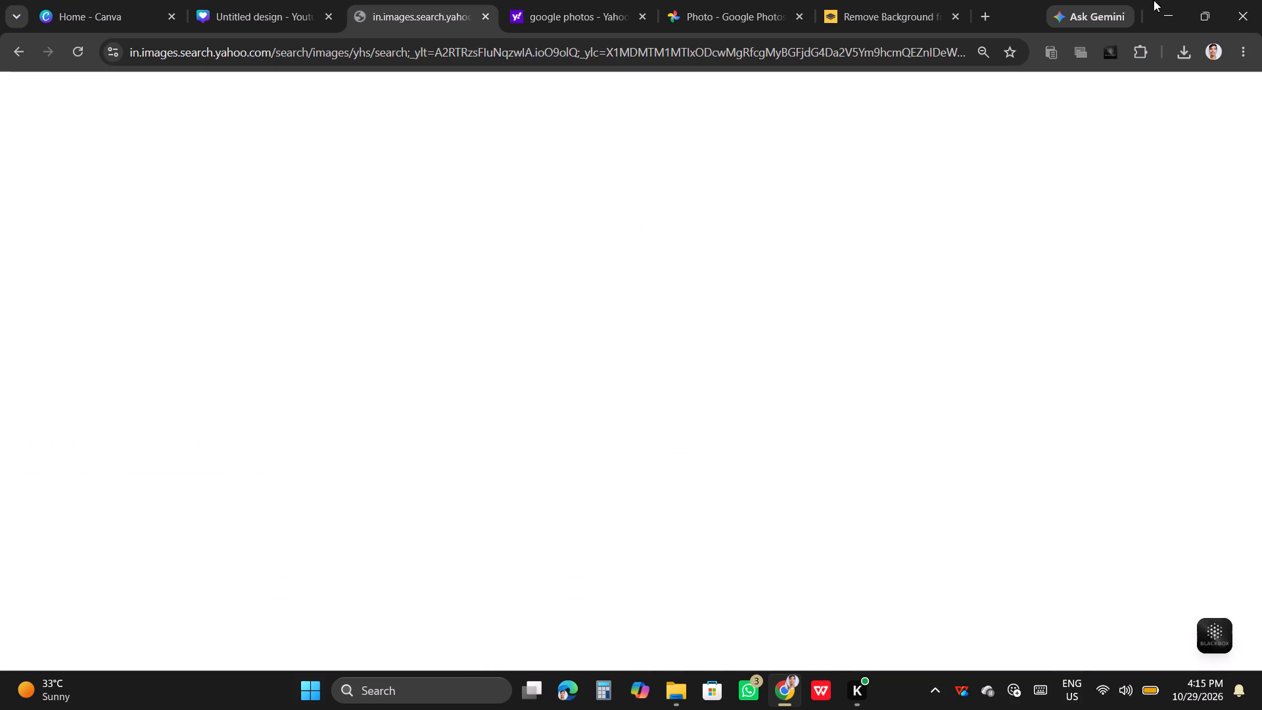
Check the progress of the Ganesha idol background removal in remove.bg.
click(860, 0)
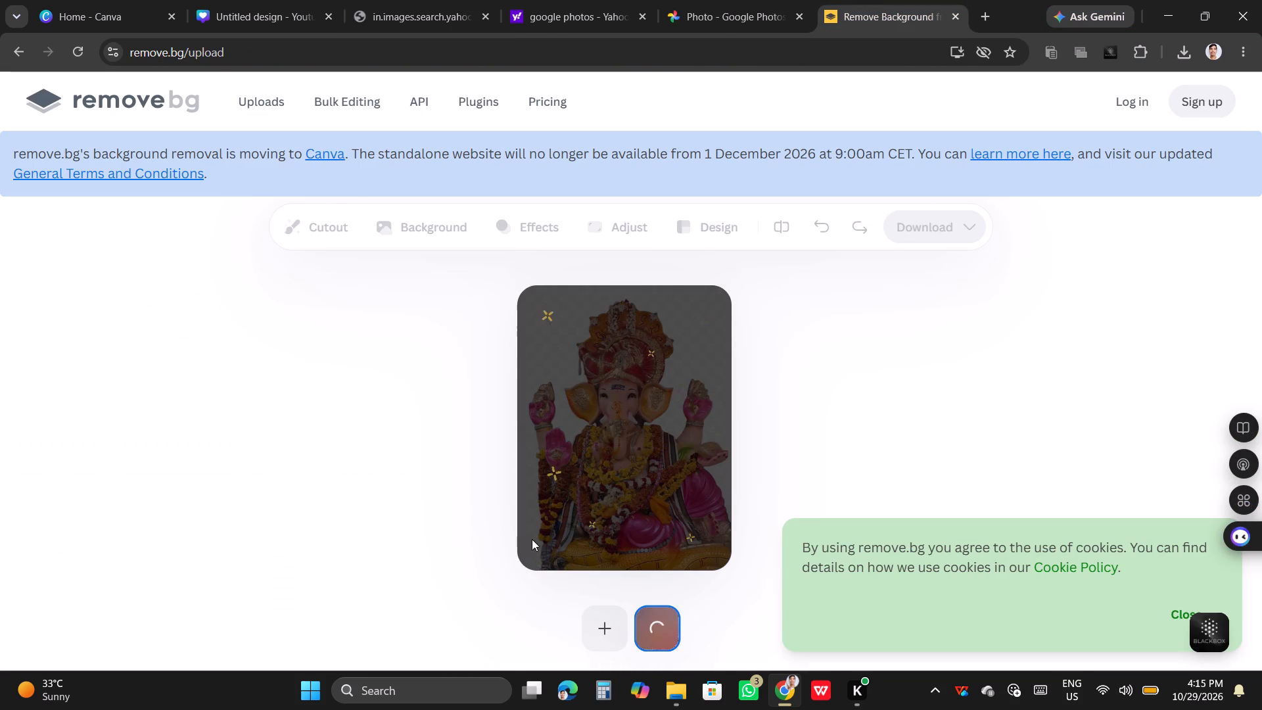
triple_click(616, 468)
double_click(616, 467)
click(612, 465)
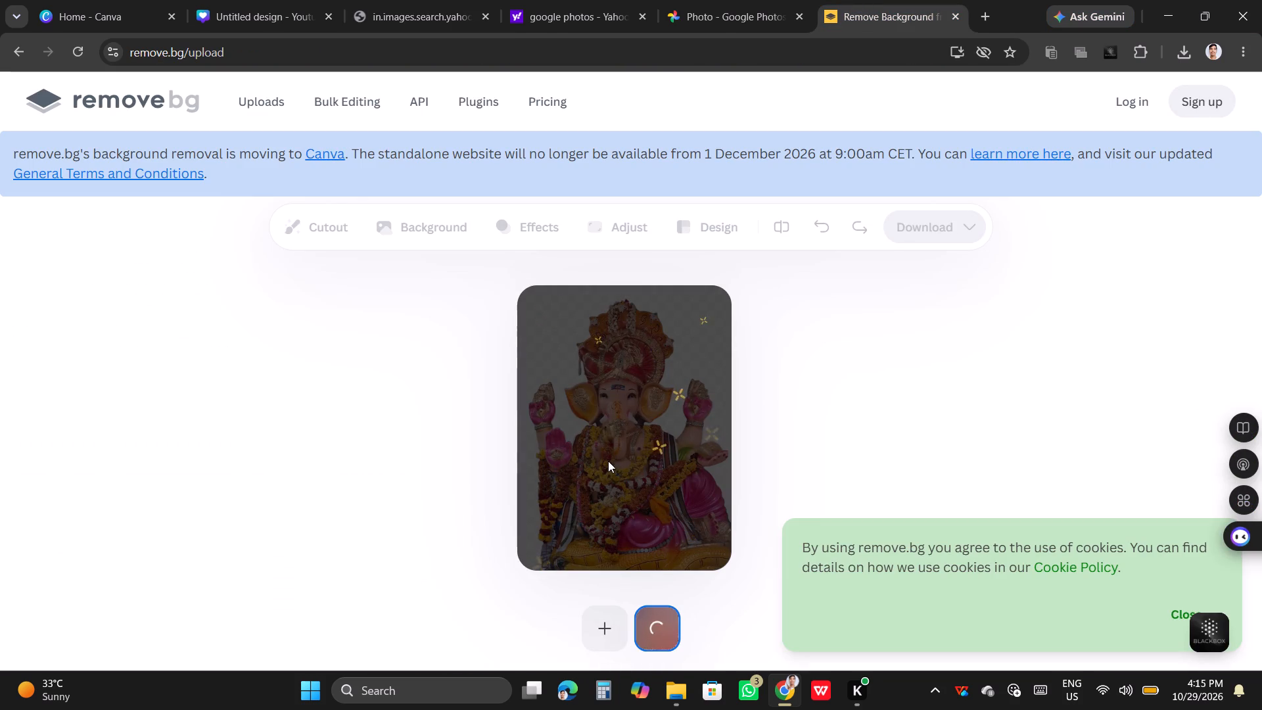
click(608, 460)
click(608, 456)
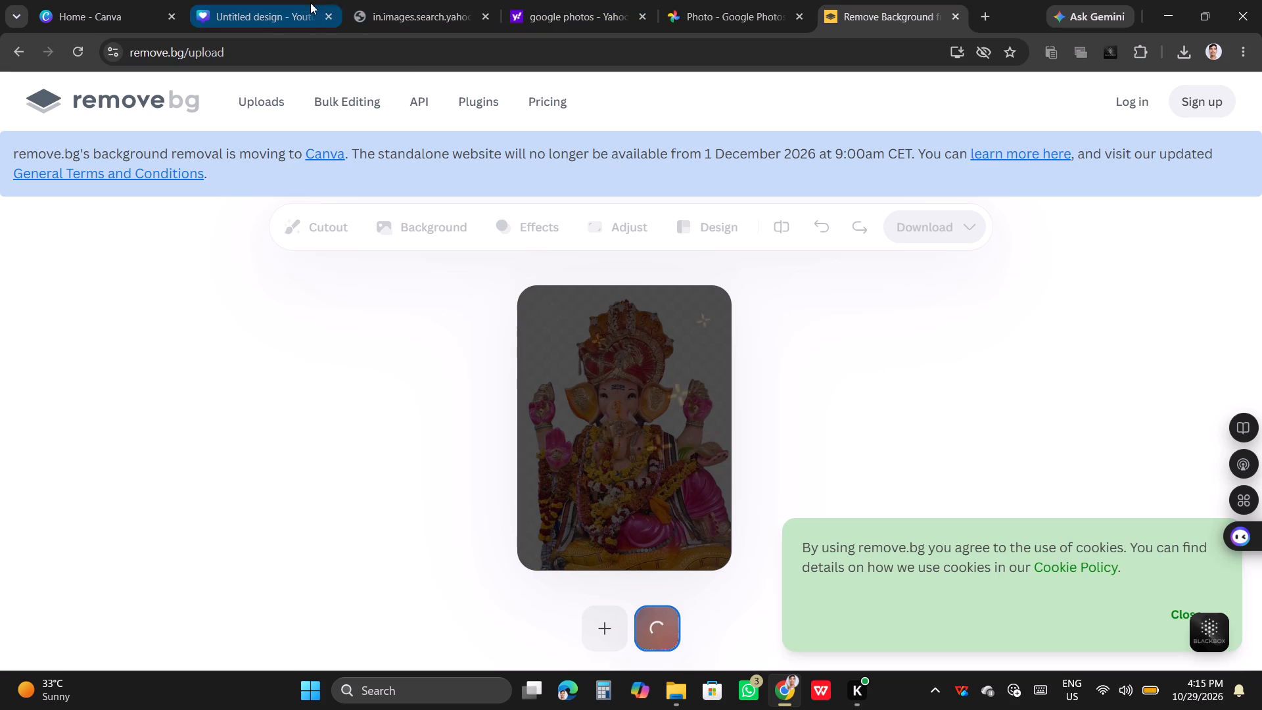
Return to the blank Yahoo image search page and close its tab.
click(375, 9)
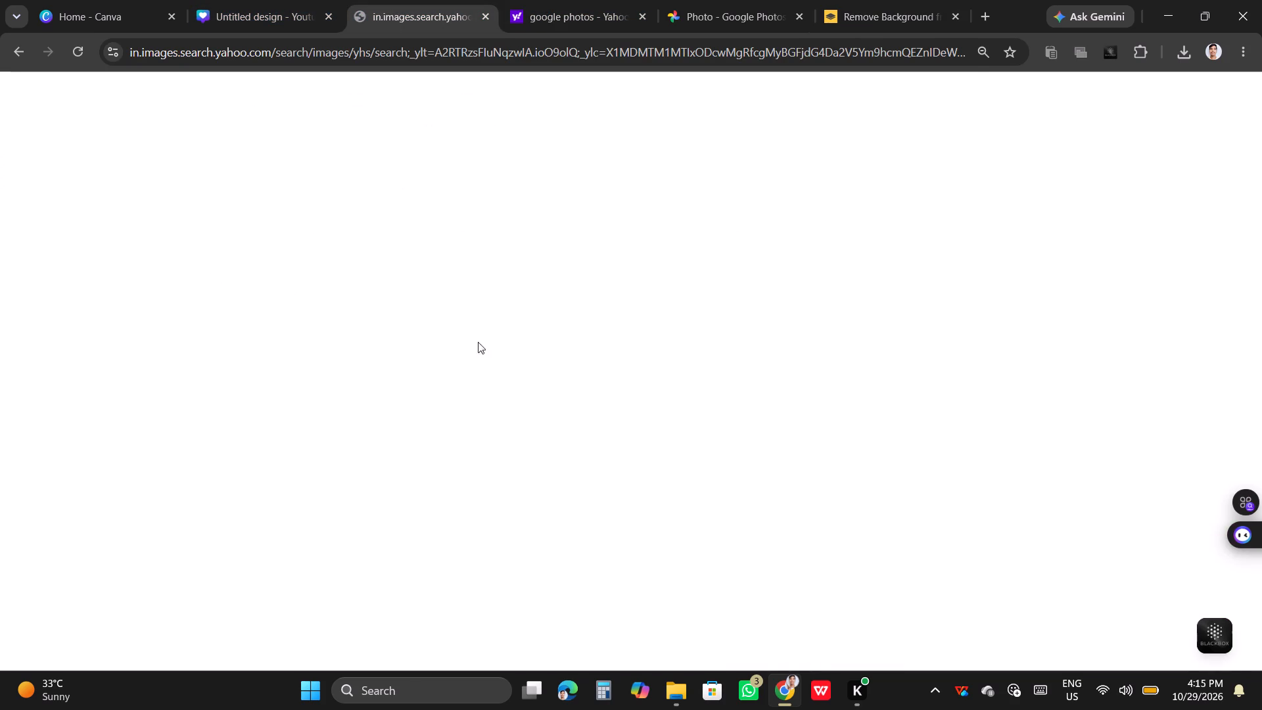
scroll(425, 293, down, 4)
scroll(426, 293, up, 4)
scroll(426, 293, down, 2)
scroll(427, 293, up, 3)
scroll(427, 293, down, 5)
scroll(427, 293, up, 5)
scroll(427, 293, down, 4)
scroll(427, 293, up, 3)
scroll(430, 295, down, 6)
click(377, 0)
click(488, 13)
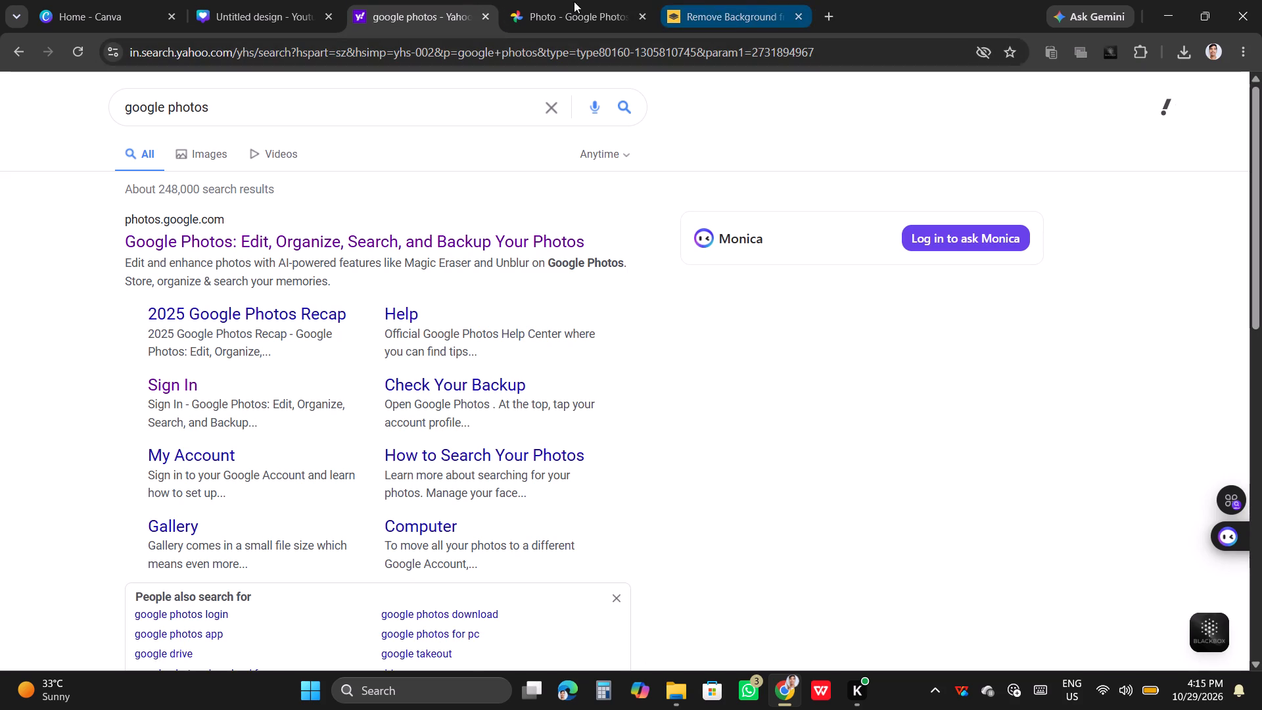
Open Google in a new tab and search for "red background".
click(828, 16)
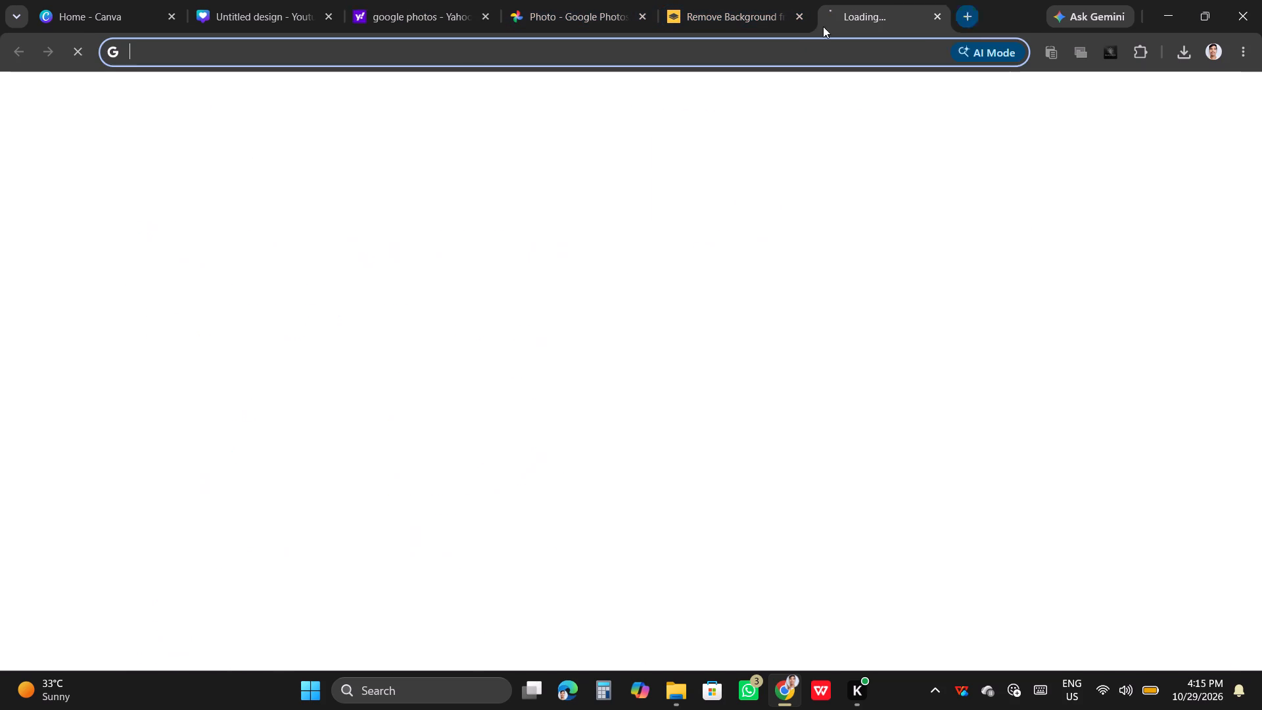
click(614, 522)
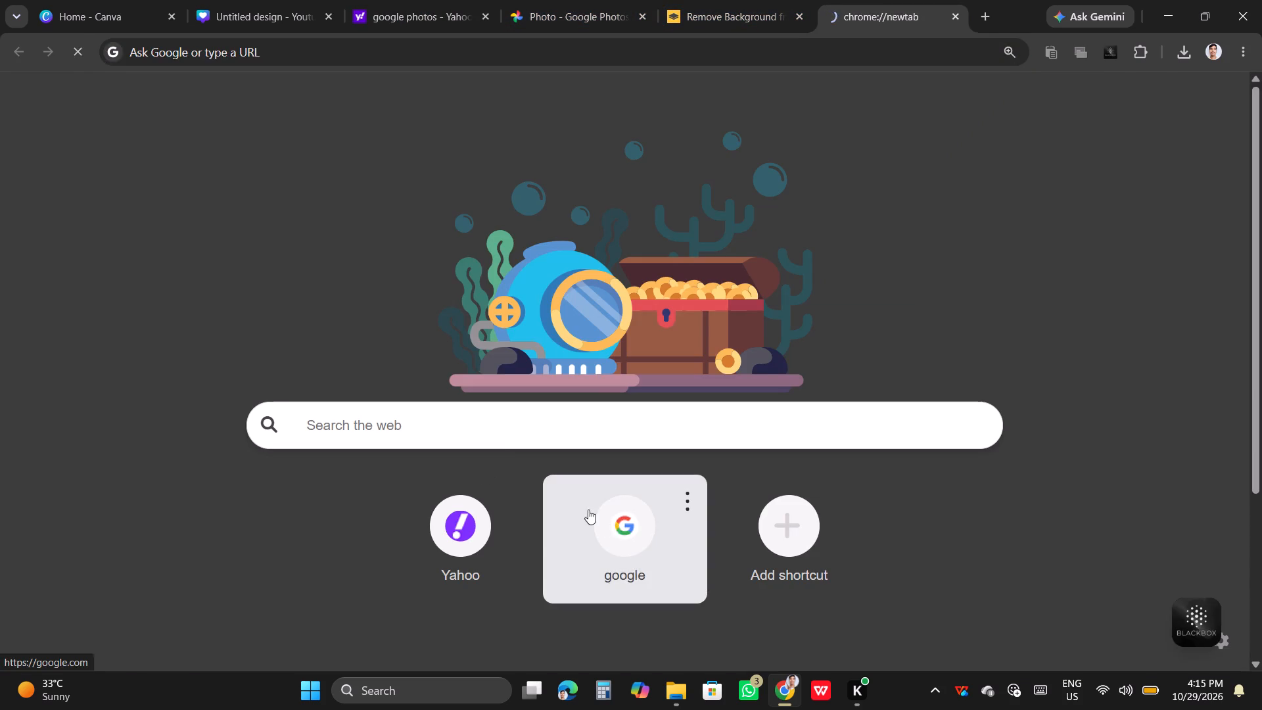
text(ed)
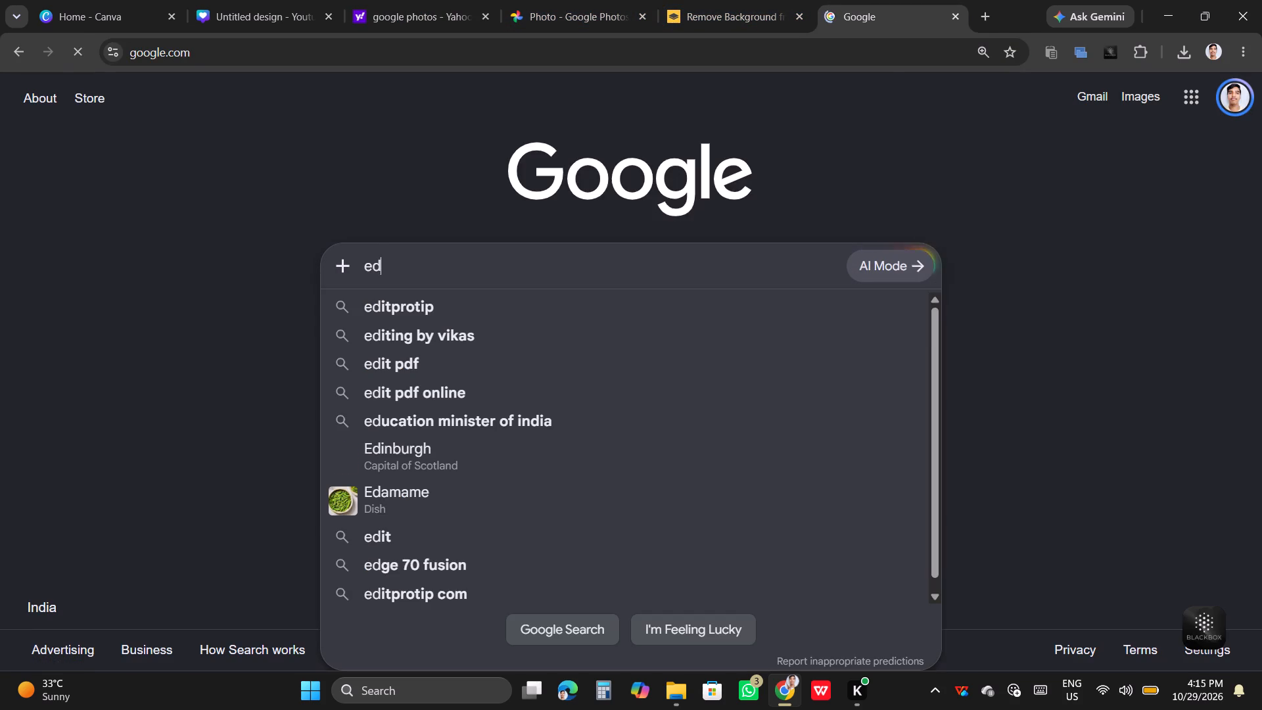
key(BackSpace)
key(BackSpace)
key(e)
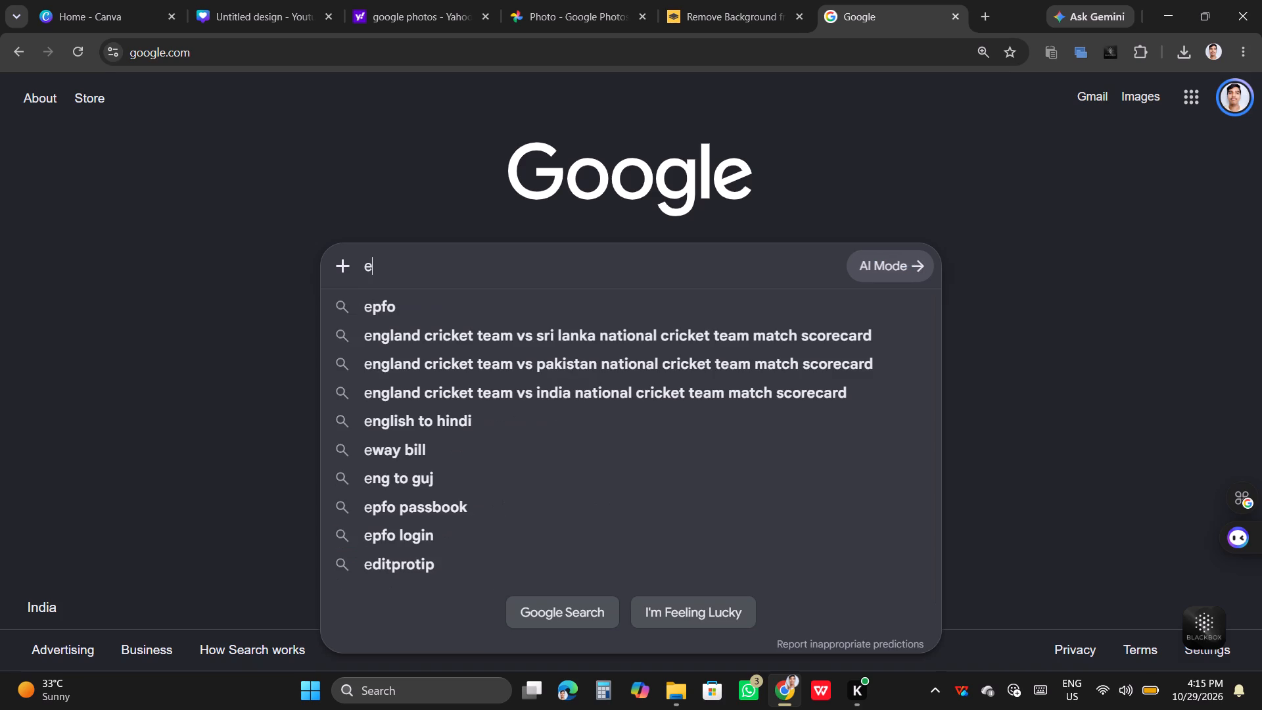
key(BackSpace)
text(red)
key(space)
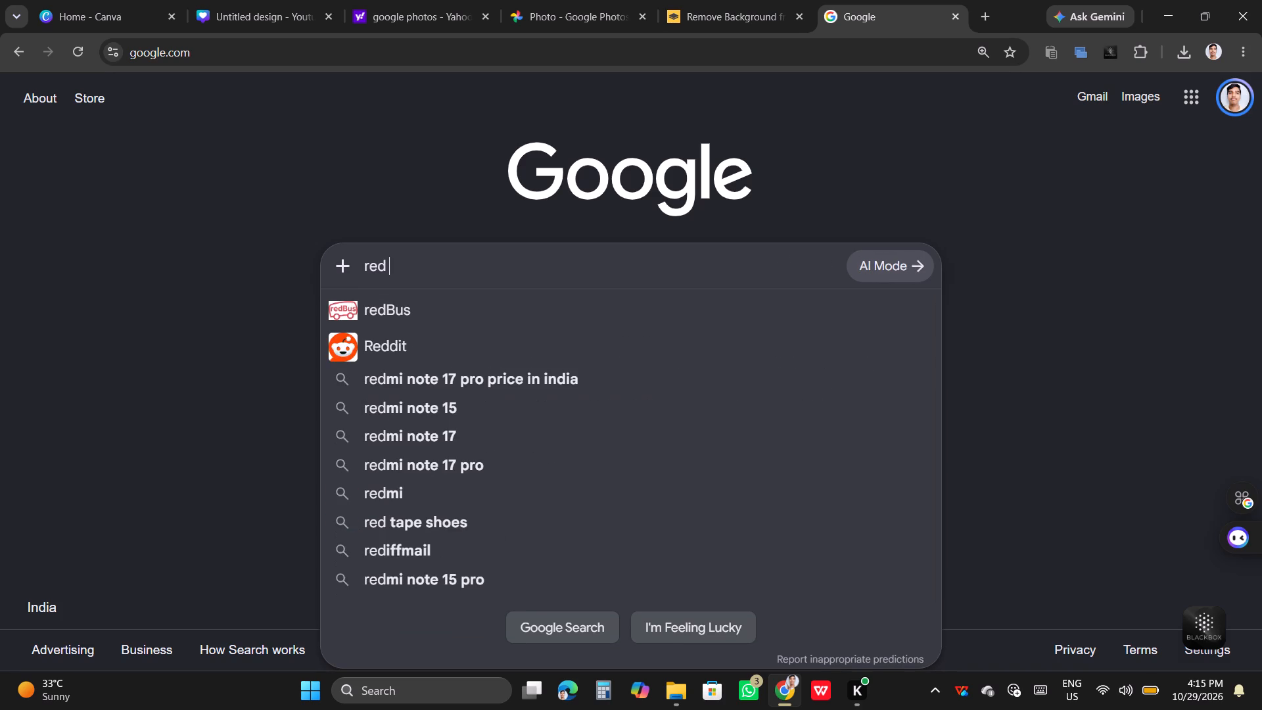
text(back)
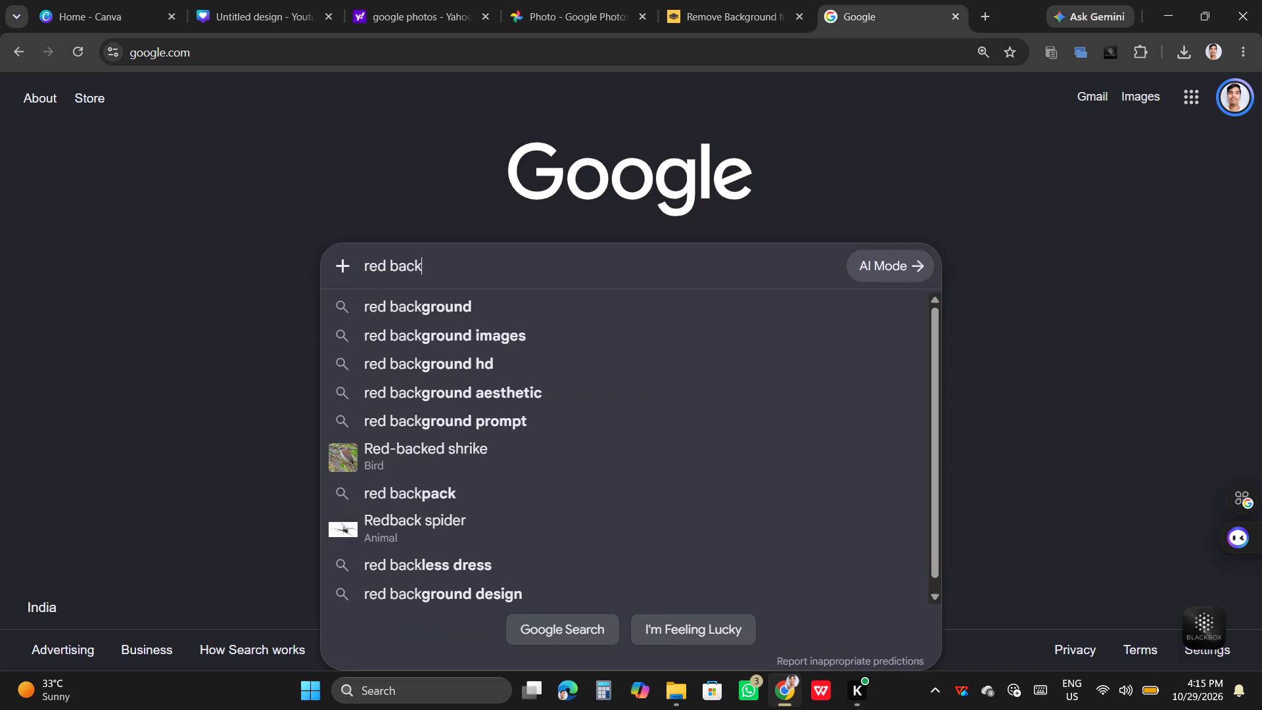
click(417, 317)
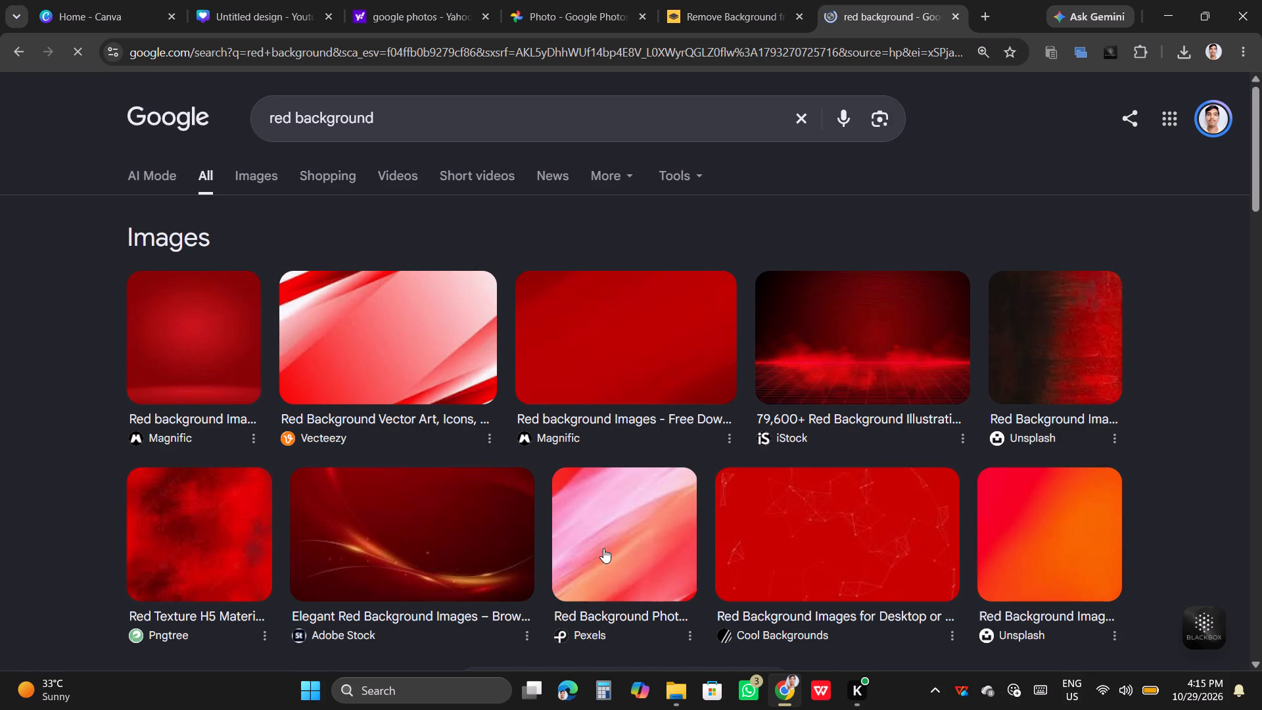
Preview the Pngtree red texture image and look through the red background search results.
scroll(606, 550, down, 3)
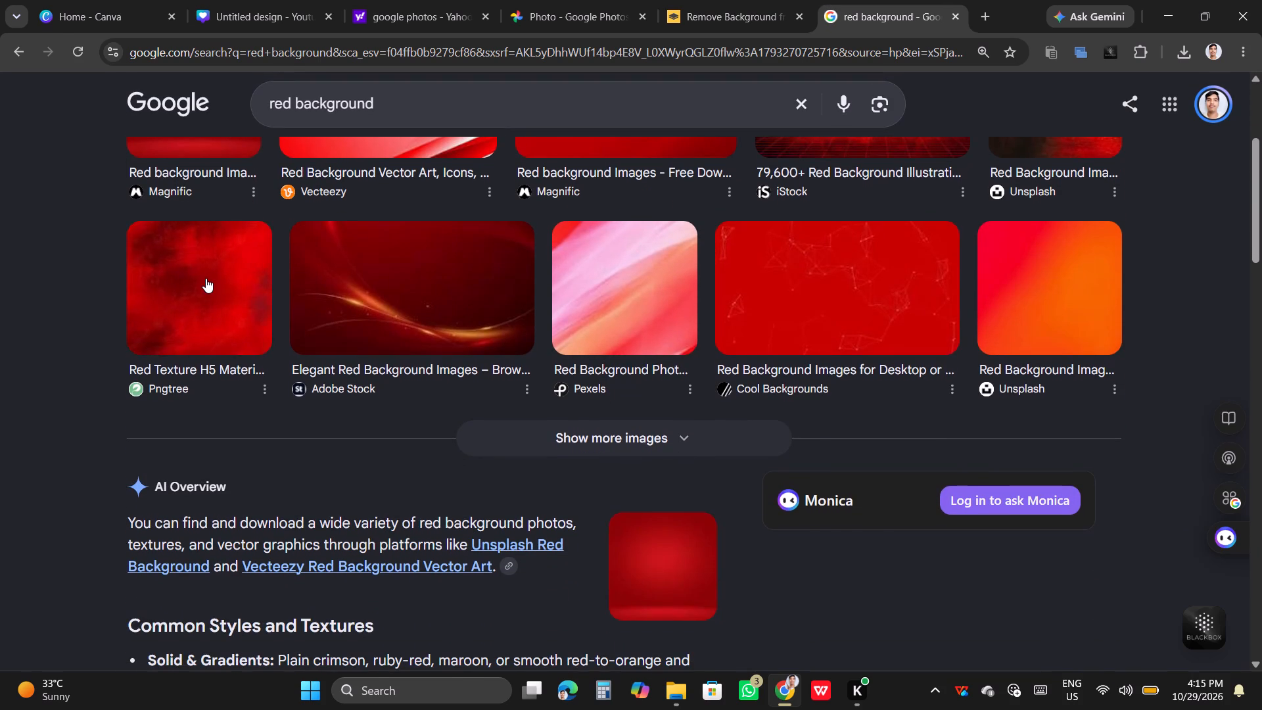
click(206, 278)
scroll(695, 474, down, 4)
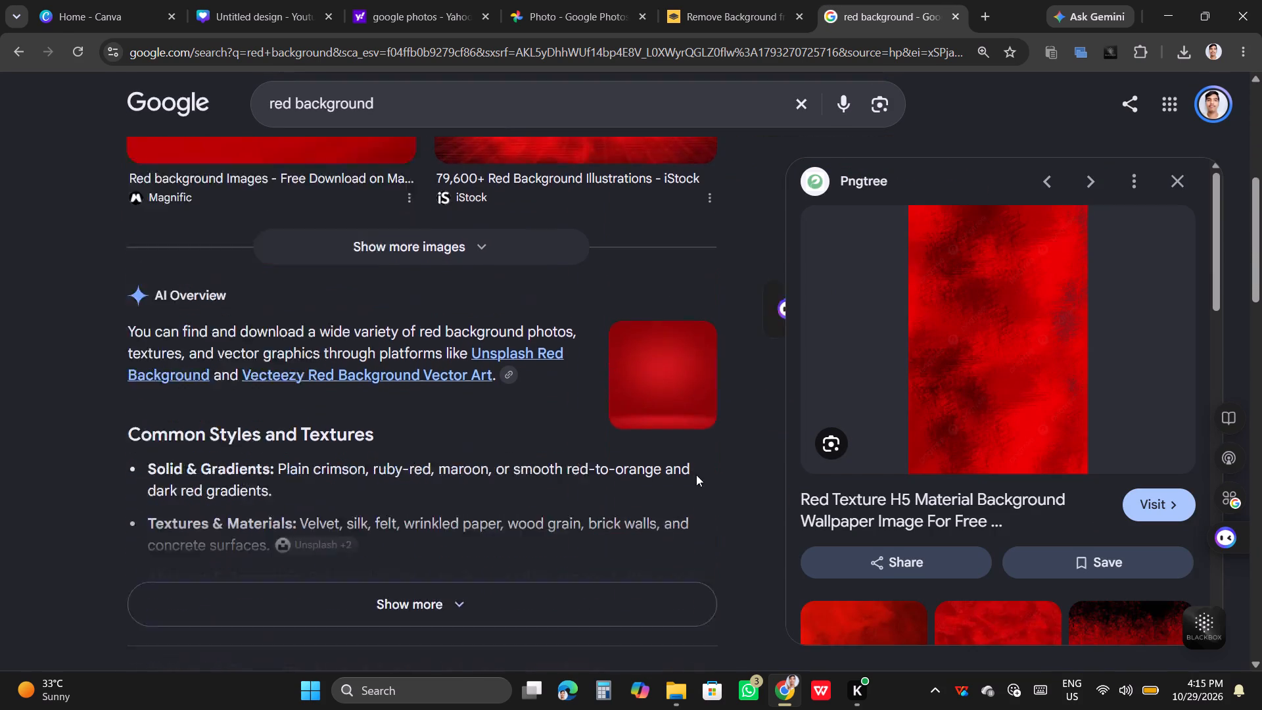
scroll(696, 475, down, 9)
scroll(701, 484, up, 6)
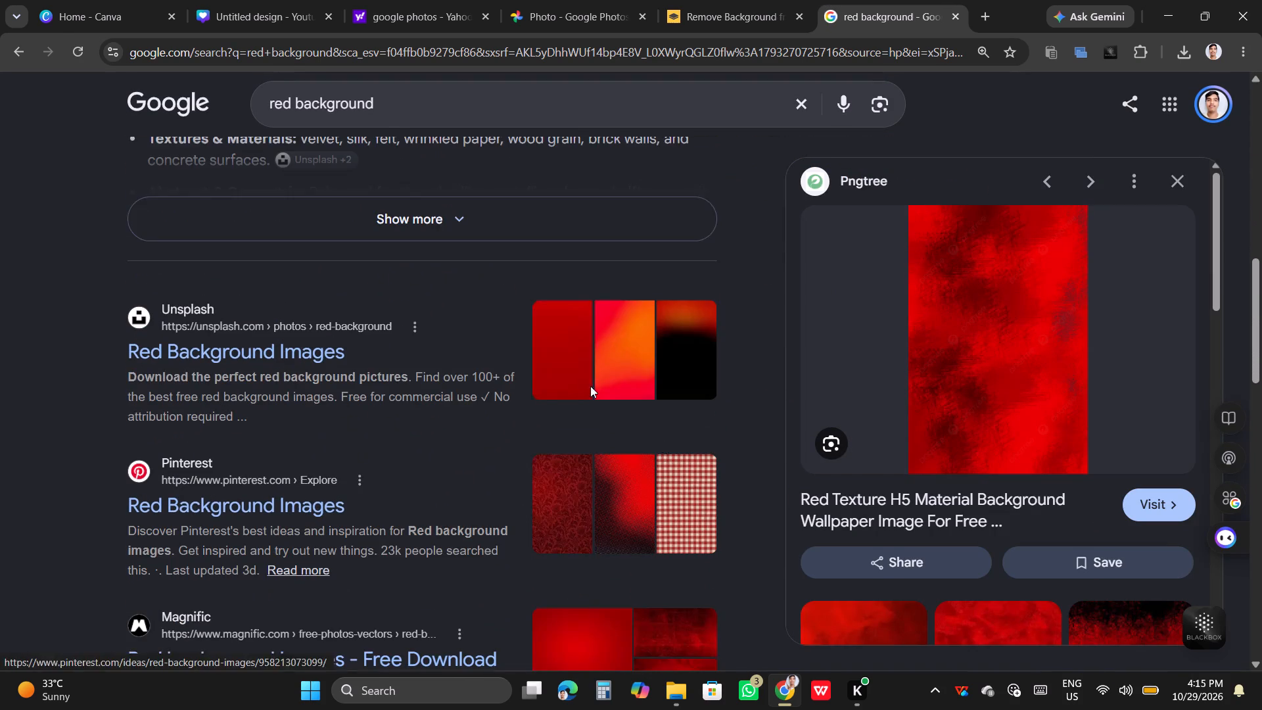
scroll(410, 224, up, 15)
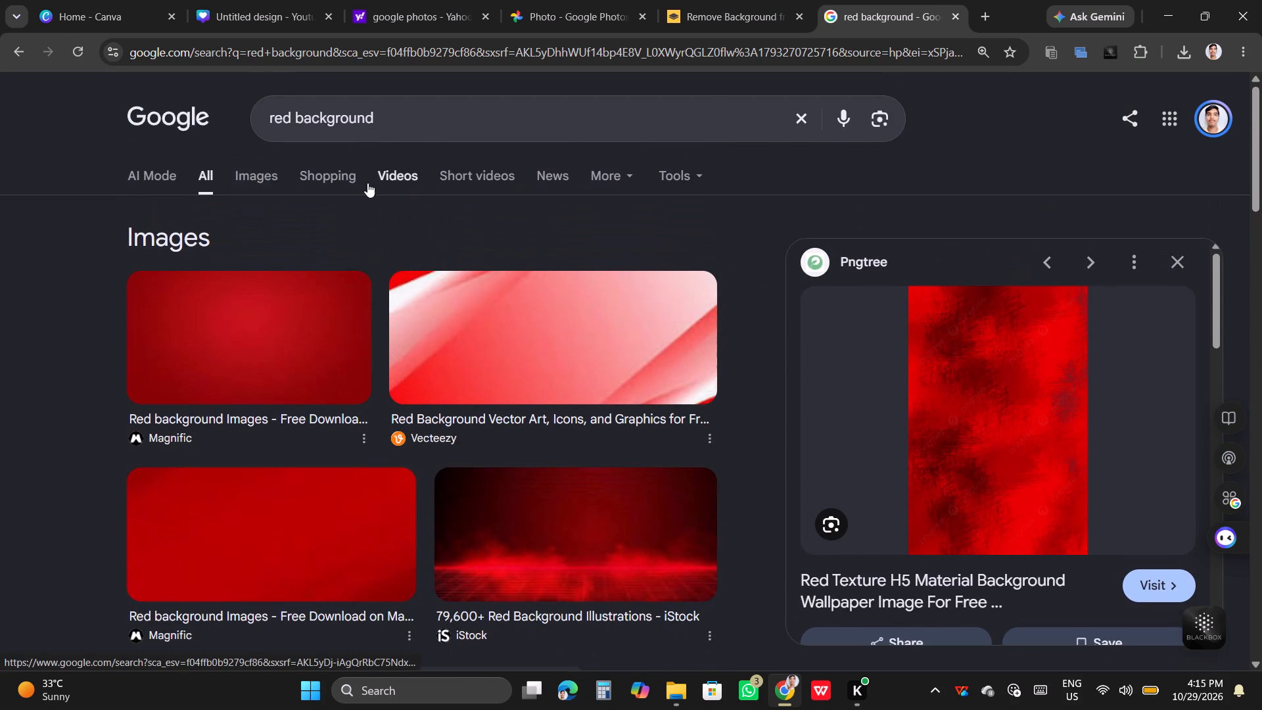
Switch the "red background" search to image results and look through them for a suitable banner background.
click(277, 170)
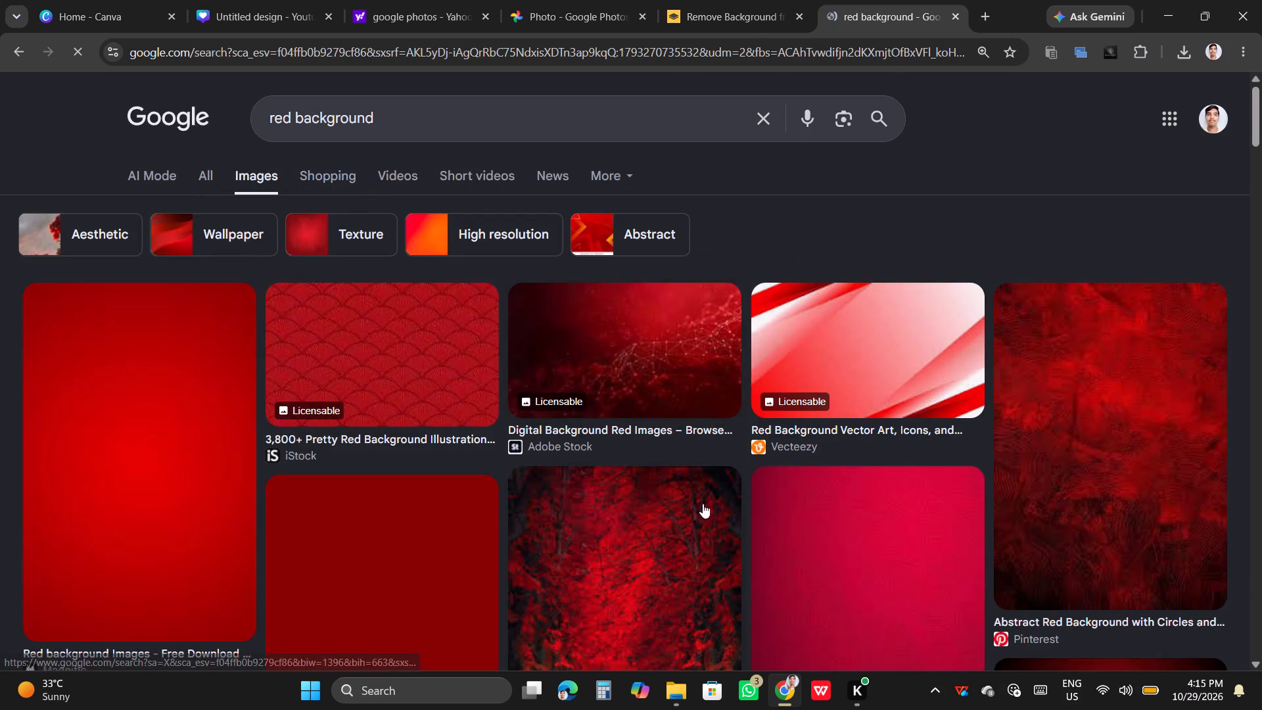
scroll(711, 509, down, 11)
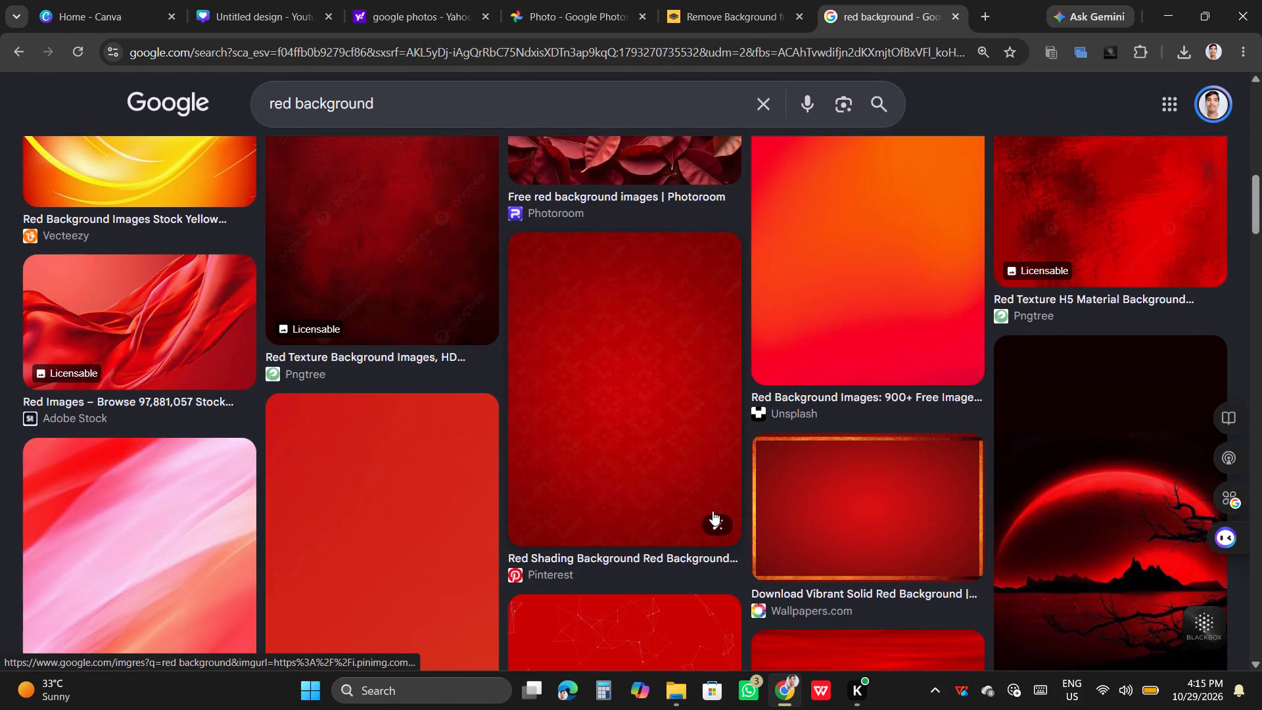
scroll(713, 511, up, 4)
scroll(713, 511, down, 7)
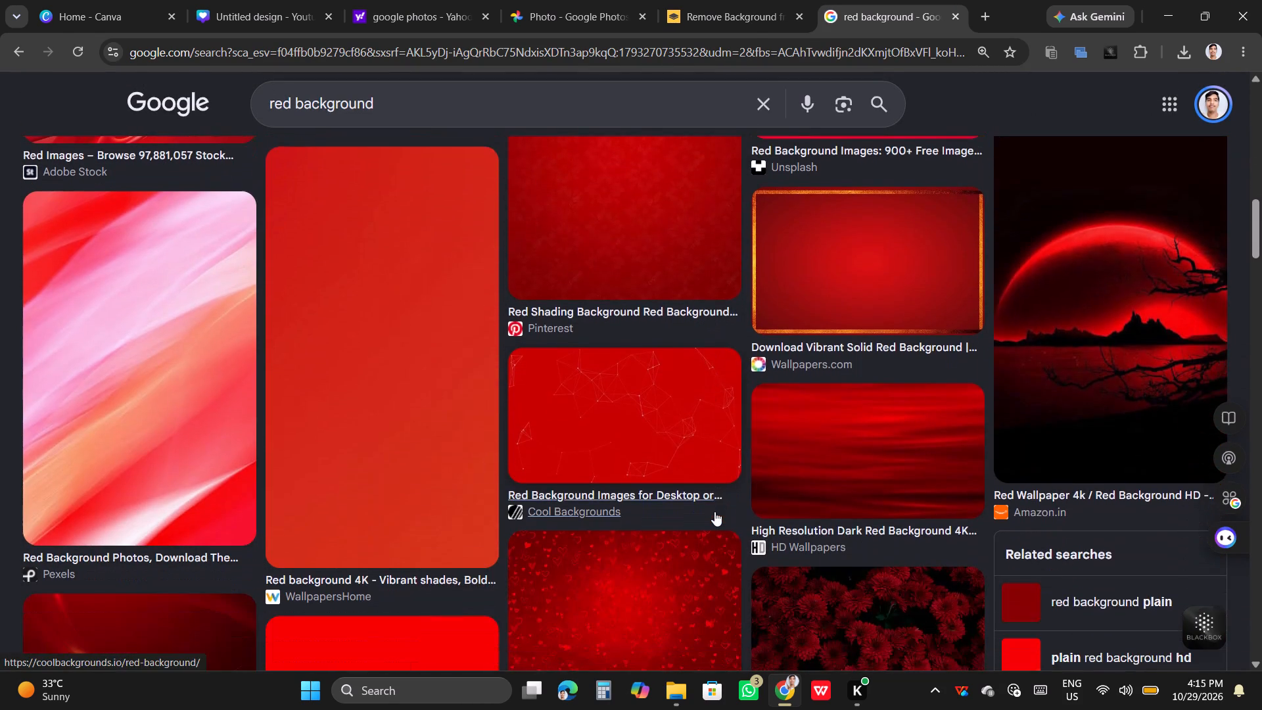
scroll(715, 512, down, 6)
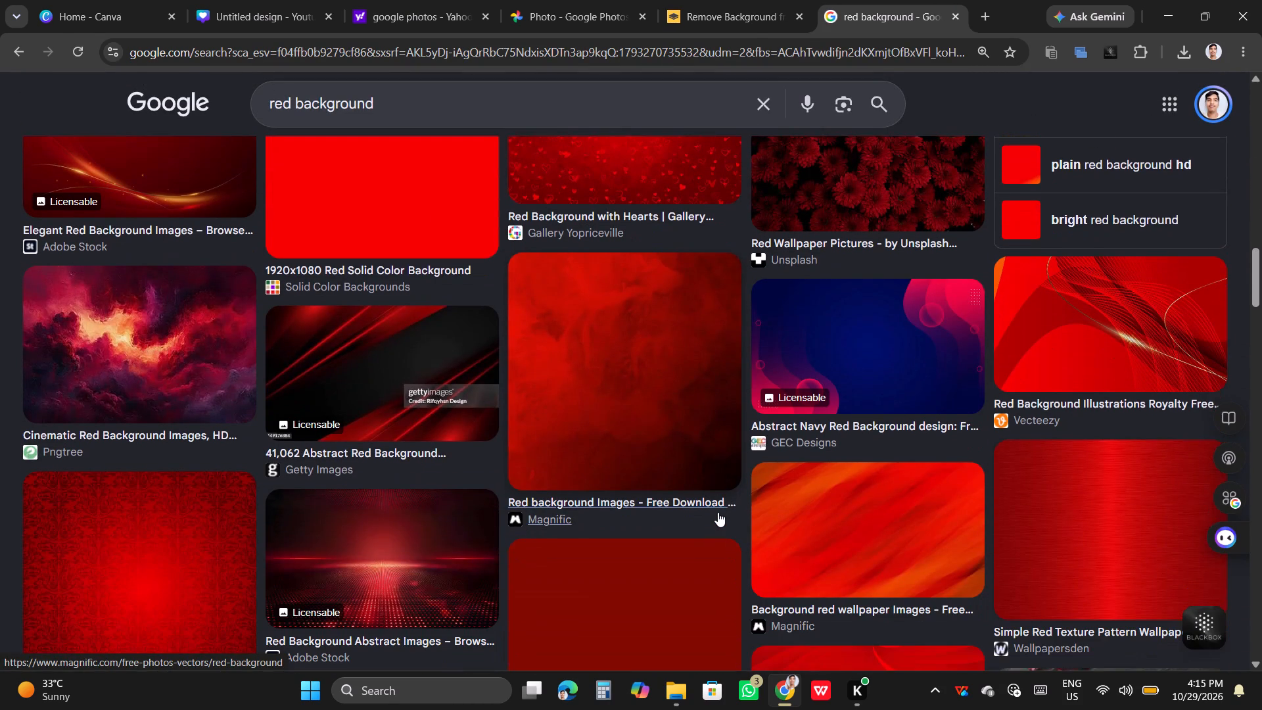
scroll(718, 512, down, 6)
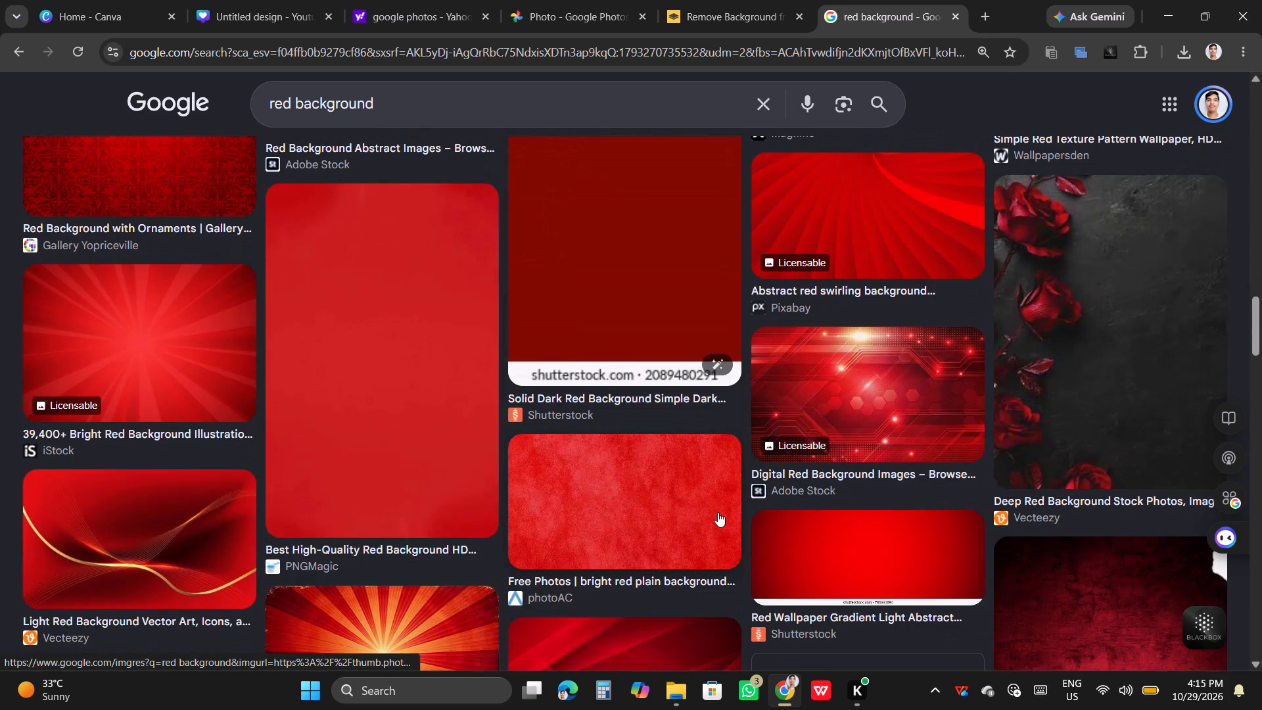
scroll(718, 512, down, 9)
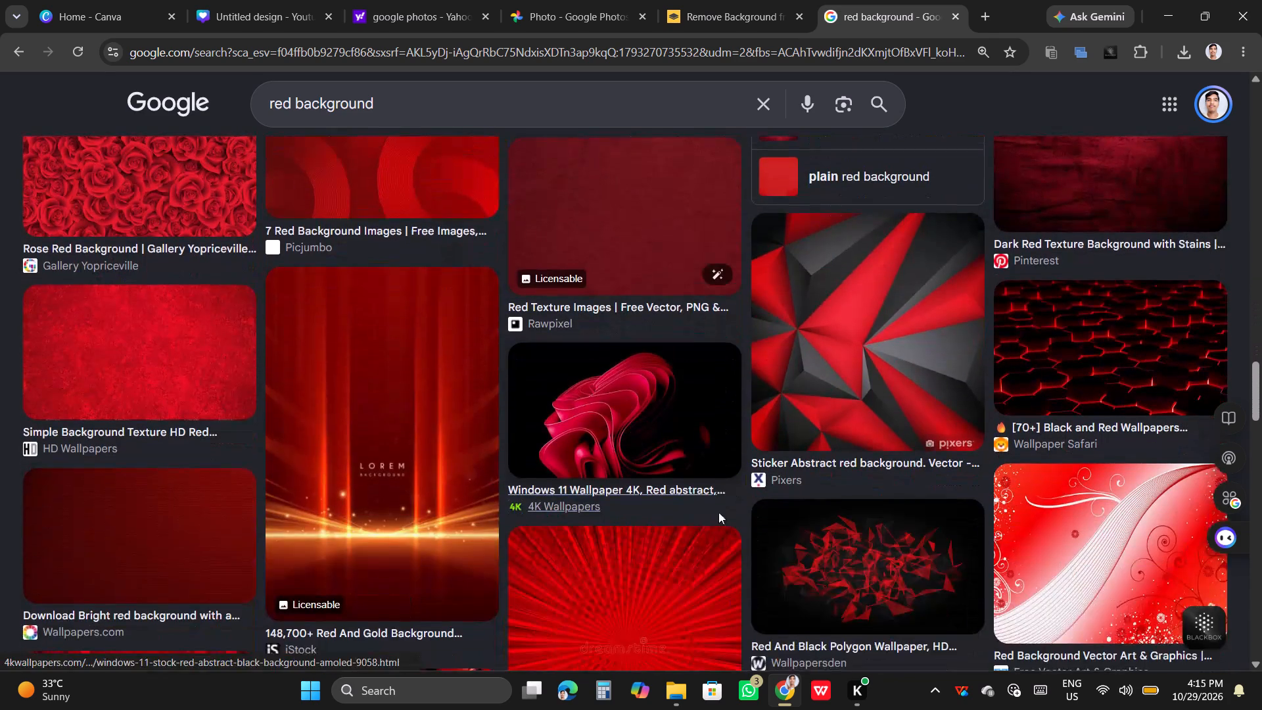
scroll(718, 512, down, 5)
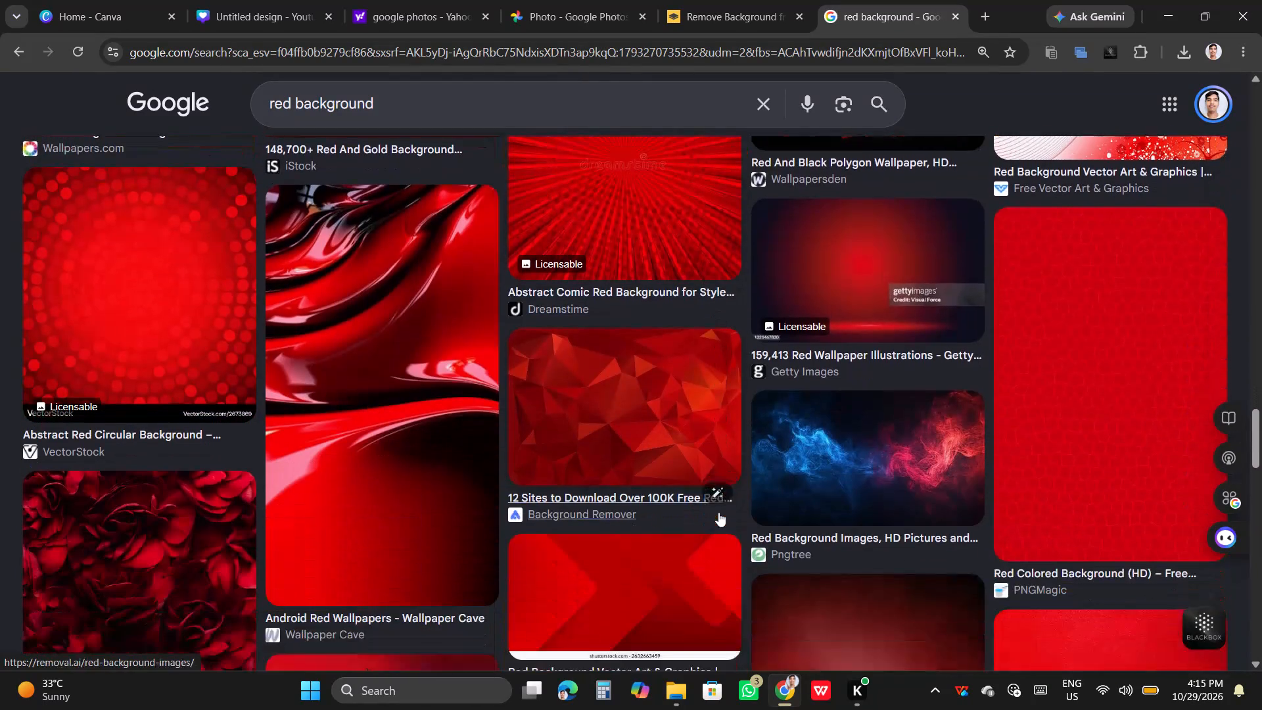
scroll(718, 512, down, 7)
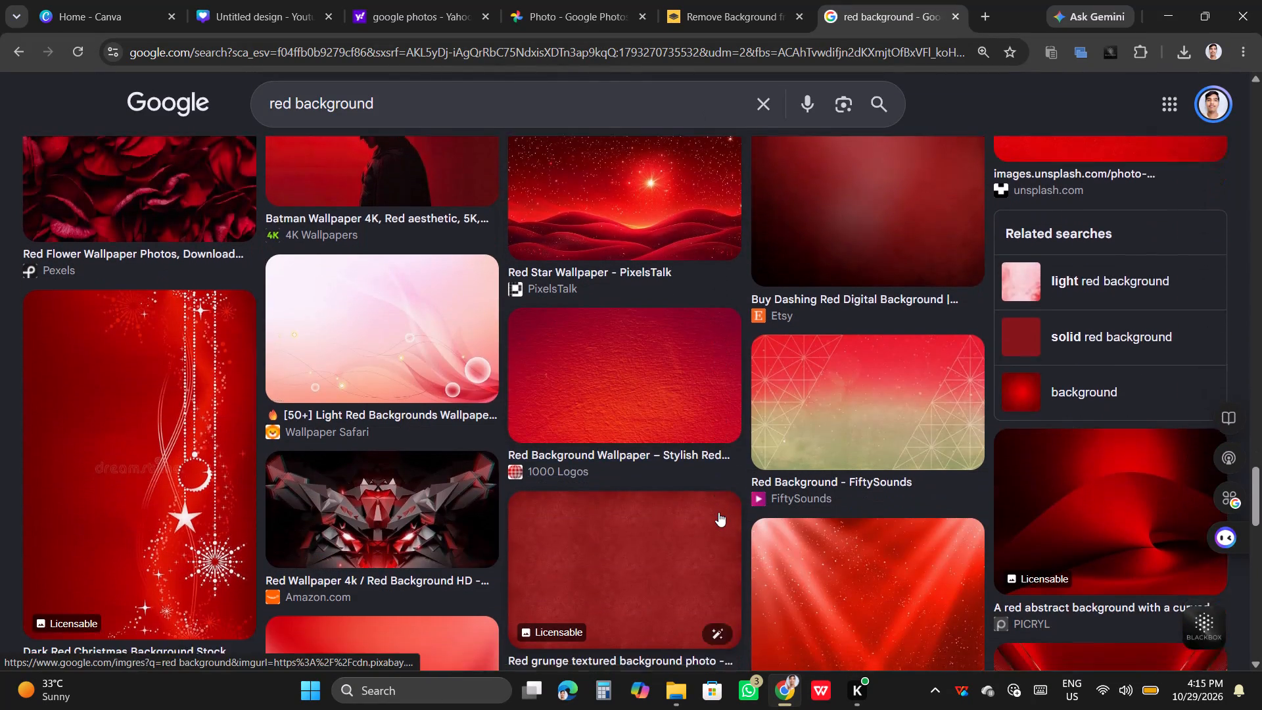
scroll(718, 512, down, 4)
scroll(651, 521, down, 3)
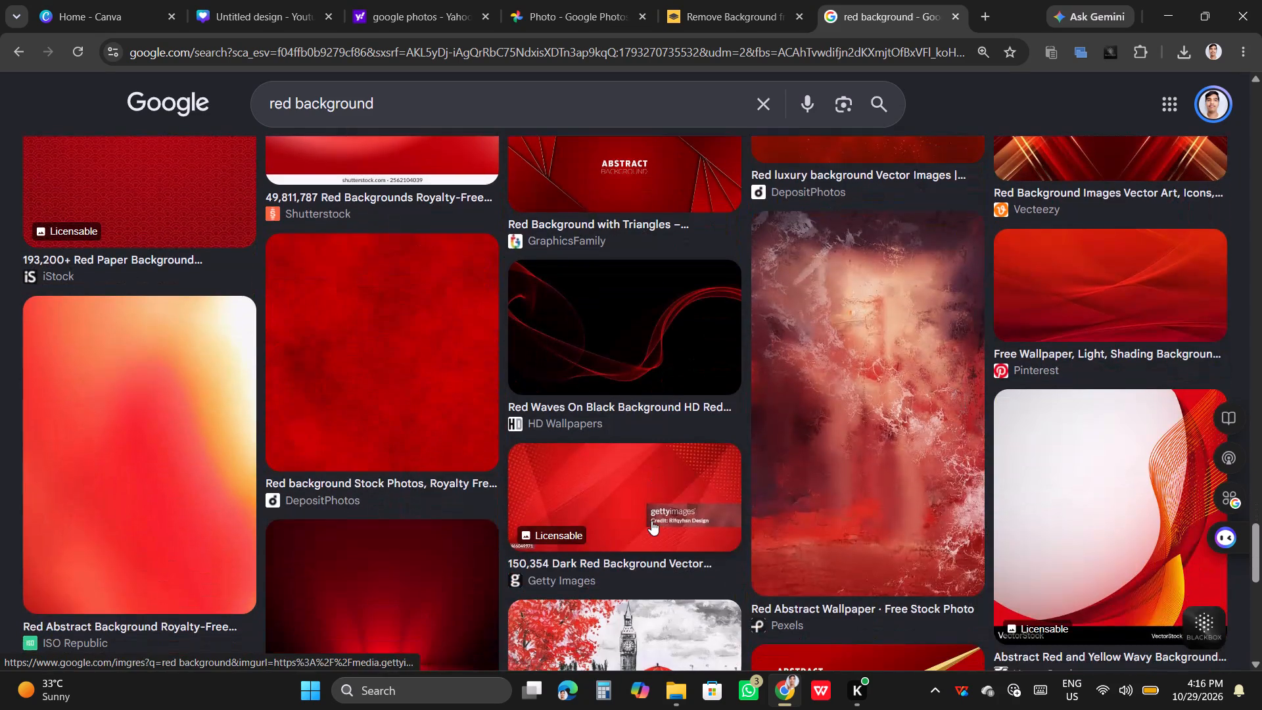
scroll(651, 521, down, 9)
scroll(651, 522, up, 4)
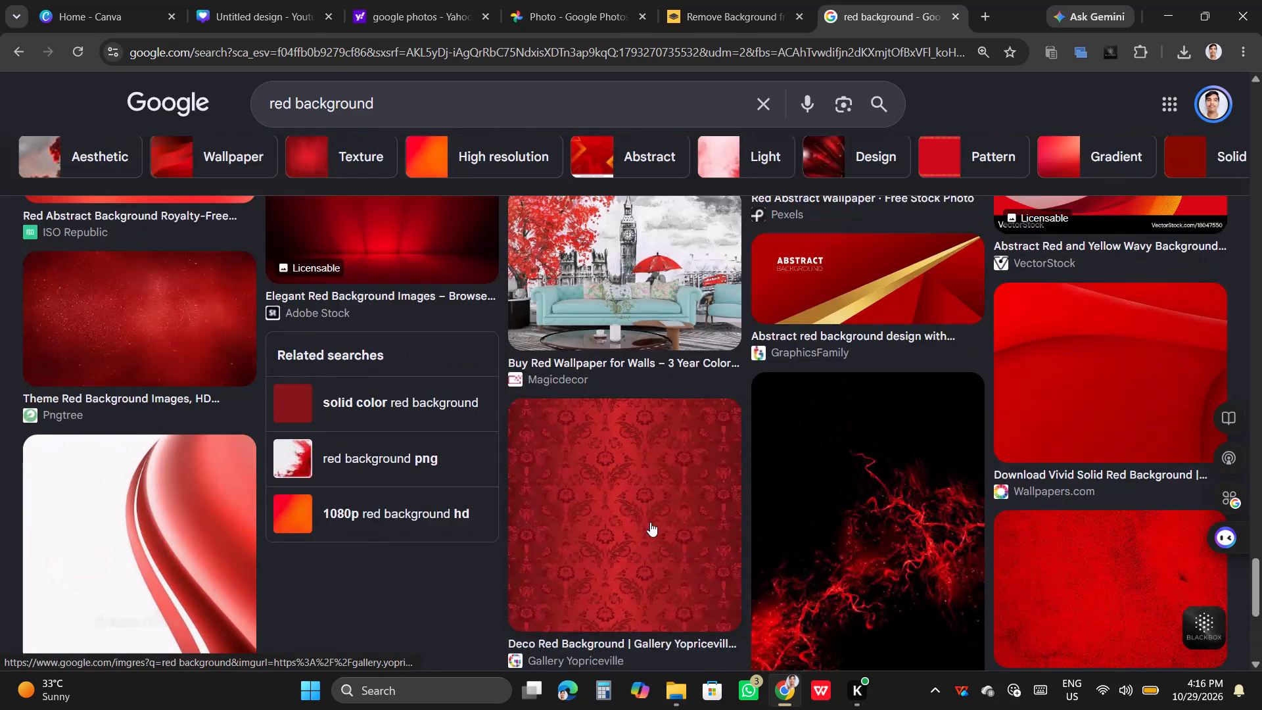
scroll(650, 522, up, 6)
scroll(601, 559, down, 3)
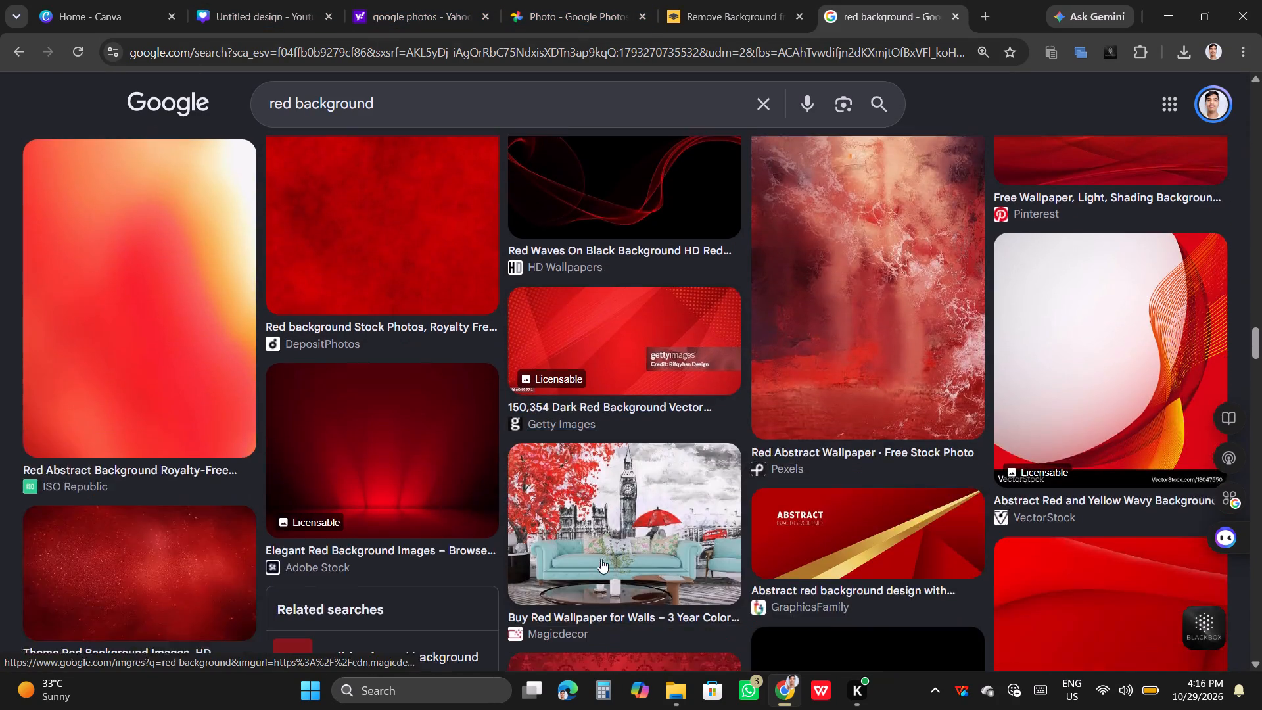
scroll(596, 552, up, 5)
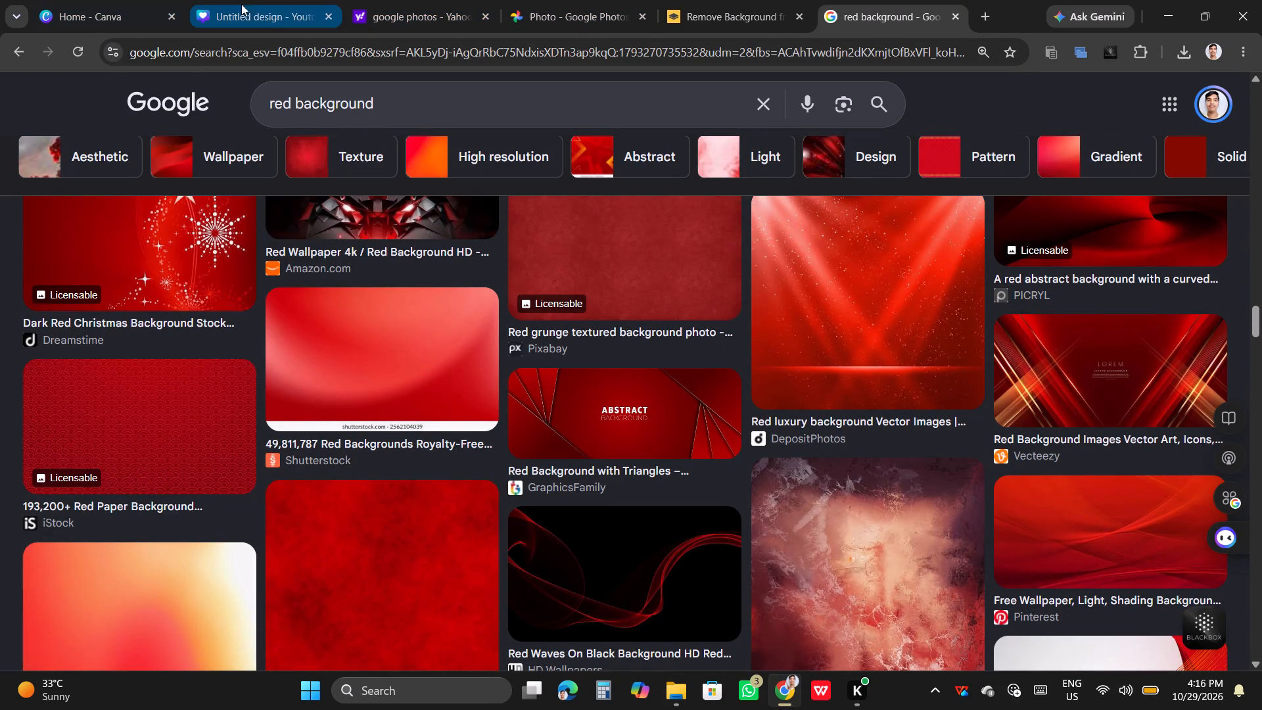
Check the banner design in Canva, then return to remove.bg to check the Ganesha idol's background removal.
click(248, 0)
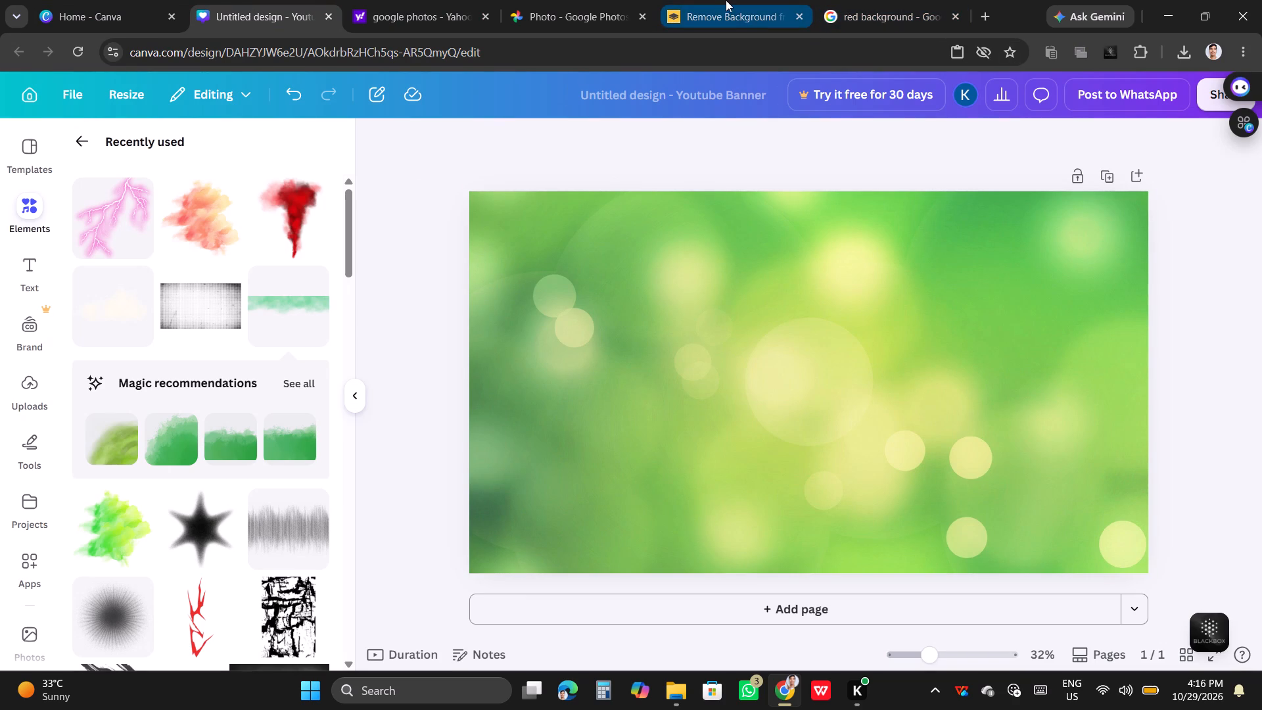
click(726, 0)
right_click(680, 381)
right_click(676, 374)
click(665, 361)
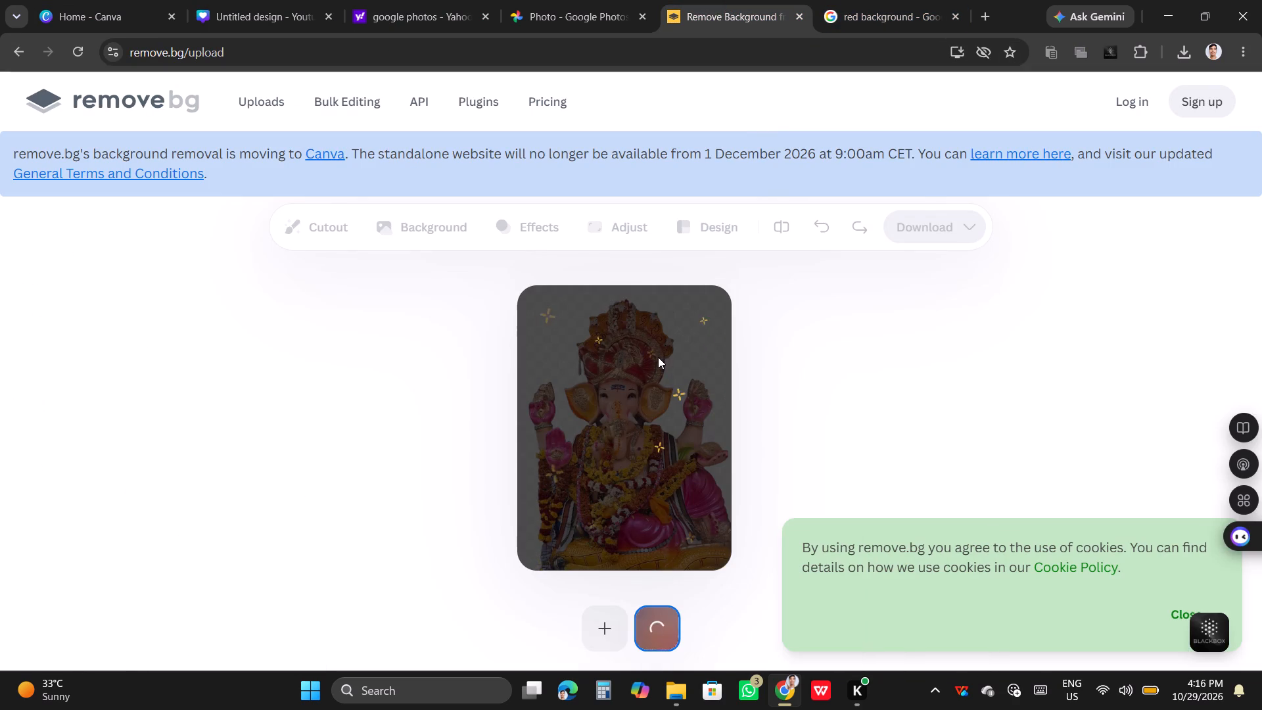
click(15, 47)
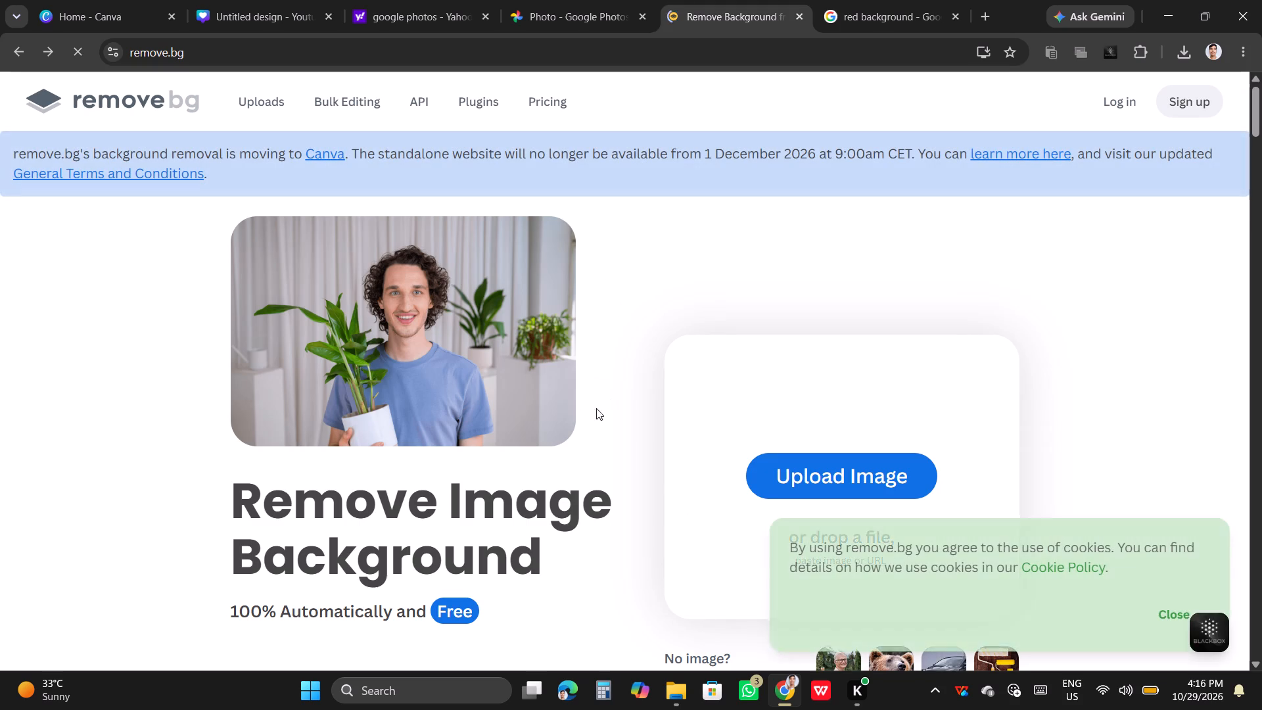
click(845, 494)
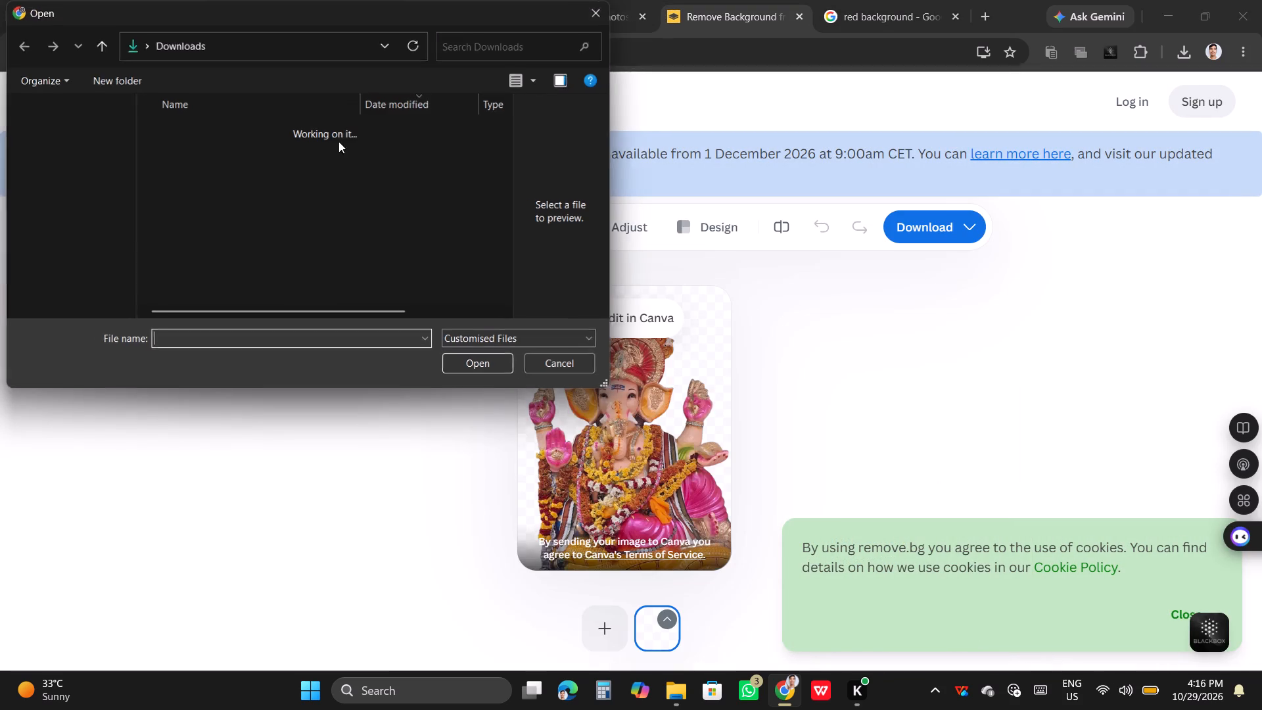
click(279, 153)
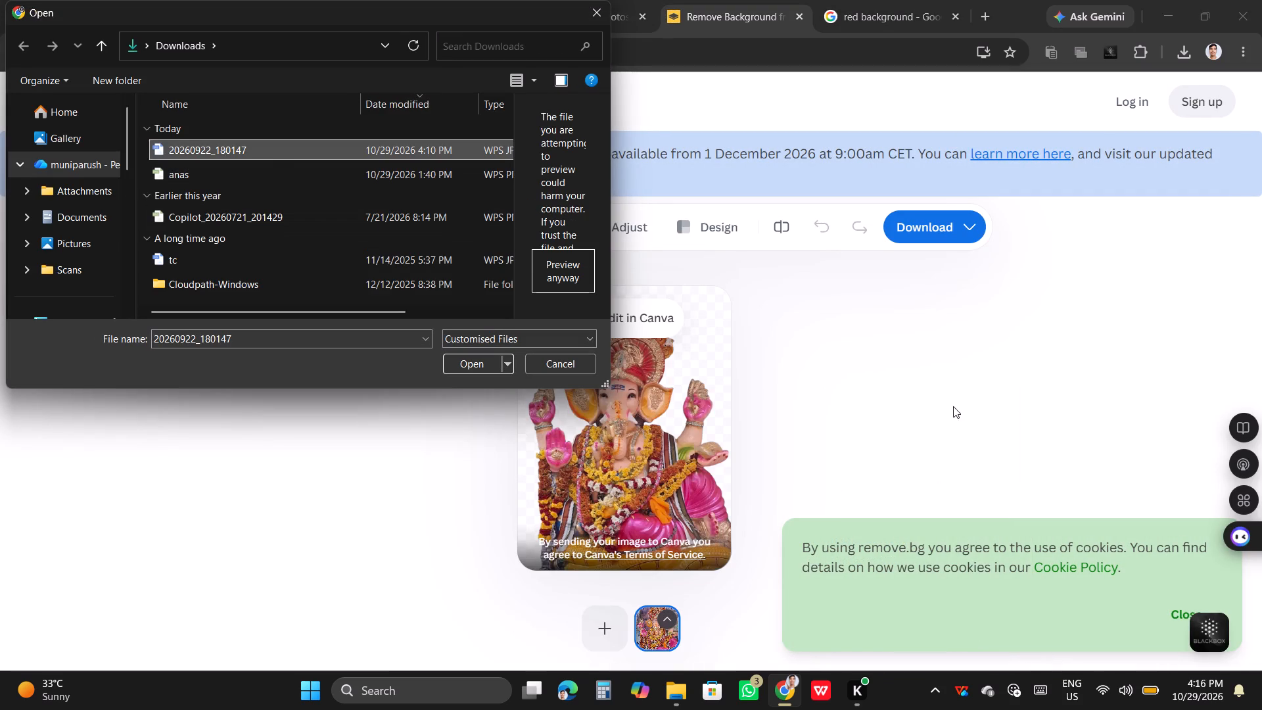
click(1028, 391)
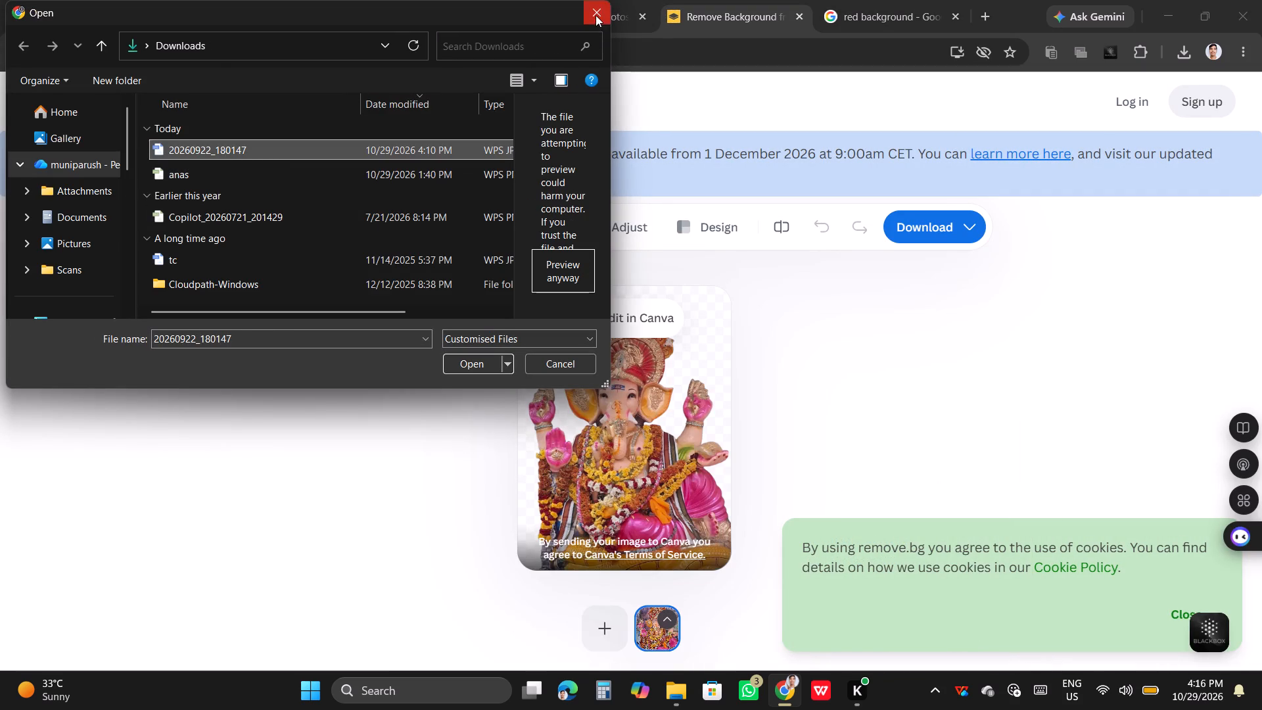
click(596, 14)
Copy the Ganesha idol cutout from remove.bg and paste it into the YouTube banner design in Canva.
right_click(613, 408)
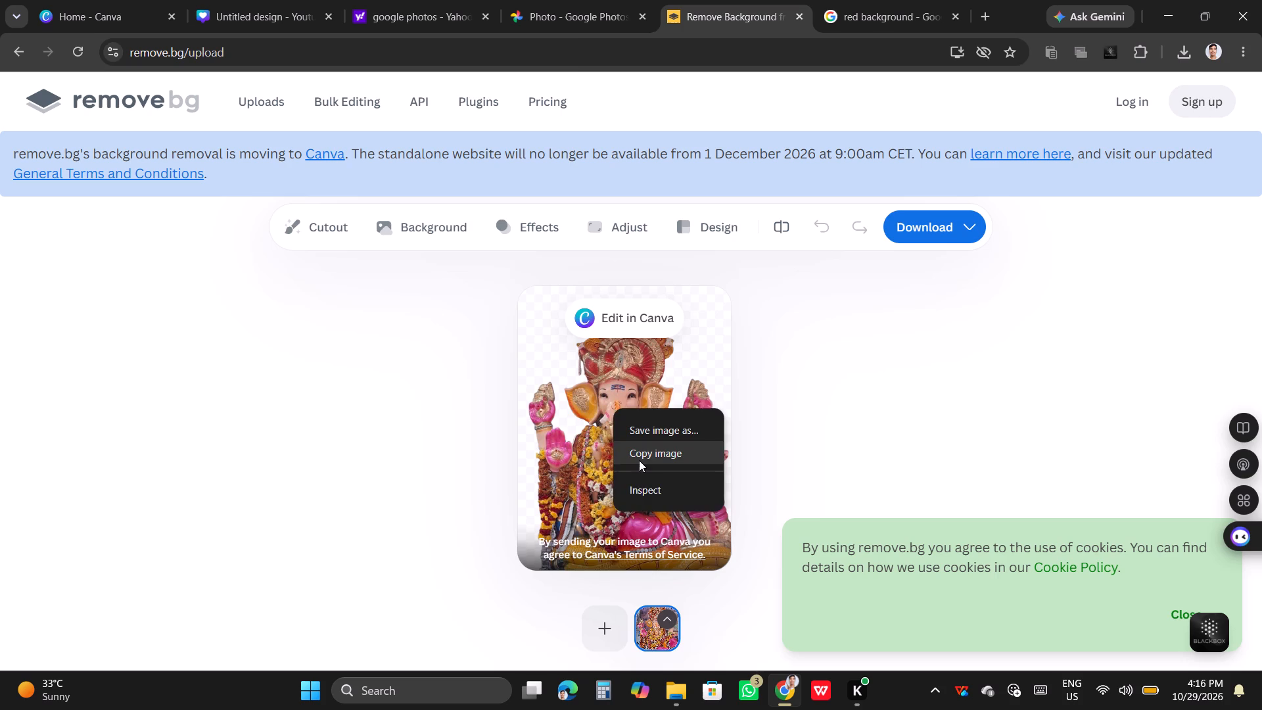
click(639, 460)
click(210, 0)
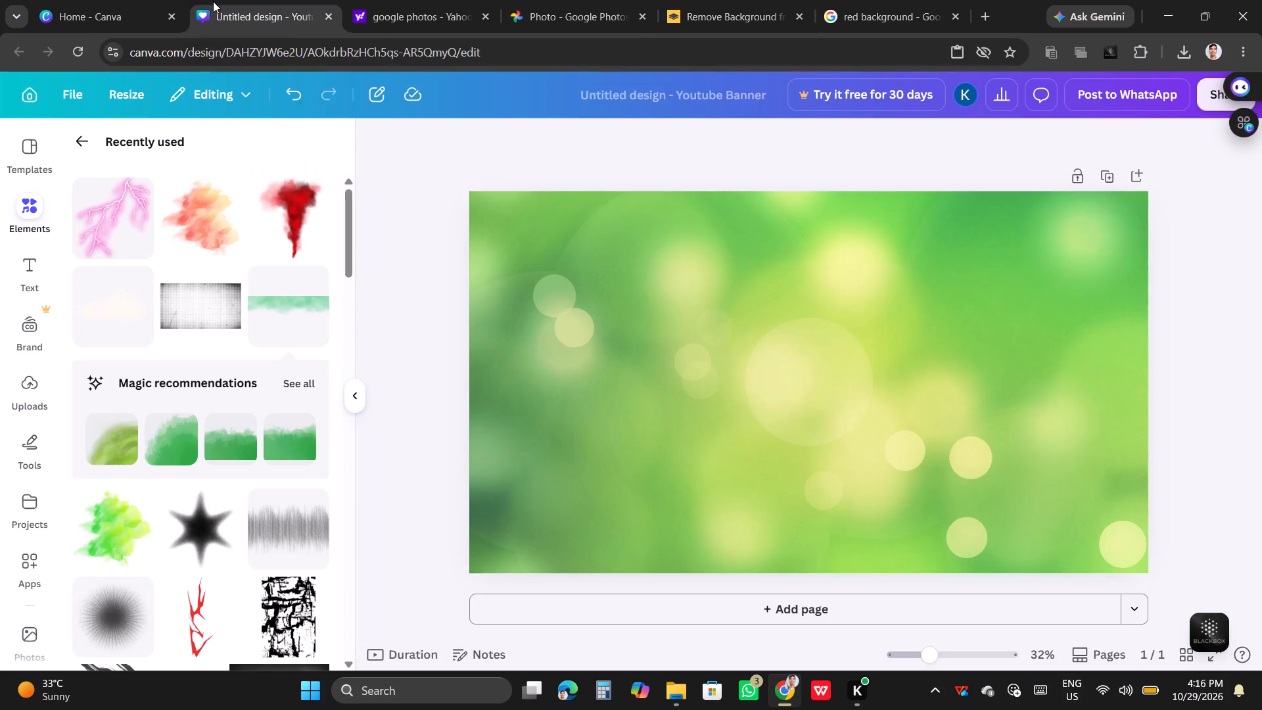
right_click(718, 358)
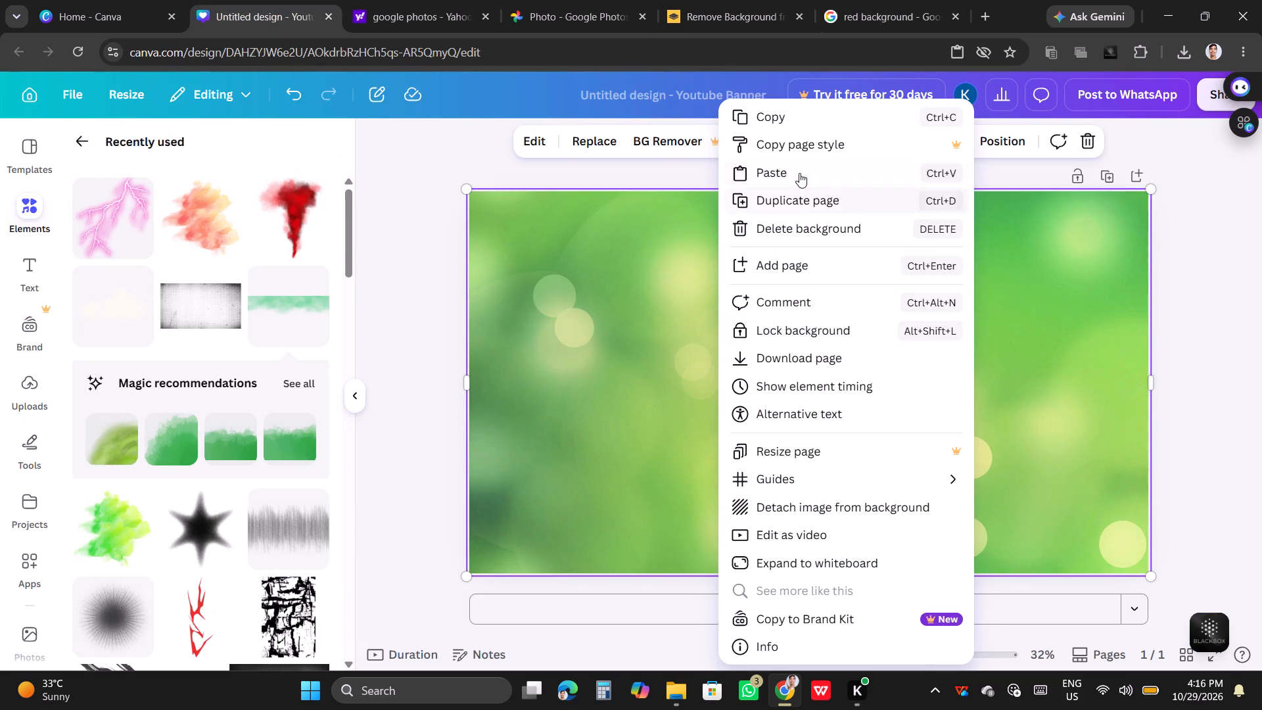
click(799, 173)
Enlarge the Ganesha idol cutout to most of the banner's height and place it just left of the banner's centre.
drag(778, 417, 762, 431)
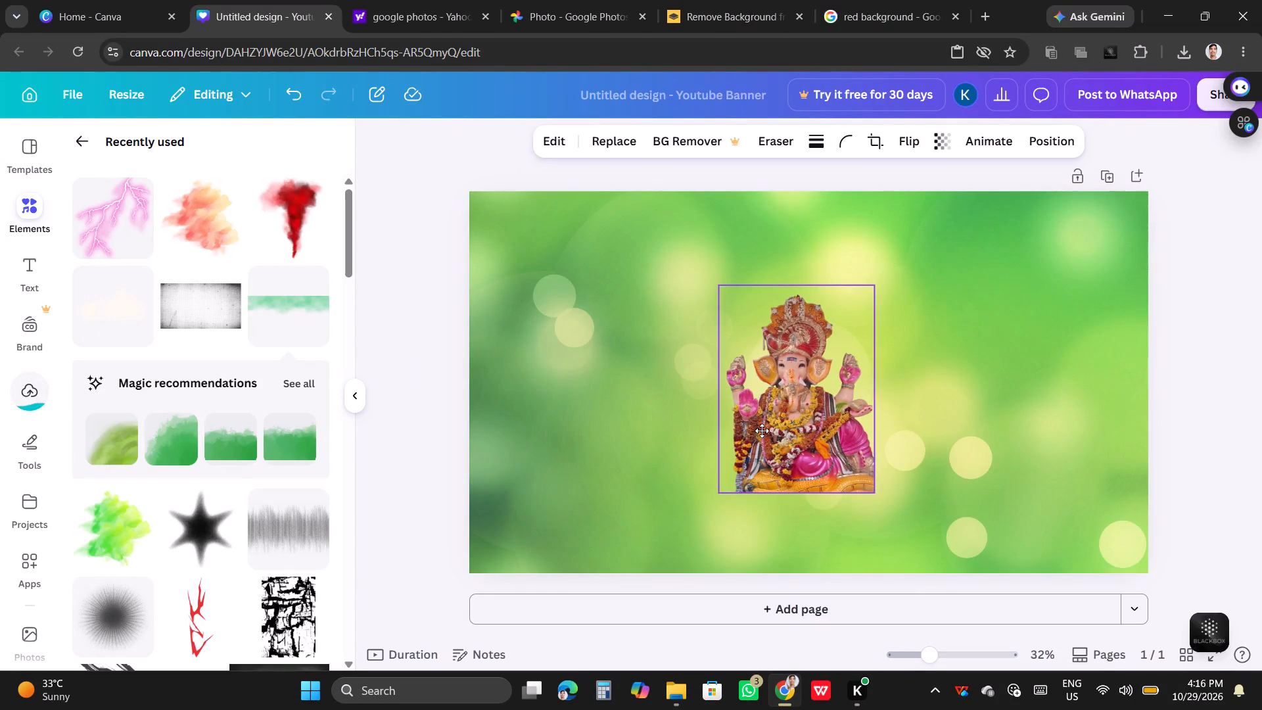
drag(762, 431, 750, 429)
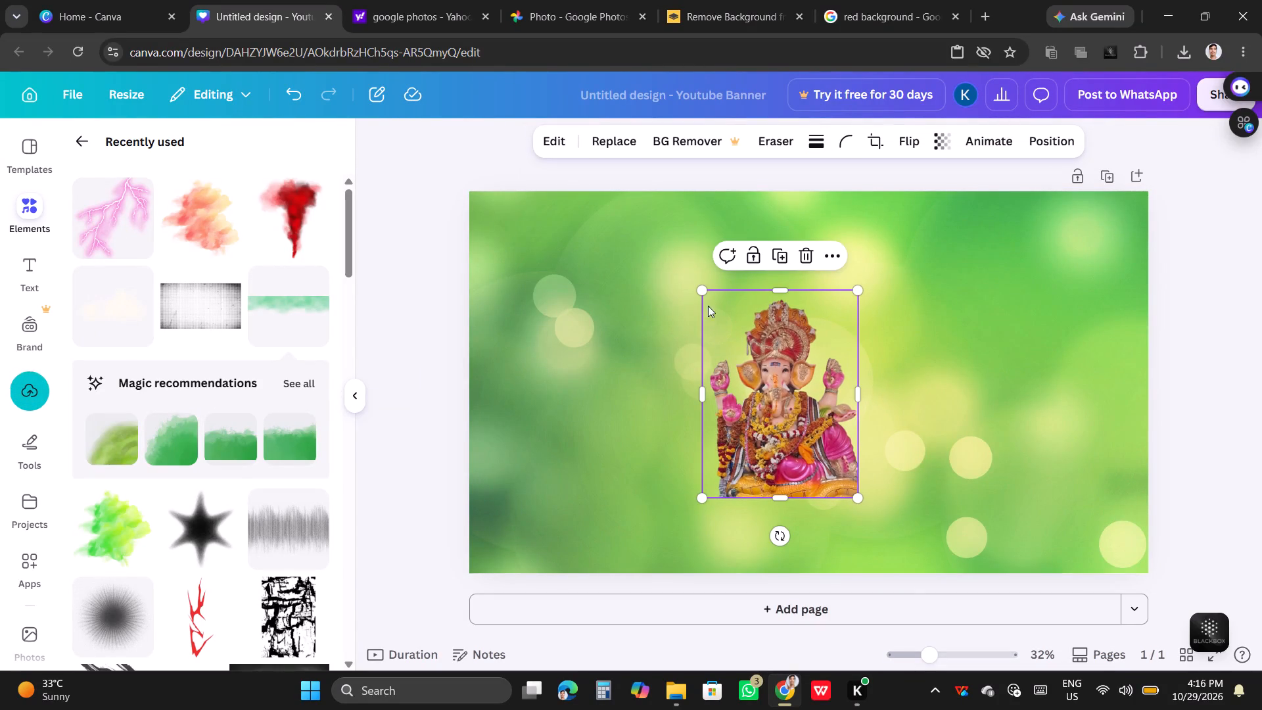
drag(697, 288, 521, 232)
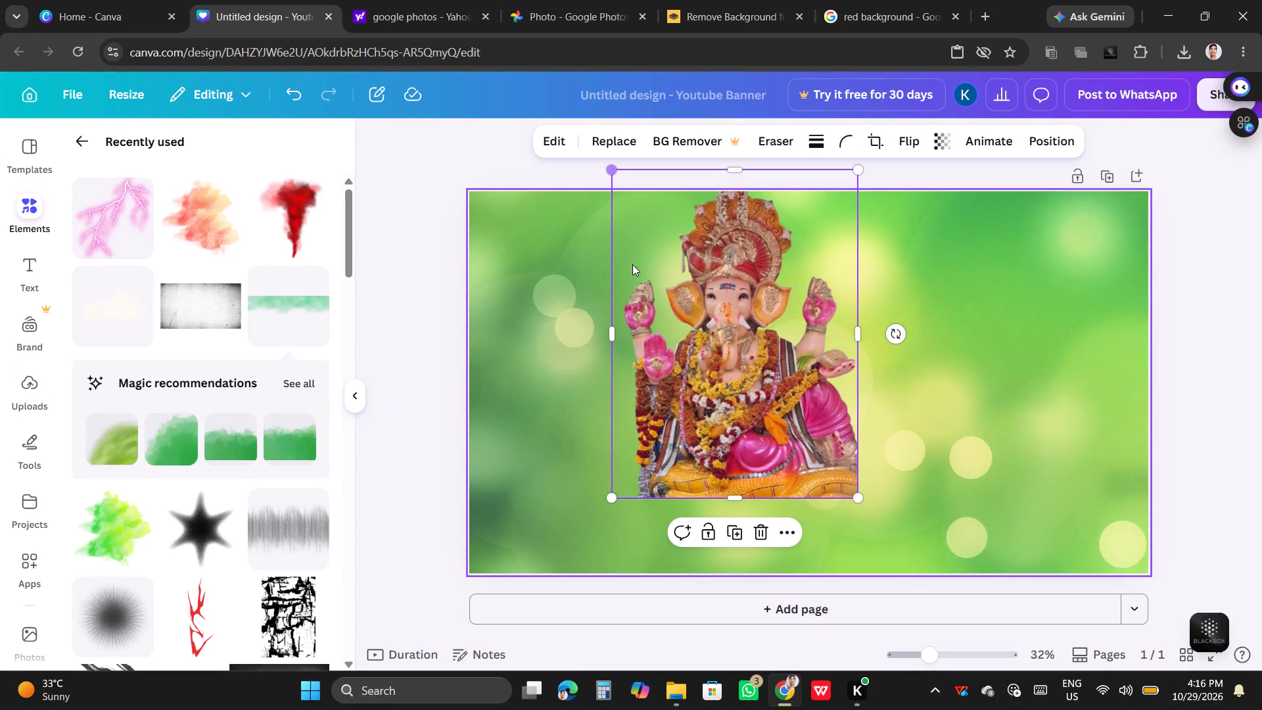
drag(717, 337, 753, 381)
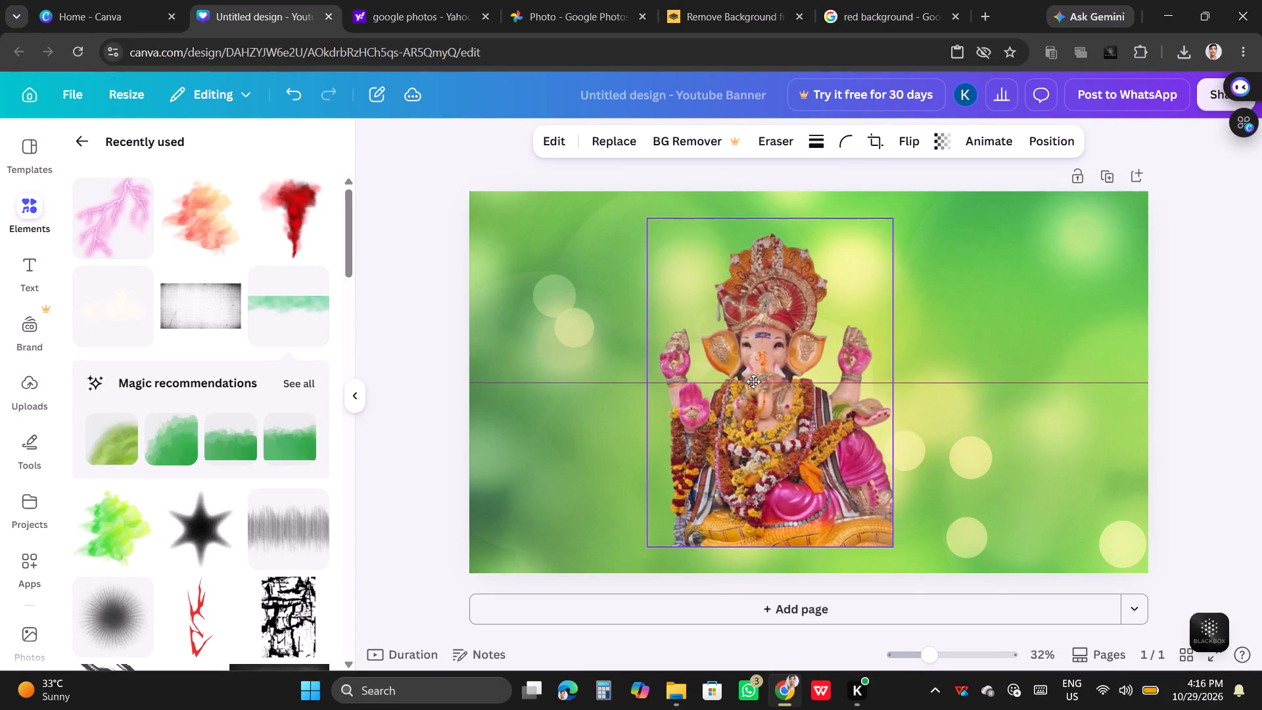
drag(753, 381, 757, 361)
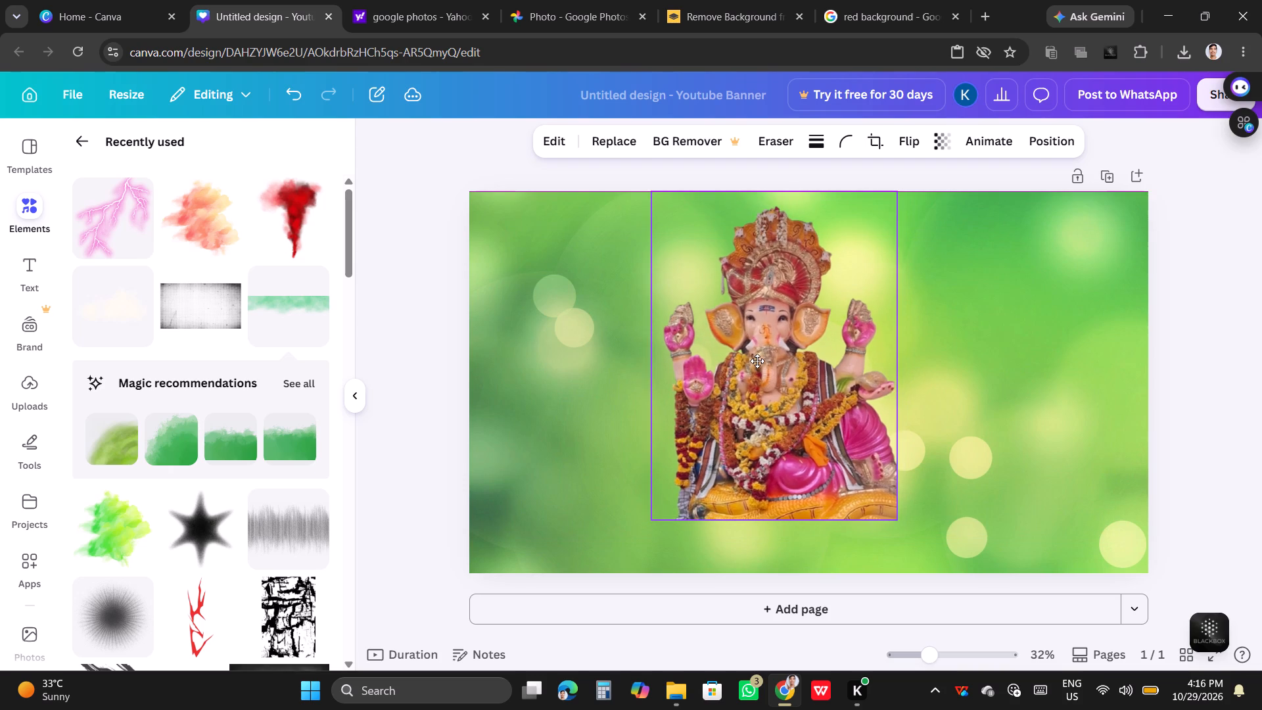
drag(757, 361, 766, 360)
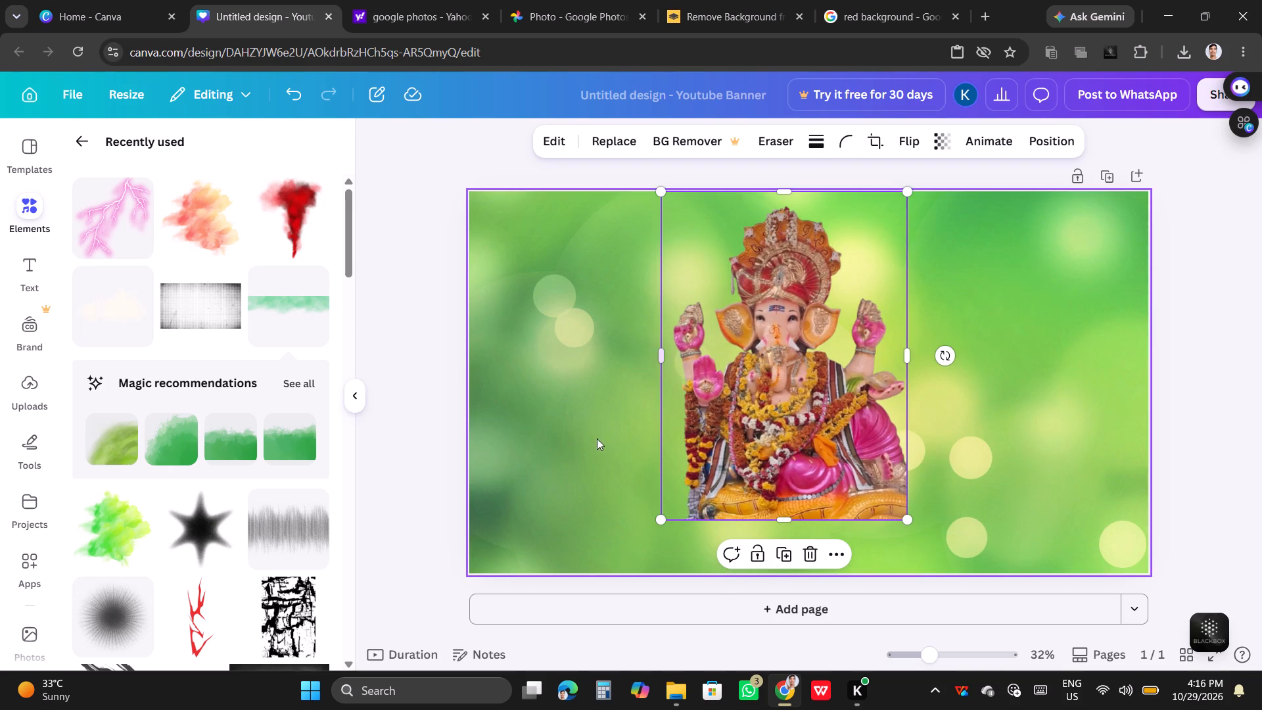
drag(659, 523, 657, 525)
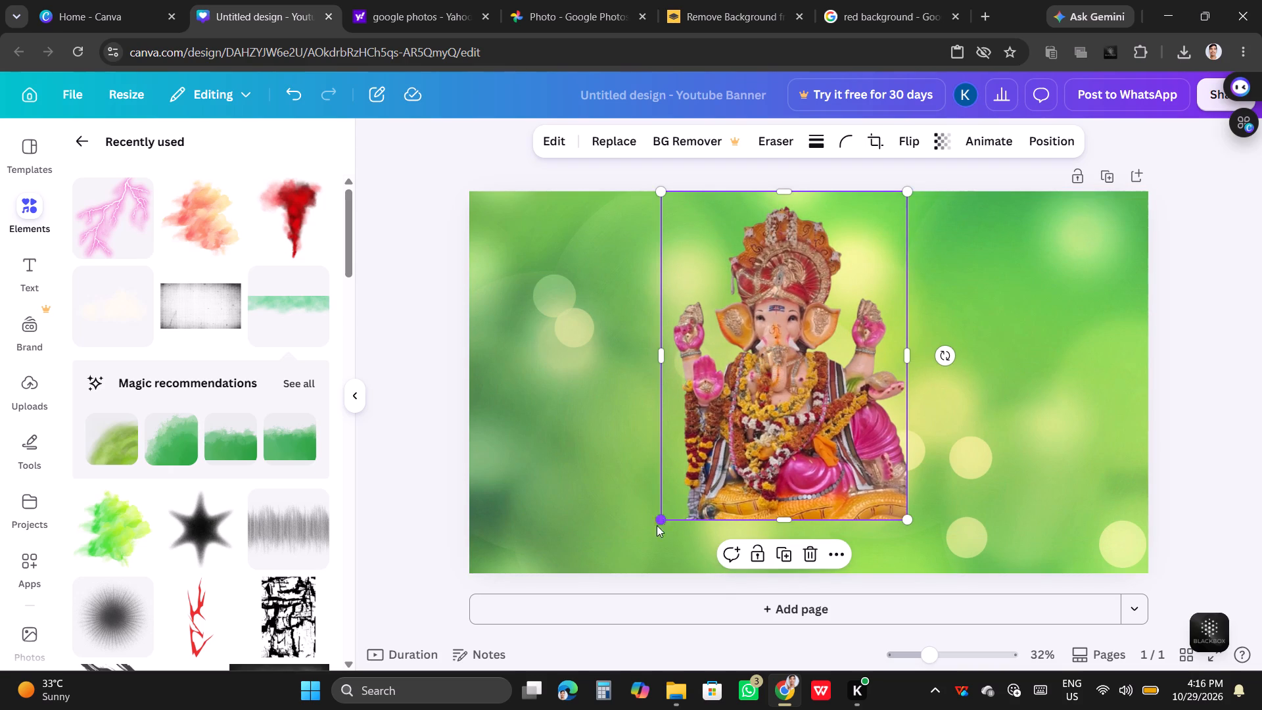
drag(657, 525, 666, 569)
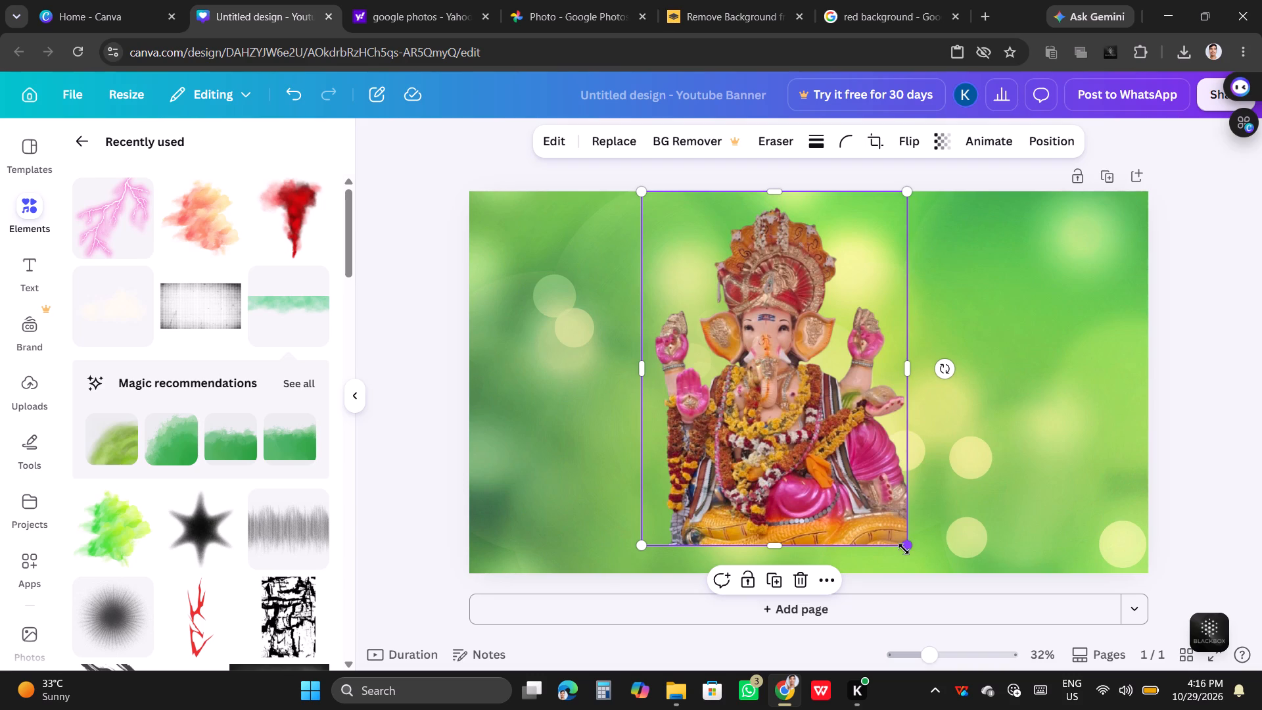
drag(903, 542, 876, 492)
drag(744, 369, 757, 415)
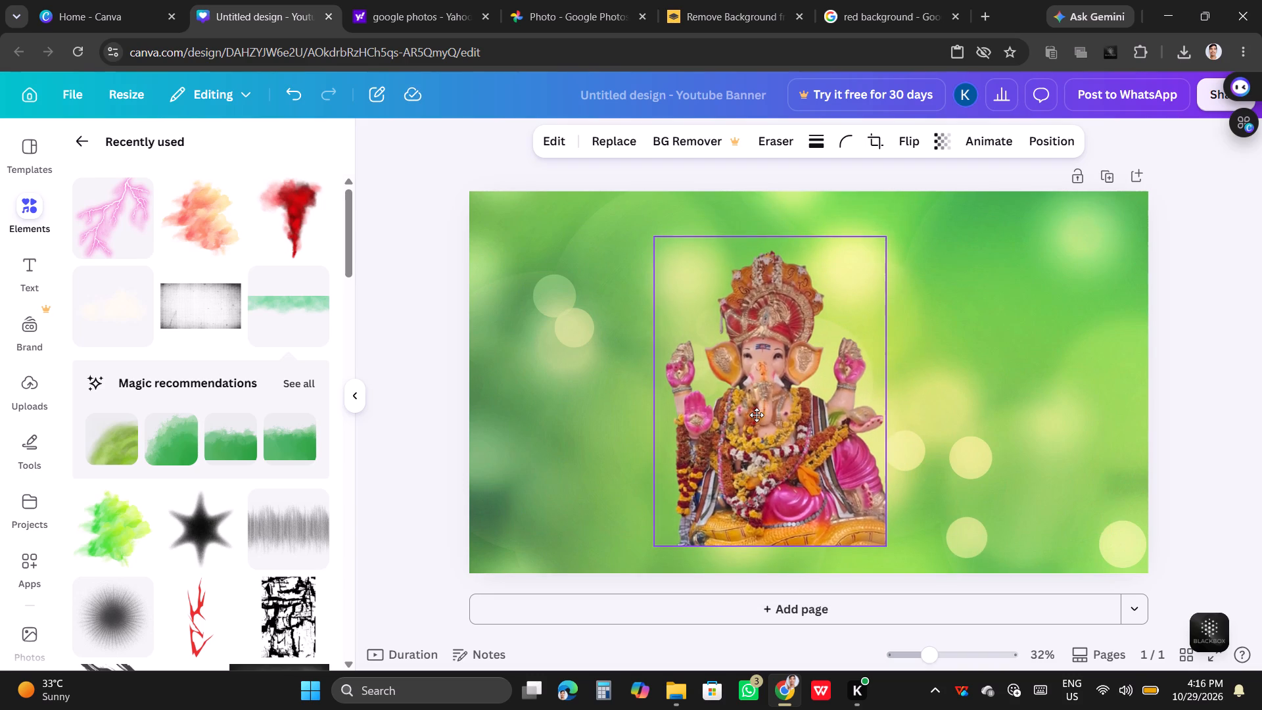
drag(757, 415, 757, 410)
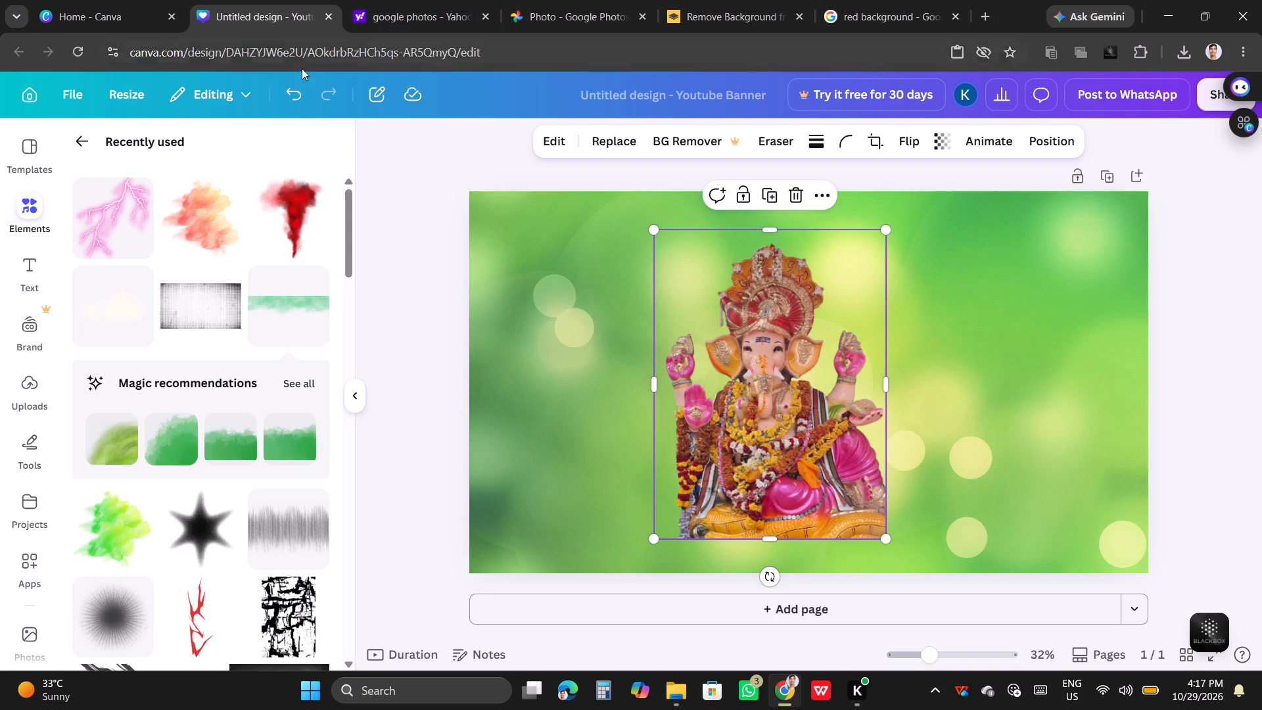
Add the recently used red smoke element to the banner and place it on the left side of the Ganesha idol.
click(285, 214)
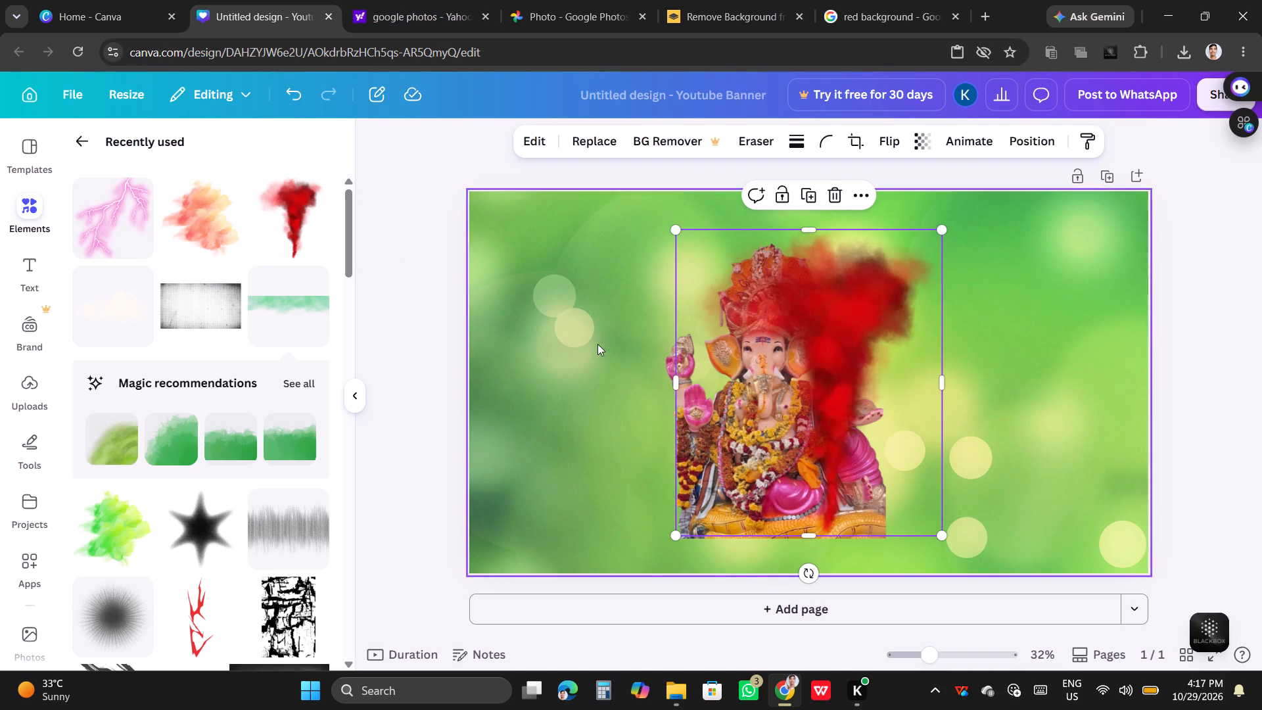
drag(835, 361, 595, 393)
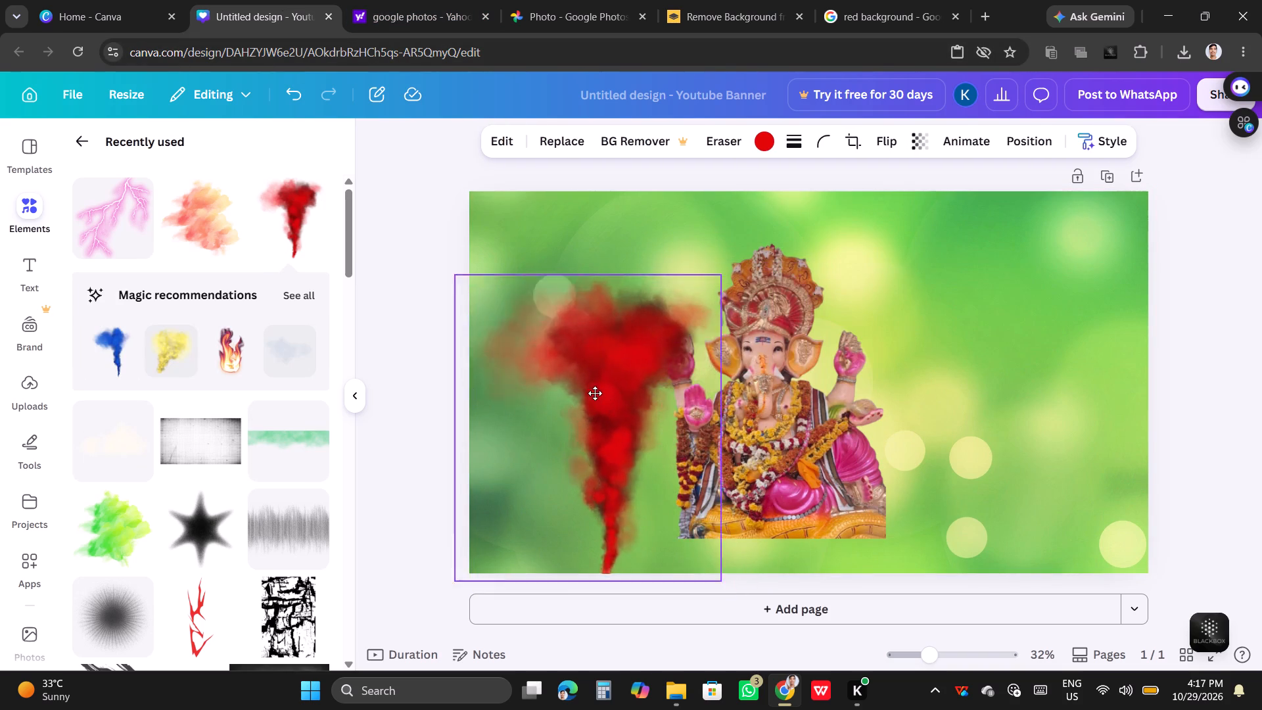
drag(595, 393, 584, 385)
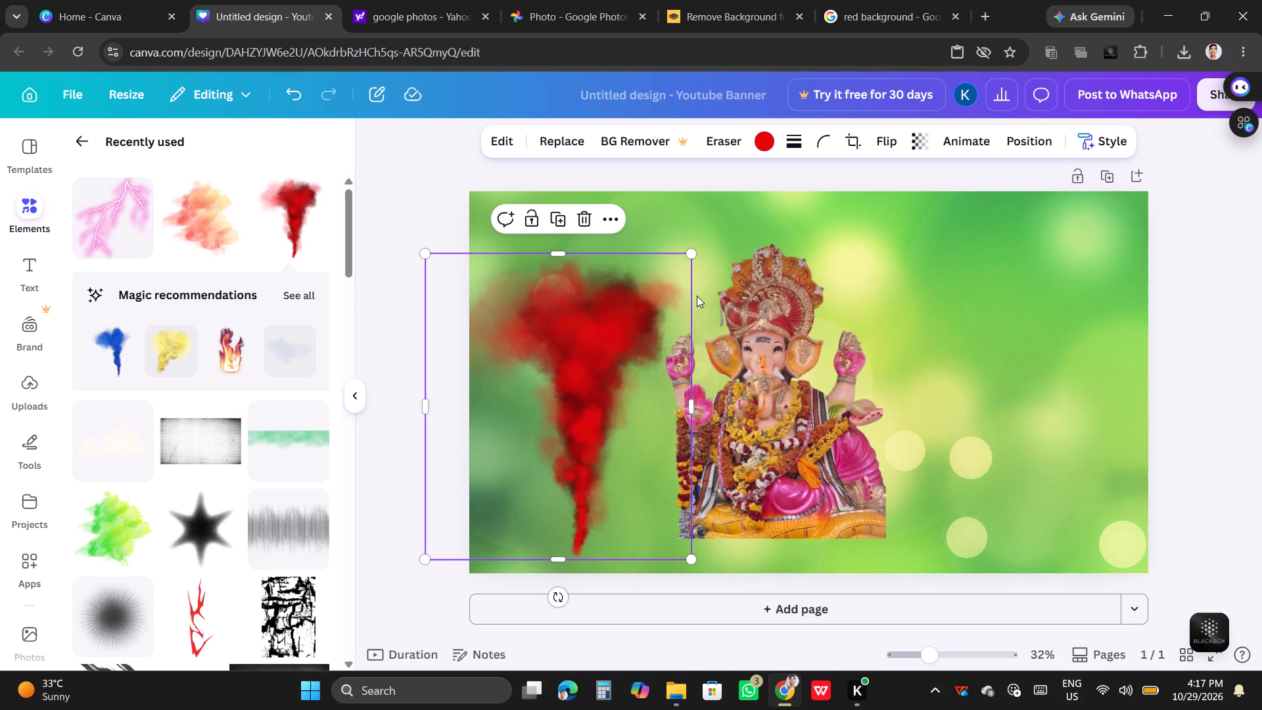
Lock the Ganesha idol cutout in place on the banner.
click(778, 374)
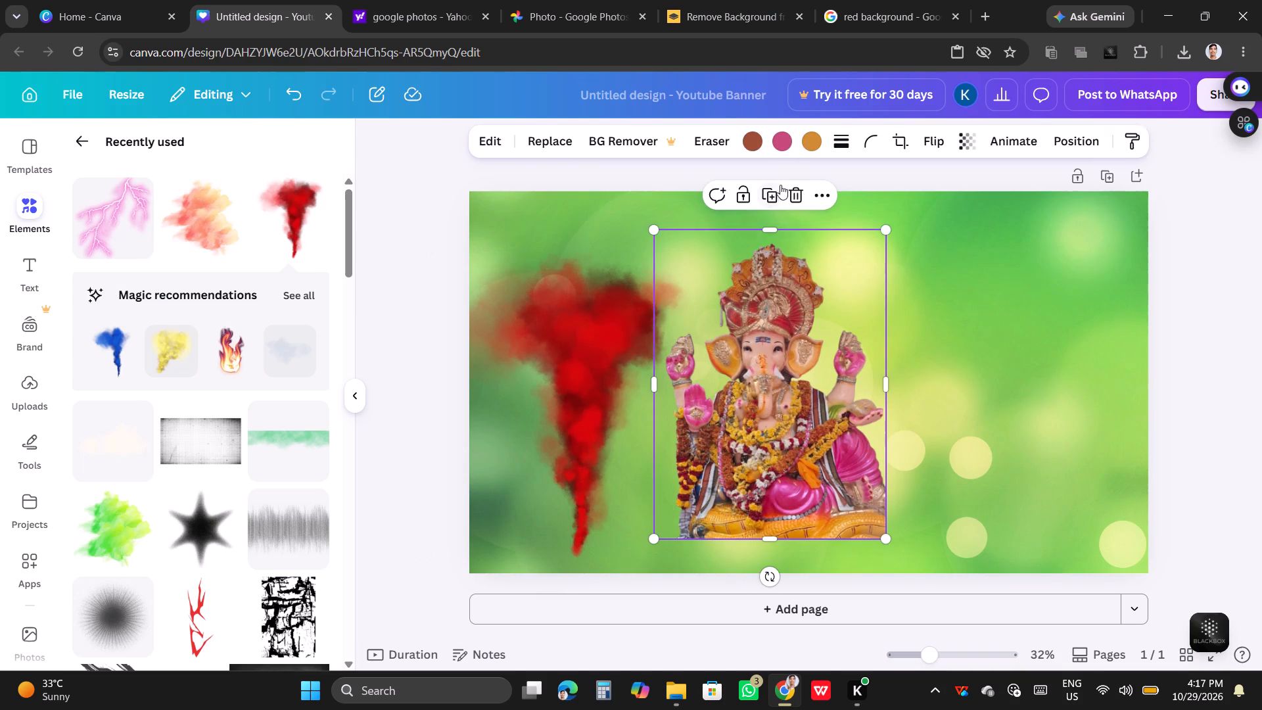
click(742, 191)
Enlarge the red smoke element, try it along the banner's bottom edge, and remove it from the banner.
click(561, 385)
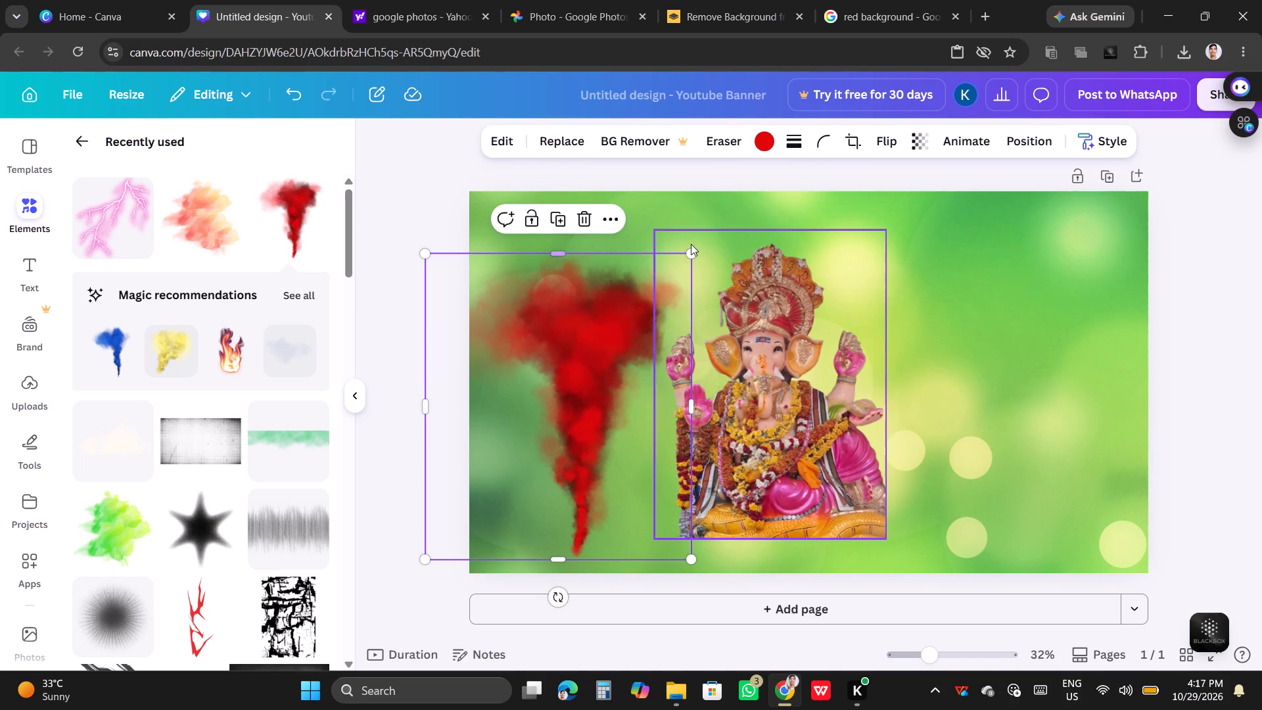
drag(692, 254, 1117, 298)
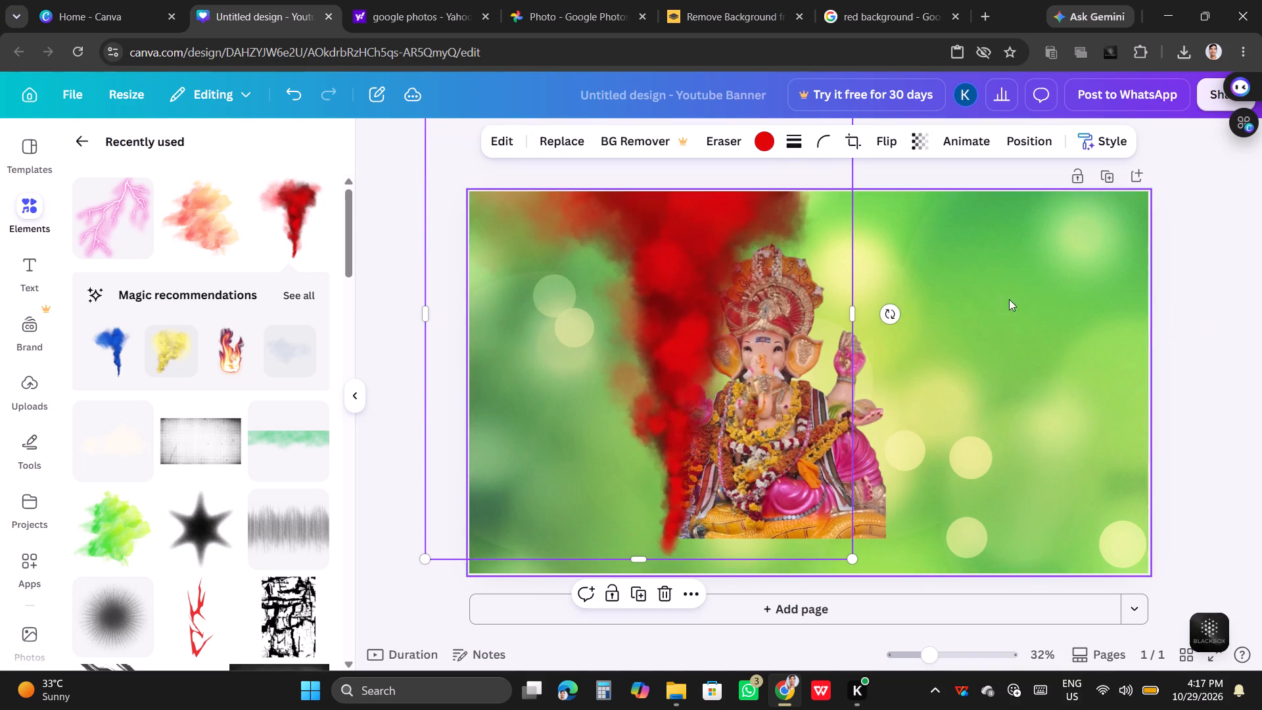
drag(680, 298, 578, 690)
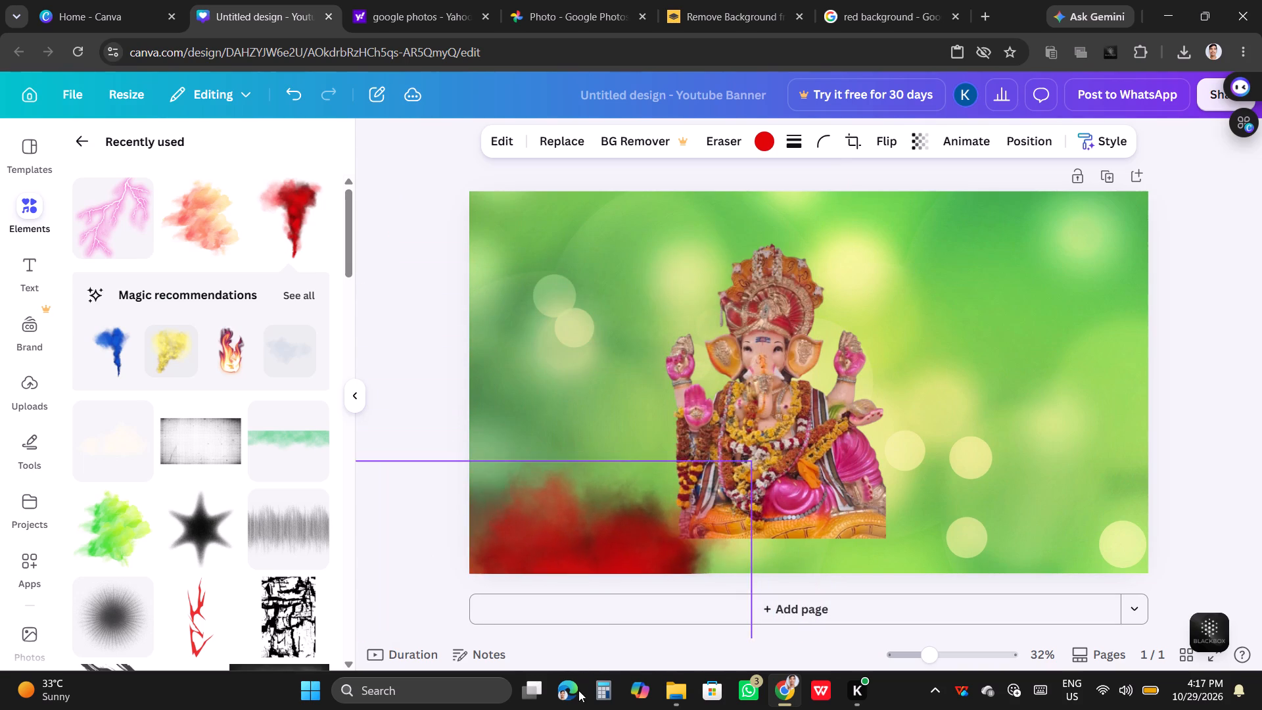
drag(578, 690, 680, 612)
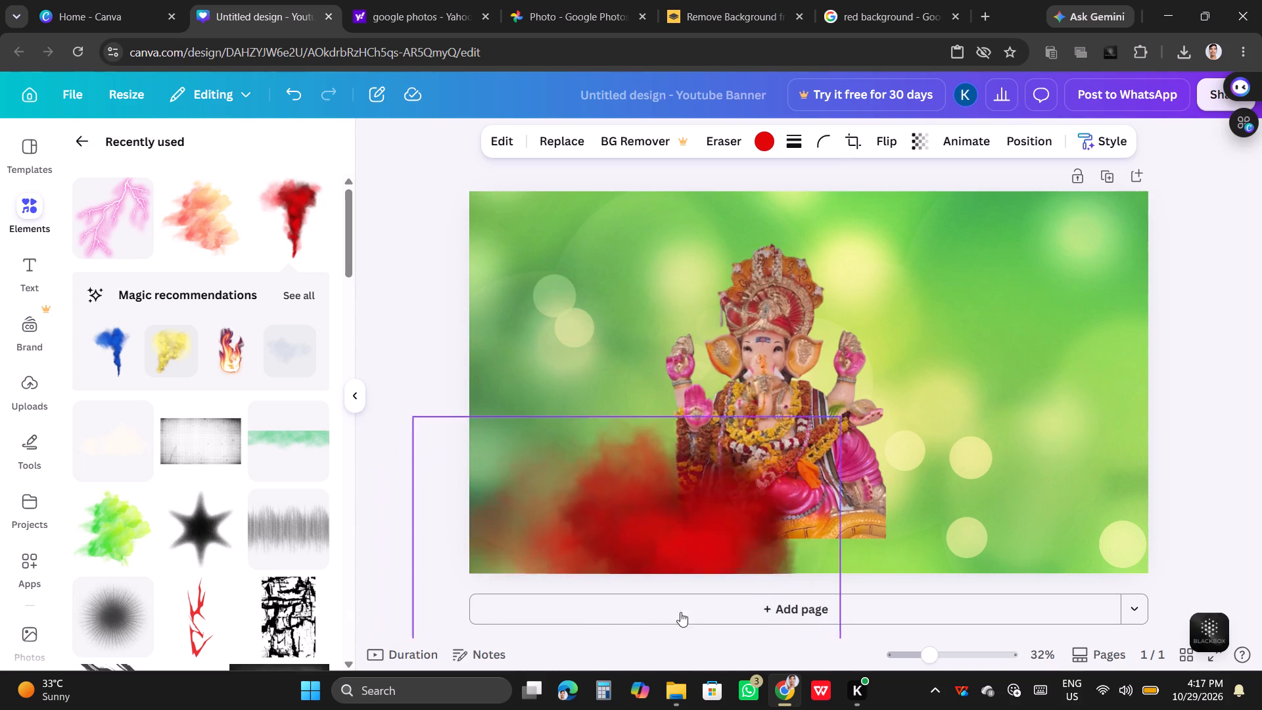
drag(680, 612, 131, 346)
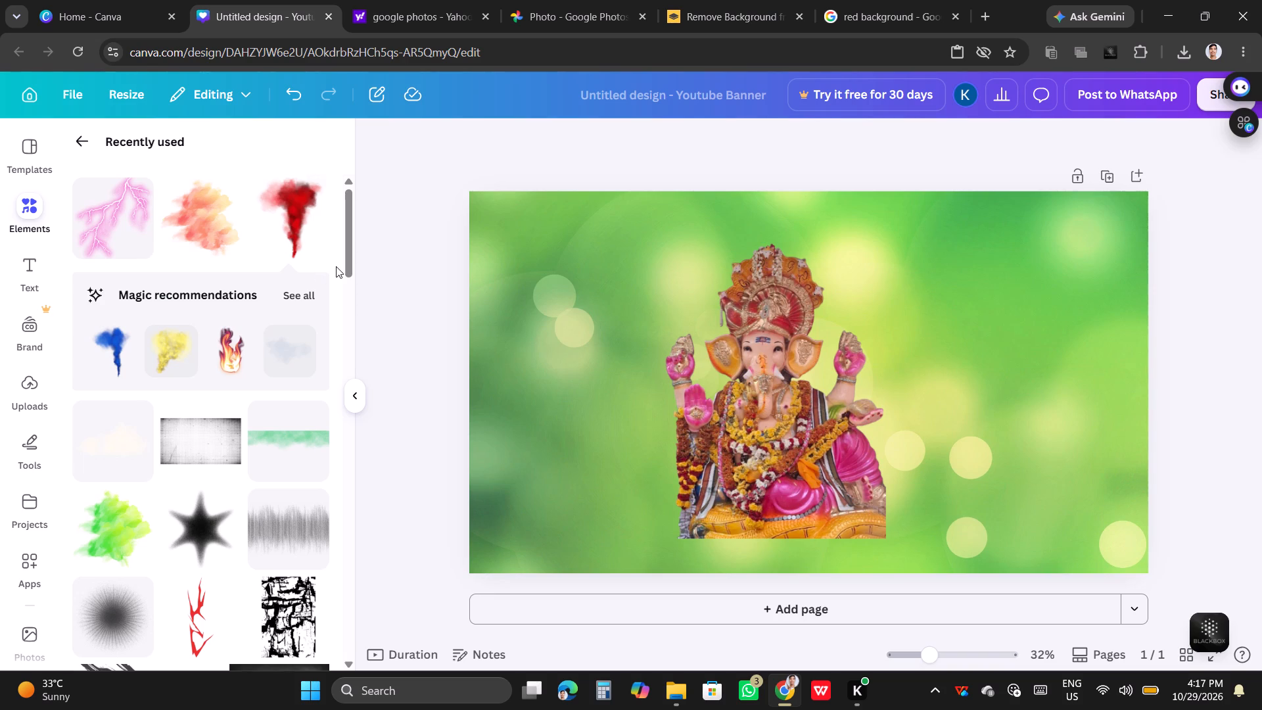
Switch to the Google Images results for red backgrounds and search for "mari gold flowers" instead.
click(387, 7)
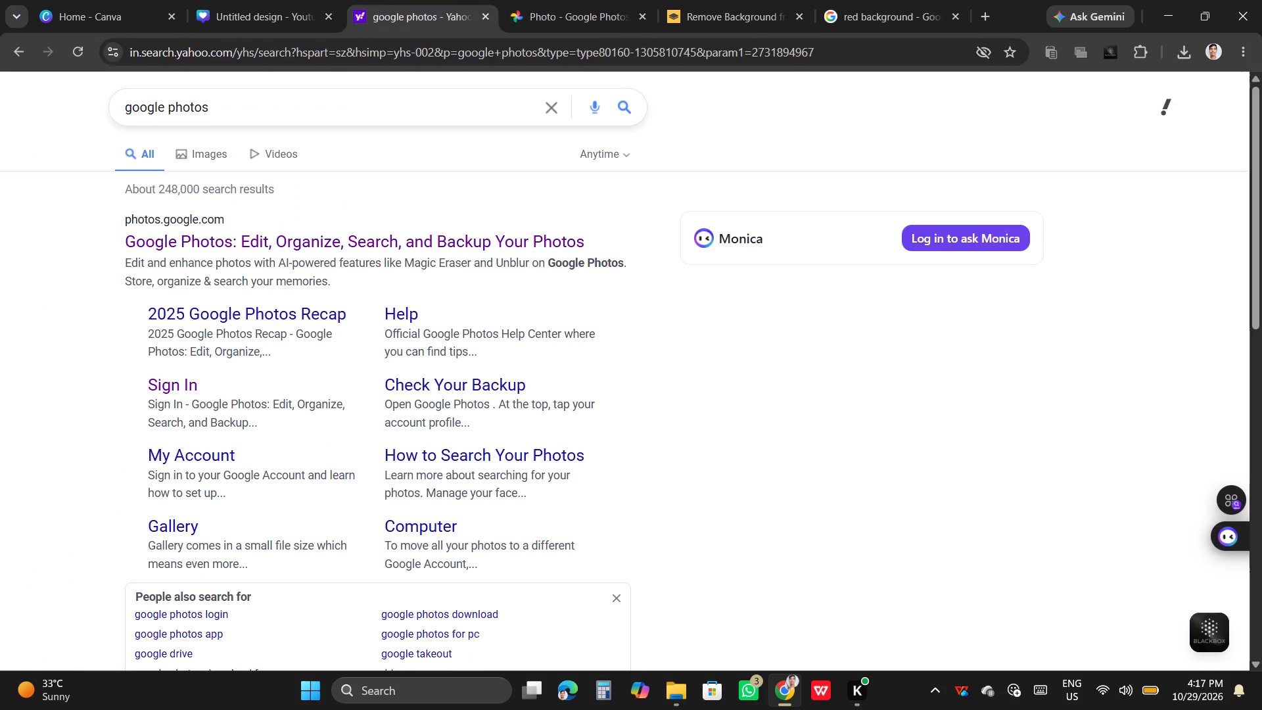
click(570, 0)
click(889, 3)
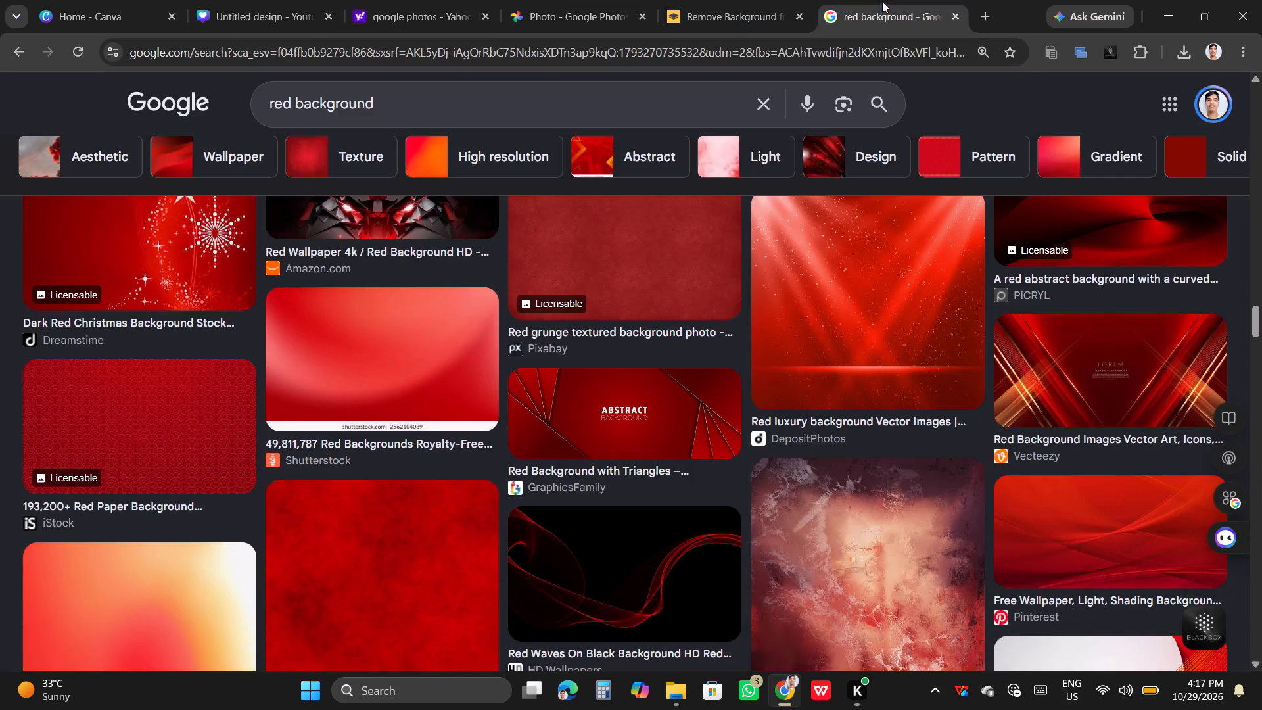
click(491, 106)
key(BackSpace)
key(BackSpace)
key(BackSpace)
key(BackSpace)
key(BackSpace)
key(BackSpace)
key(BackSpace)
key(BackSpace)
key(BackSpace)
key(BackSpace)
key(BackSpace)
key(BackSpace)
key(BackSpace)
key(BackSpace)
key(BackSpace)
key(BackSpace)
key(BackSpace)
key(BackSpace)
key(BackSpace)
key(BackSpace)
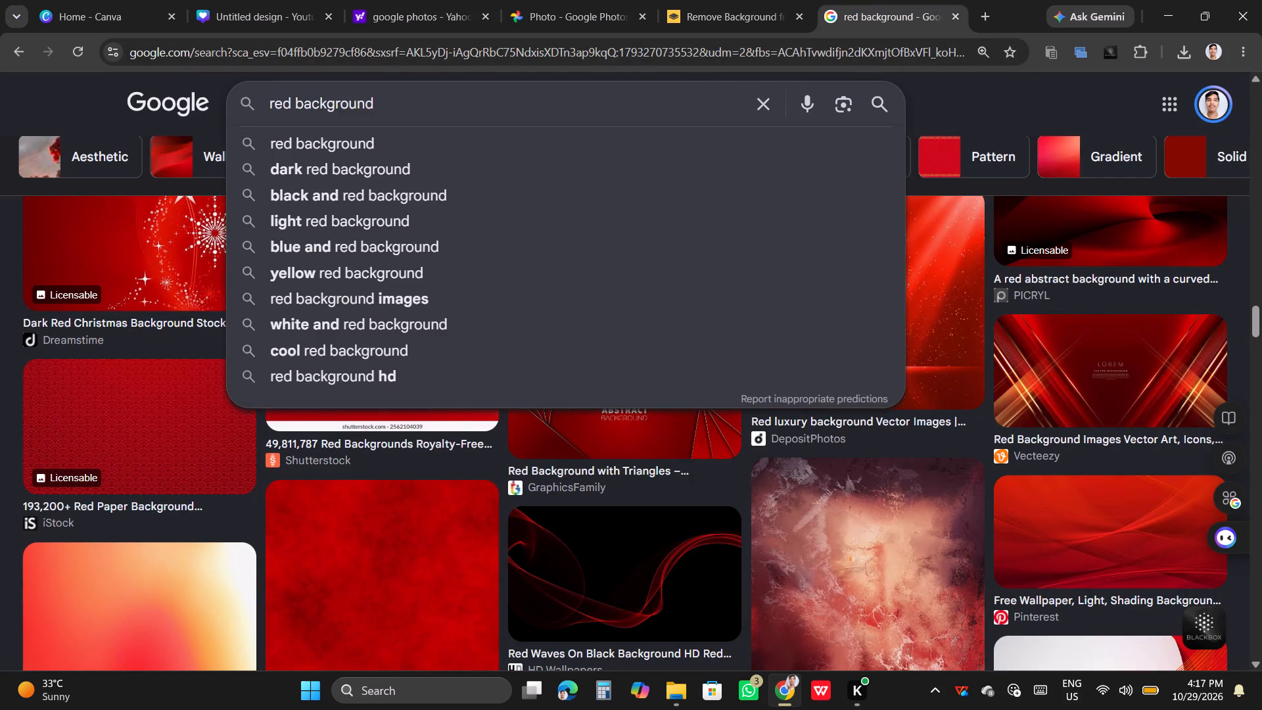
text(ma)
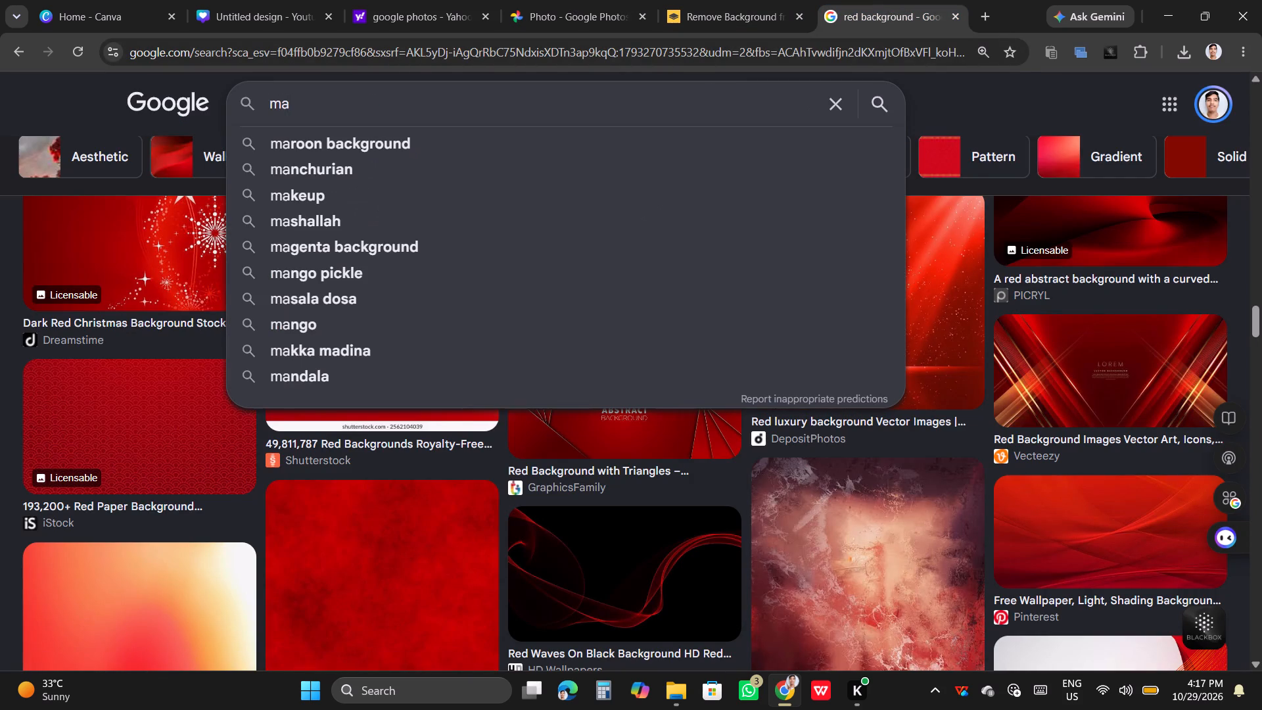
text(ri)
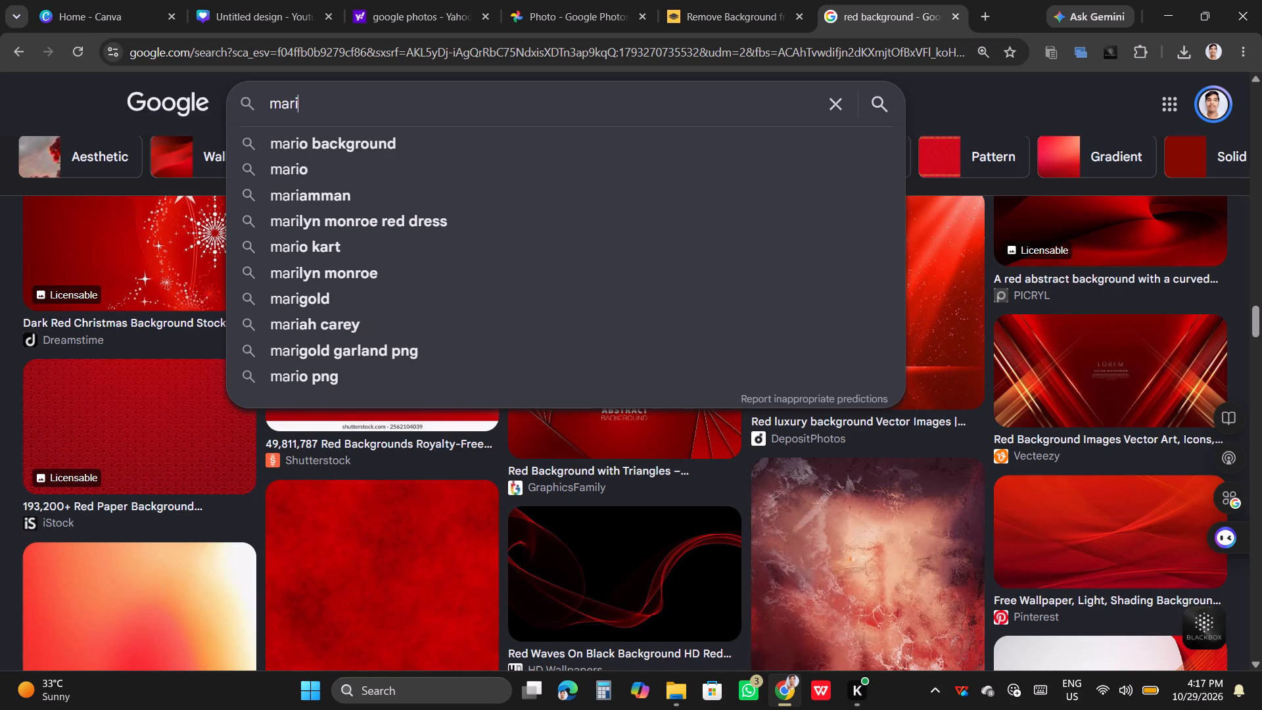
key(space)
text(gold flowers)
key(Return)
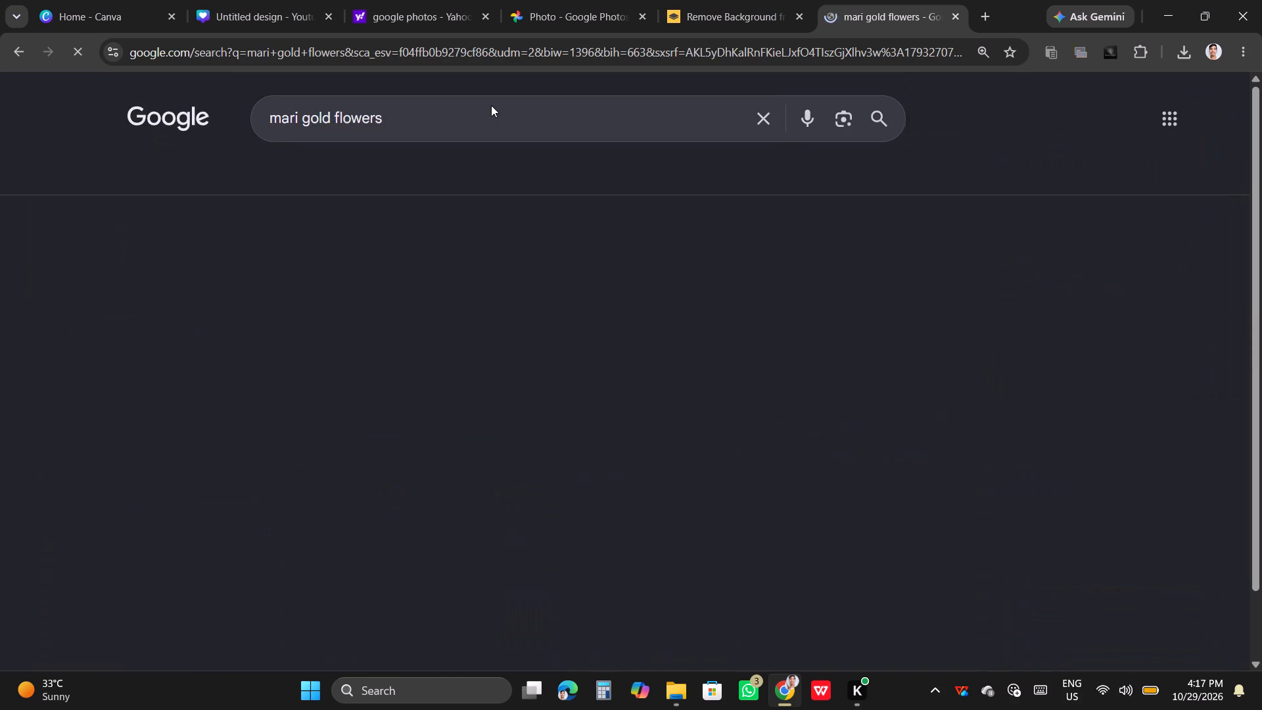
Look over the marigold images and refine the search to "mari gold flowers decoration".
scroll(434, 361, down, 3)
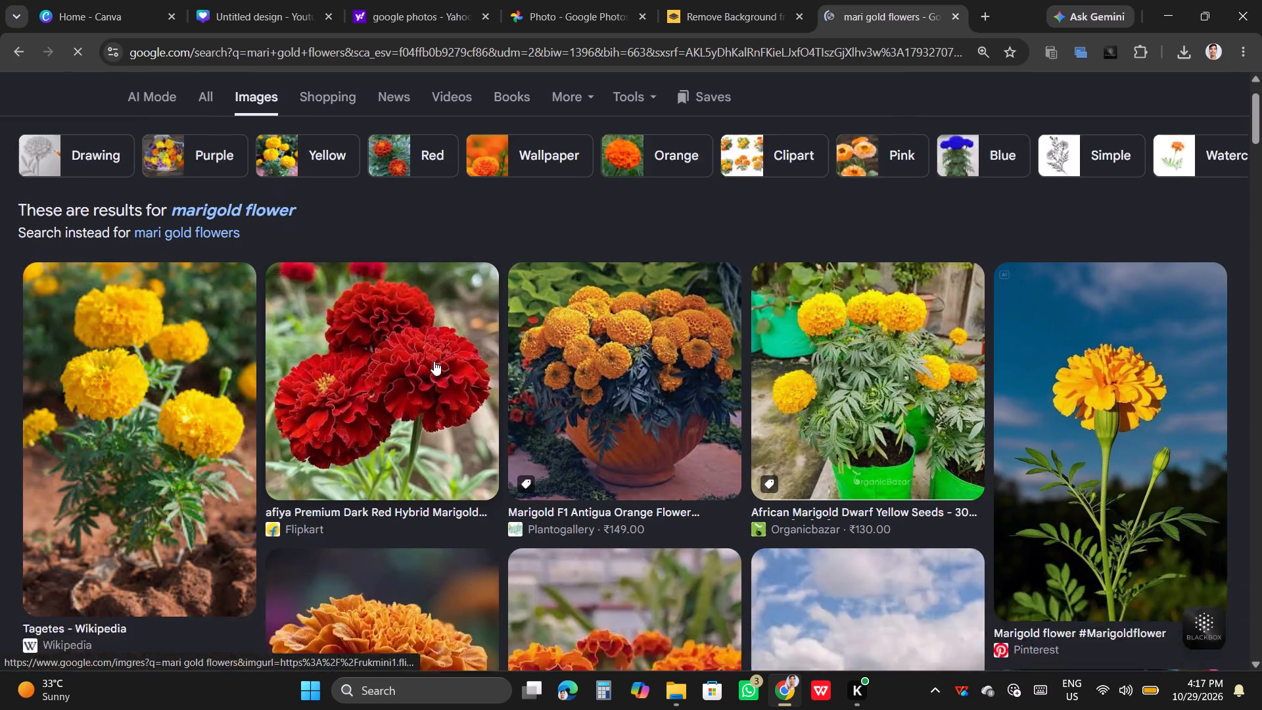
scroll(434, 361, down, 14)
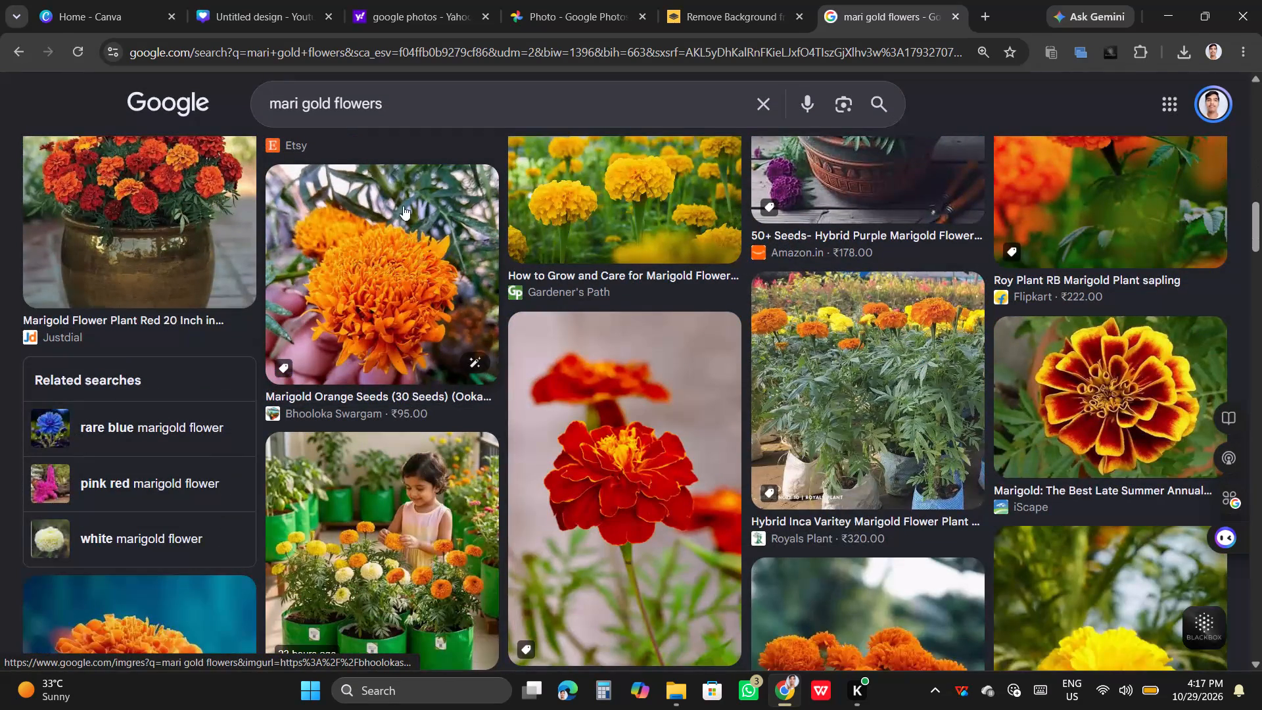
scroll(368, 272, up, 20)
scroll(368, 272, up, 3)
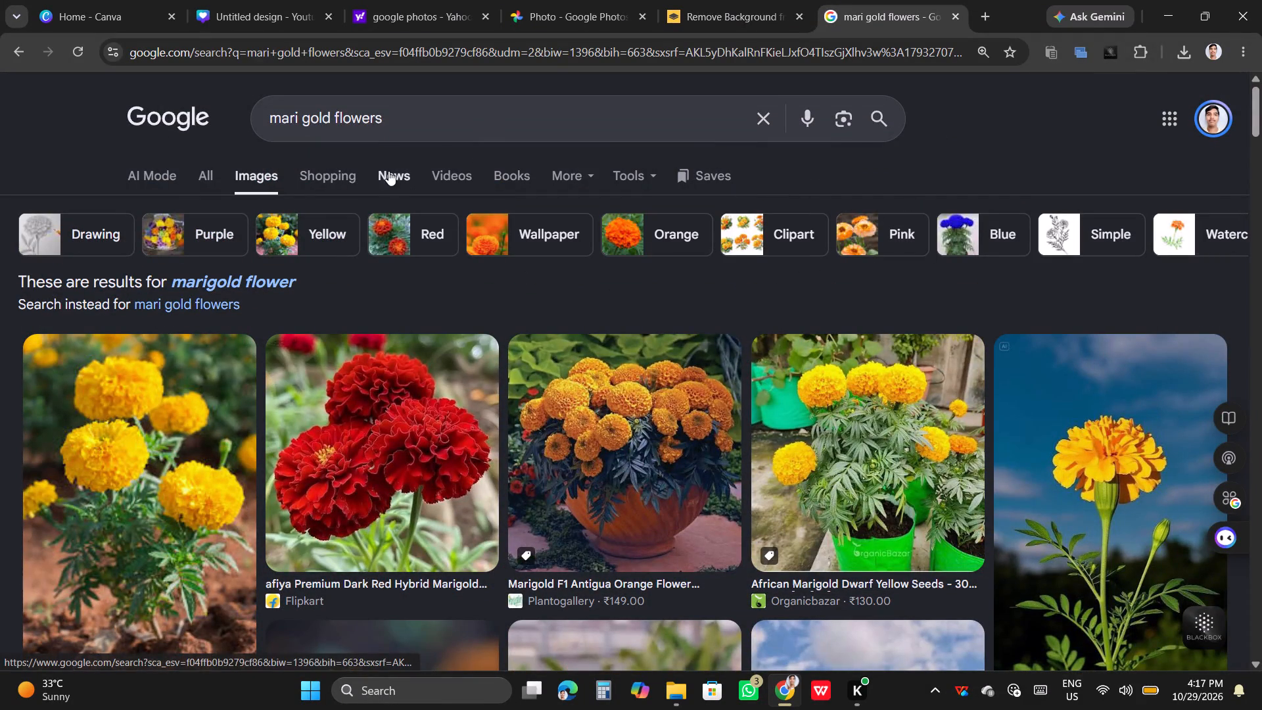
click(441, 120)
key(space)
key(space)
text(de)
text(co)
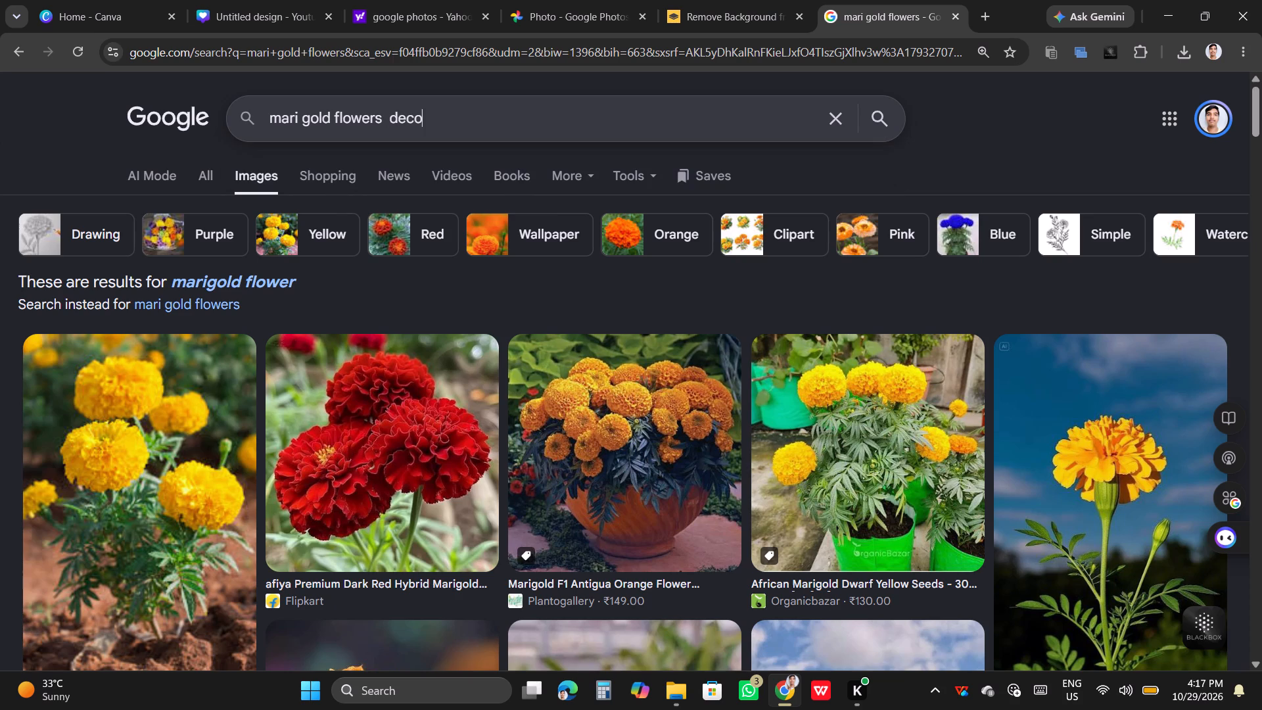
text(ra)
text(tion)
key(Return)
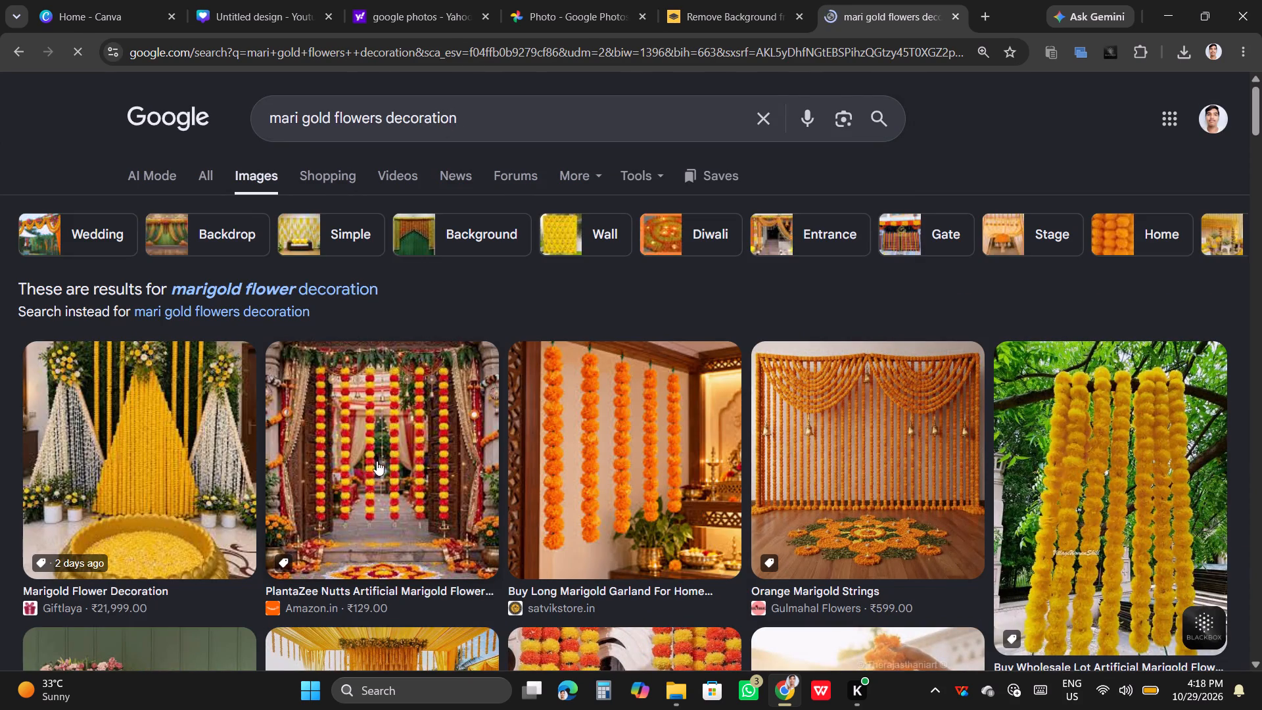
Browse the marigold decoration image results for a garland picture suited to the banner.
scroll(451, 489, down, 14)
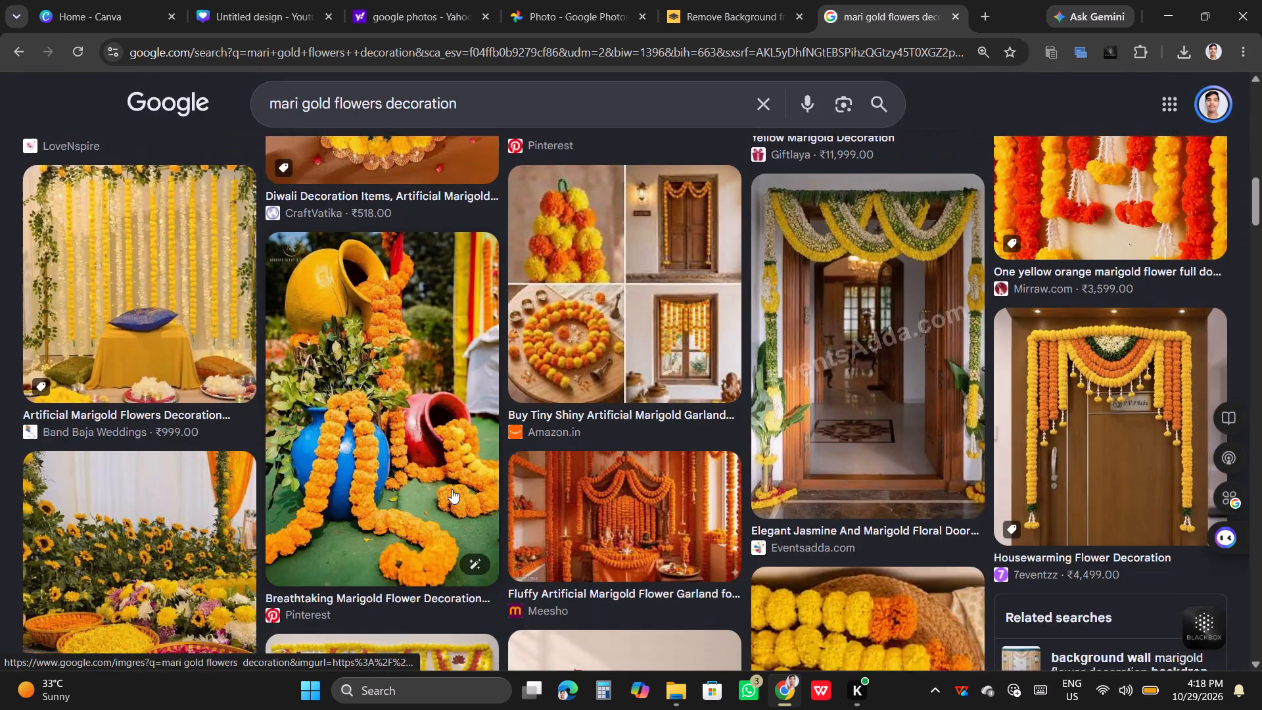
scroll(452, 489, down, 10)
scroll(529, 592, down, 6)
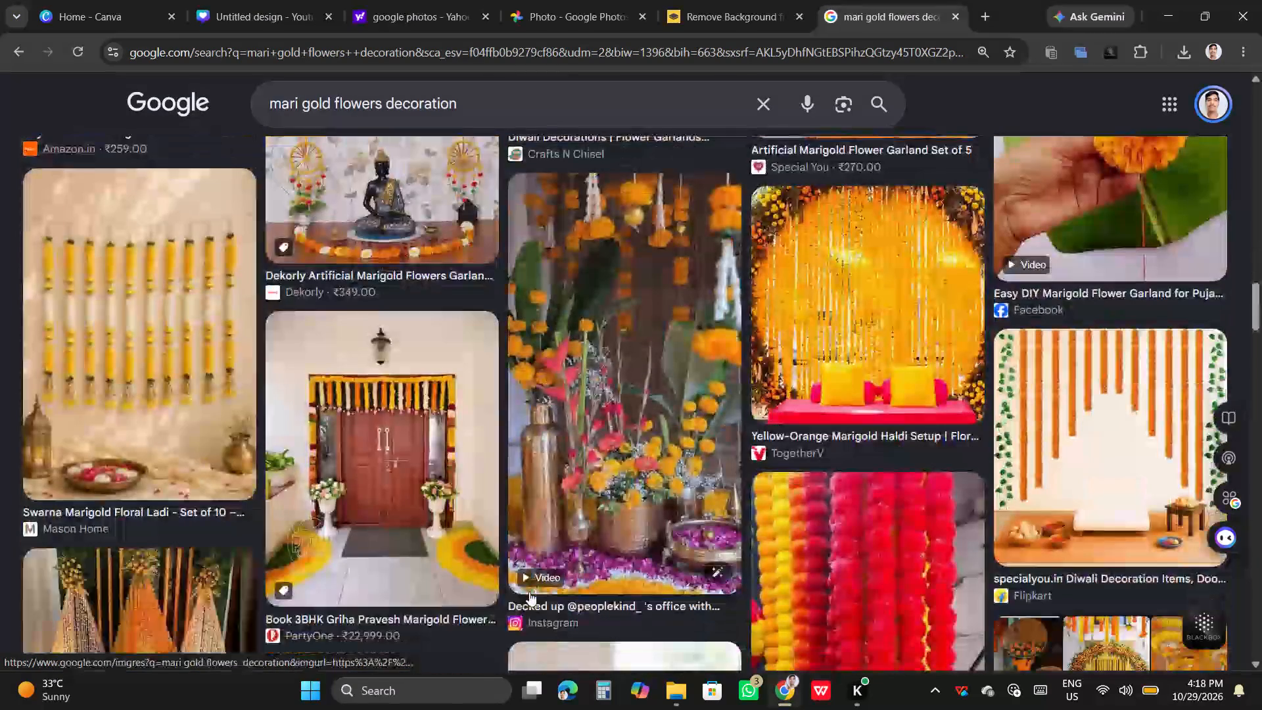
scroll(529, 592, down, 8)
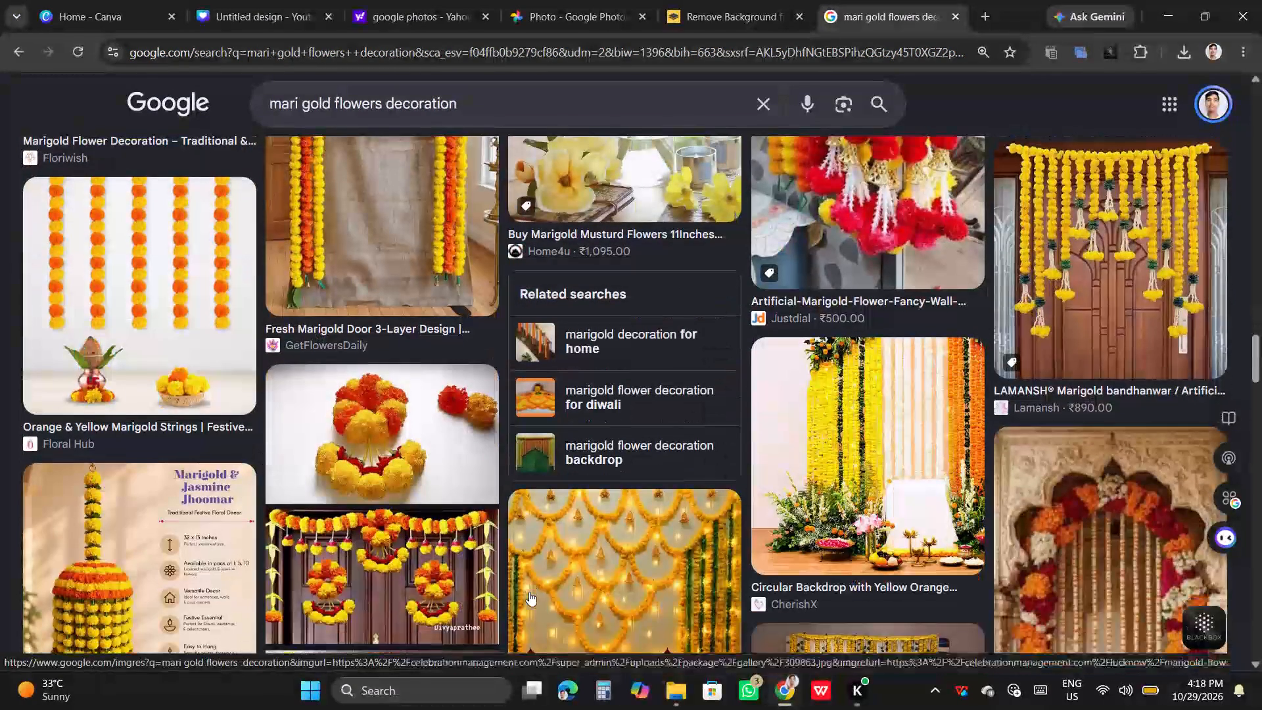
Preview Floral Hub's orange and yellow marigold strings image and examine the related images below it.
click(162, 286)
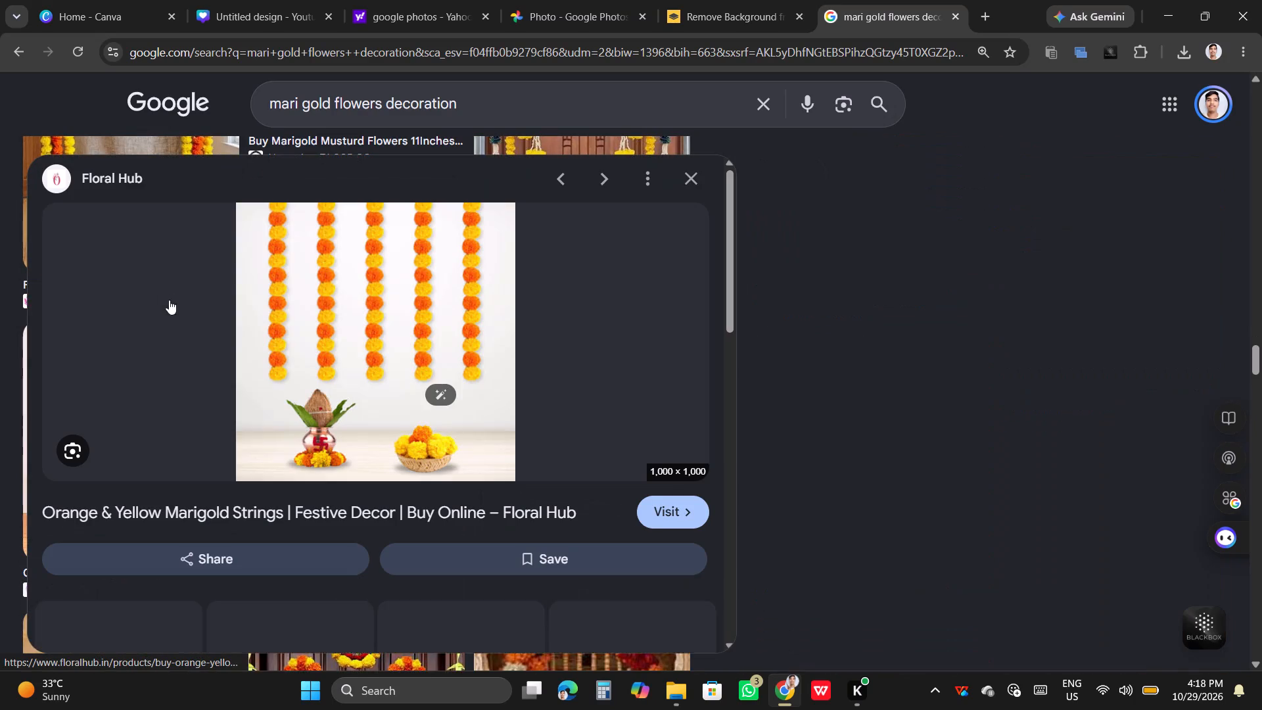
scroll(533, 606, down, 7)
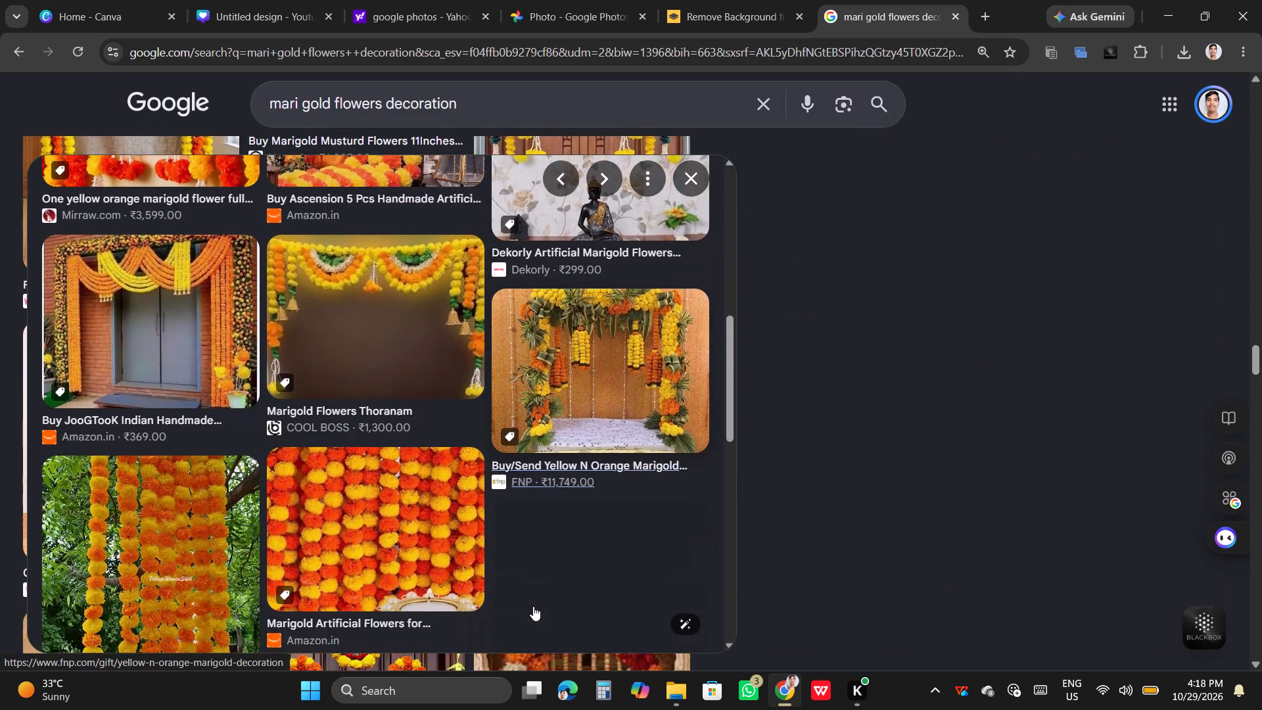
scroll(533, 606, down, 5)
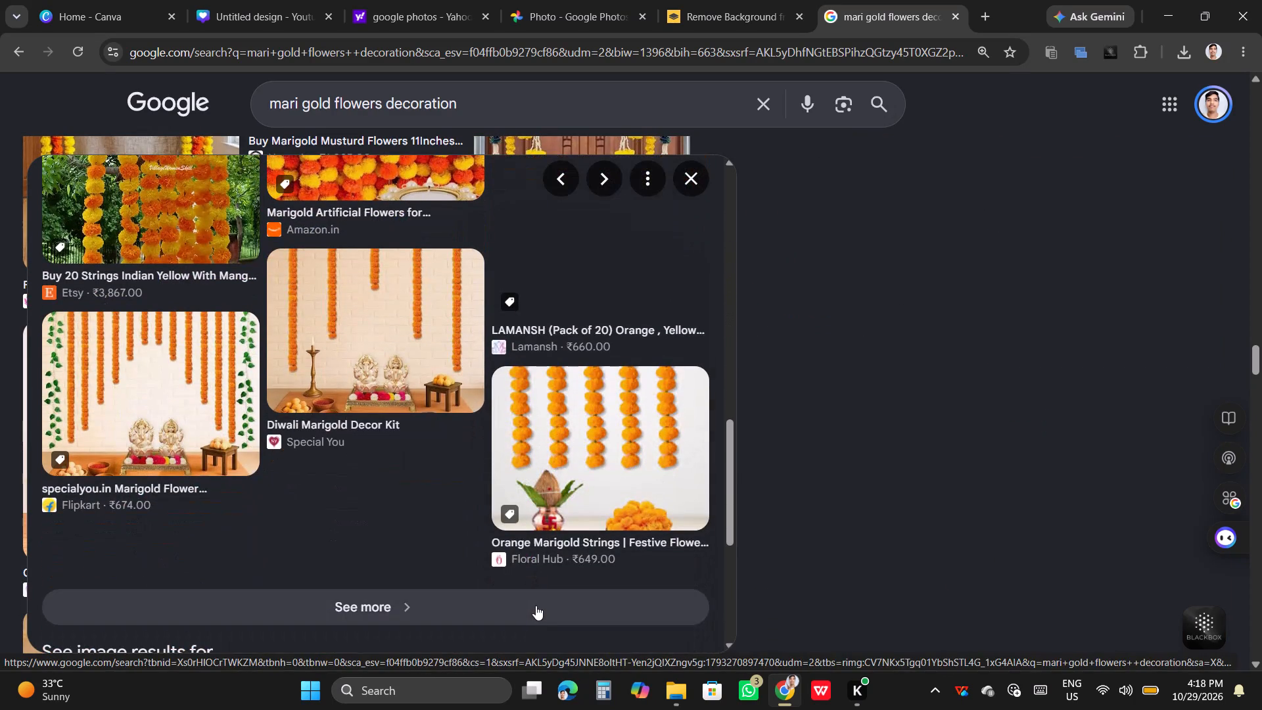
scroll(536, 605, down, 7)
scroll(536, 605, up, 4)
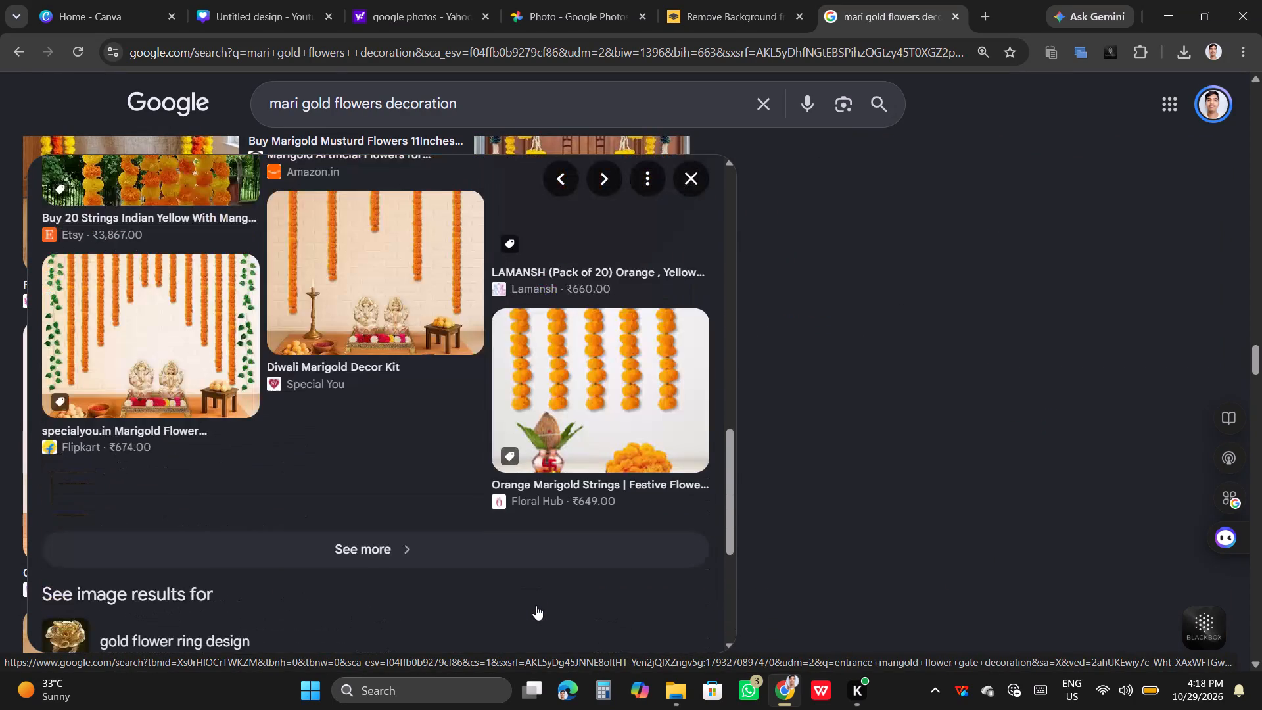
scroll(560, 556, down, 4)
scroll(560, 556, up, 1)
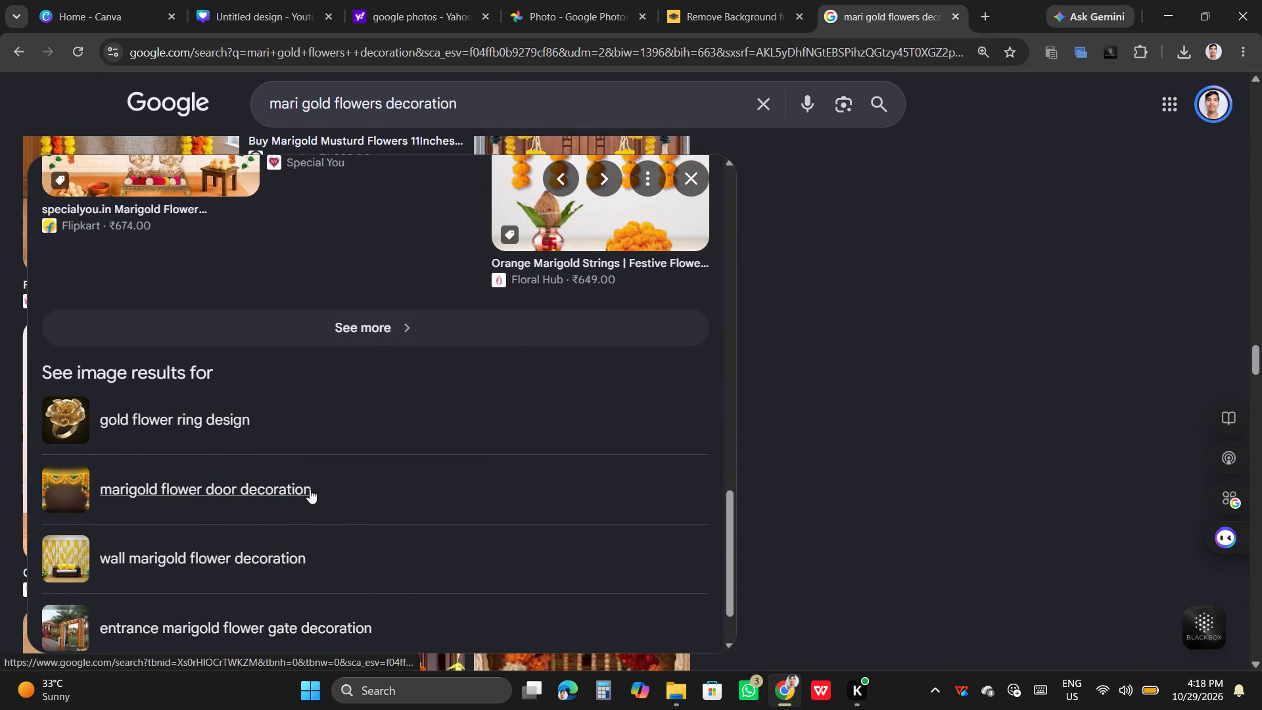
scroll(449, 511, up, 4)
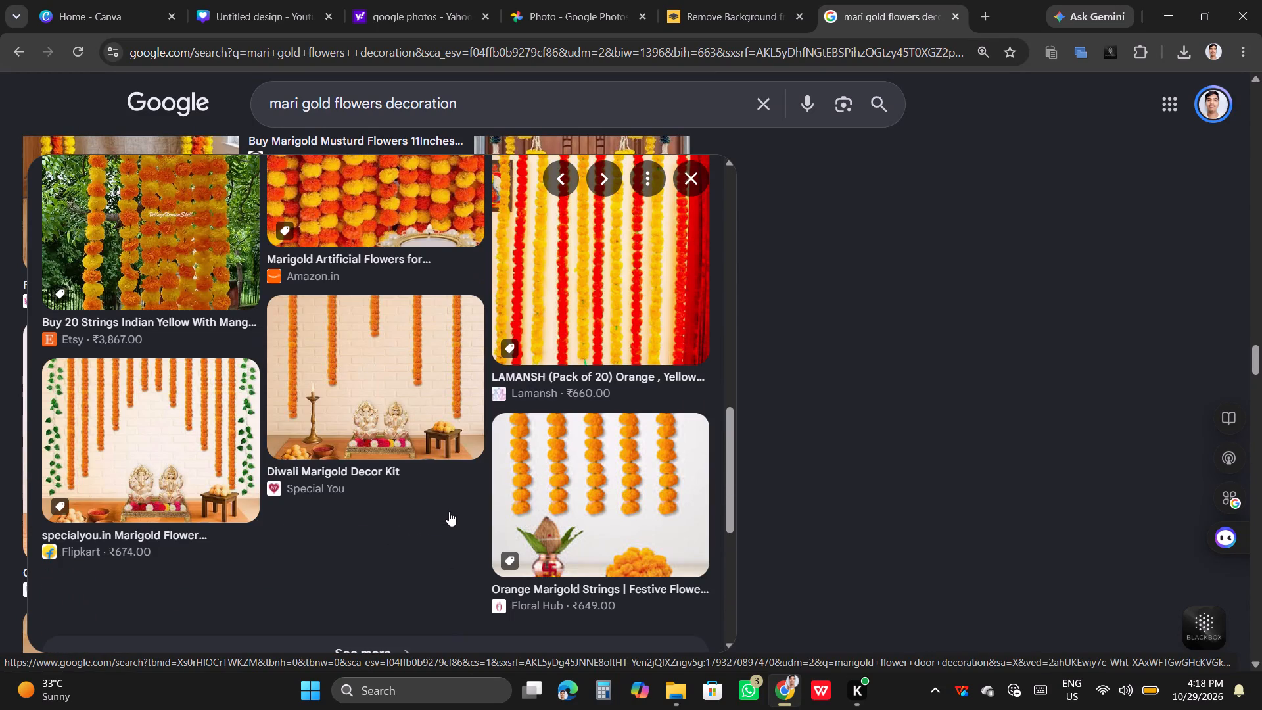
Preview Floral Hub's orange marigold strings image, examine its related images, and close the preview.
click(609, 522)
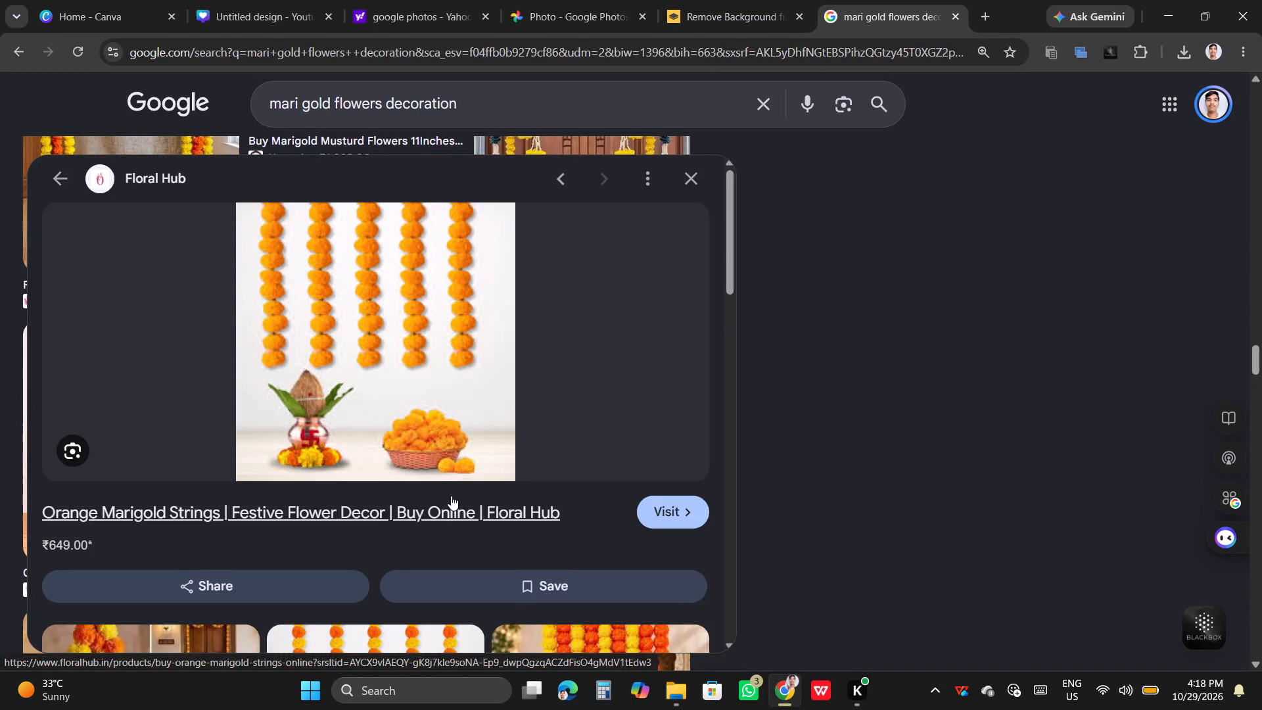
scroll(469, 490, down, 8)
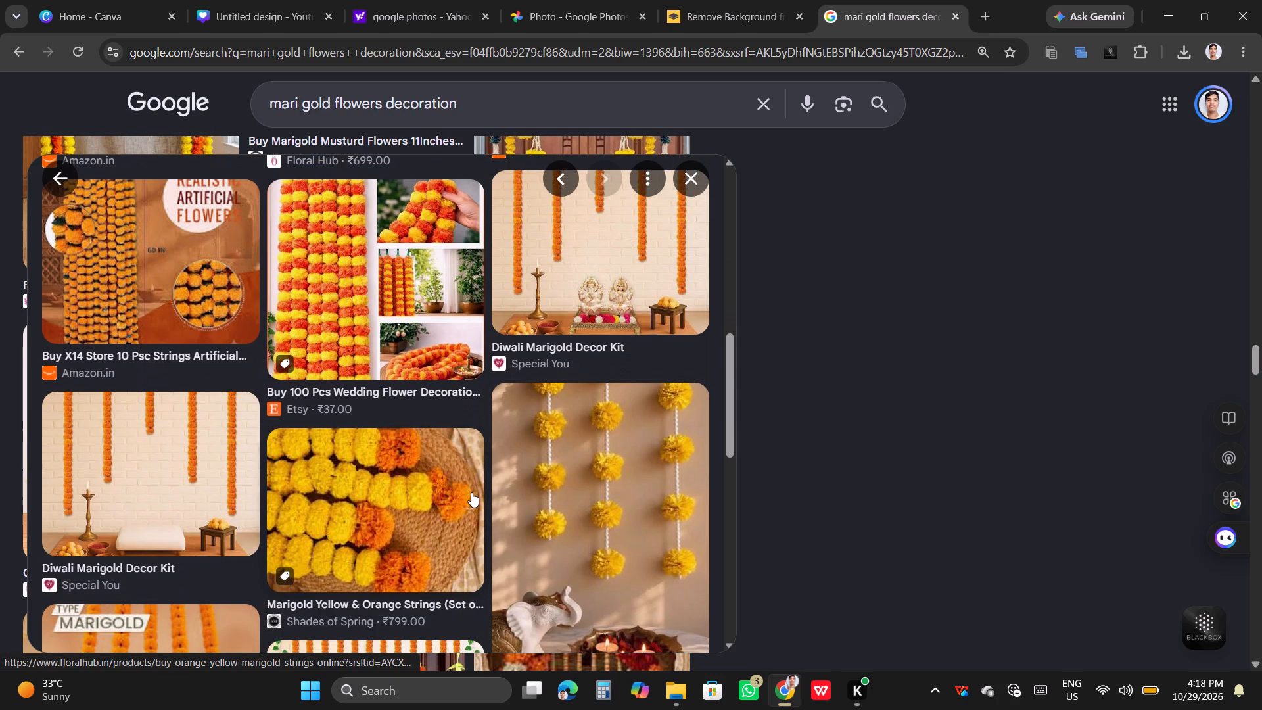
scroll(471, 492, down, 4)
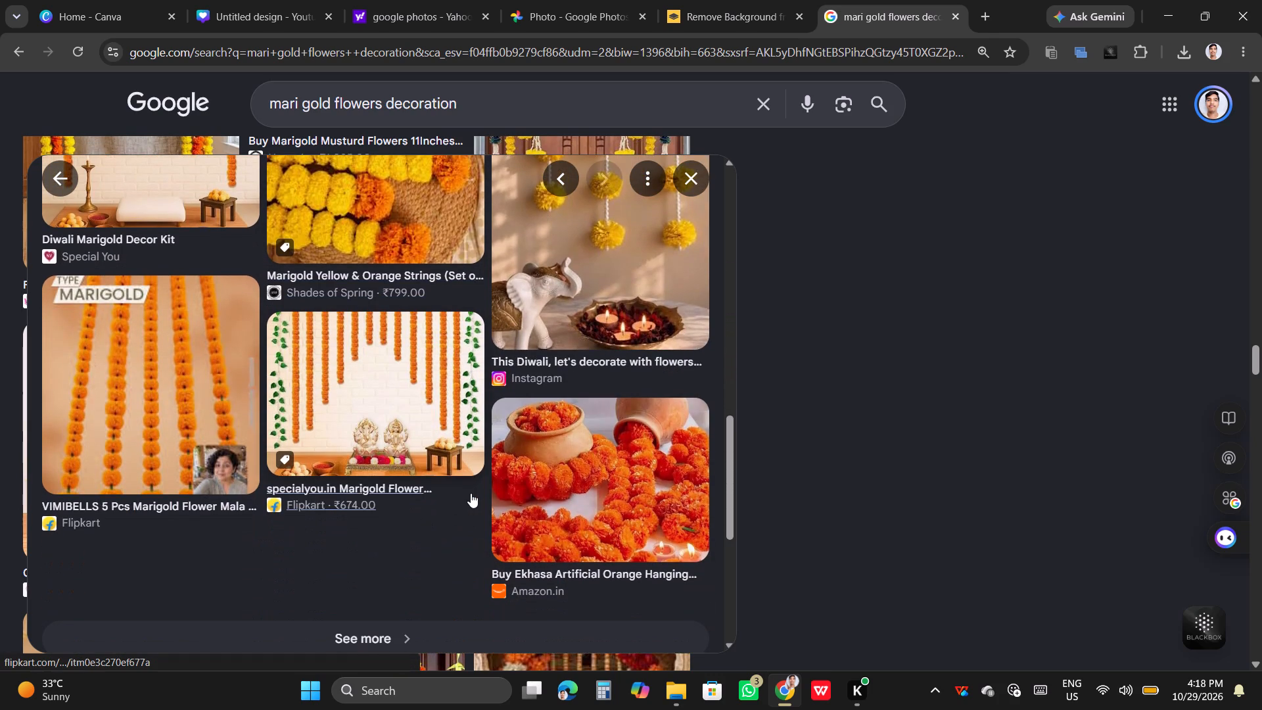
scroll(530, 496, down, 4)
scroll(520, 496, up, 2)
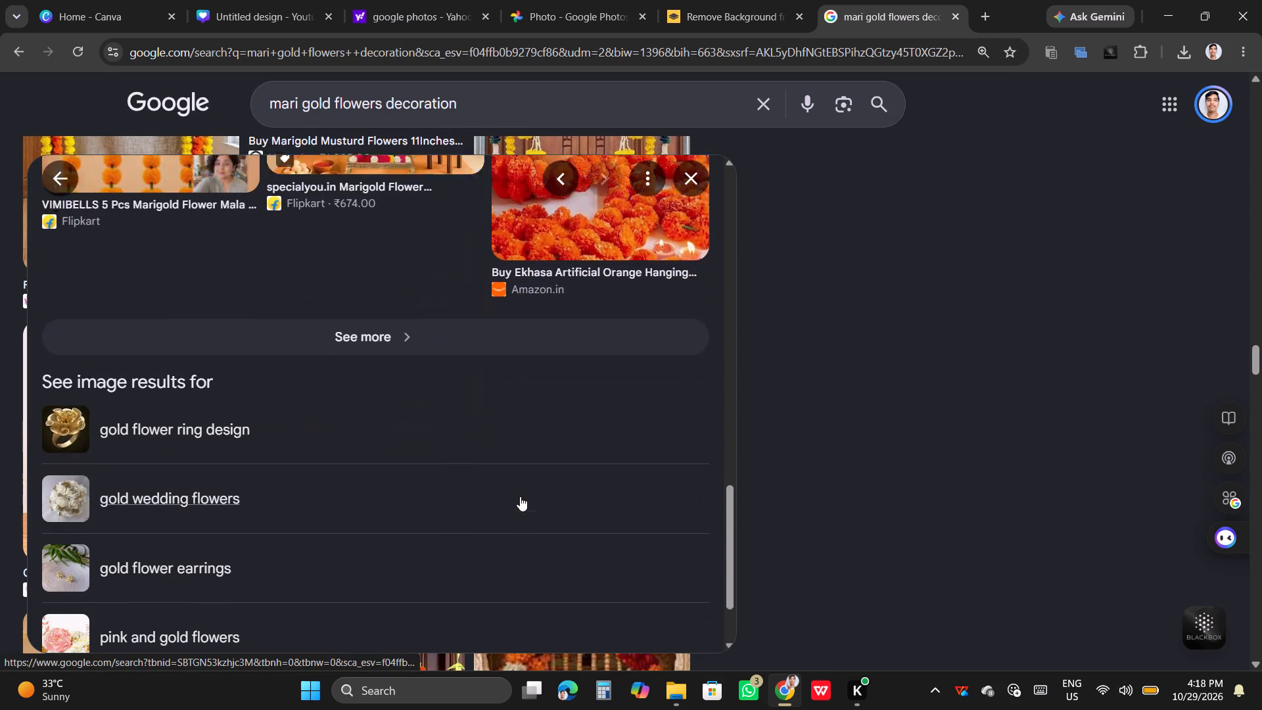
scroll(520, 496, up, 20)
scroll(520, 496, up, 2)
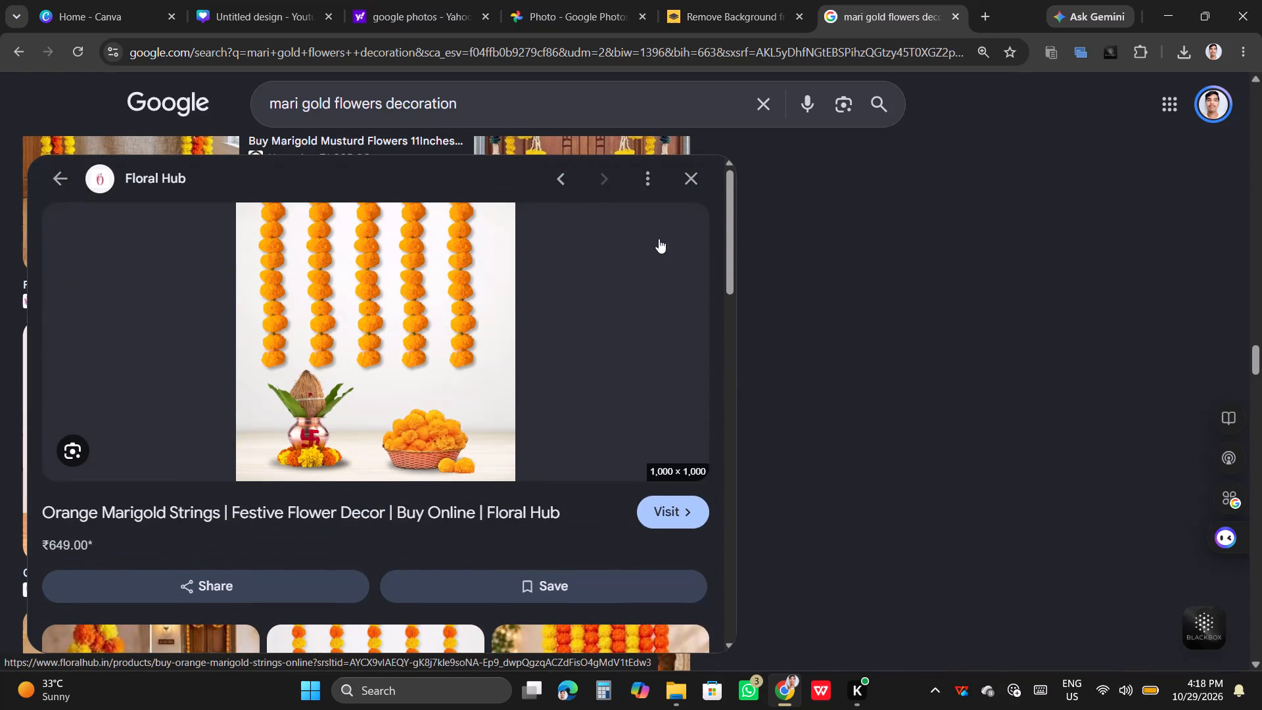
click(690, 185)
Browse further through the marigold decoration image results for a garland that would suit the banner.
scroll(693, 506, down, 2)
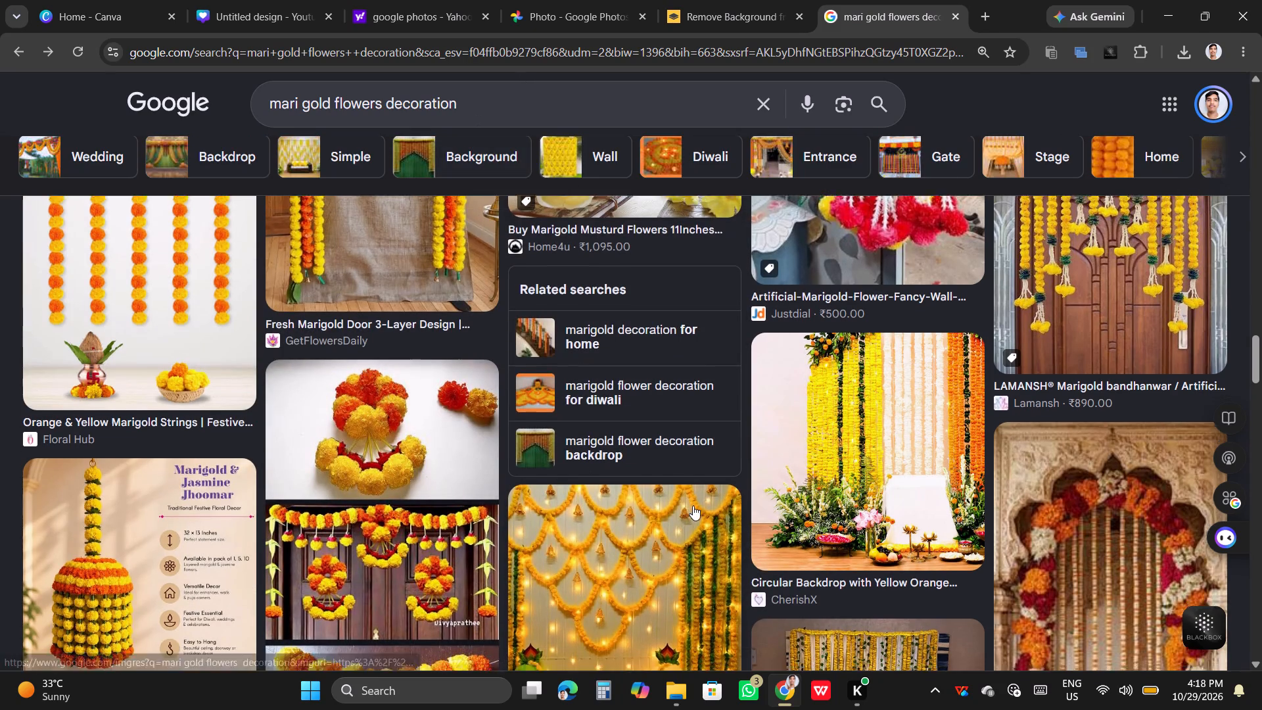
scroll(693, 506, down, 16)
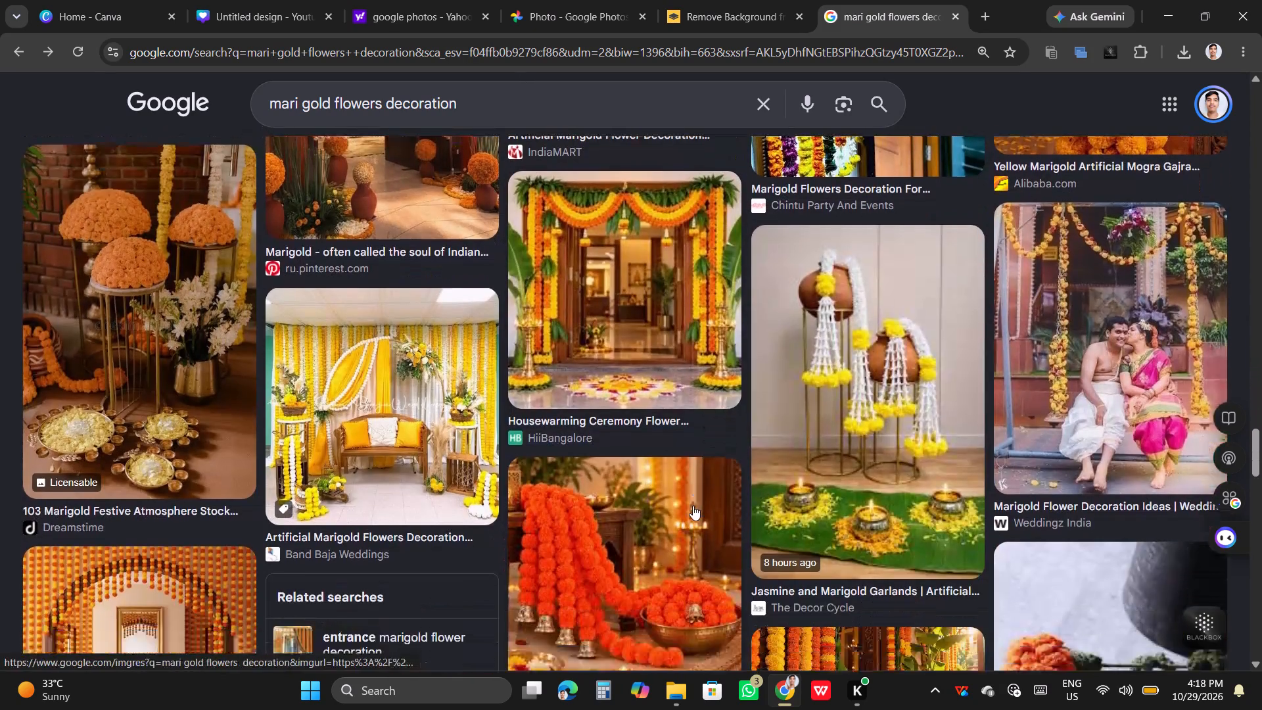
scroll(693, 506, down, 17)
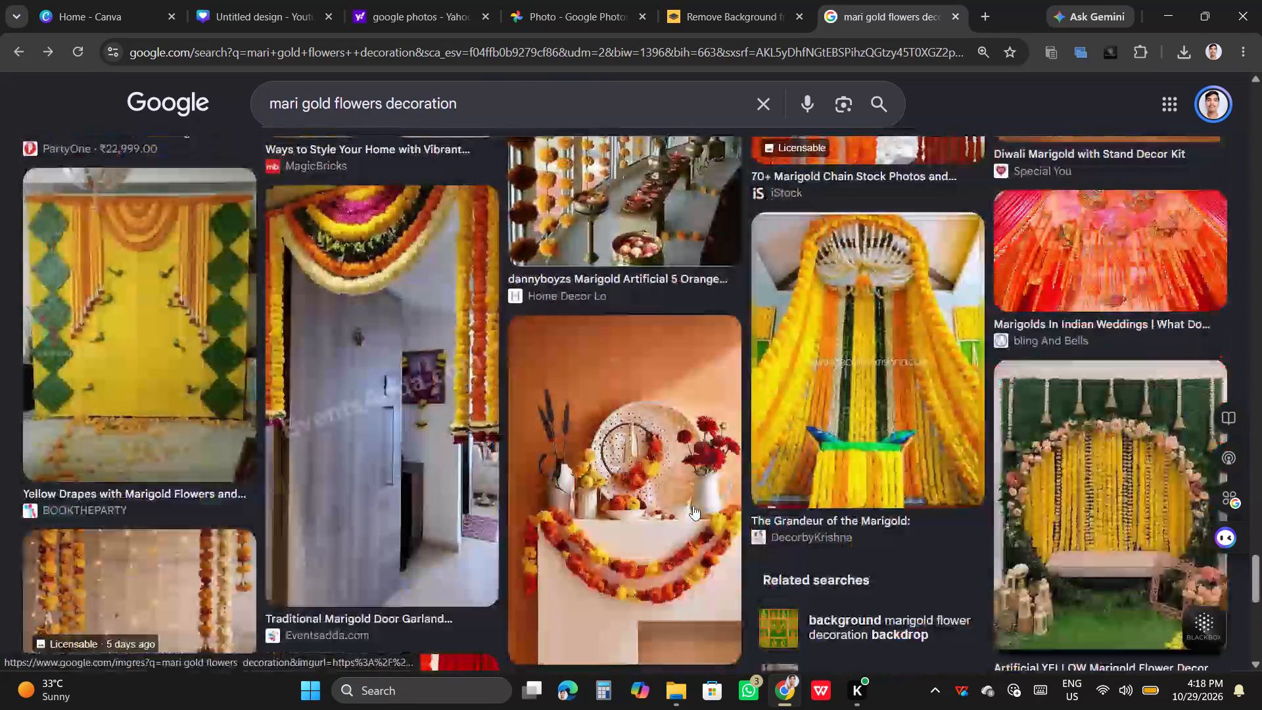
scroll(693, 506, down, 7)
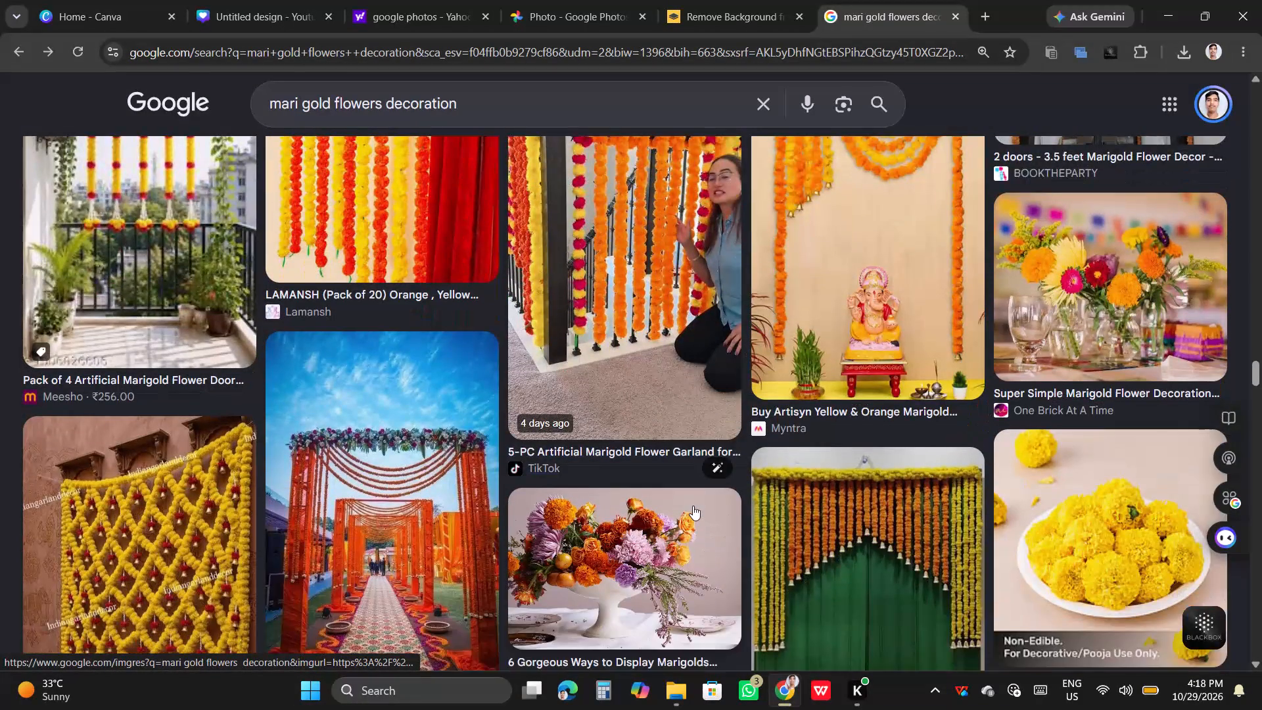
scroll(693, 506, down, 3)
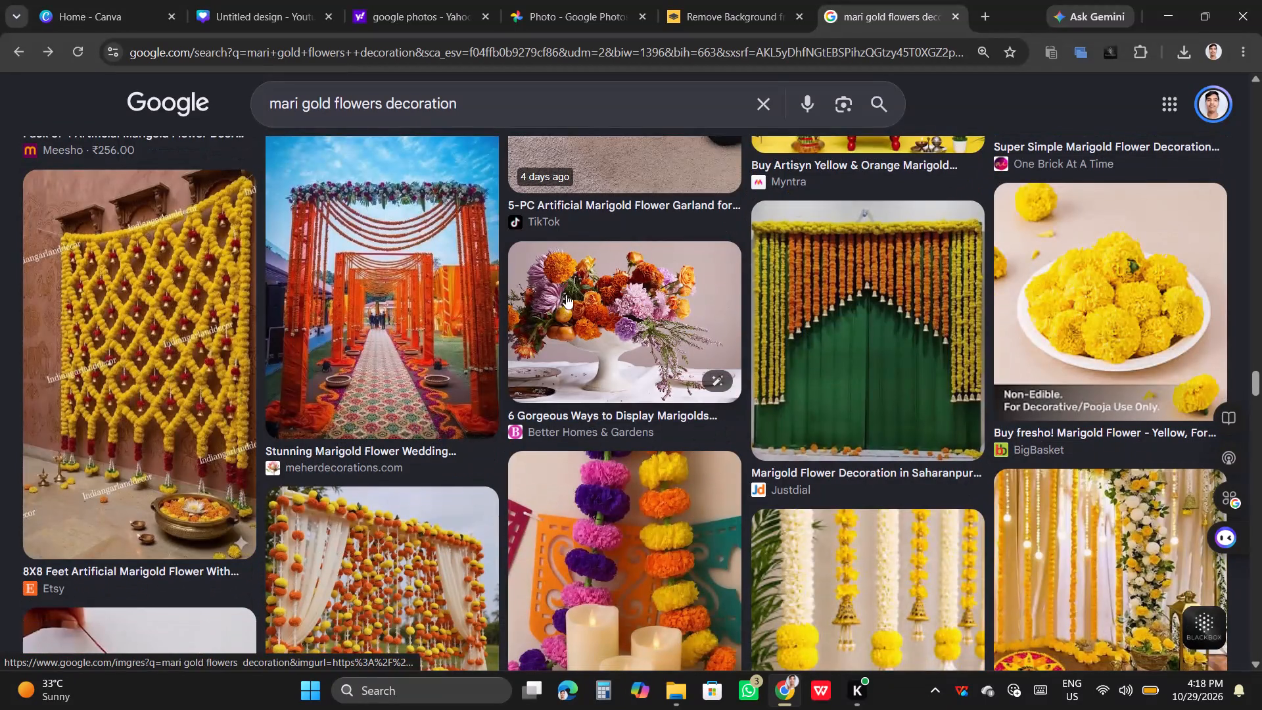
Refine the image search to "mari gold flowers decoration with out background".
click(566, 108)
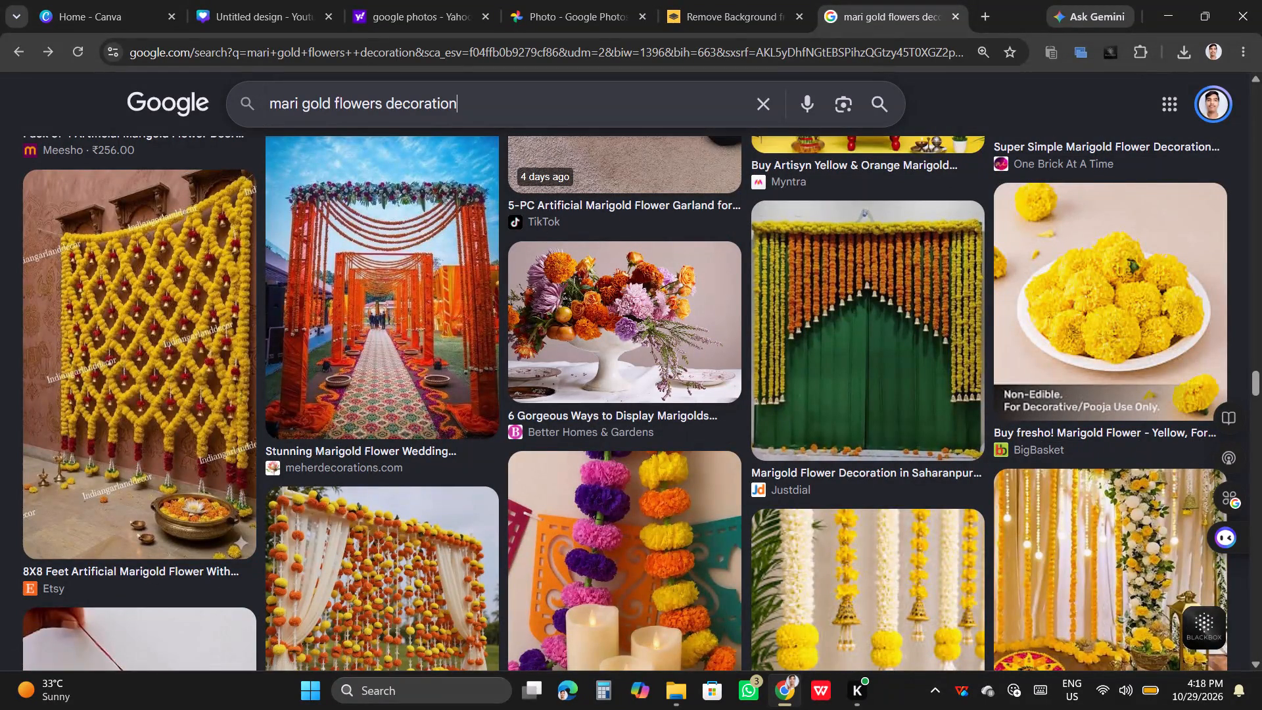
key(space)
text(with oout)
key(BackSpace)
key(BackSpace)
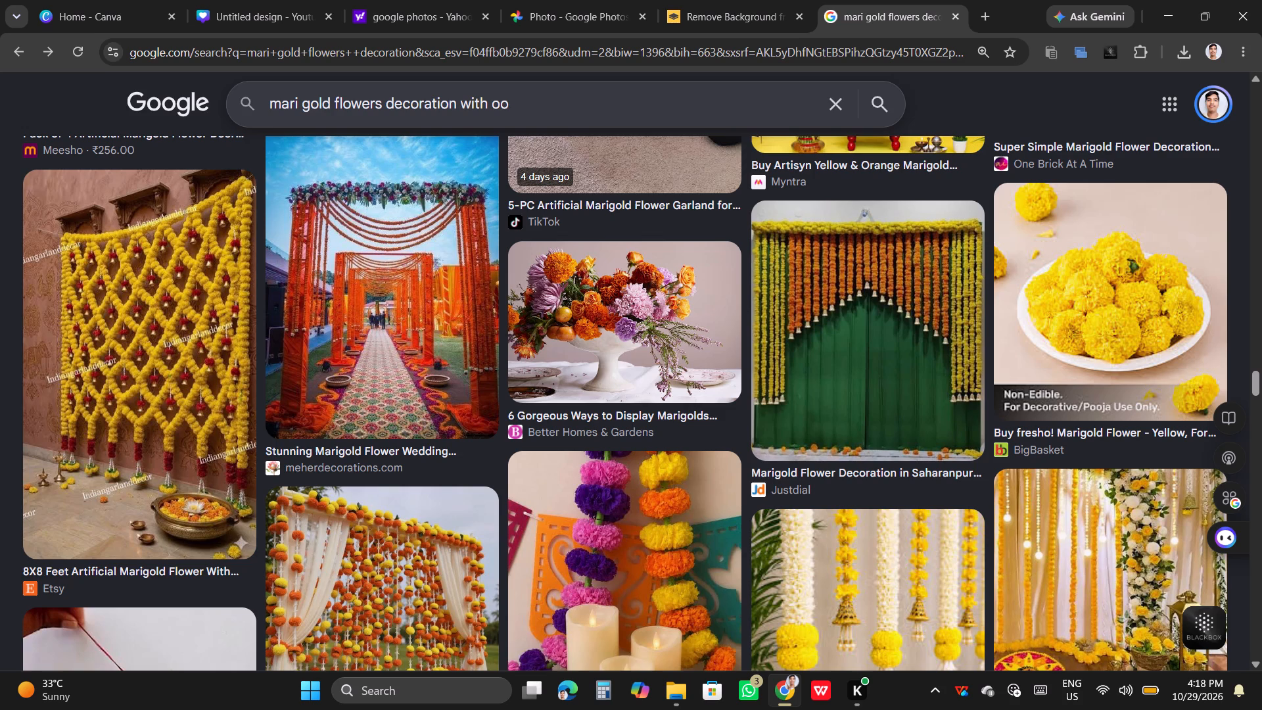
key(BackSpace)
text(ut back)
text(grounf)
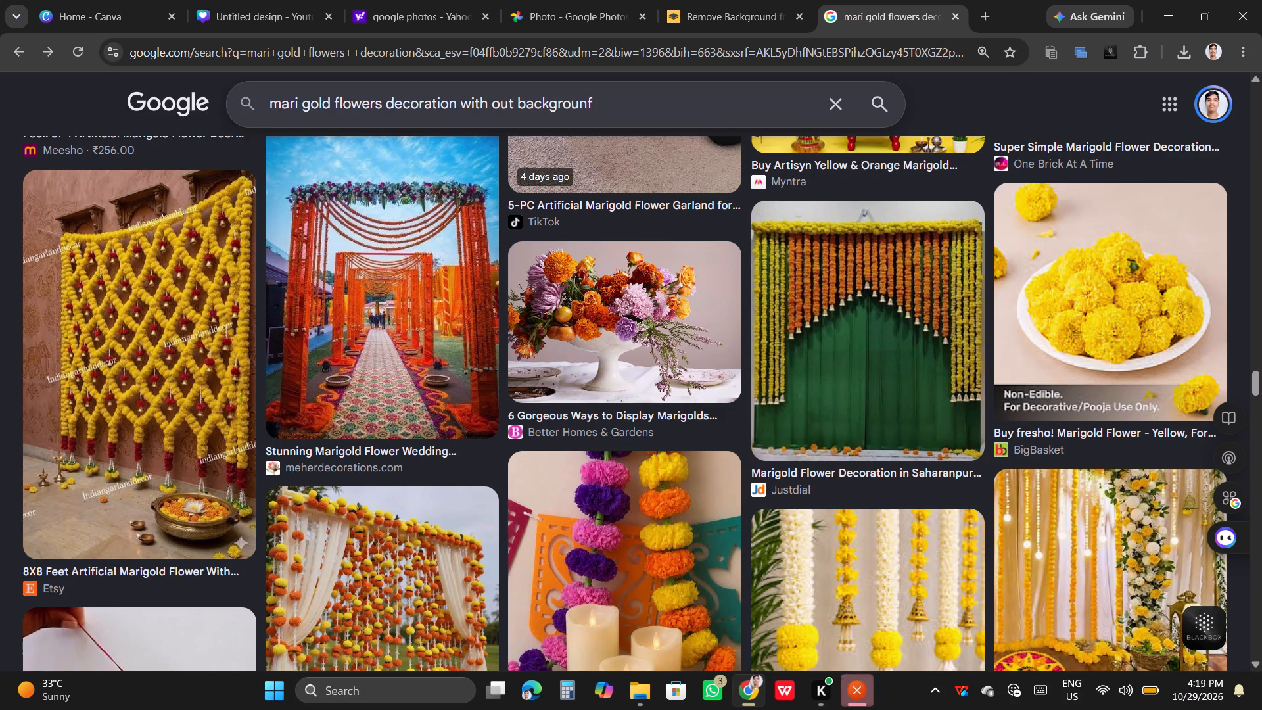
key(BackSpace)
key(d)
key(Return)
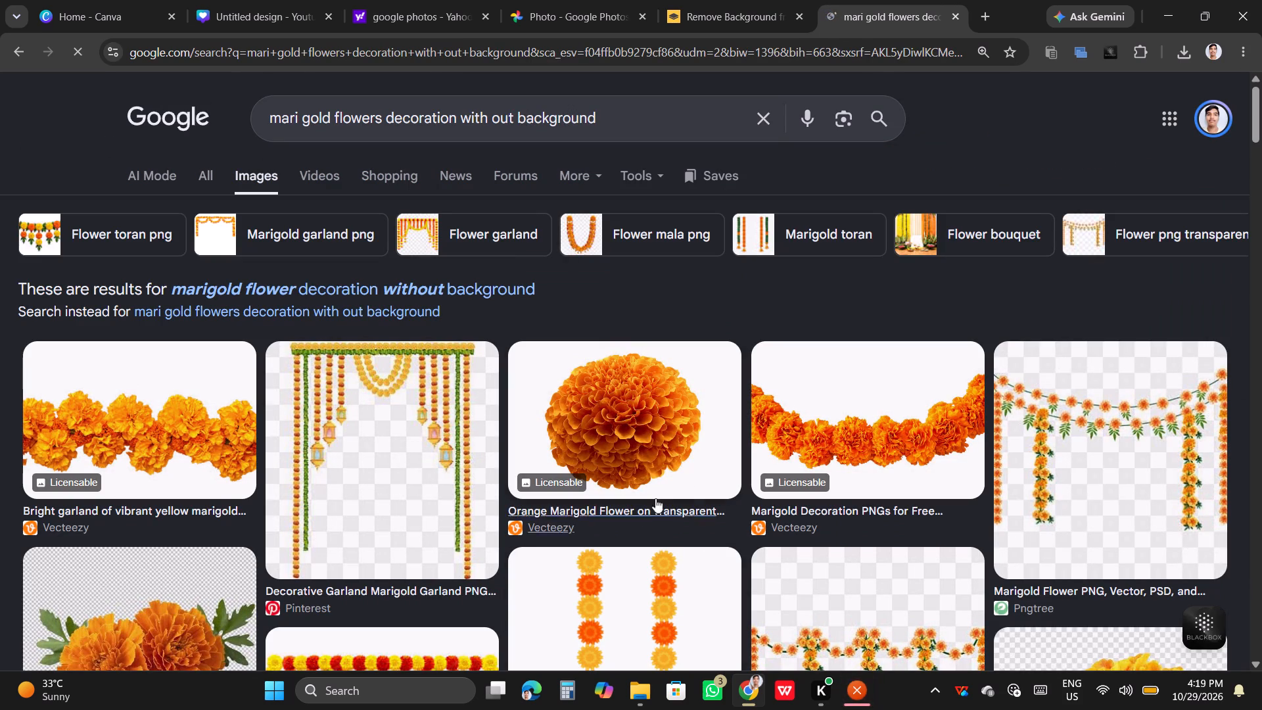
Examine the background-free marigold image results for a hanging garland or toran suited to the banner's top edge.
scroll(870, 538, down, 1)
scroll(507, 580, down, 1)
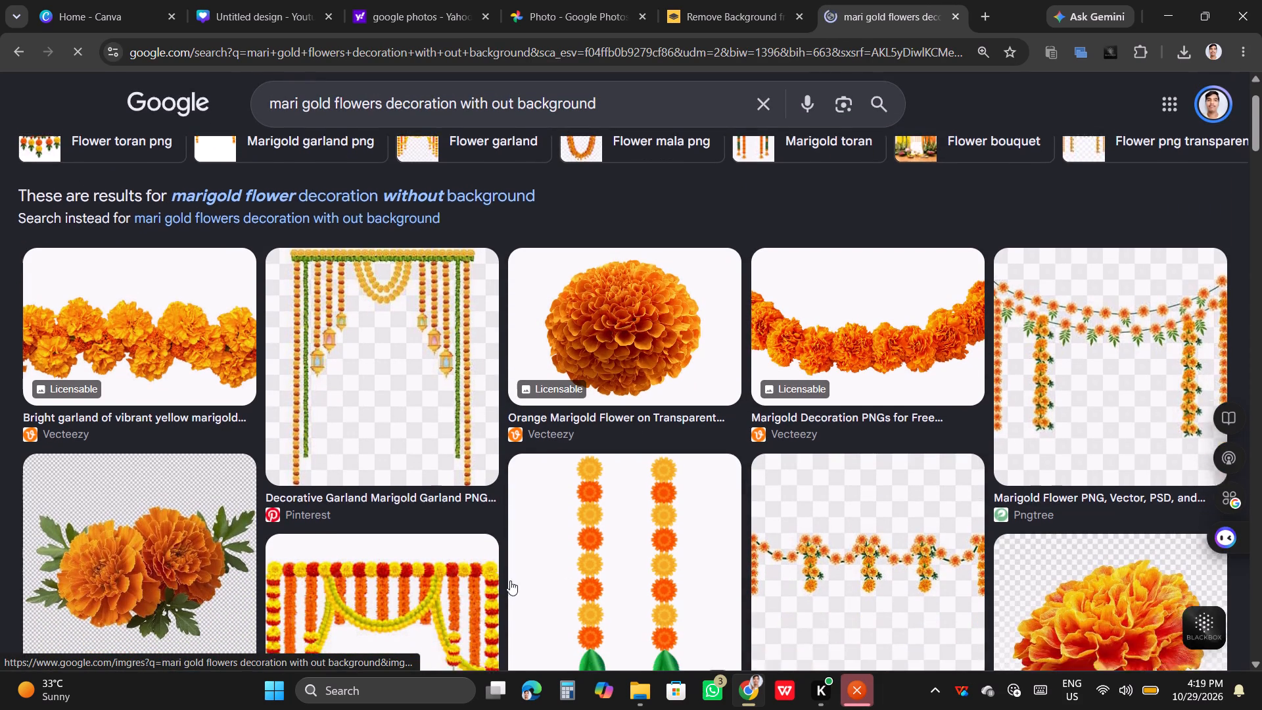
scroll(510, 580, down, 1)
scroll(716, 632, down, 2)
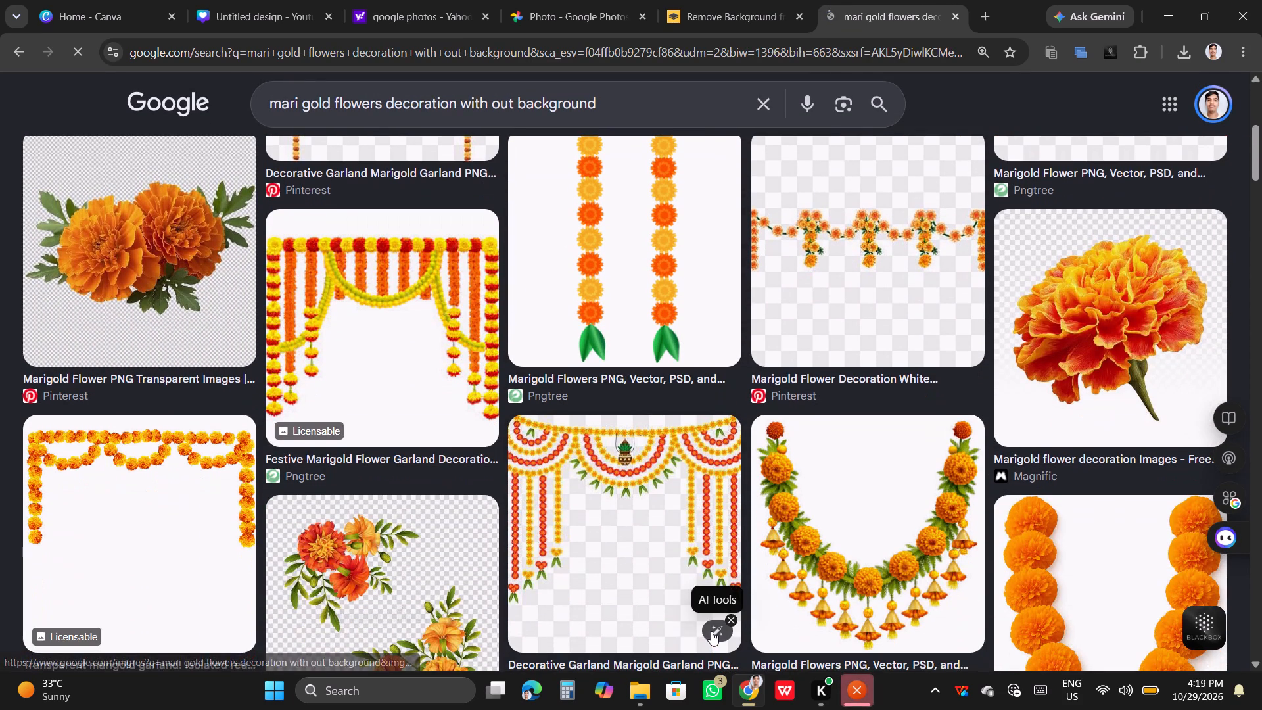
scroll(710, 627, up, 3)
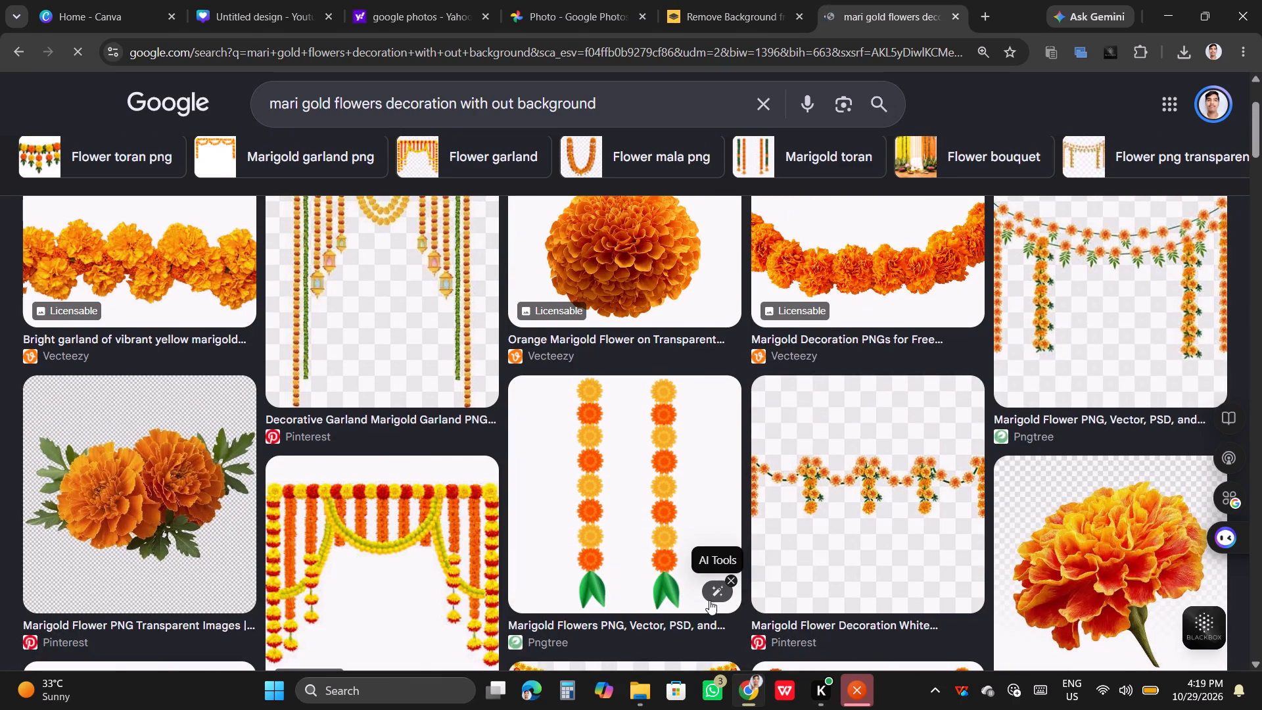
scroll(580, 481, down, 4)
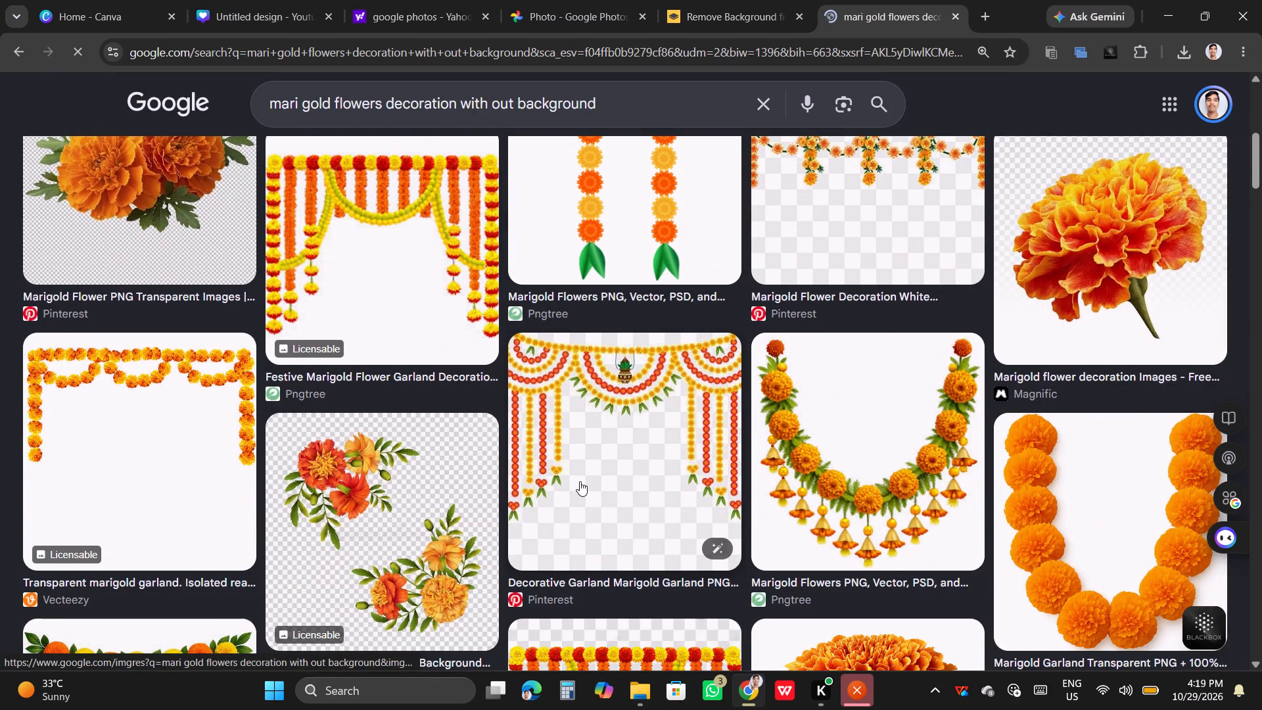
scroll(580, 481, down, 7)
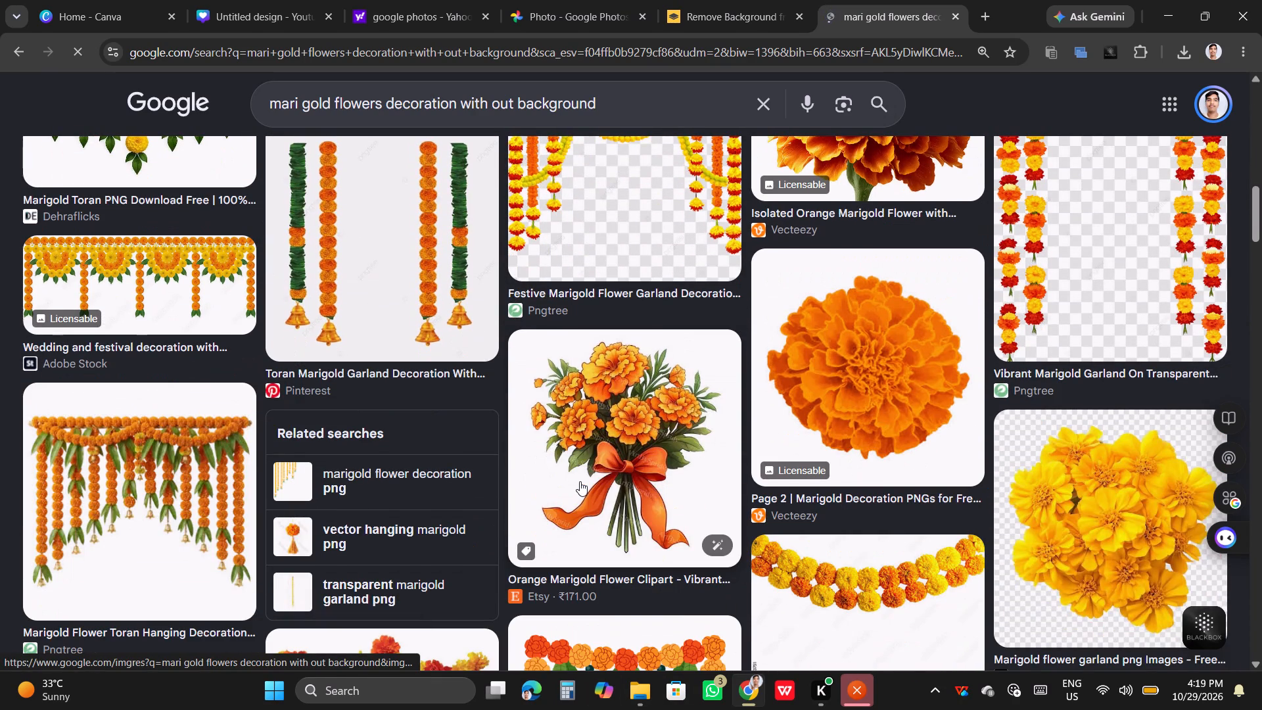
scroll(580, 481, down, 4)
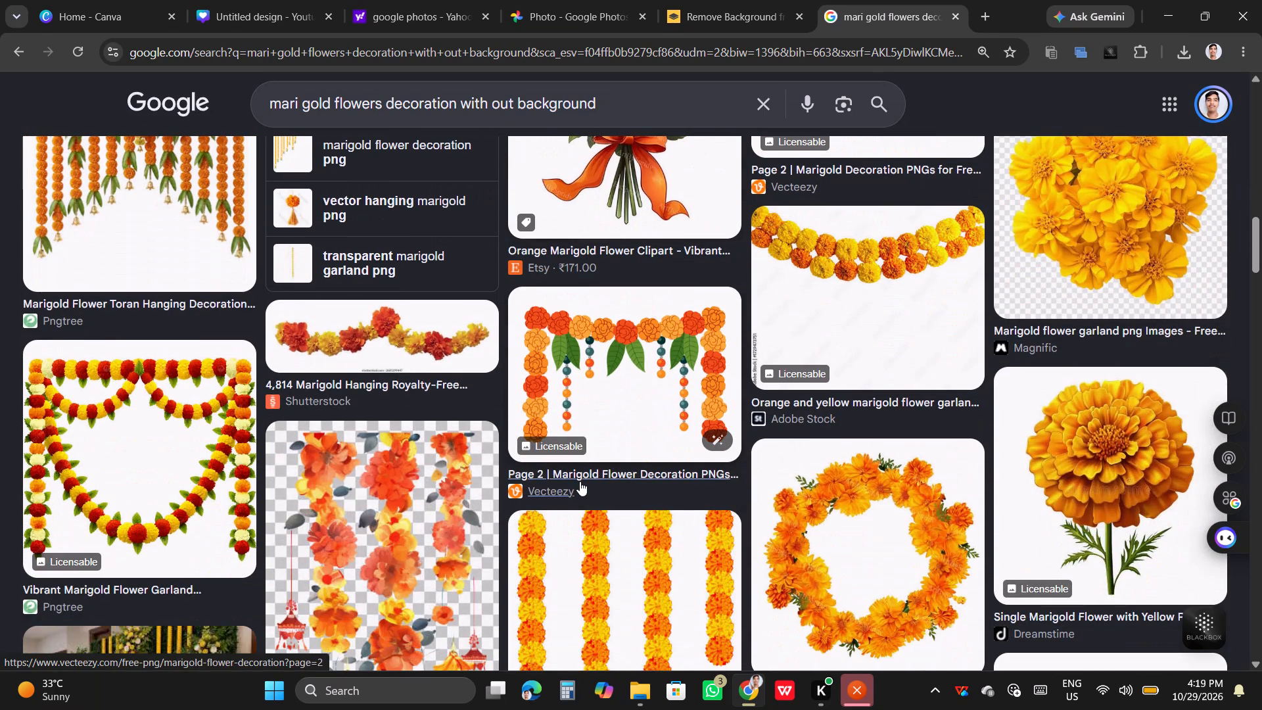
scroll(580, 481, down, 1)
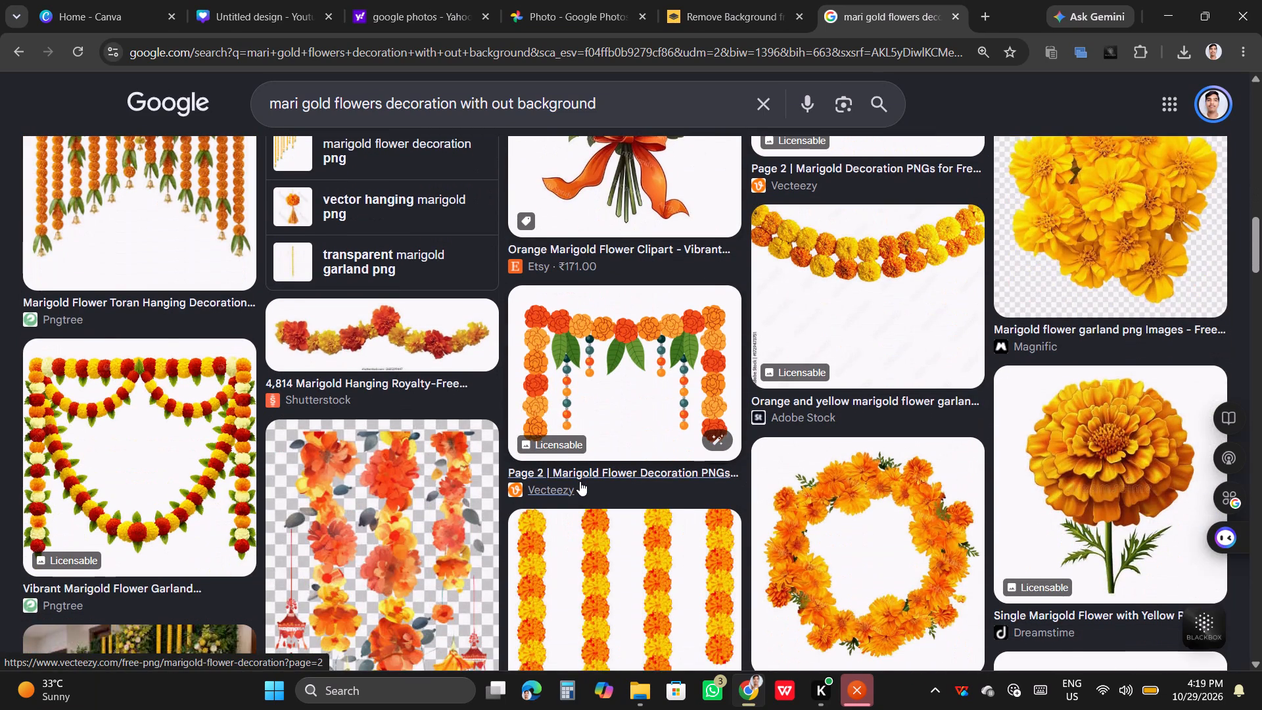
scroll(580, 481, down, 5)
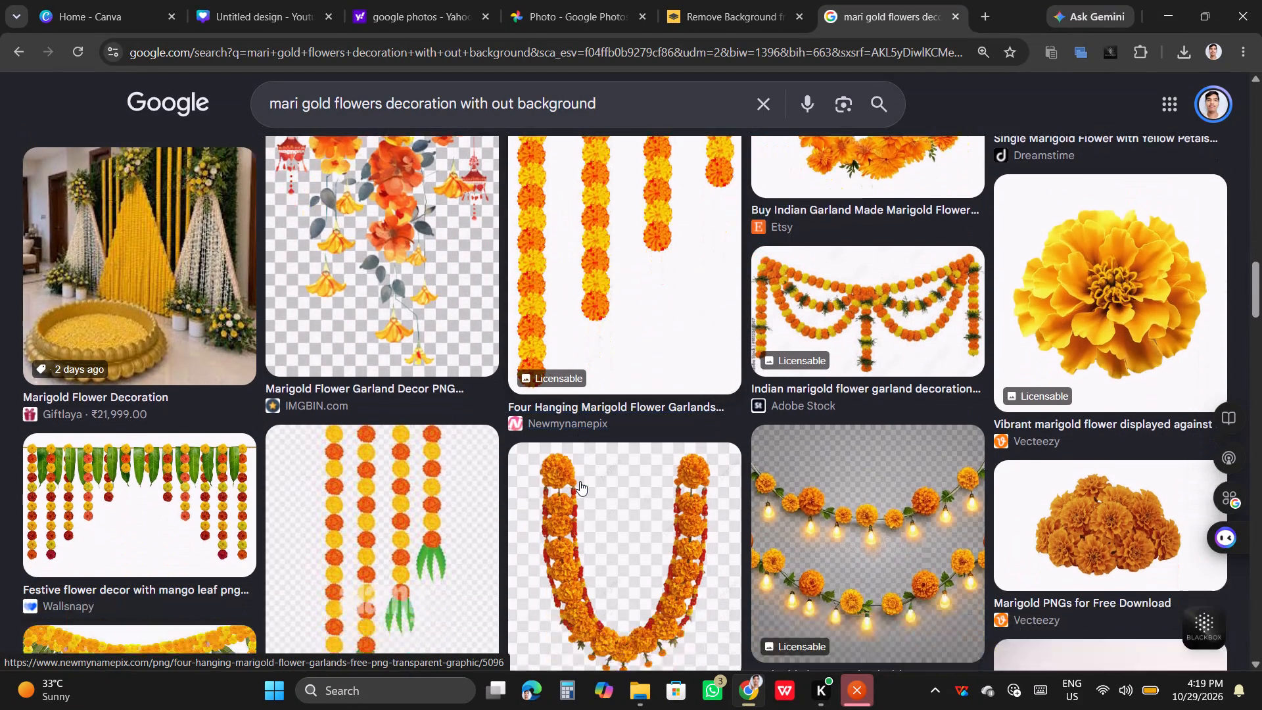
scroll(580, 481, down, 2)
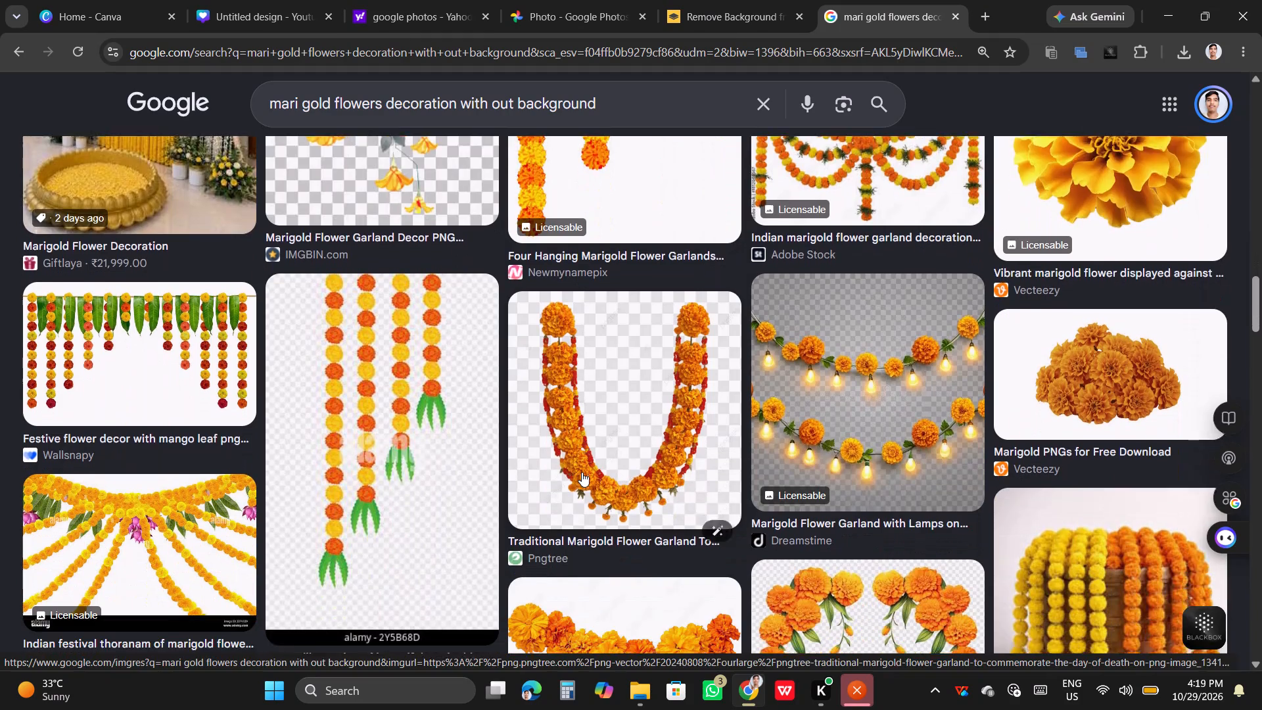
scroll(582, 472, down, 3)
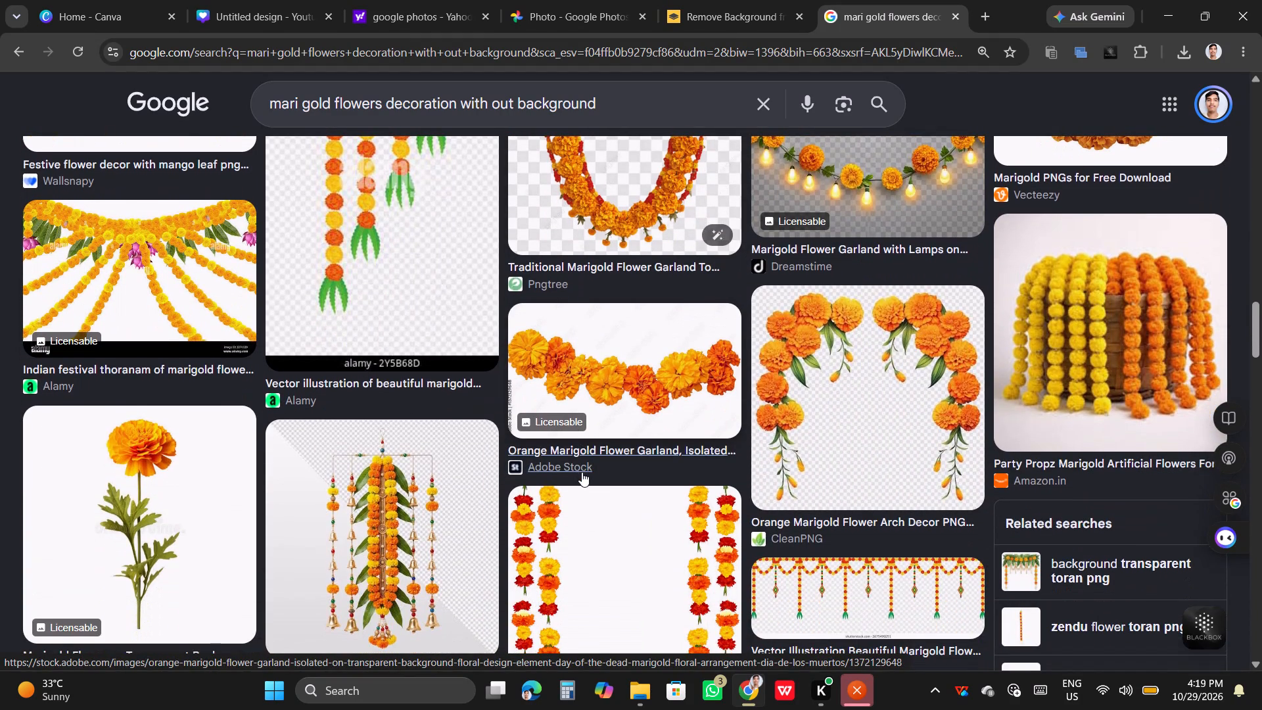
scroll(582, 472, down, 6)
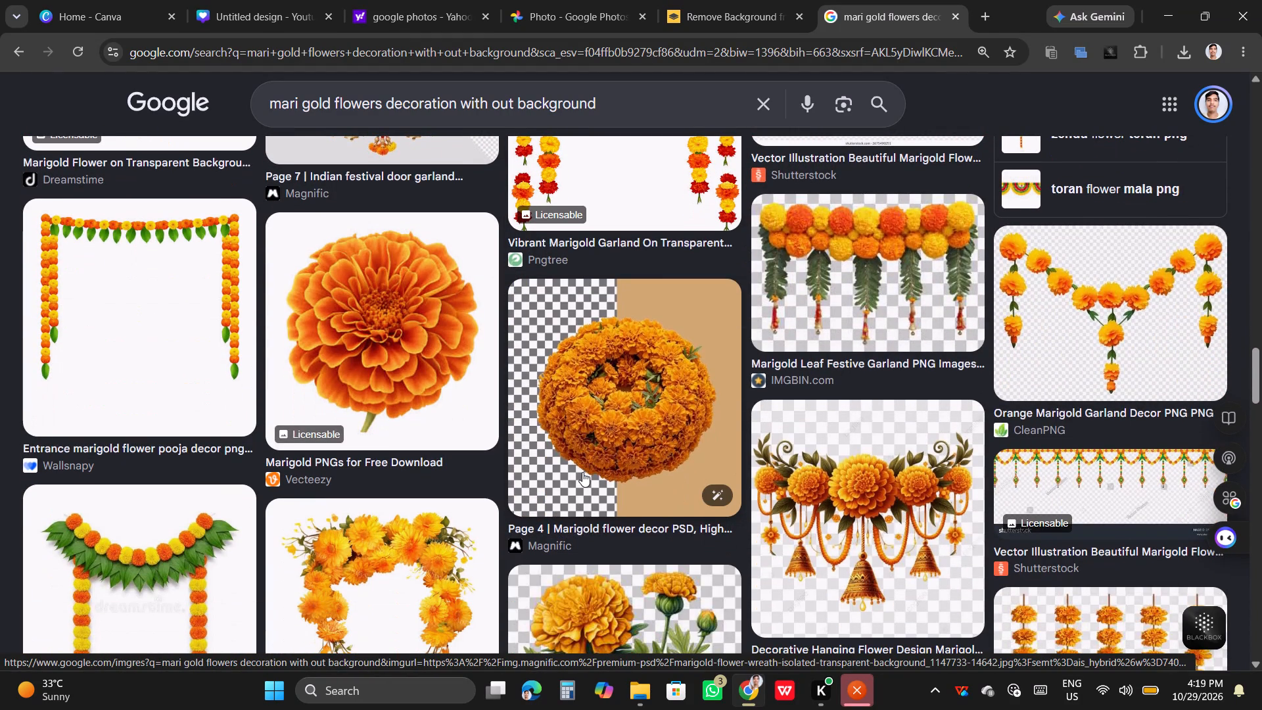
scroll(582, 472, down, 2)
scroll(582, 472, up, 4)
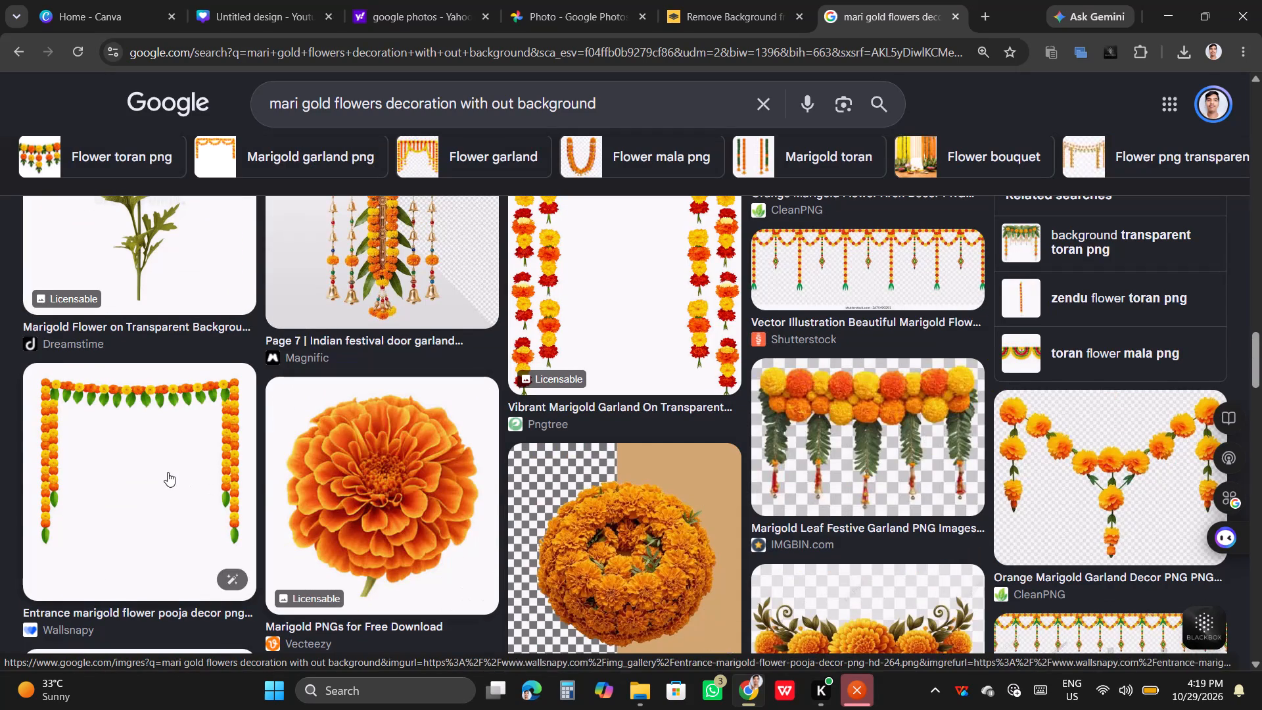
Preview Wallsnapy's entrance marigold decor image, then open Pngtree's related wedding and festival toran image and copy it.
click(168, 472)
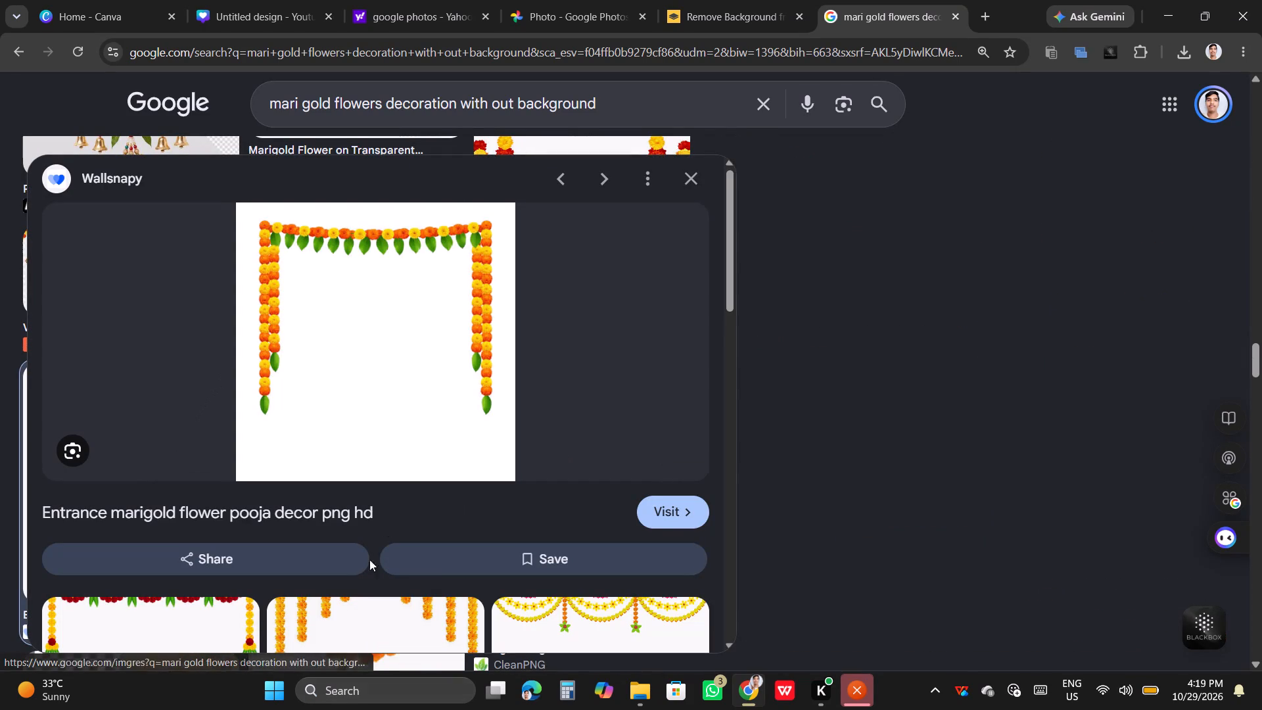
scroll(403, 473, down, 3)
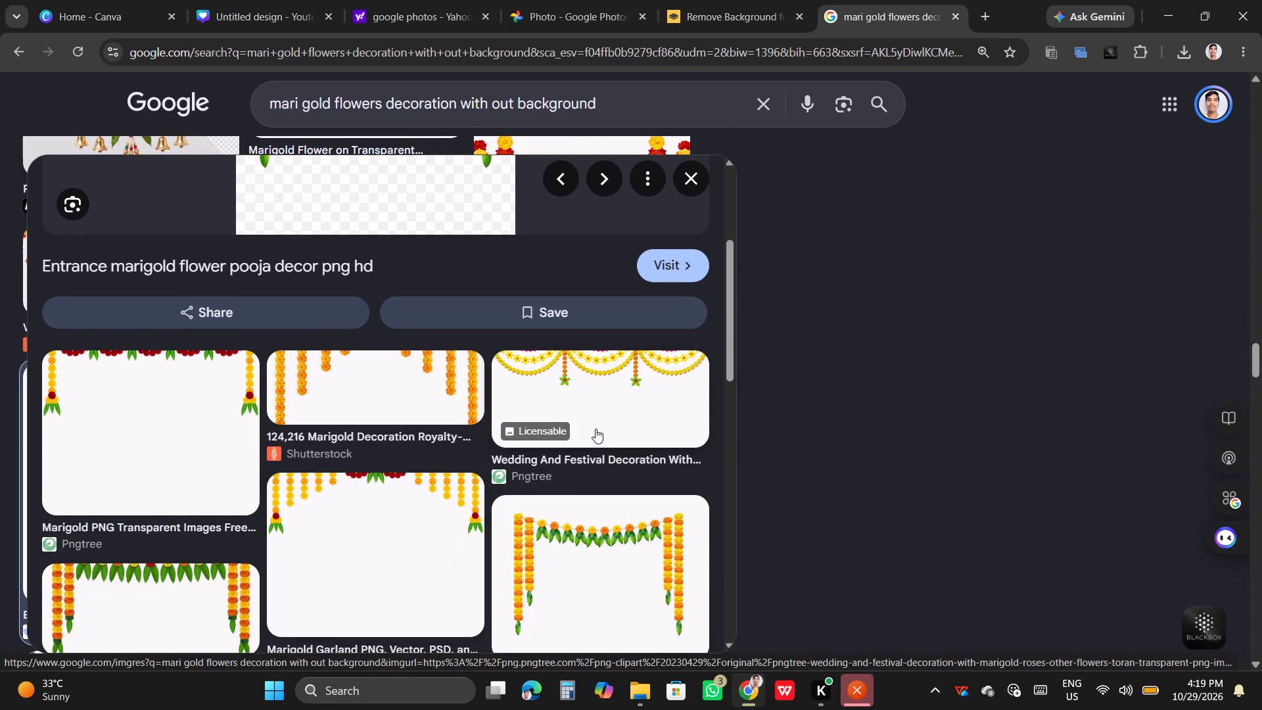
click(618, 408)
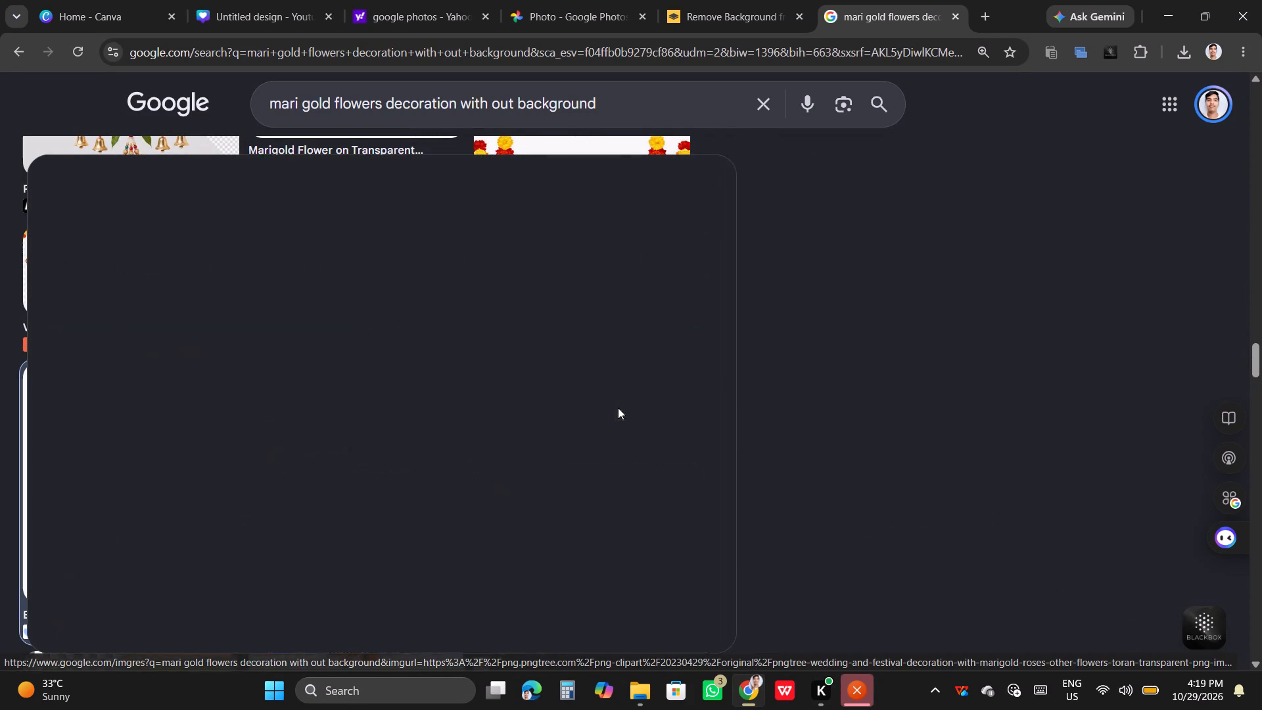
right_click(409, 333)
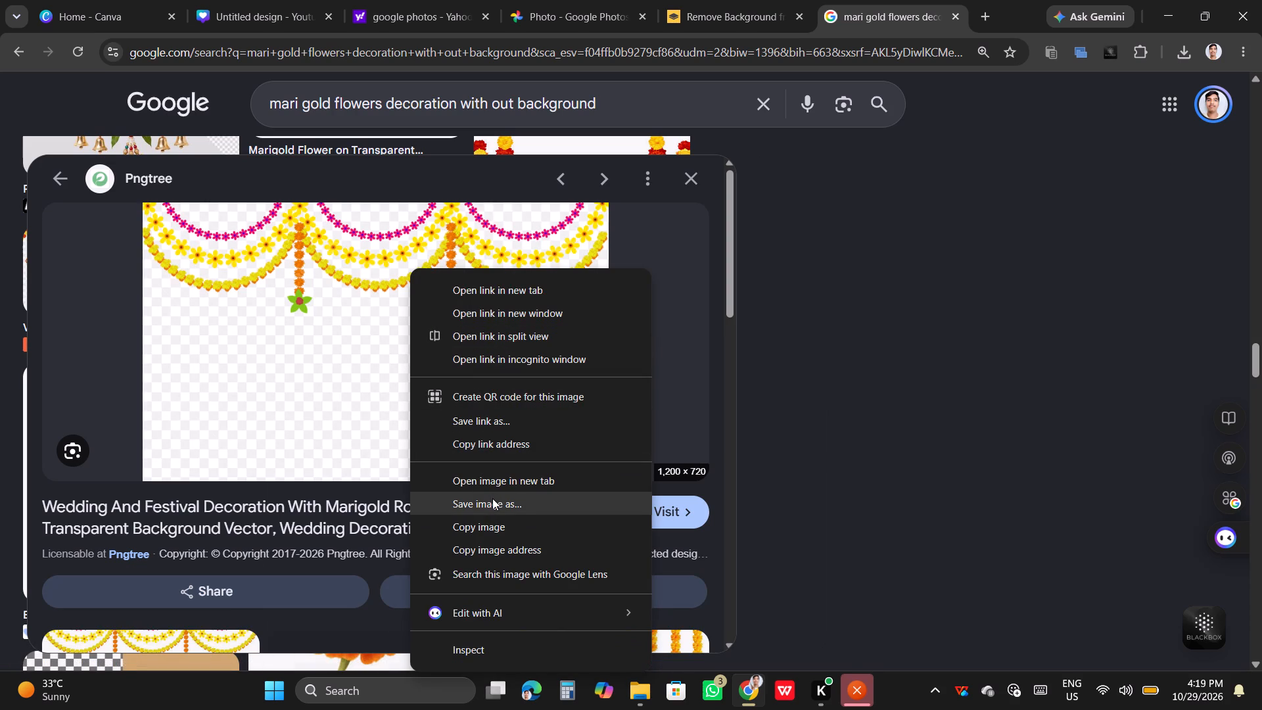
click(507, 529)
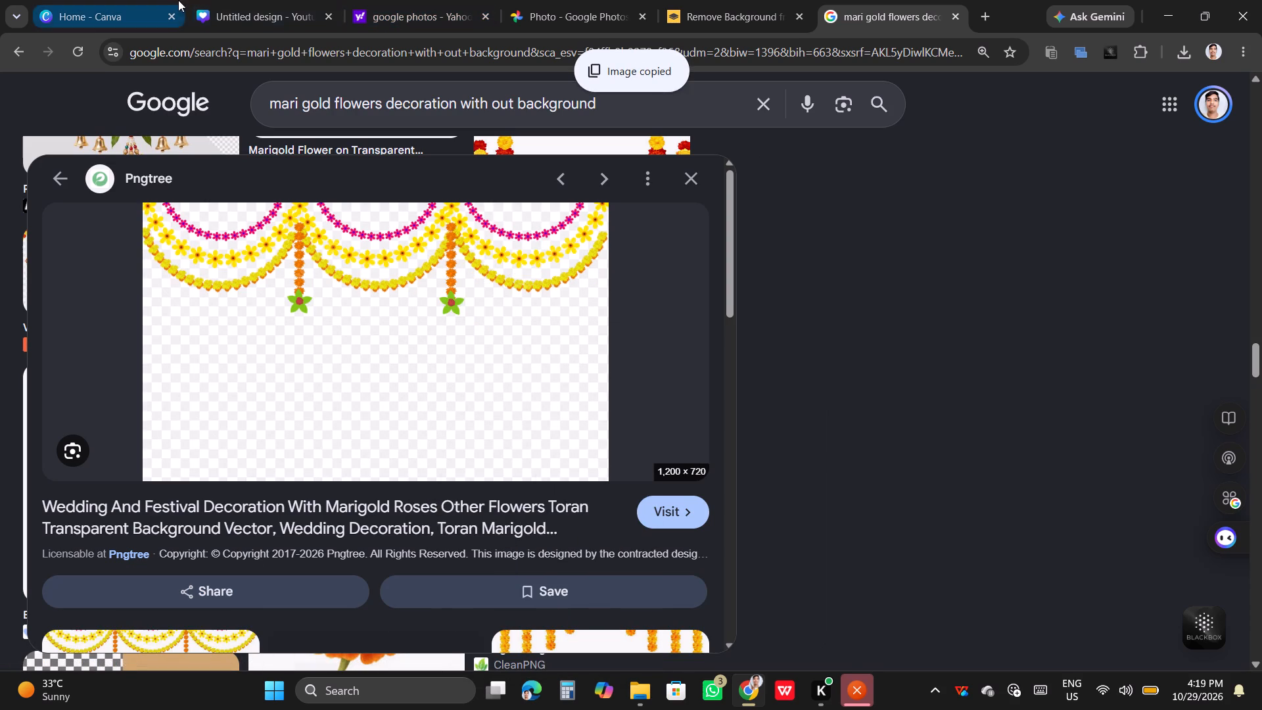
Switch to the Canva YouTube banner design, paste the copied toran garland, and align it with the banner's top-left corner.
click(218, 0)
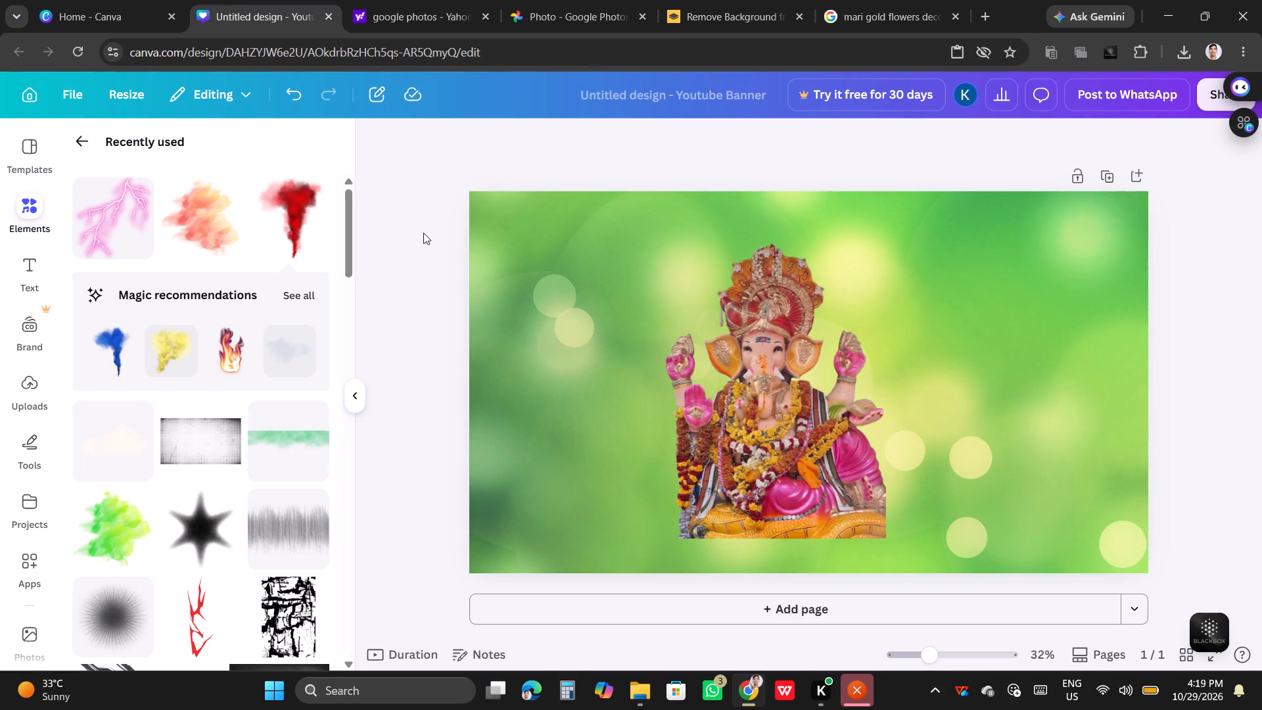
key(ctrl+v)
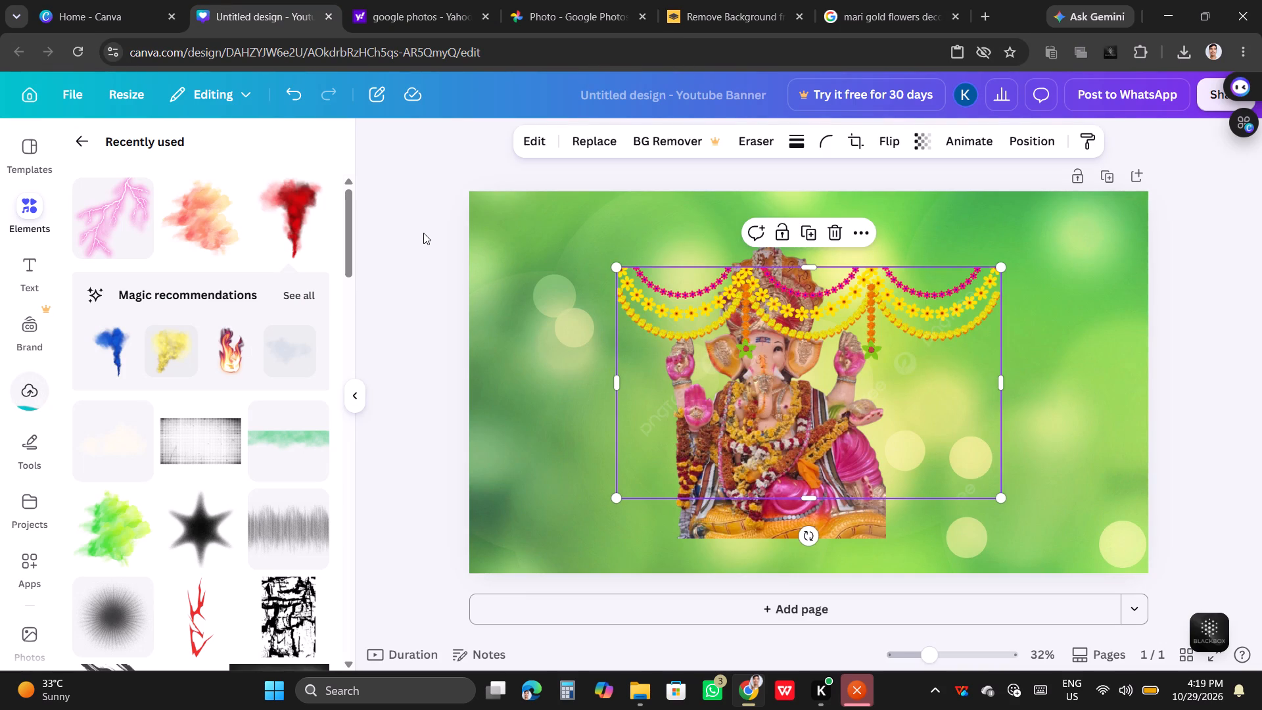
drag(747, 309, 735, 301)
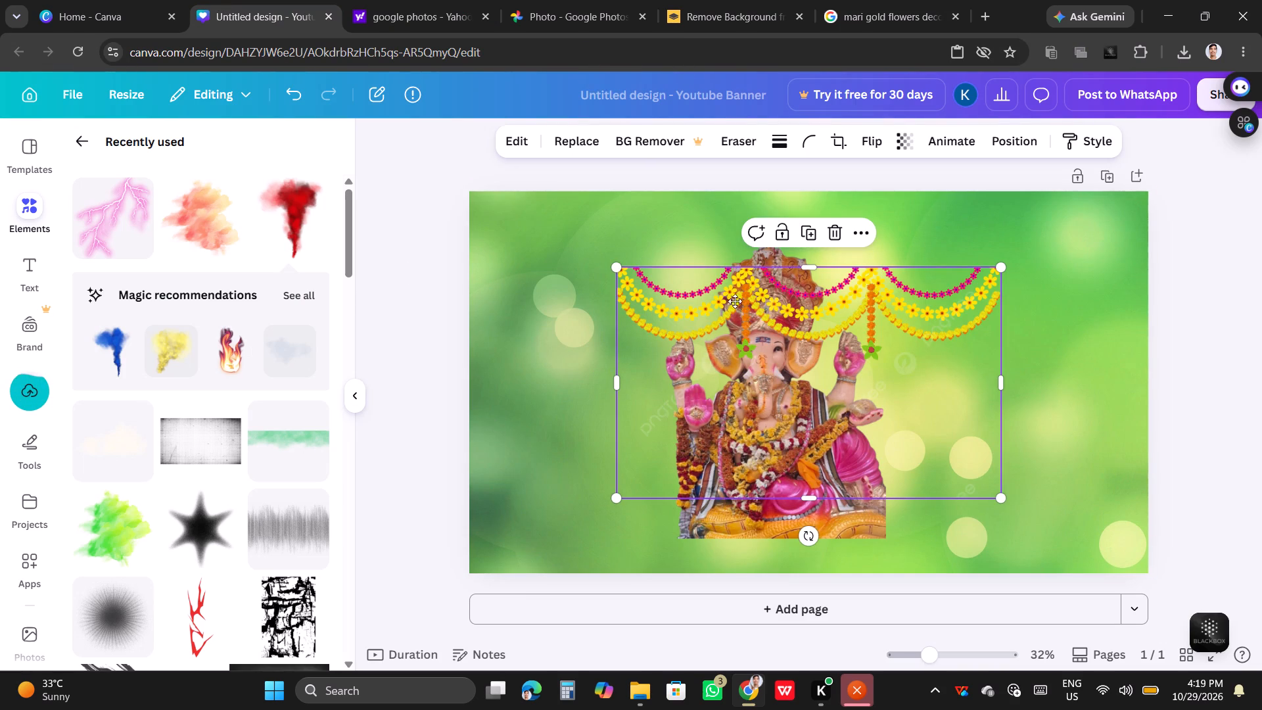
drag(735, 301, 590, 229)
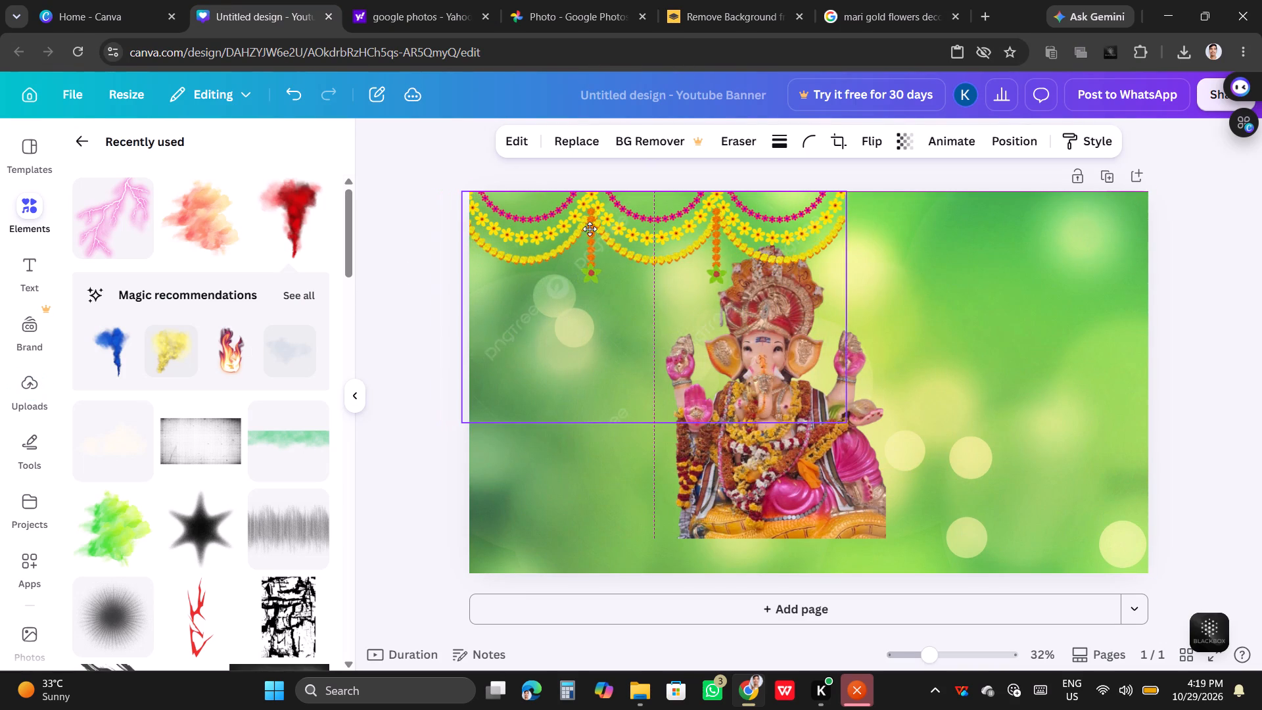
drag(590, 229, 601, 231)
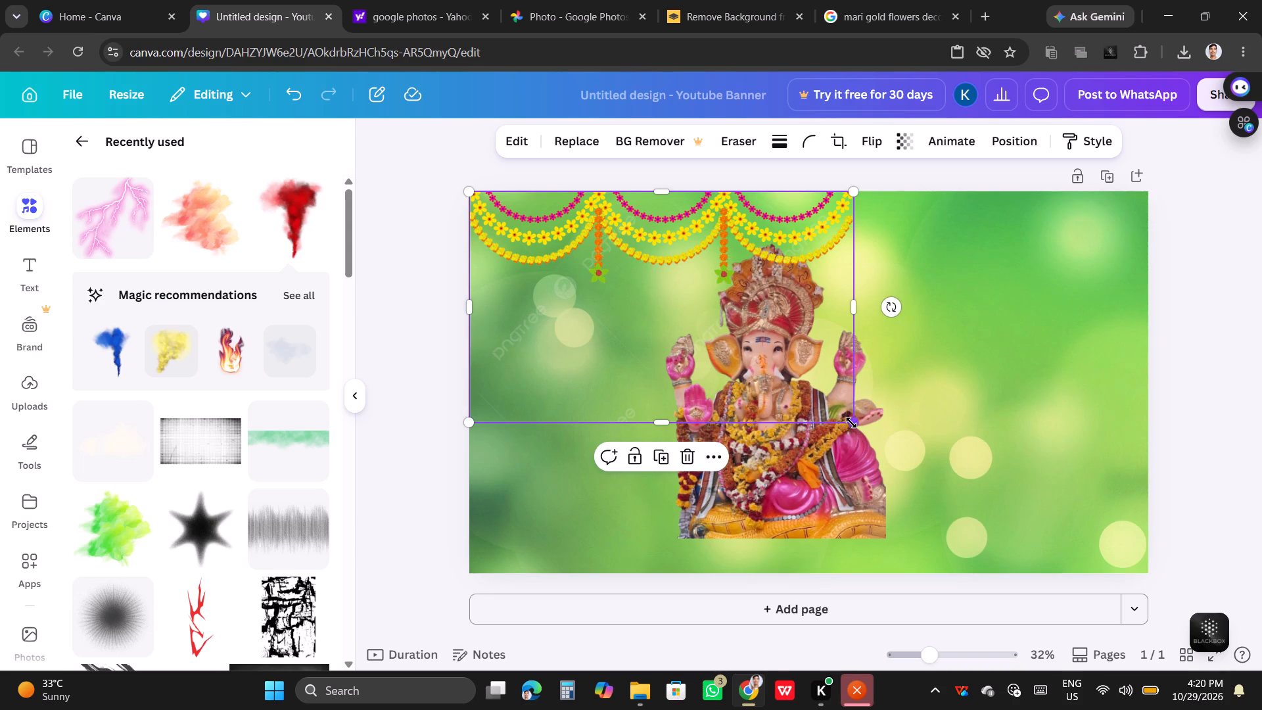
Shrink the toran garland proportionally to about 40% of the banner's width, keeping it anchored in the top-left corner.
drag(851, 423, 770, 332)
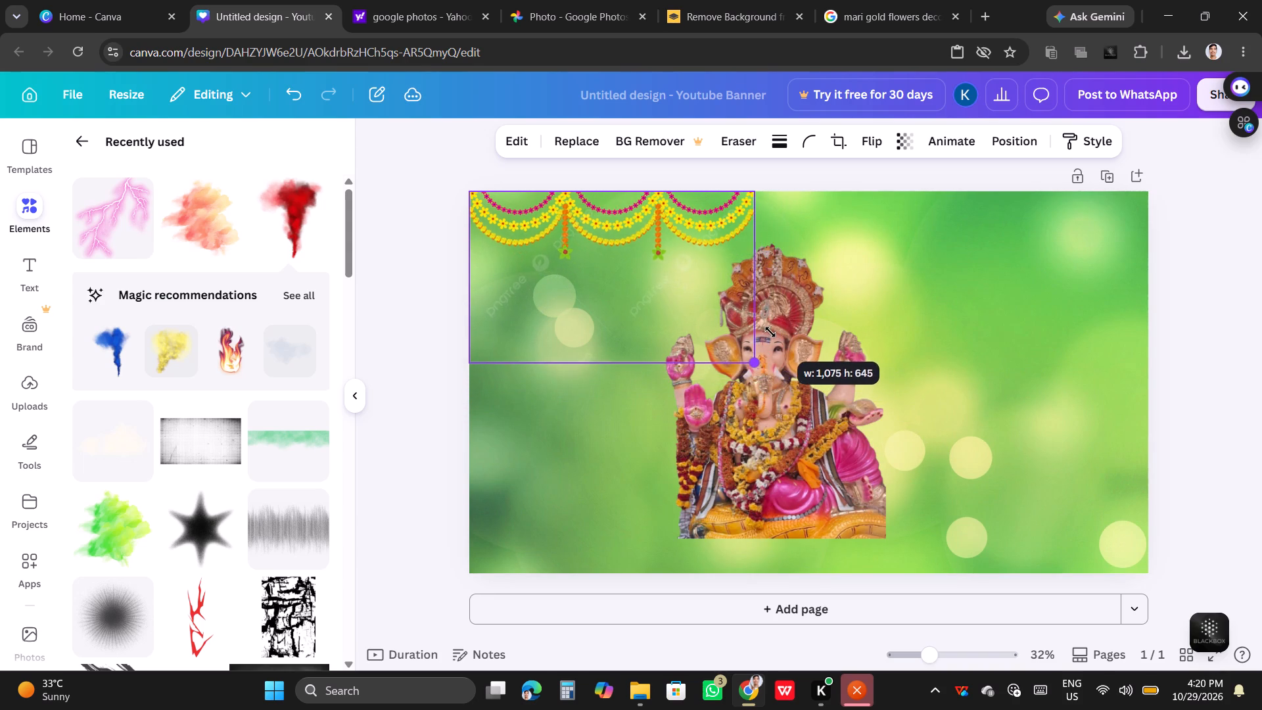
drag(770, 332, 764, 324)
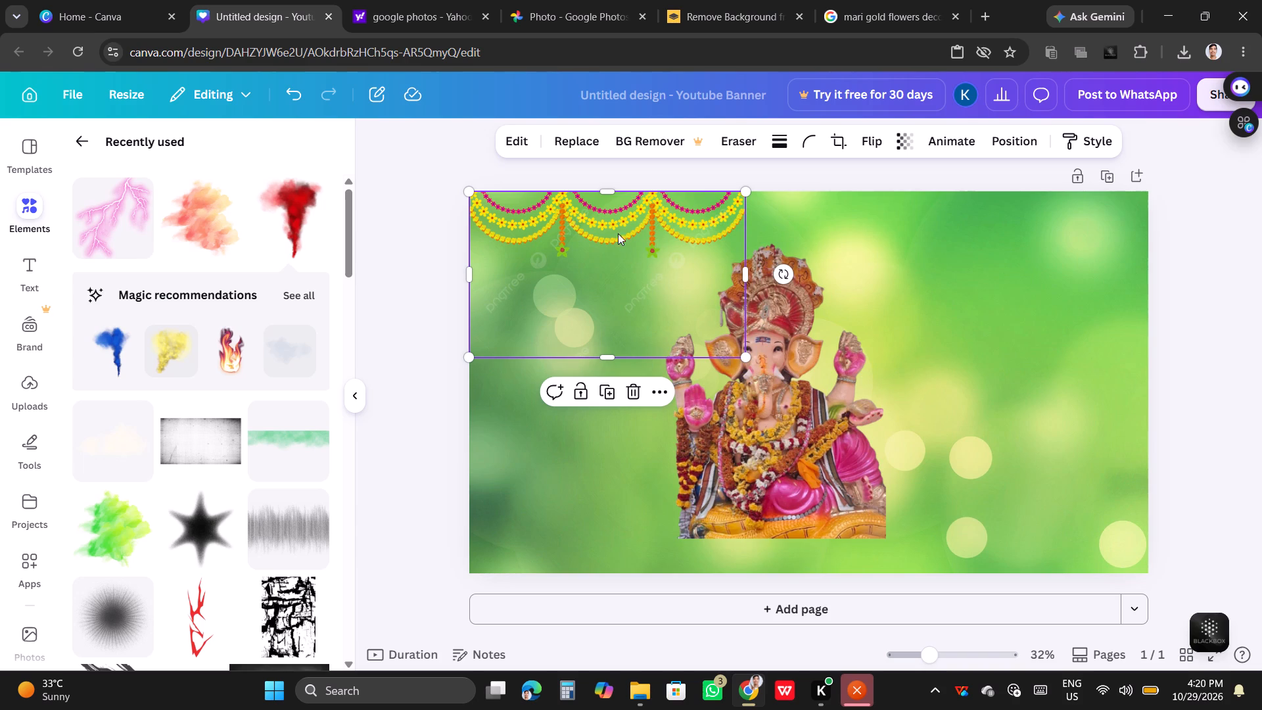
click(599, 285)
click(597, 223)
click(611, 389)
click(611, 389)
drag(598, 248, 661, 279)
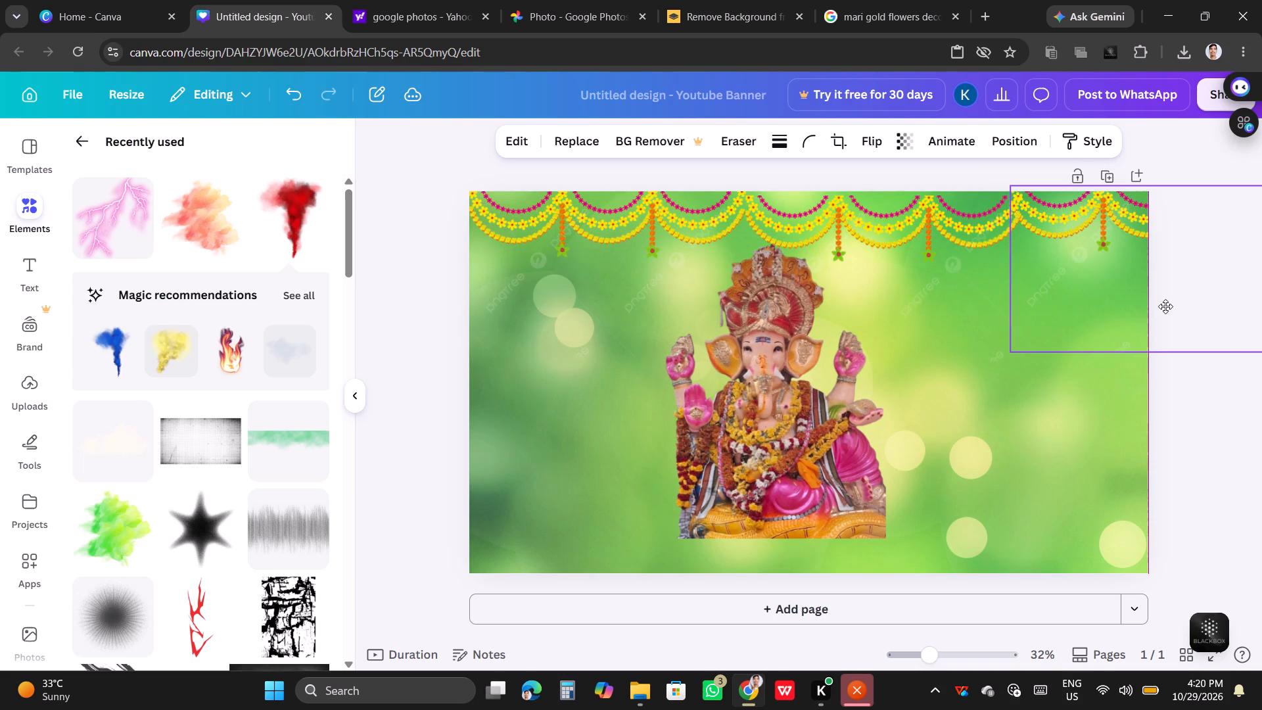
drag(1165, 306, 1166, 306)
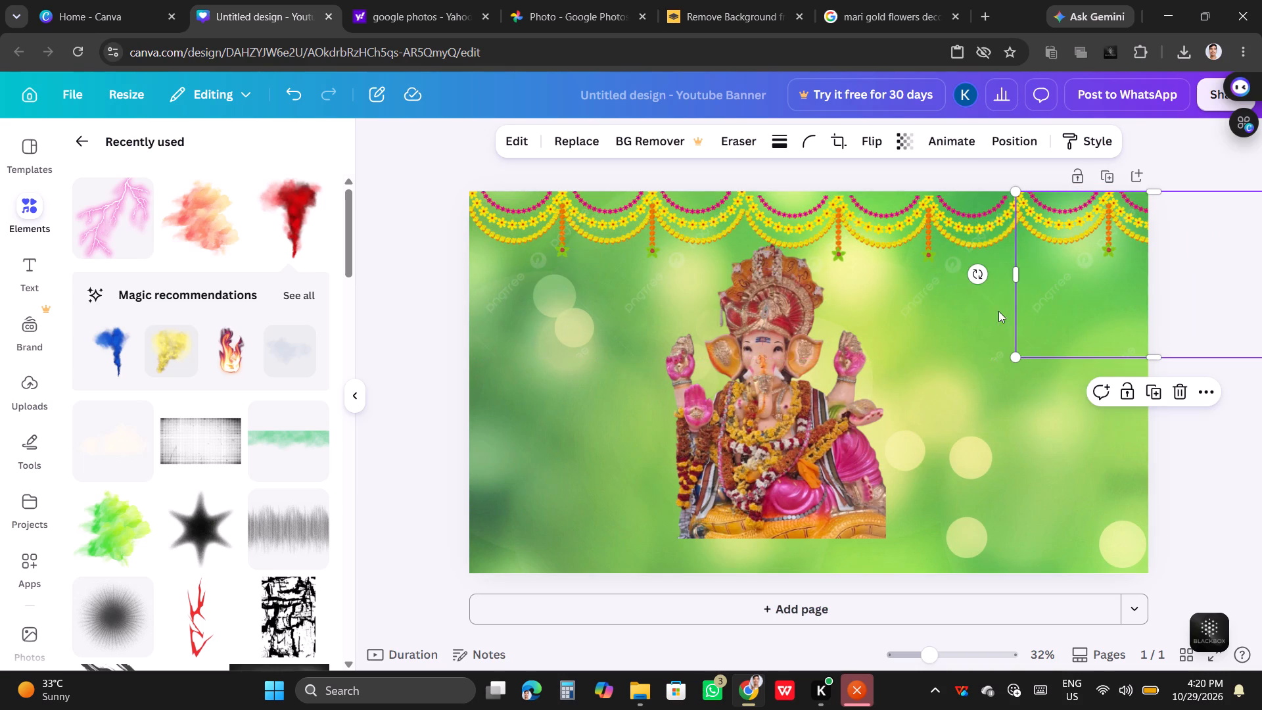
Shift both toran copies back along the top edge so each overlaps the last scallop of the garland before it.
drag(883, 218, 789, 223)
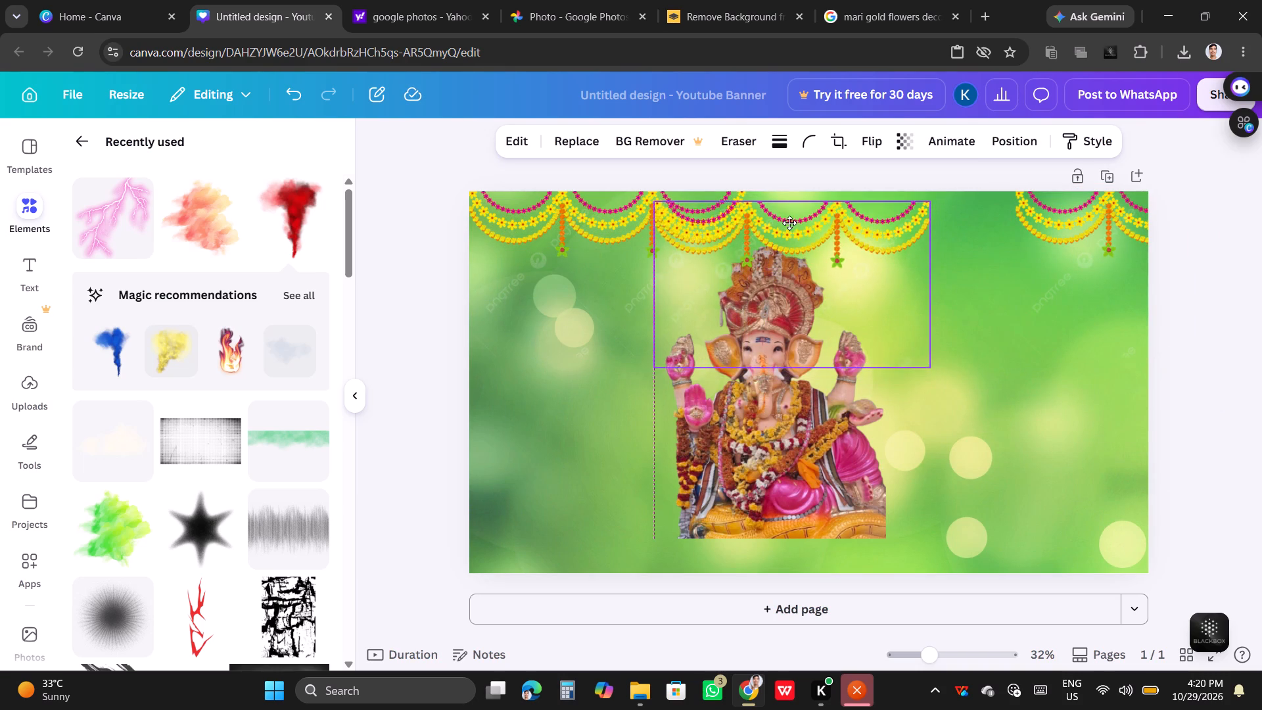
drag(789, 223, 787, 212)
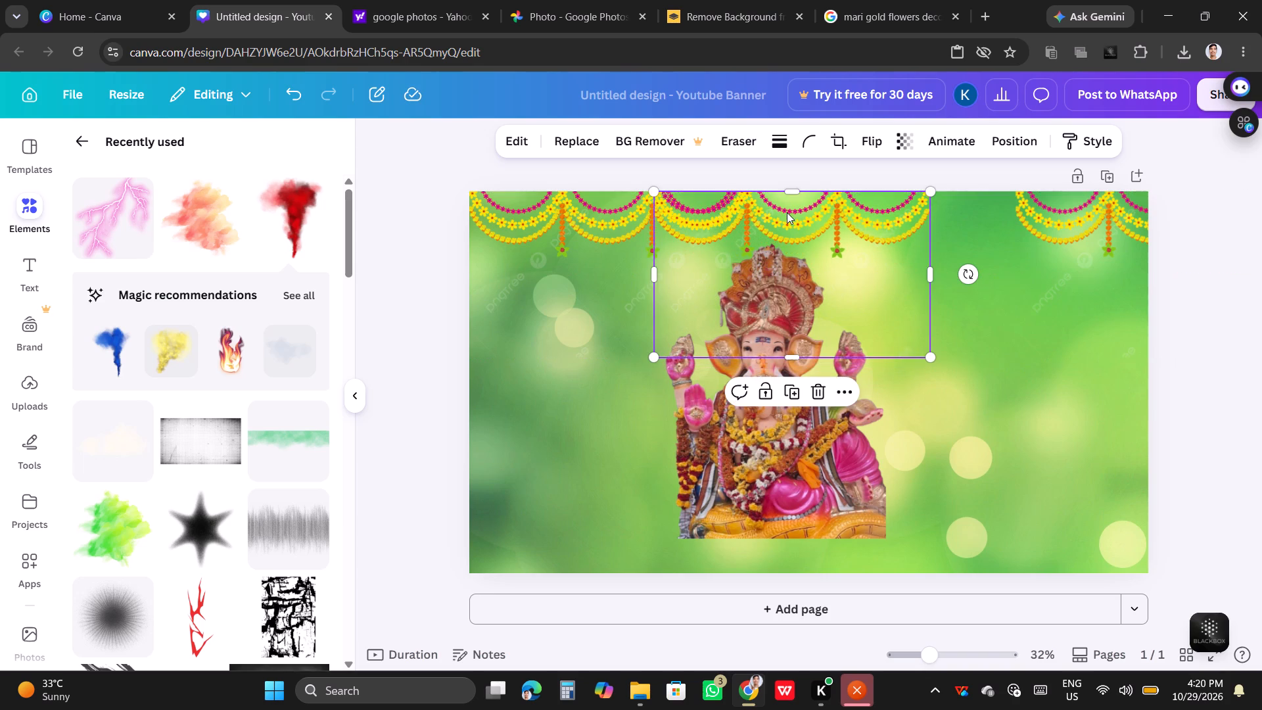
drag(1072, 204, 909, 211)
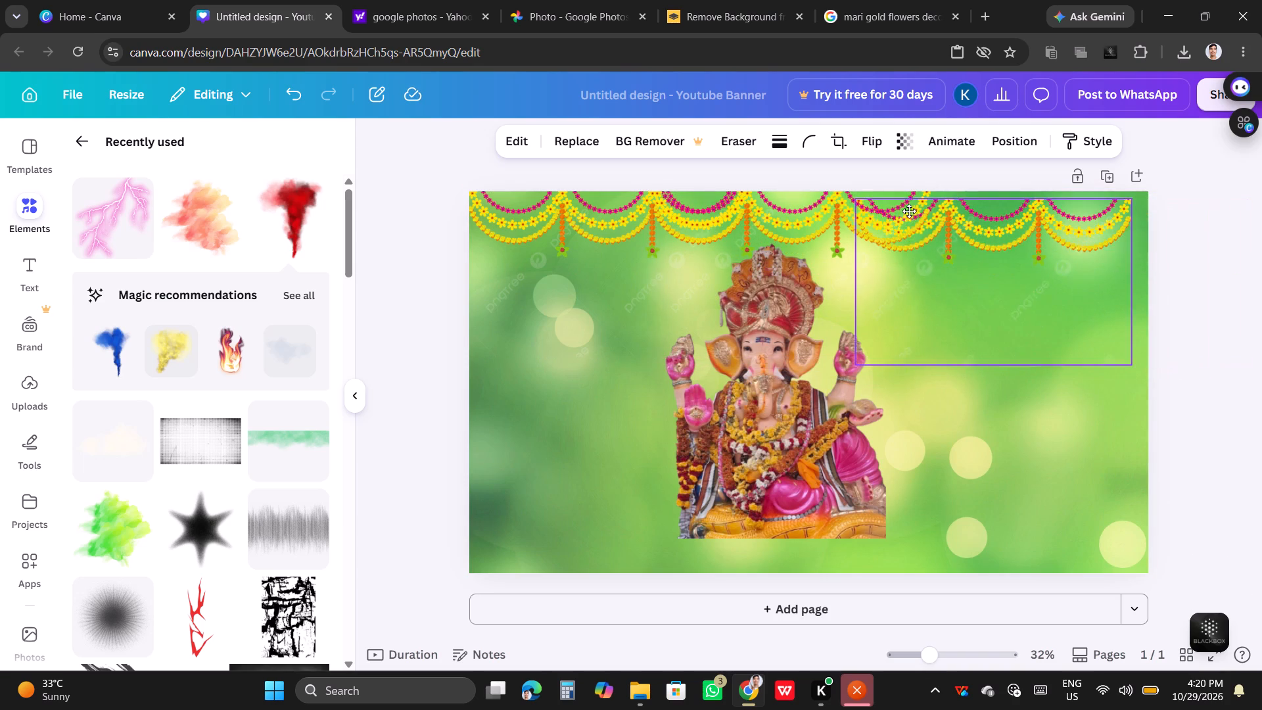
drag(909, 211, 895, 207)
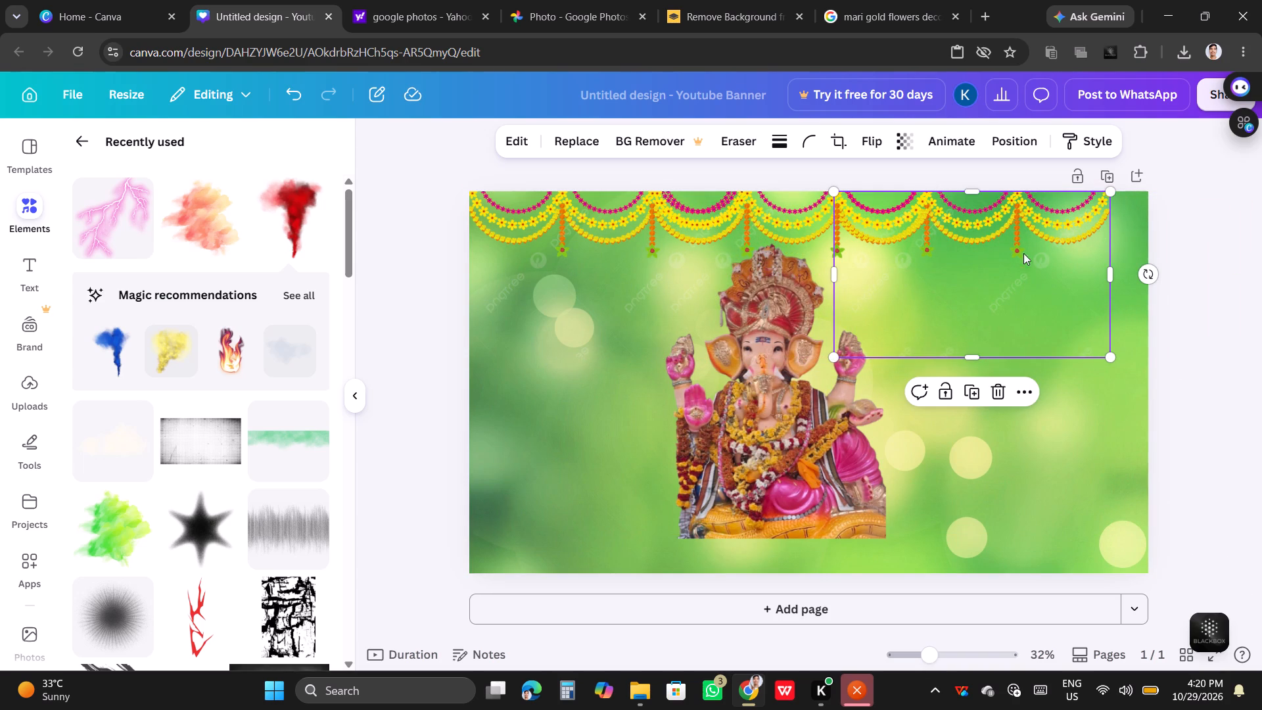
Duplicate the last toran garland and overlap the copy on its final scallop, completing the row to the banner's top-right corner.
click(971, 389)
drag(964, 284, 1136, 281)
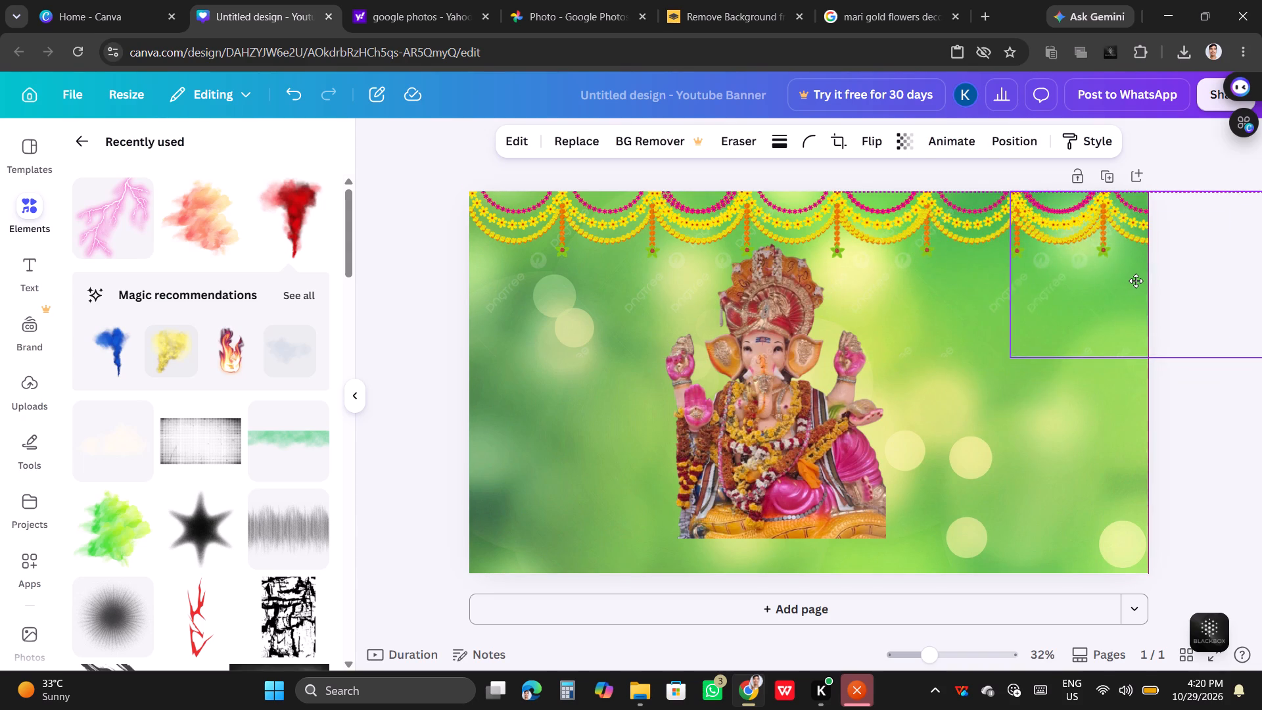
drag(1136, 281, 1140, 283)
drag(1140, 283, 1144, 283)
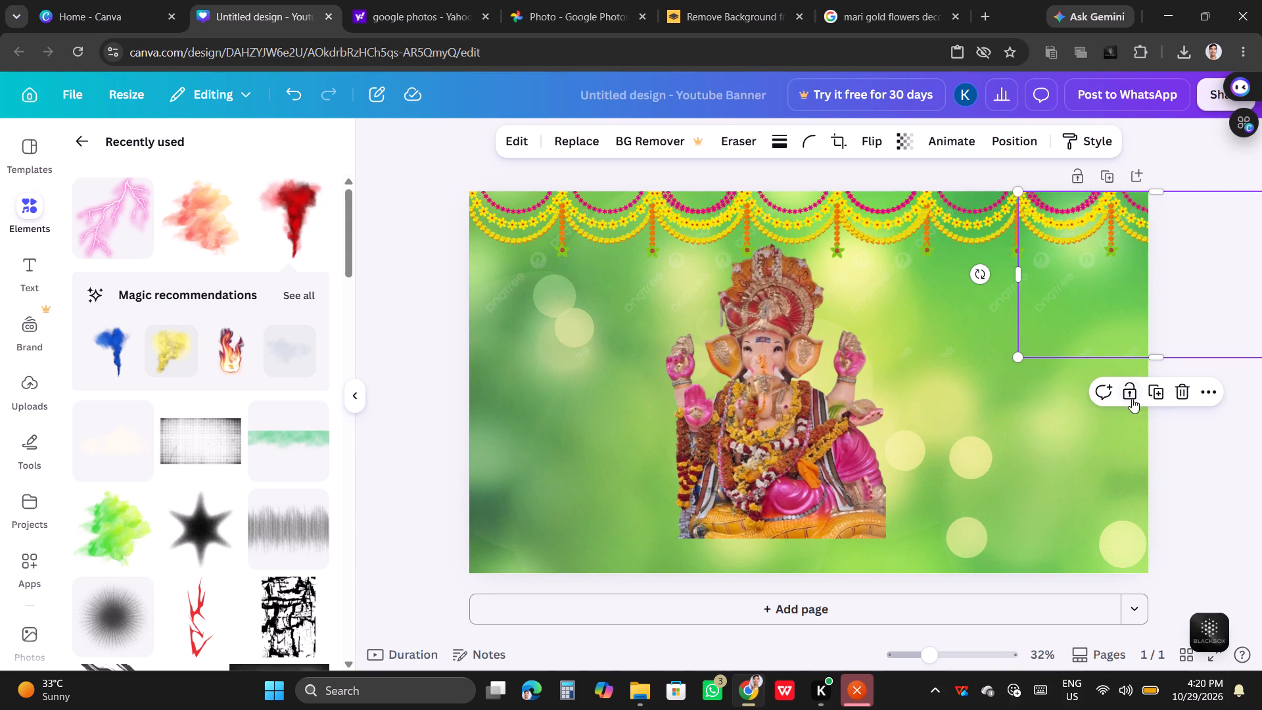
click(1026, 487)
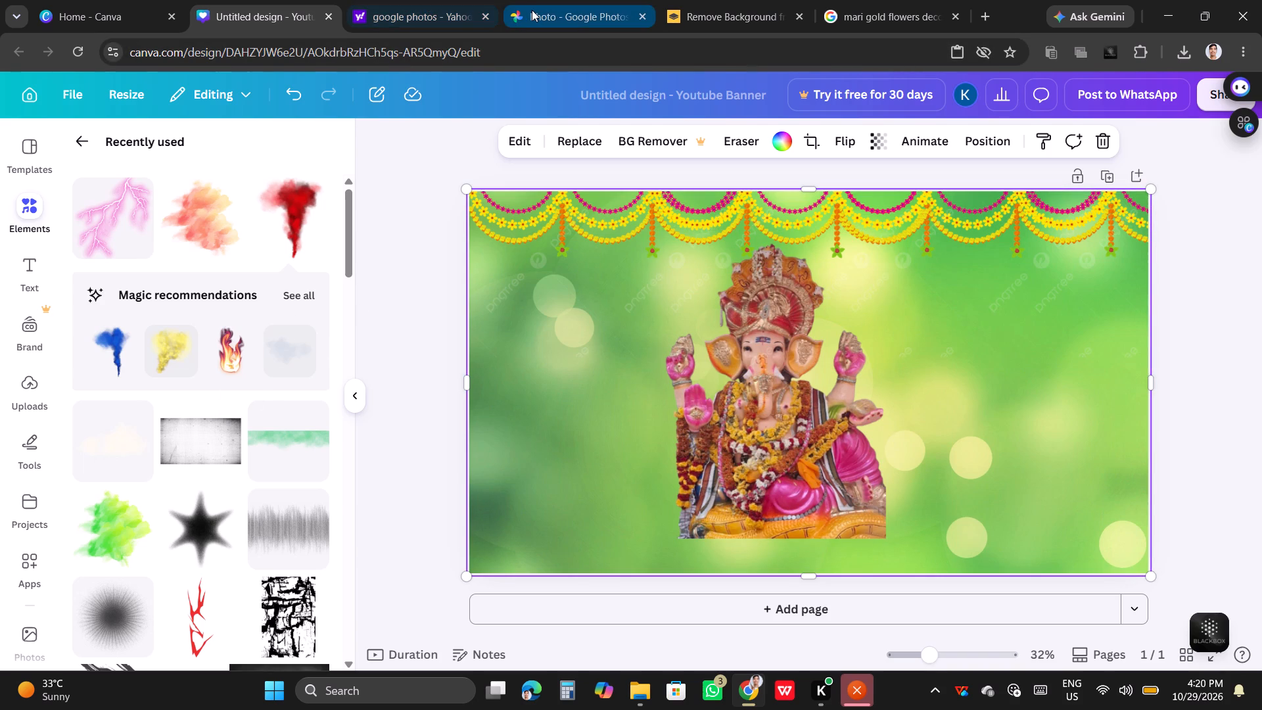
Switch to the marigold image search and examine the related garland images, including Pngtree's marigold thoranam with bells, for further decorations.
click(885, 11)
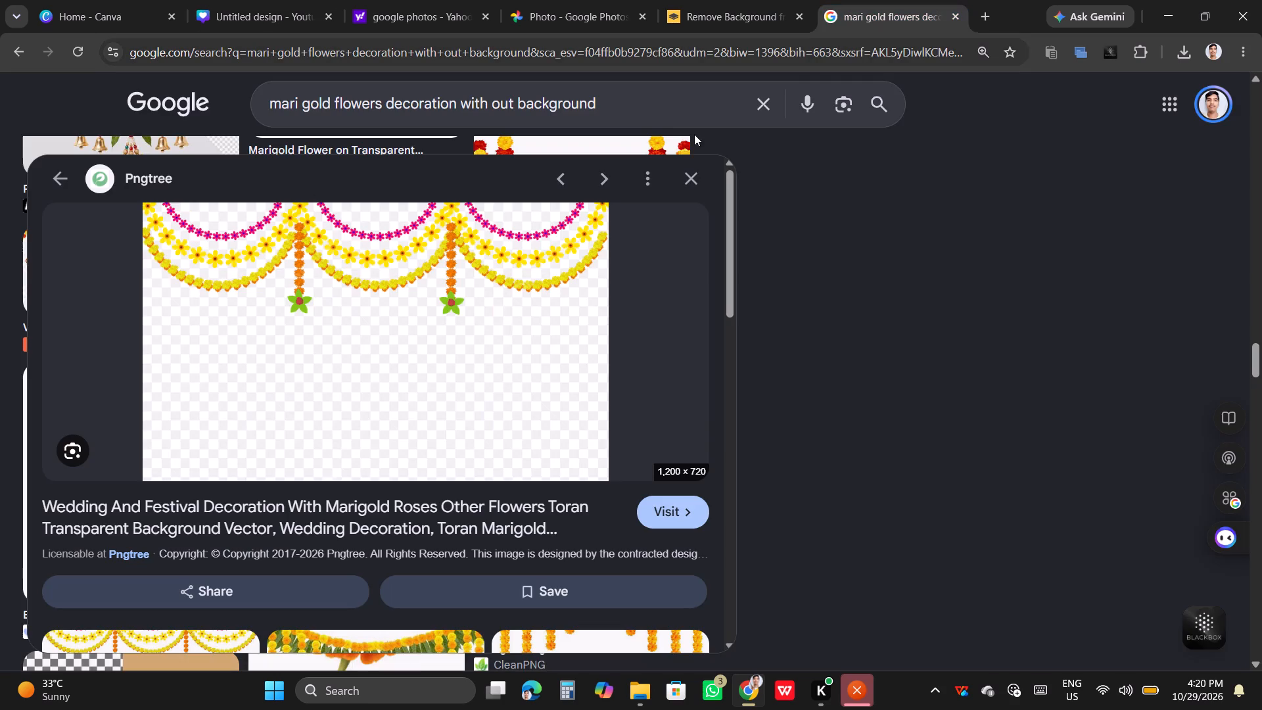
scroll(467, 332, down, 8)
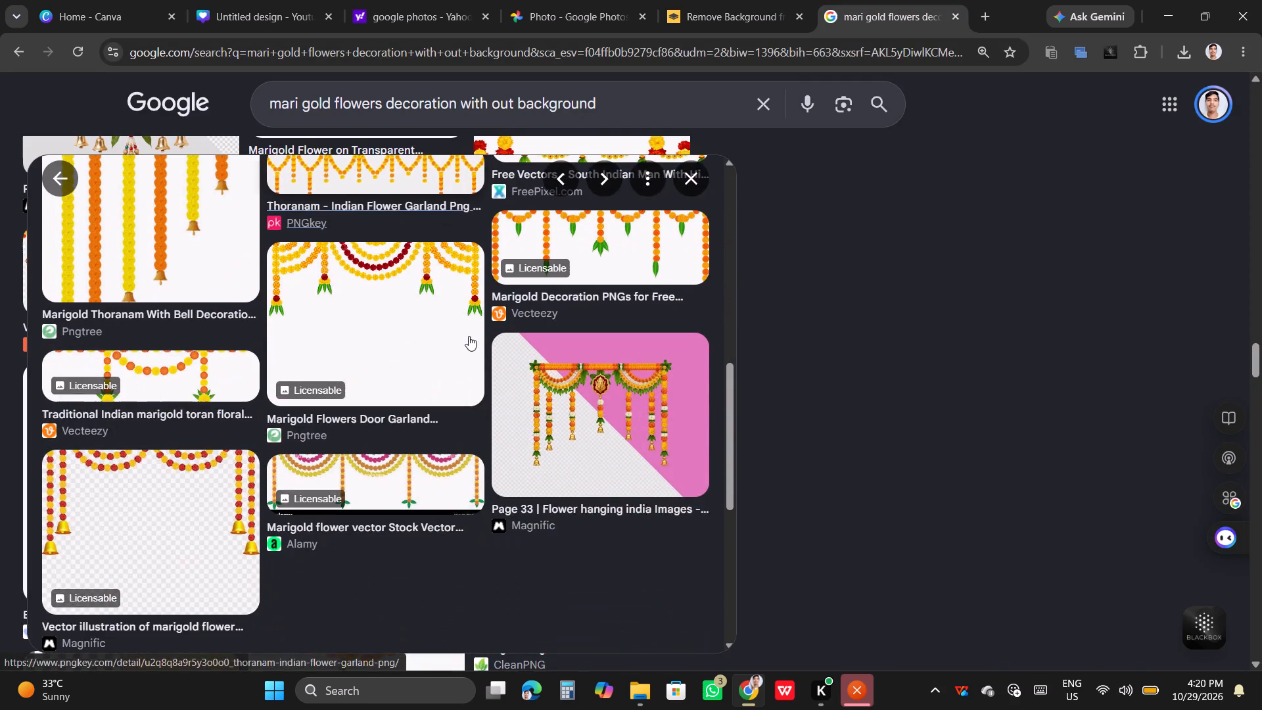
scroll(412, 435, up, 2)
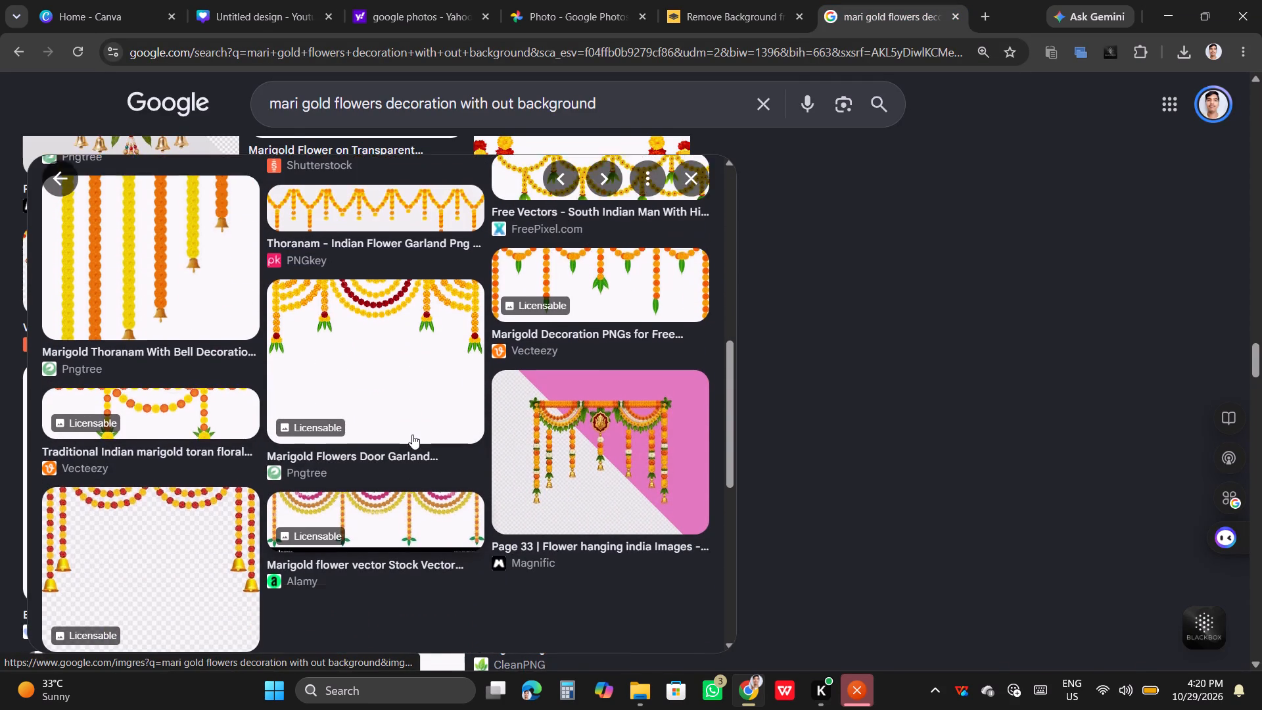
scroll(412, 435, up, 3)
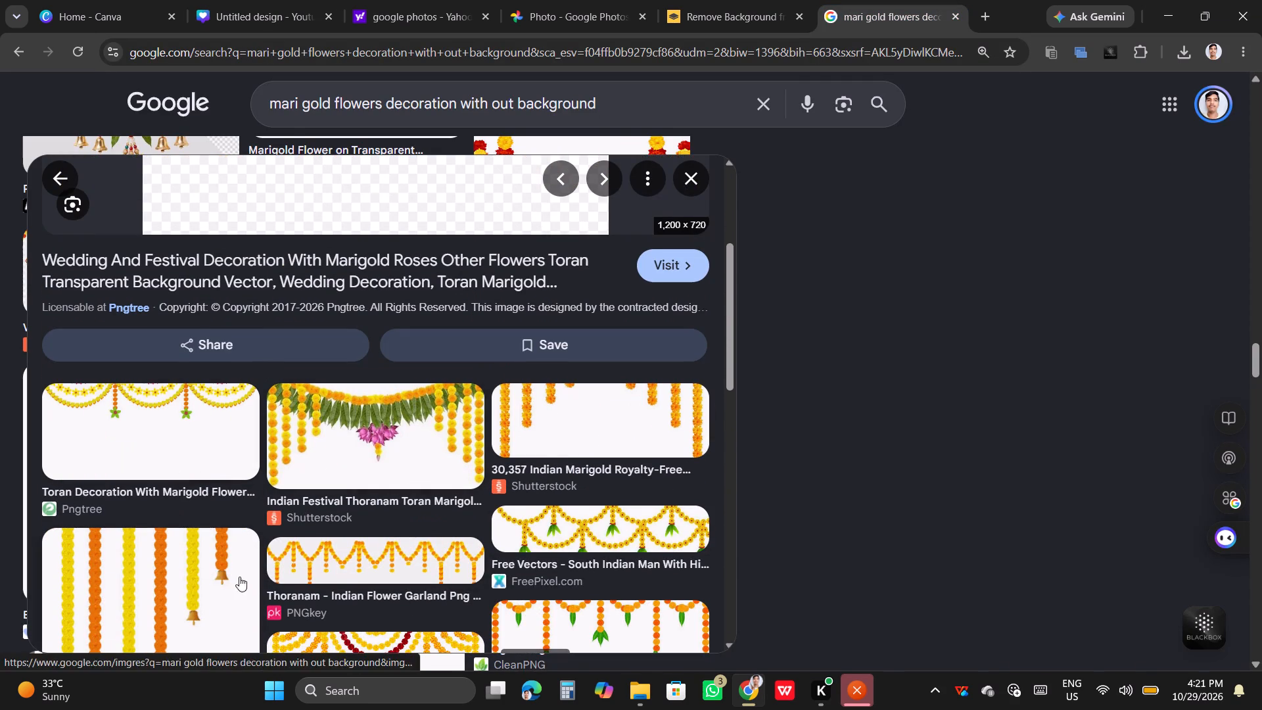
scroll(492, 475, down, 4)
click(99, 278)
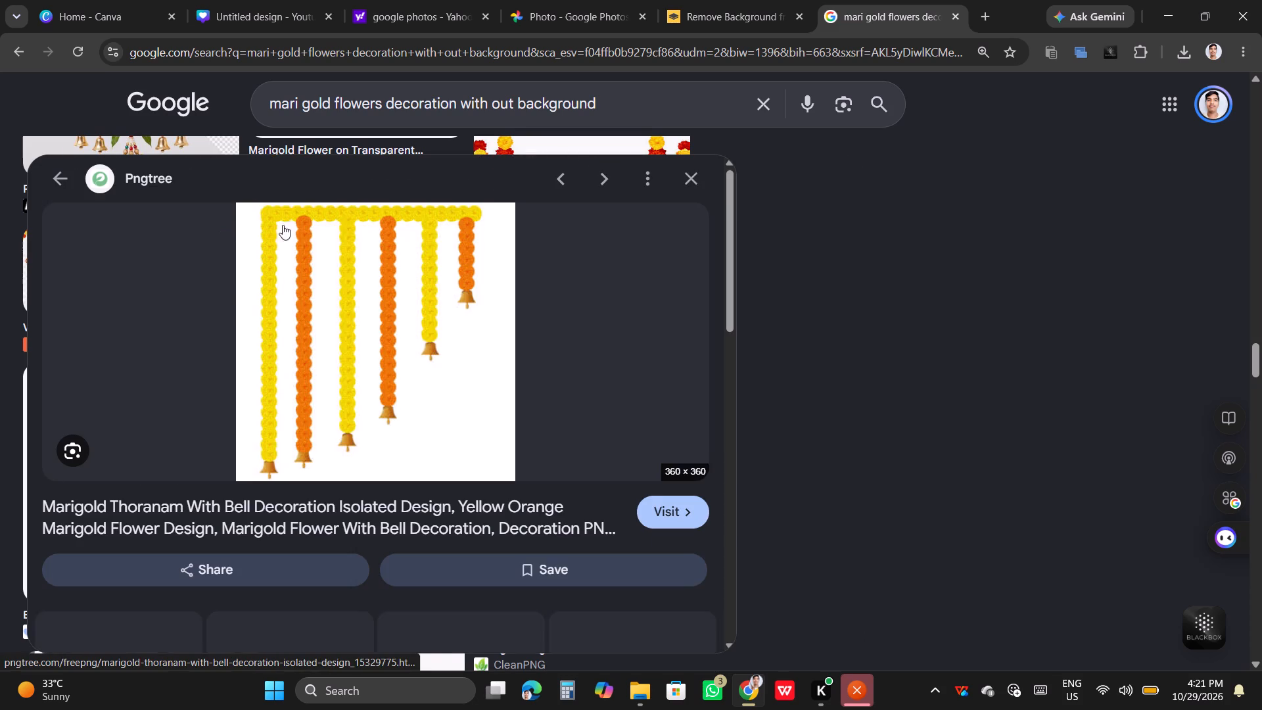
scroll(415, 404, down, 5)
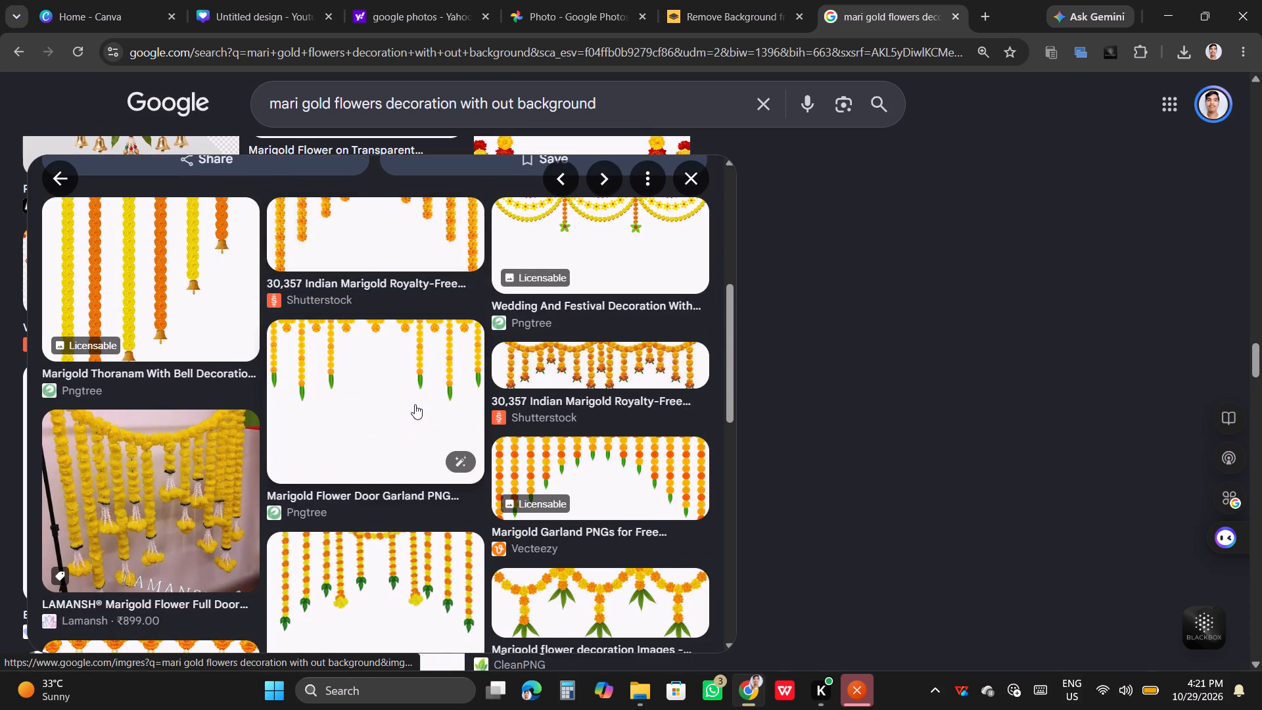
scroll(415, 404, down, 4)
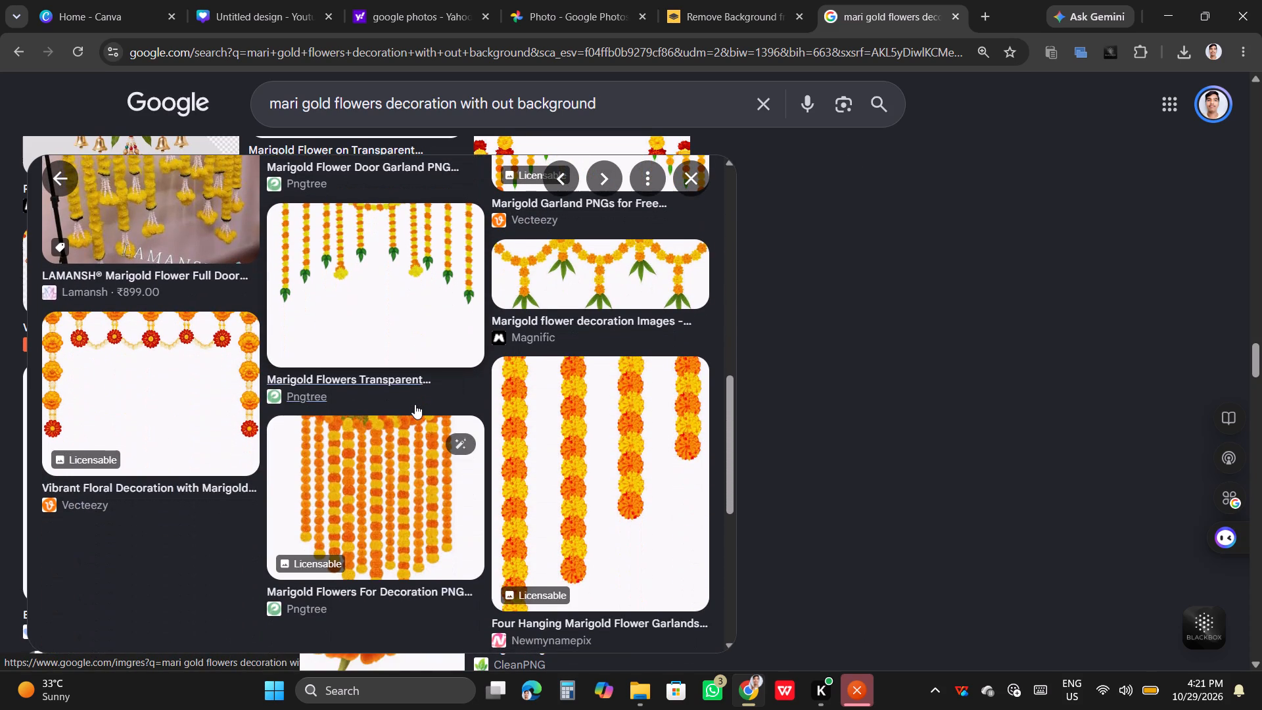
scroll(415, 404, down, 5)
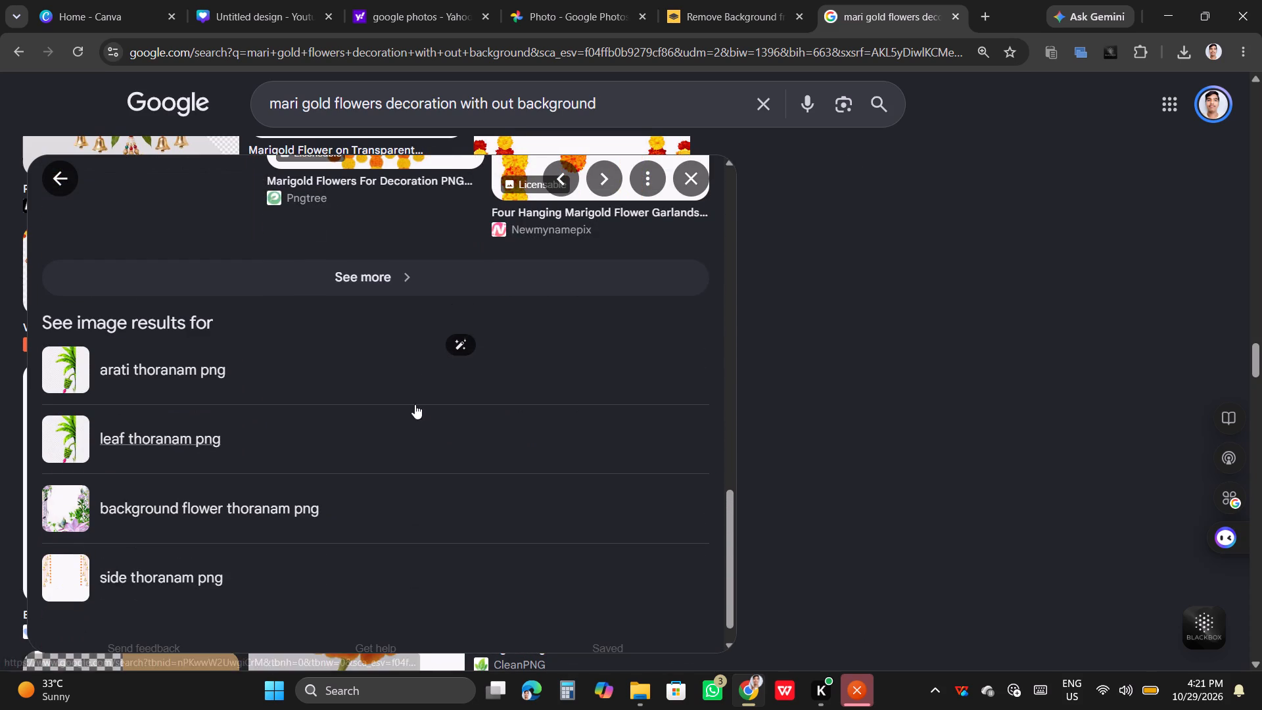
Open the related image results for "arati thoranam png" and copy the Pinterest wedding banana tree image.
click(162, 376)
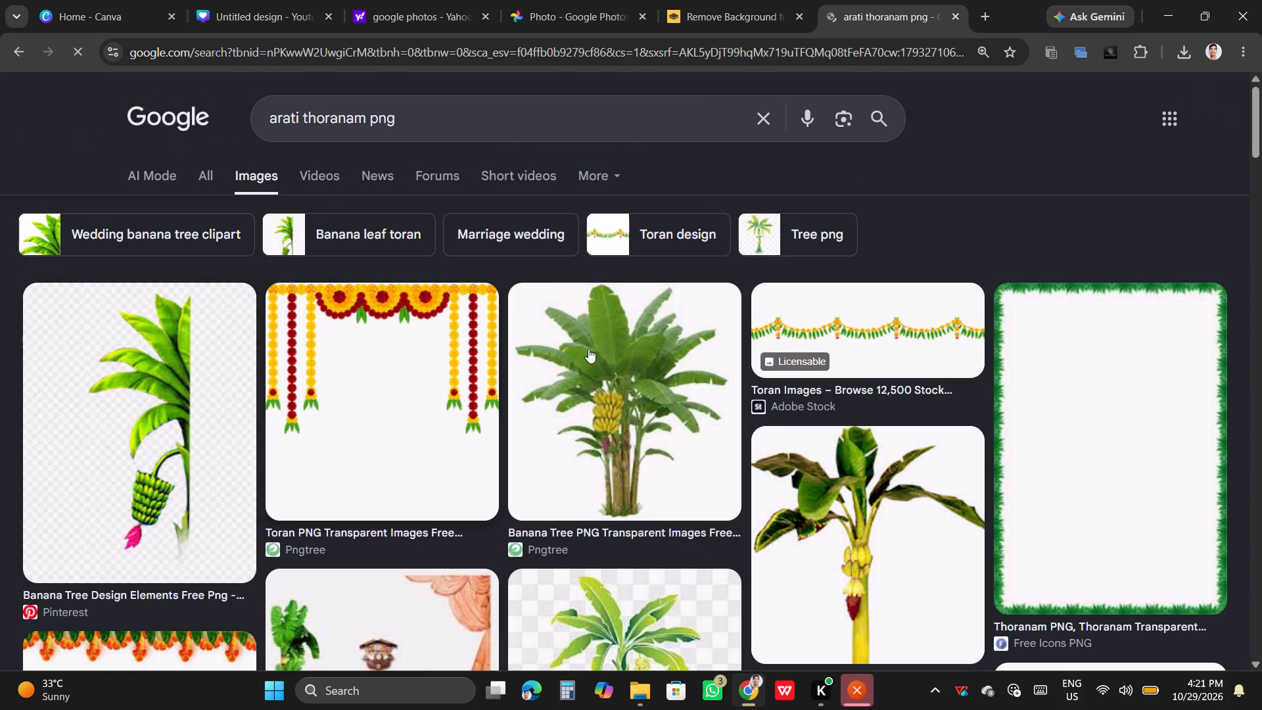
scroll(268, 447, down, 5)
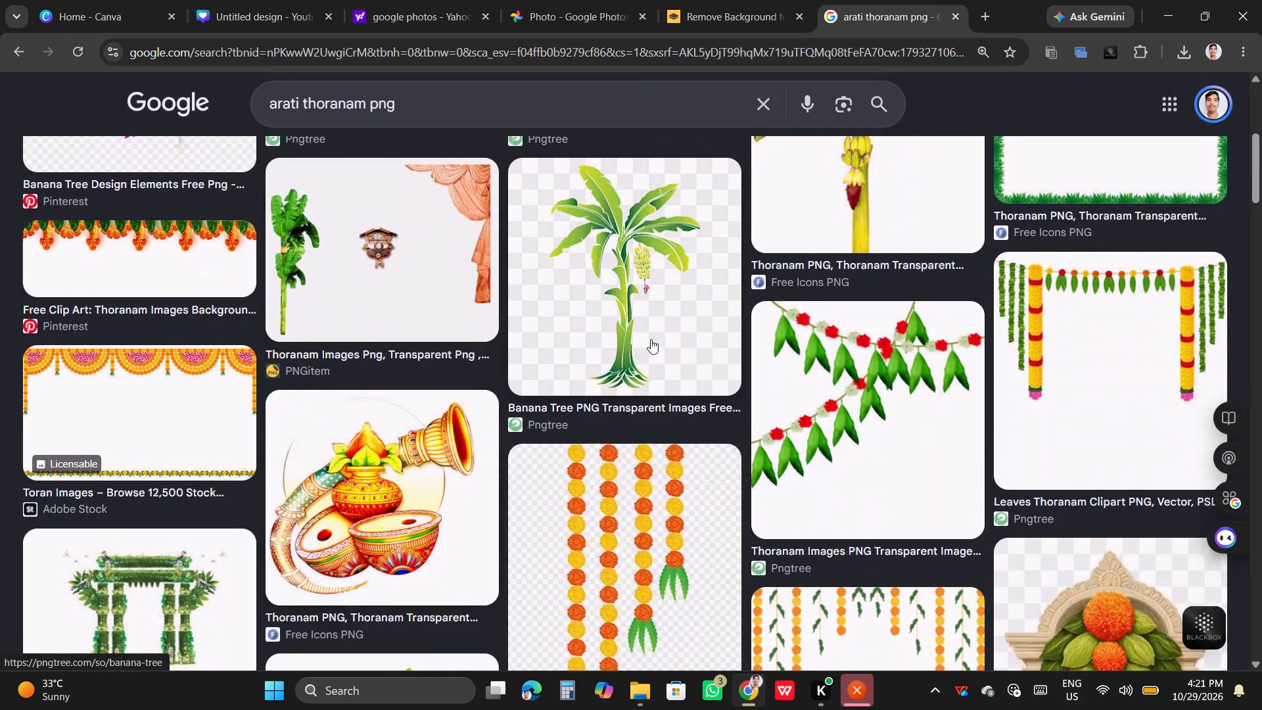
scroll(652, 351, up, 2)
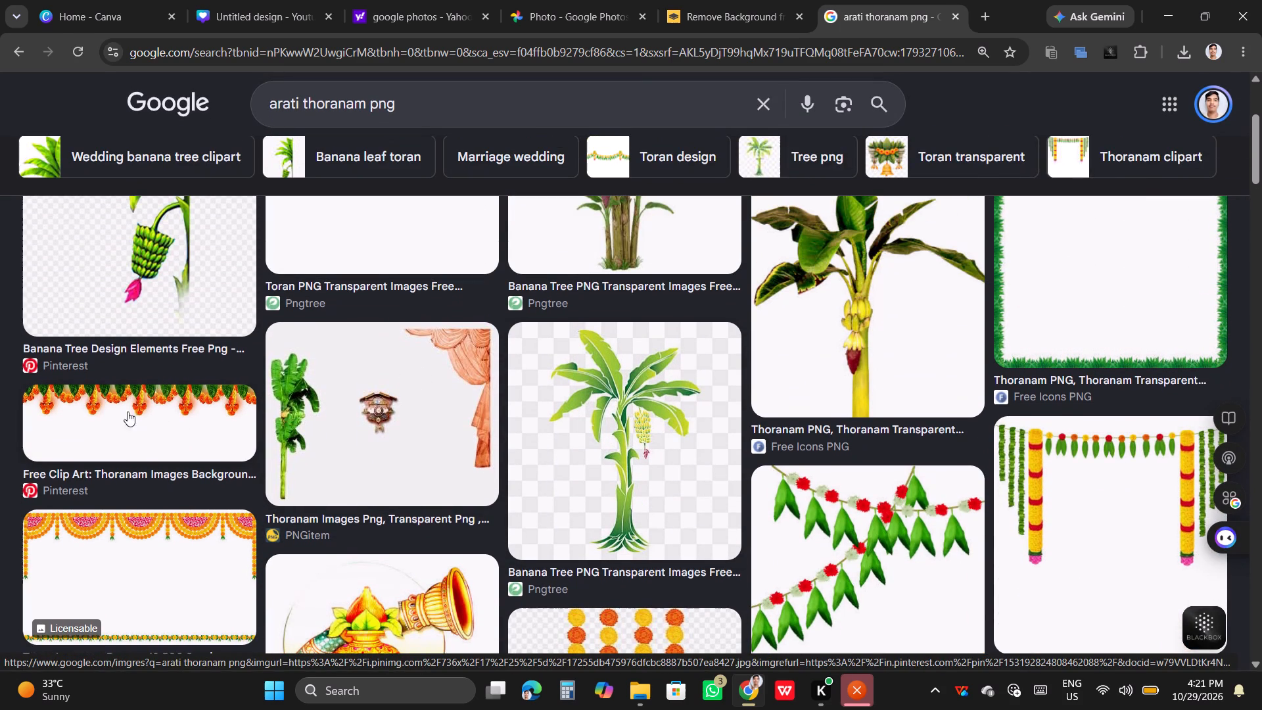
scroll(171, 347, up, 3)
click(170, 374)
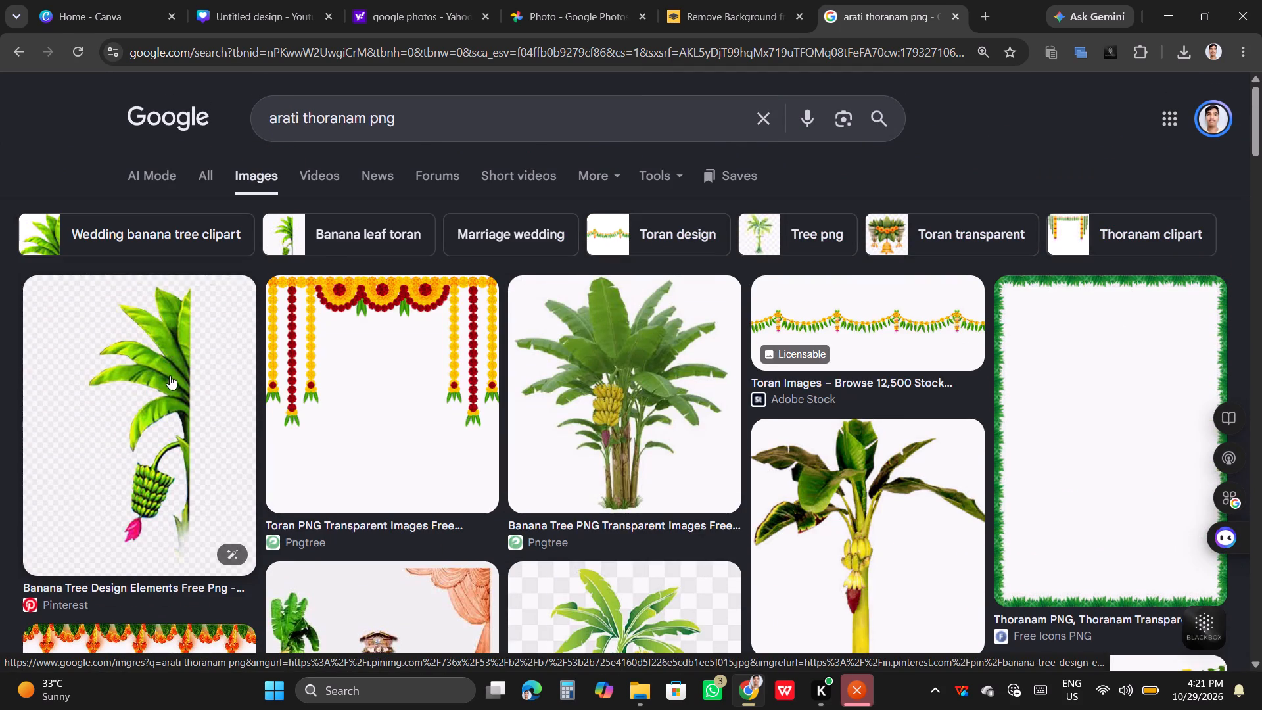
scroll(388, 383, down, 5)
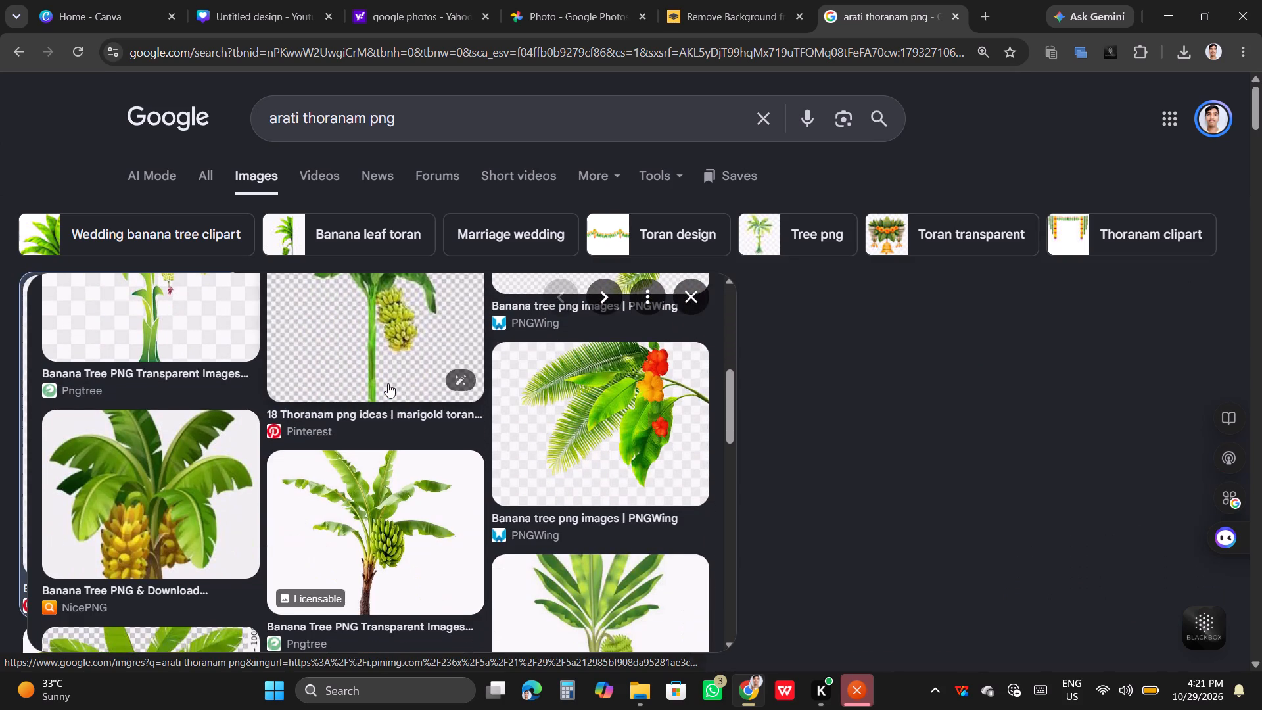
scroll(388, 383, up, 6)
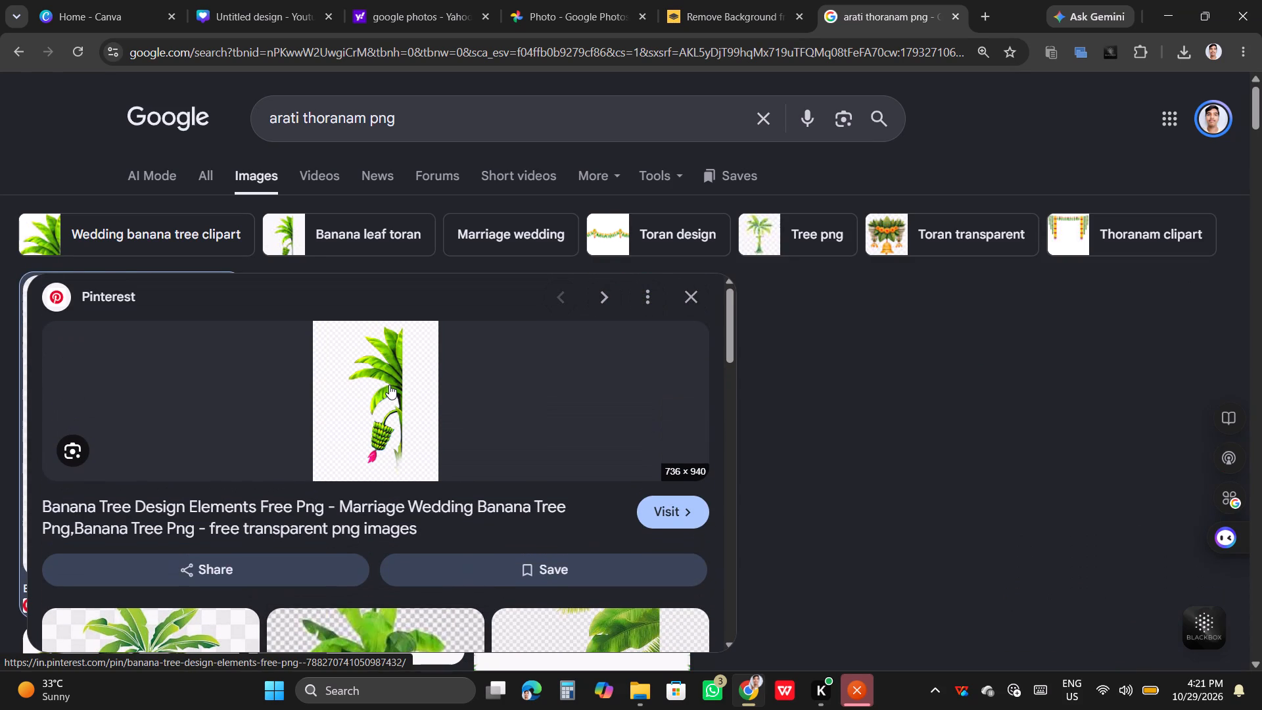
right_click(389, 385)
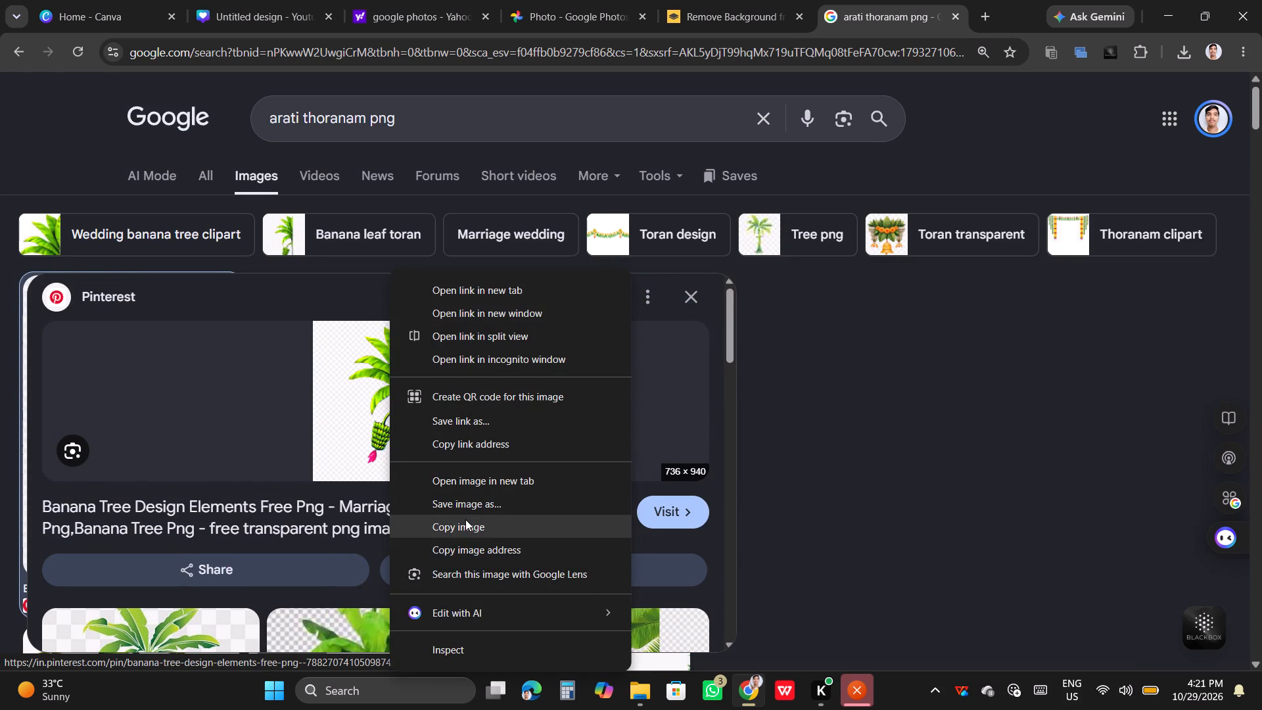
click(465, 520)
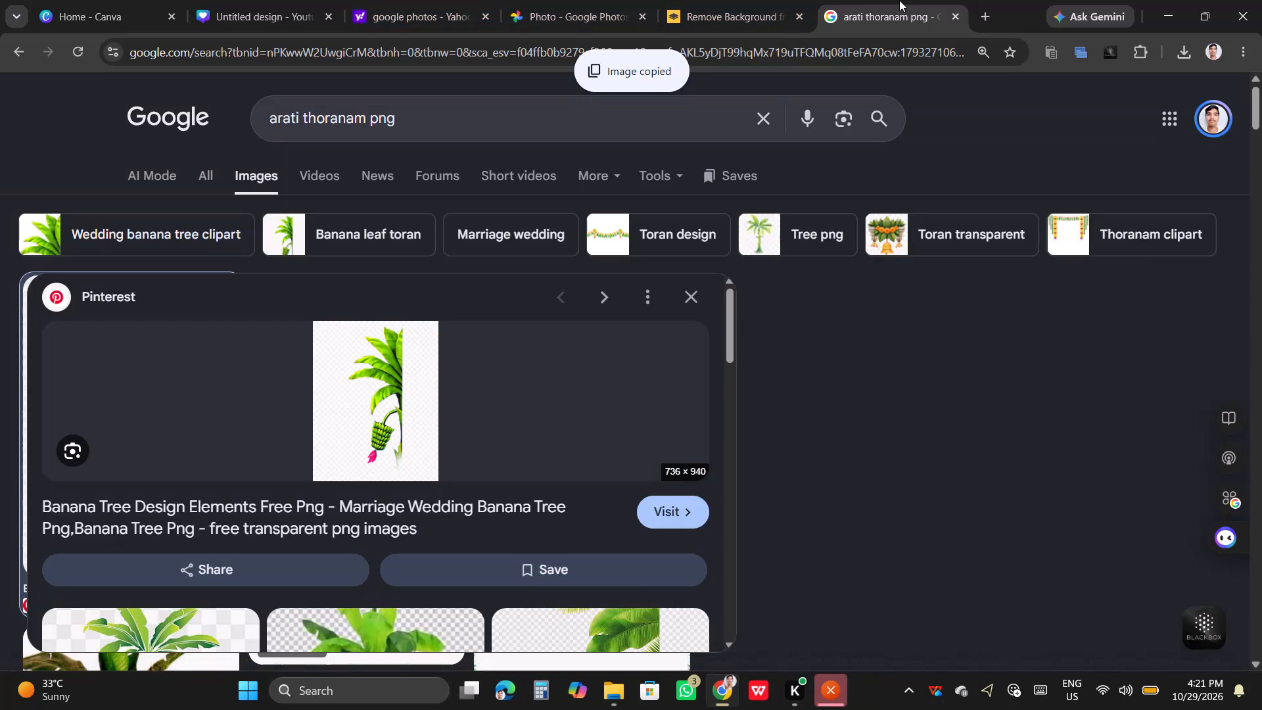
Switch to the Canva YouTube banner design and paste the copied banana tree image.
click(252, 0)
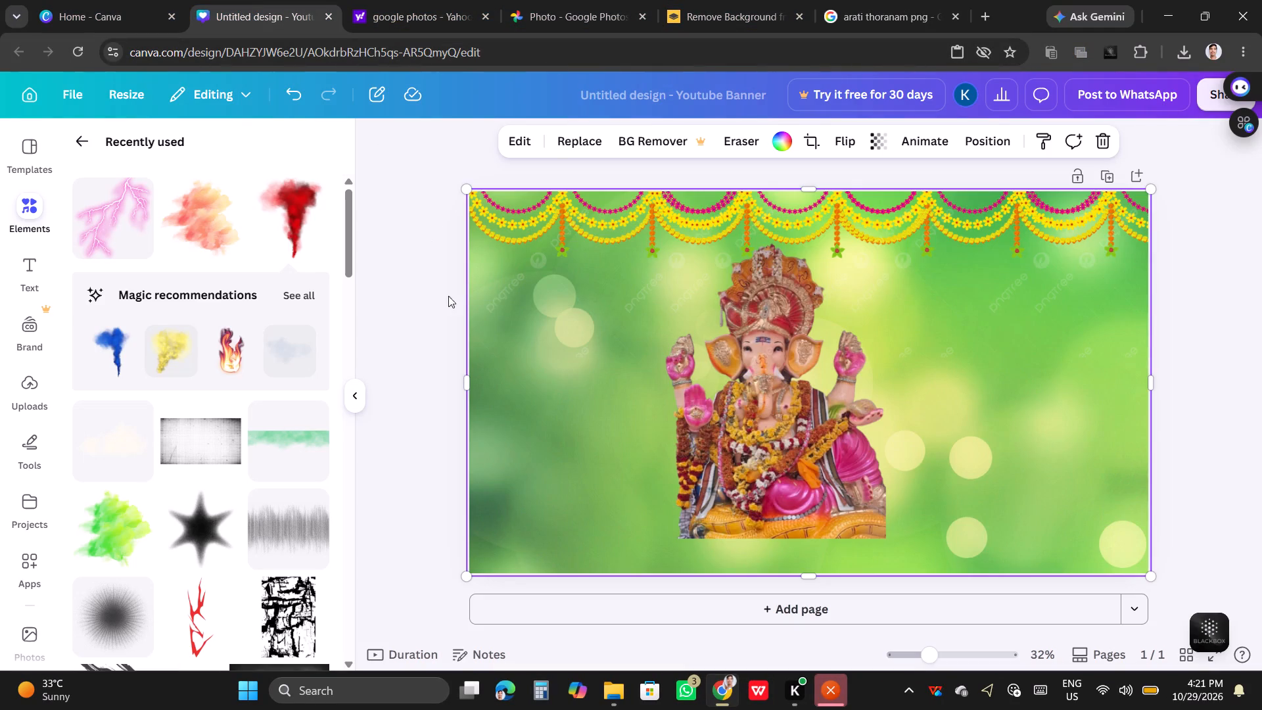
right_click(510, 438)
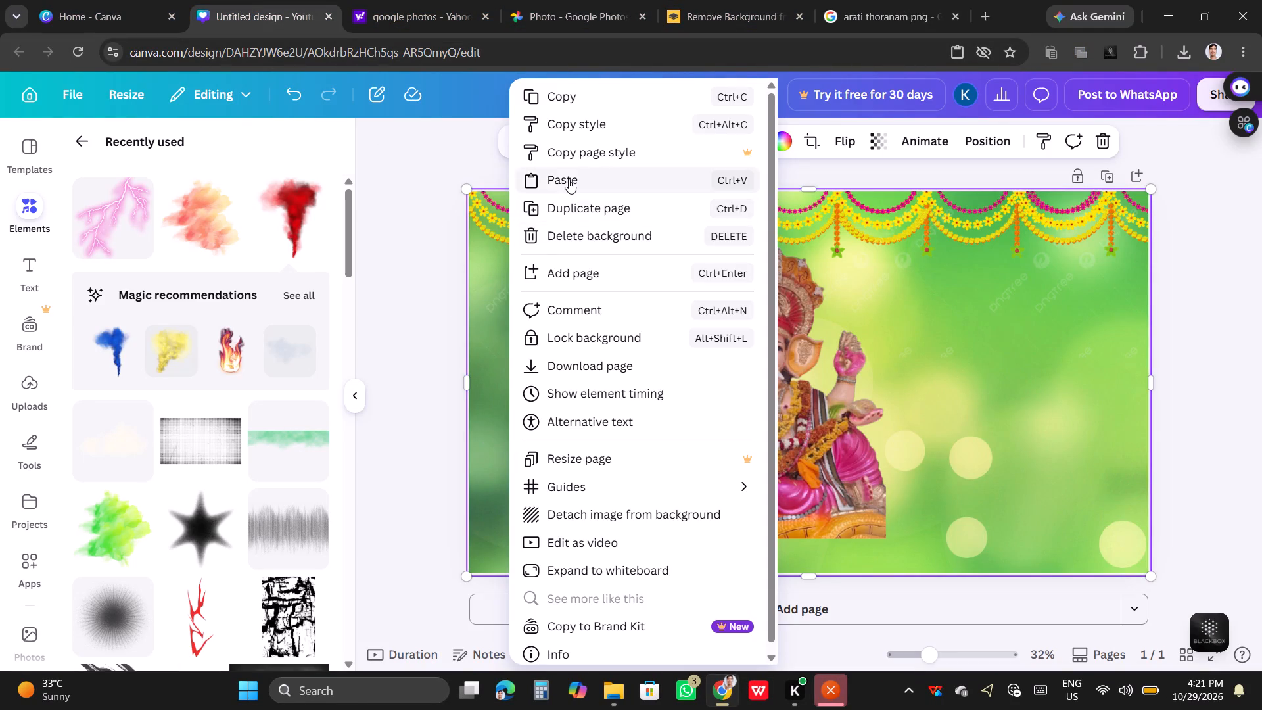
click(569, 179)
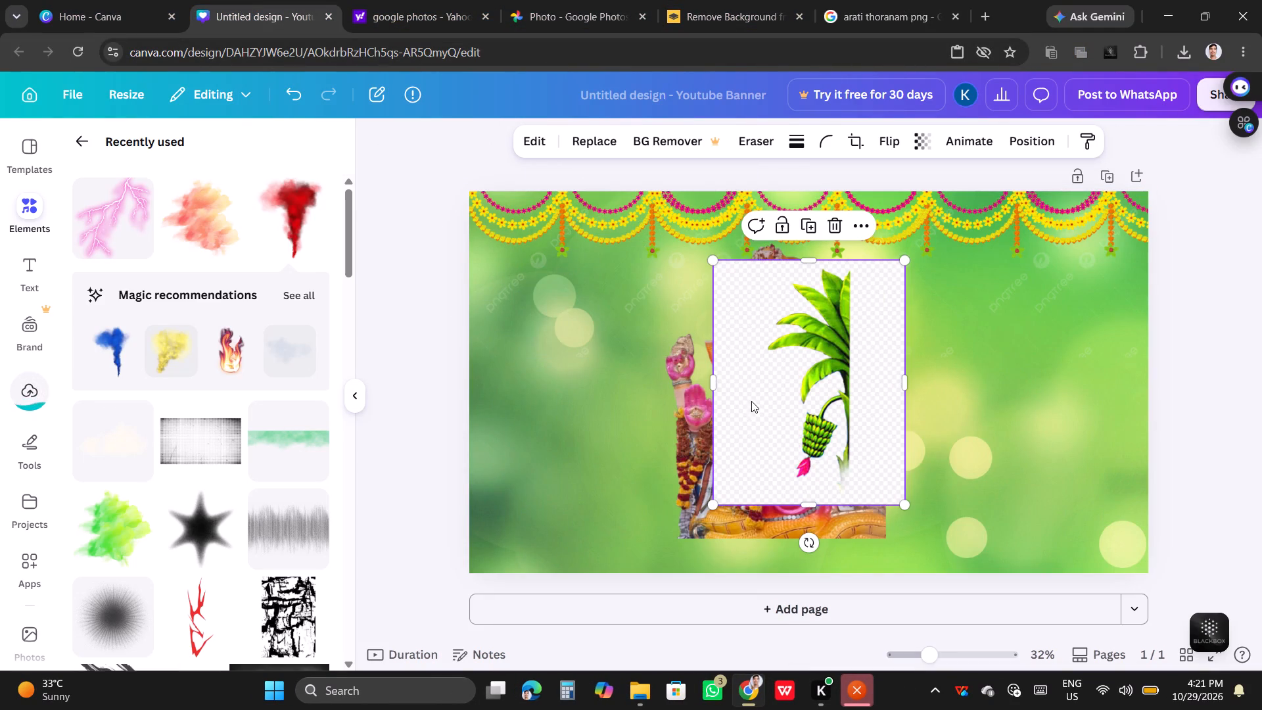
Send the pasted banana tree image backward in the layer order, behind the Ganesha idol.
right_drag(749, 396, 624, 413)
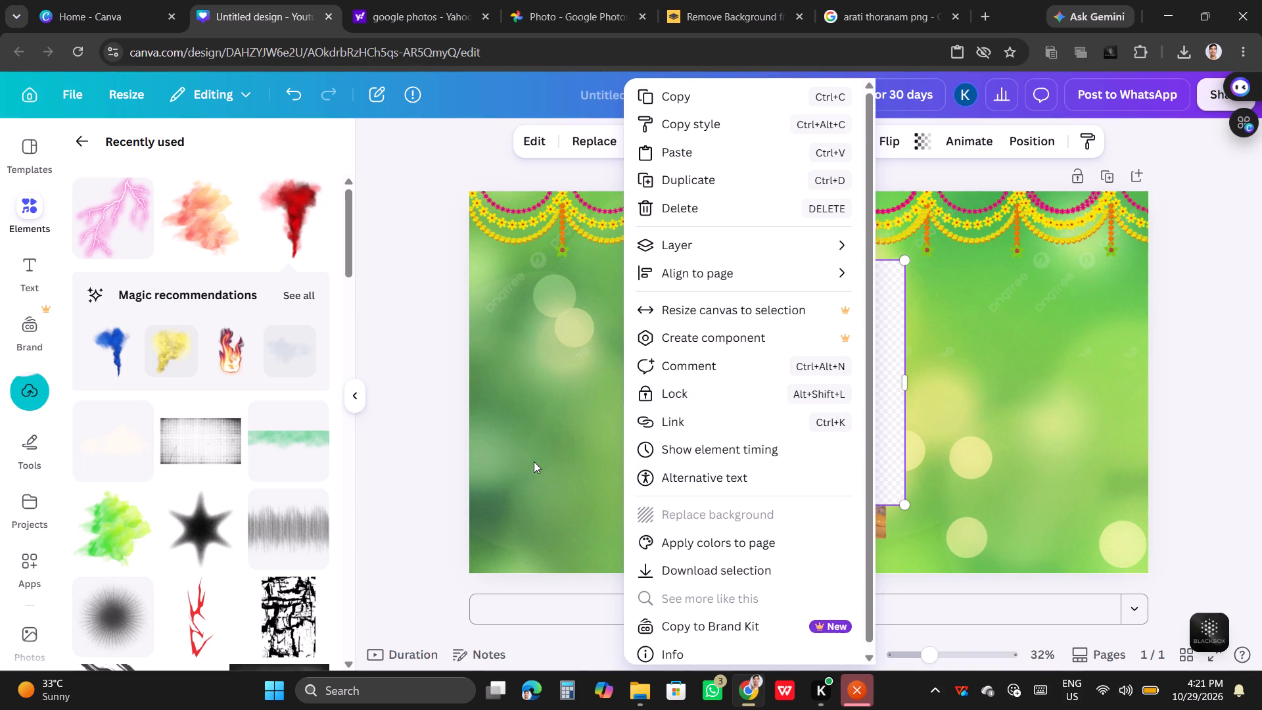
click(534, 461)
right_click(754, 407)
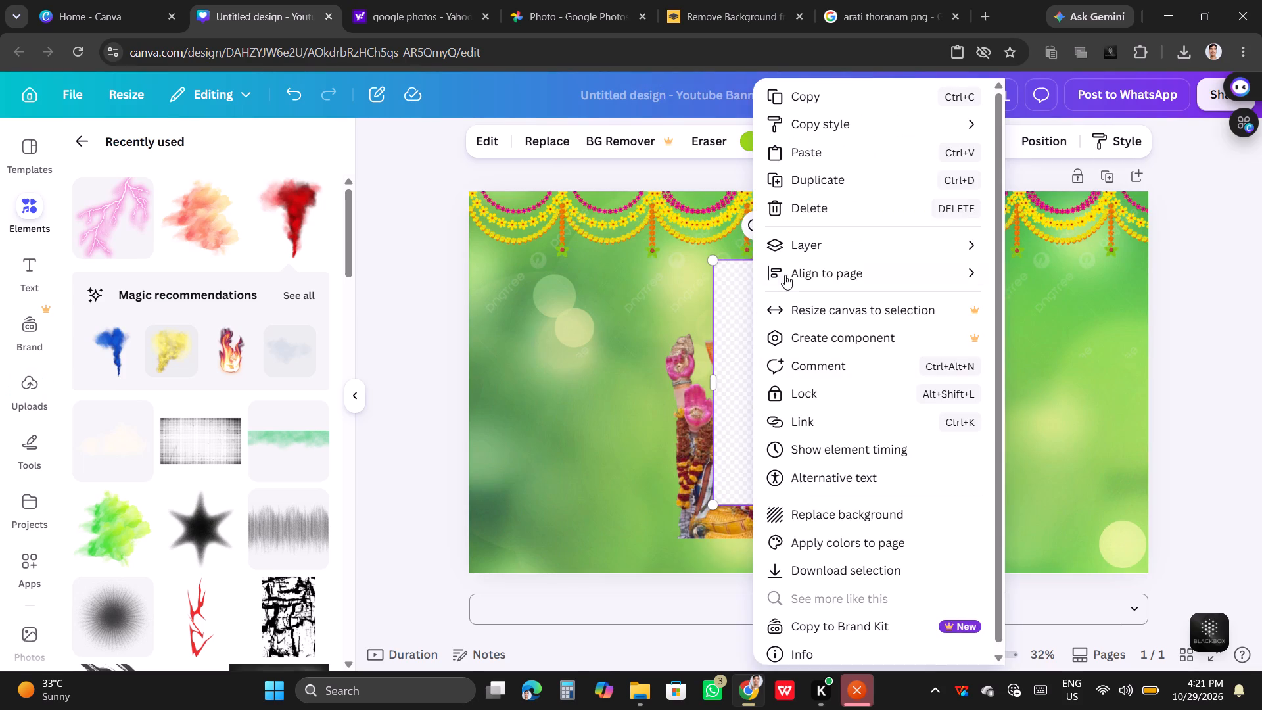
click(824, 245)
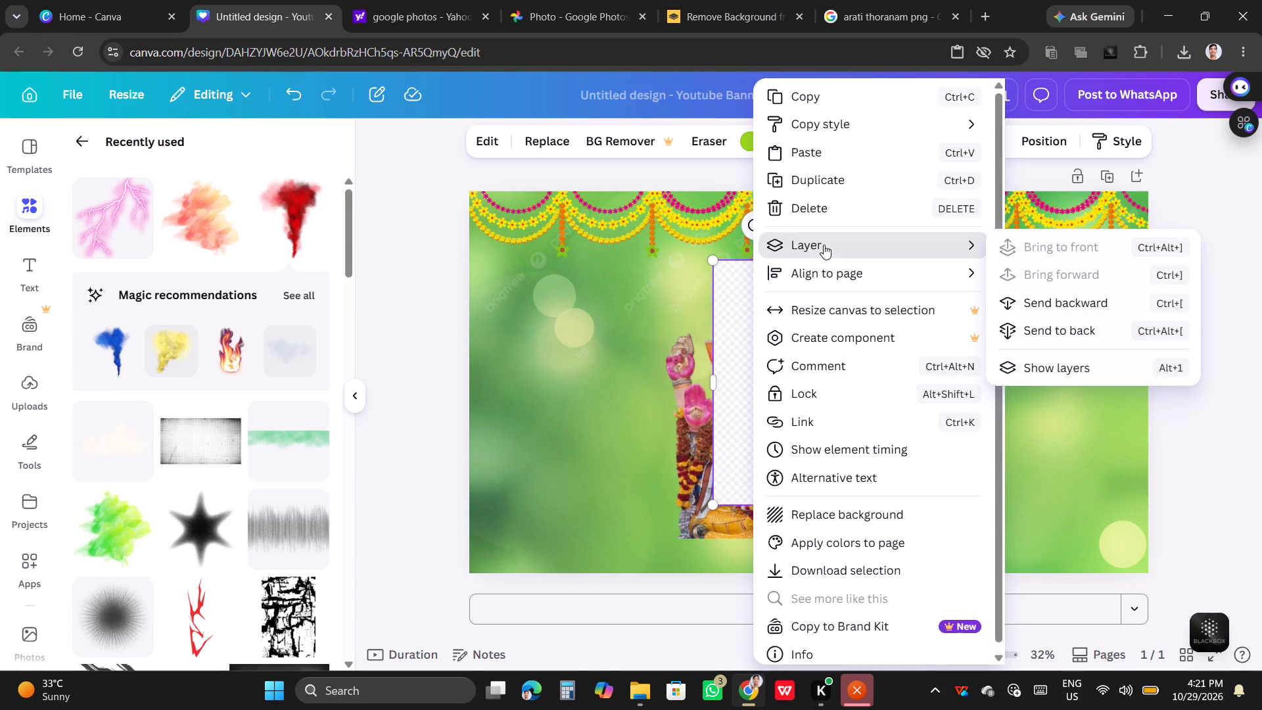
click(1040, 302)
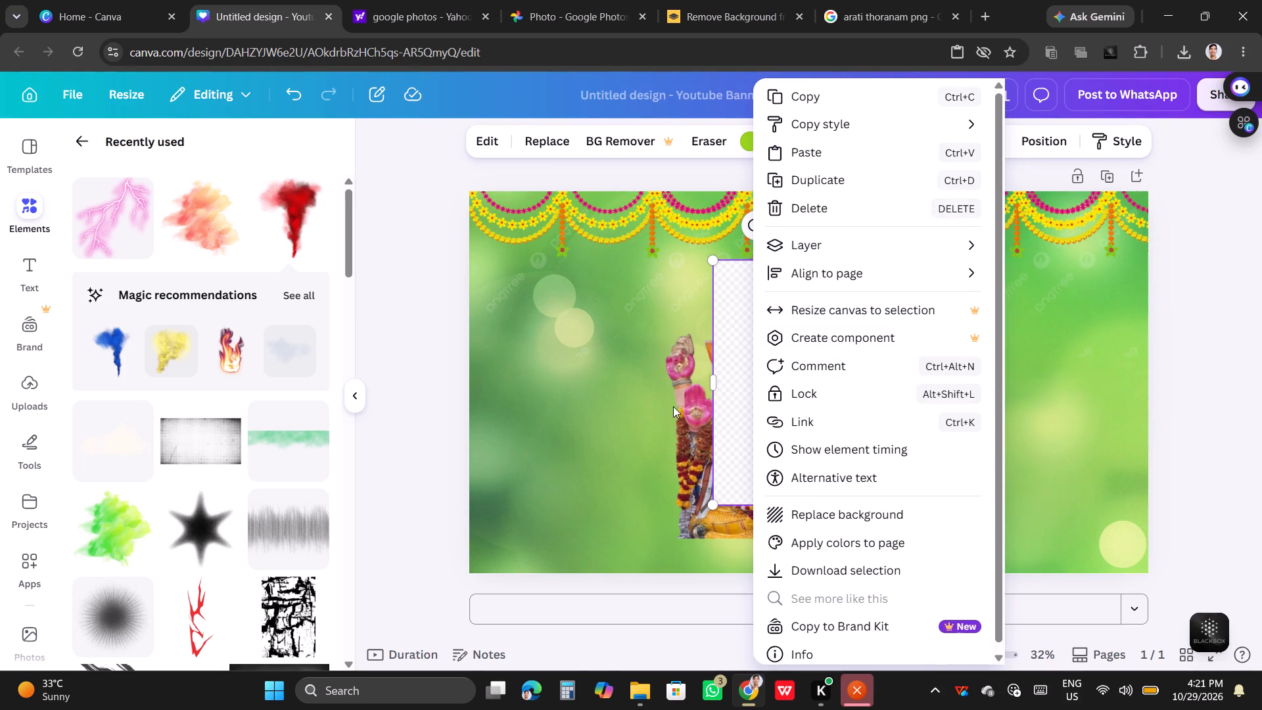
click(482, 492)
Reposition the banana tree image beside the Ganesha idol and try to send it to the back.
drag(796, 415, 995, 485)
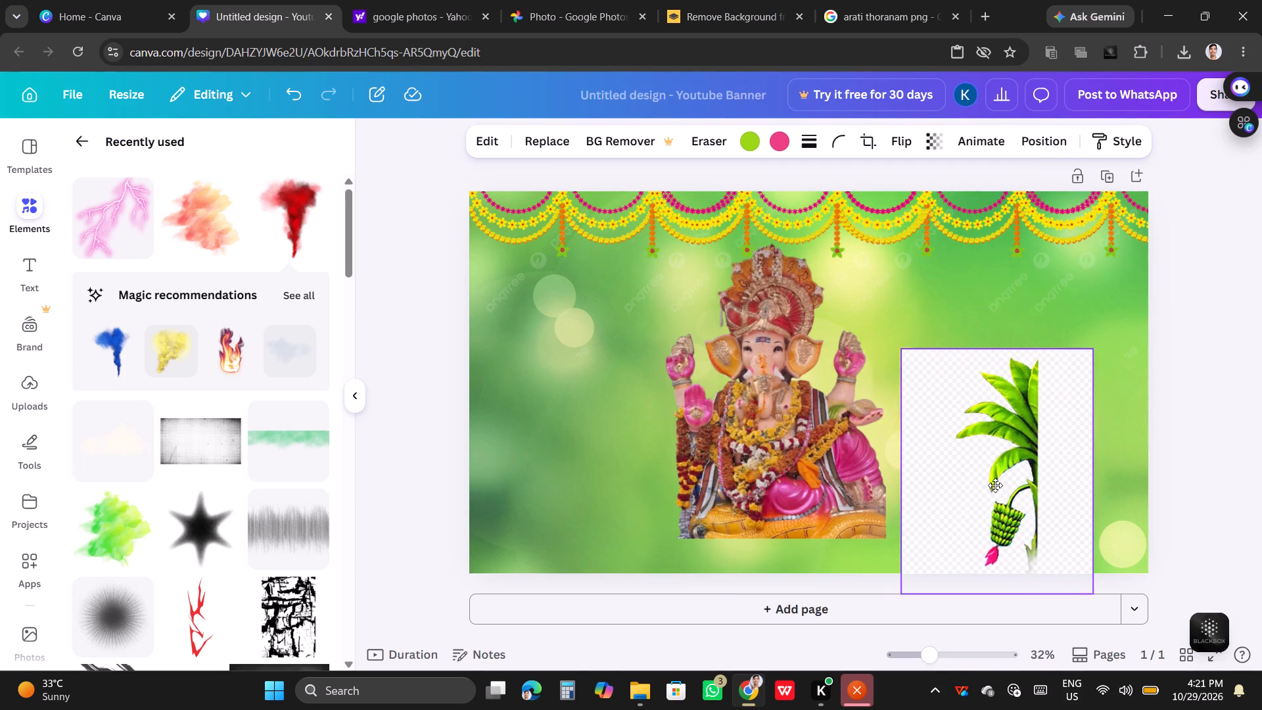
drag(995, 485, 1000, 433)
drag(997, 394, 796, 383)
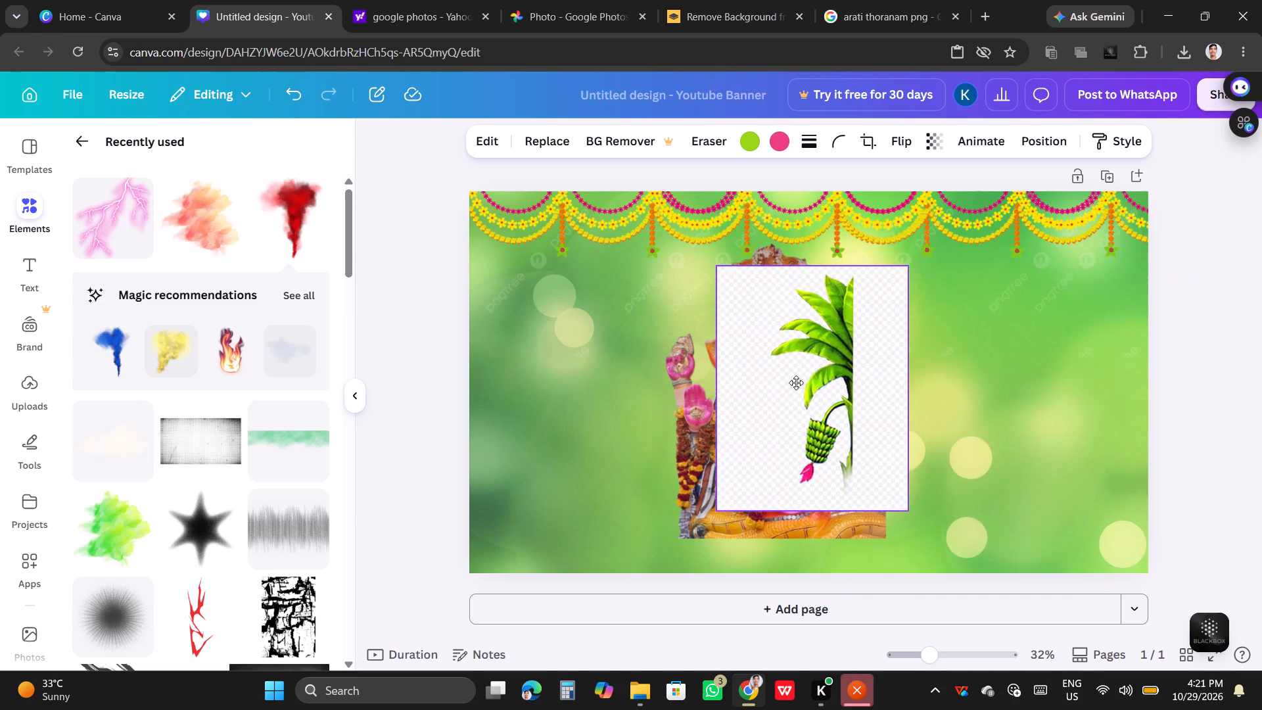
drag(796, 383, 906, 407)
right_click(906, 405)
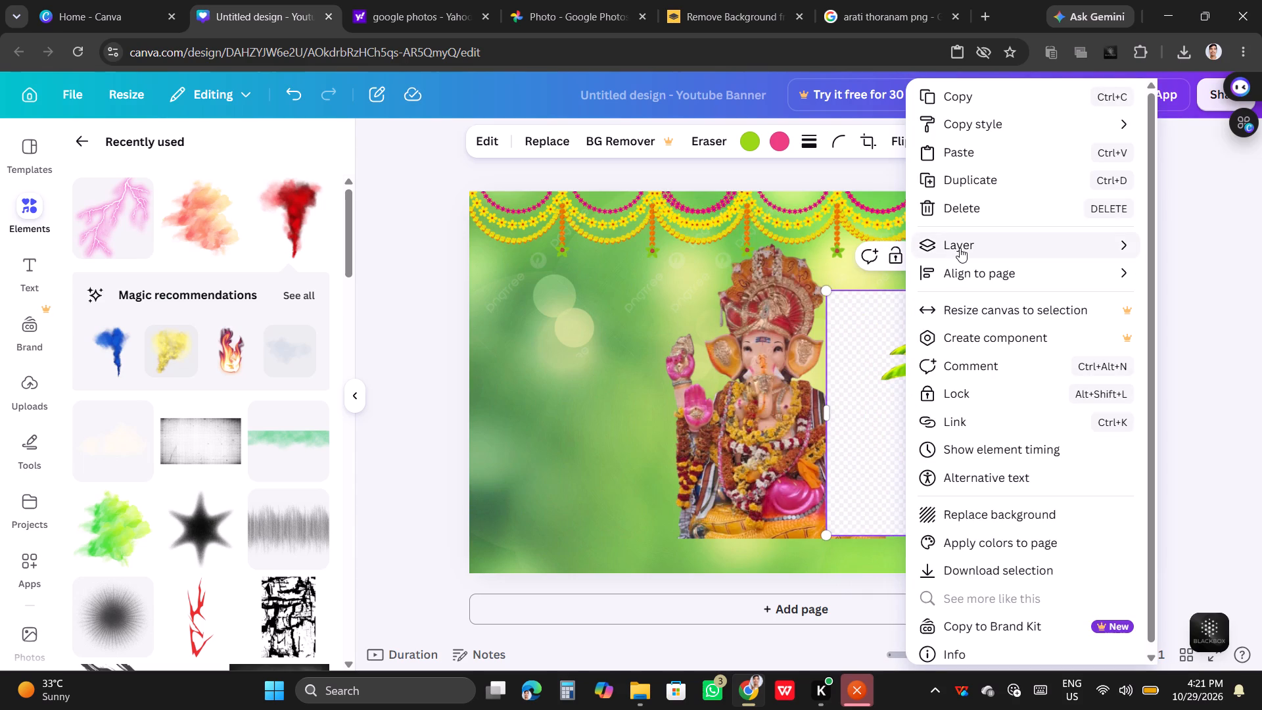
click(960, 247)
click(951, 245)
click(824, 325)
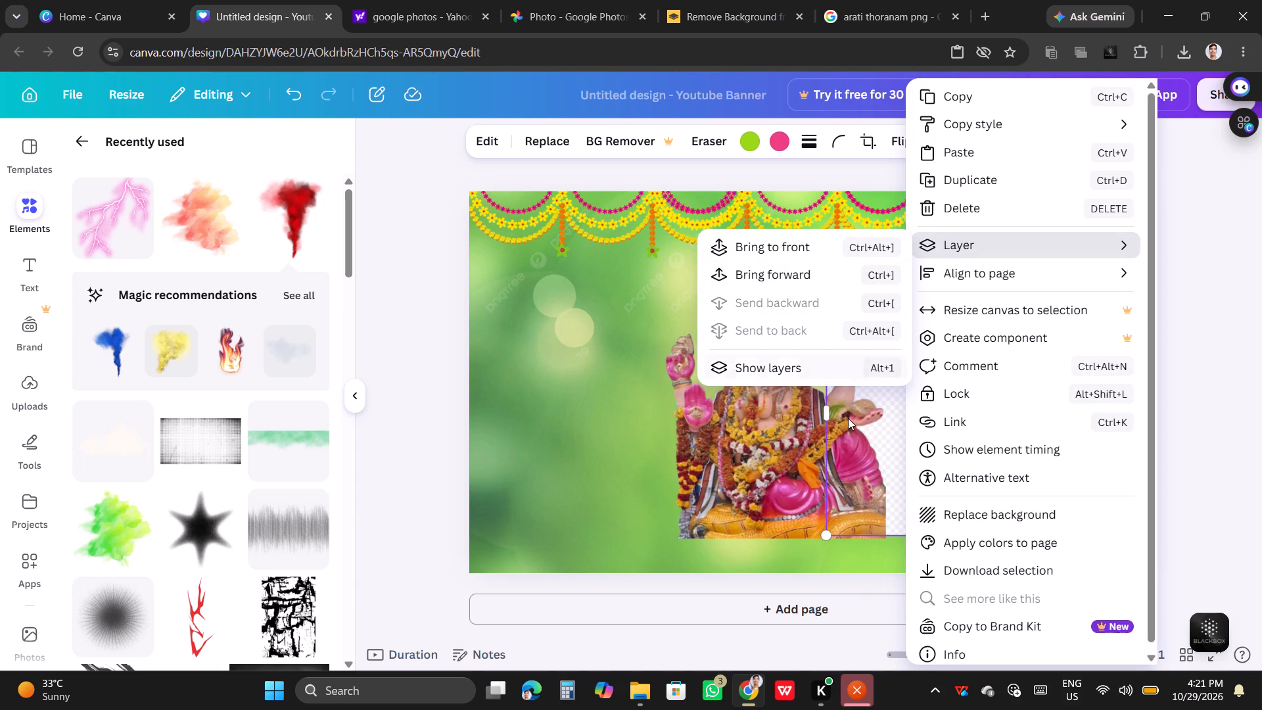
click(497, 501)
Remove the banana tree image from the banner by moving it completely off the page.
drag(946, 421, 876, 398)
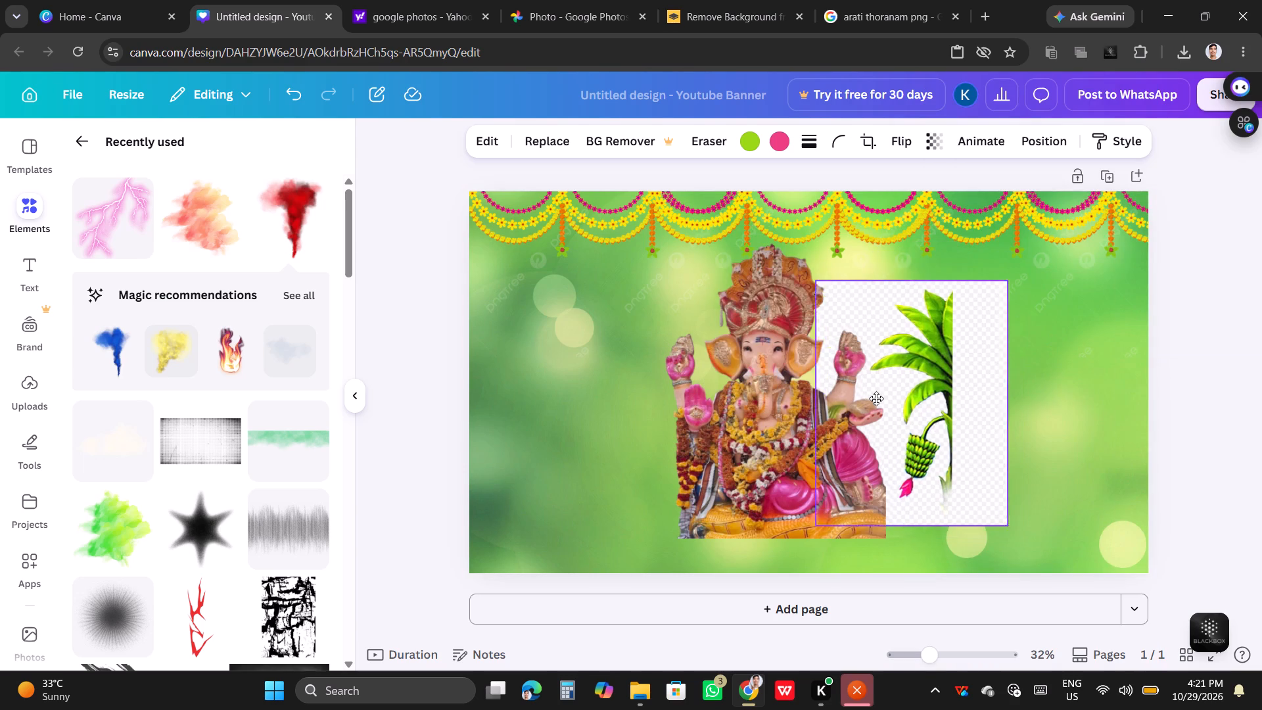
drag(876, 398, 156, 464)
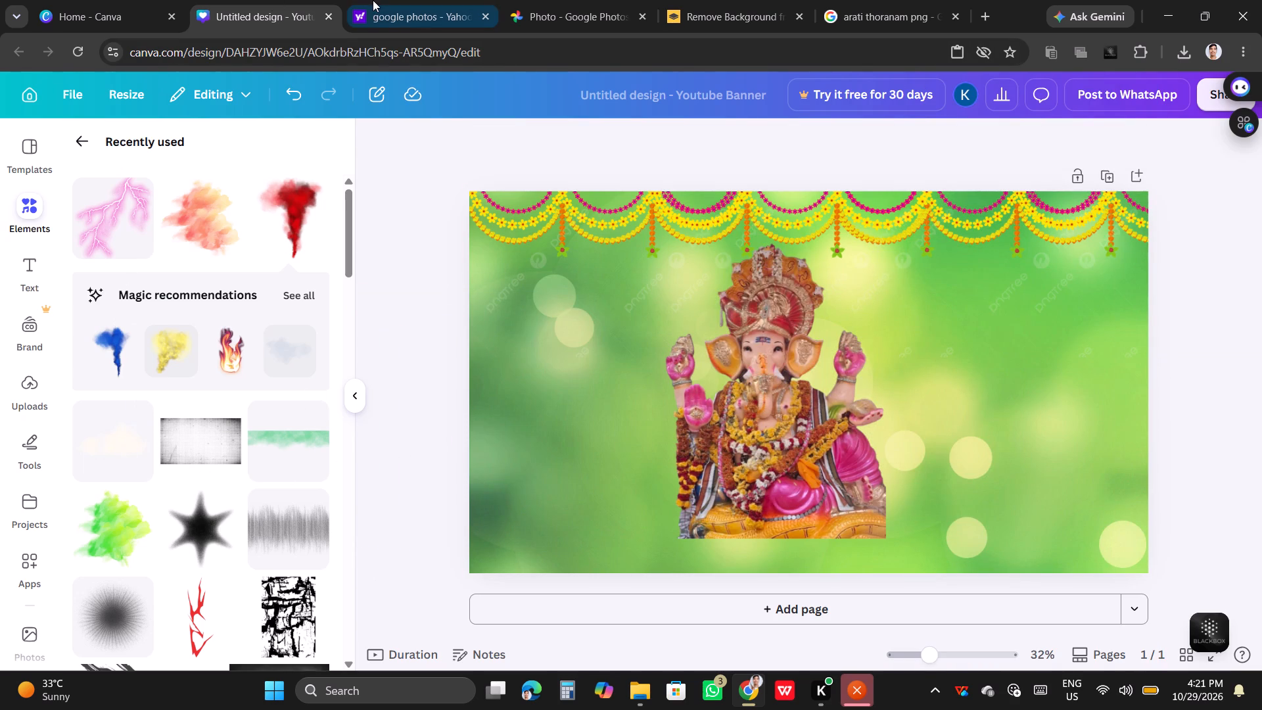
Switch to the "arati thoranam png" image search and open the related image results for "wedding banana tree png".
click(830, 0)
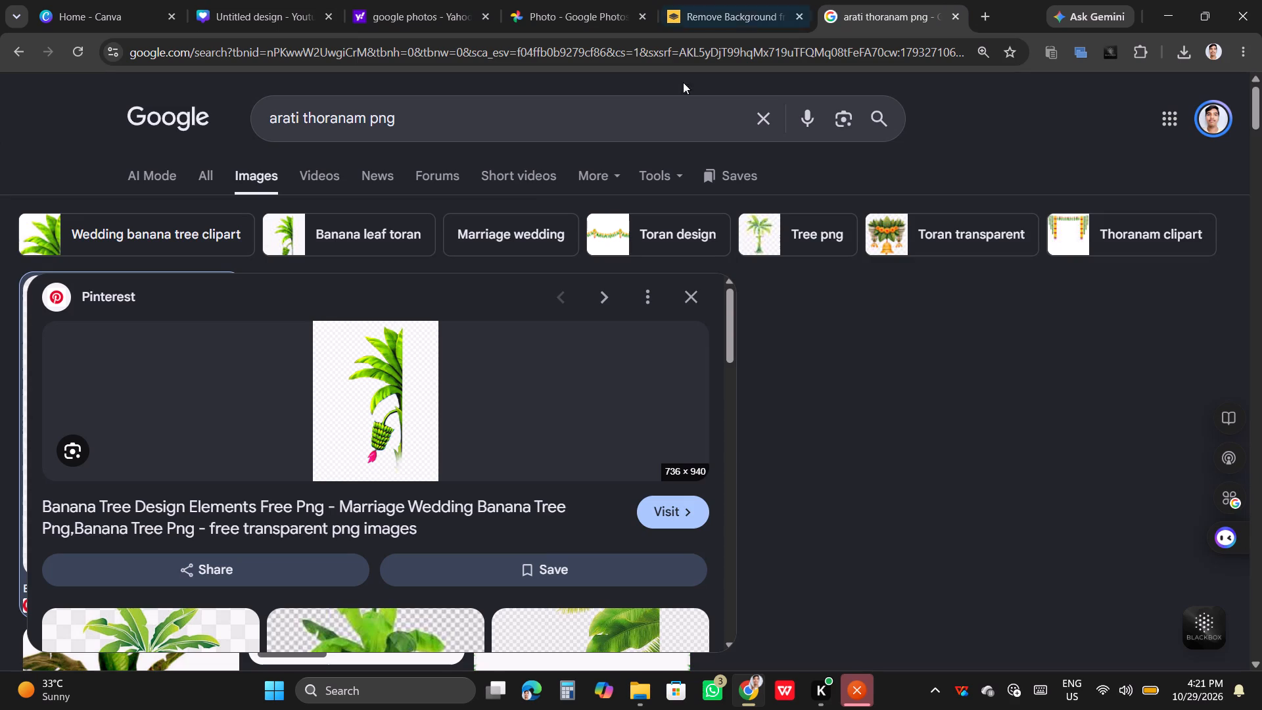
scroll(375, 423, down, 5)
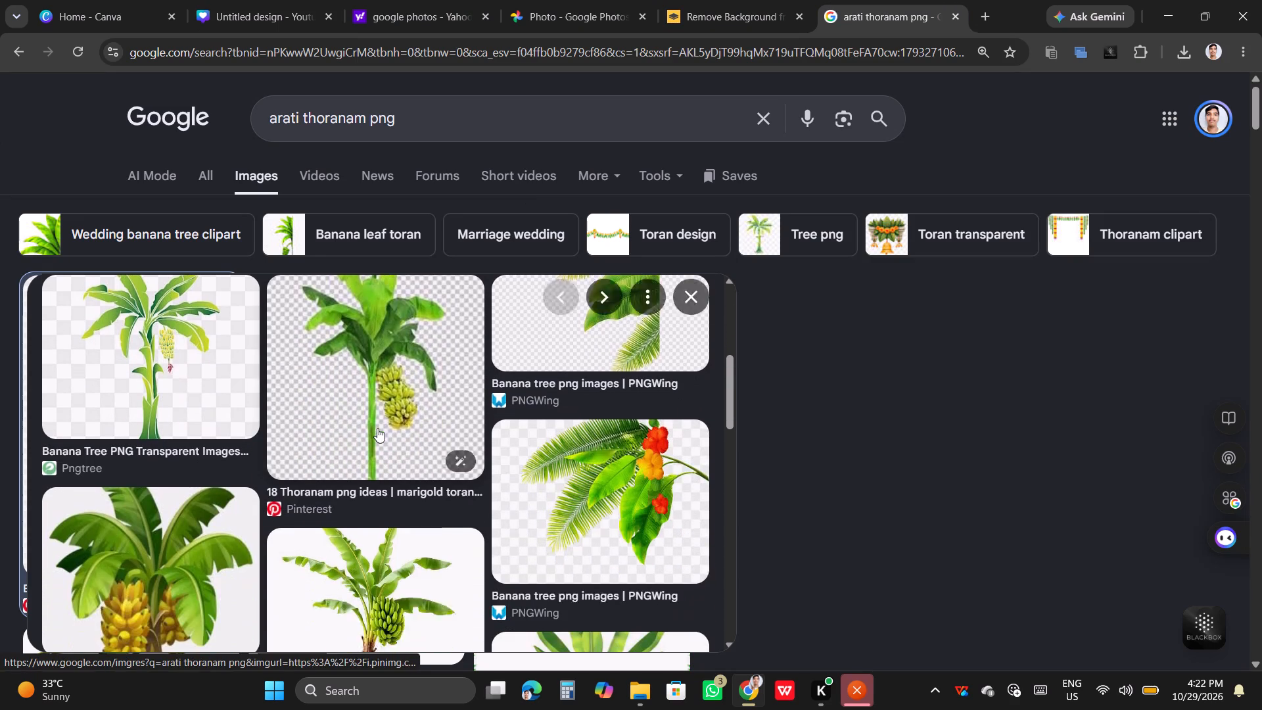
scroll(377, 428, down, 2)
scroll(486, 480, down, 1)
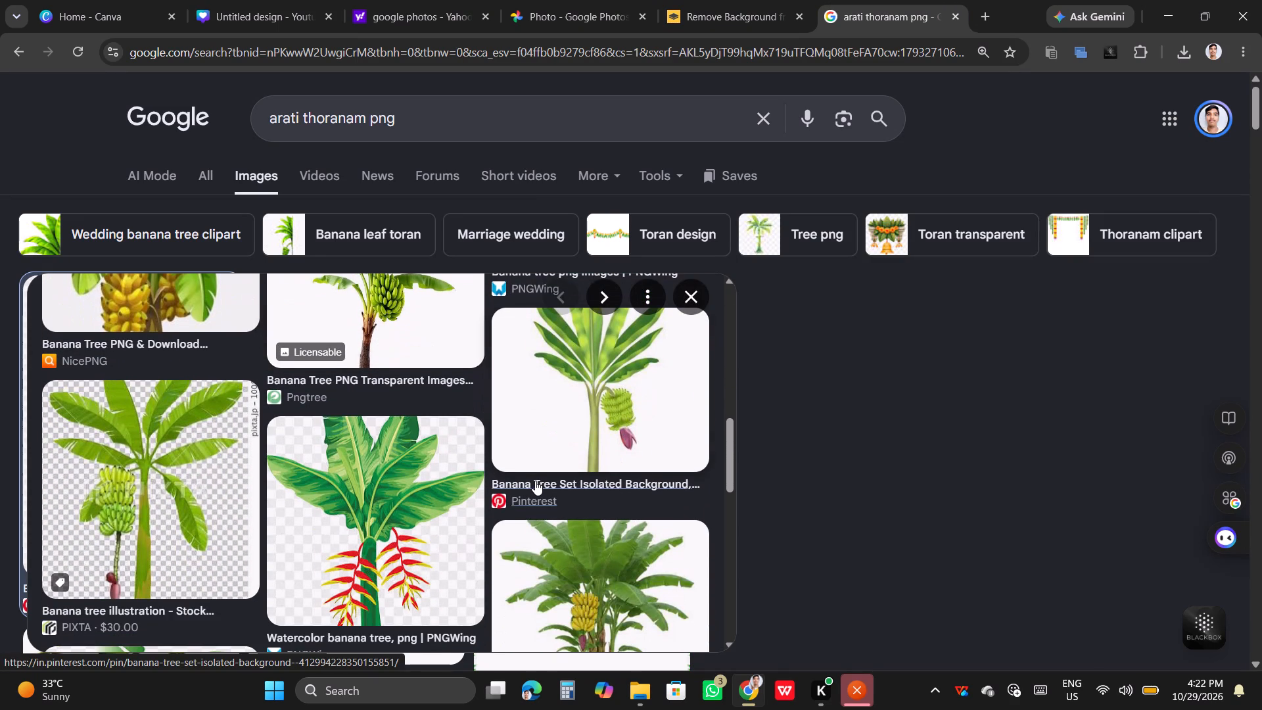
scroll(535, 481, down, 4)
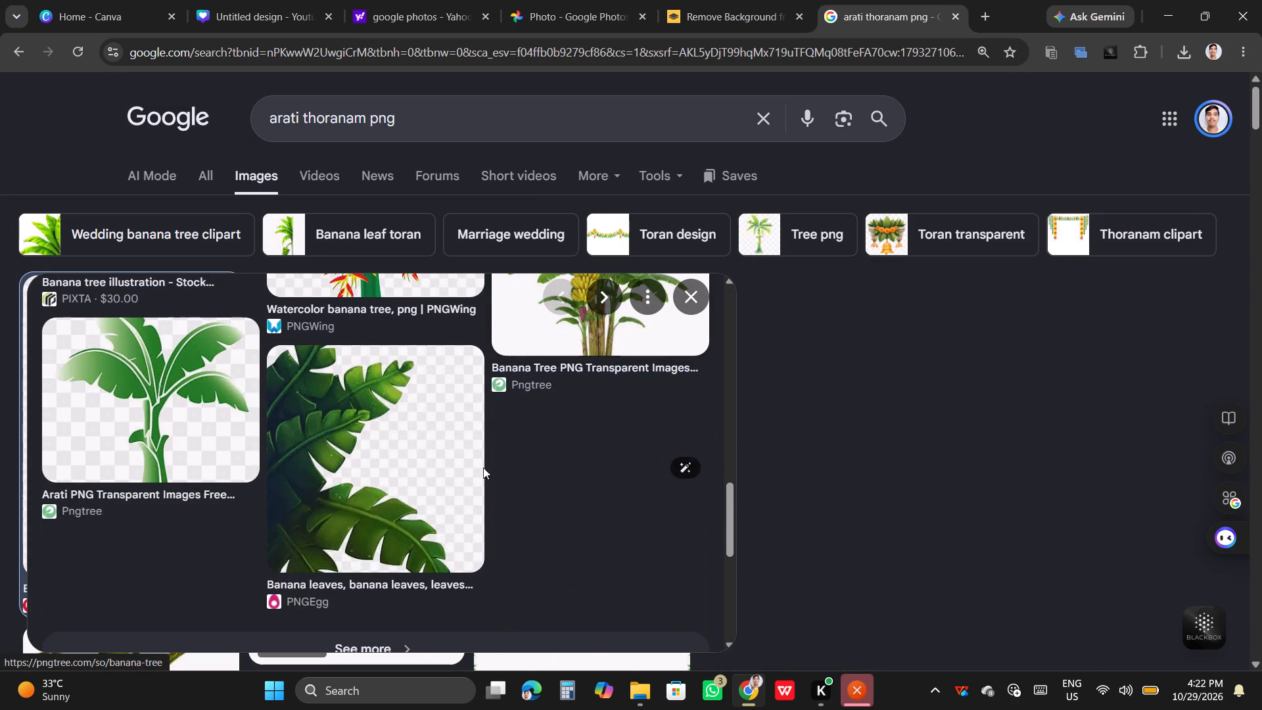
scroll(438, 485, down, 3)
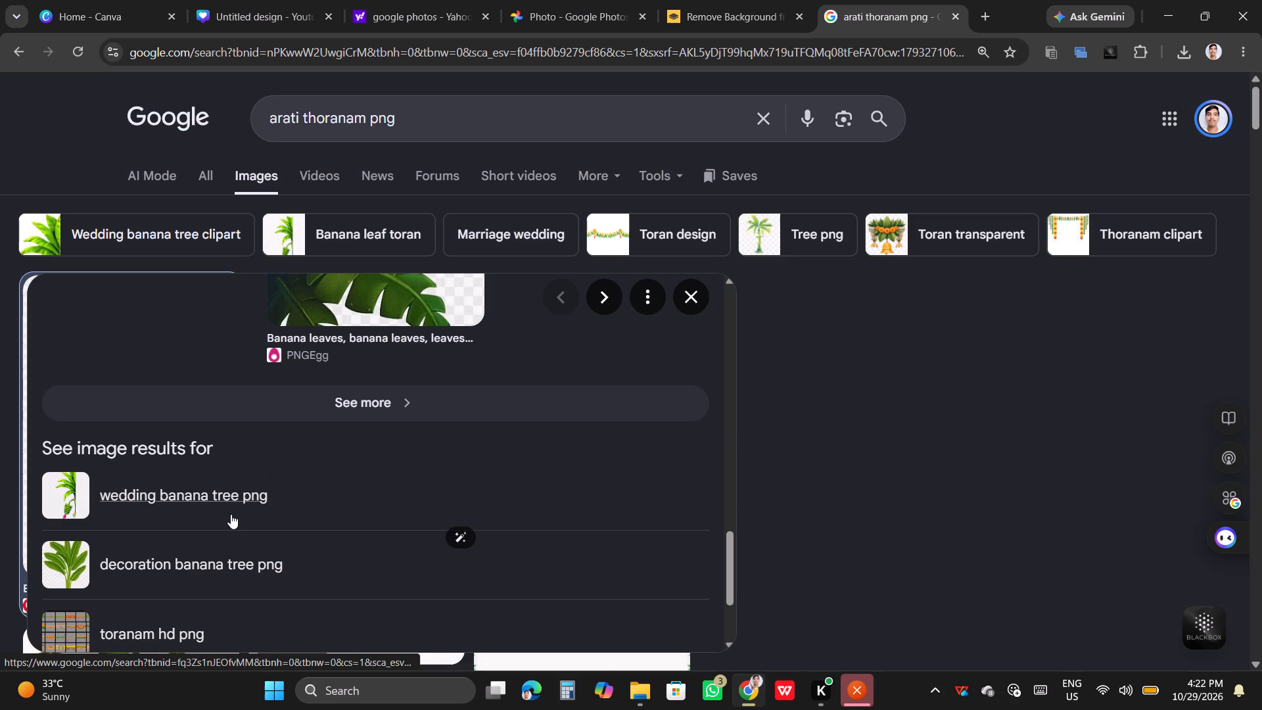
click(225, 498)
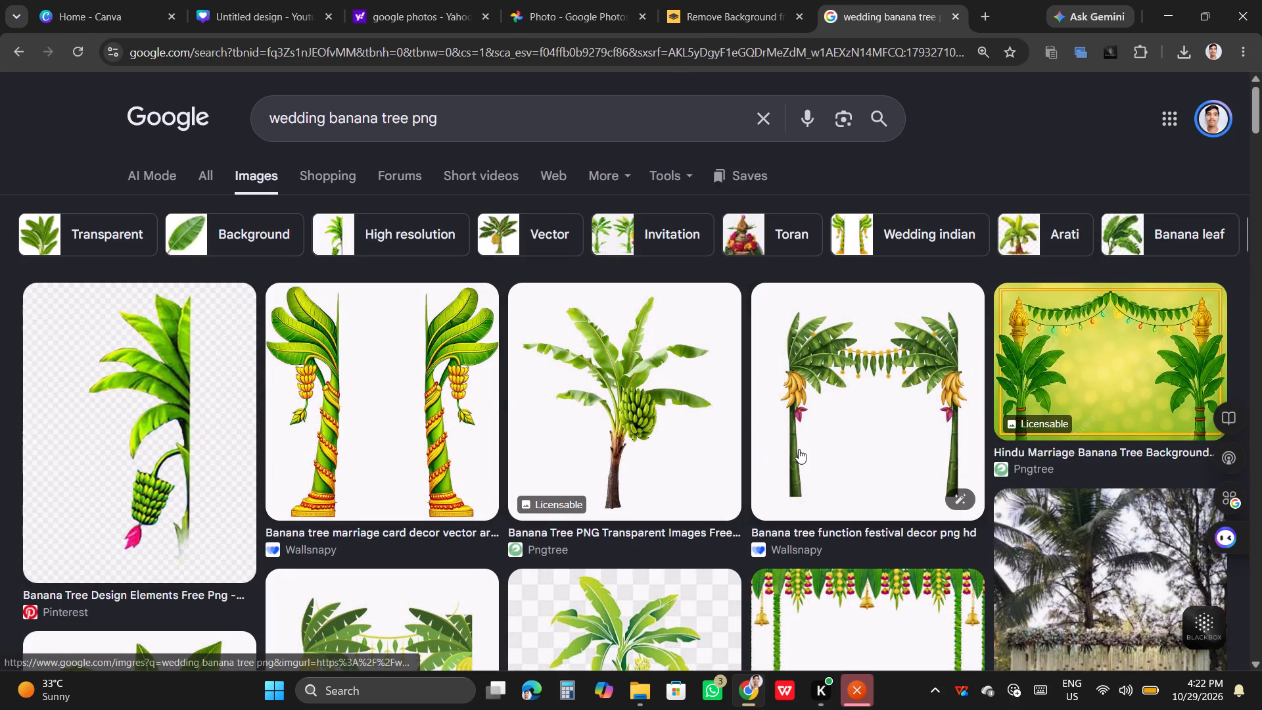
Examine the wedding banana tree results, including a preview of PNG All's "Wedding Tree with Yellow Bananas PNG".
scroll(608, 381, down, 2)
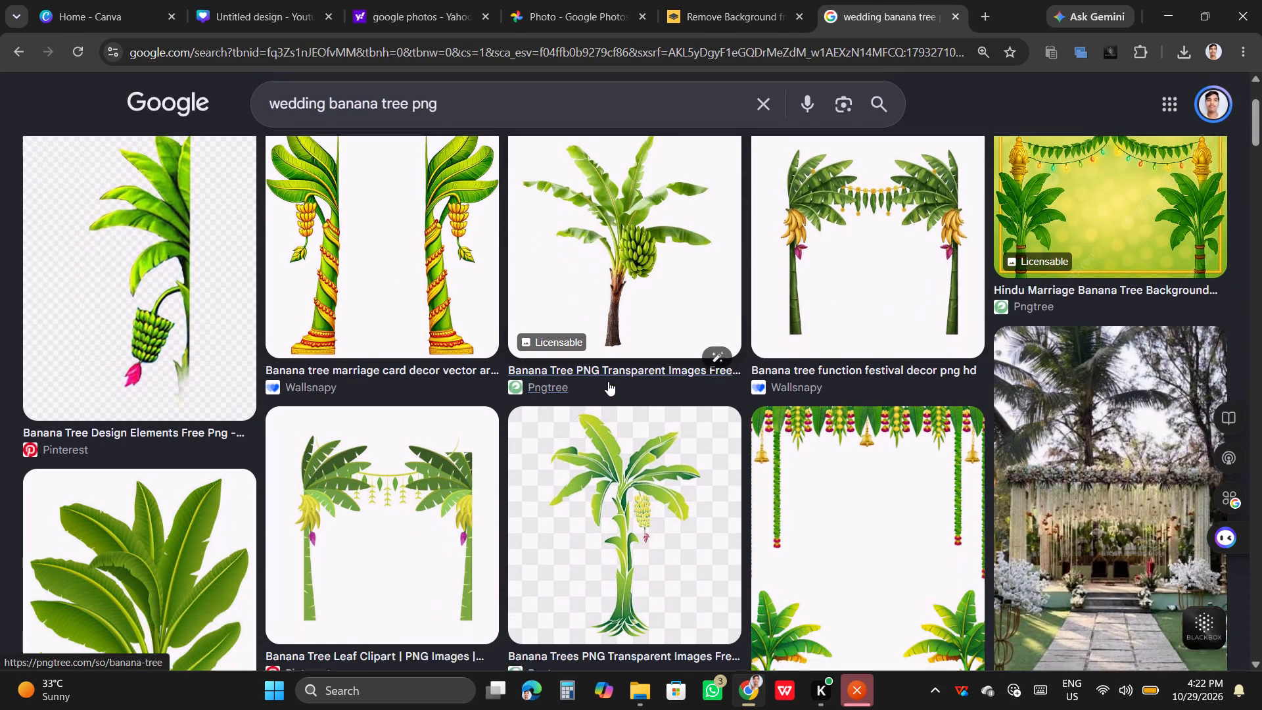
scroll(610, 384, down, 2)
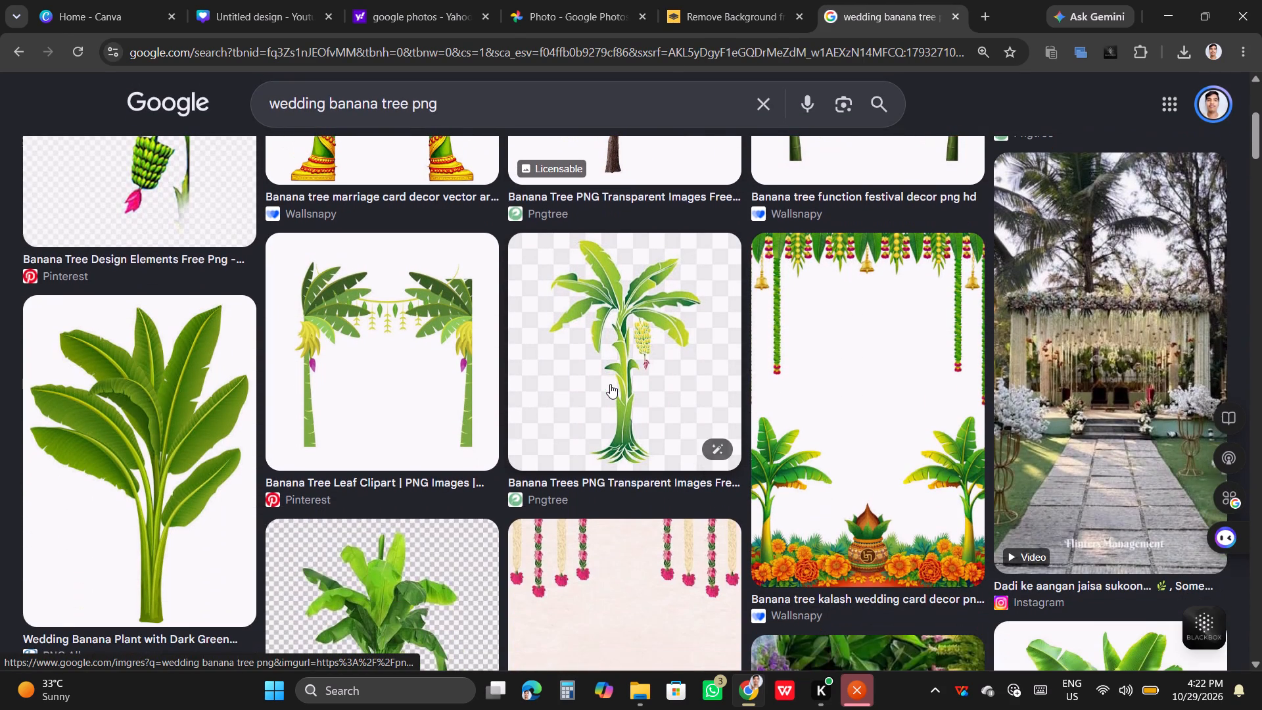
scroll(610, 384, down, 4)
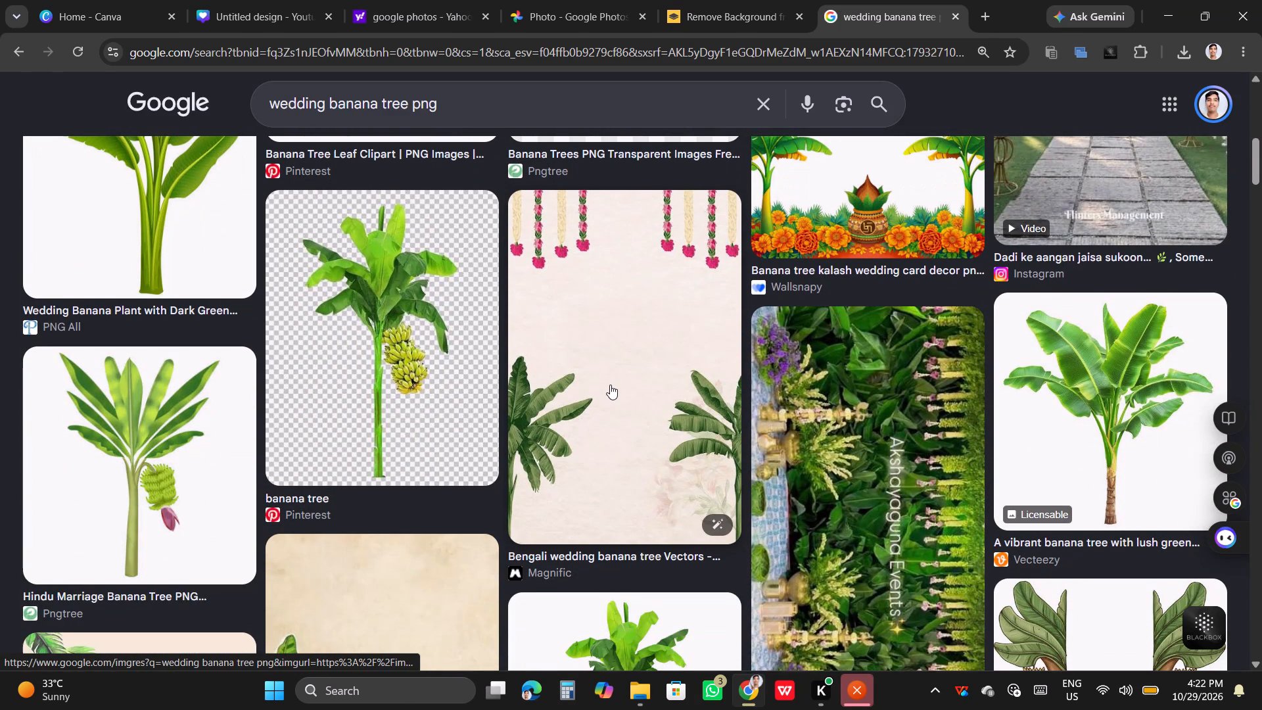
scroll(668, 369, down, 1)
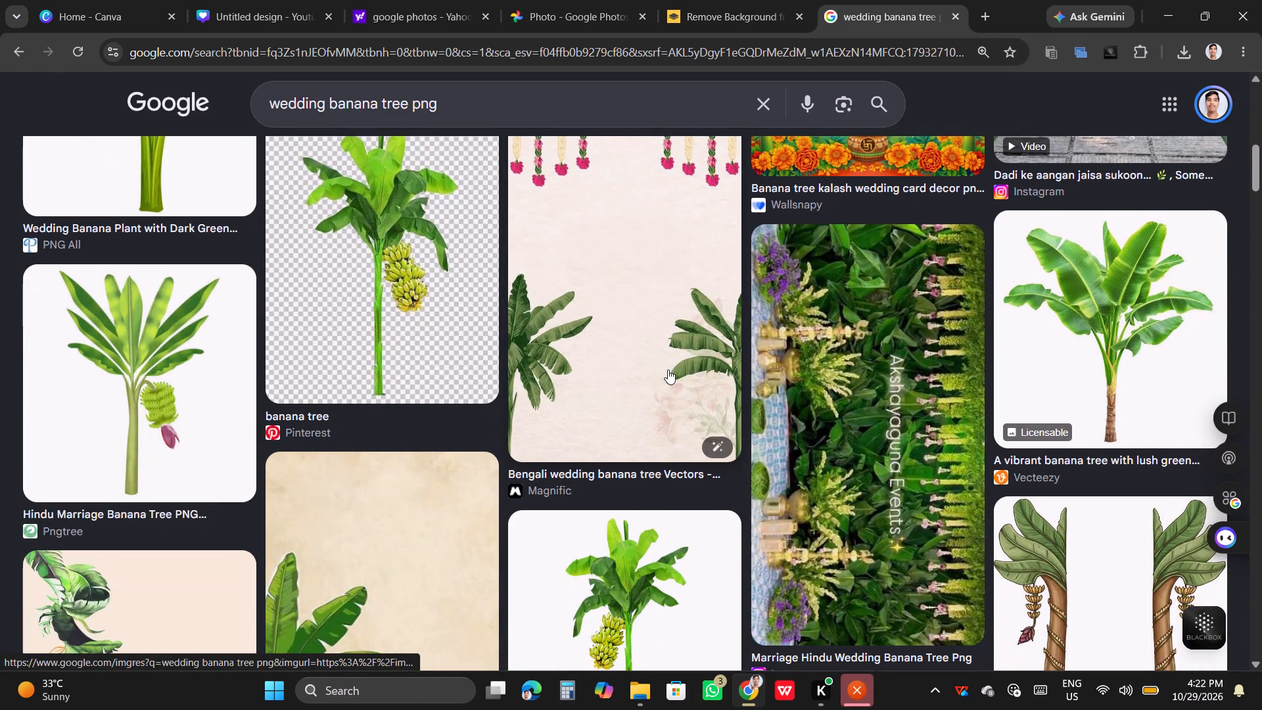
scroll(669, 369, down, 3)
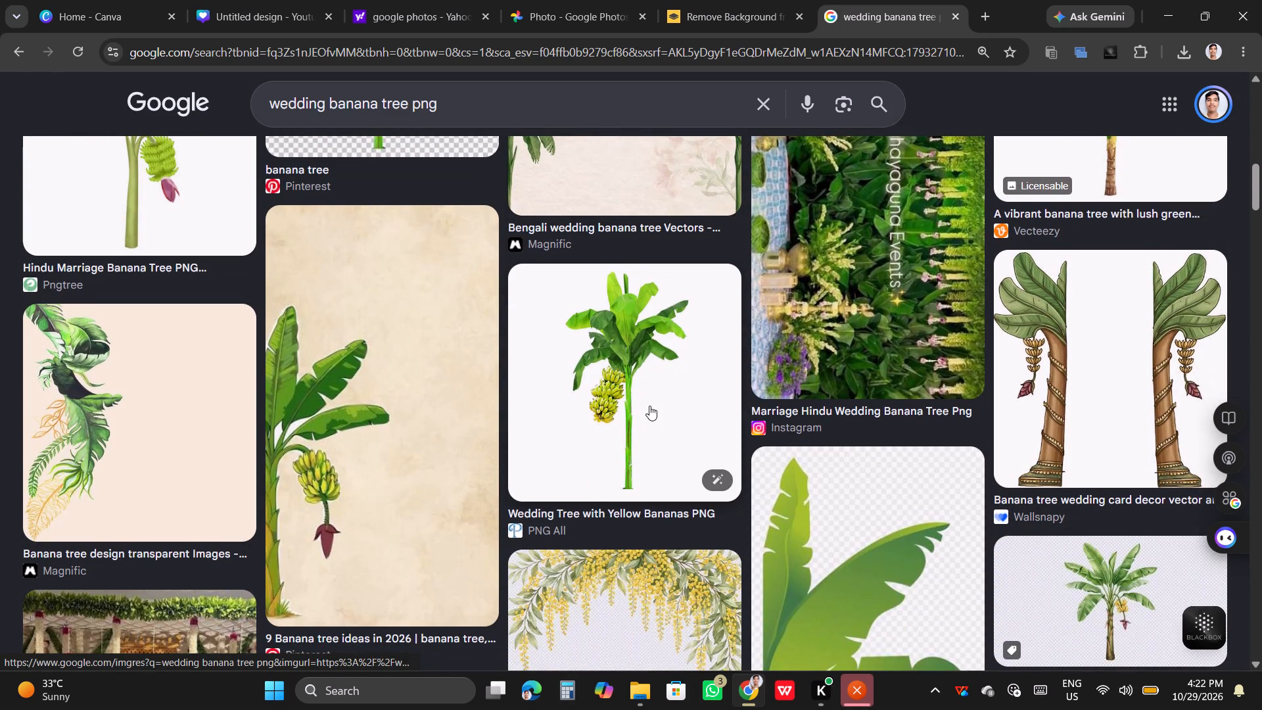
click(649, 406)
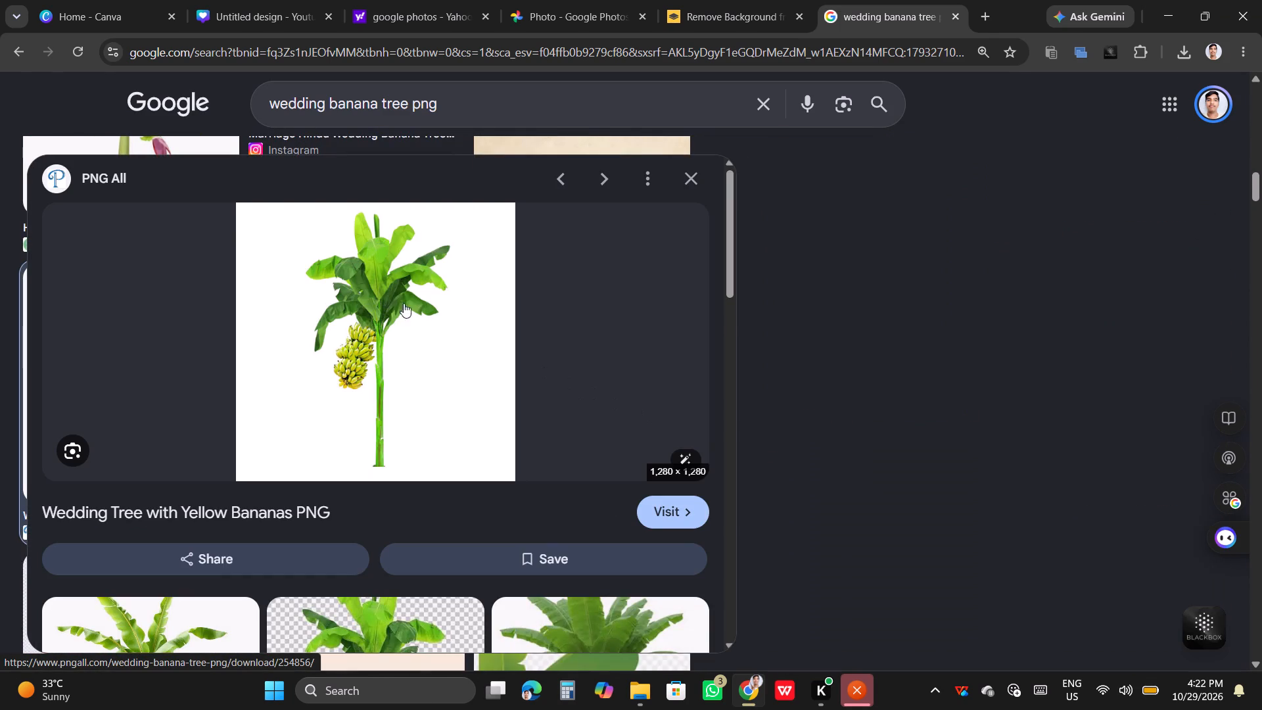
click(686, 176)
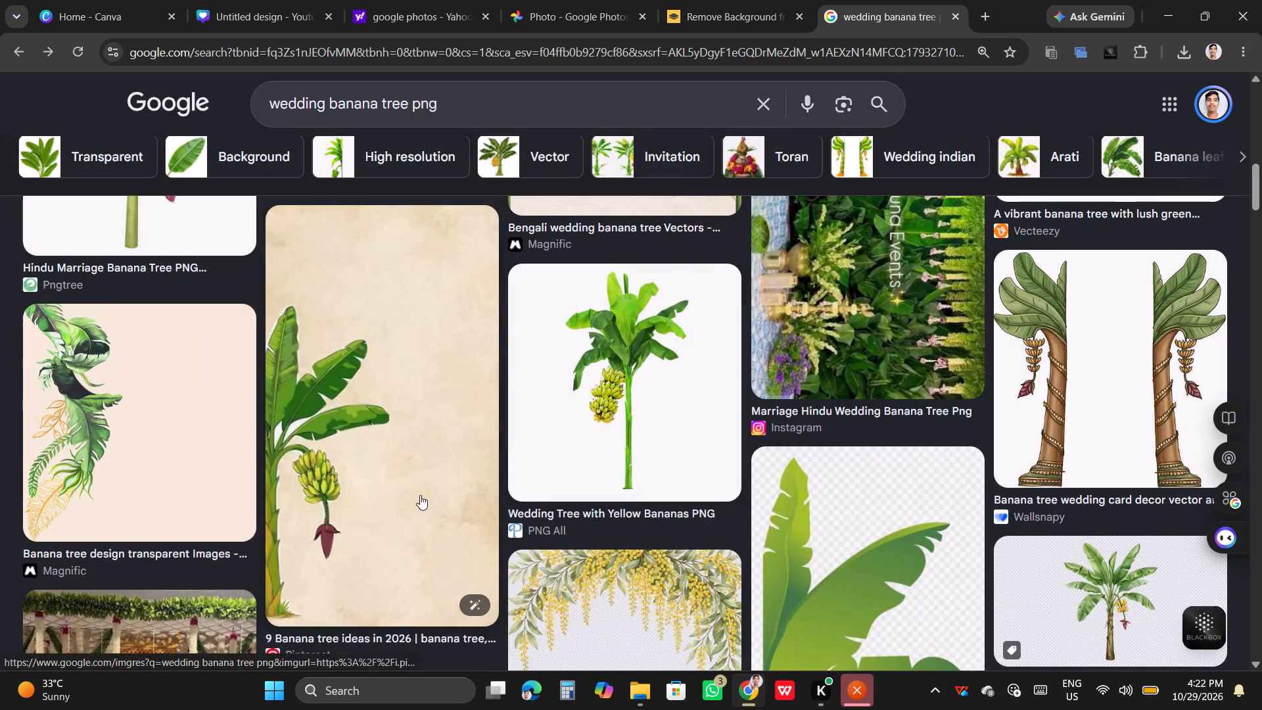
Open Pinterest's "9 Banana tree ideas in 2026" image, review its related images, and copy the main banana tree image.
click(413, 497)
scroll(438, 375, down, 3)
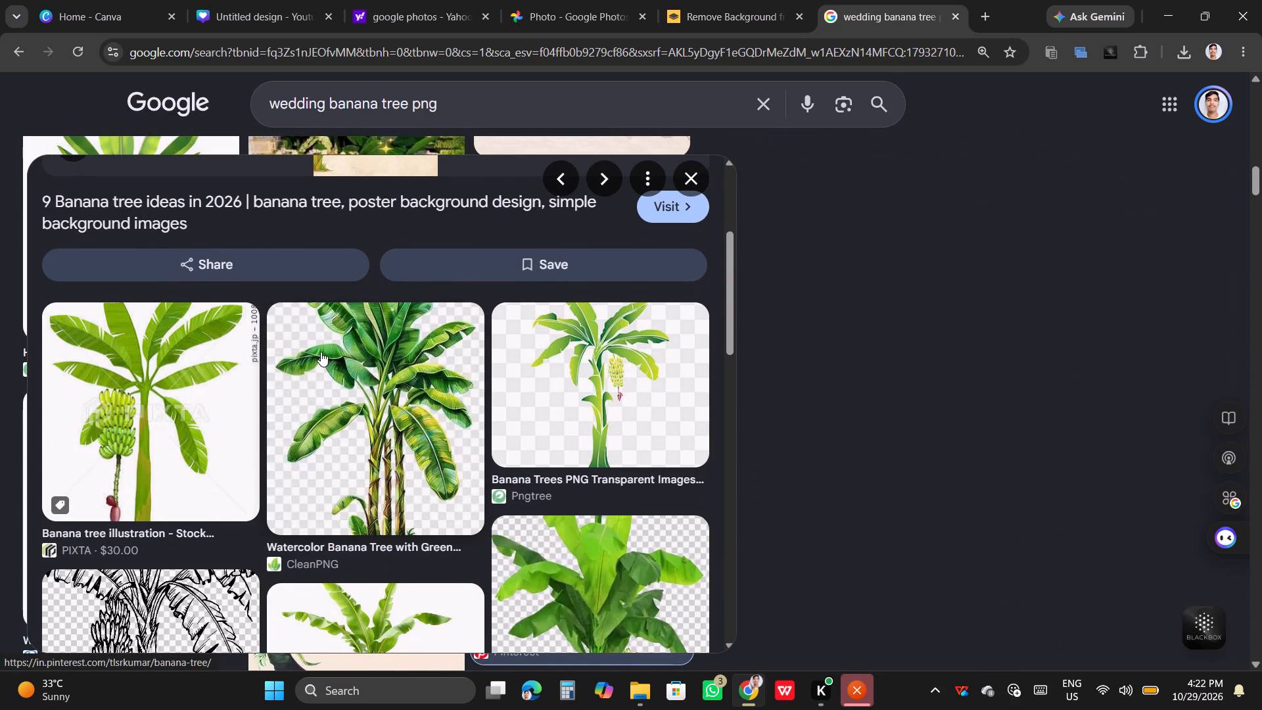
scroll(321, 352, up, 1)
scroll(321, 352, down, 7)
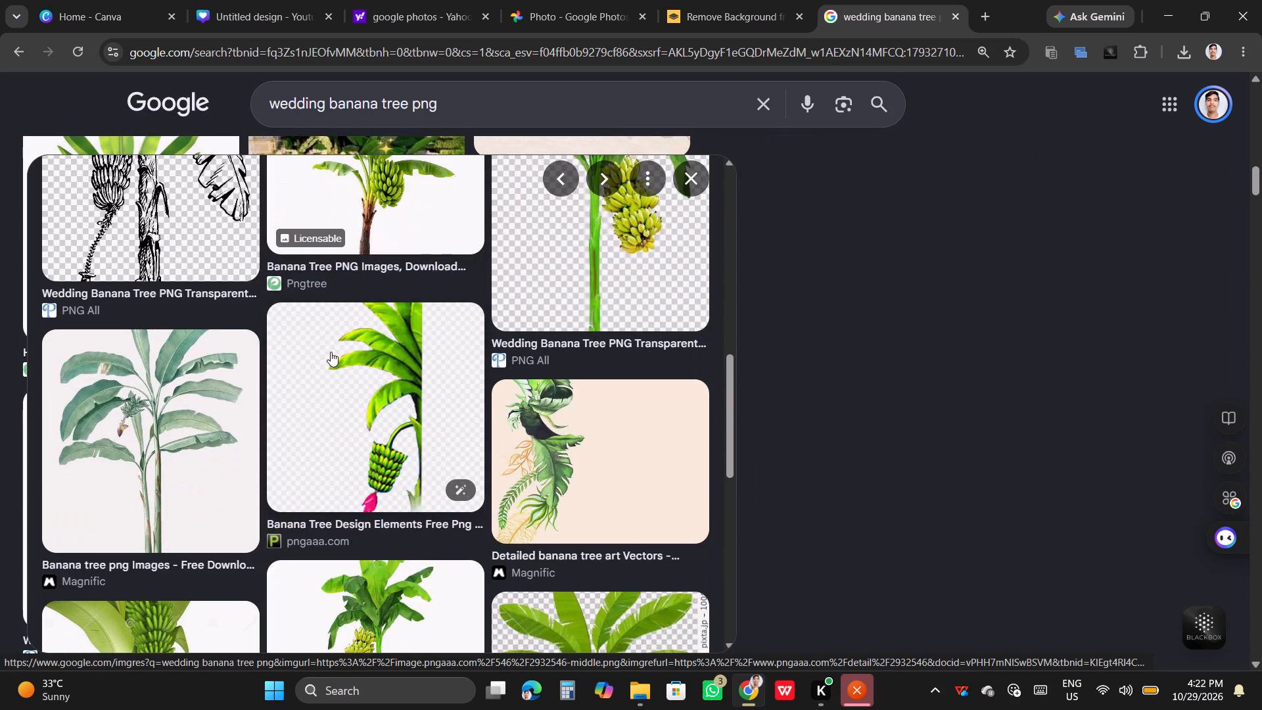
scroll(333, 352, down, 3)
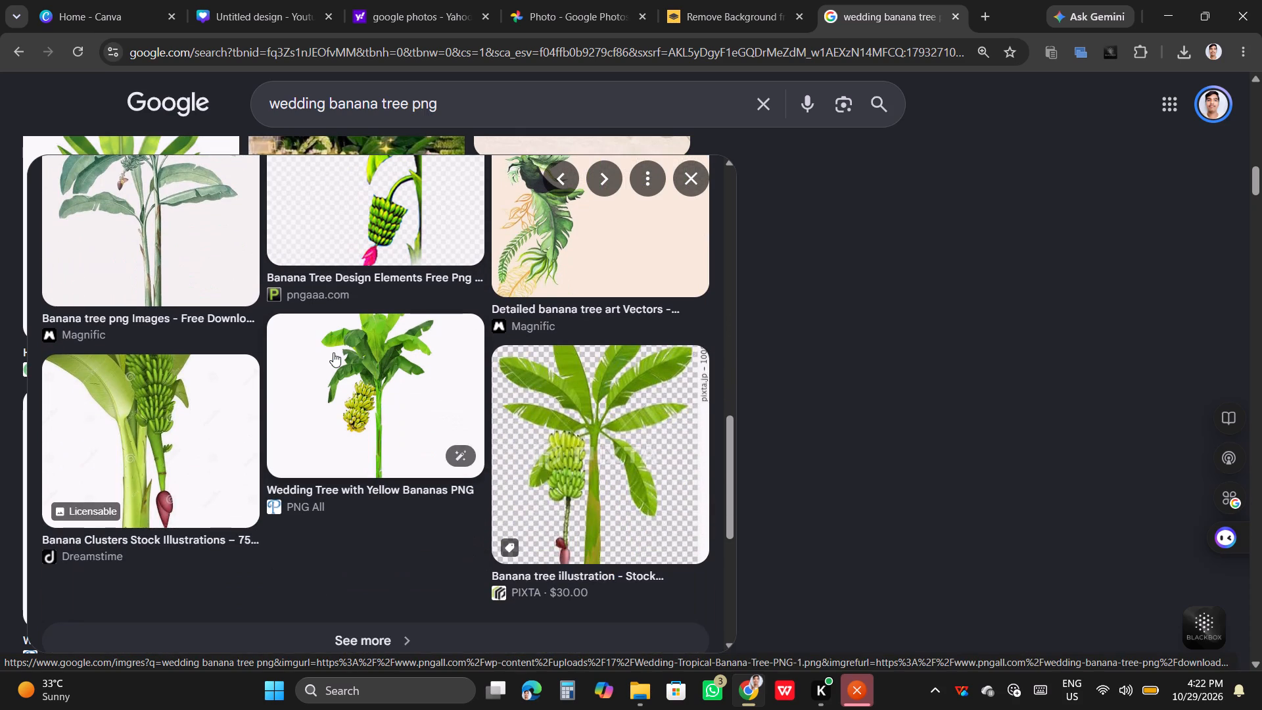
scroll(337, 354, up, 3)
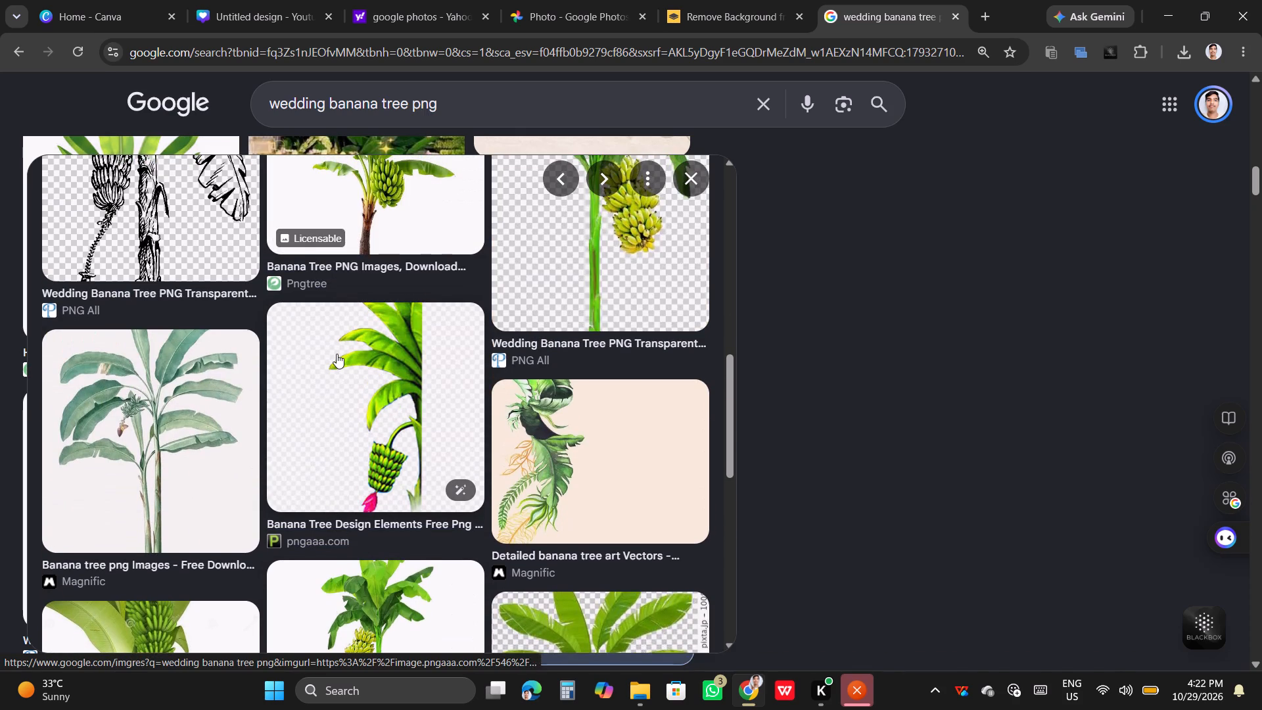
scroll(337, 354, up, 6)
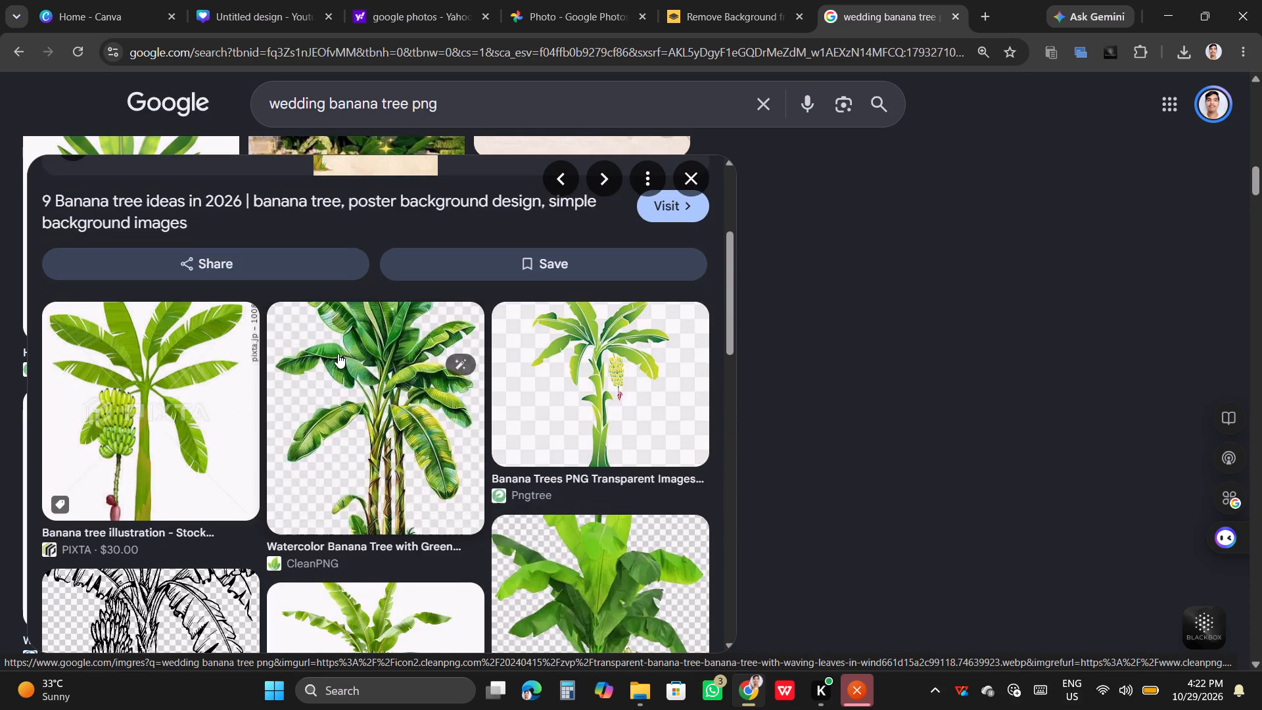
scroll(310, 336, up, 4)
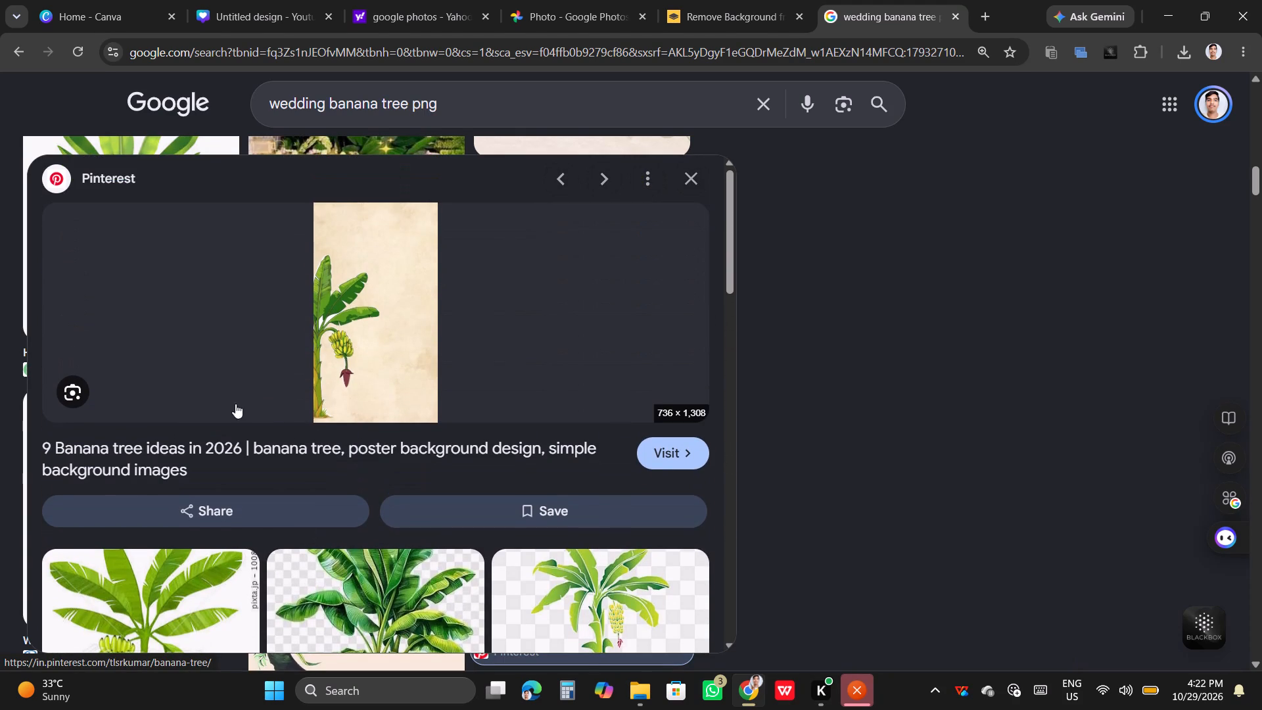
right_click(344, 324)
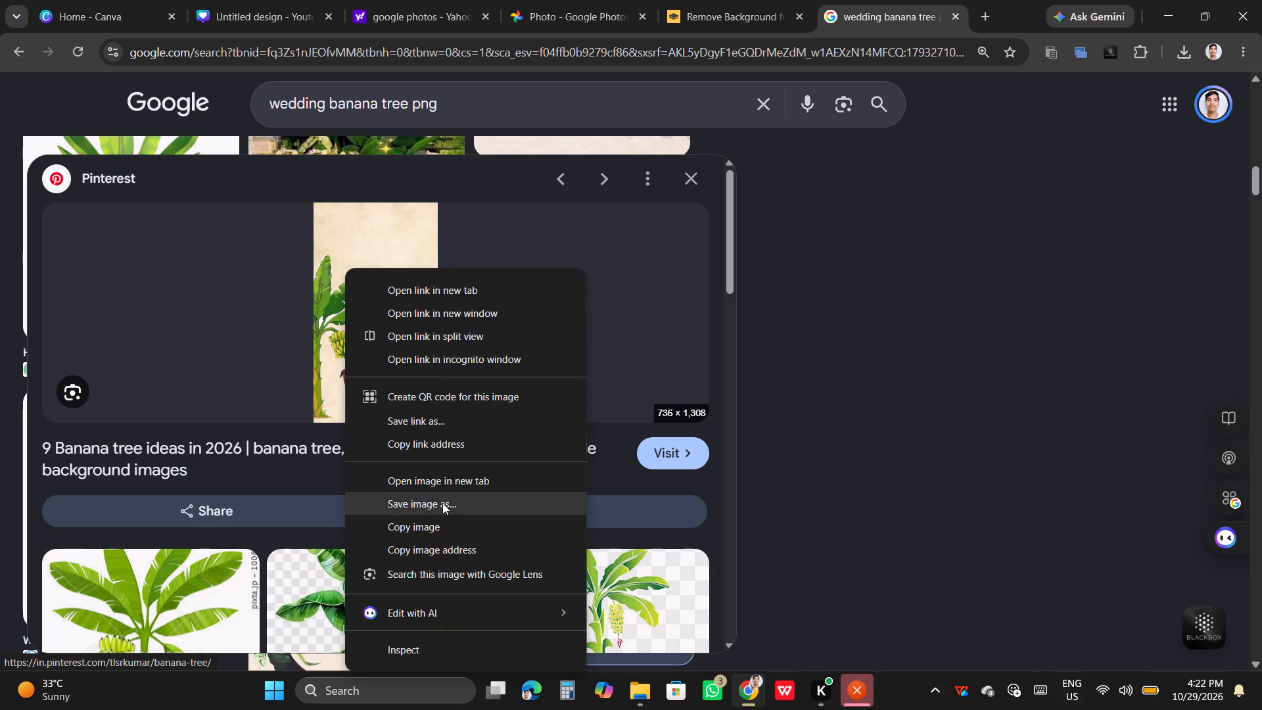
click(442, 532)
Paste the copied Pinterest banana tree image into the Canva banner and place it over the page's left side, beside the idol.
click(237, 0)
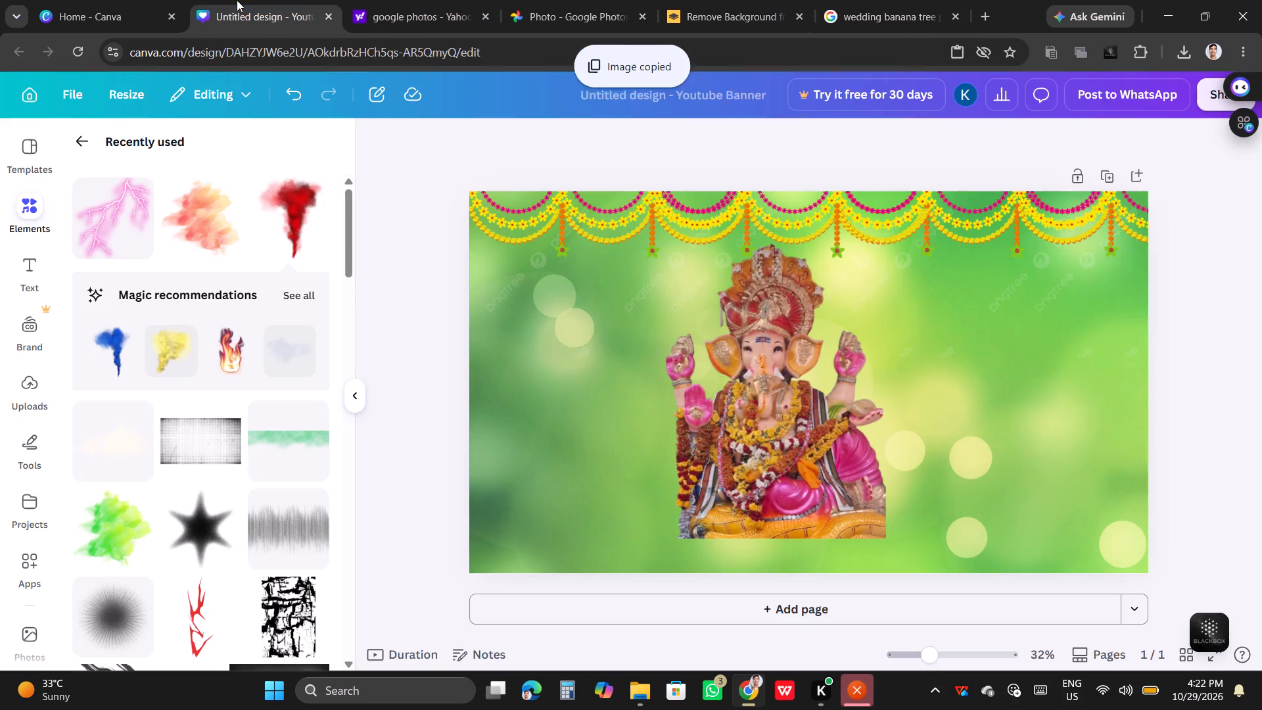
right_click(601, 367)
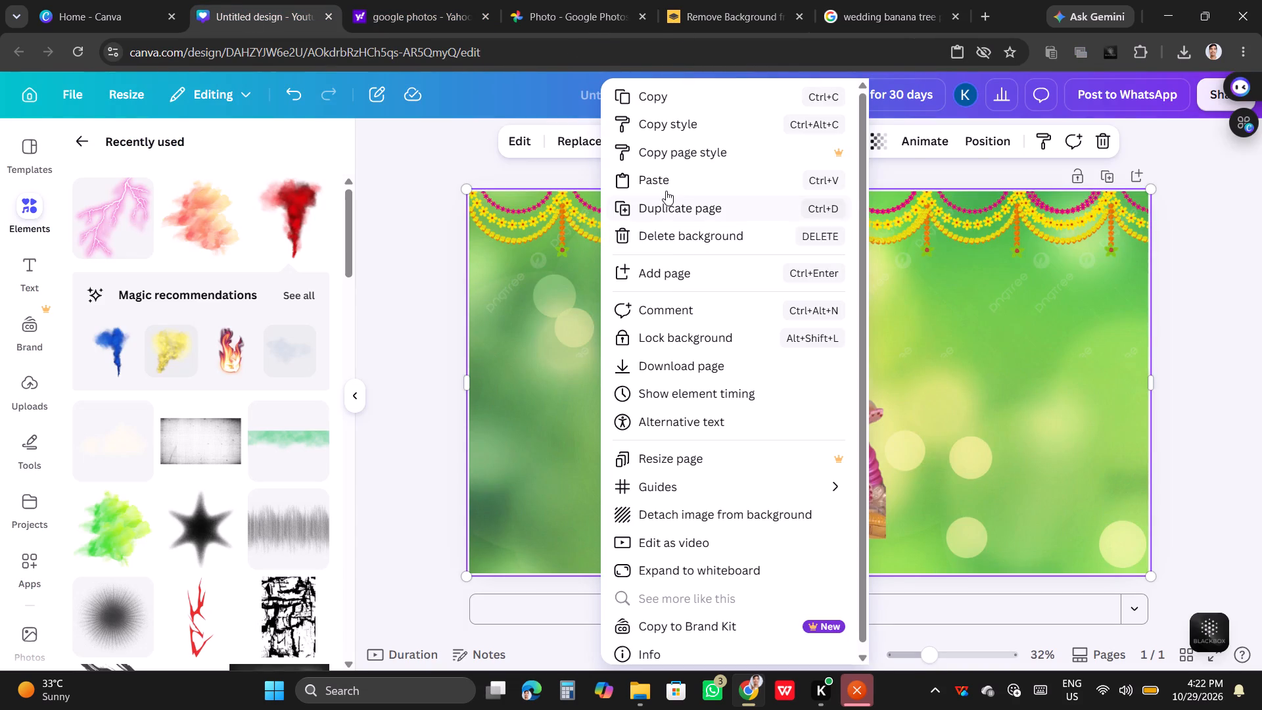
click(666, 179)
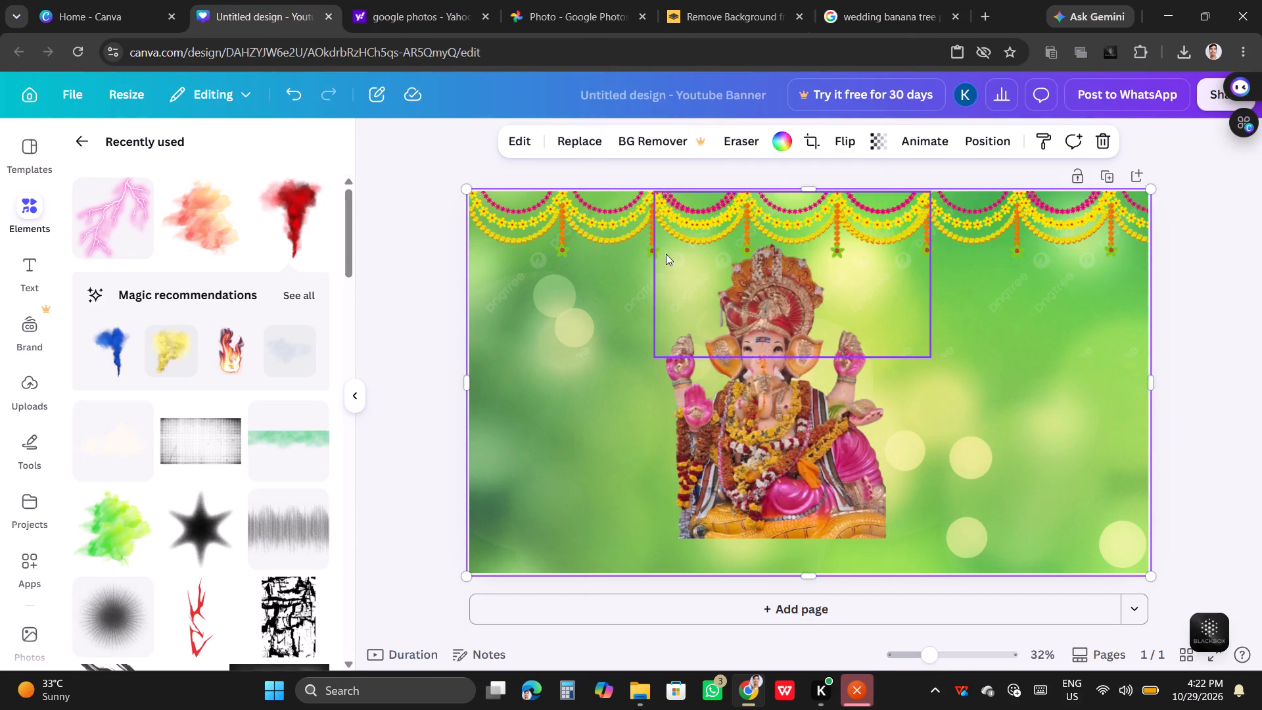
drag(775, 424, 1069, 426)
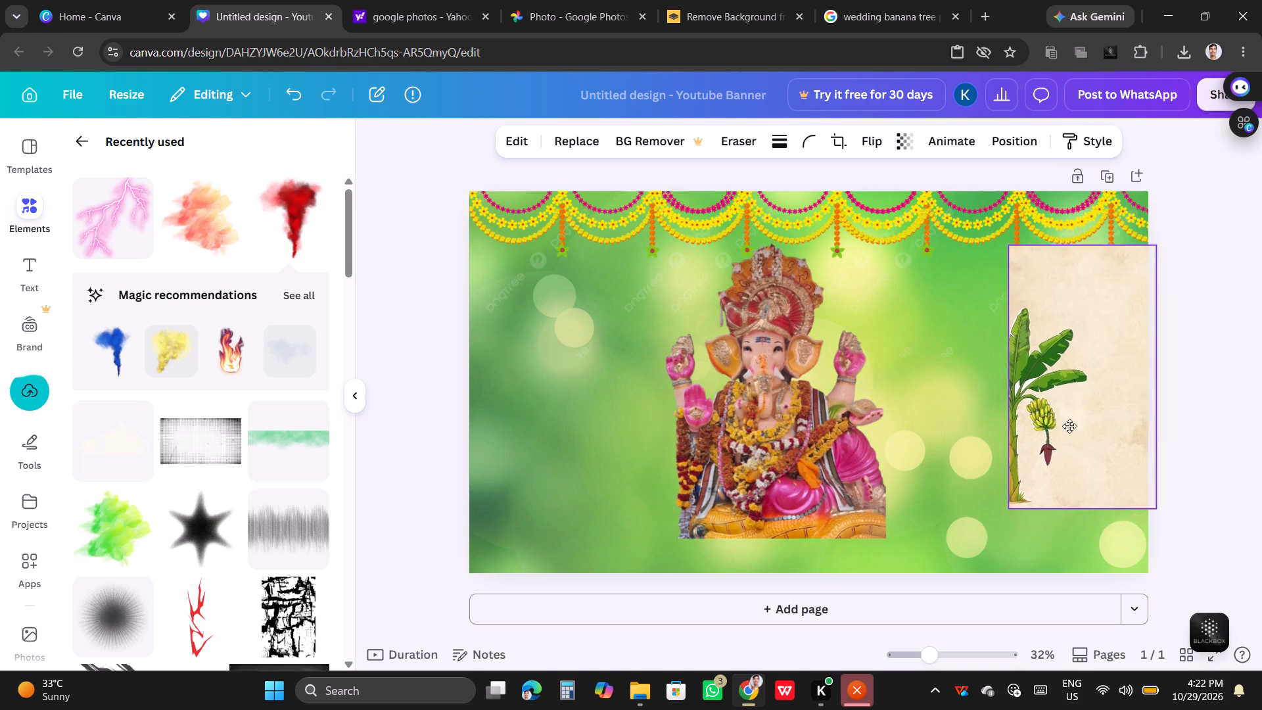
drag(1069, 426, 598, 437)
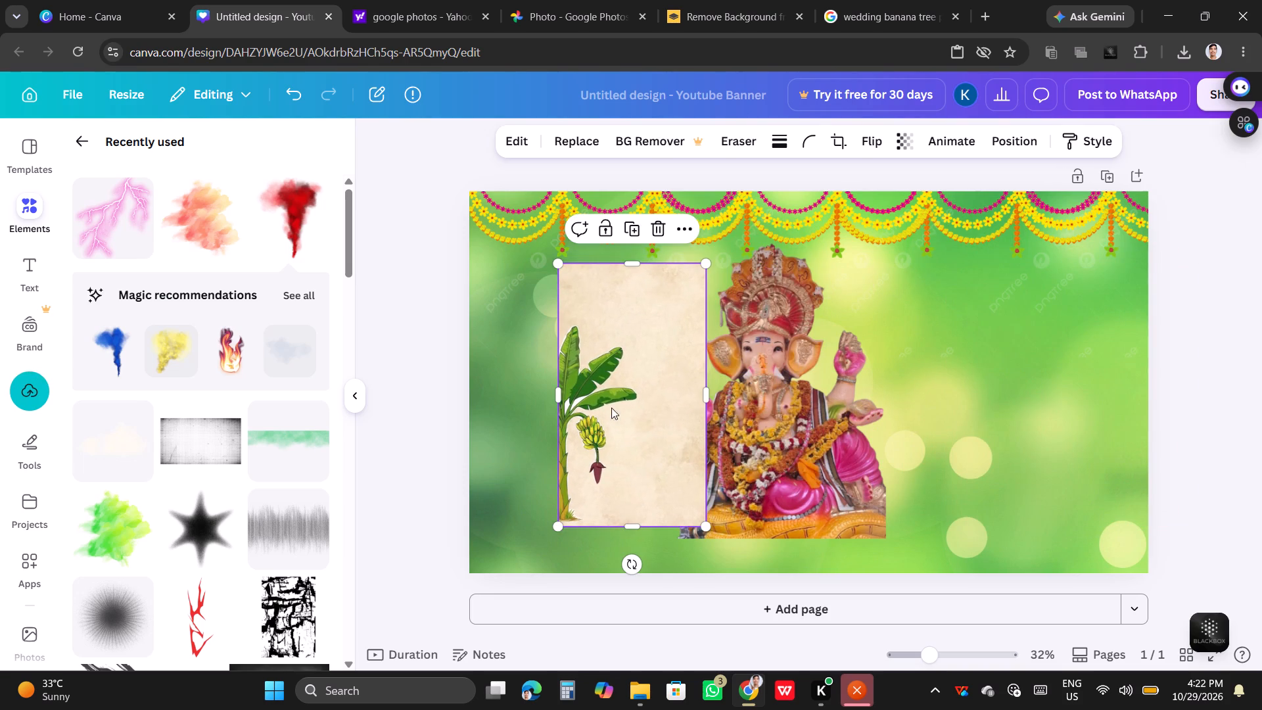
Replace the banner's green background with the pasted banana tree image.
right_click(641, 392)
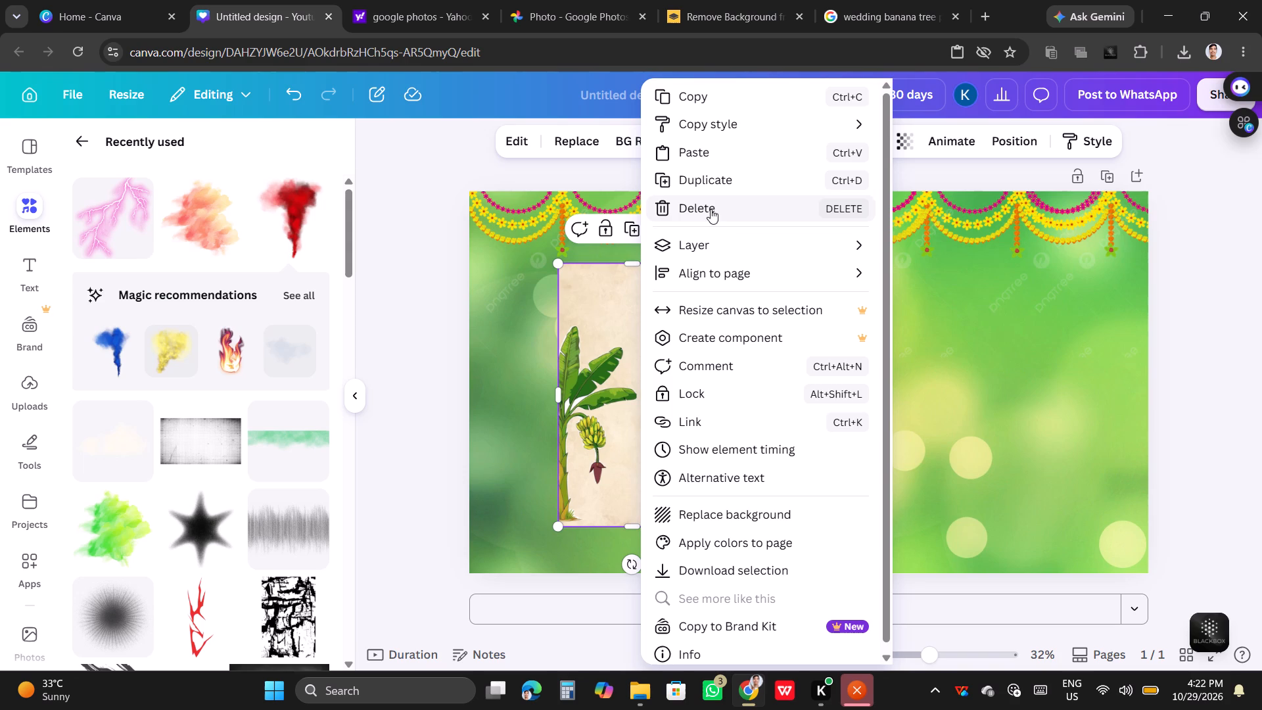
click(731, 508)
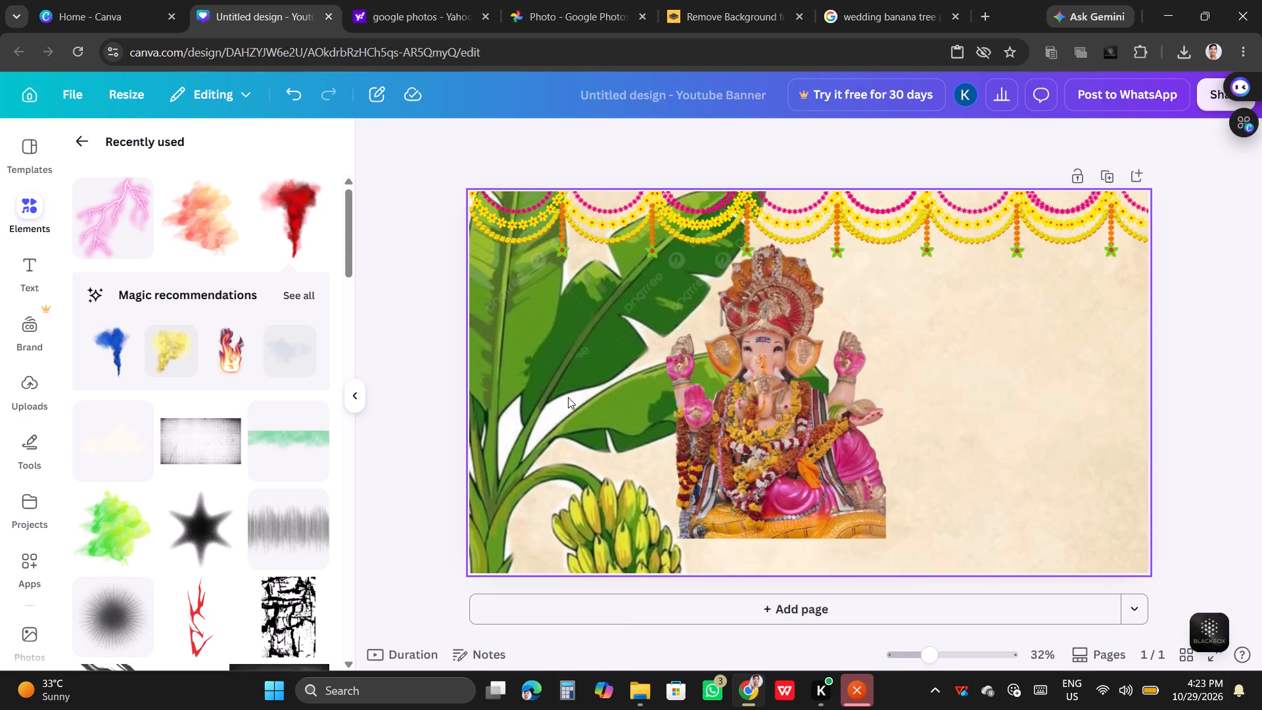
Detach the banana tree image from the banner background and remove it by moving it completely off the page.
drag(567, 396, 586, 486)
click(549, 414)
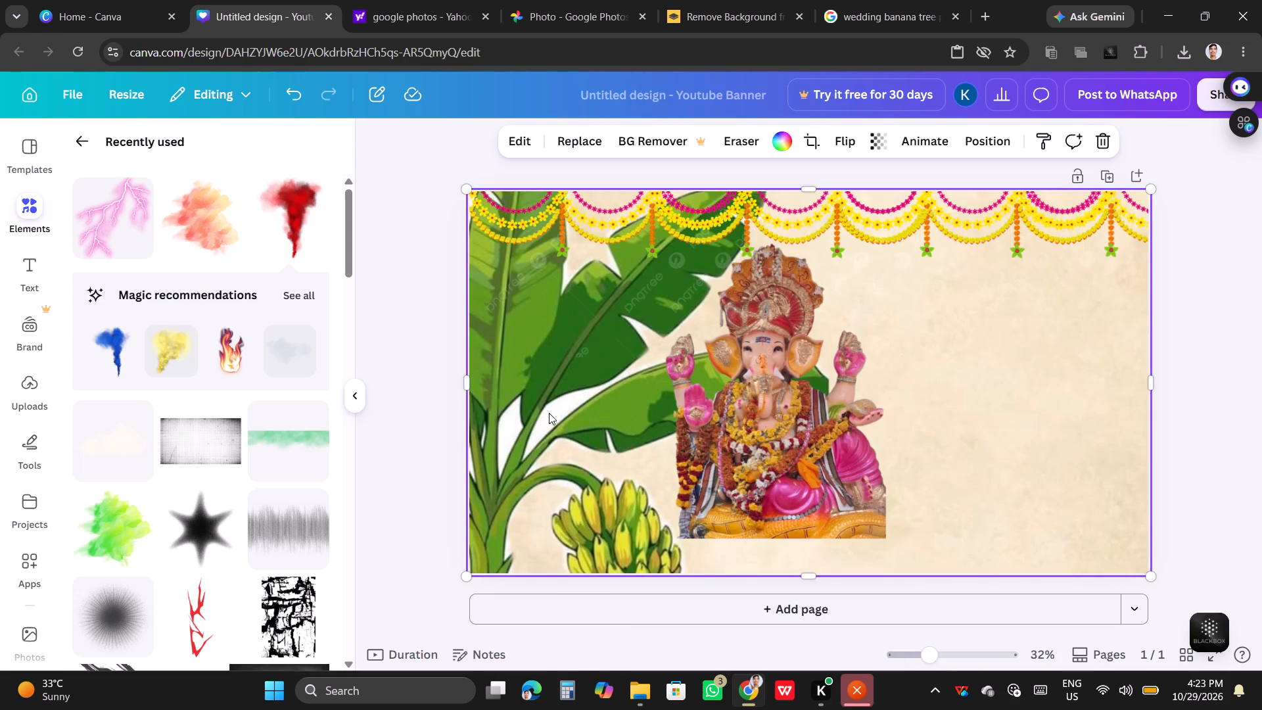
right_click(541, 377)
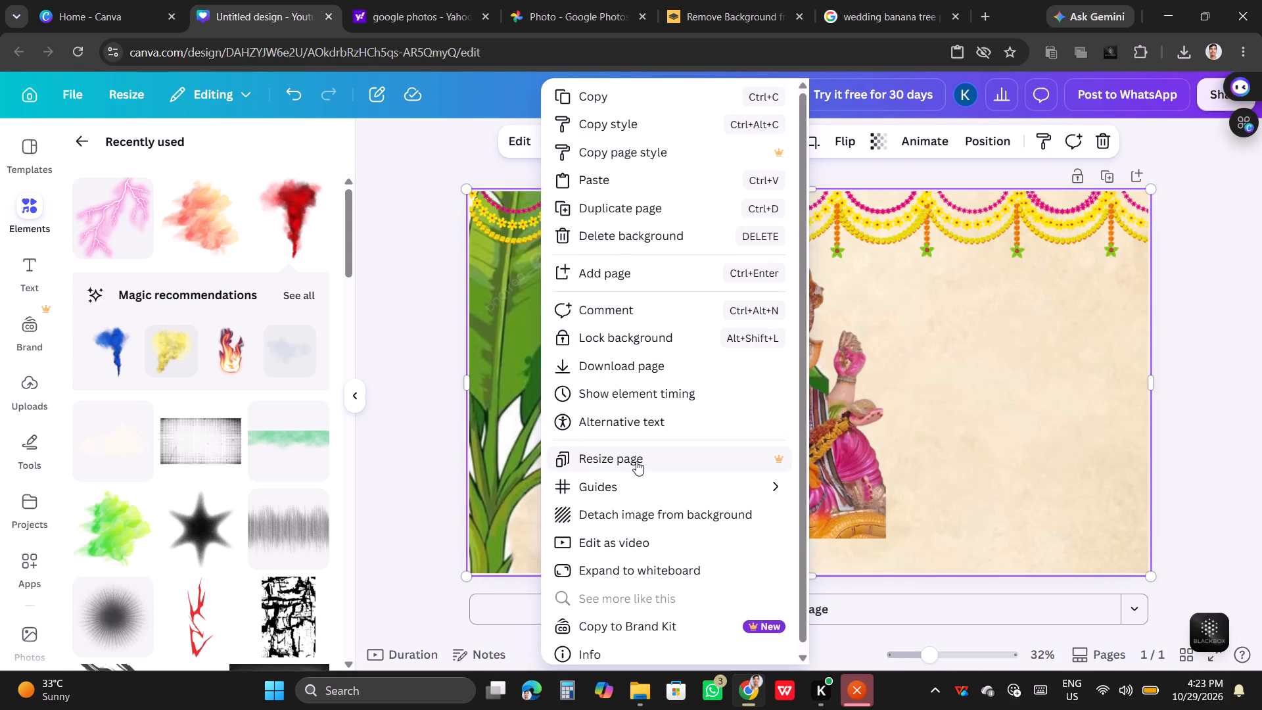
click(645, 514)
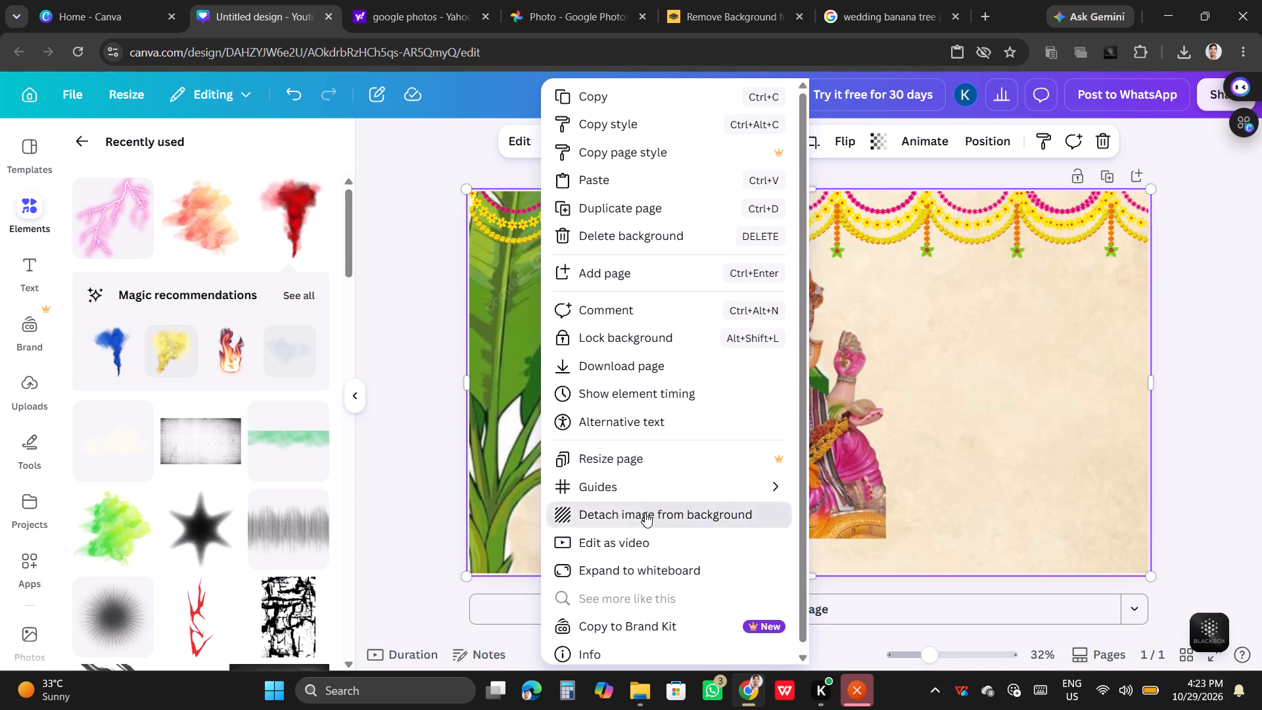
drag(765, 436, 387, 591)
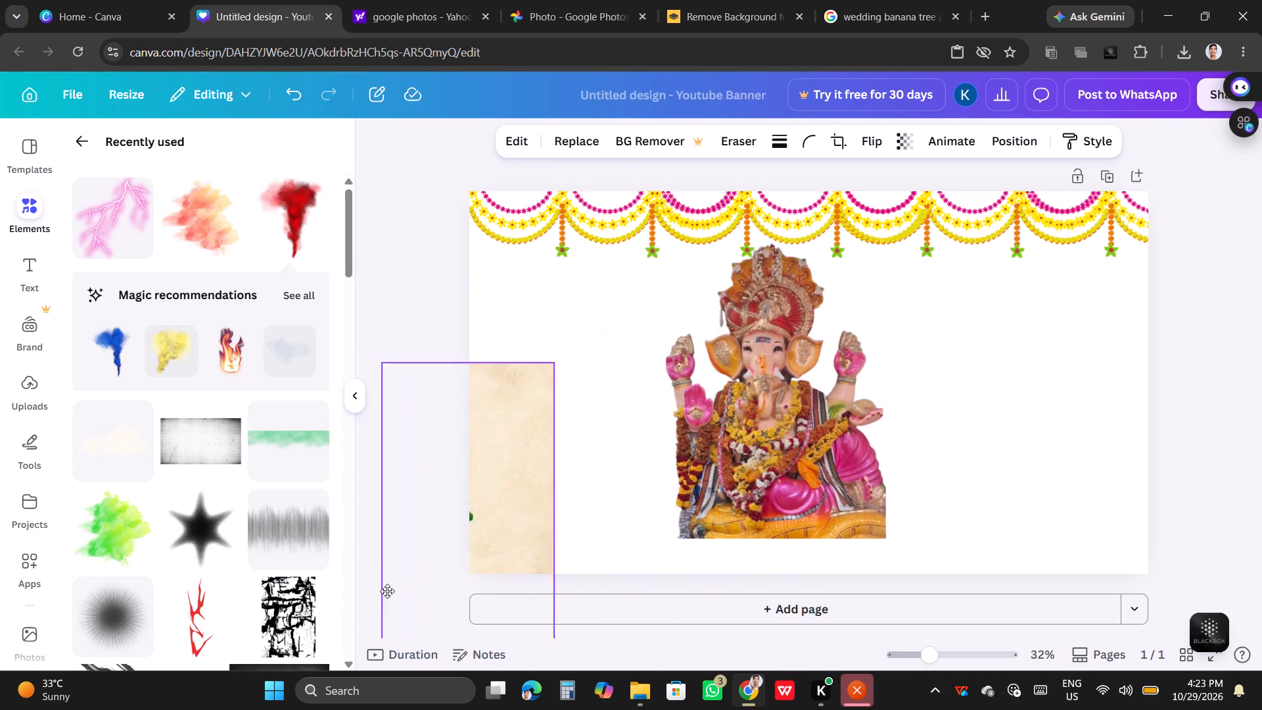
drag(387, 591, 177, 647)
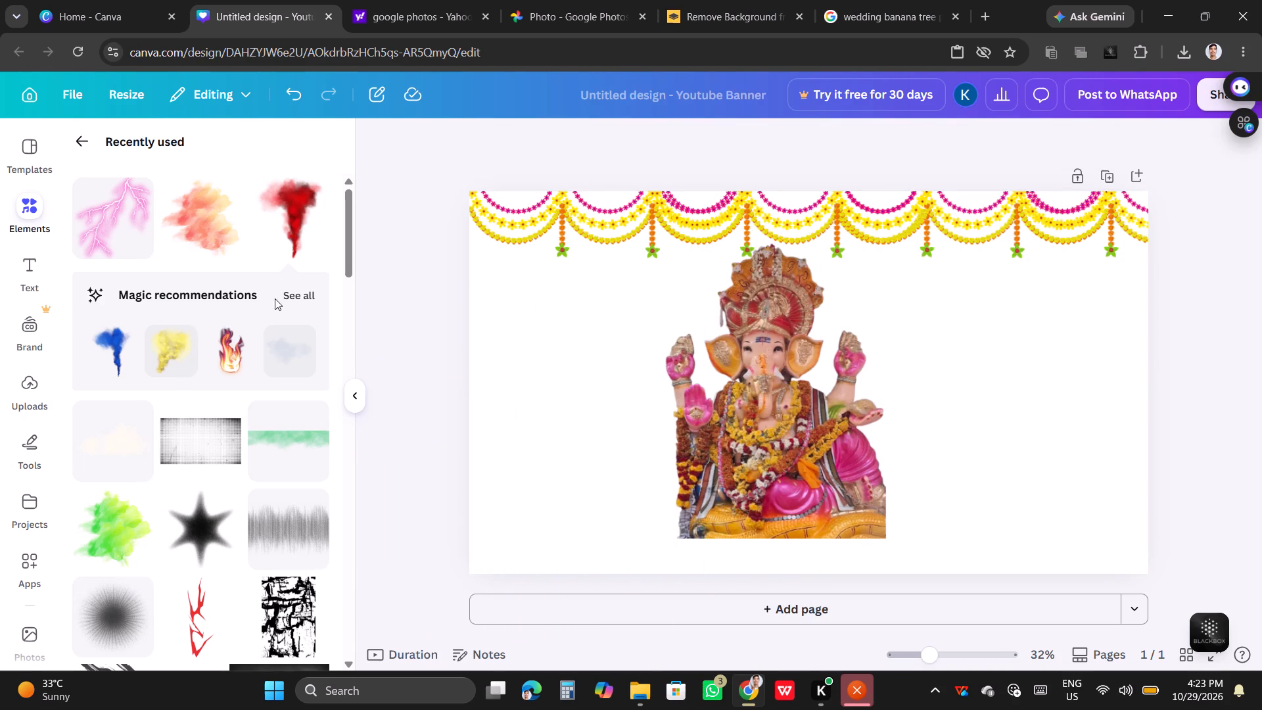
Return to the wedding banana tree search, review the related images, and open the image results for "hindu wedding banana tree png".
click(404, 0)
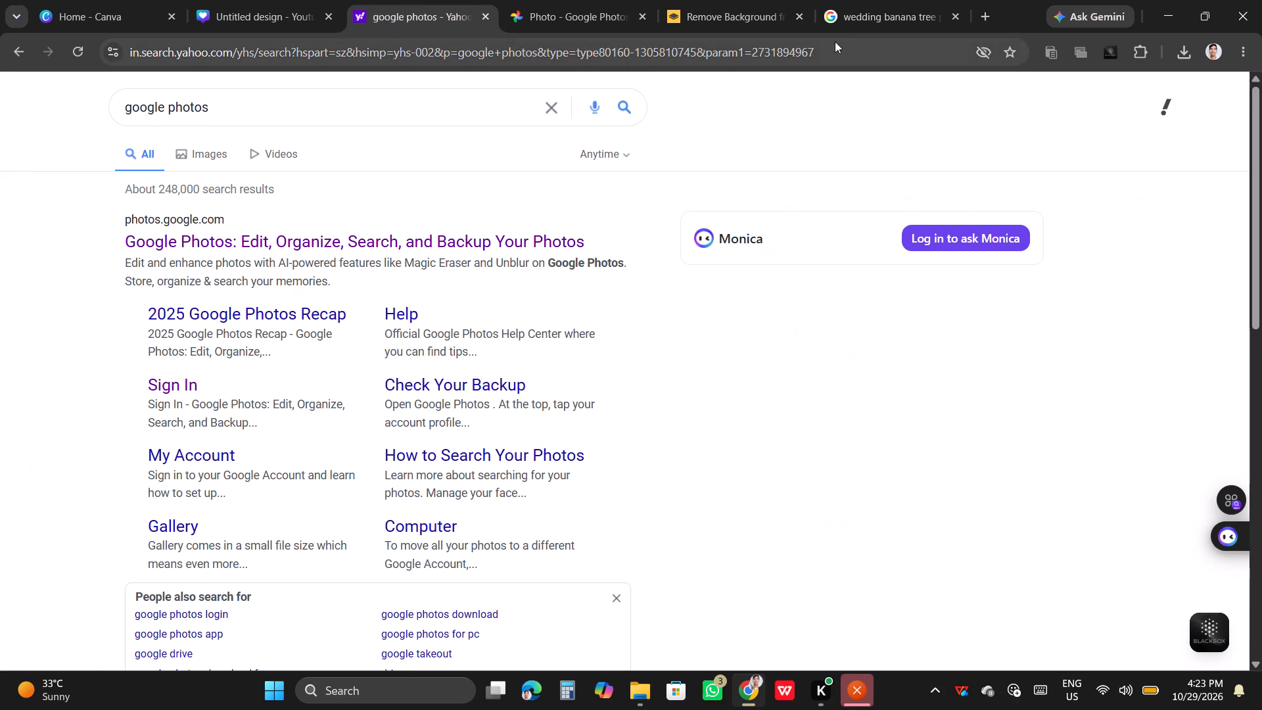
click(868, 11)
scroll(360, 312, down, 4)
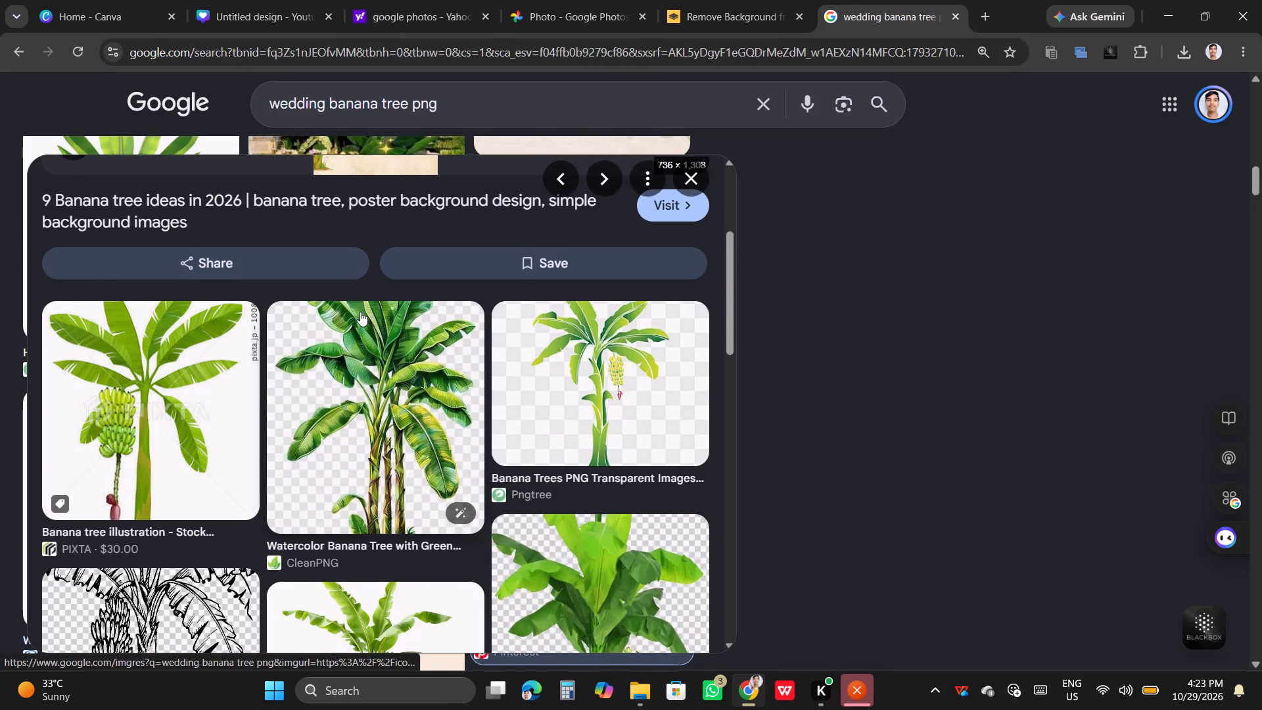
scroll(360, 312, down, 1)
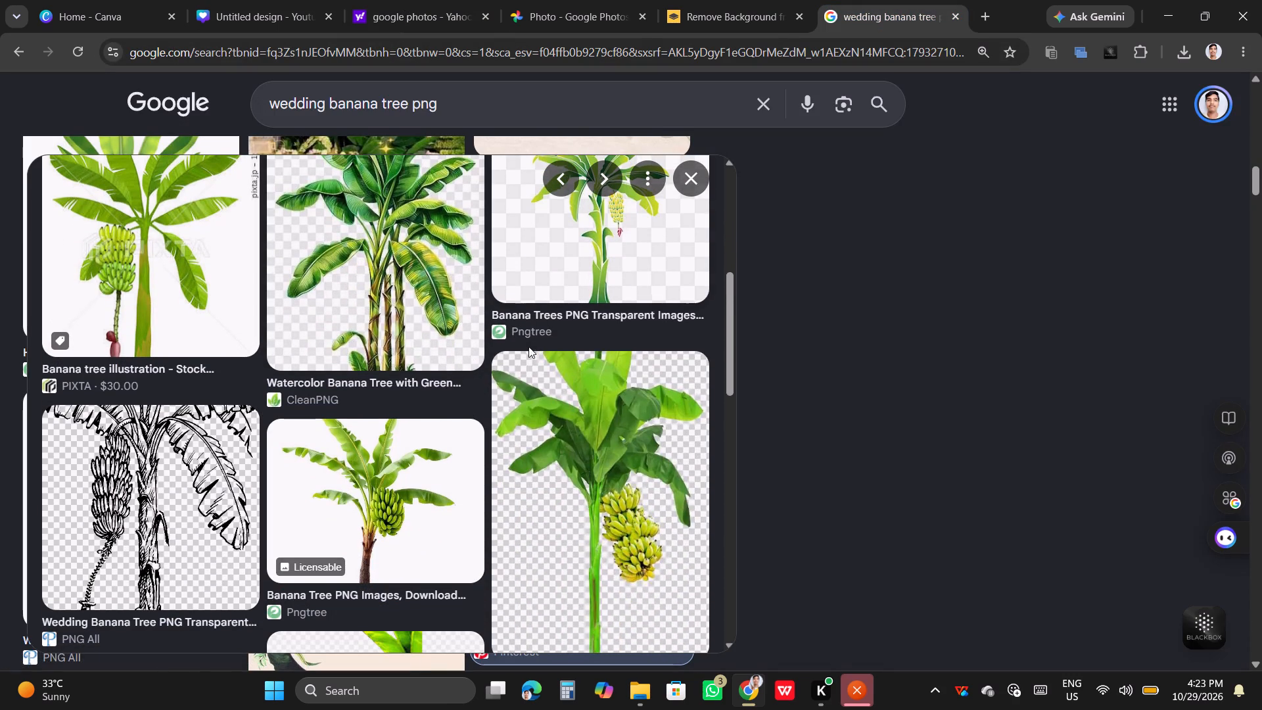
scroll(486, 439, down, 5)
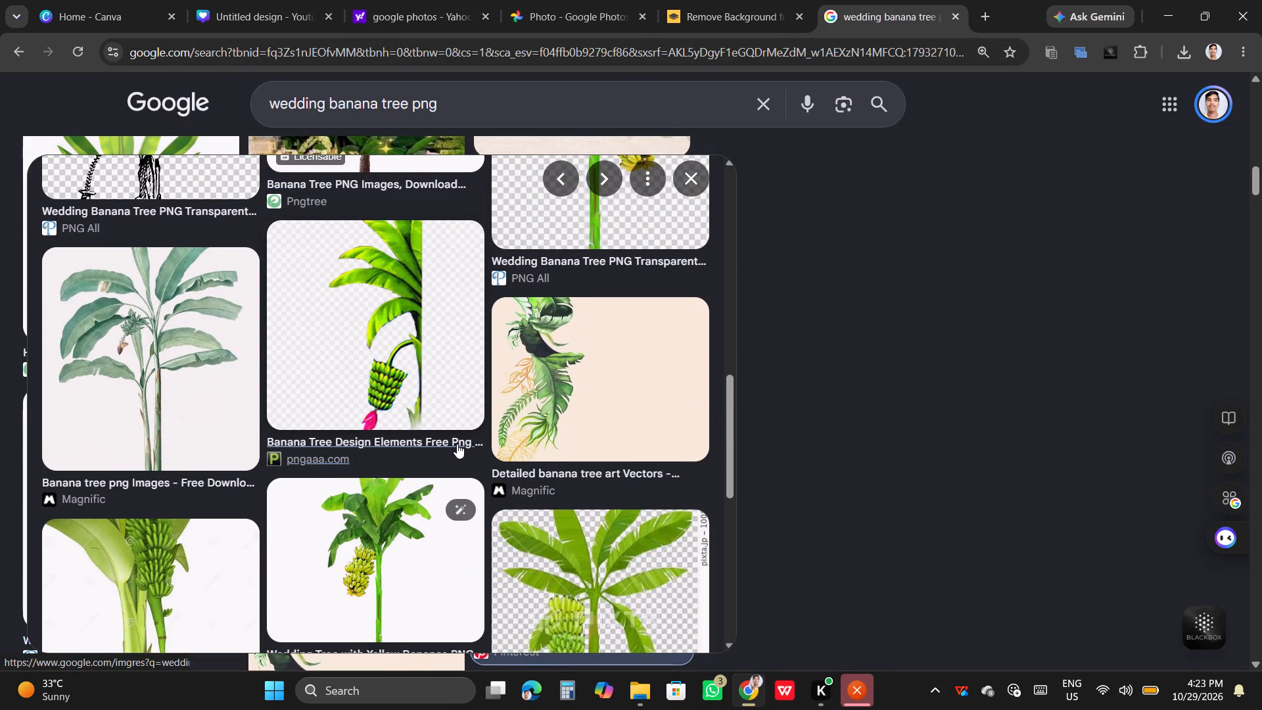
scroll(457, 444, down, 7)
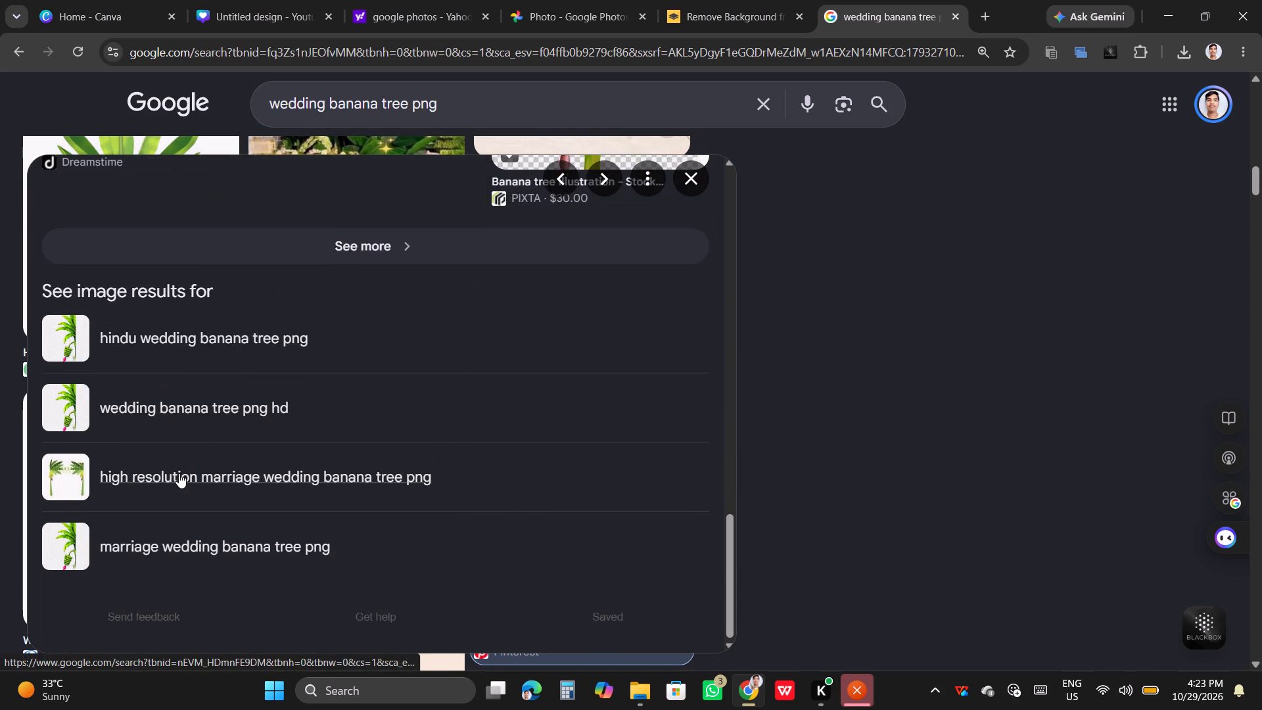
click(217, 343)
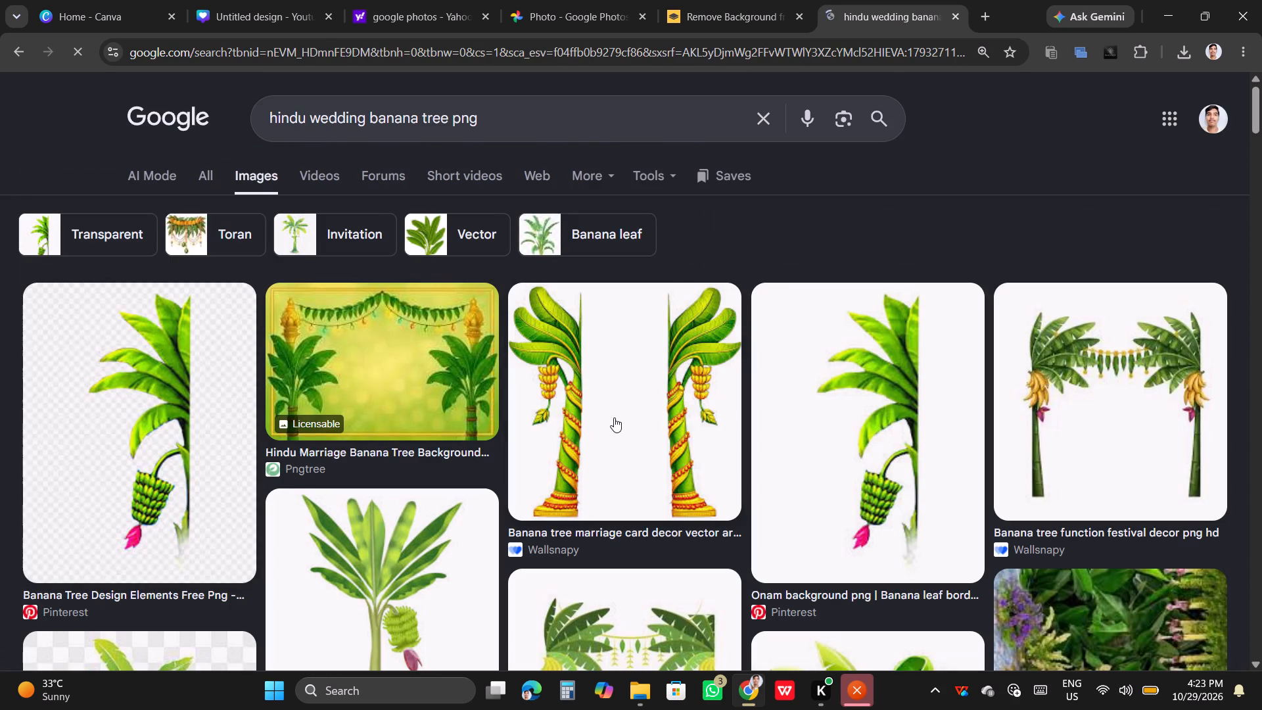
Browse the Hindu wedding banana tree results and copy Pngtree's "Hindu Marriage Banana Tree PNG" image with the single hanging green banana bunch.
scroll(538, 476, down, 2)
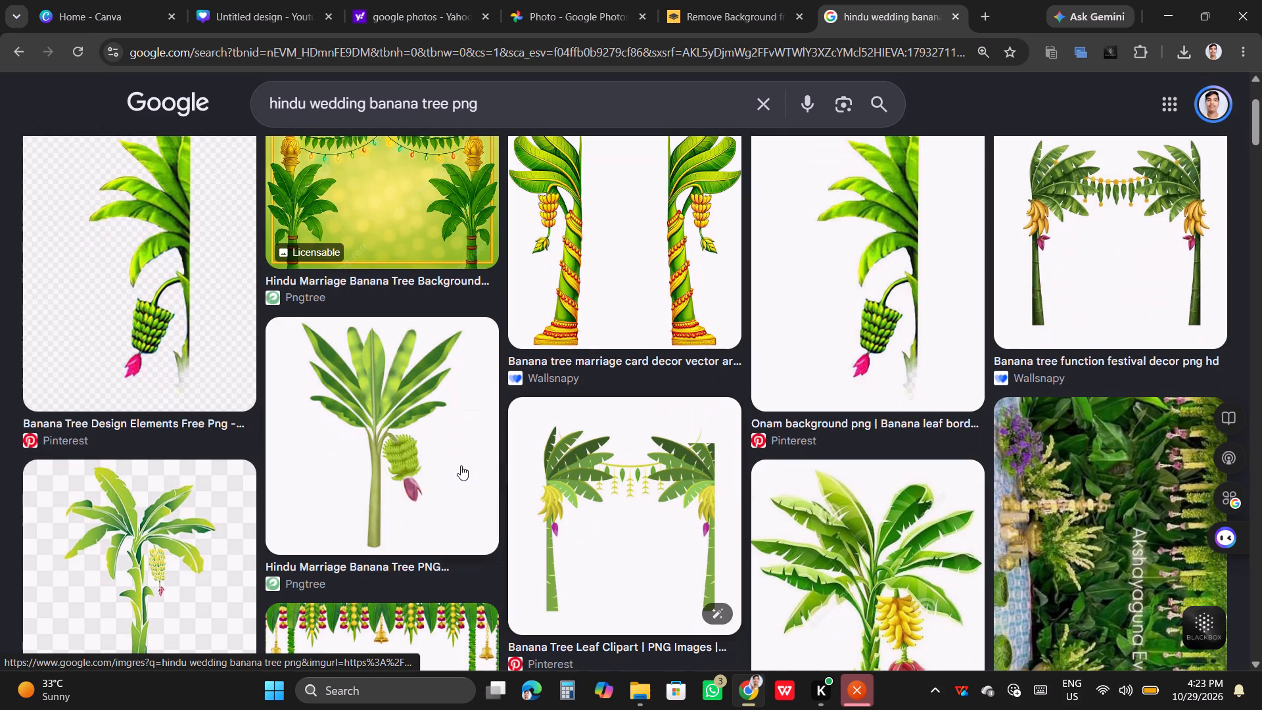
scroll(751, 483, down, 5)
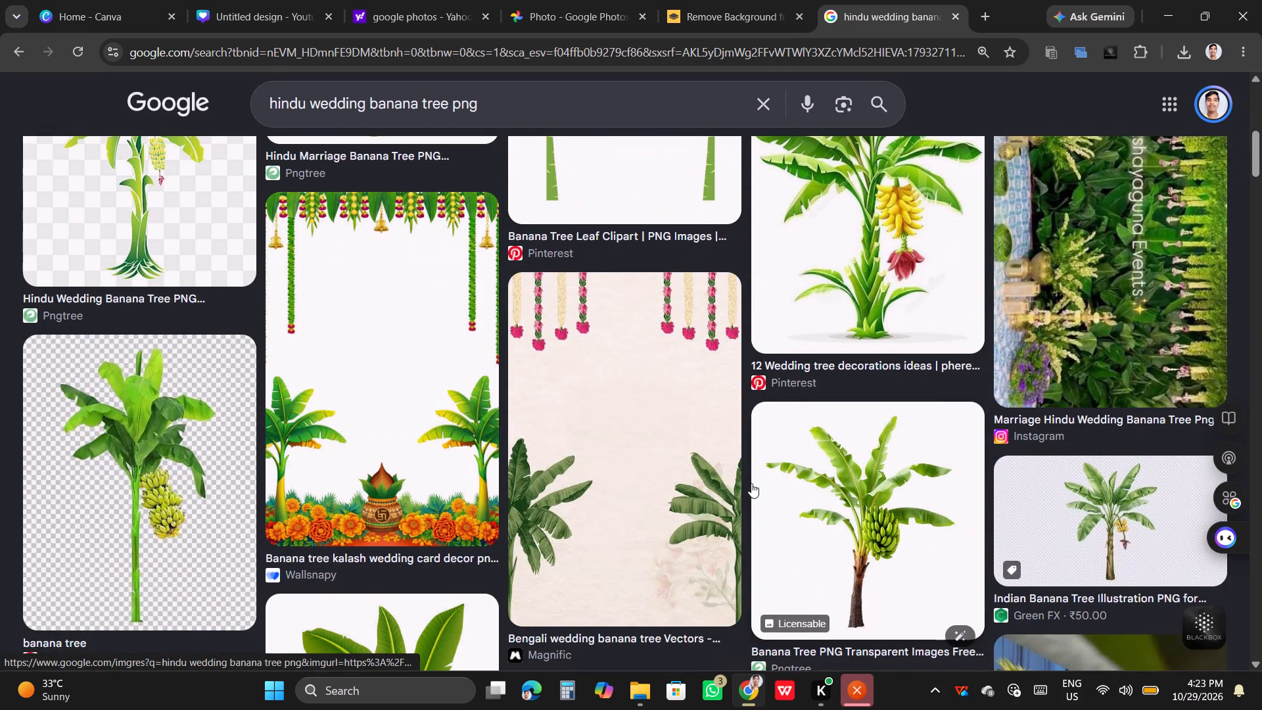
scroll(745, 487, down, 2)
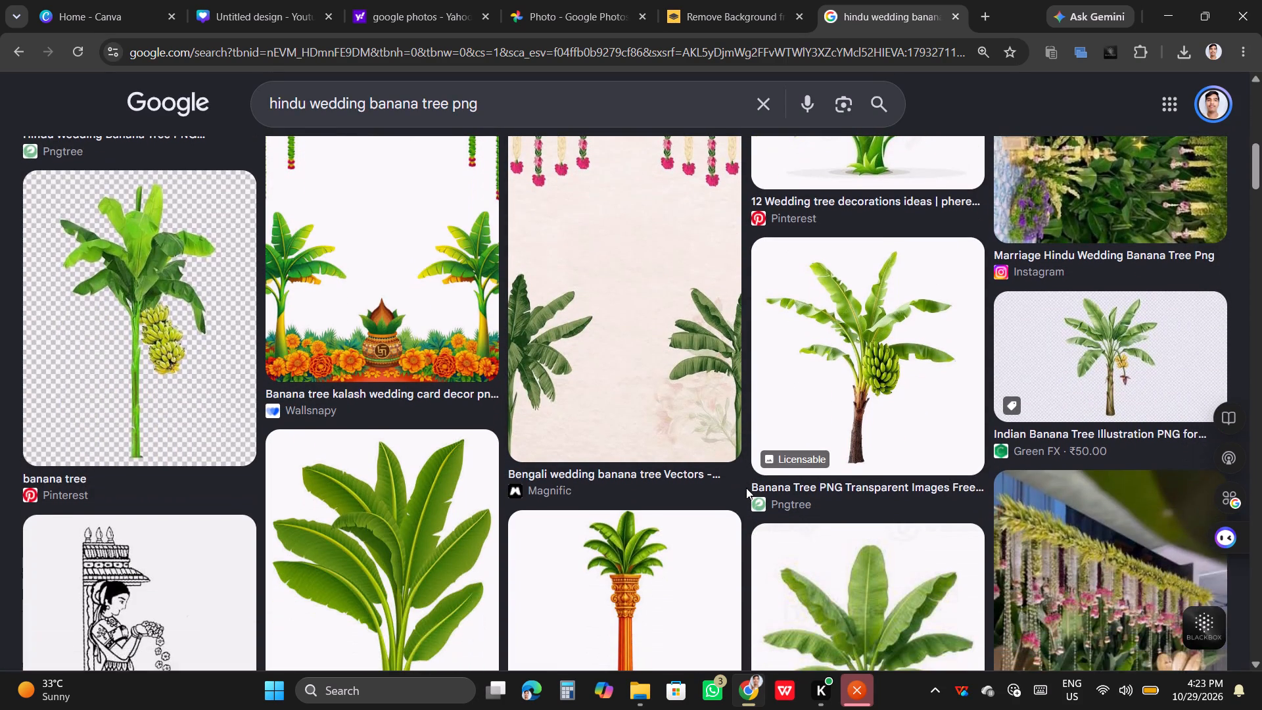
scroll(726, 493, down, 5)
scroll(692, 459, up, 4)
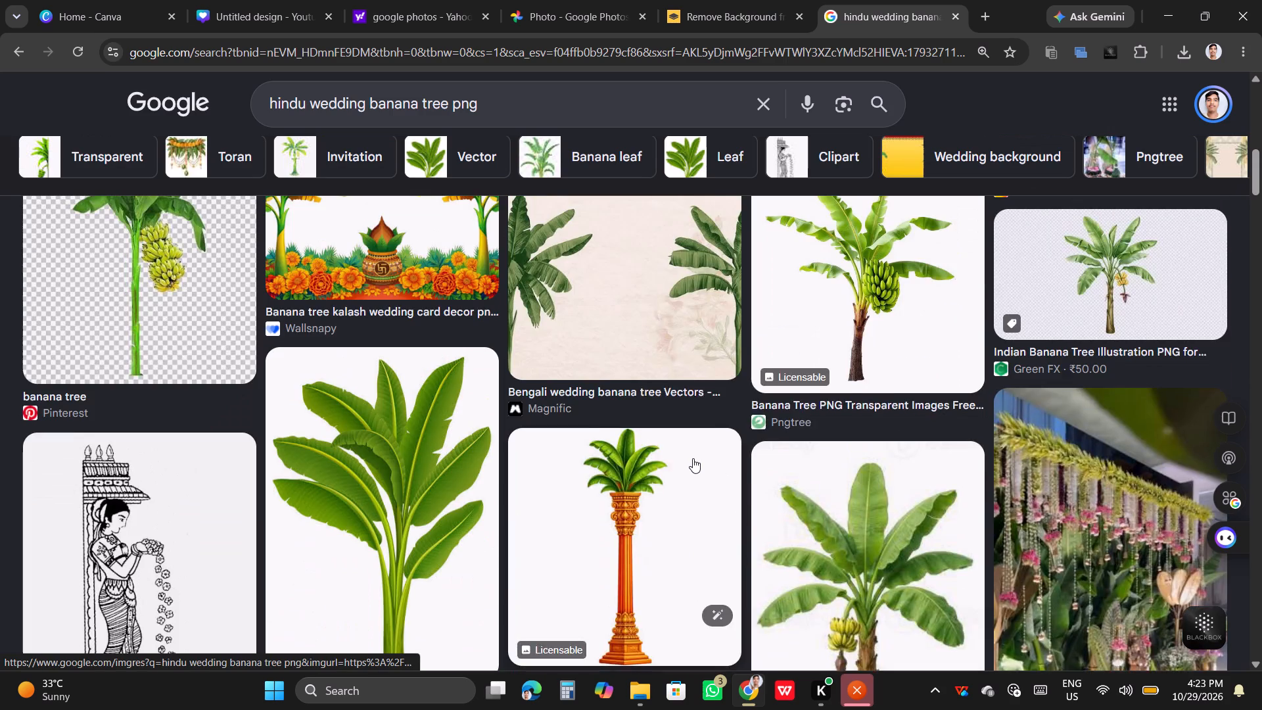
scroll(693, 458, up, 4)
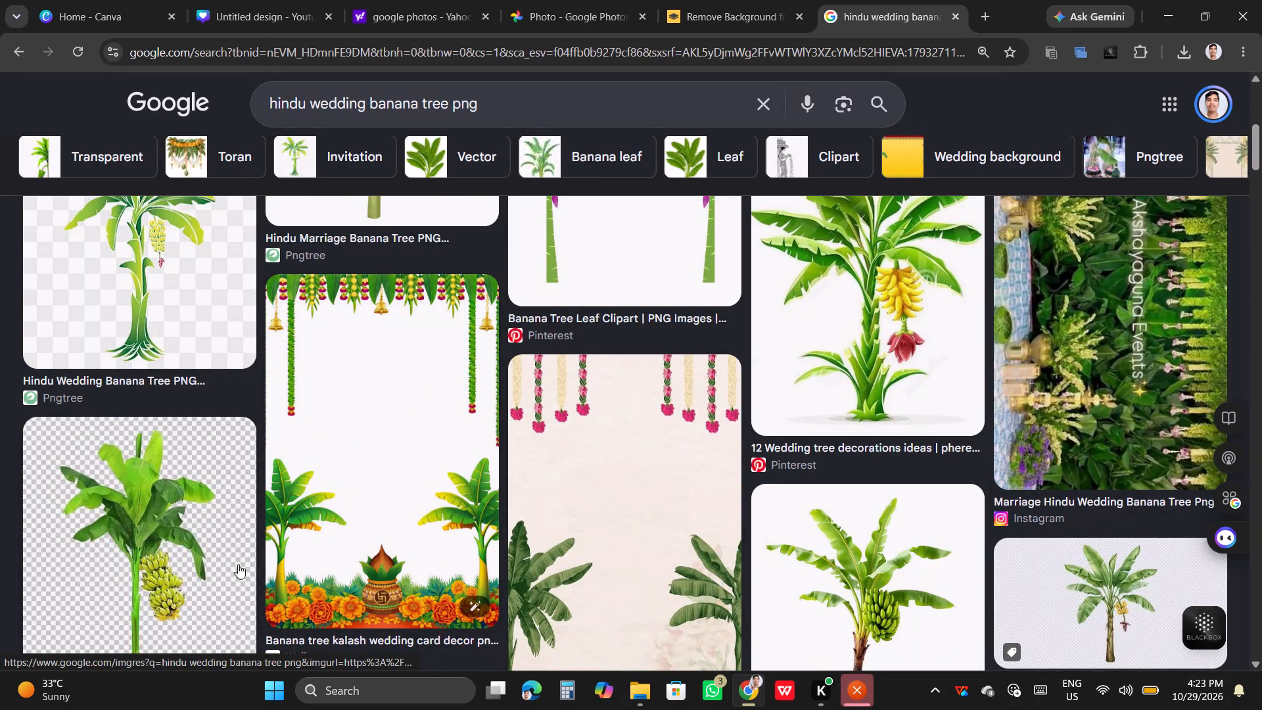
scroll(553, 463, up, 3)
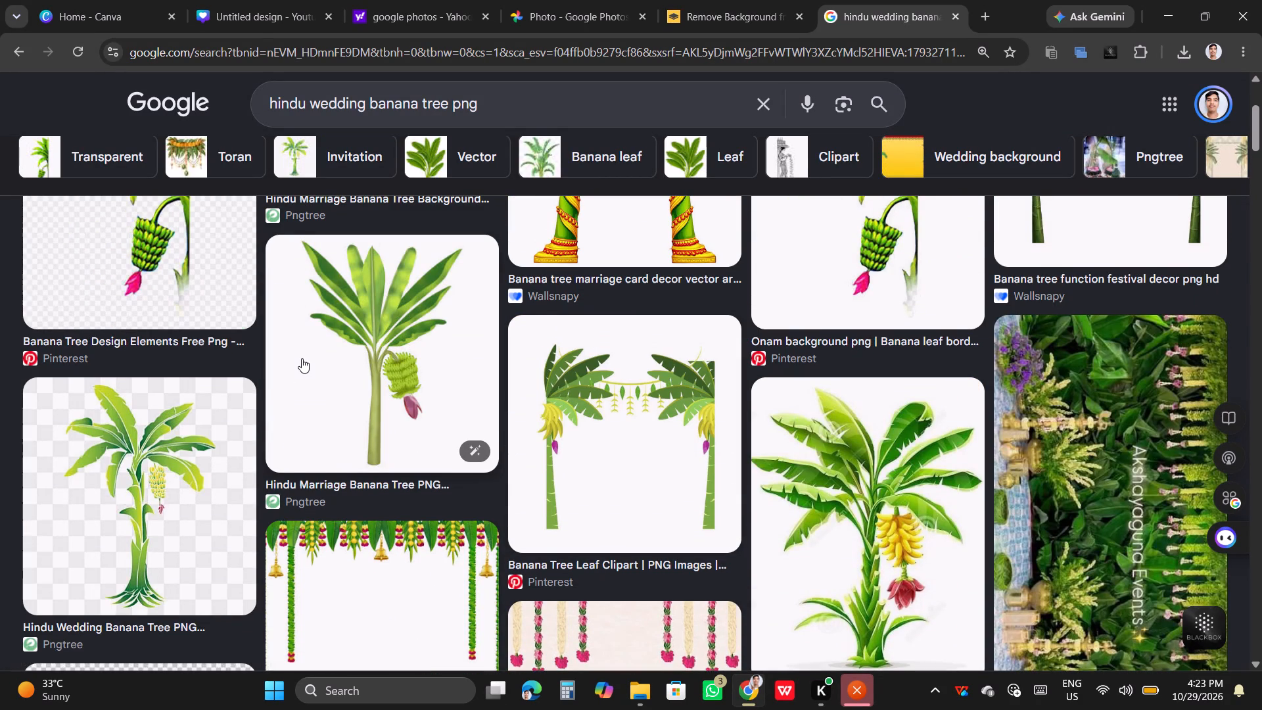
right_click(302, 358)
click(439, 517)
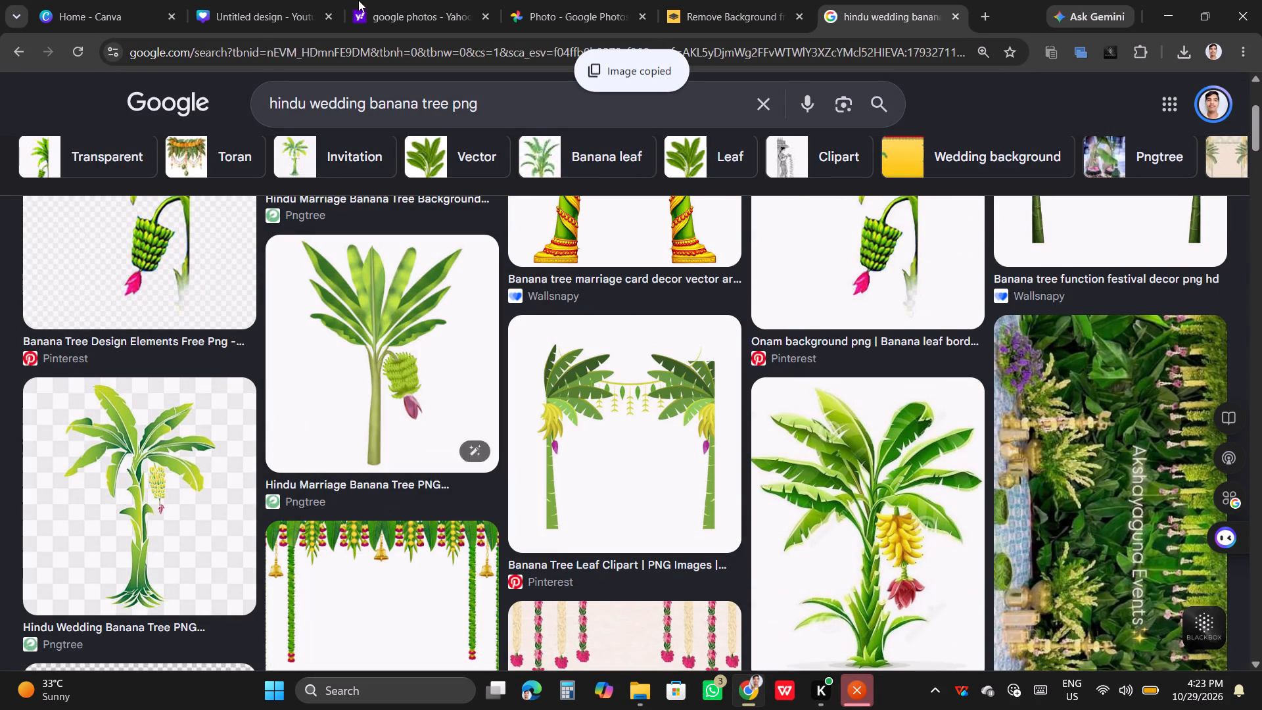
Paste the copied banana tree into the Canva banner and place it in the page's lower-left corner, partly past the left edge.
click(289, 5)
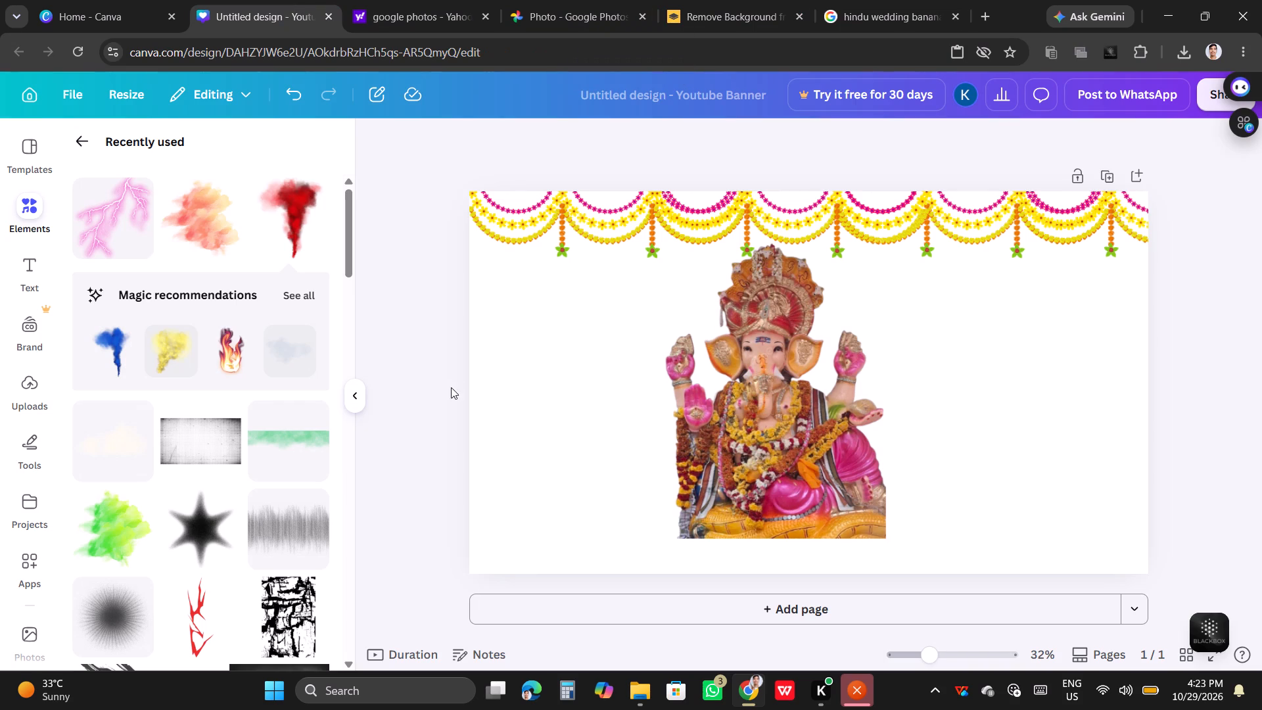
right_click(515, 418)
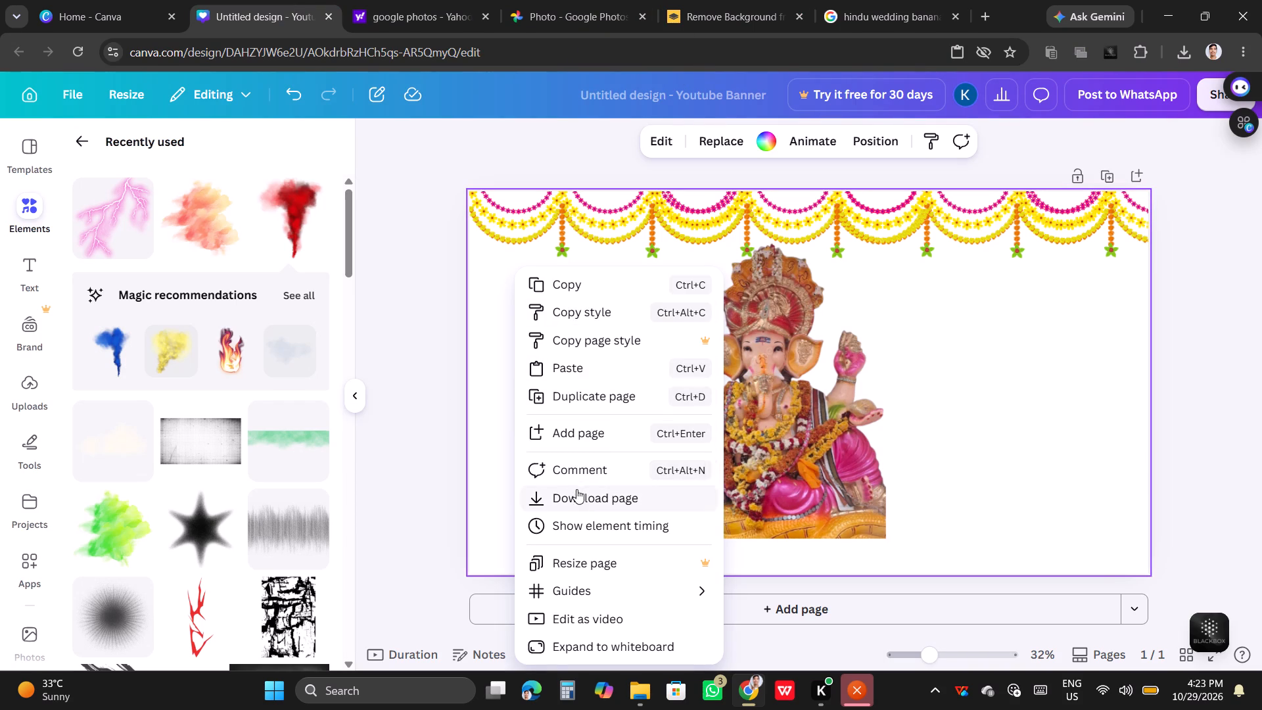
click(586, 367)
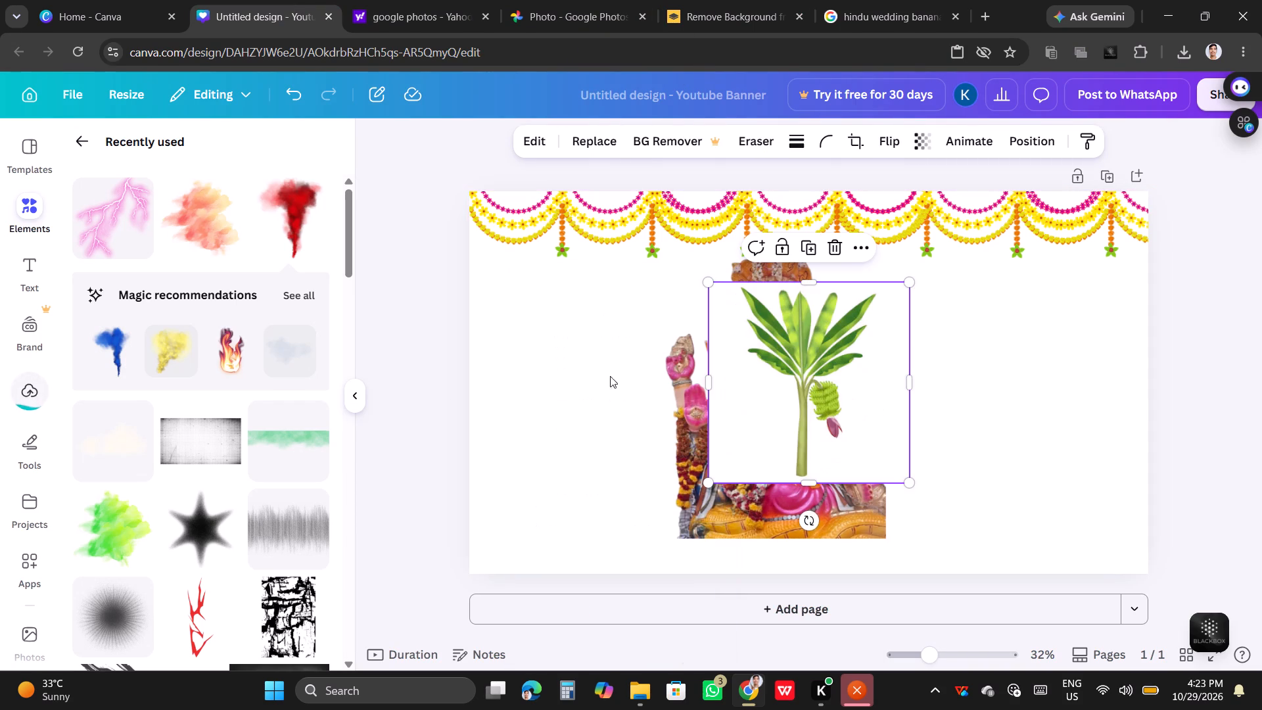
drag(794, 368, 530, 432)
drag(550, 425, 511, 383)
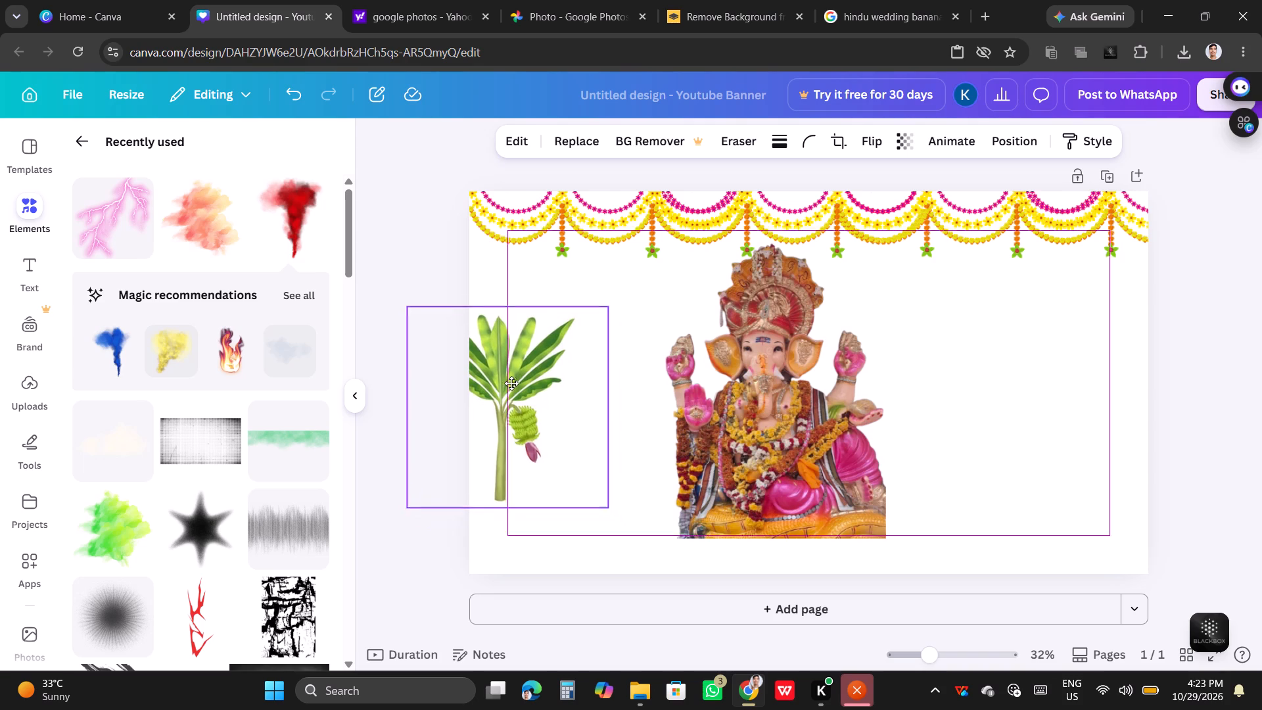
drag(511, 383, 481, 376)
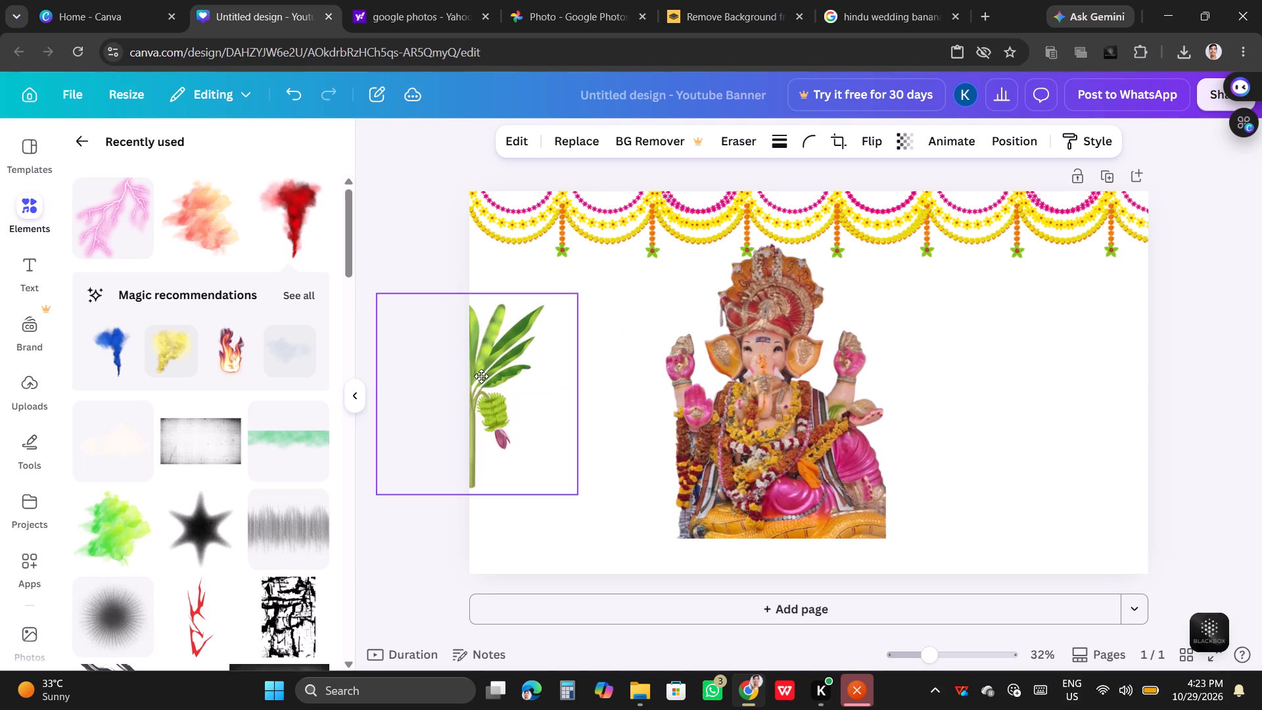
drag(481, 376, 534, 442)
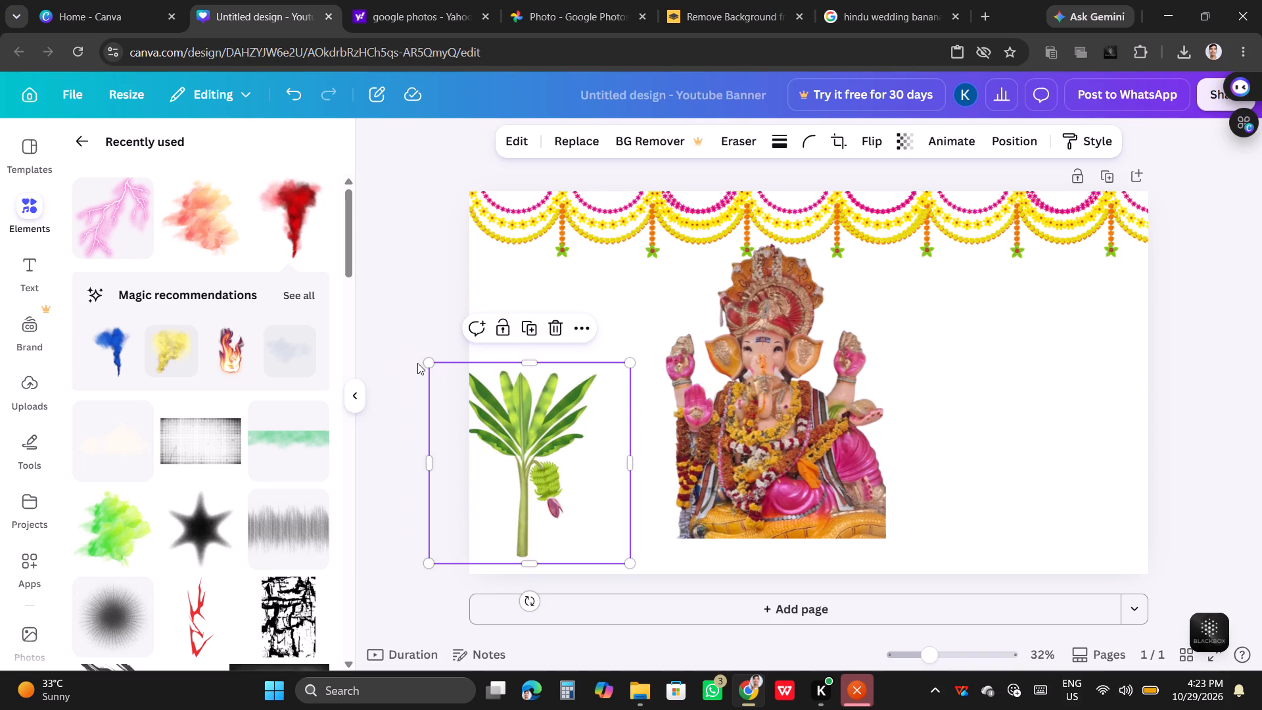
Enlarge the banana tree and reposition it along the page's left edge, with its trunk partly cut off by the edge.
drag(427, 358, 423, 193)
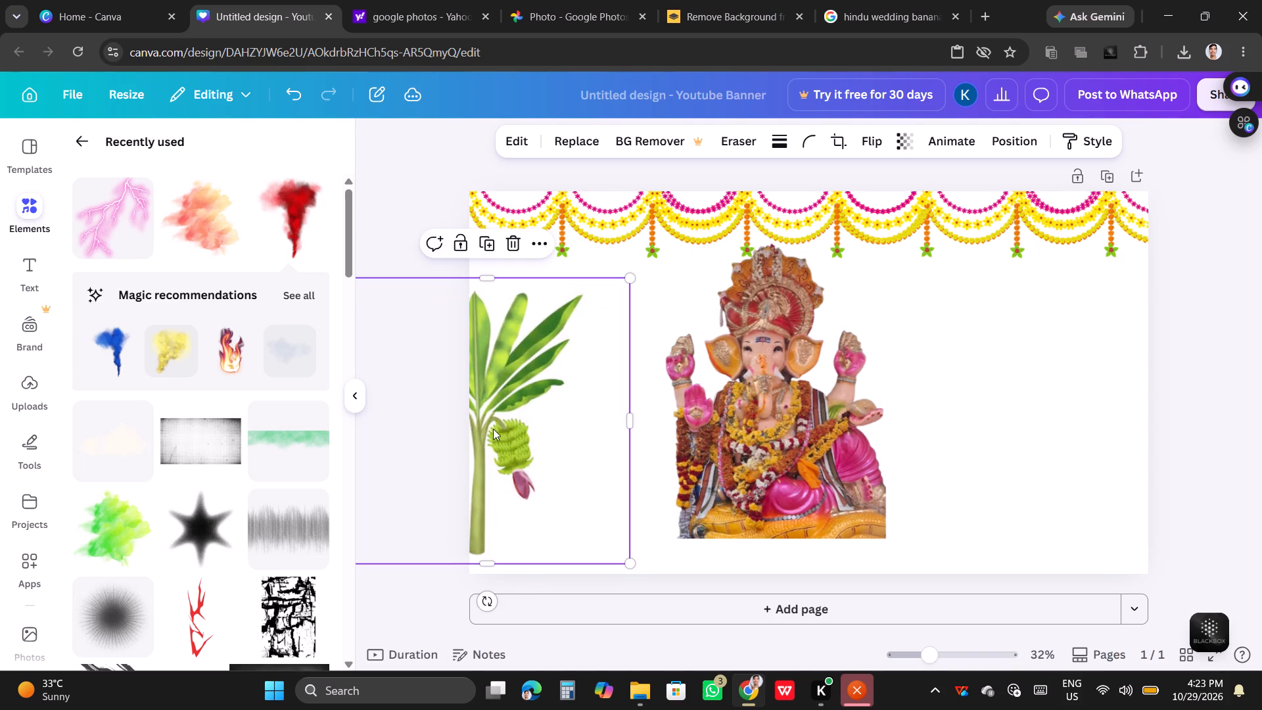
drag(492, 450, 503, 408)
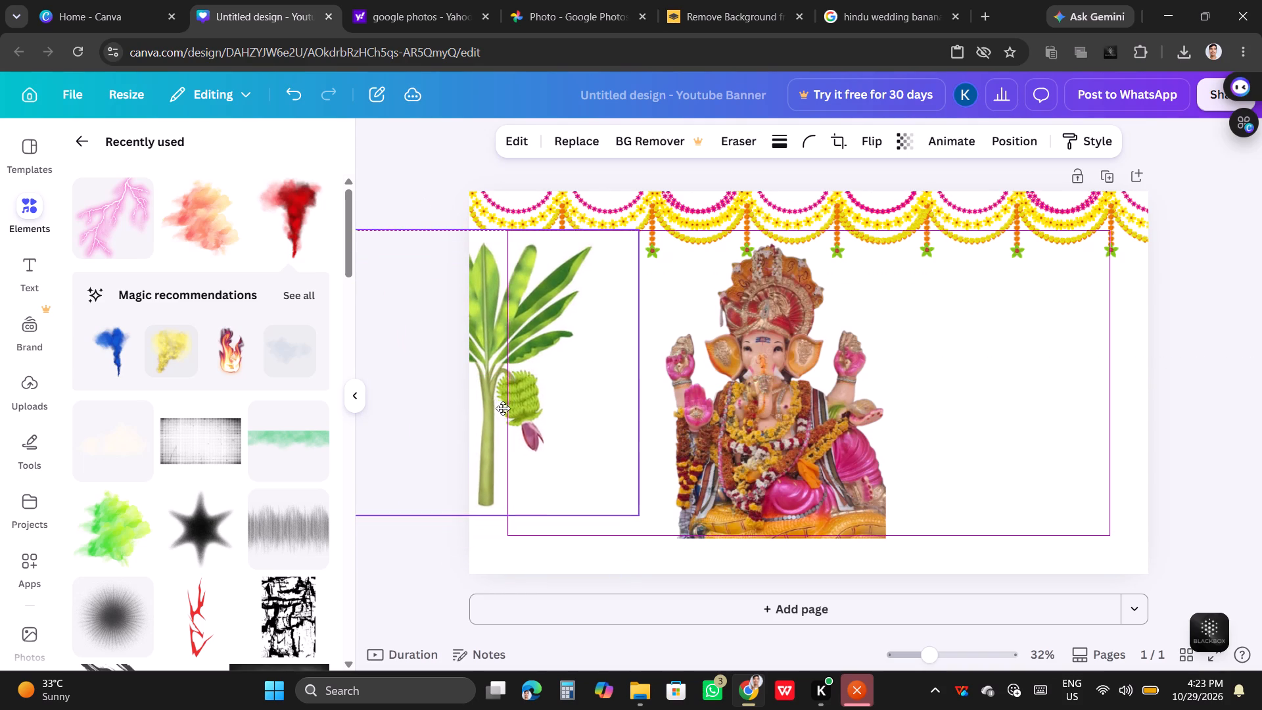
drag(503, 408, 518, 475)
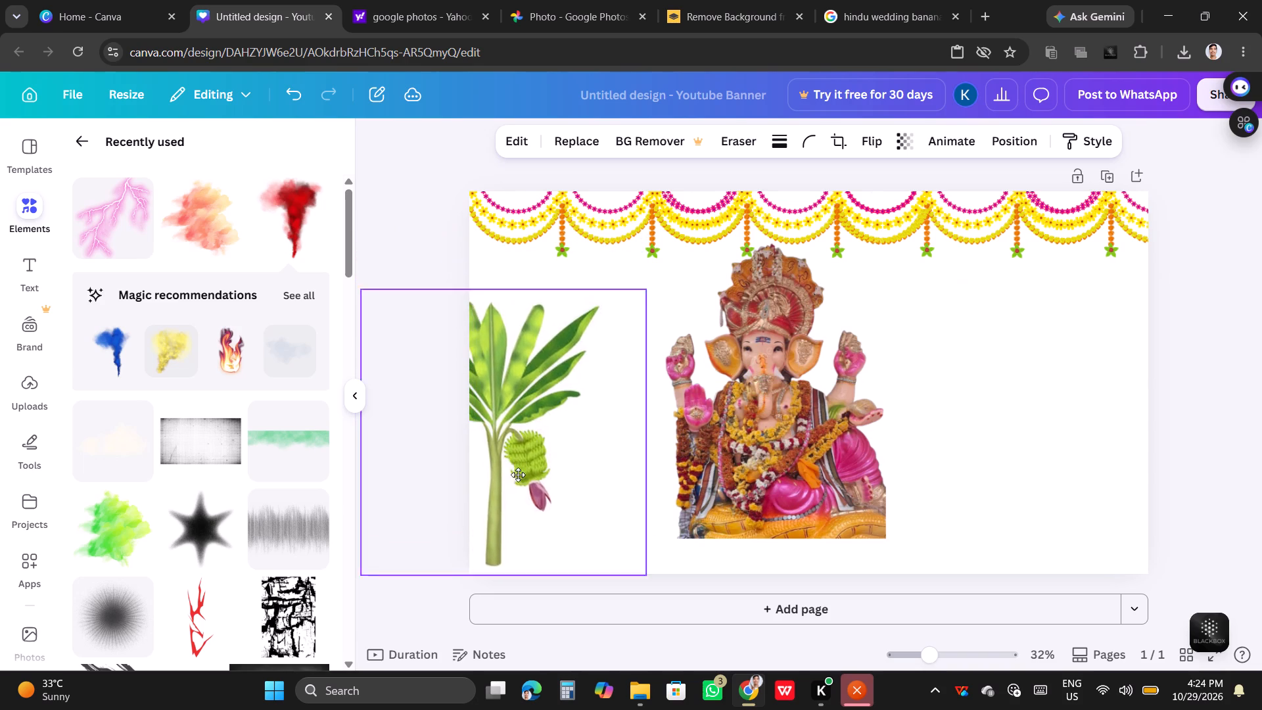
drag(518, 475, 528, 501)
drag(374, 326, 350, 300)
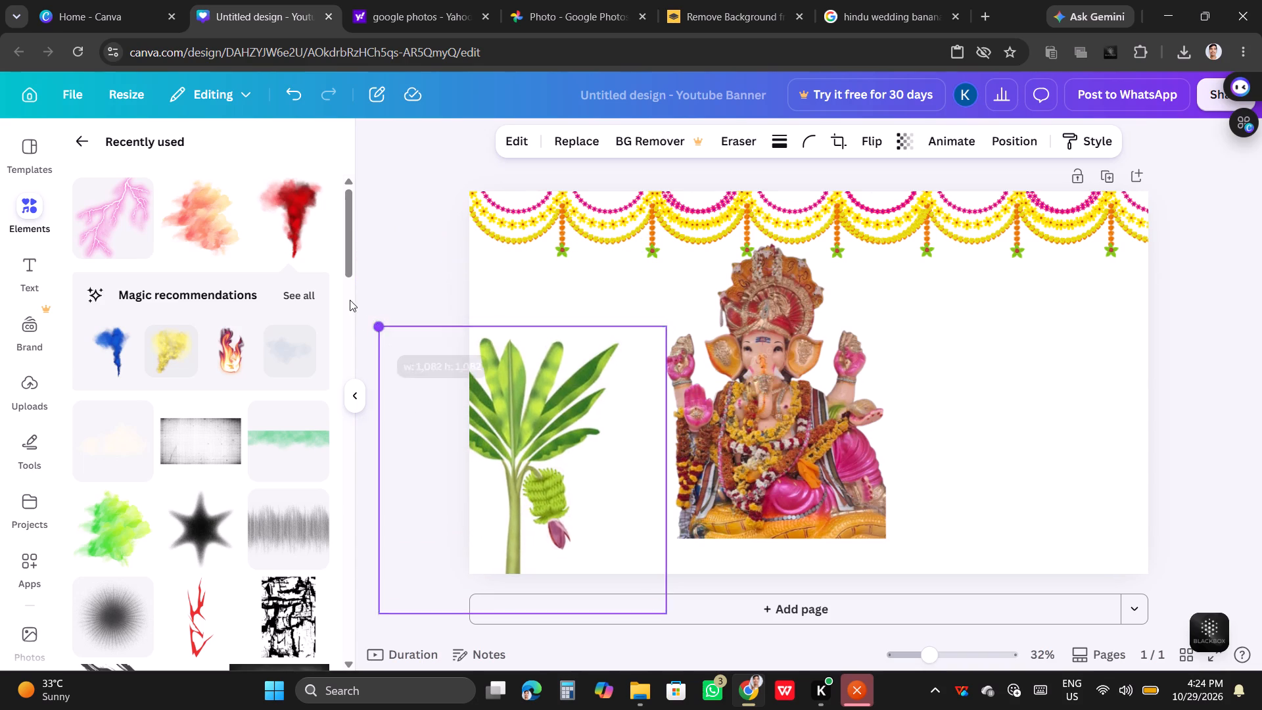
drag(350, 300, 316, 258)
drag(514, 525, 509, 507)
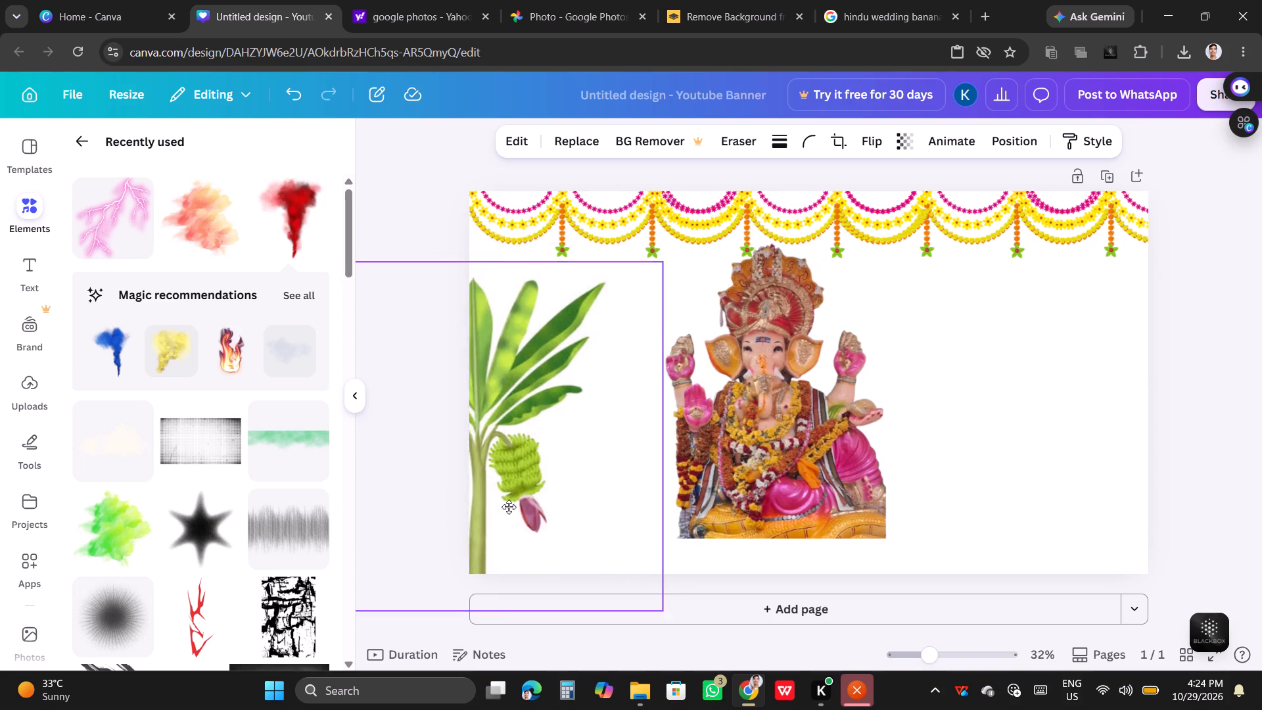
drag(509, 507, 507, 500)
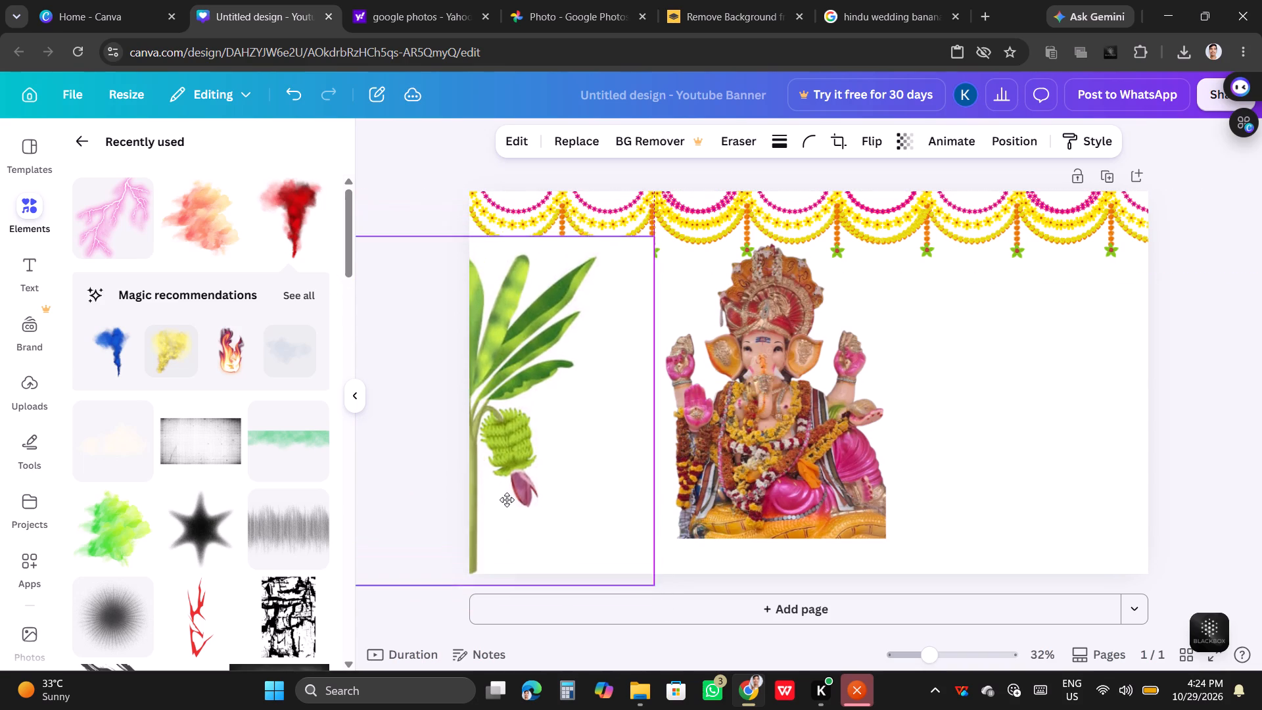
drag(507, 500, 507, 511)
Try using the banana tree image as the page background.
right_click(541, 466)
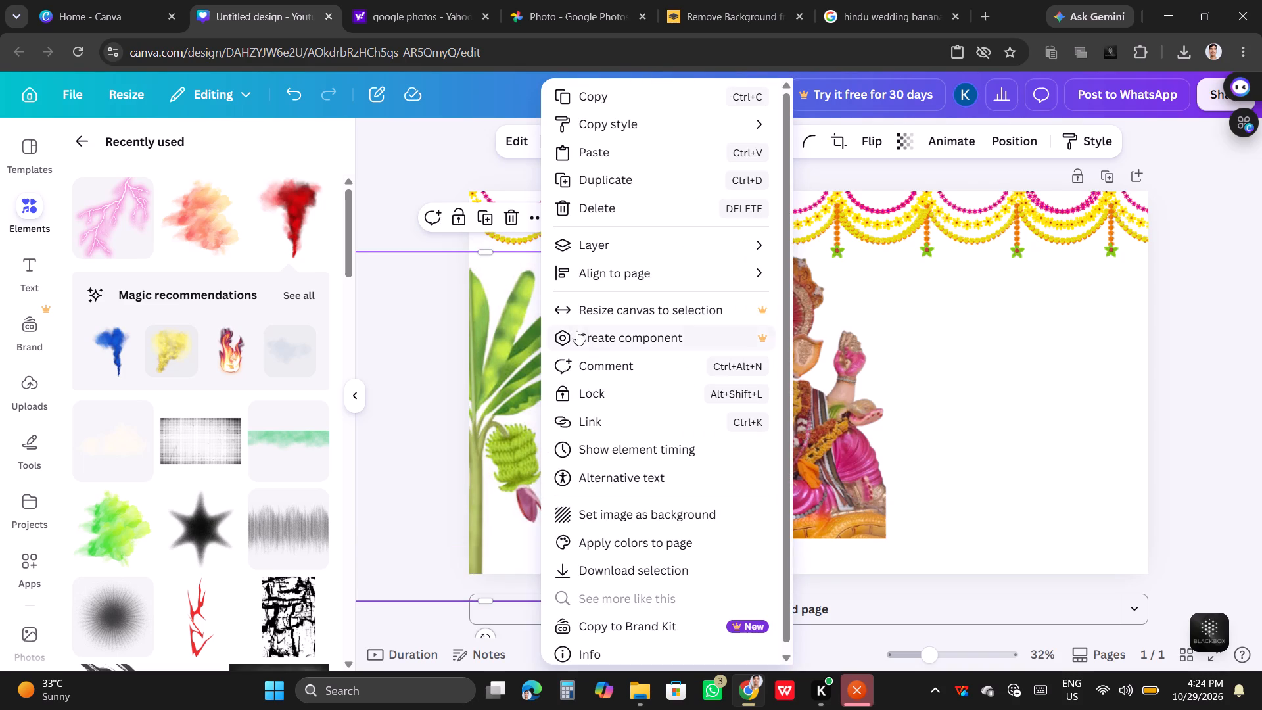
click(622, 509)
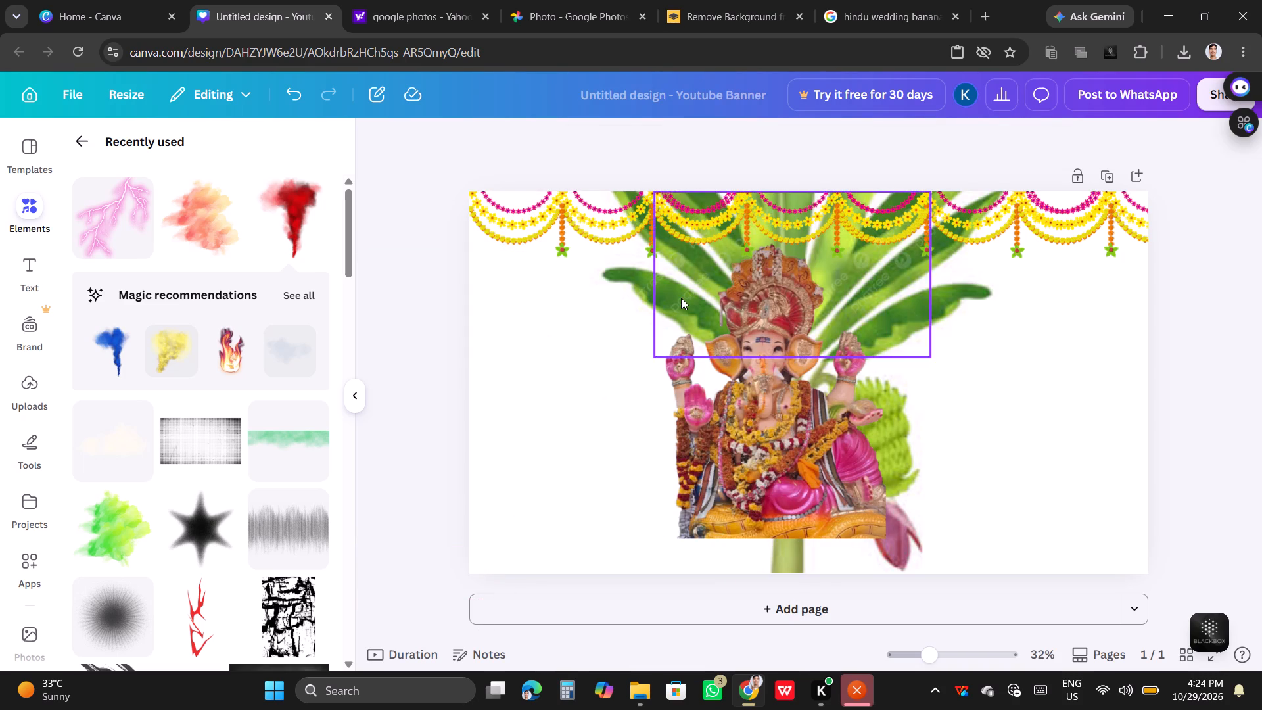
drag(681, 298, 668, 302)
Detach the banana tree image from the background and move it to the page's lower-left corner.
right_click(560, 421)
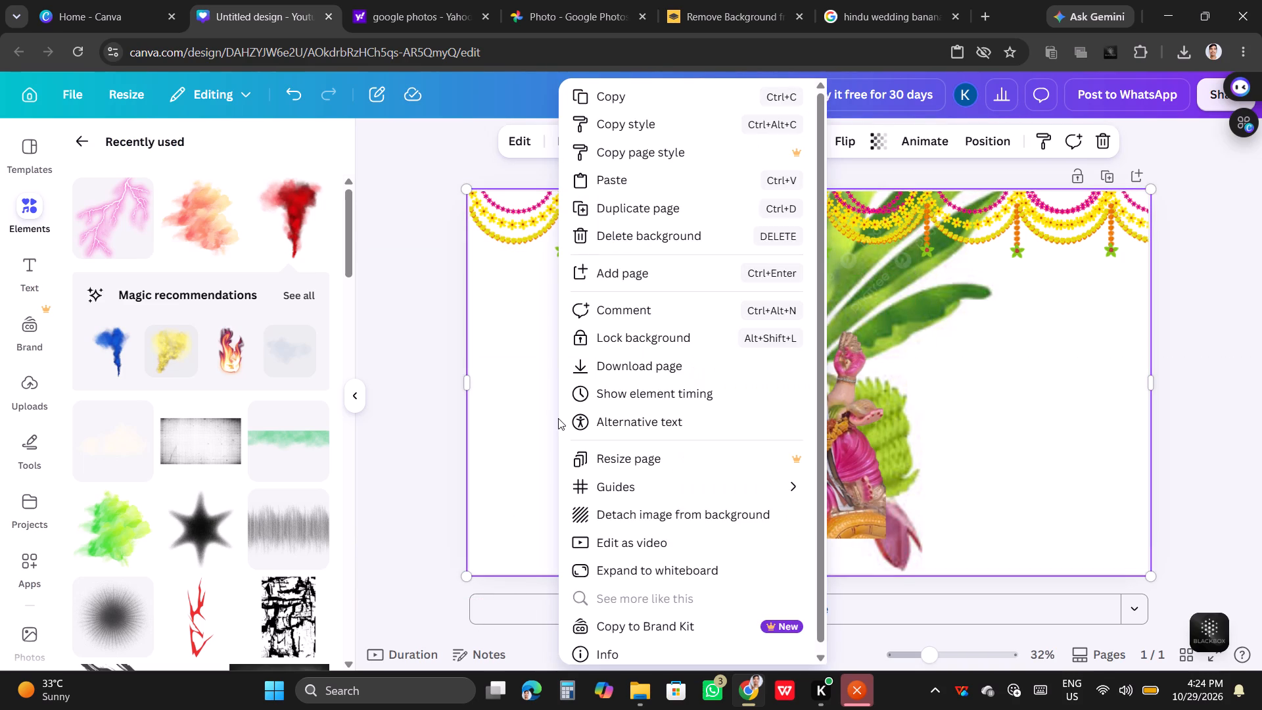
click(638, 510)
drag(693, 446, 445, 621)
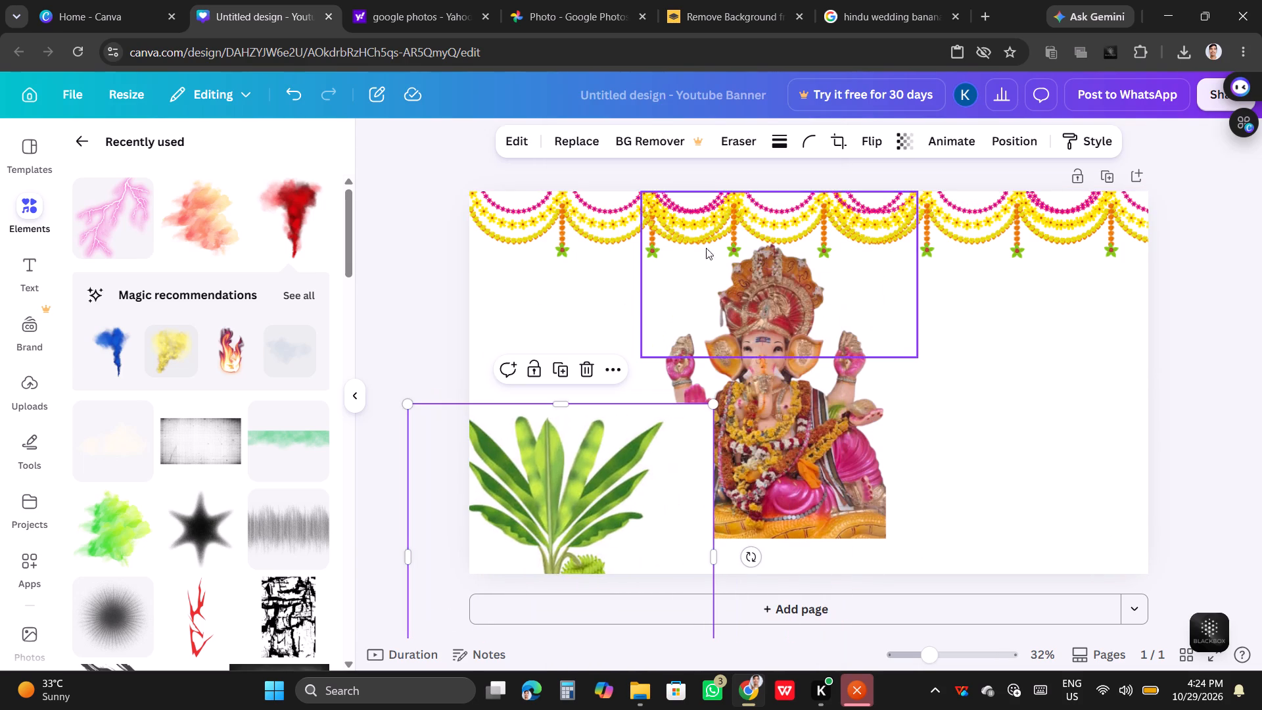
Realign the middle marigold garland between its neighbouring garlands along the top edge of the page.
drag(727, 212, 743, 218)
drag(743, 218, 739, 212)
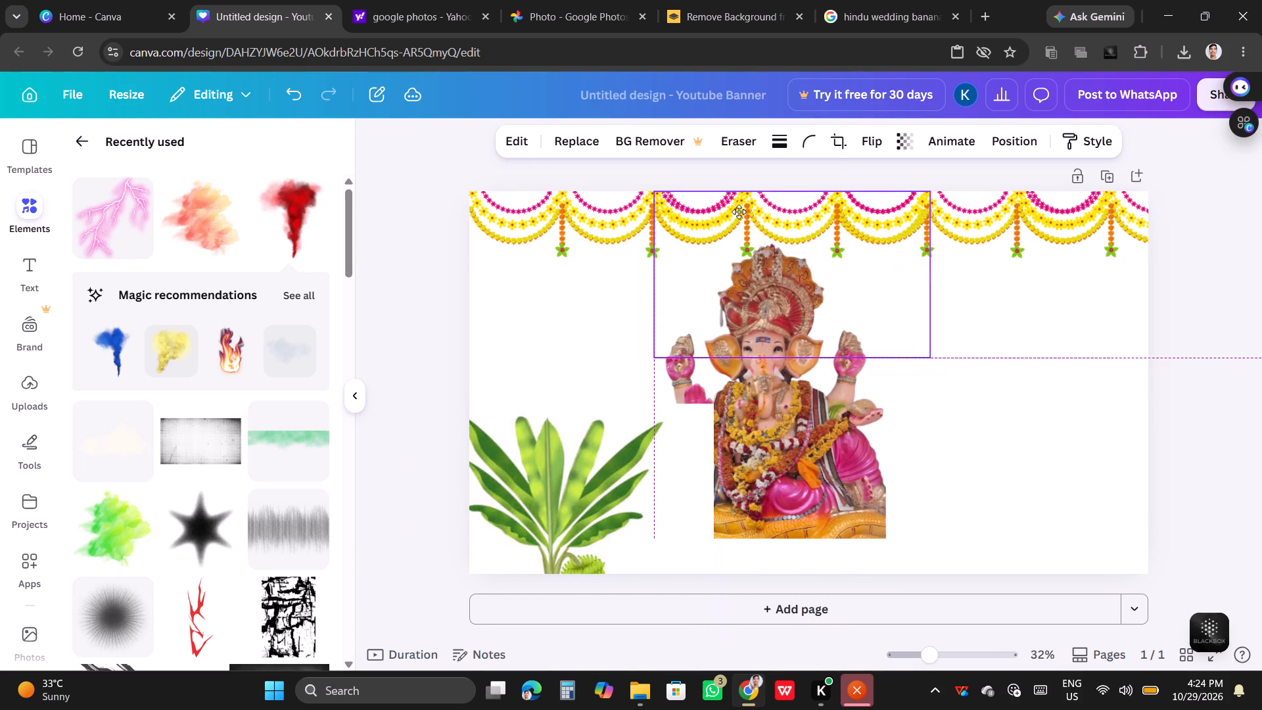
drag(739, 212, 736, 210)
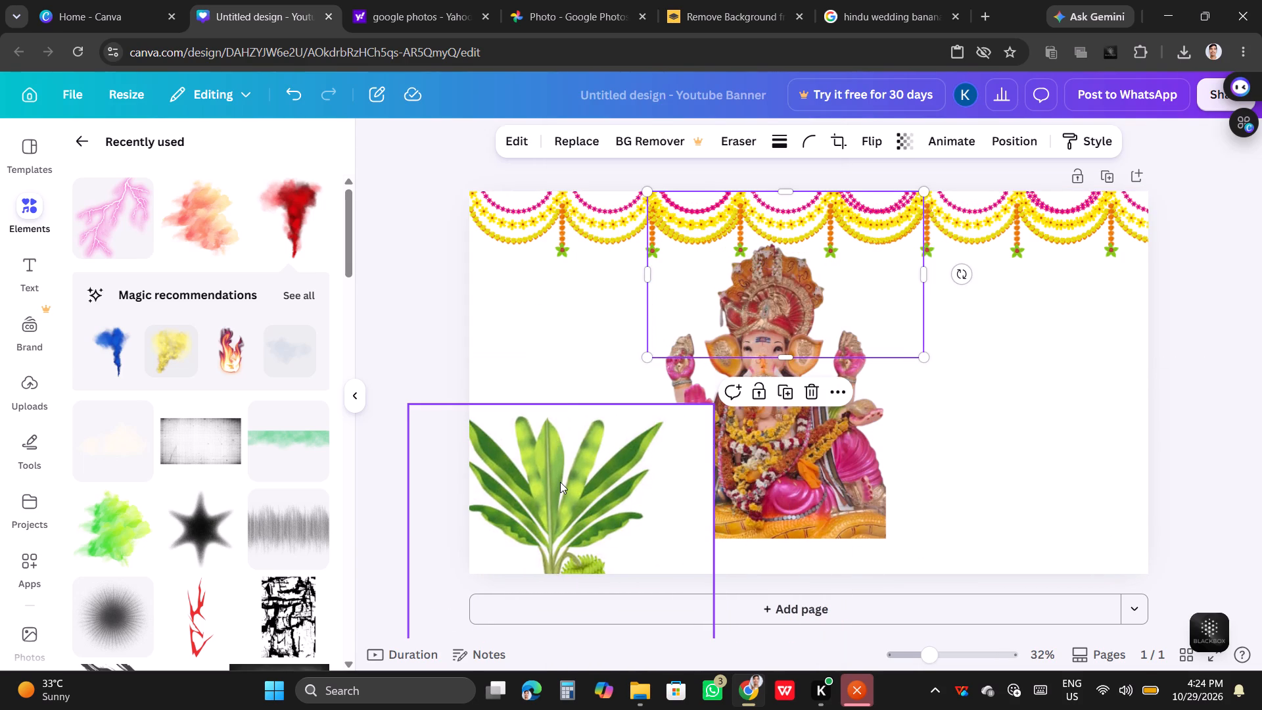
Move the banana tree up to the page's left side and send it to the back, behind the garlands and Ganesha idol.
click(560, 482)
drag(560, 482, 544, 283)
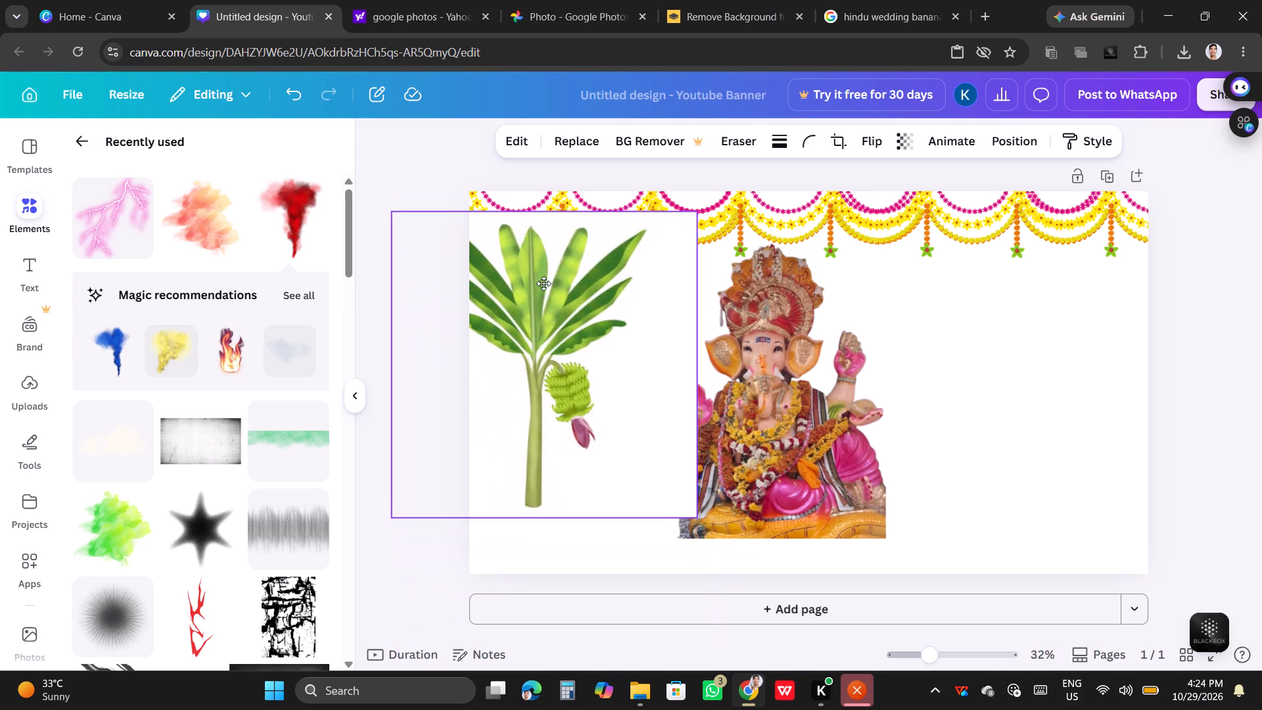
drag(544, 283, 545, 277)
right_click(543, 324)
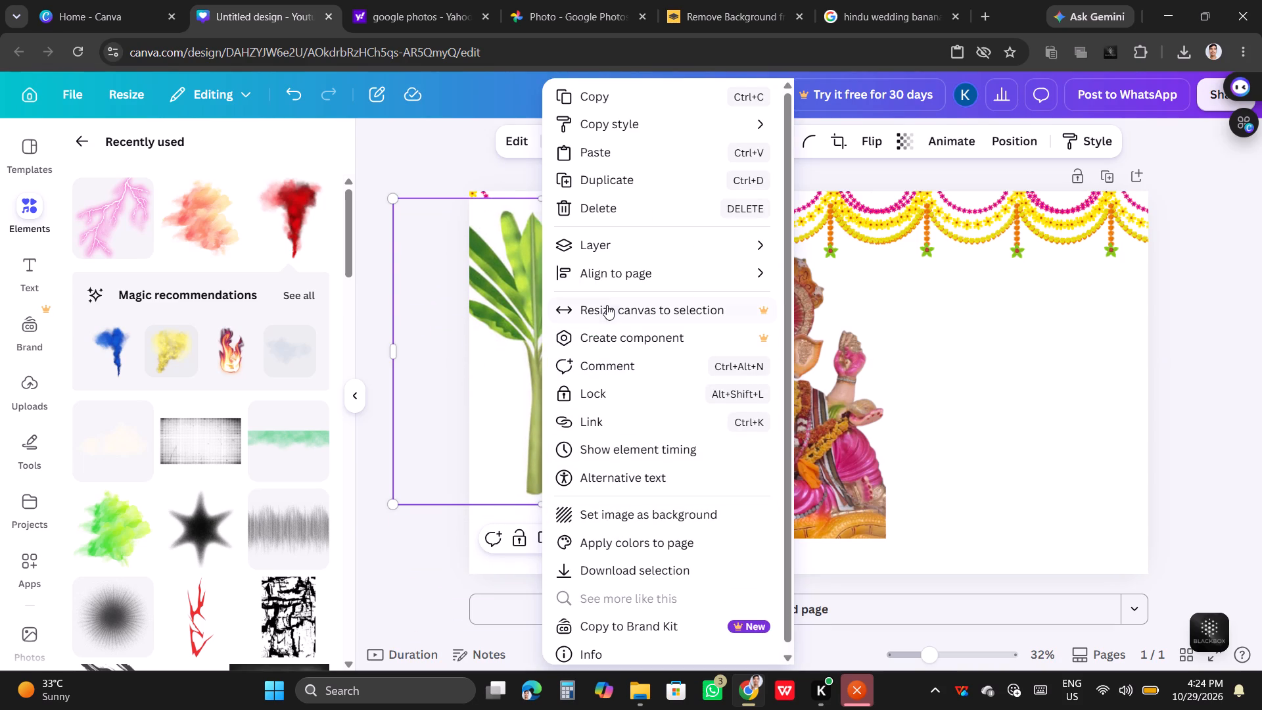
click(640, 243)
click(611, 233)
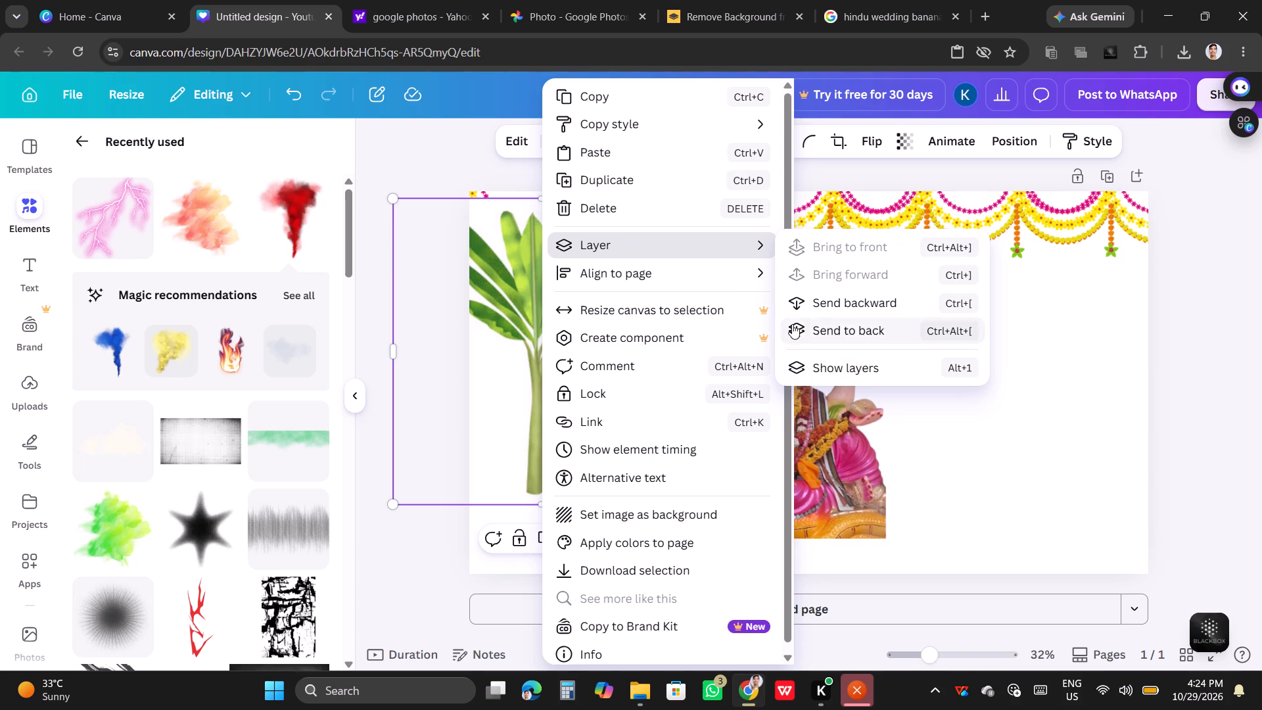
click(795, 324)
click(1014, 464)
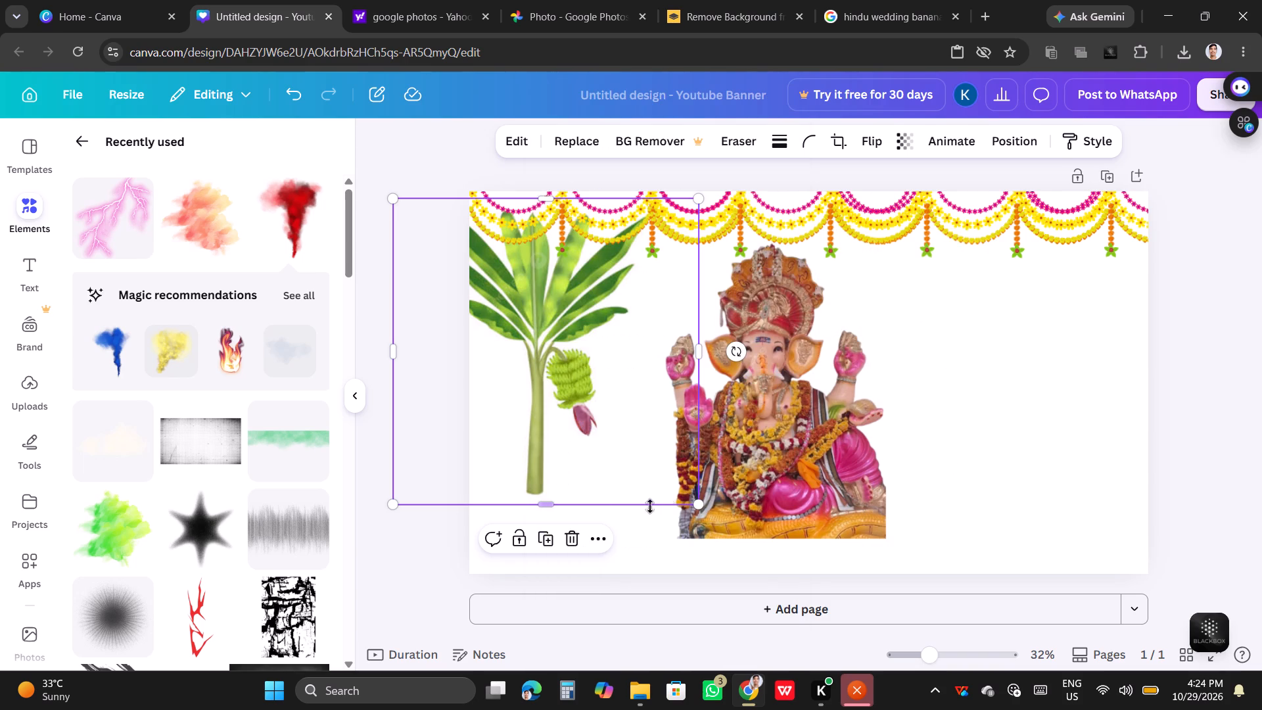
Enlarge the banana tree to about 1,559 by 1,559 and fit it full height against the page's left edge, trunk at the border.
drag(530, 431, 479, 410)
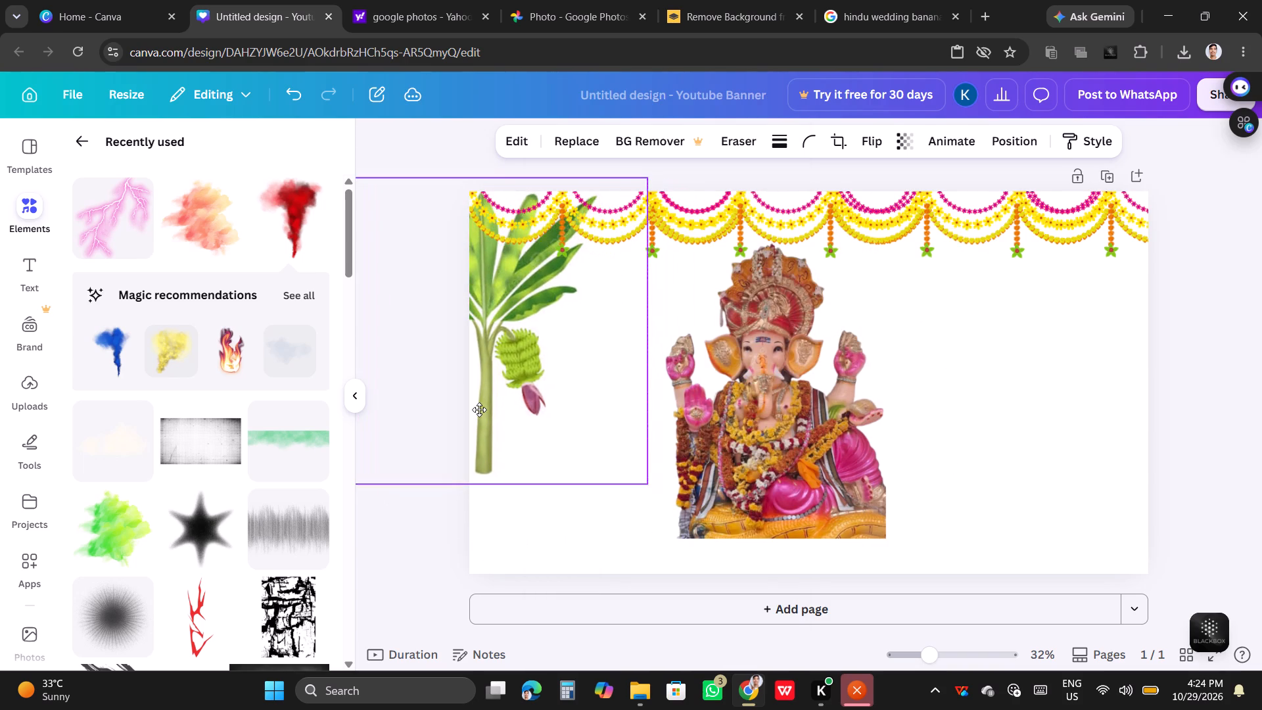
drag(479, 410, 468, 408)
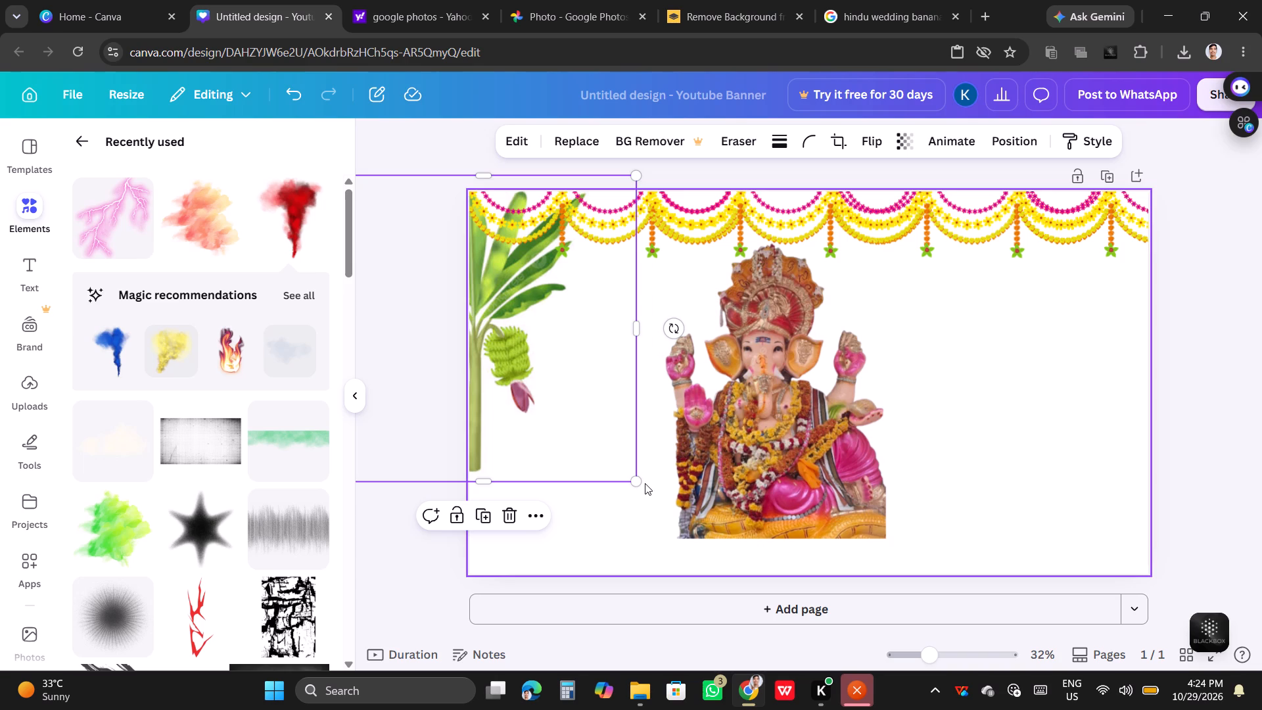
drag(640, 481, 732, 605)
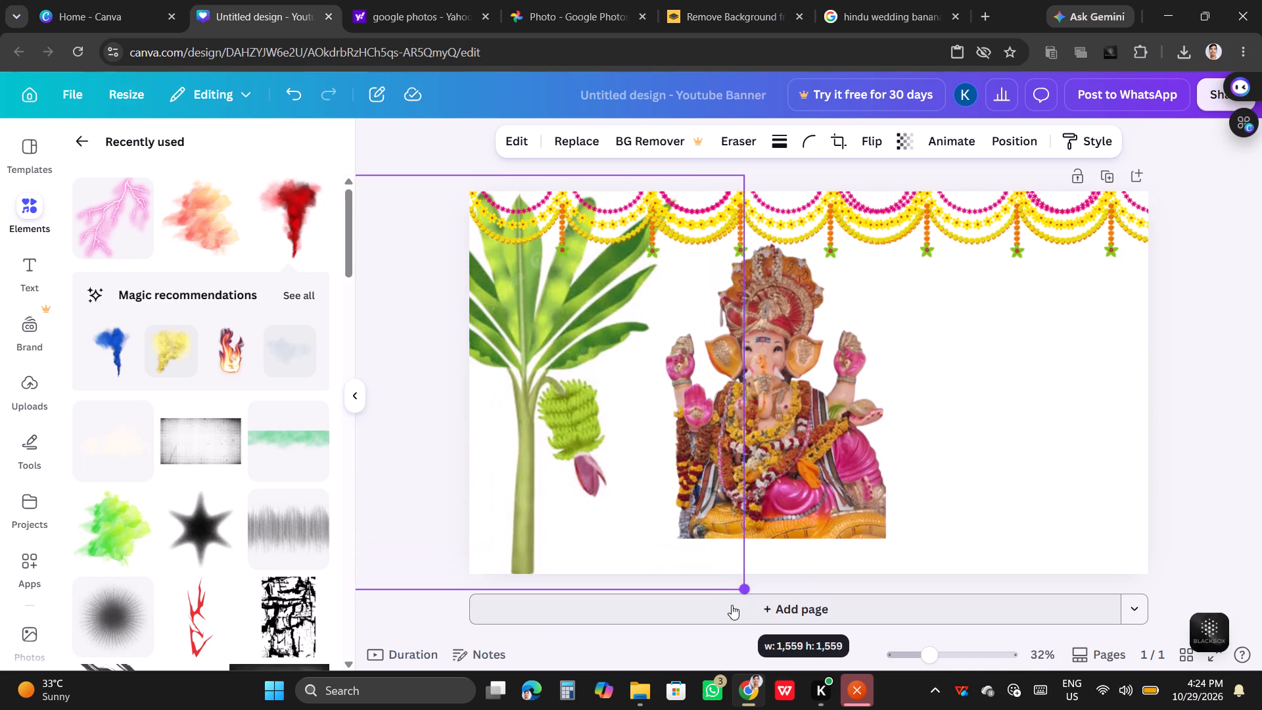
drag(732, 605, 734, 607)
drag(602, 461, 540, 433)
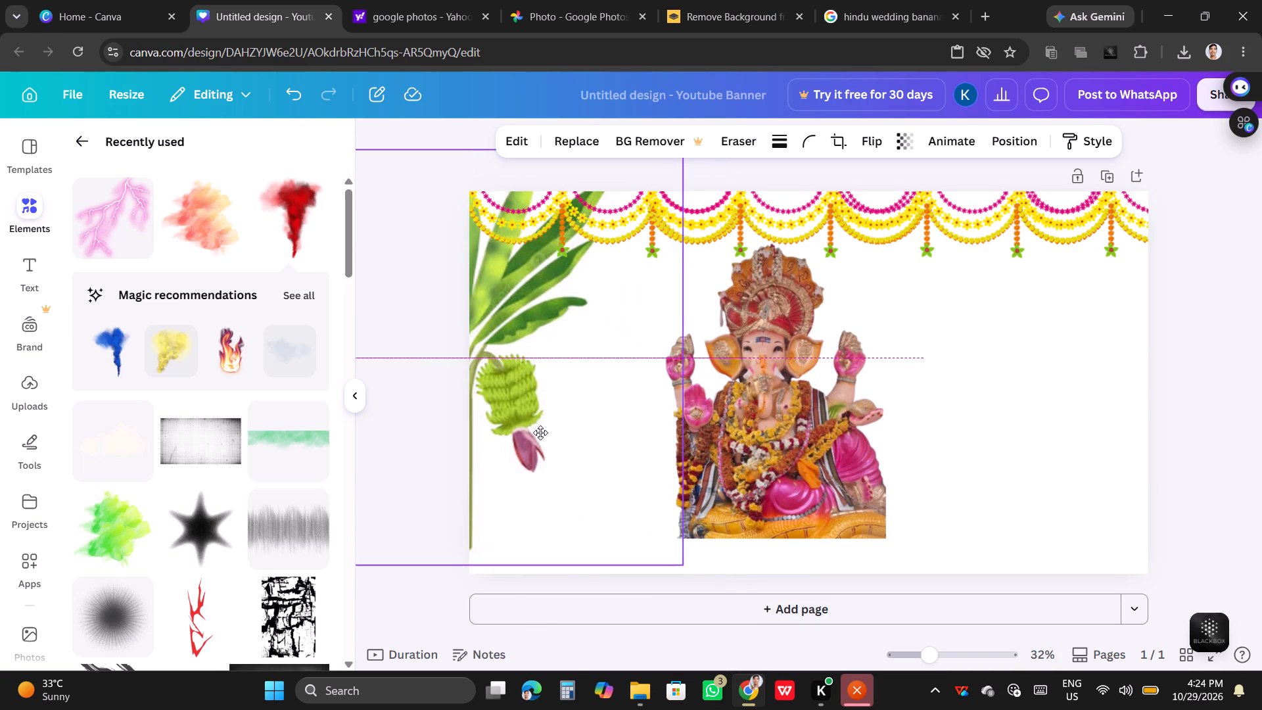
drag(540, 433, 554, 429)
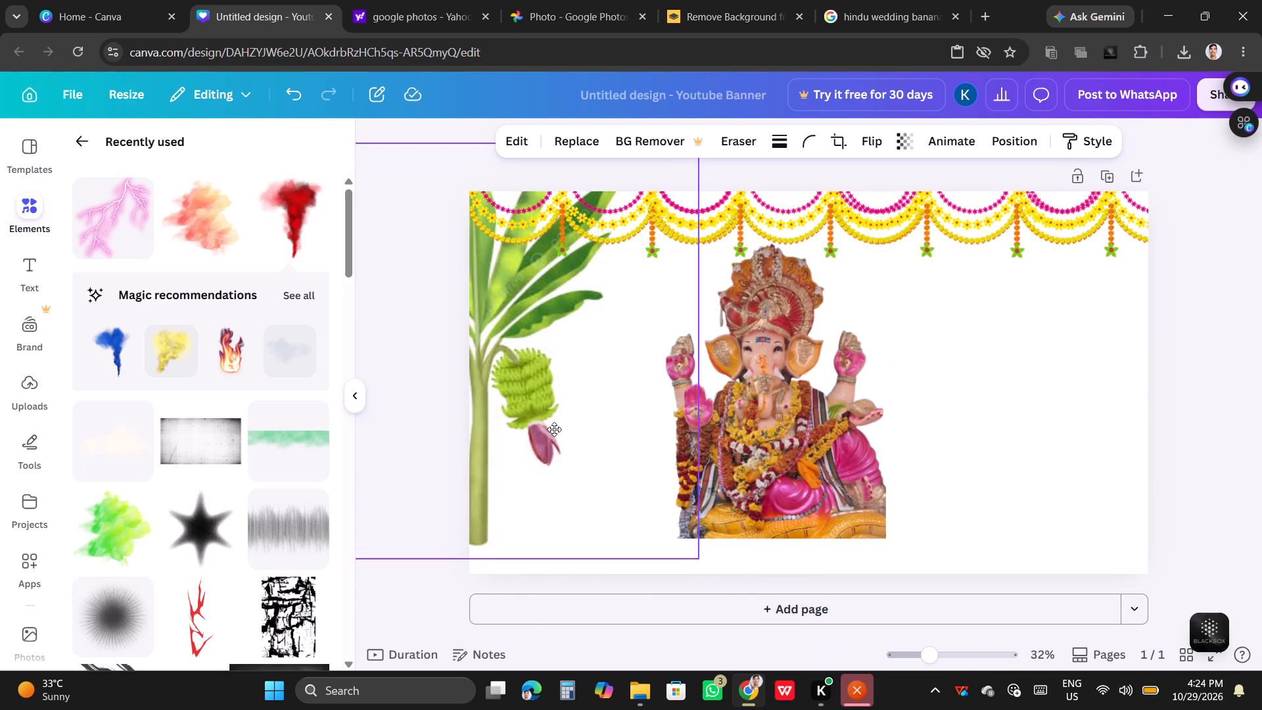
drag(554, 429, 563, 444)
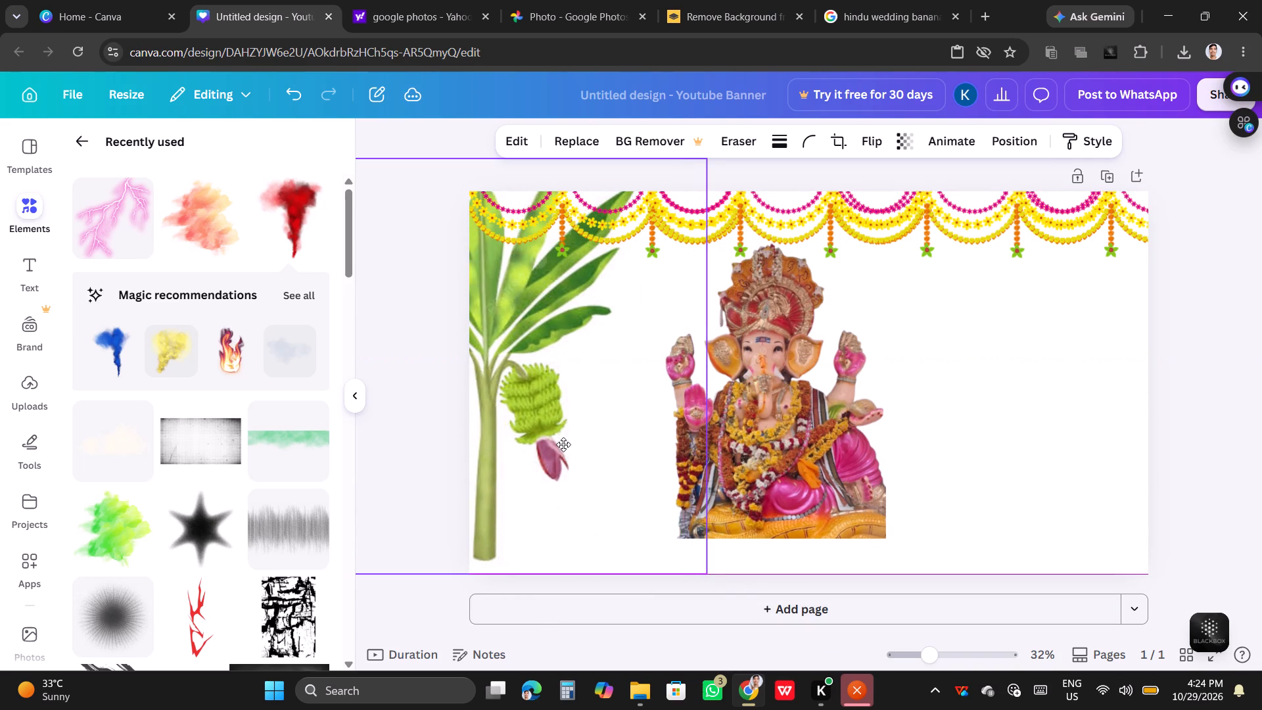
drag(563, 444, 558, 449)
click(973, 430)
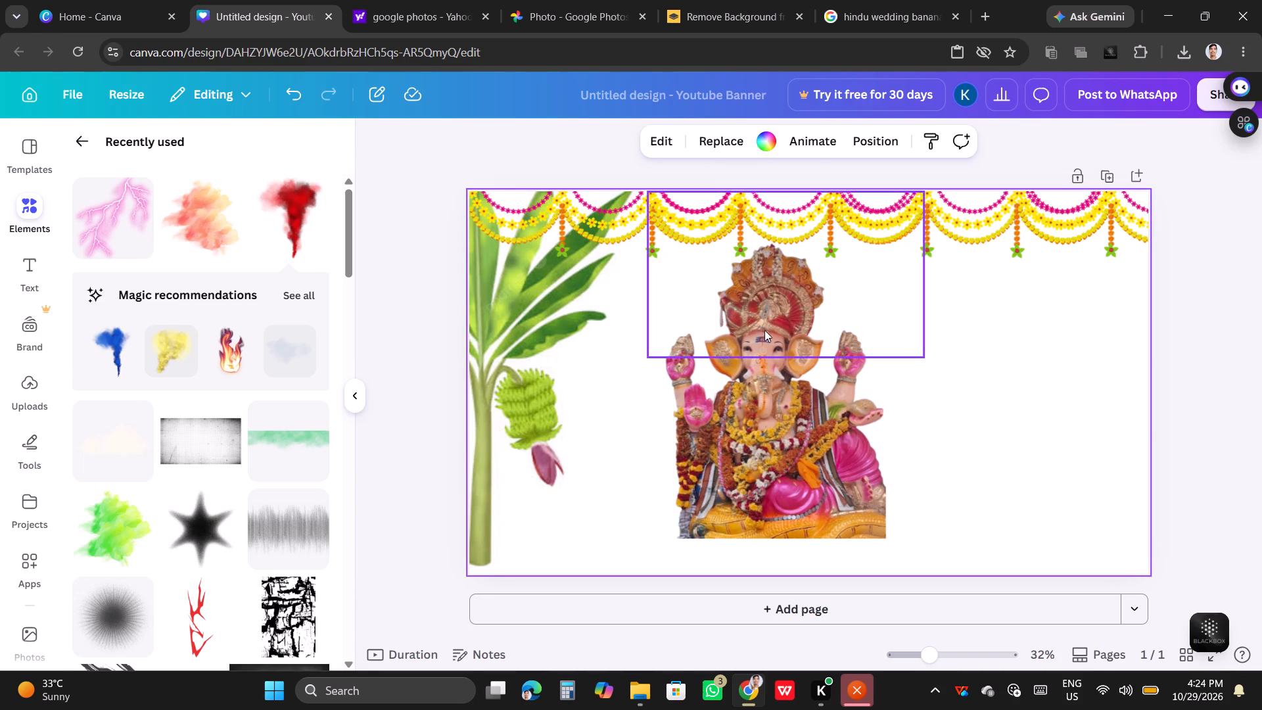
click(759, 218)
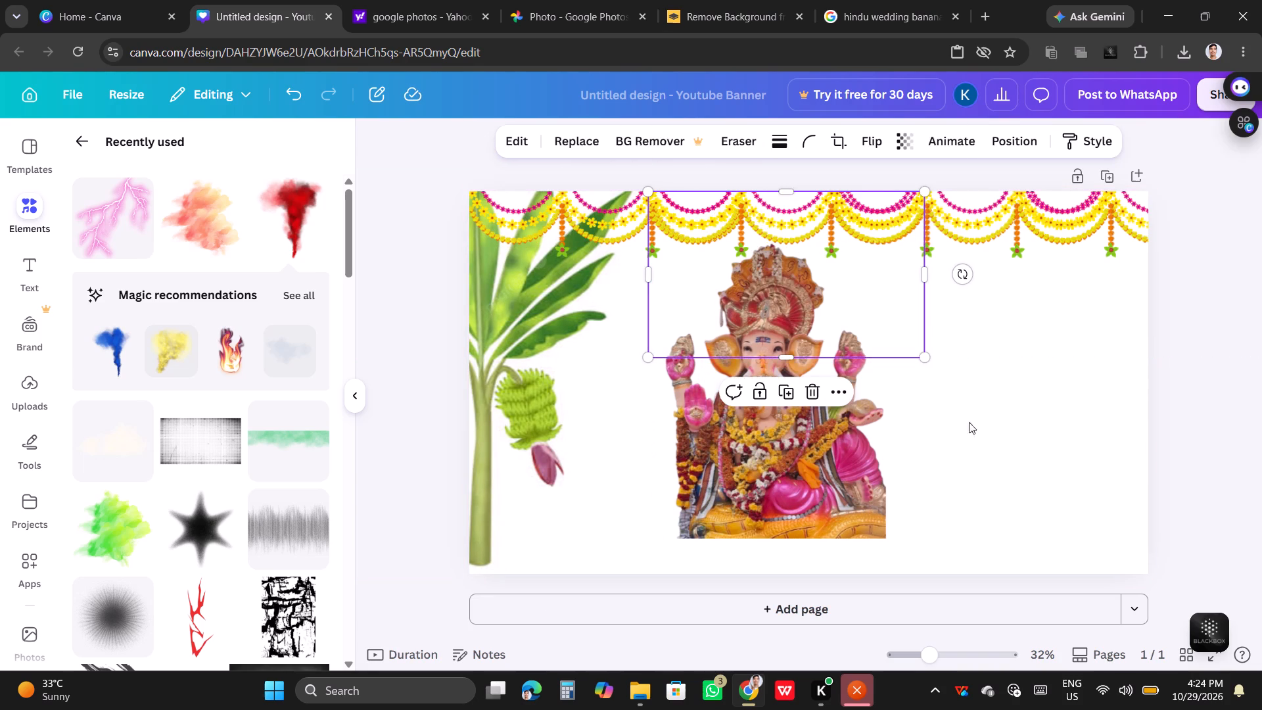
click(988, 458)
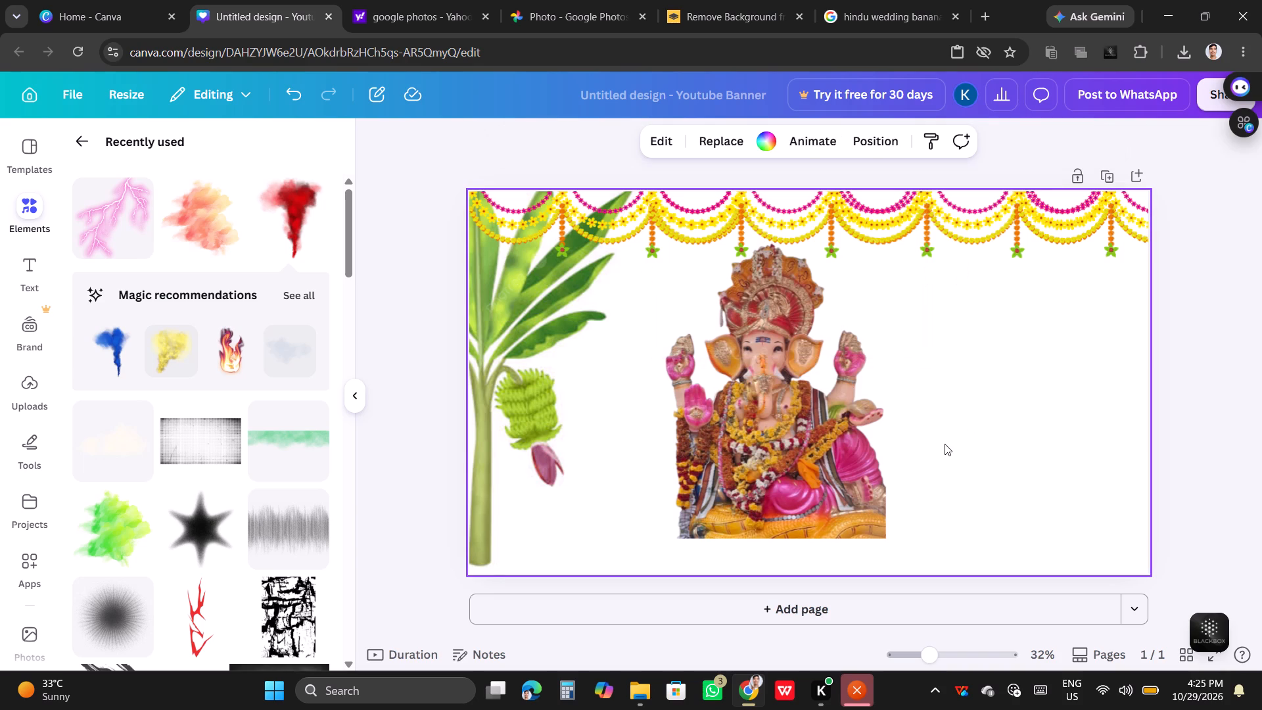
Duplicate the banana tree, move the copy to the right half of the page, and flip it horizontally.
right_click(508, 375)
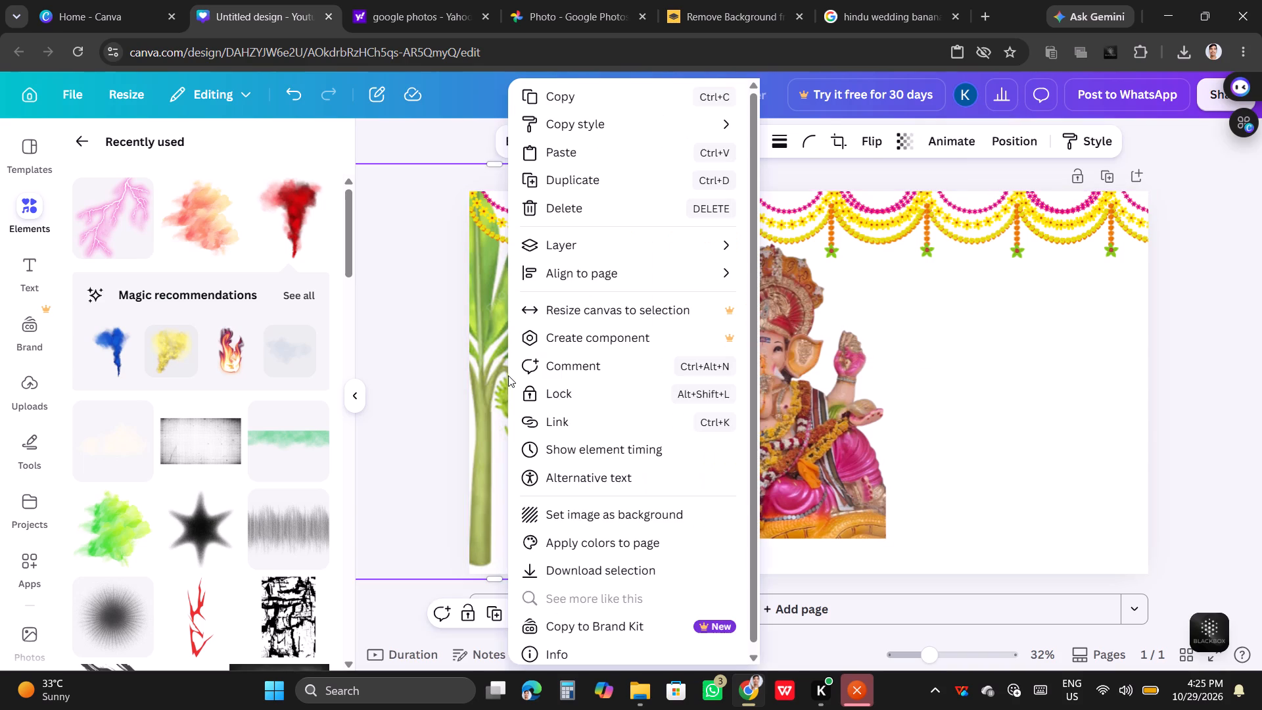
click(398, 412)
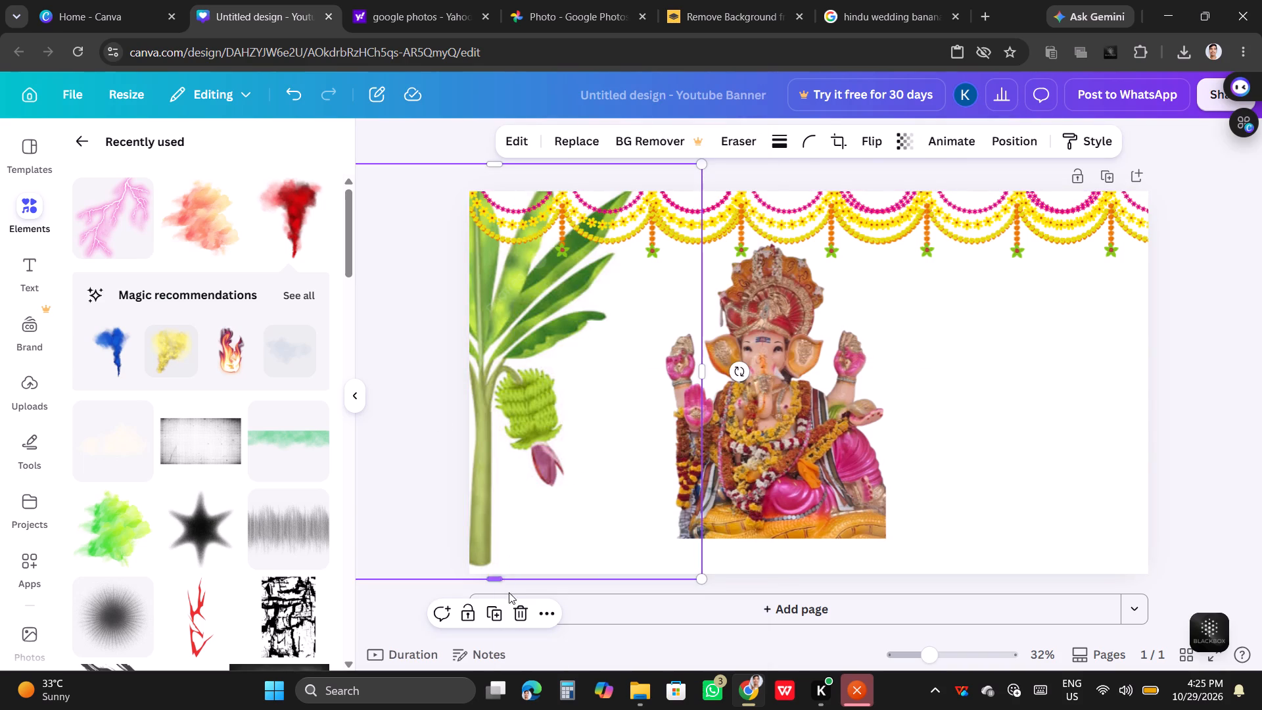
click(494, 615)
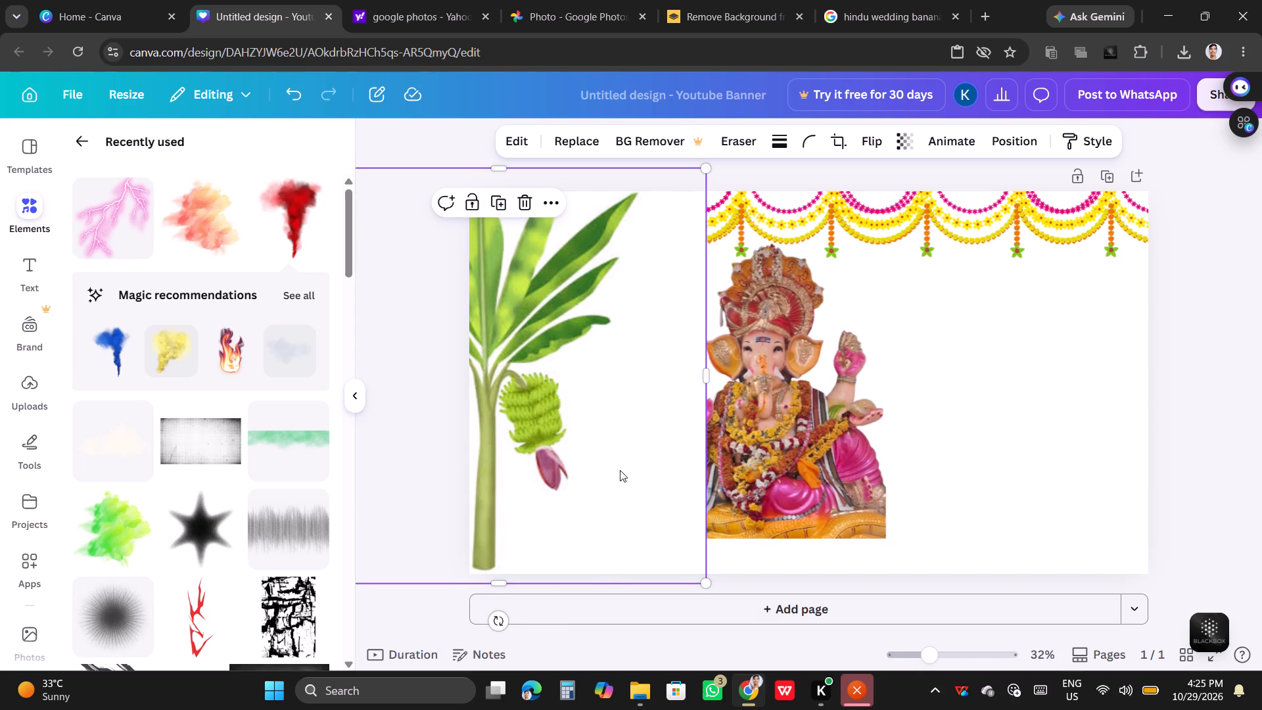
drag(607, 467, 1033, 517)
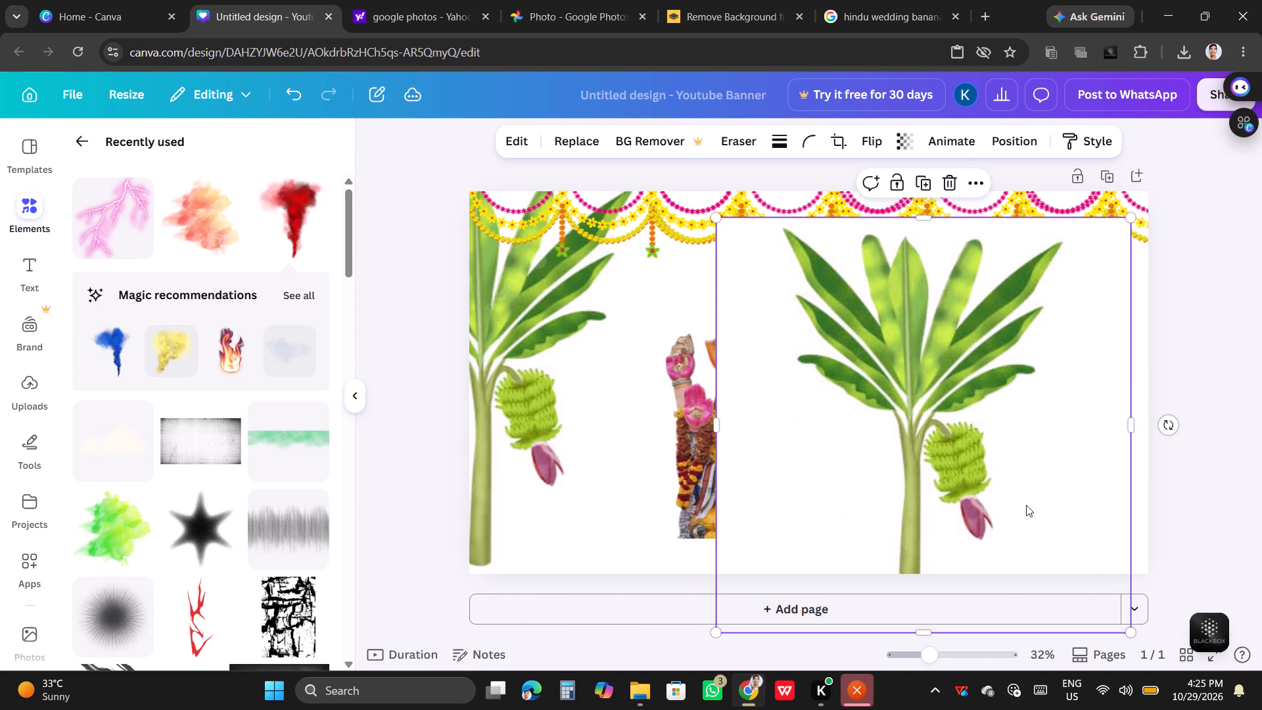
click(861, 141)
click(863, 184)
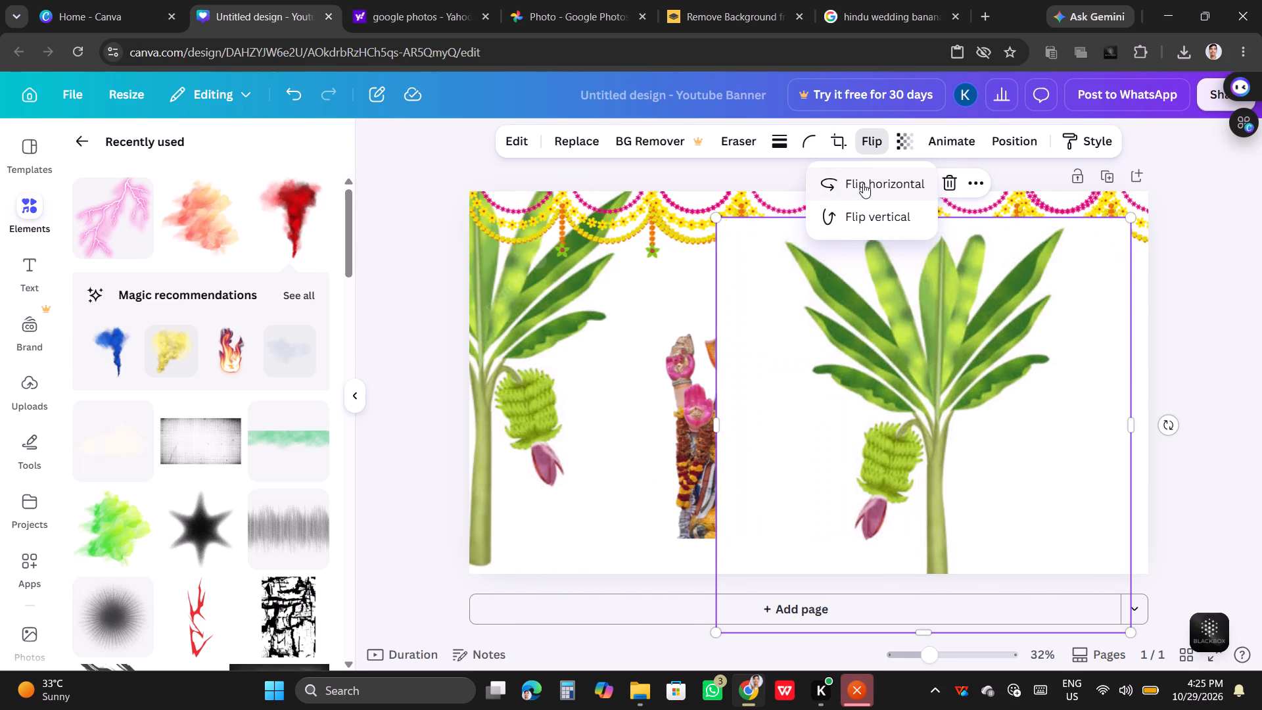
Send the flipped banana tree copy to the back, behind the garlands and Ganesha idol.
right_click(912, 369)
click(960, 238)
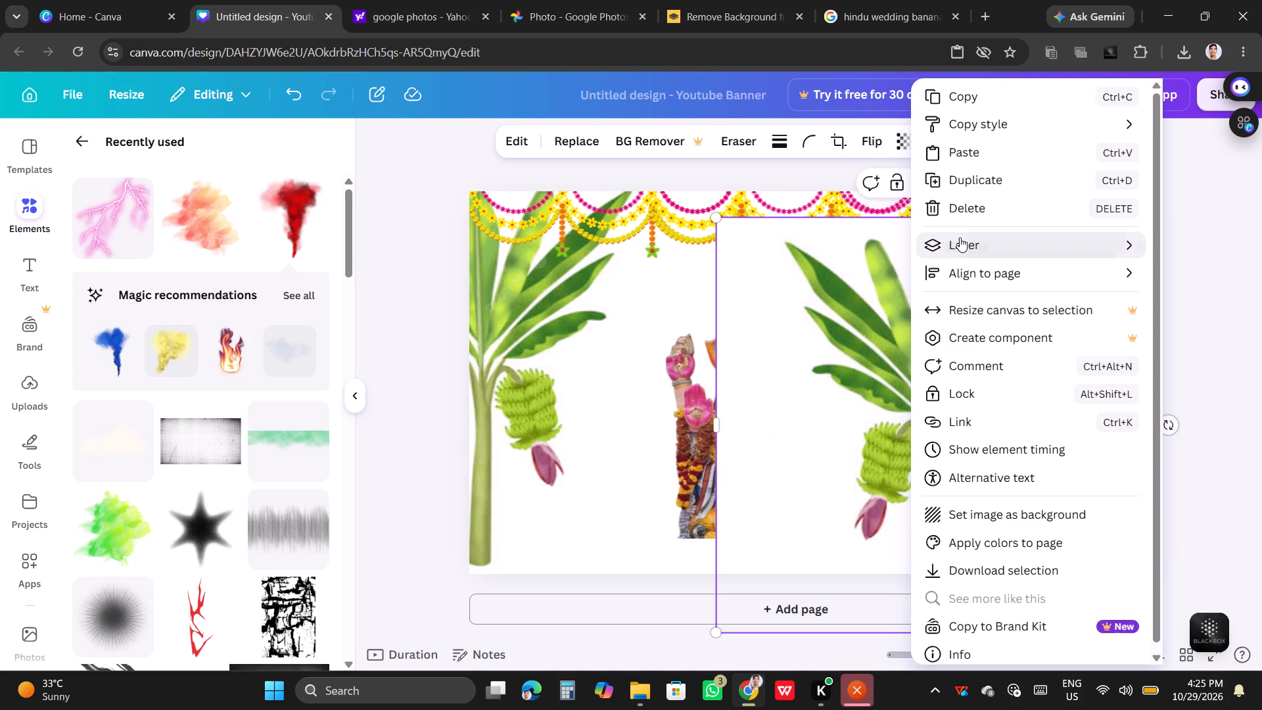
click(808, 327)
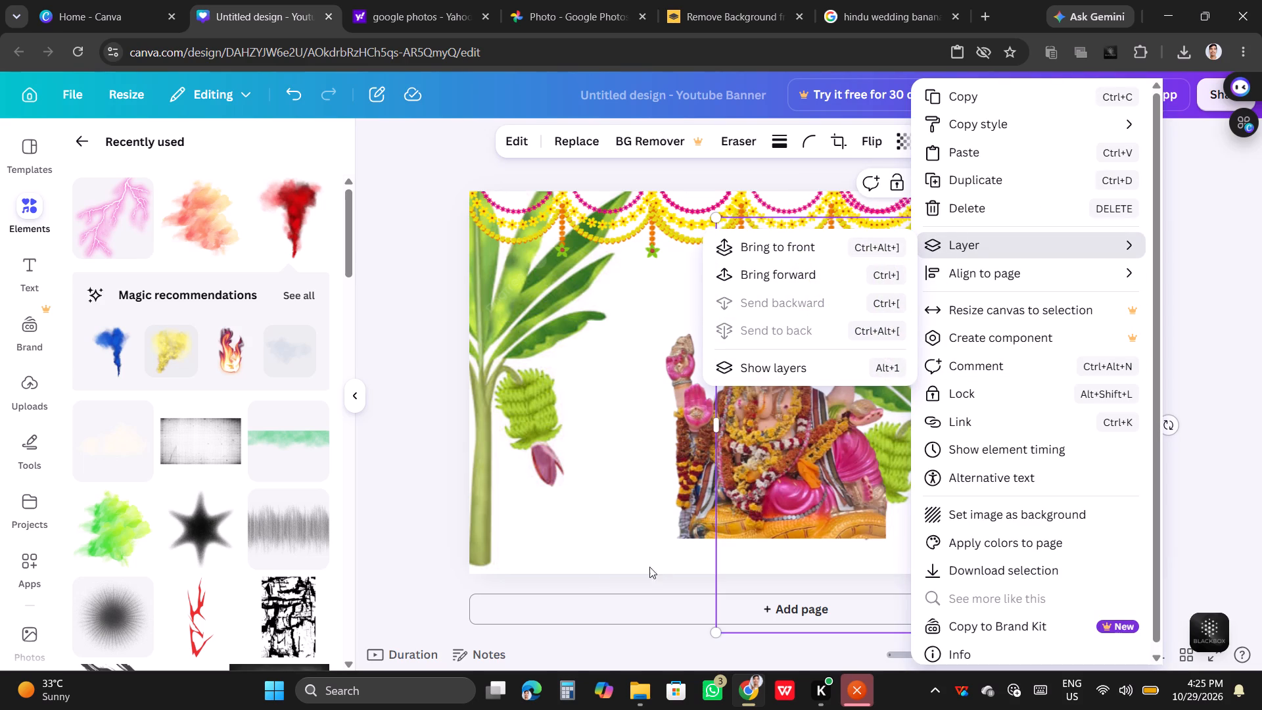
click(580, 544)
Resize the flipped banana tree and fit it full height against the page's right edge, trunk at the border, mirroring the other tree.
drag(931, 455, 1000, 442)
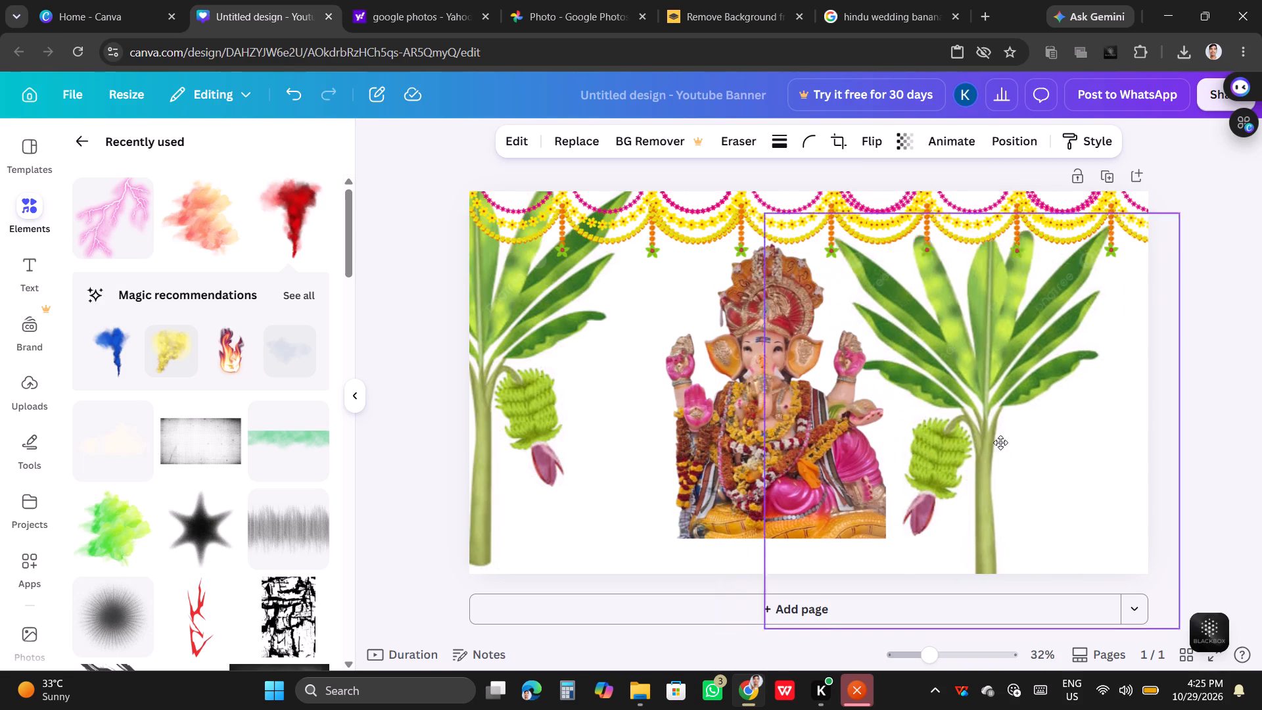
drag(1000, 442, 1119, 460)
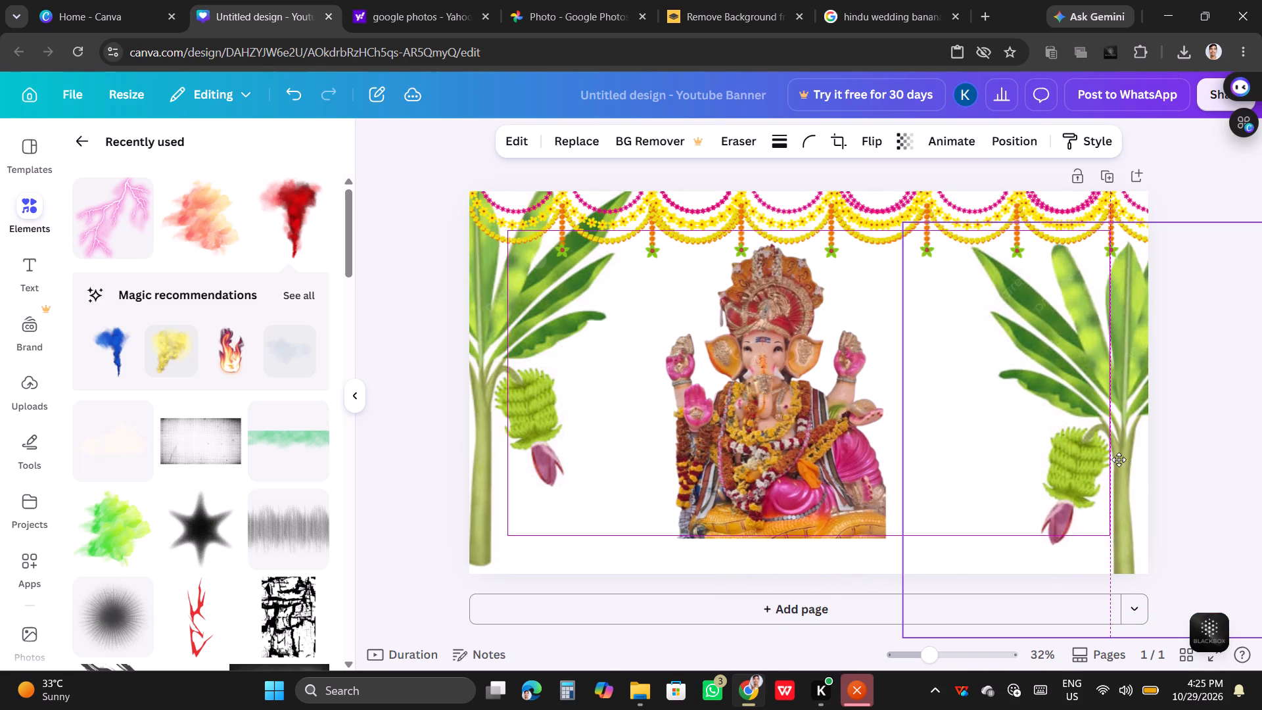
drag(1119, 460, 1123, 460)
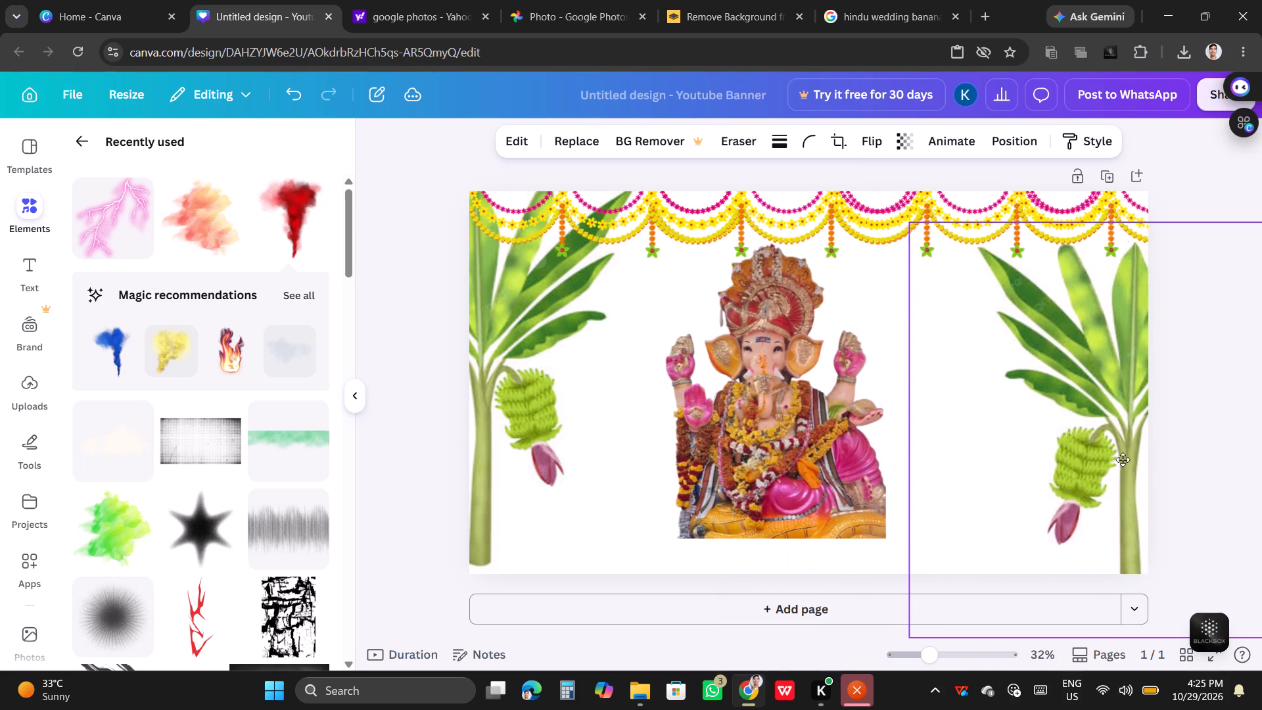
drag(1123, 460, 1088, 497)
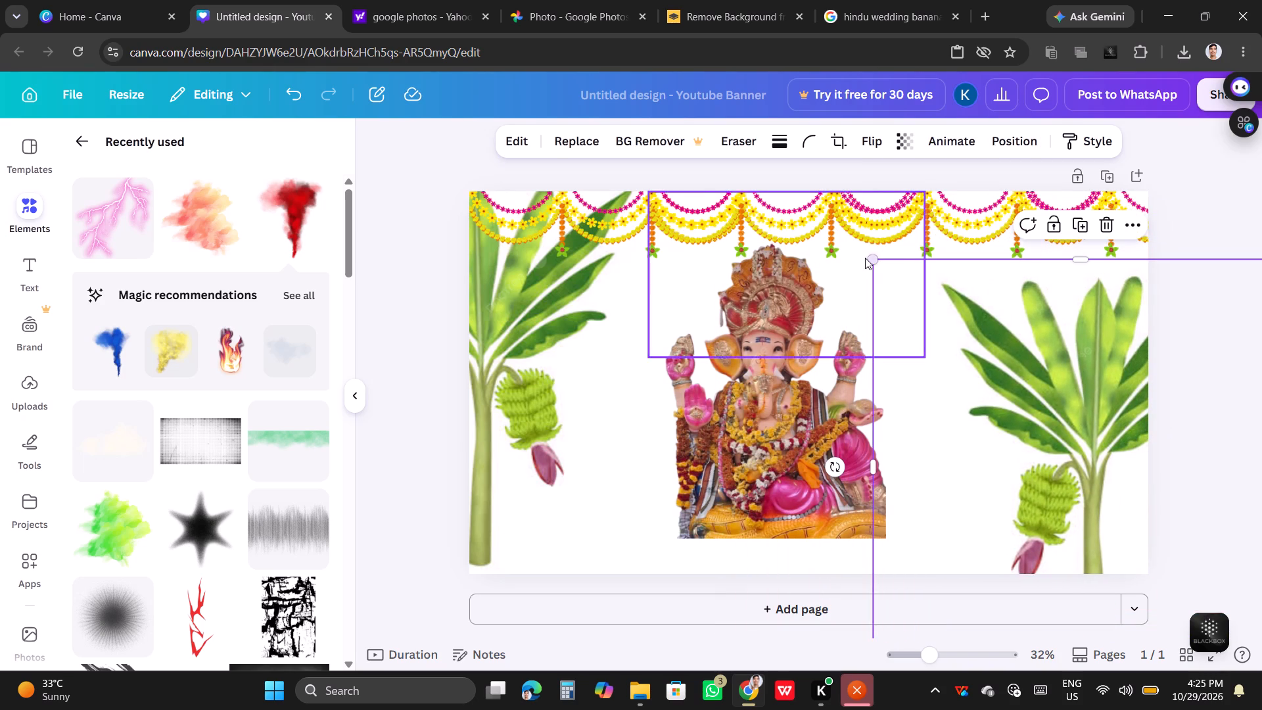
drag(872, 261, 782, 188)
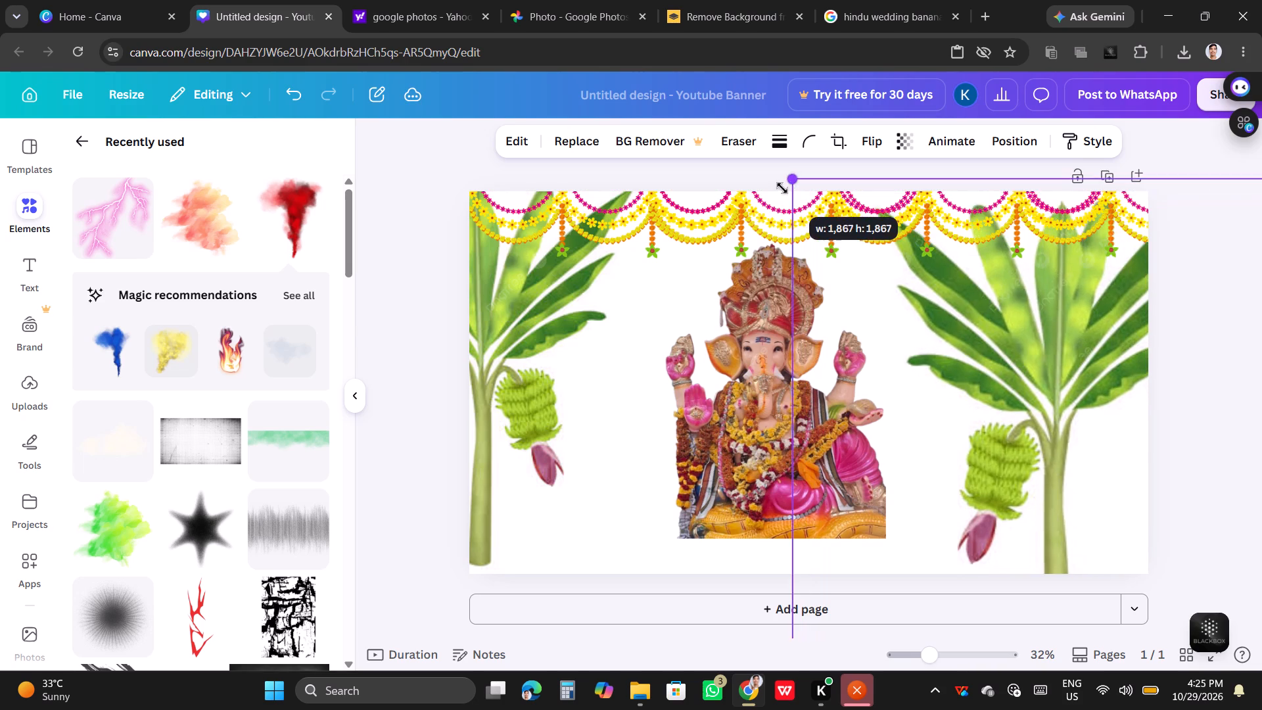
drag(782, 188, 776, 185)
drag(1048, 461, 1075, 396)
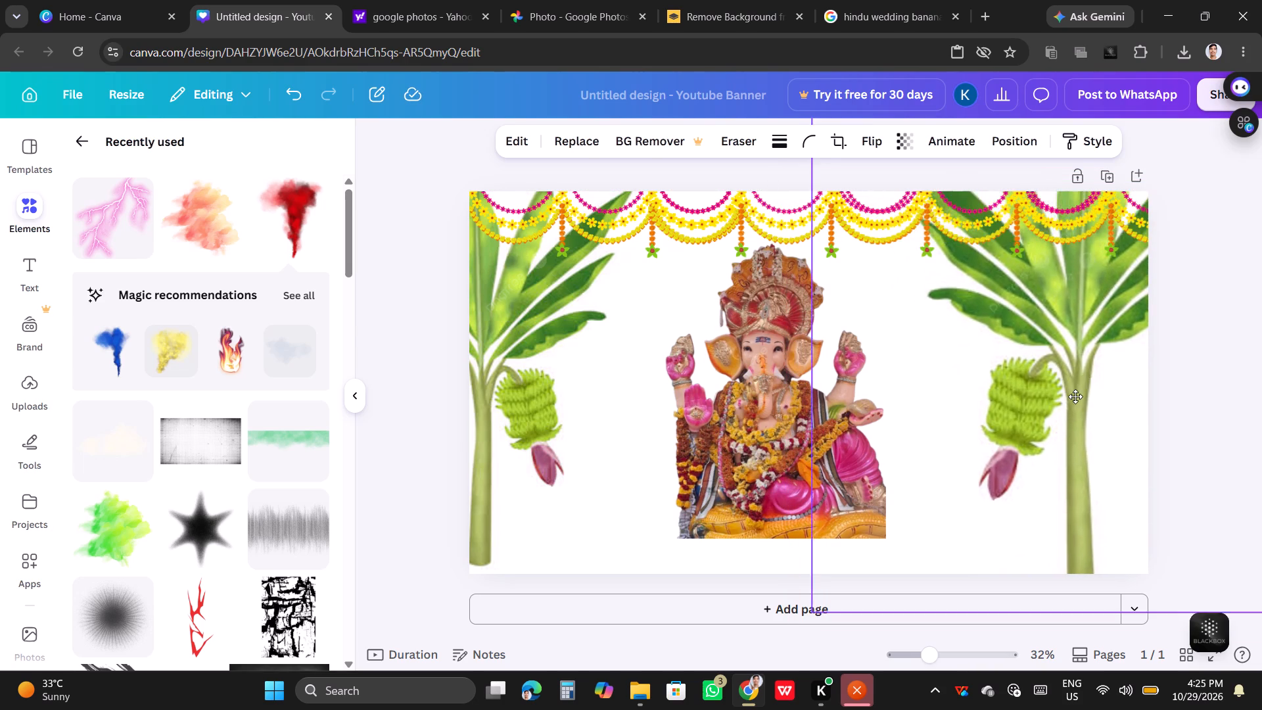
drag(1075, 396, 1065, 508)
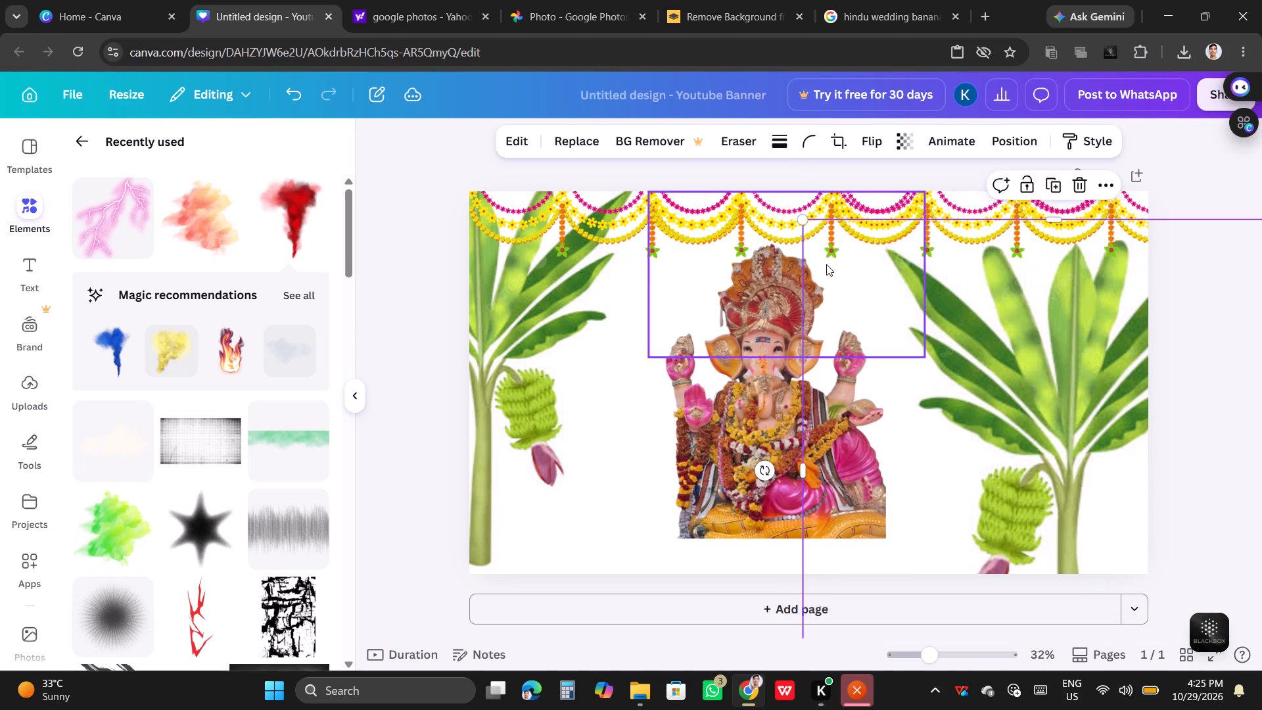
drag(802, 220, 897, 338)
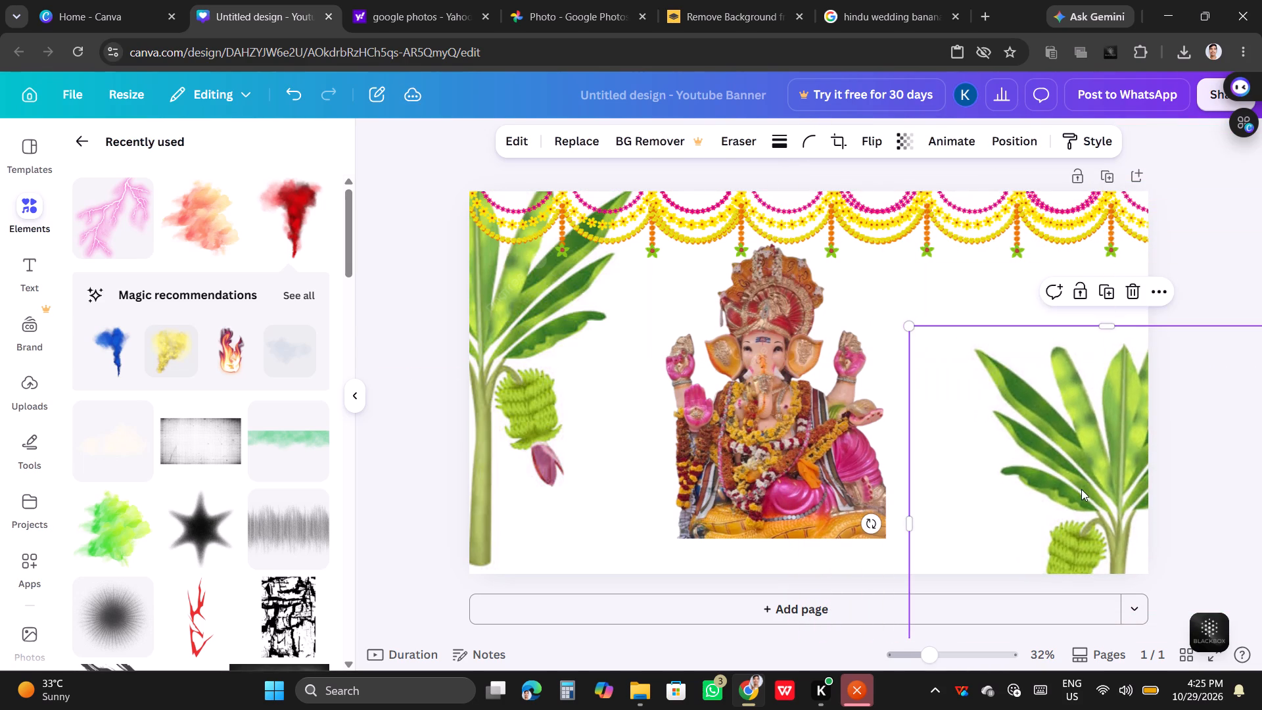
drag(1081, 489, 1057, 347)
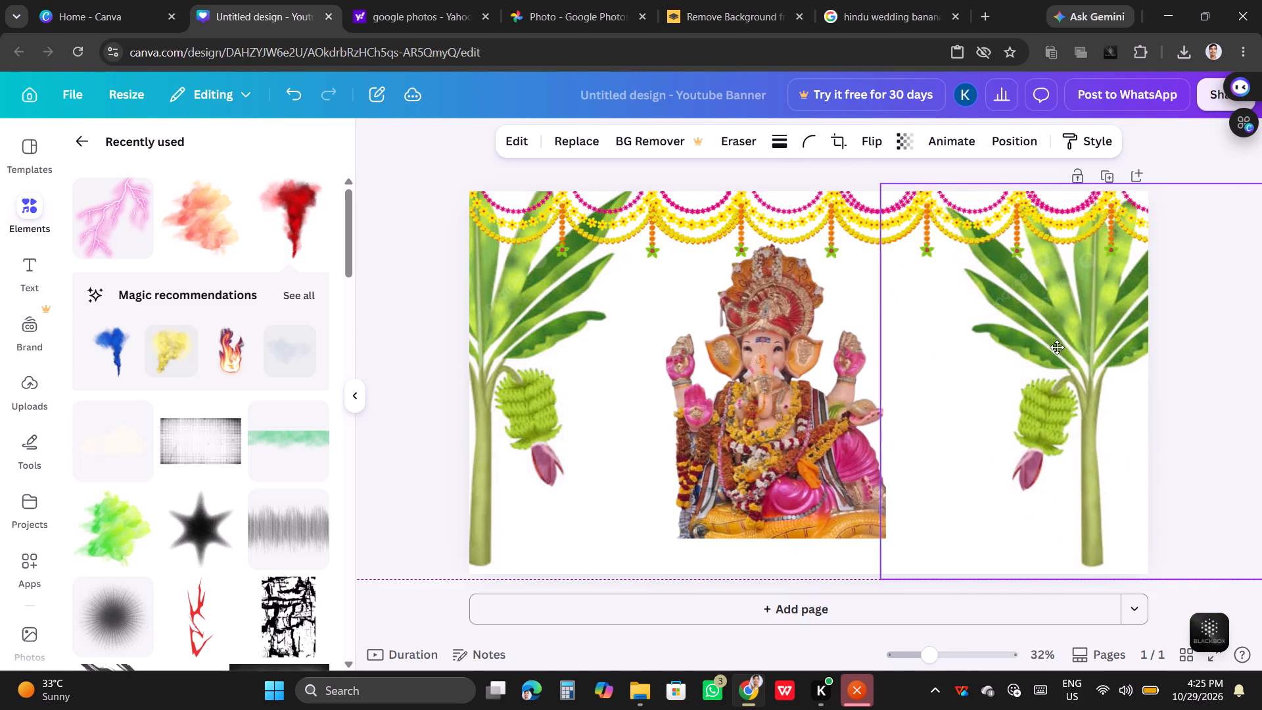
drag(1057, 347, 1092, 352)
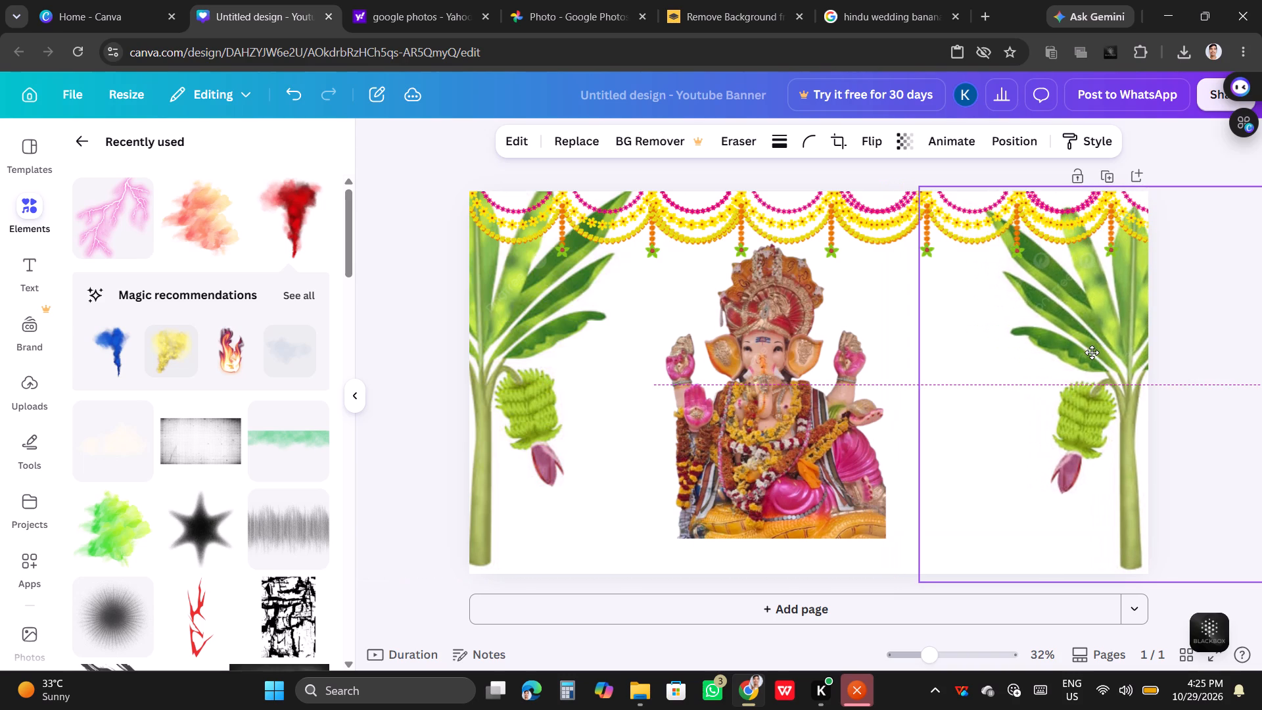
drag(1092, 352, 1089, 352)
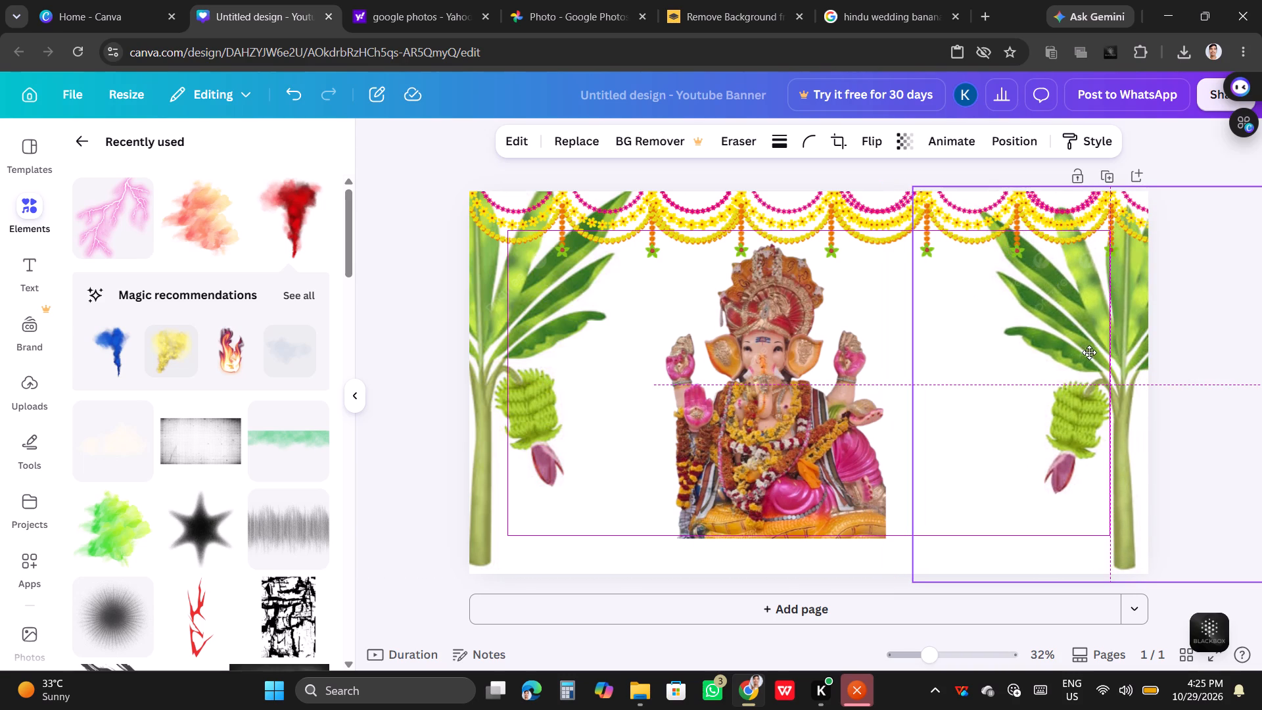
drag(1089, 352, 1092, 352)
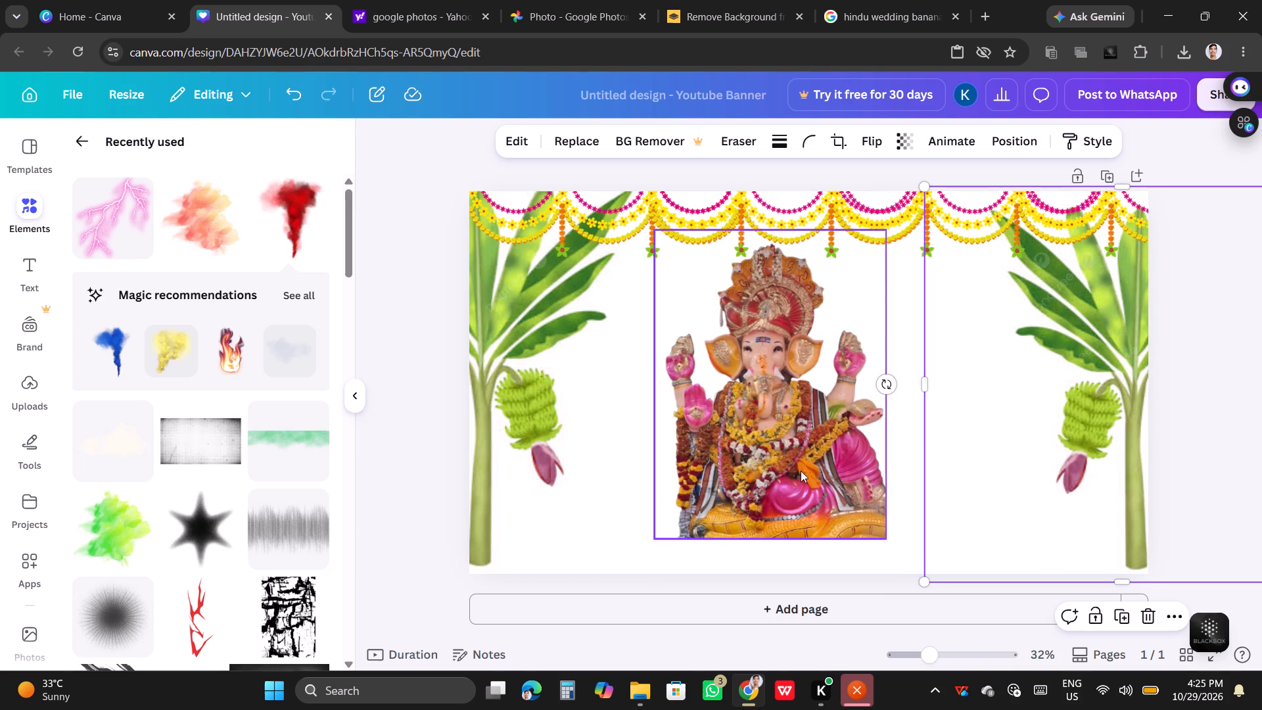
Unlock the Ganesha idol, shift it slightly right toward the page's centre, and lock it again.
drag(793, 481, 808, 477)
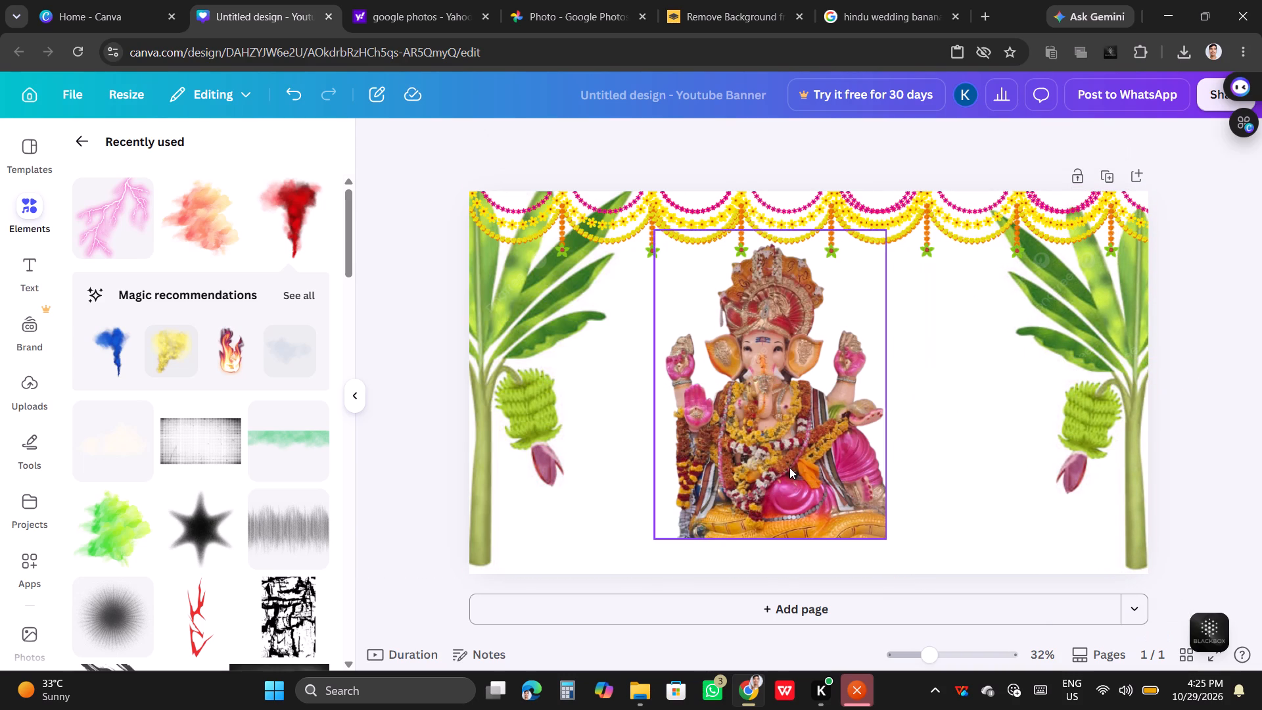
click(789, 467)
click(779, 195)
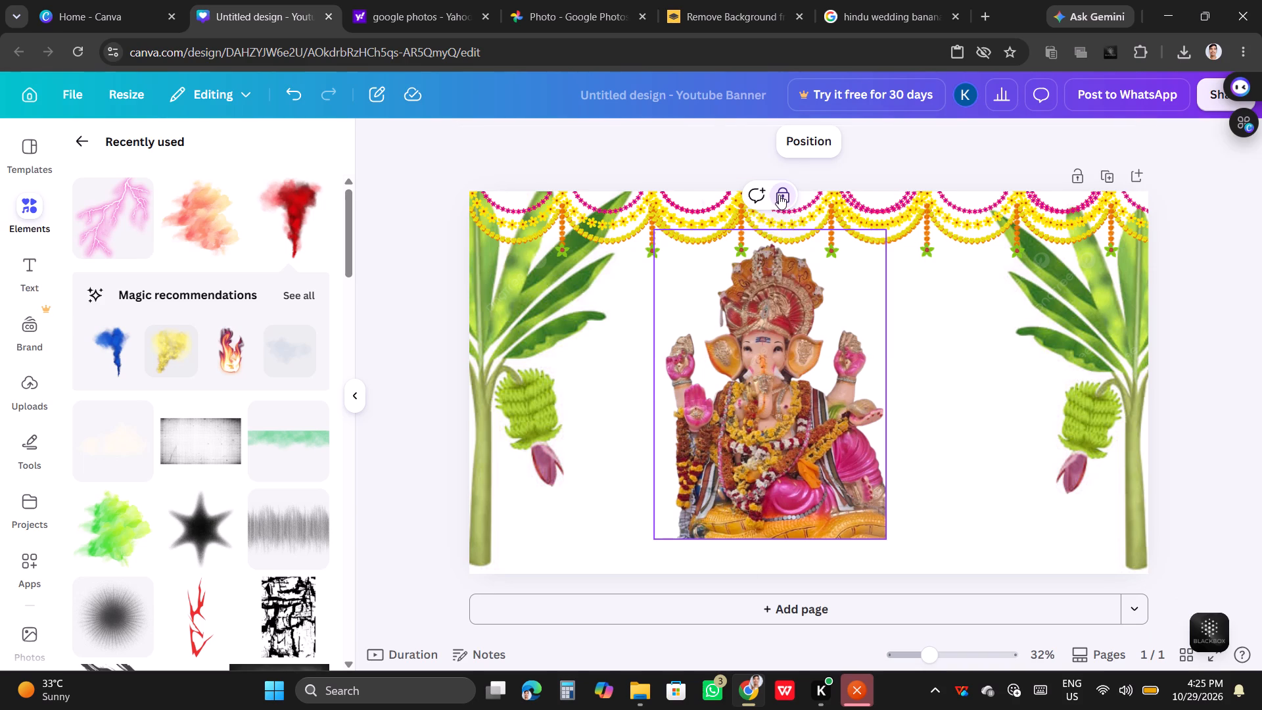
drag(758, 367, 778, 368)
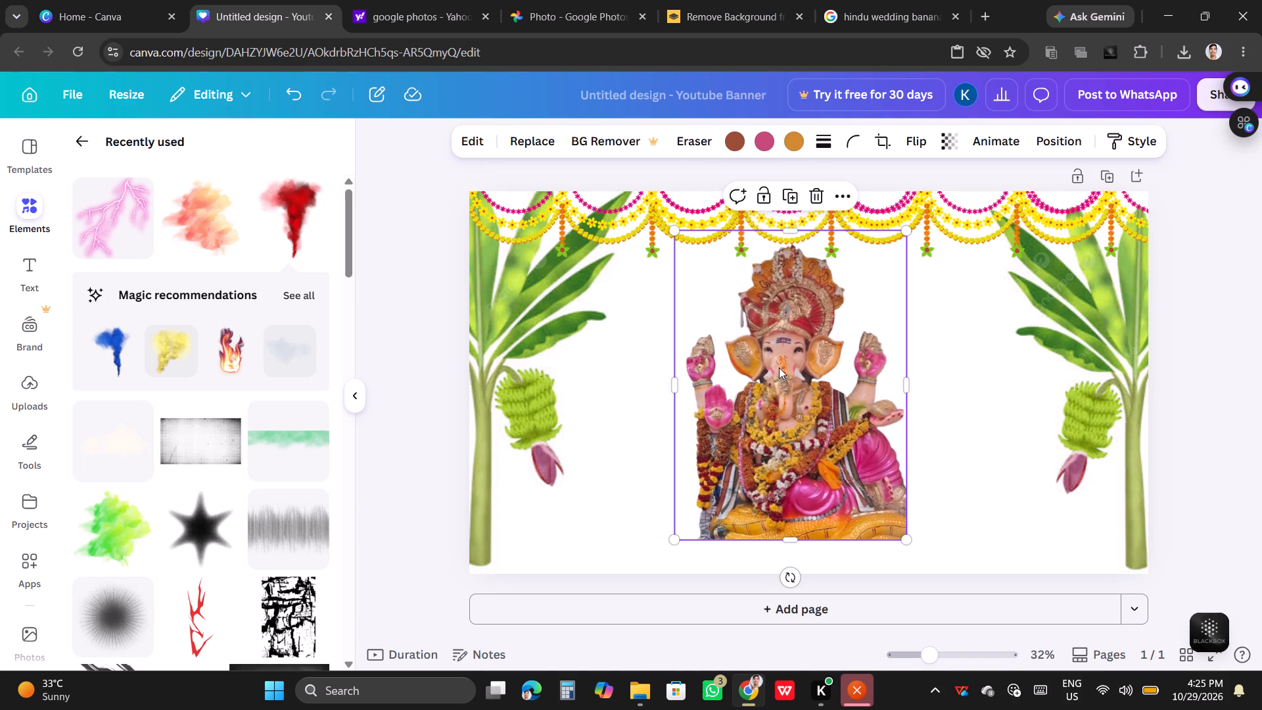
click(778, 420)
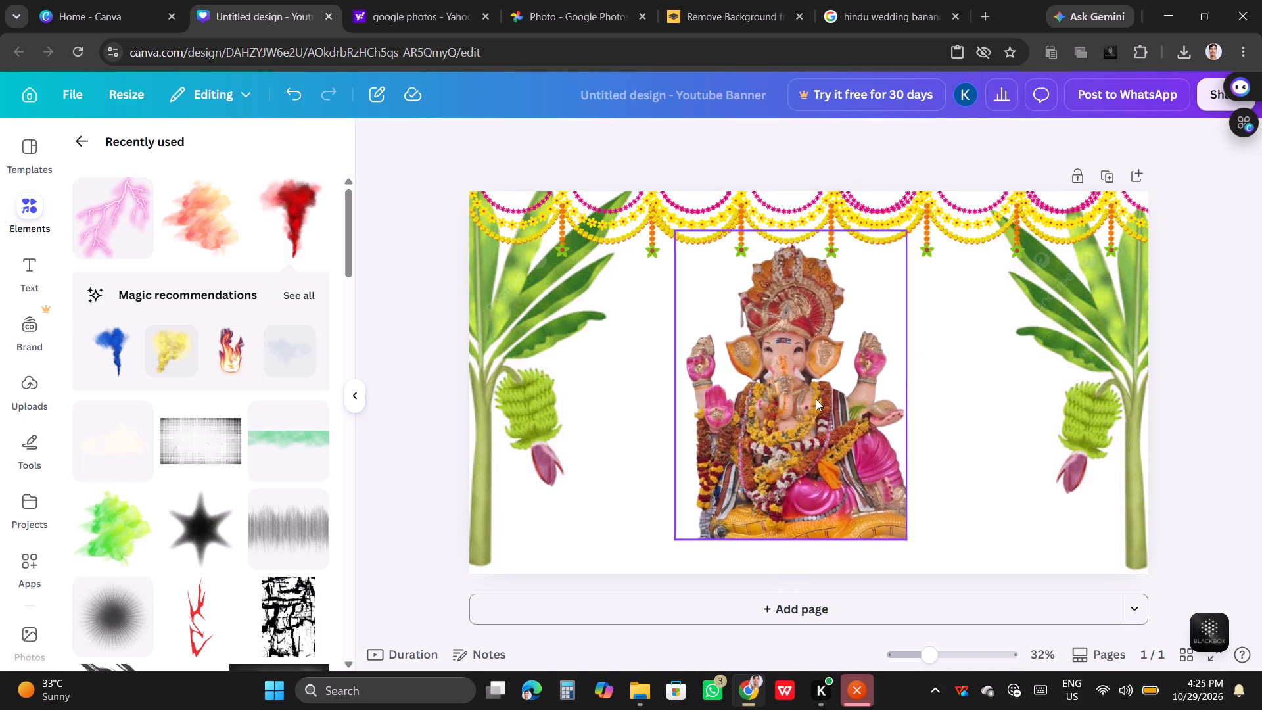
click(816, 399)
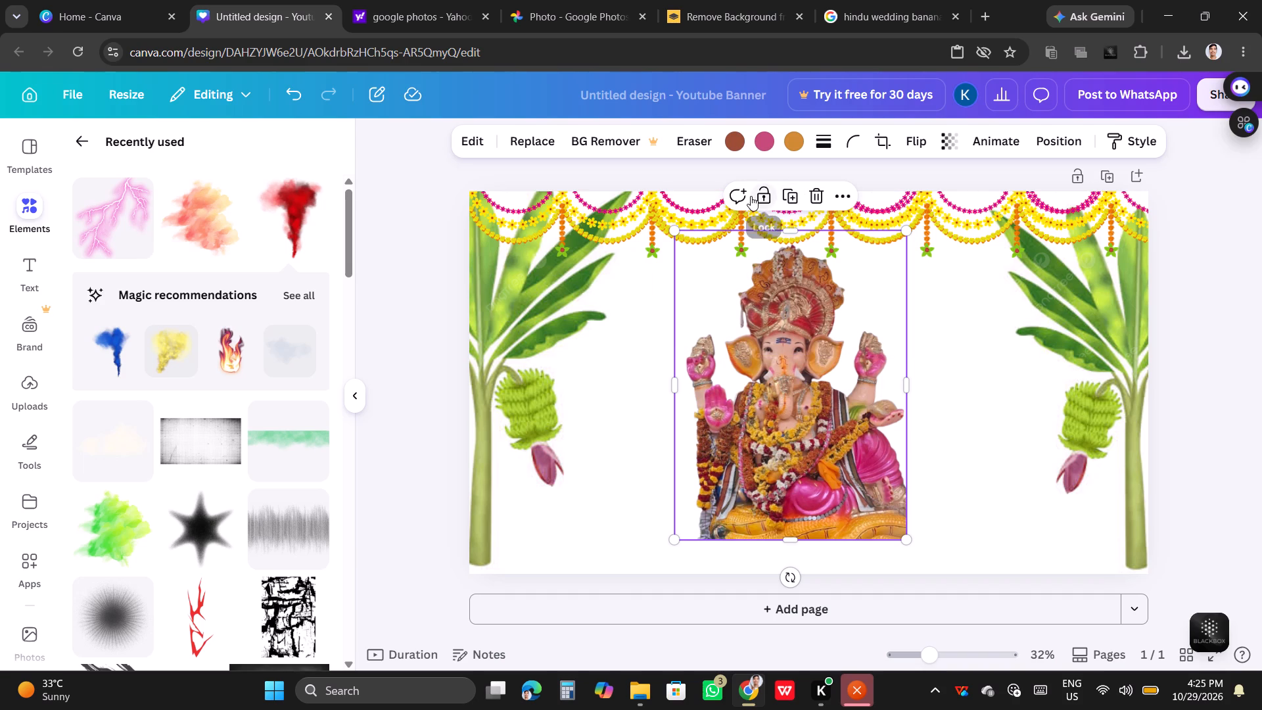
click(761, 198)
Lock both banana trees in place, the original and the flipped copy.
click(491, 456)
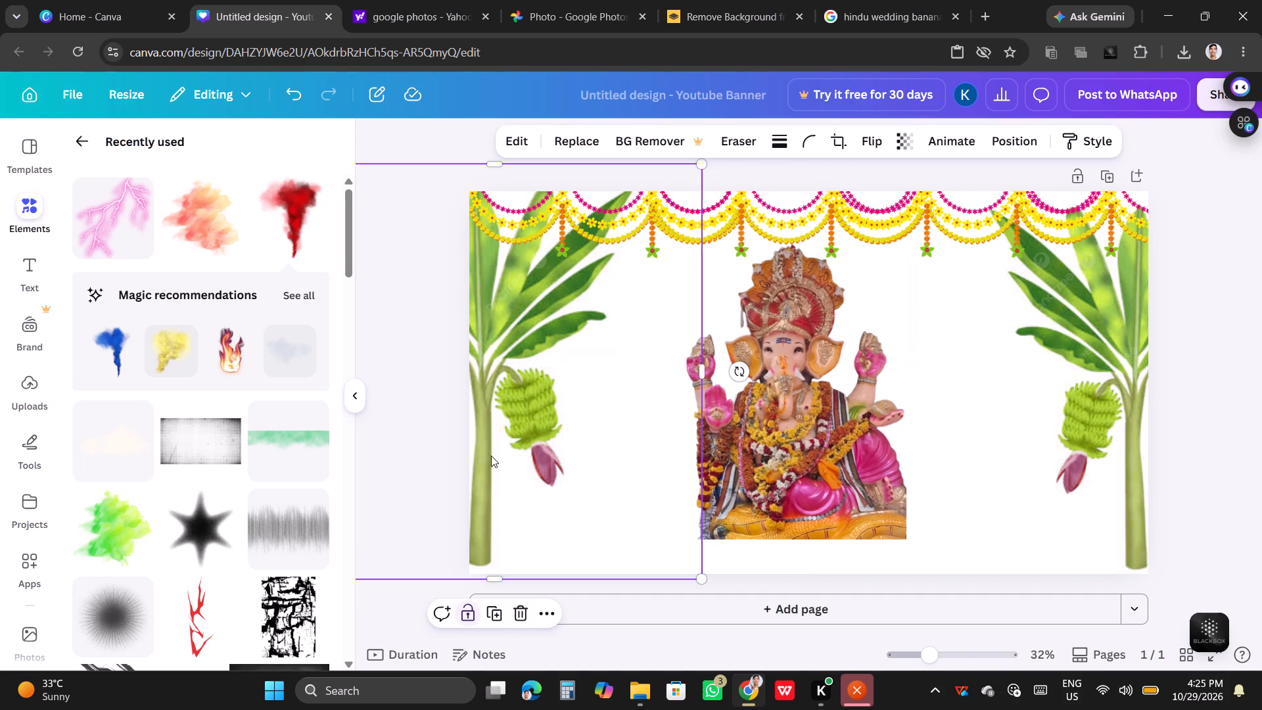
click(463, 609)
click(1053, 428)
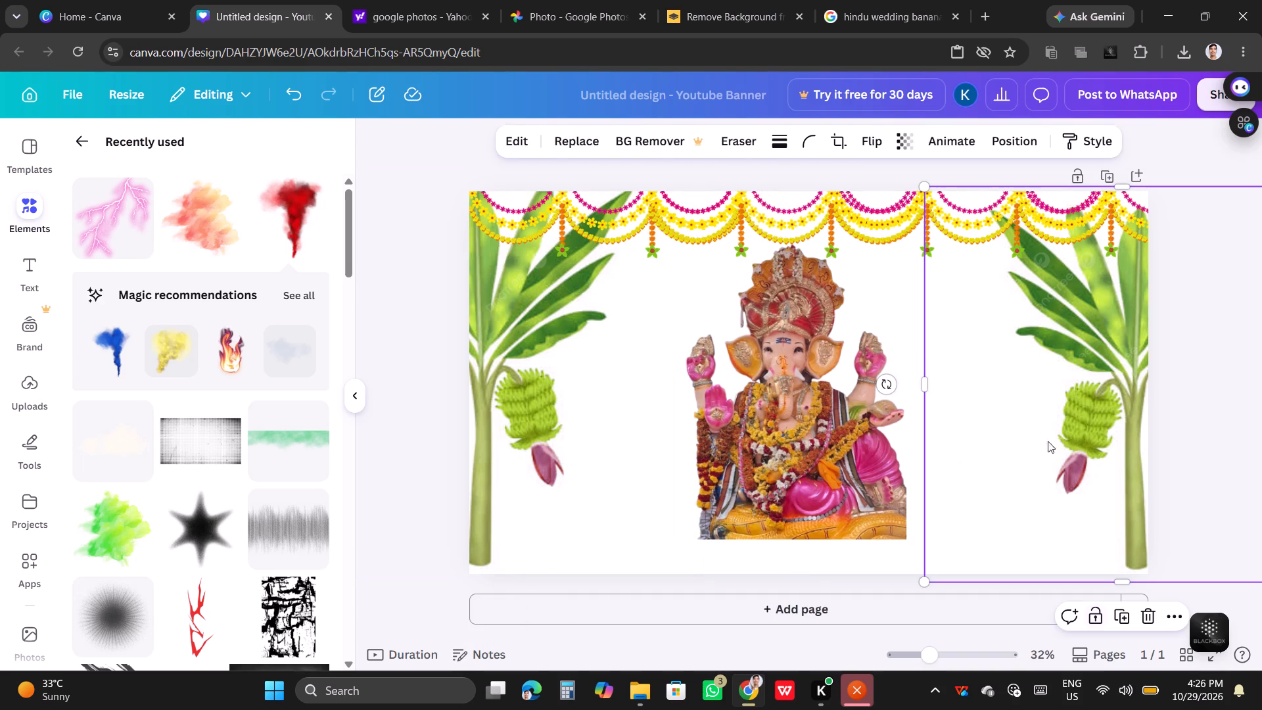
click(1097, 614)
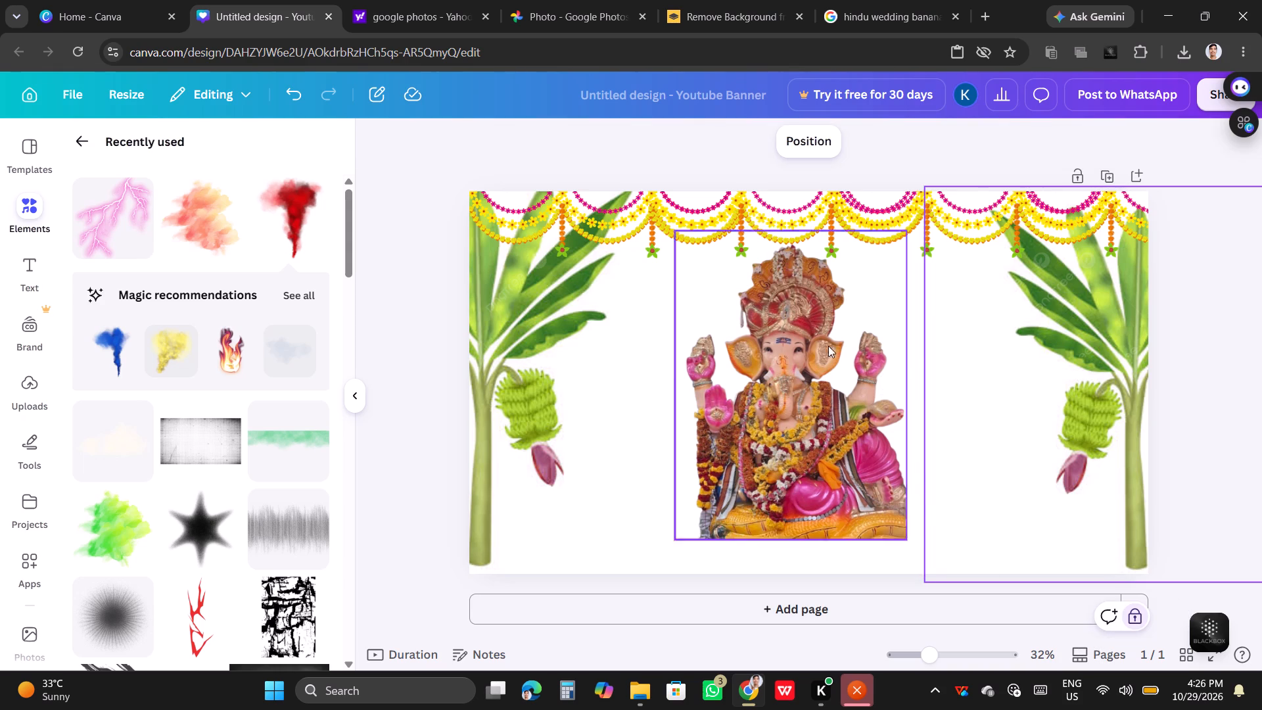
Lock the middle garland, the garland starting at the page's left edge, and the one right of centre.
click(804, 218)
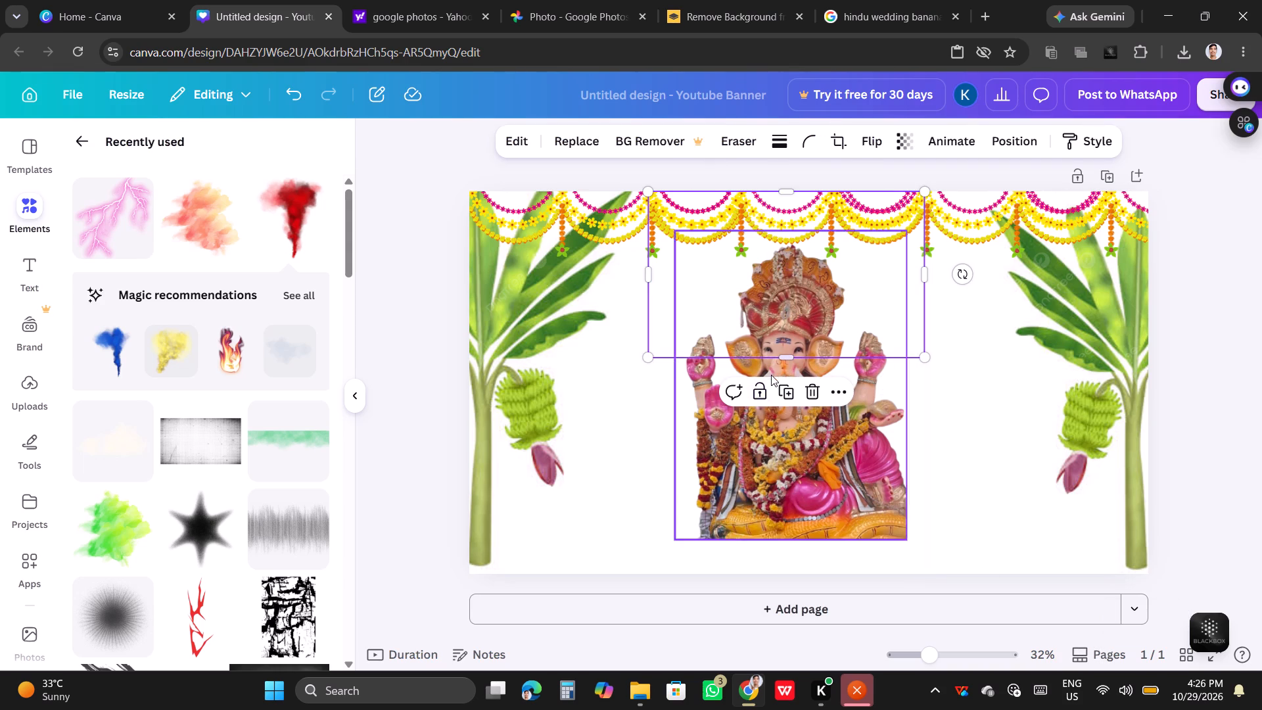
click(759, 394)
click(566, 203)
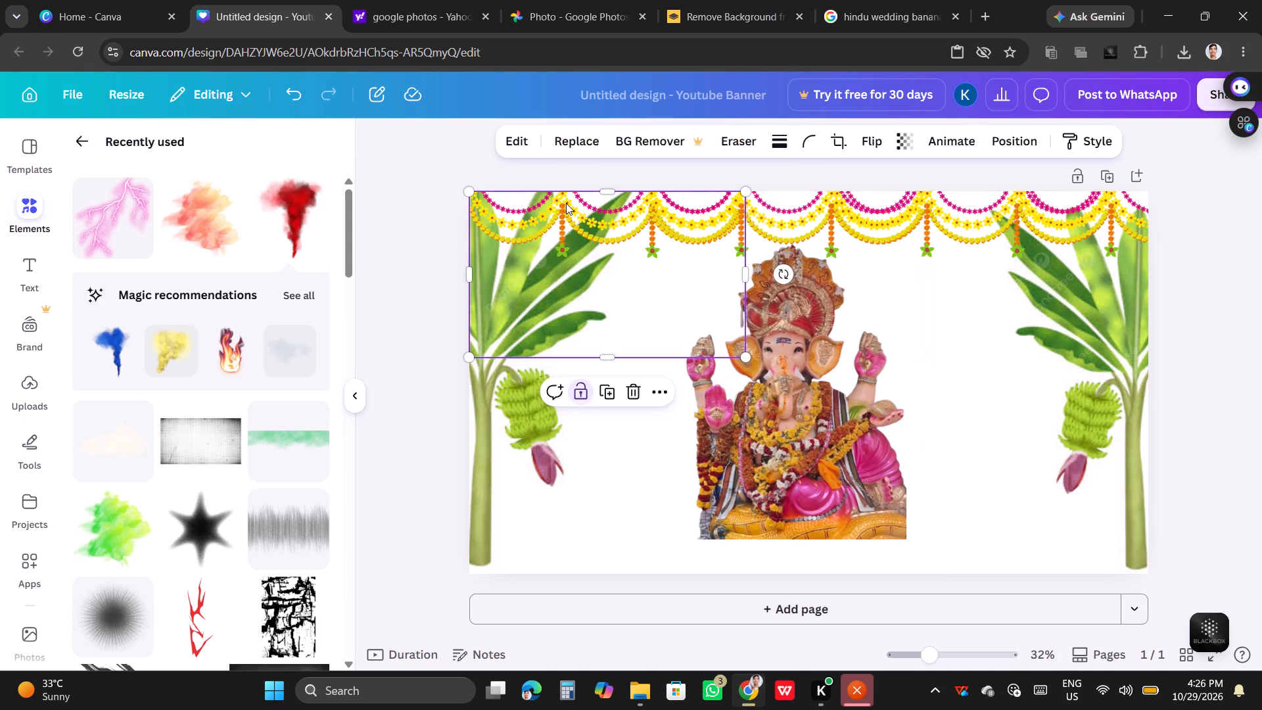
click(574, 393)
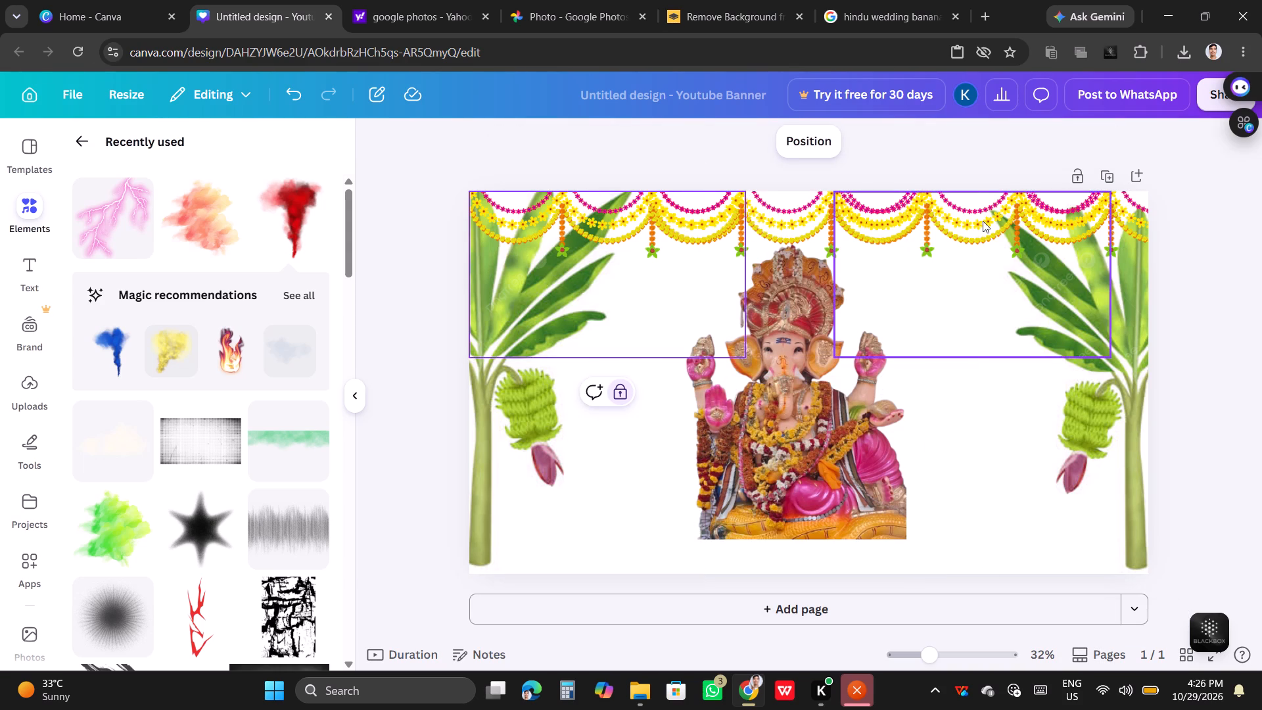
click(983, 221)
click(945, 386)
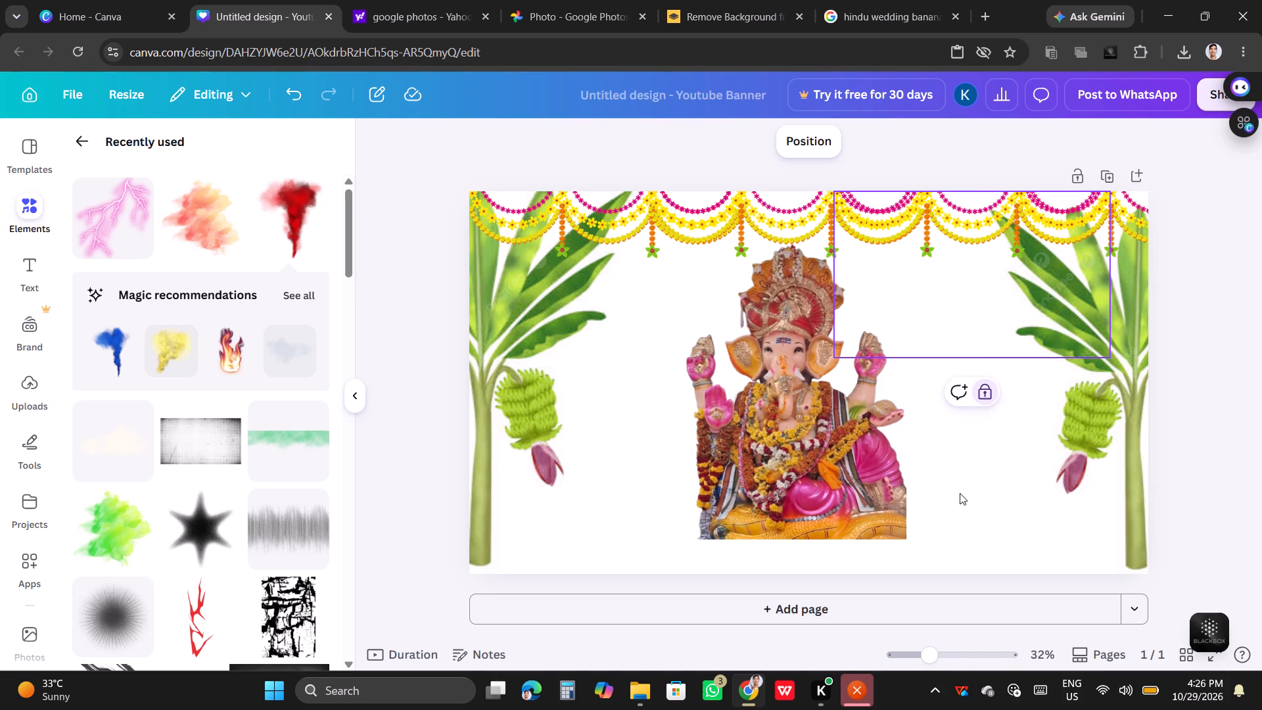
click(960, 493)
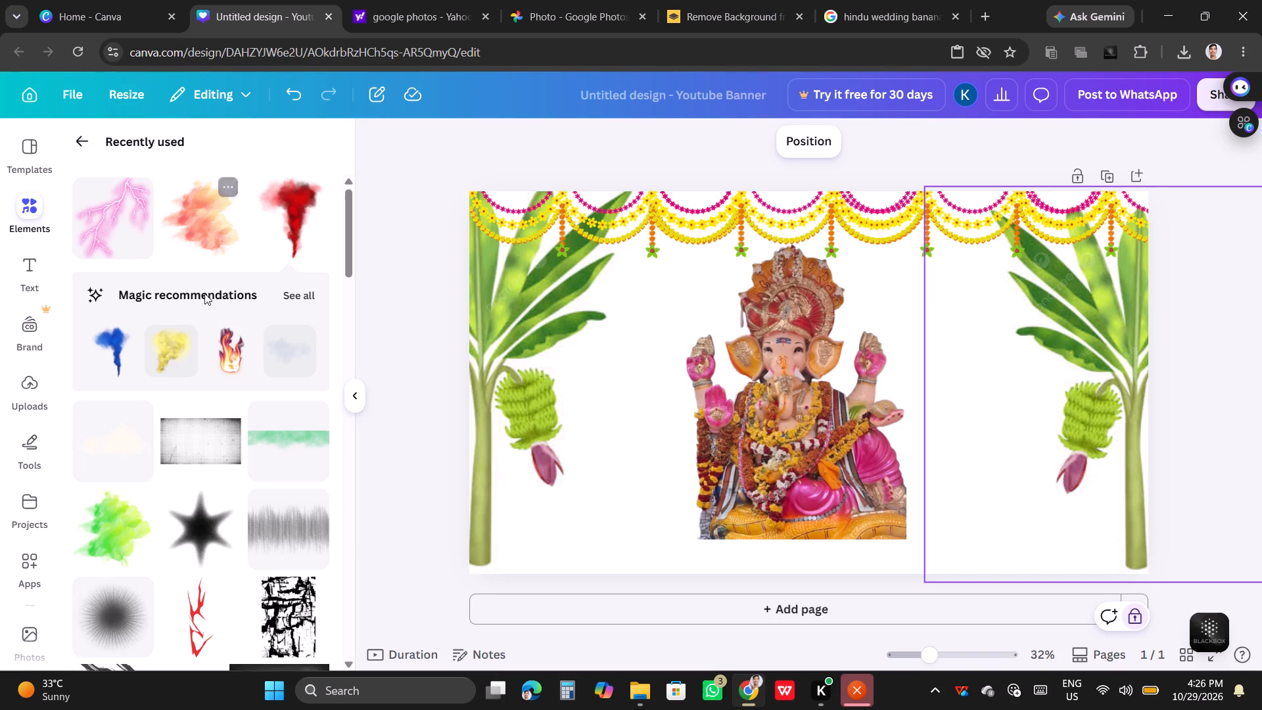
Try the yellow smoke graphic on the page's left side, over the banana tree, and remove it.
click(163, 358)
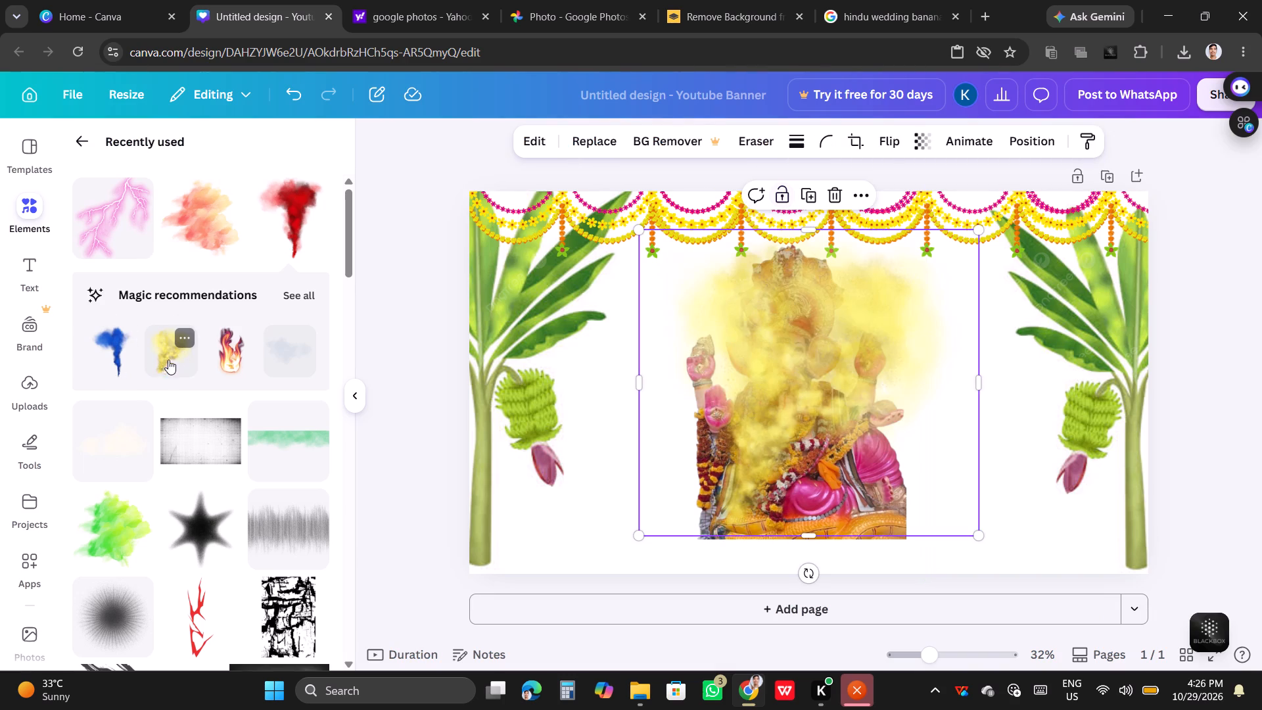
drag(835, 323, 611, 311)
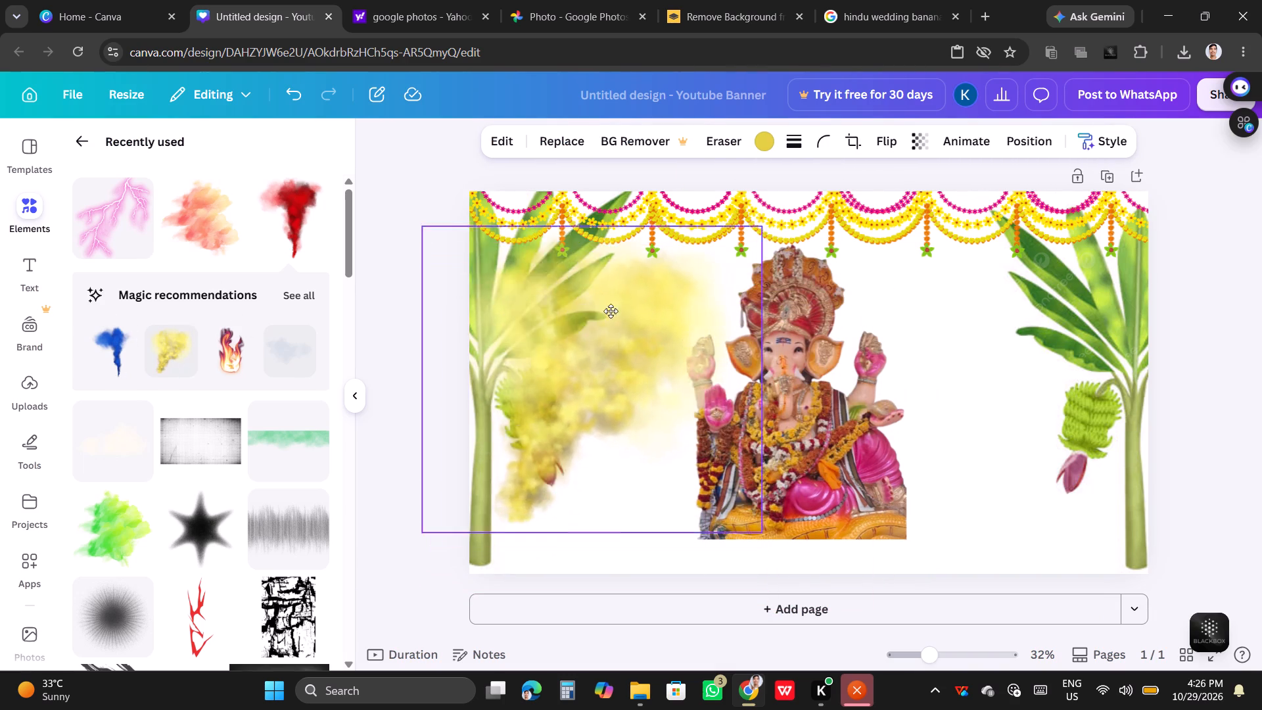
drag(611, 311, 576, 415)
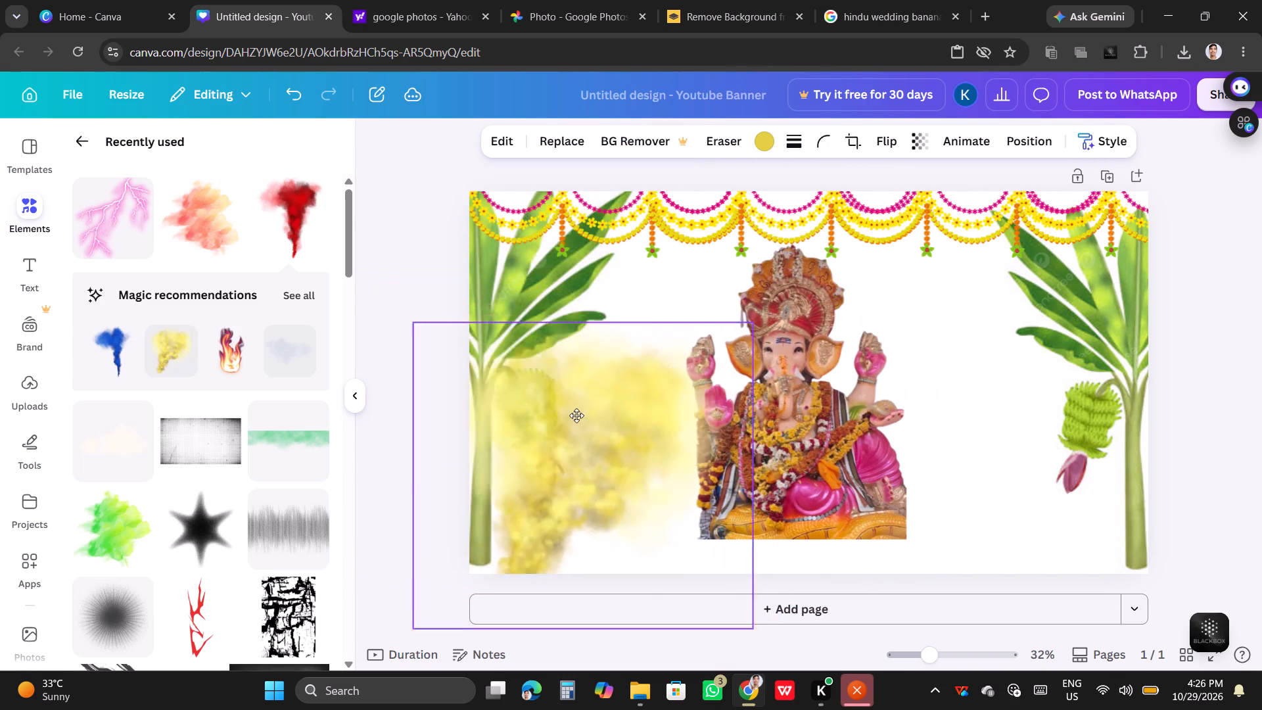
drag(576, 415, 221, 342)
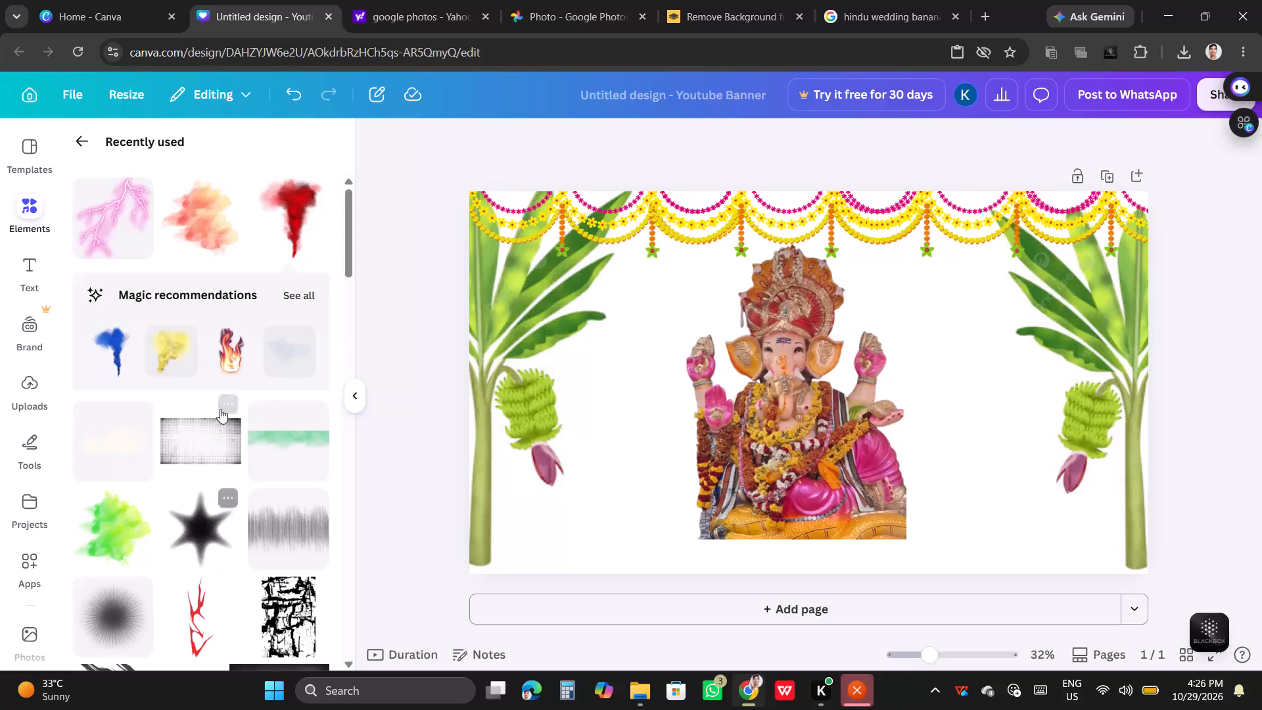
Find the blurred bright yellow circle among the recently used elements and add it to the page.
scroll(242, 387, up, 8)
scroll(227, 377, down, 8)
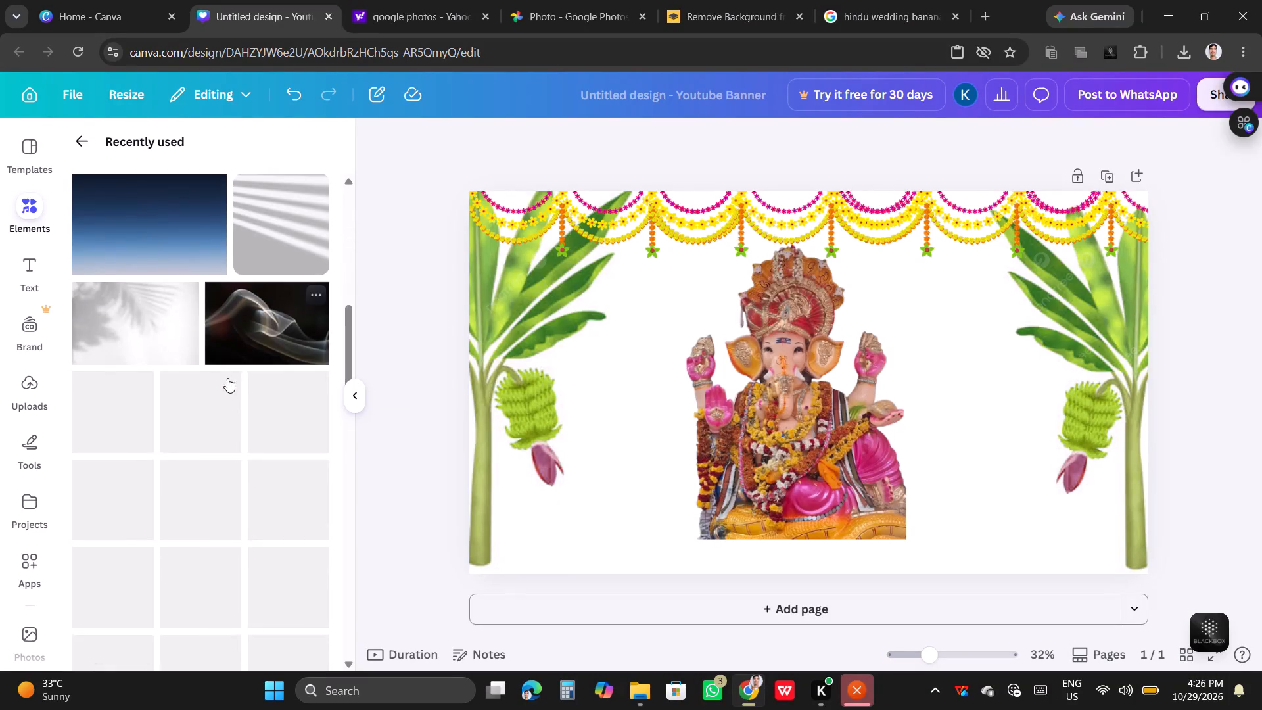
scroll(227, 378, down, 4)
scroll(179, 325, down, 8)
scroll(181, 326, up, 5)
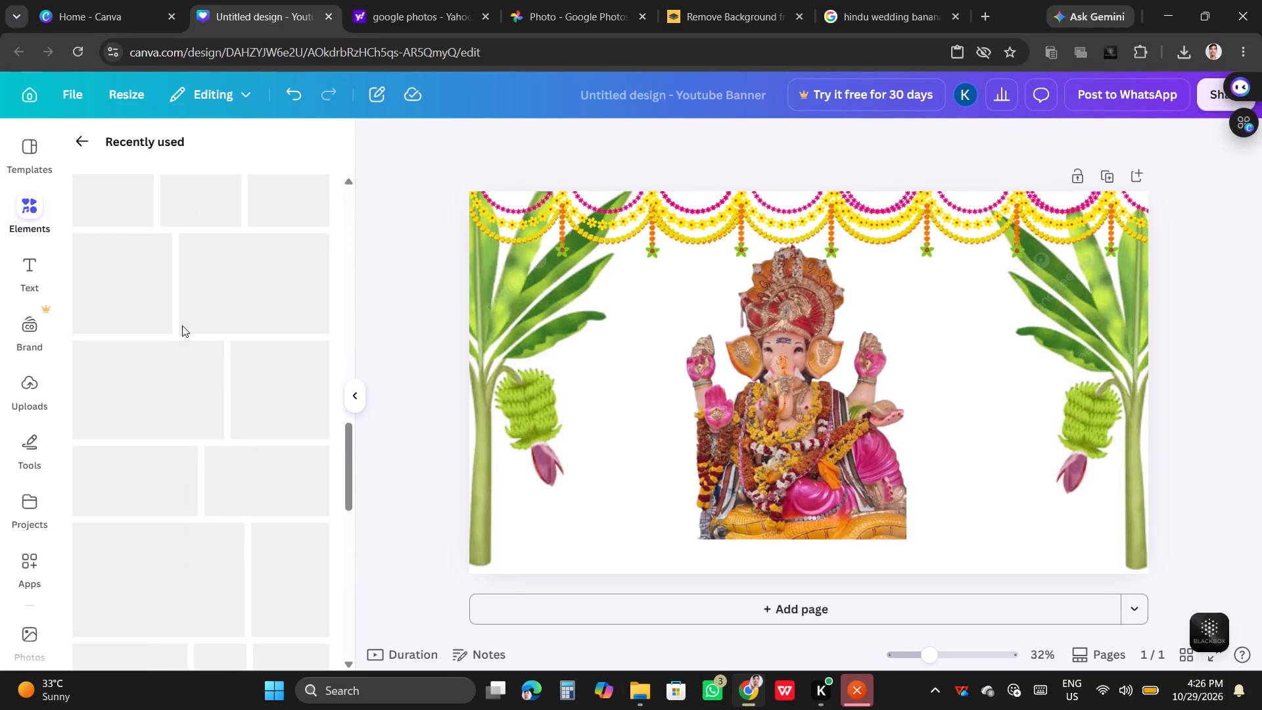
scroll(182, 325, up, 8)
scroll(187, 320, down, 4)
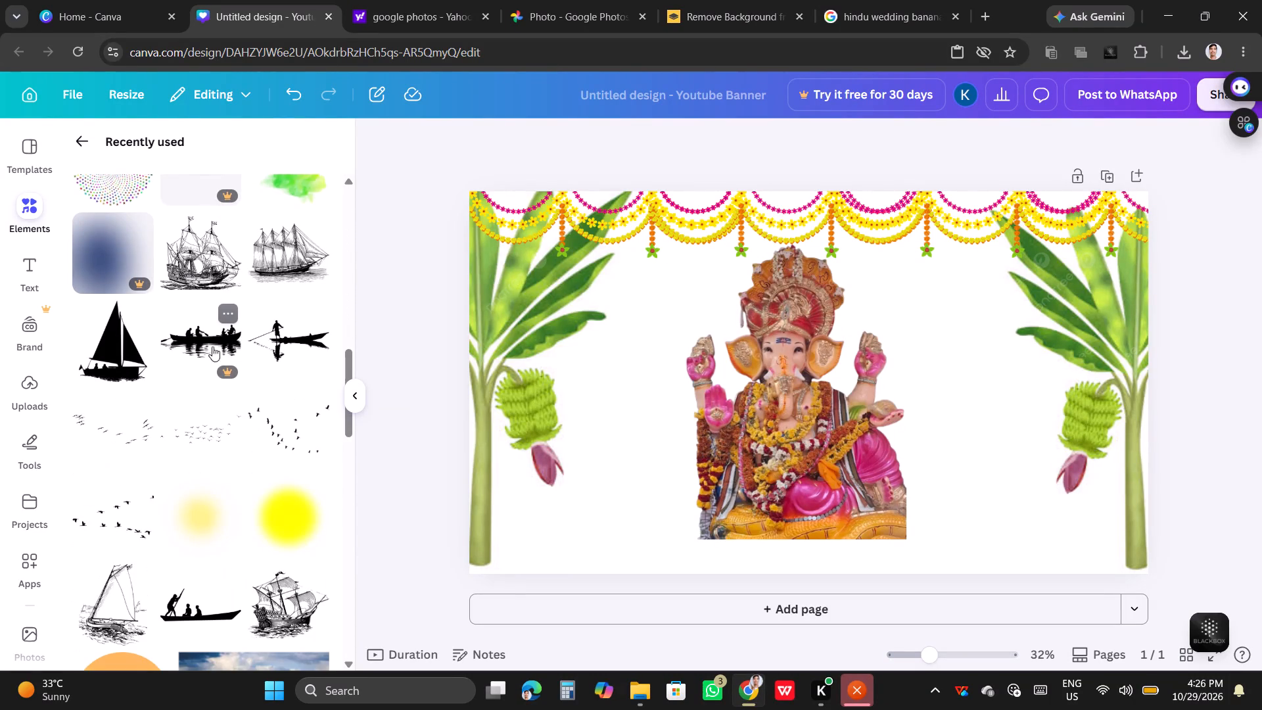
click(273, 527)
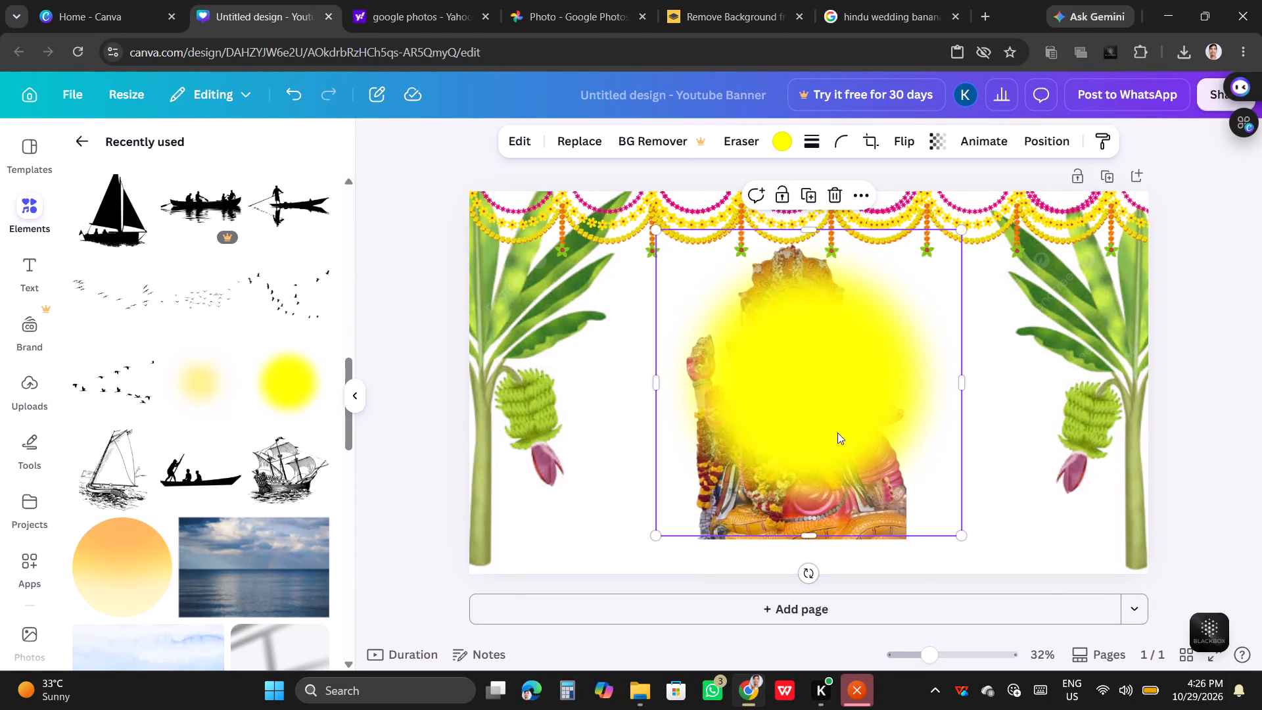
Send the yellow glow circle to the back of the layer order, behind the Ganesha idol.
right_click(807, 401)
click(868, 267)
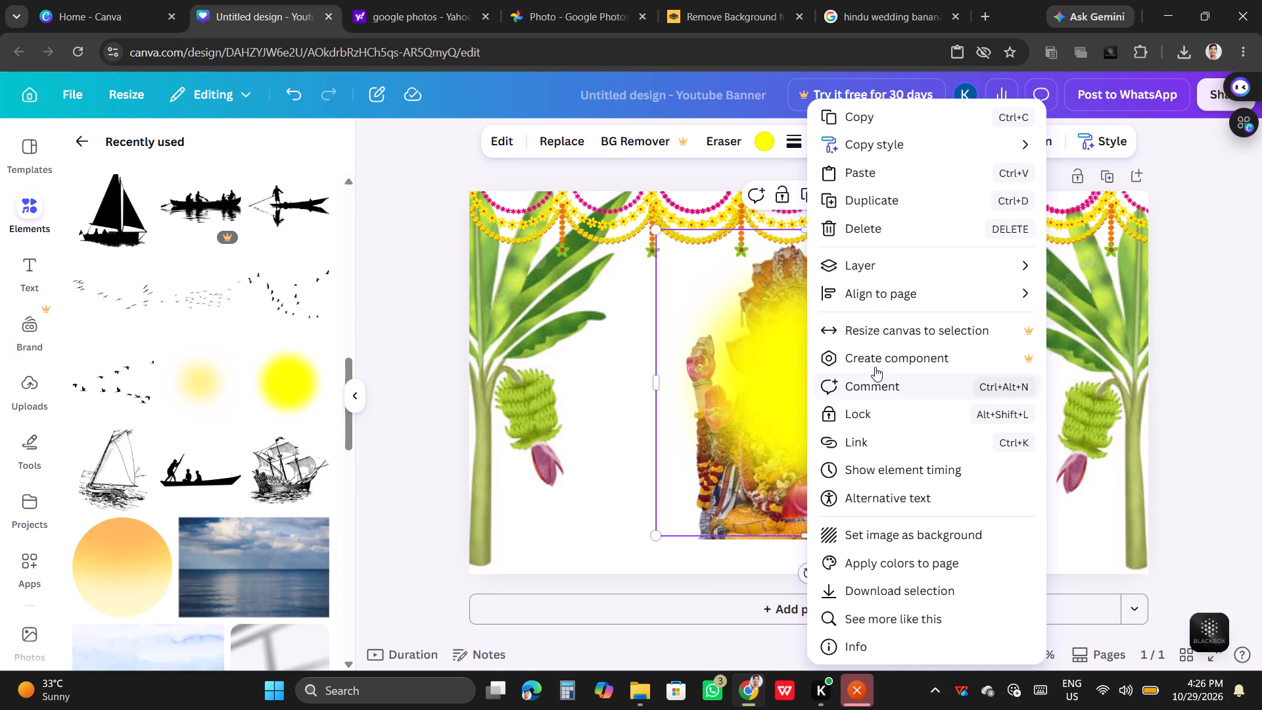
click(844, 267)
click(915, 258)
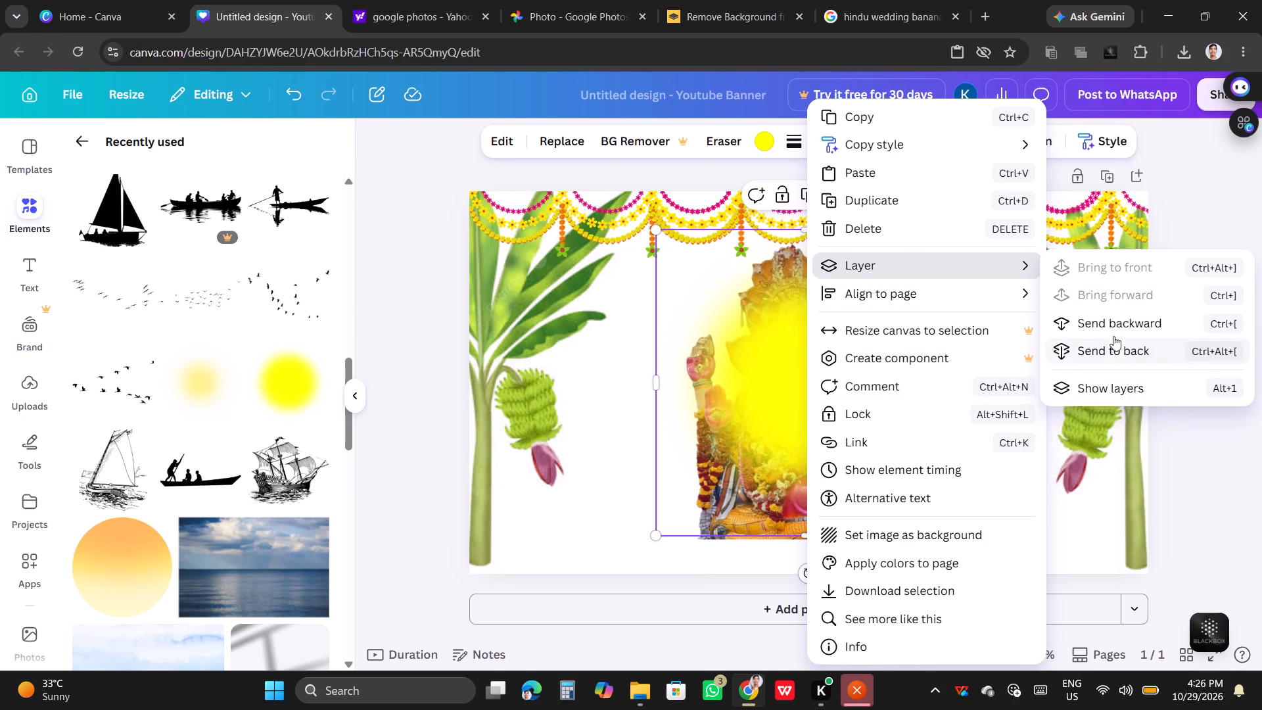
click(1112, 324)
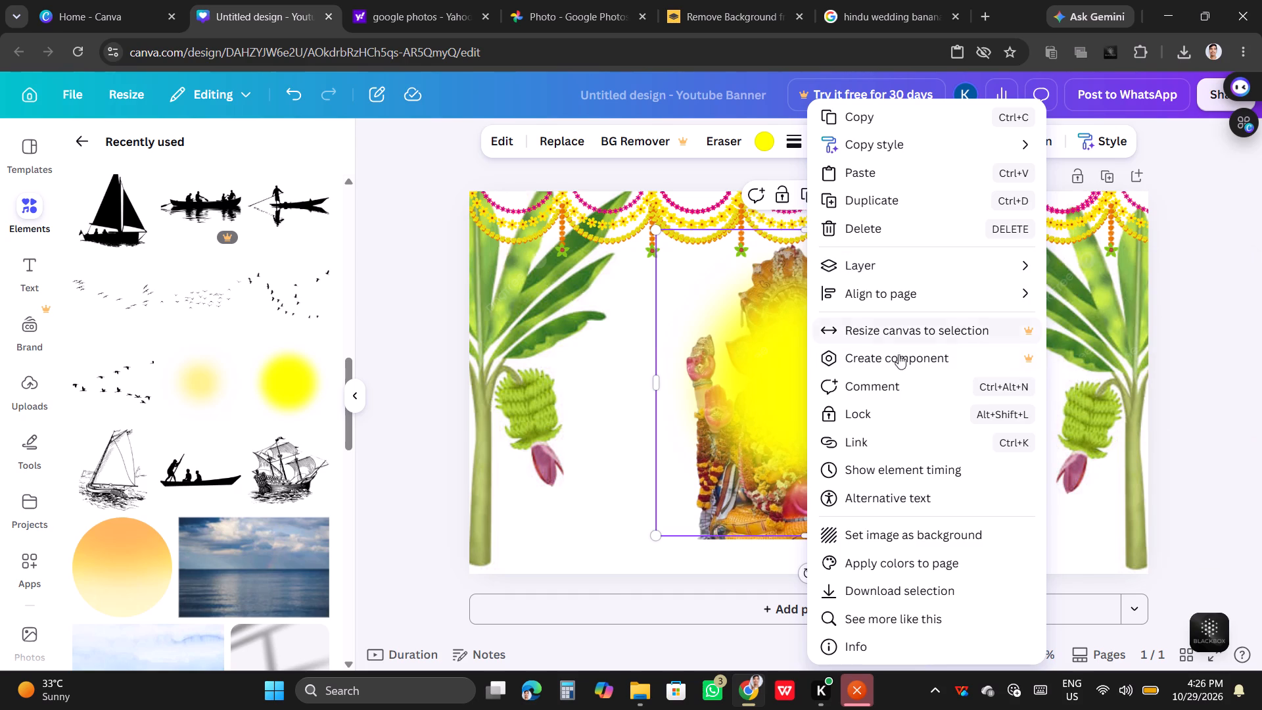
click(881, 259)
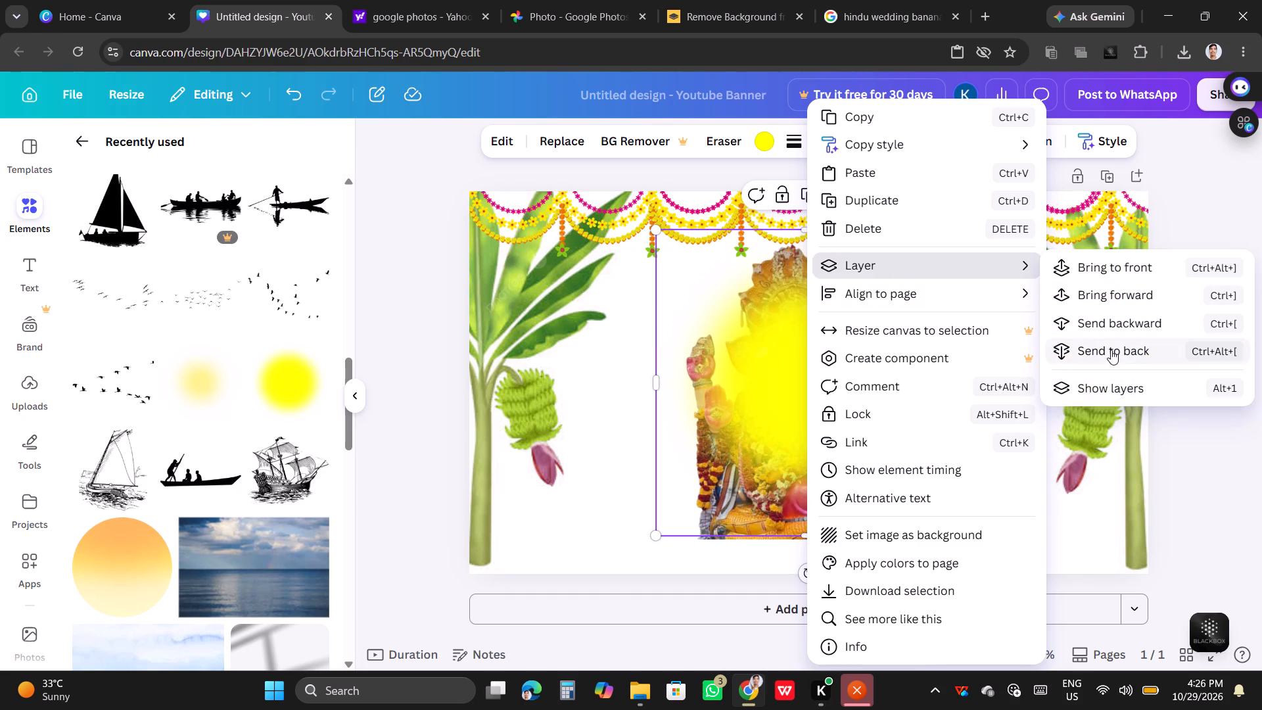
click(1111, 350)
click(593, 528)
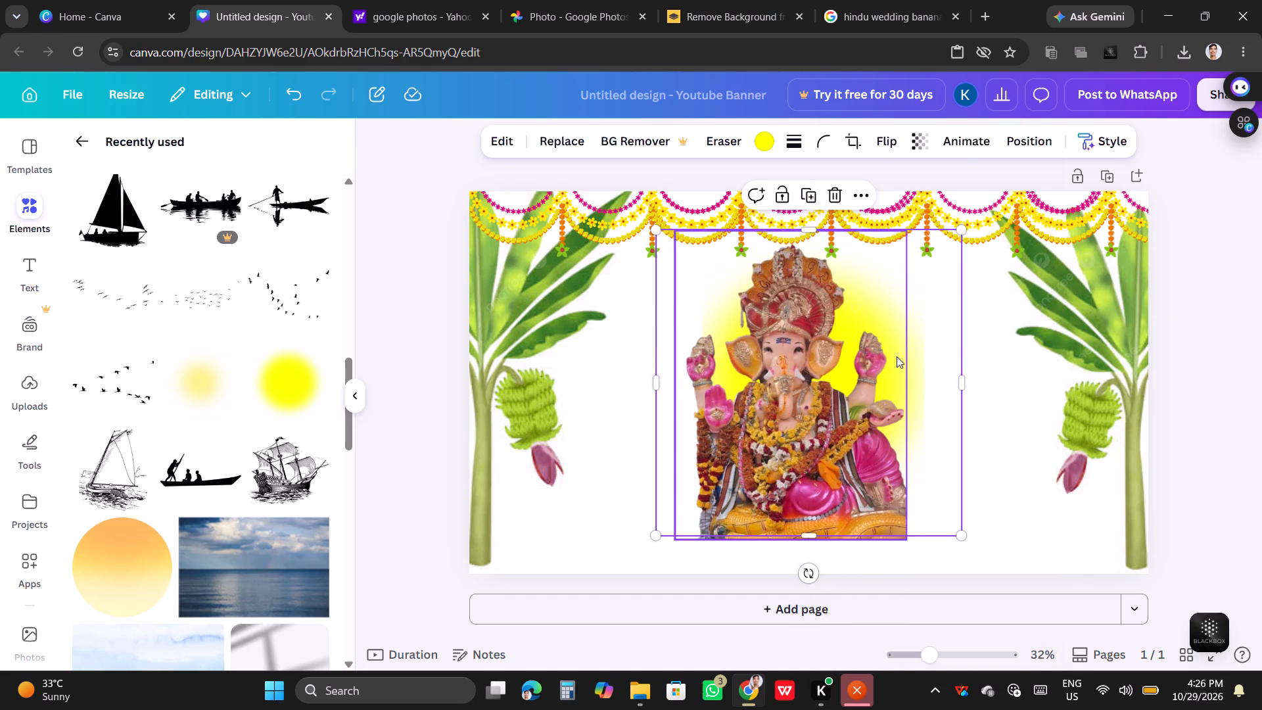
Reposition the yellow glow so it is centred behind the Ganesha idol's head and shoulders.
drag(845, 322, 821, 286)
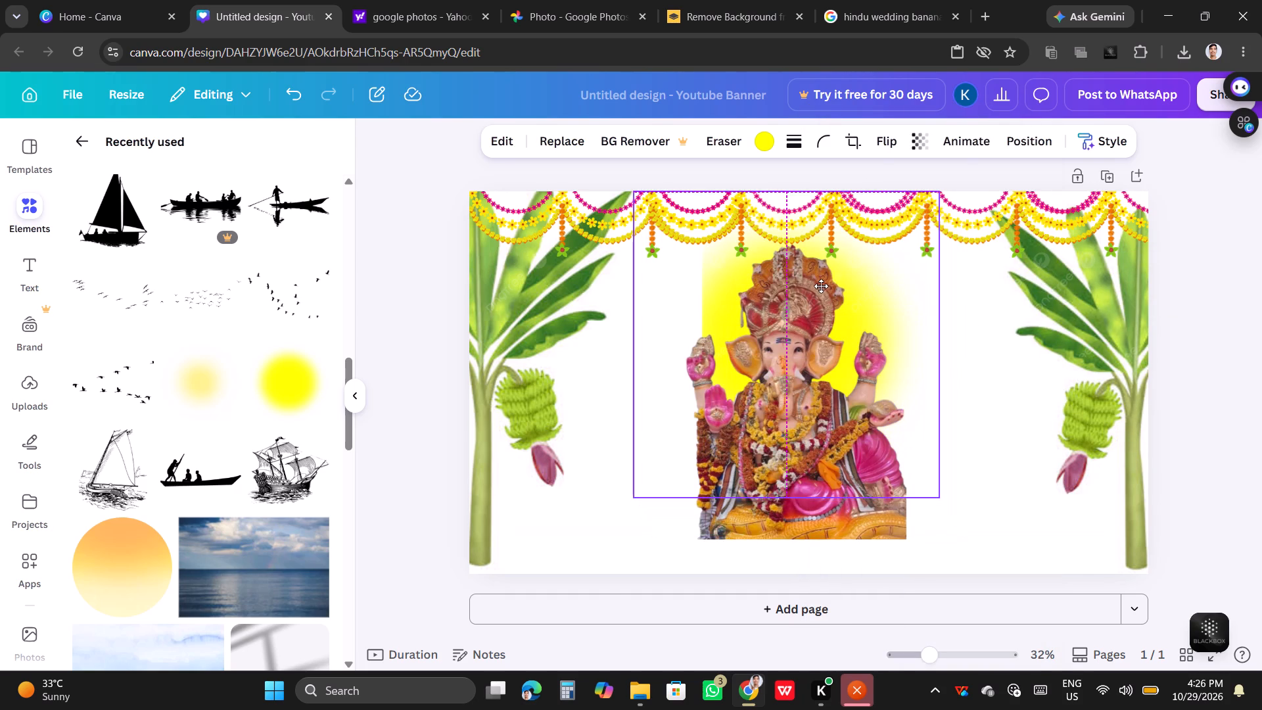
drag(821, 286, 762, 315)
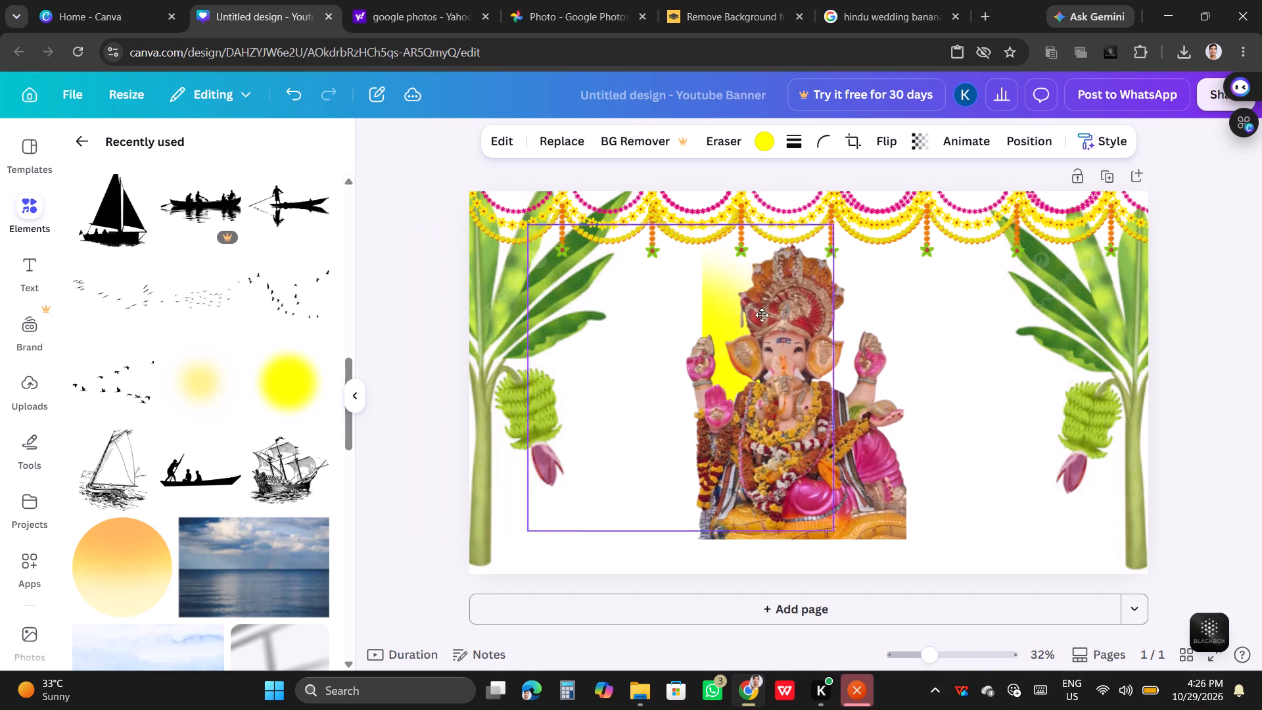
drag(762, 315, 826, 281)
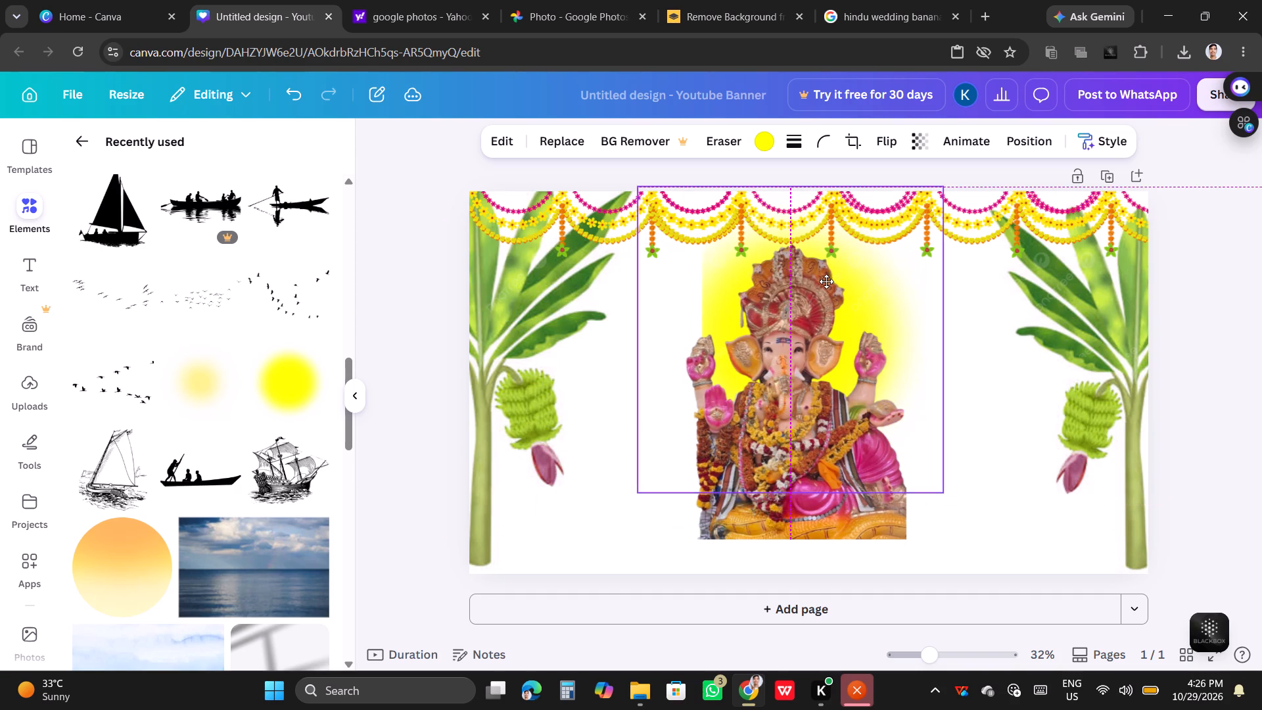
drag(826, 281, 826, 299)
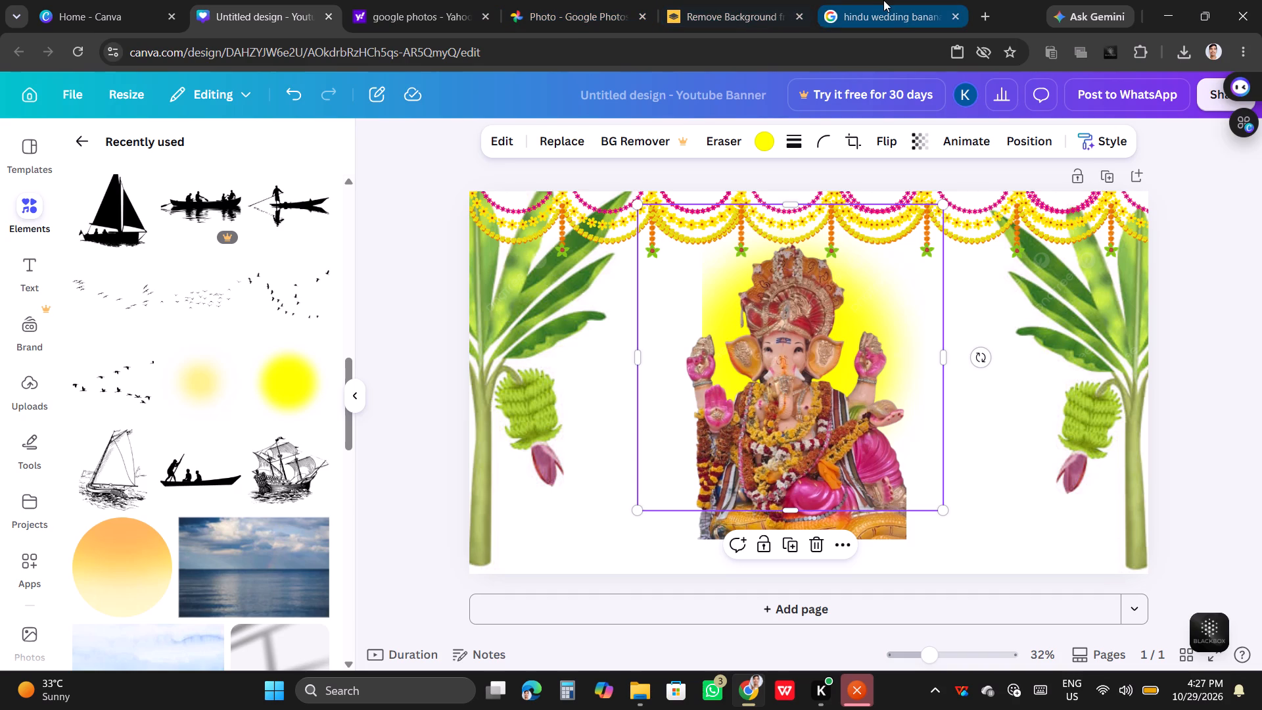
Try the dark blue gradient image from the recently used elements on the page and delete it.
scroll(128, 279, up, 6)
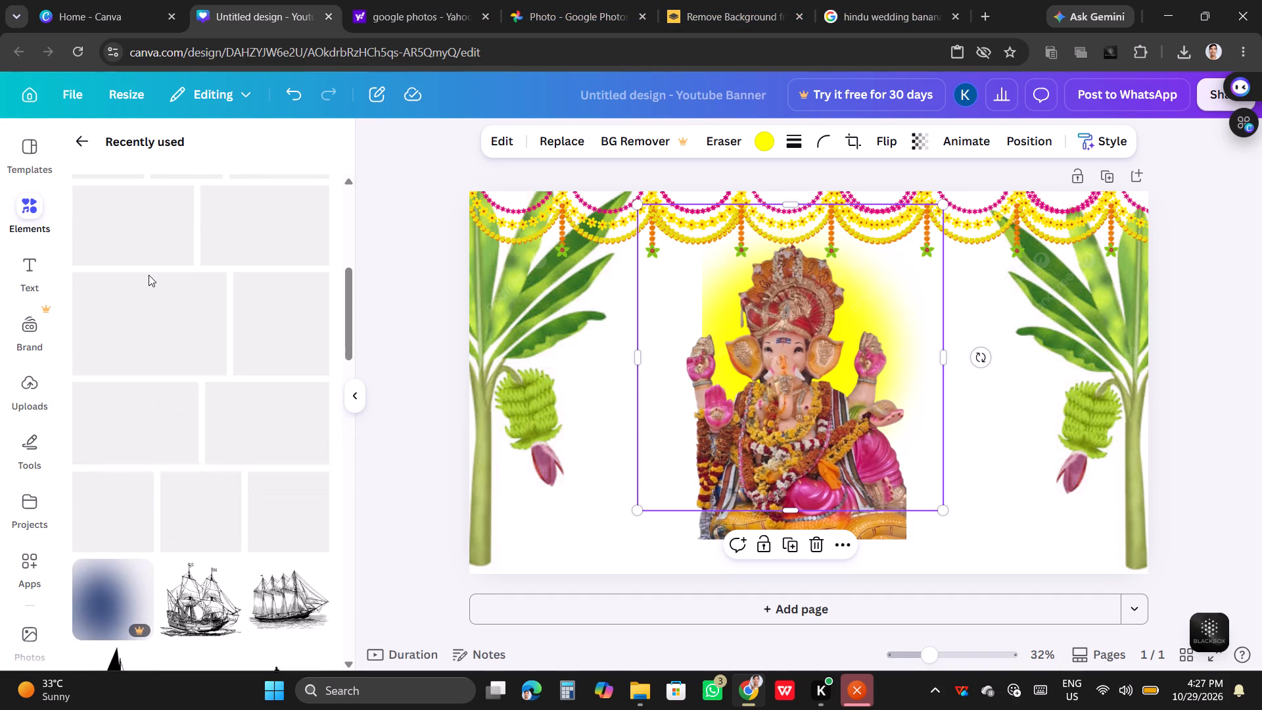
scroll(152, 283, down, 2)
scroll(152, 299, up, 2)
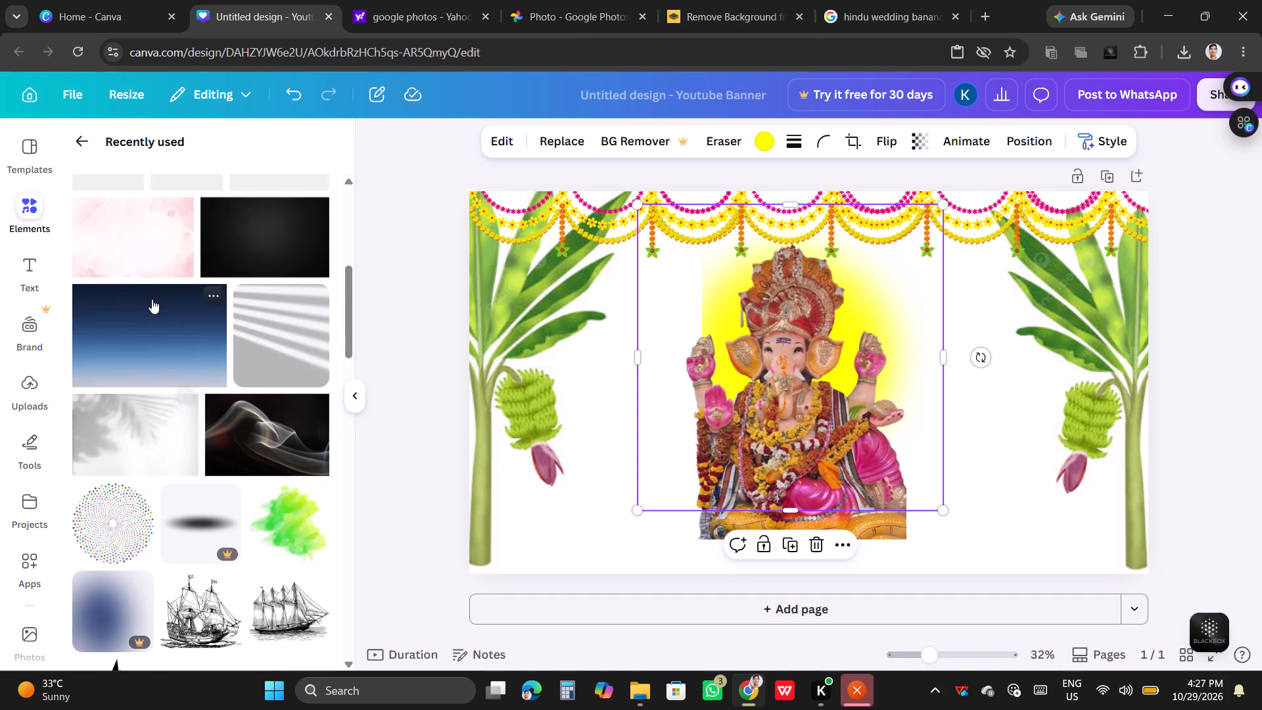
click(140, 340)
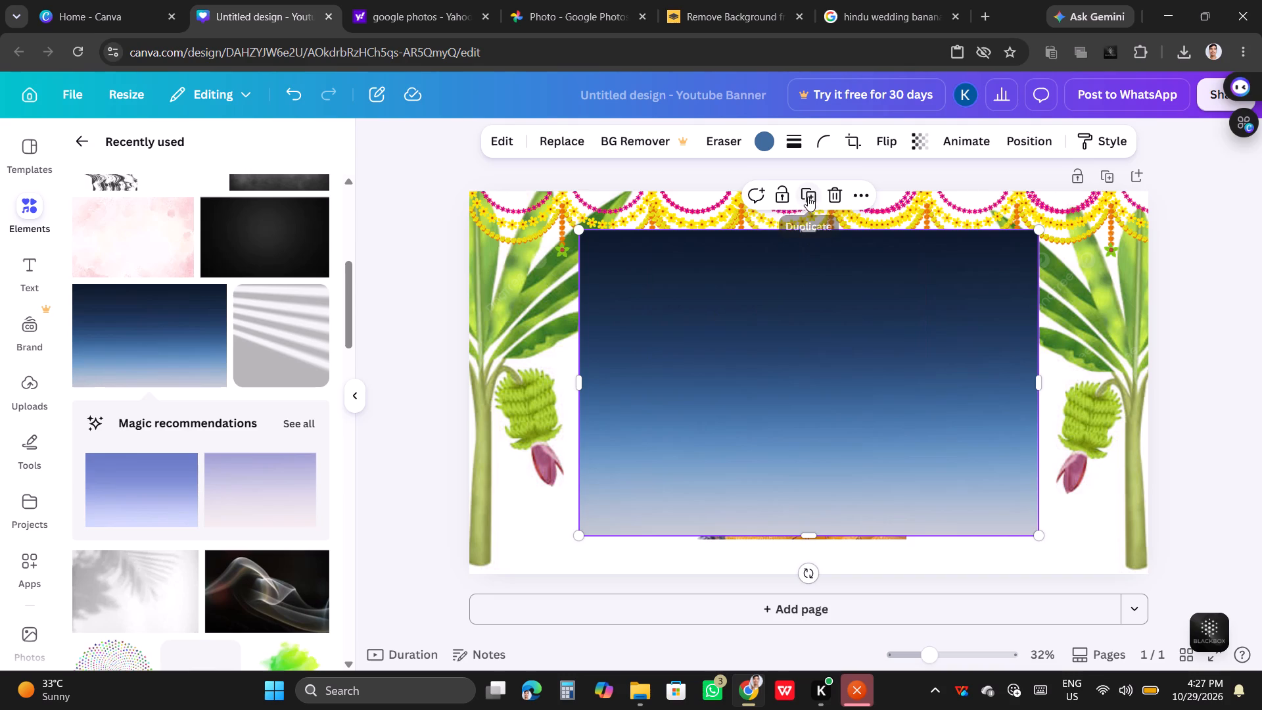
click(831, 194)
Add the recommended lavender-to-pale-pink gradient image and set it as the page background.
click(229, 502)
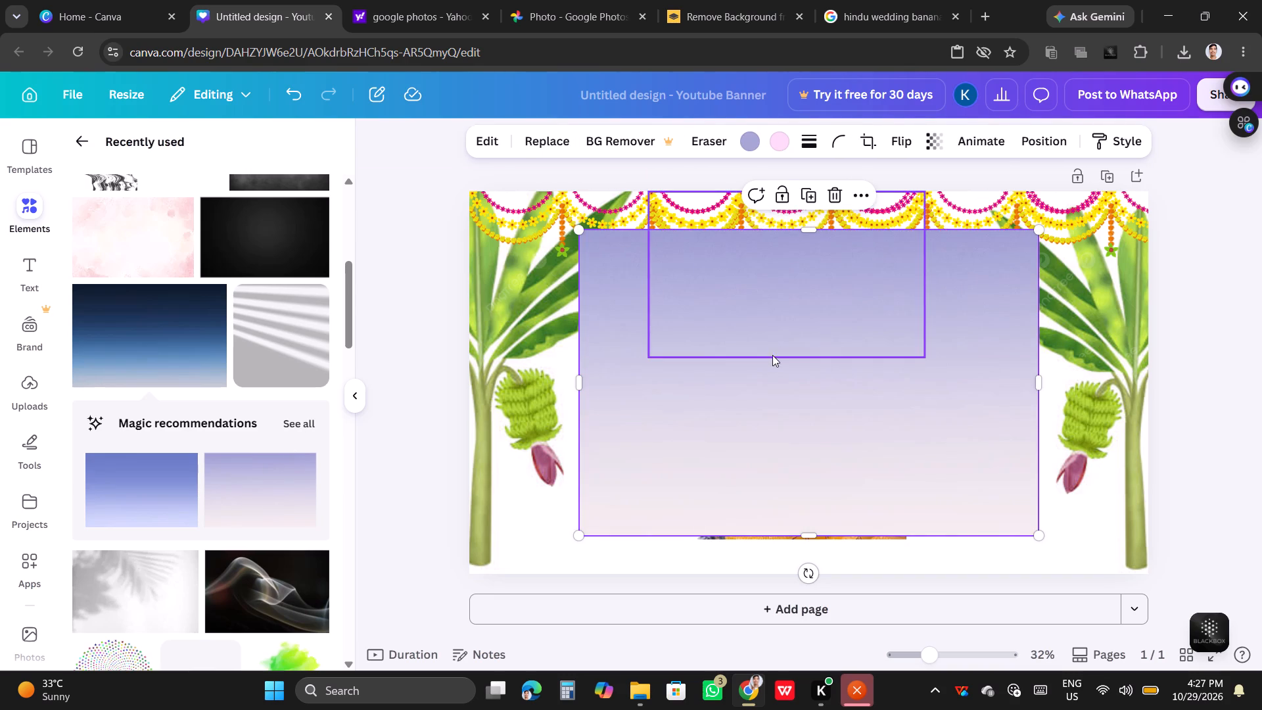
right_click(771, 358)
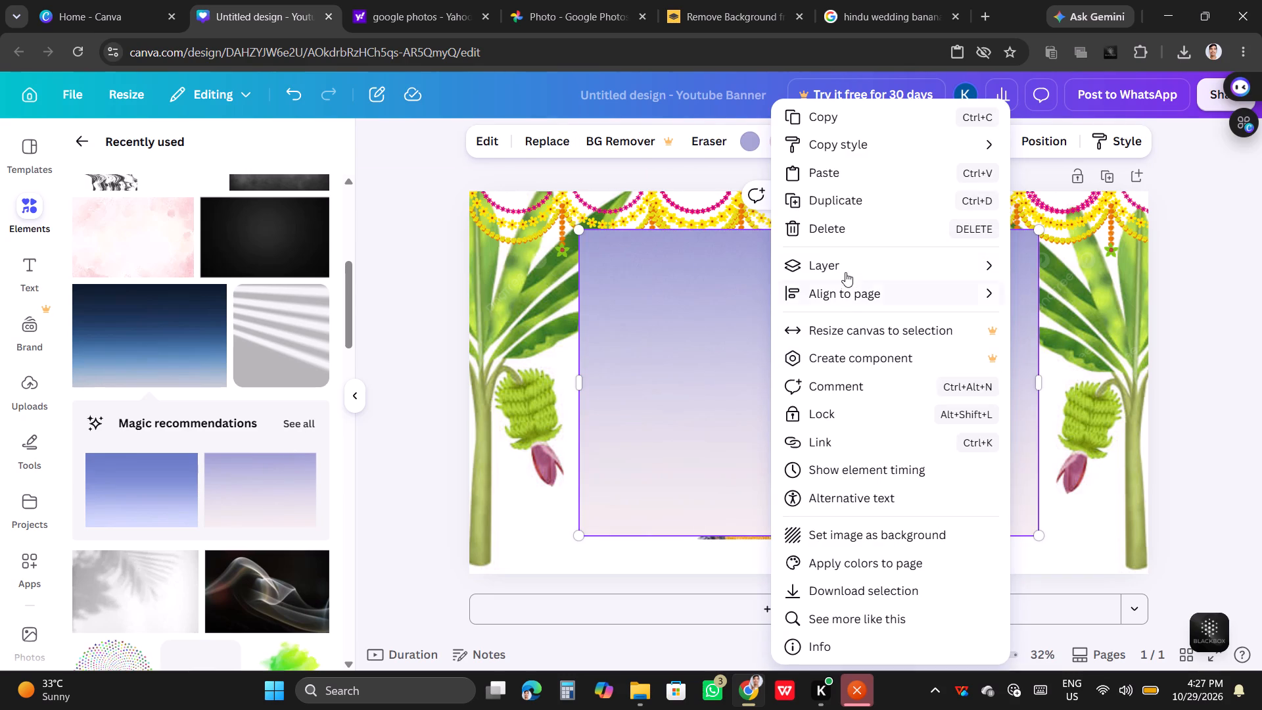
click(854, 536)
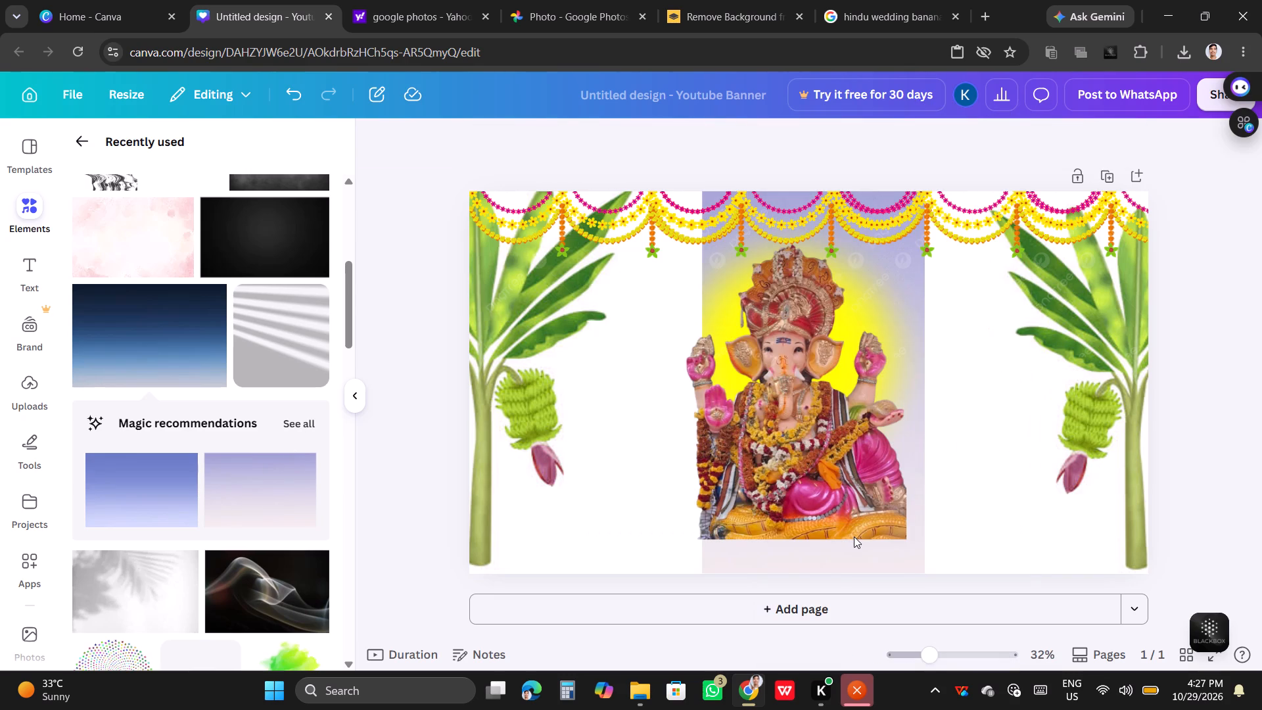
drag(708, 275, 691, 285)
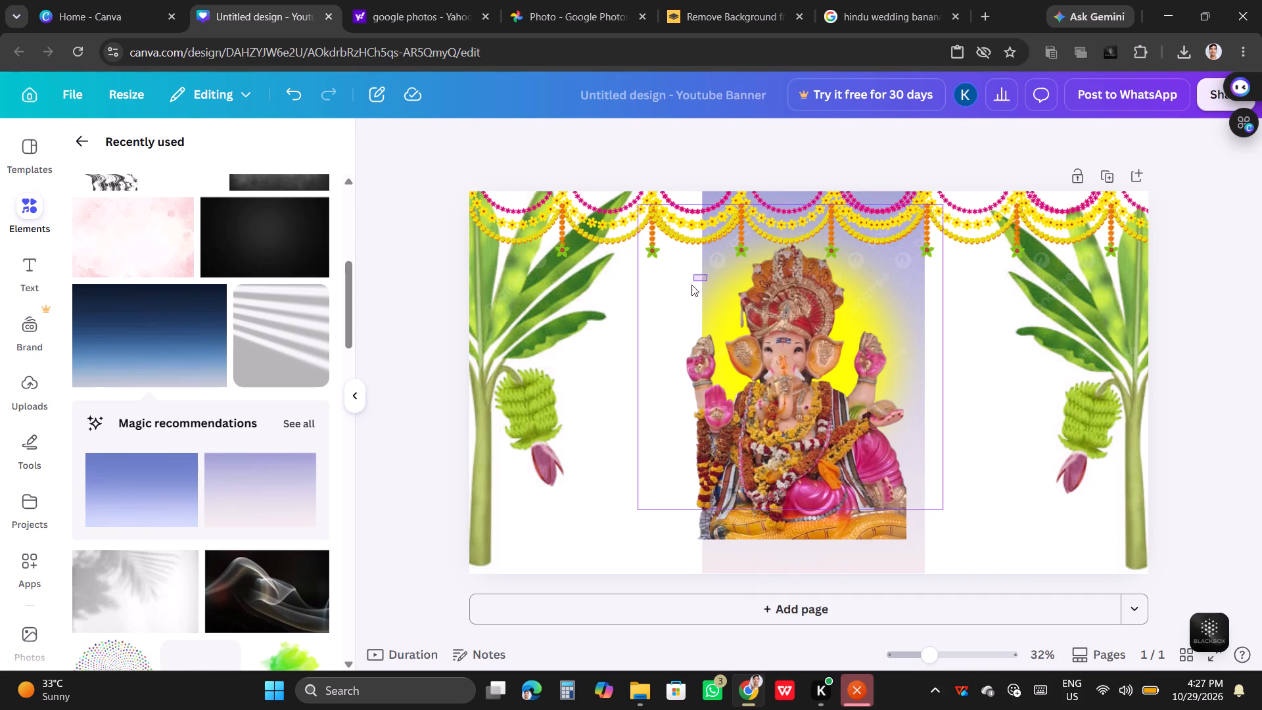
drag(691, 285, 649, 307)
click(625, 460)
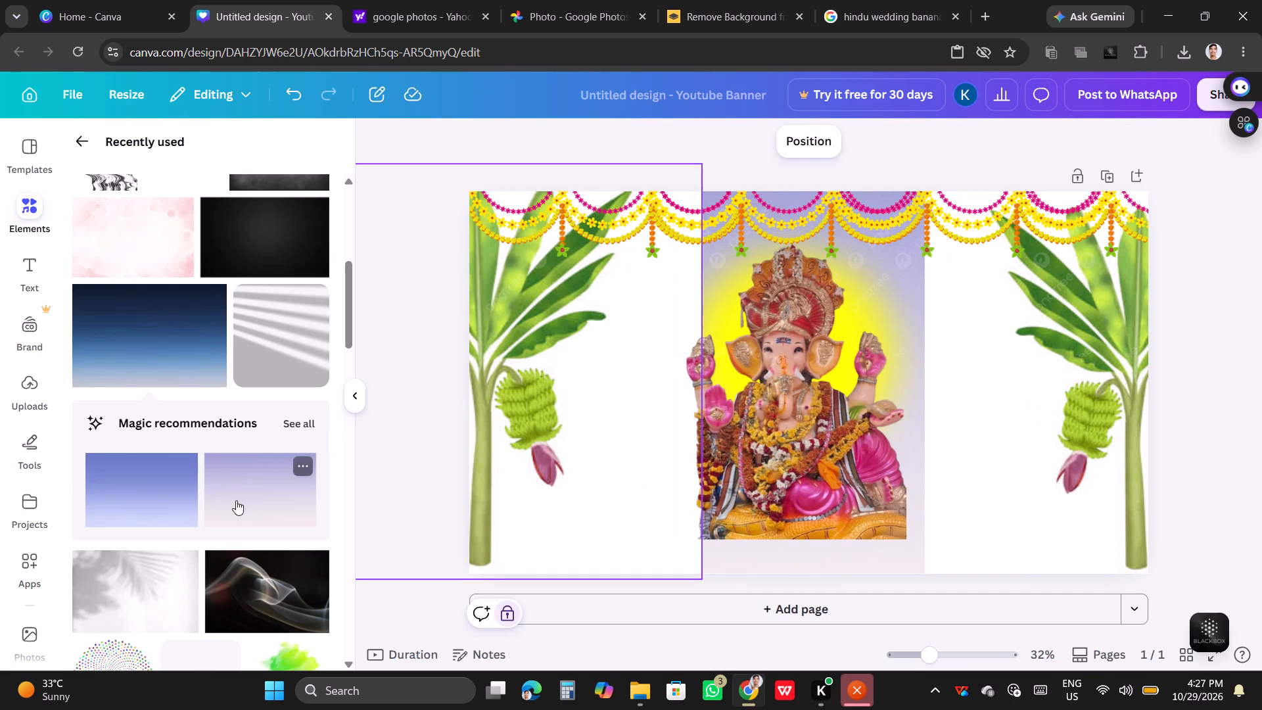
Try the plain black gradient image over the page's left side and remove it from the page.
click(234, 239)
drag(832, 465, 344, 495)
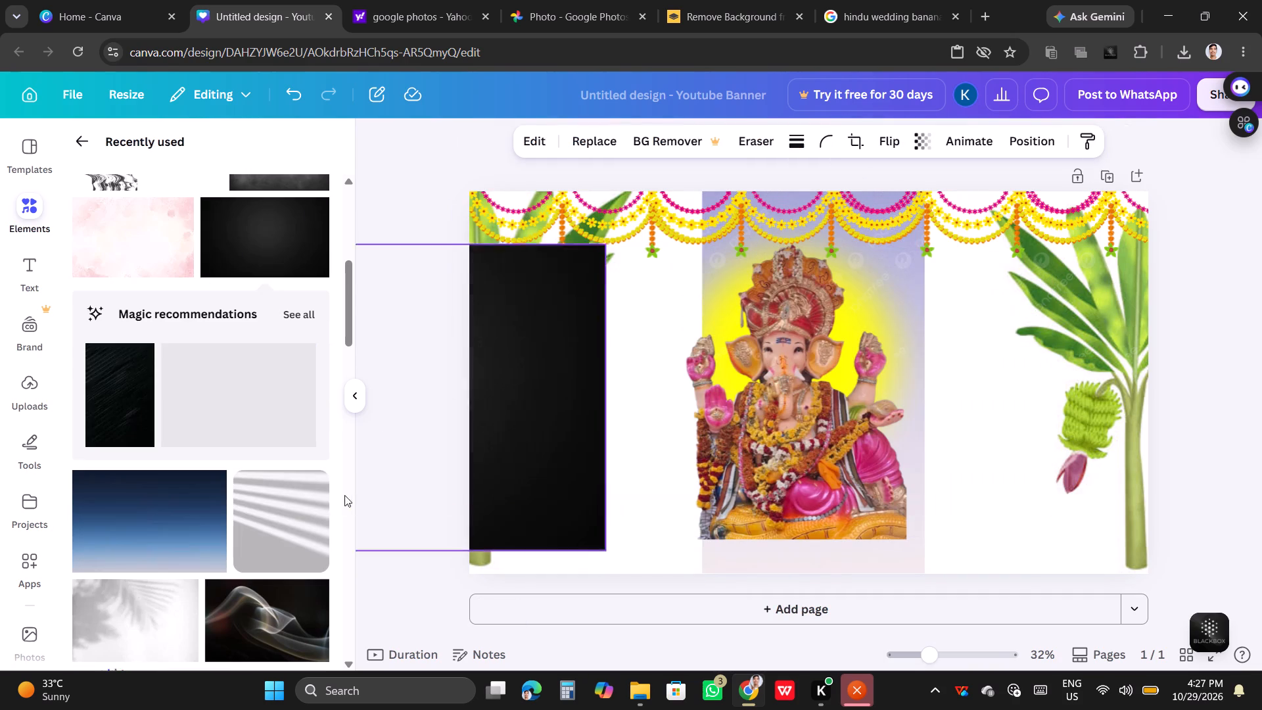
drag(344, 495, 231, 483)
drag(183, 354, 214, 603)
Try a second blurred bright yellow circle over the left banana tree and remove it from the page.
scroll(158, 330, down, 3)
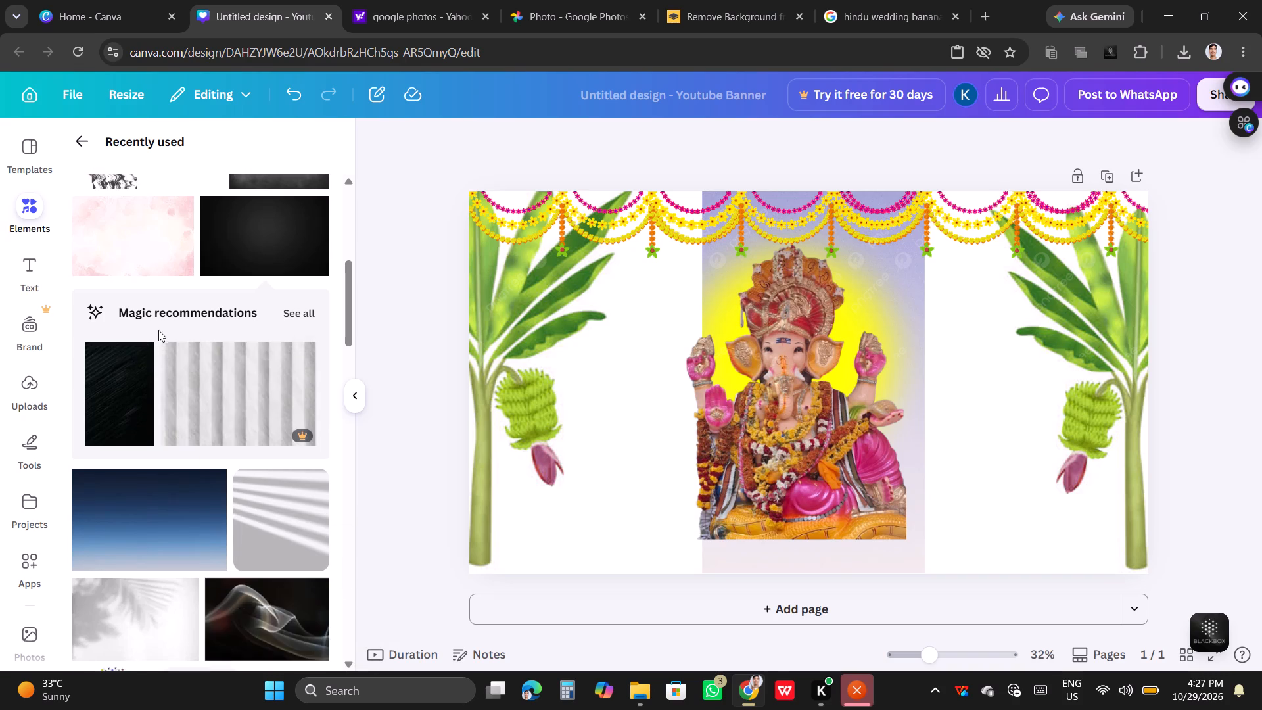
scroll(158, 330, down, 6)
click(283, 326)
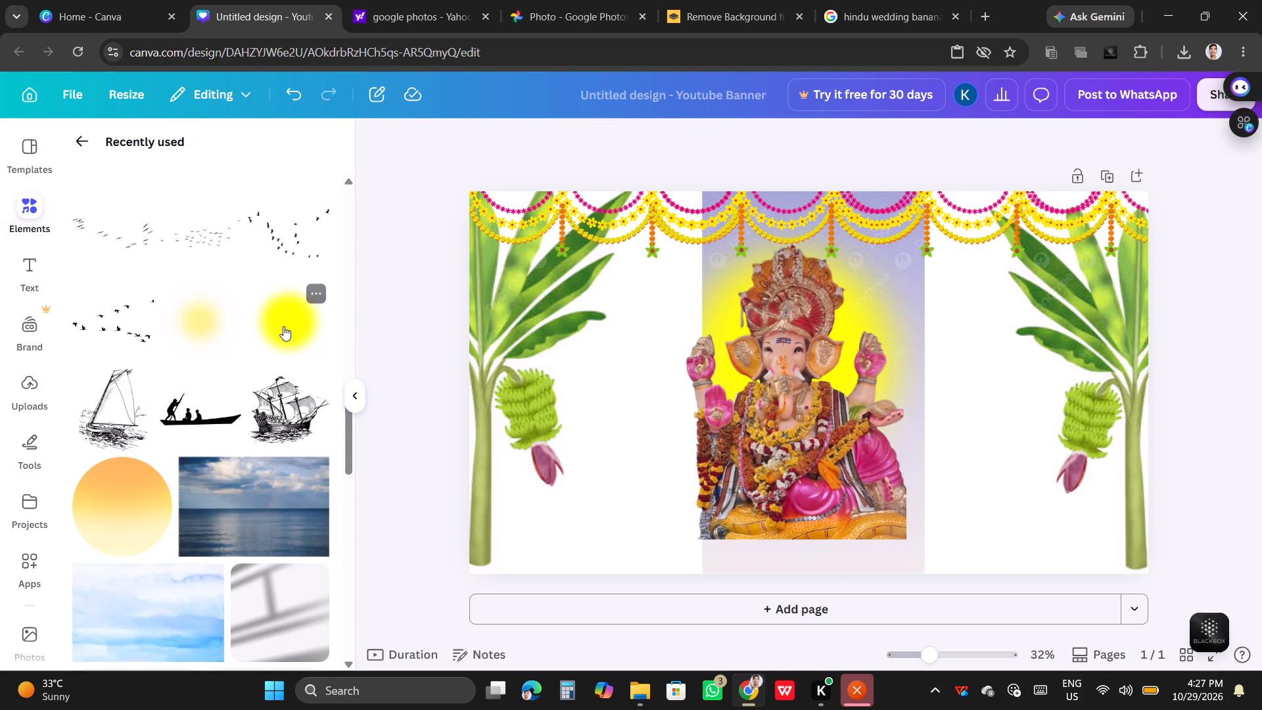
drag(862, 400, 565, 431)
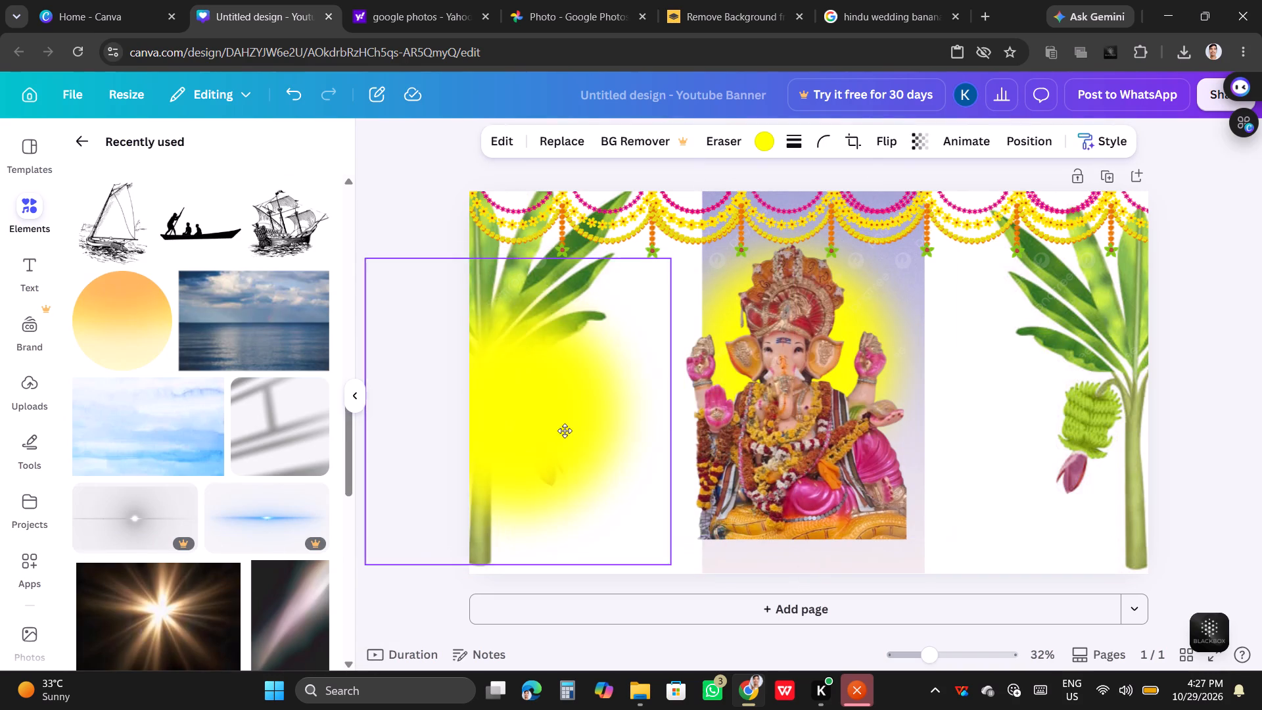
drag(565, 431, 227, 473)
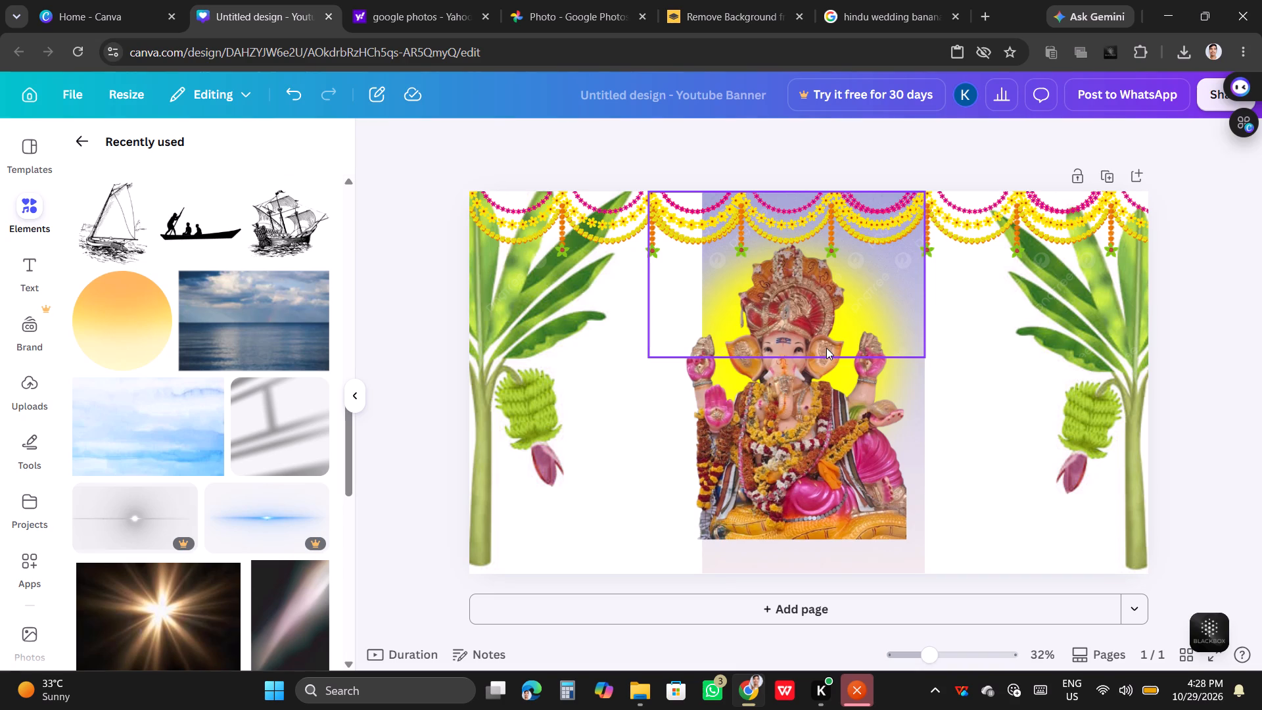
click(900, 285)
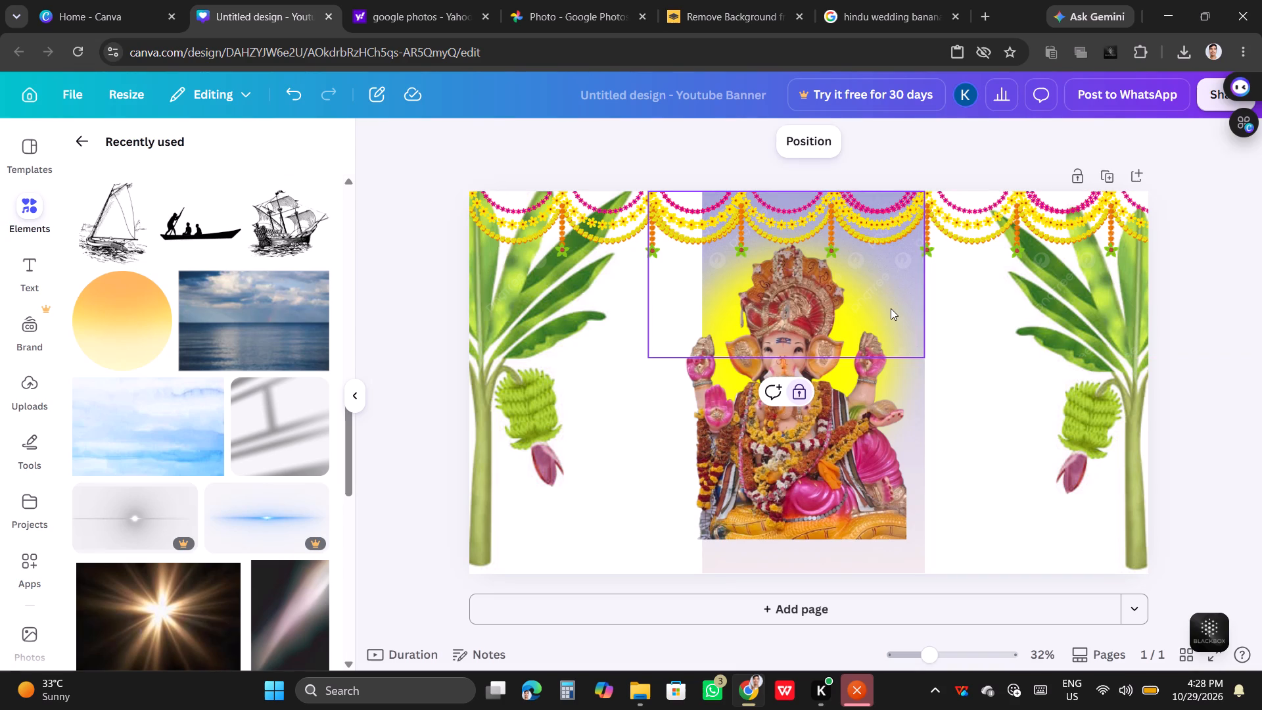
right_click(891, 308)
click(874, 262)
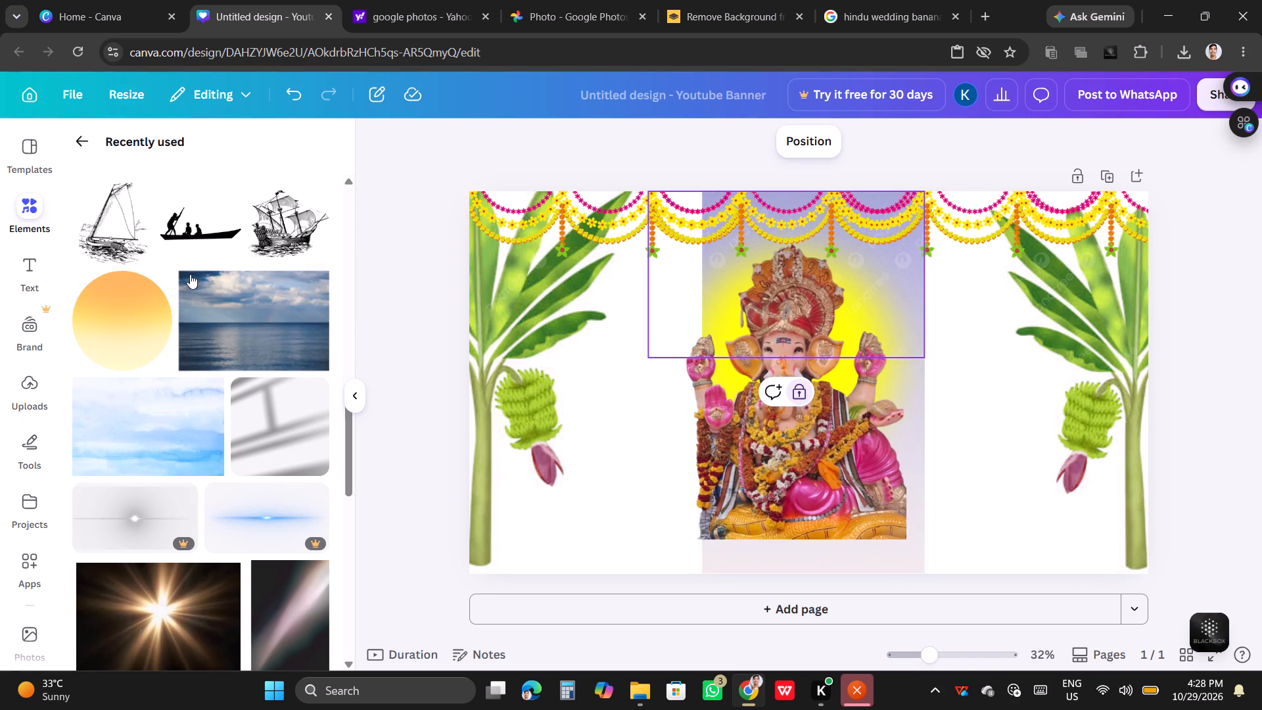
Try the pale blue geometric image from the recently used elements as the page background, and replace it with the pink bokeh image.
scroll(197, 360, down, 5)
scroll(197, 370, up, 15)
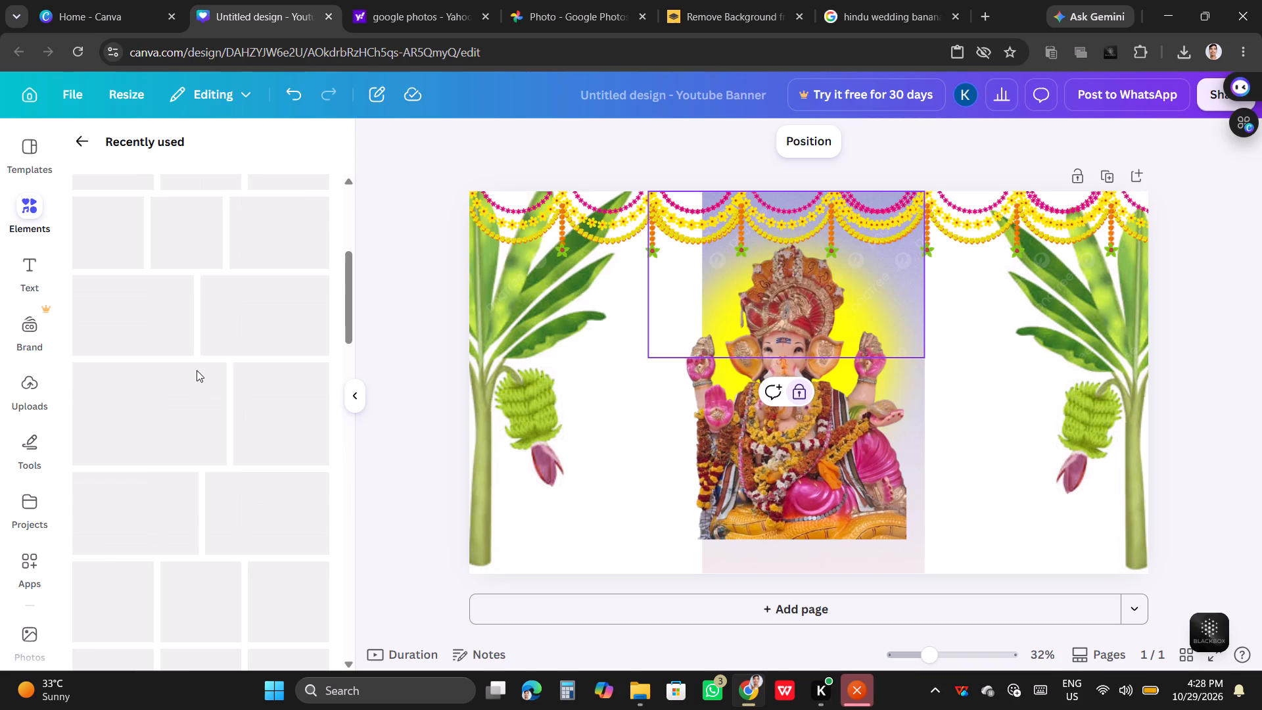
scroll(304, 507, down, 3)
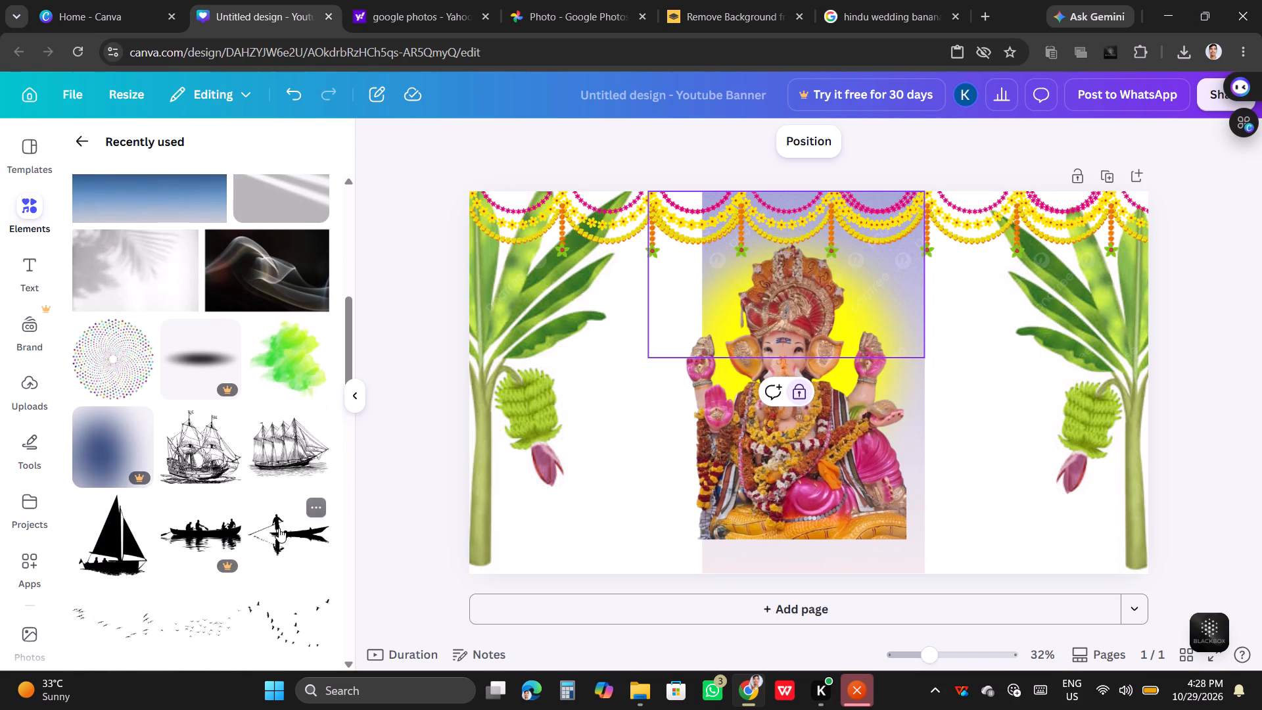
scroll(269, 531, down, 4)
scroll(268, 531, up, 7)
scroll(268, 530, up, 18)
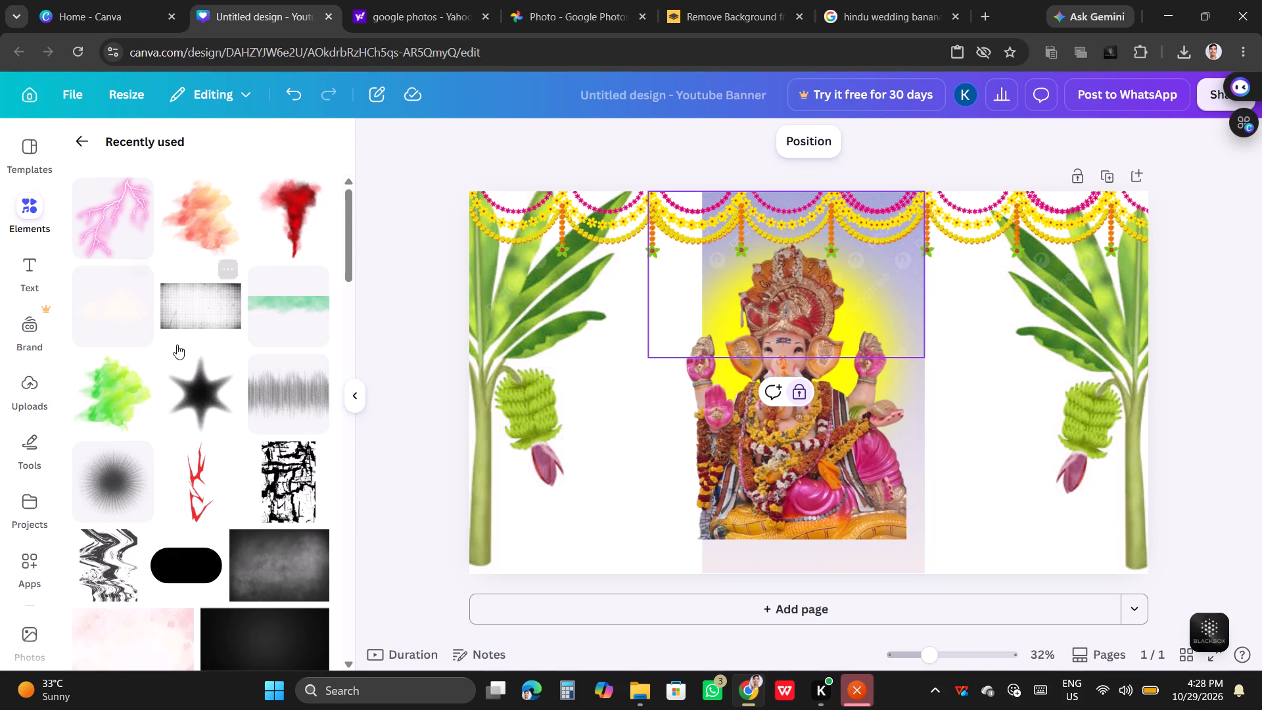
scroll(258, 598, down, 5)
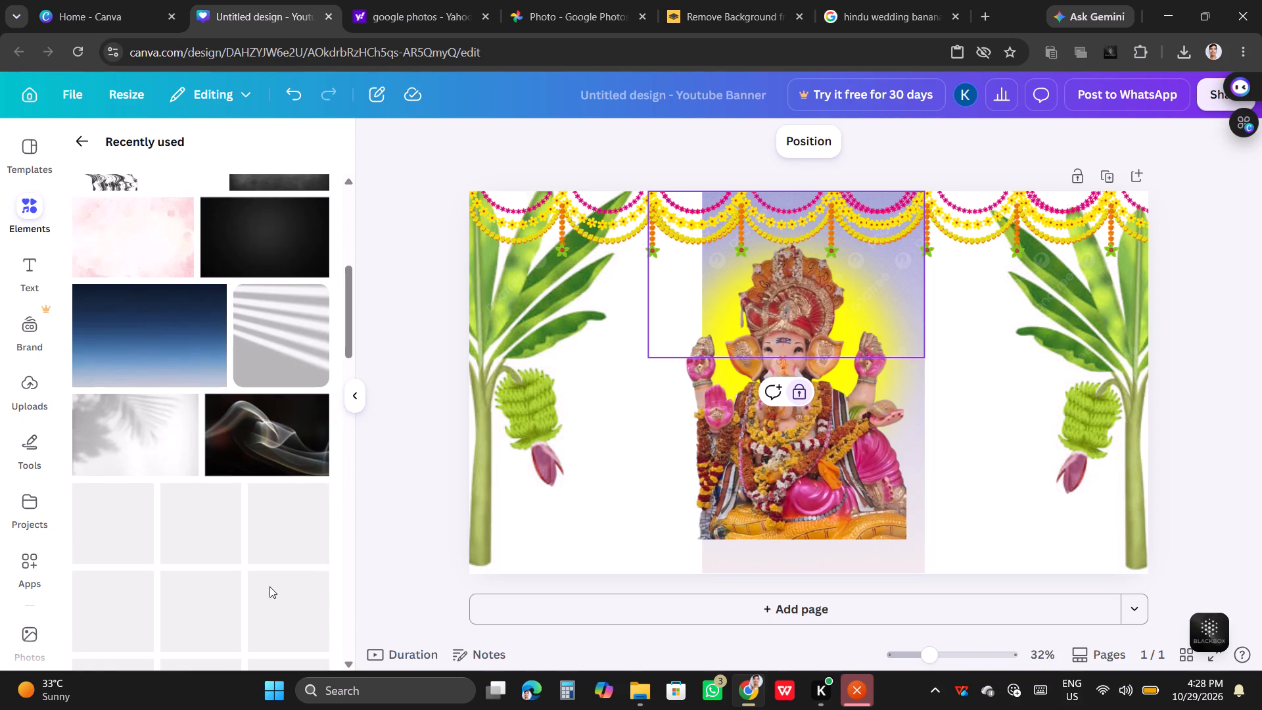
scroll(241, 394, down, 5)
scroll(255, 474, down, 2)
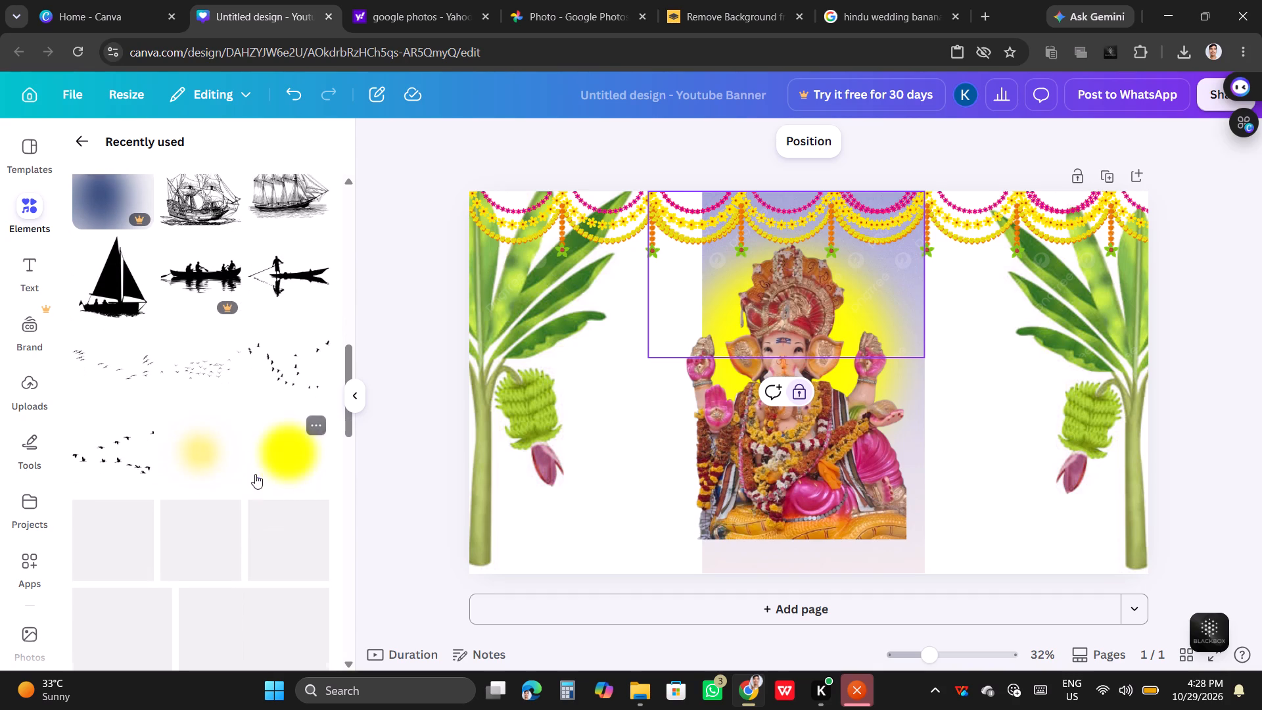
scroll(255, 474, down, 4)
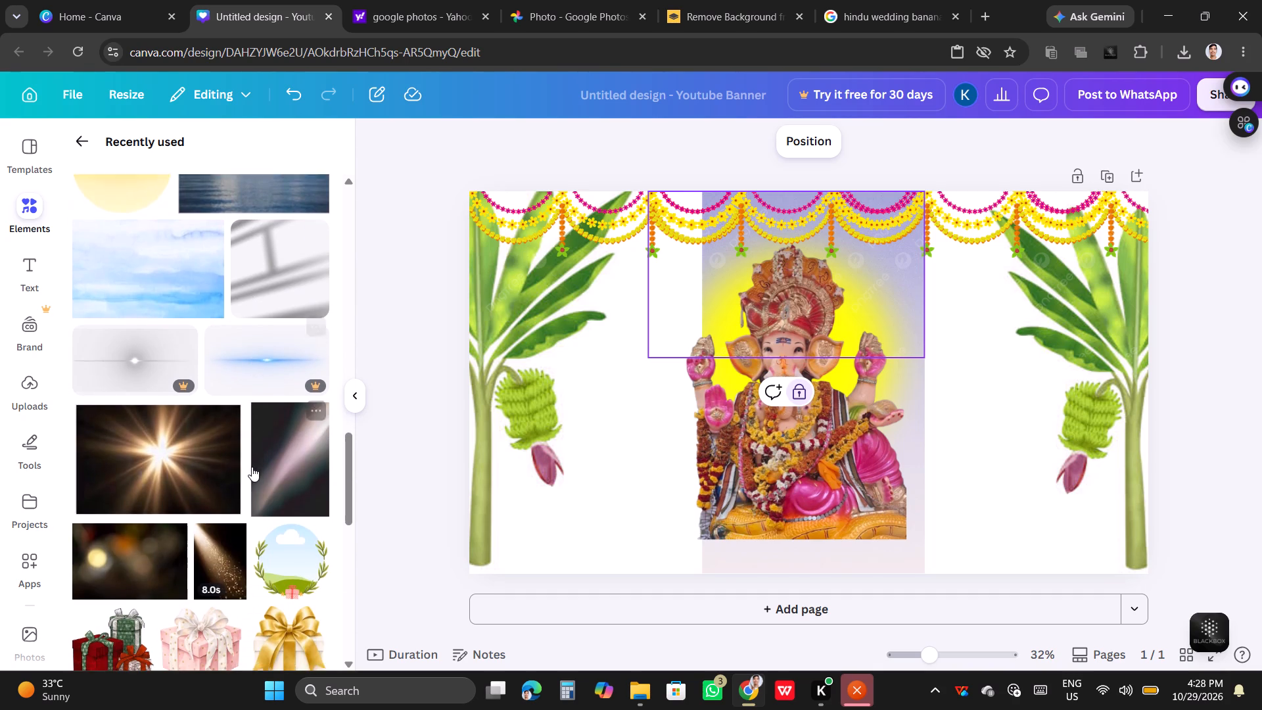
scroll(252, 467, down, 8)
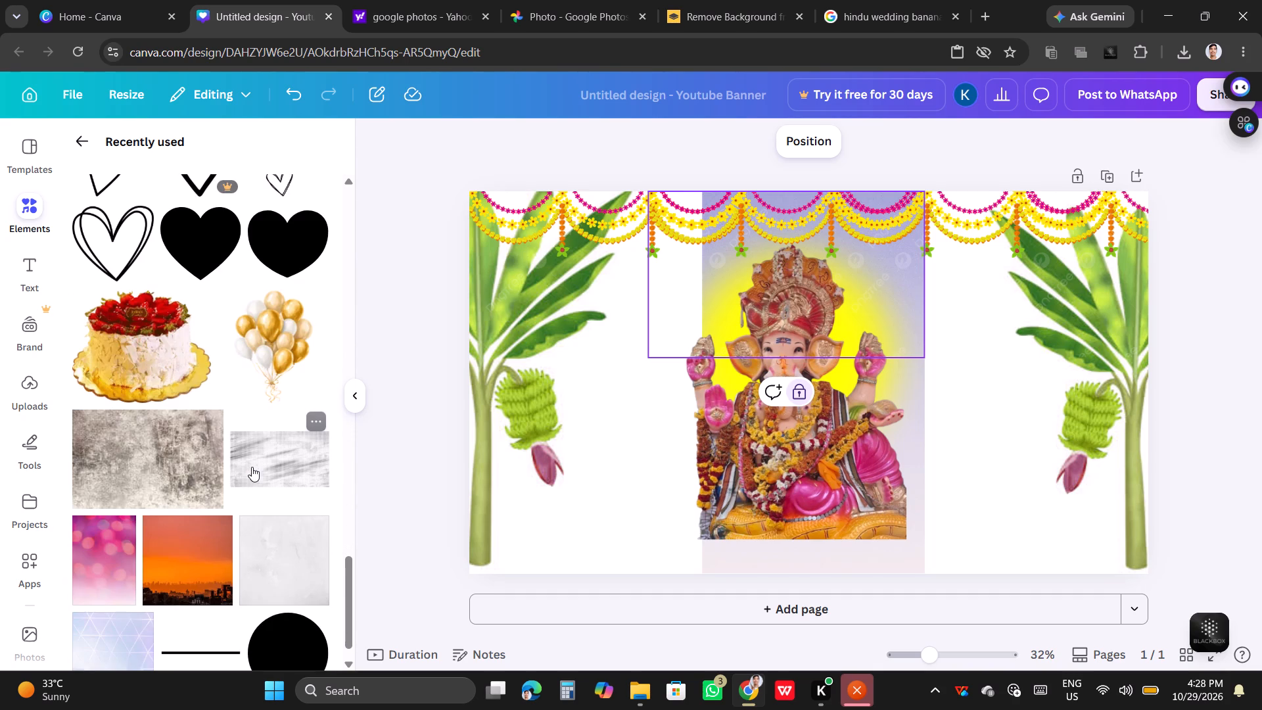
scroll(252, 467, down, 11)
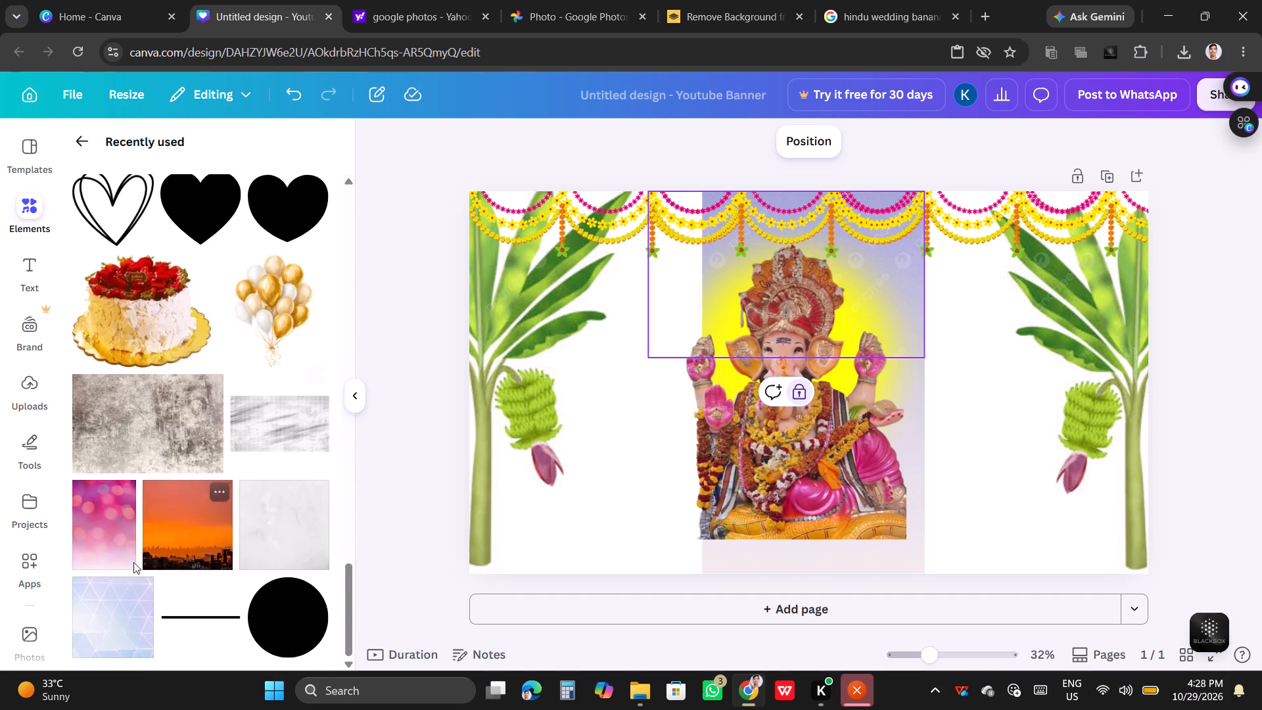
click(126, 595)
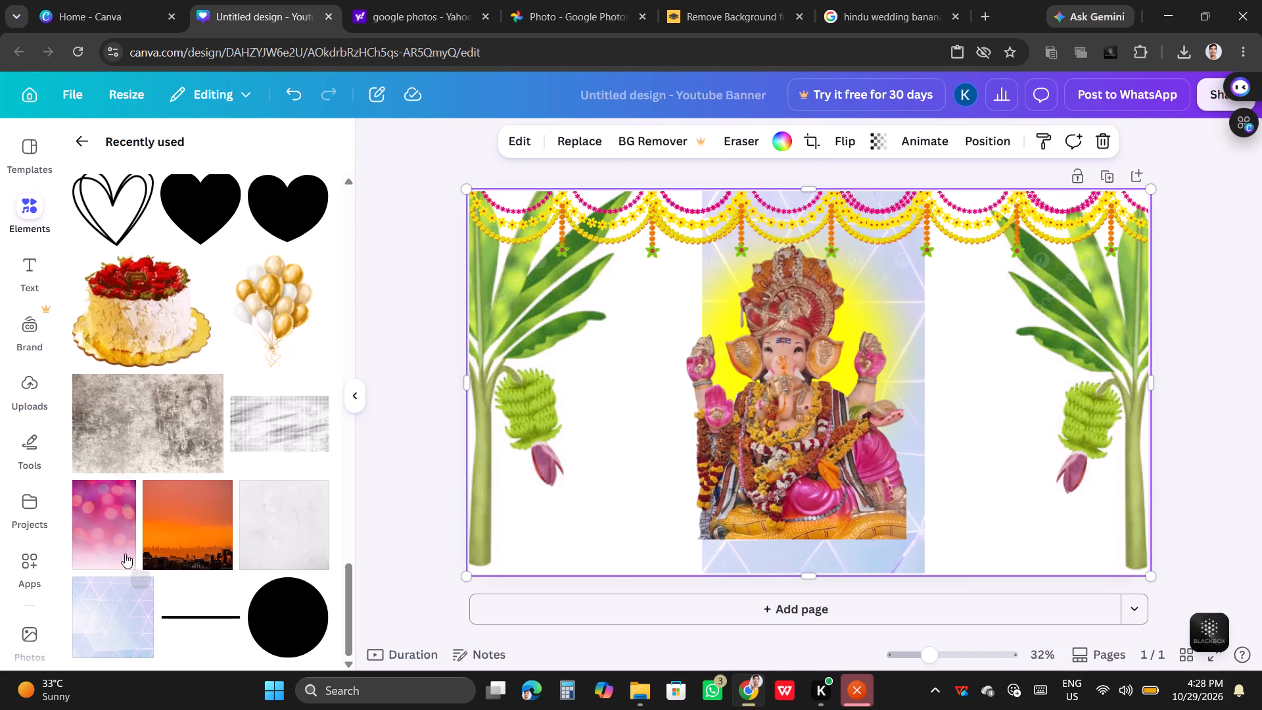
click(100, 523)
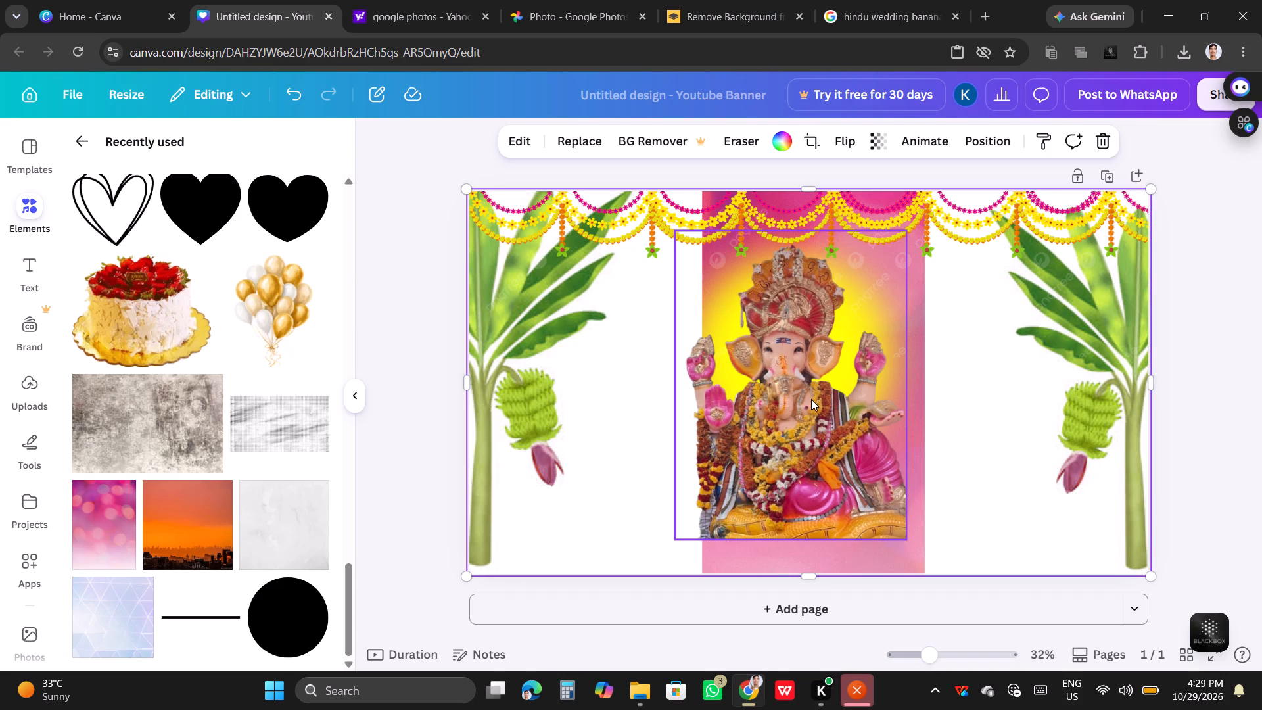
Unlock the banana trees on both sides of the page and remove them from the banner.
click(509, 492)
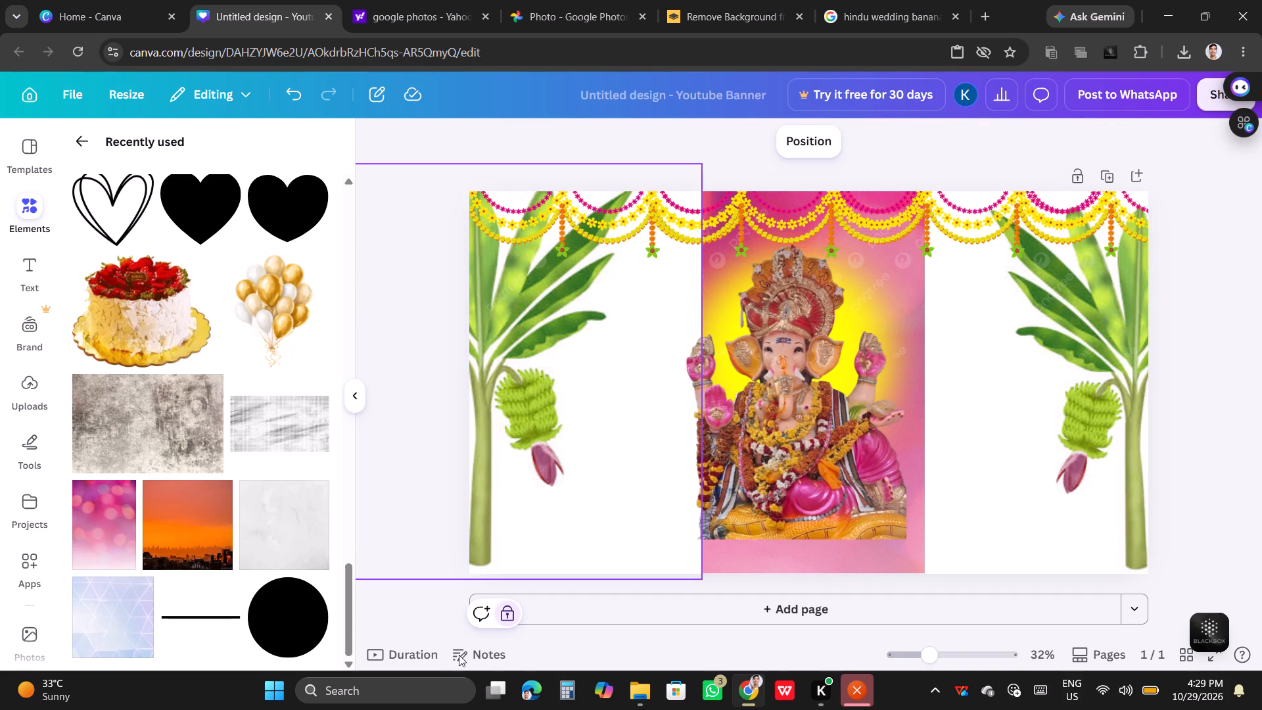
click(507, 617)
drag(661, 445, 282, 427)
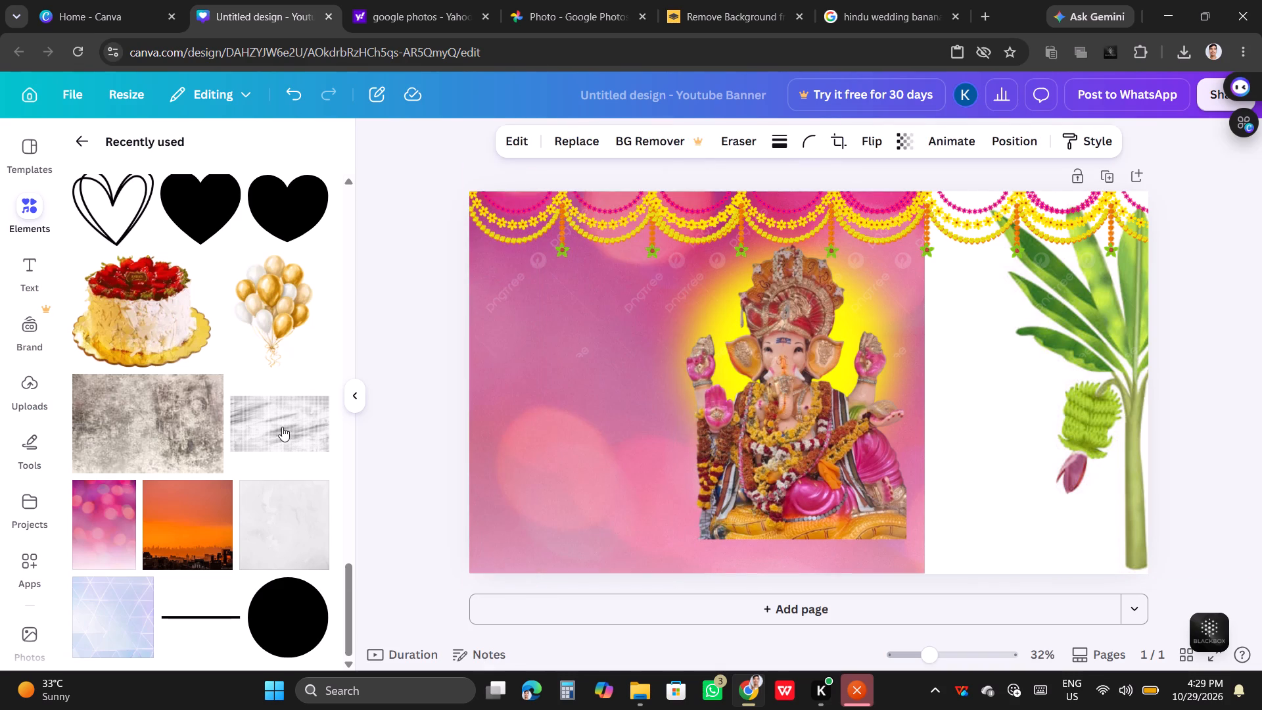
drag(282, 427, 252, 414)
click(1134, 412)
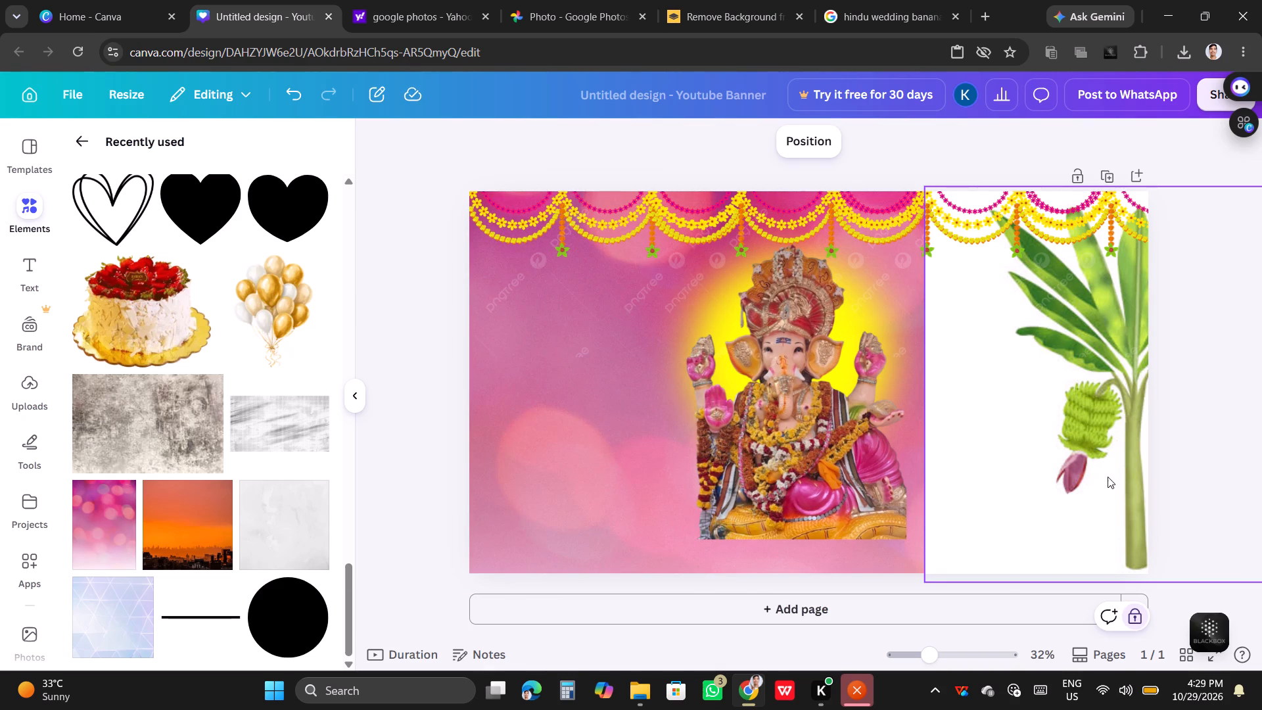
click(1131, 616)
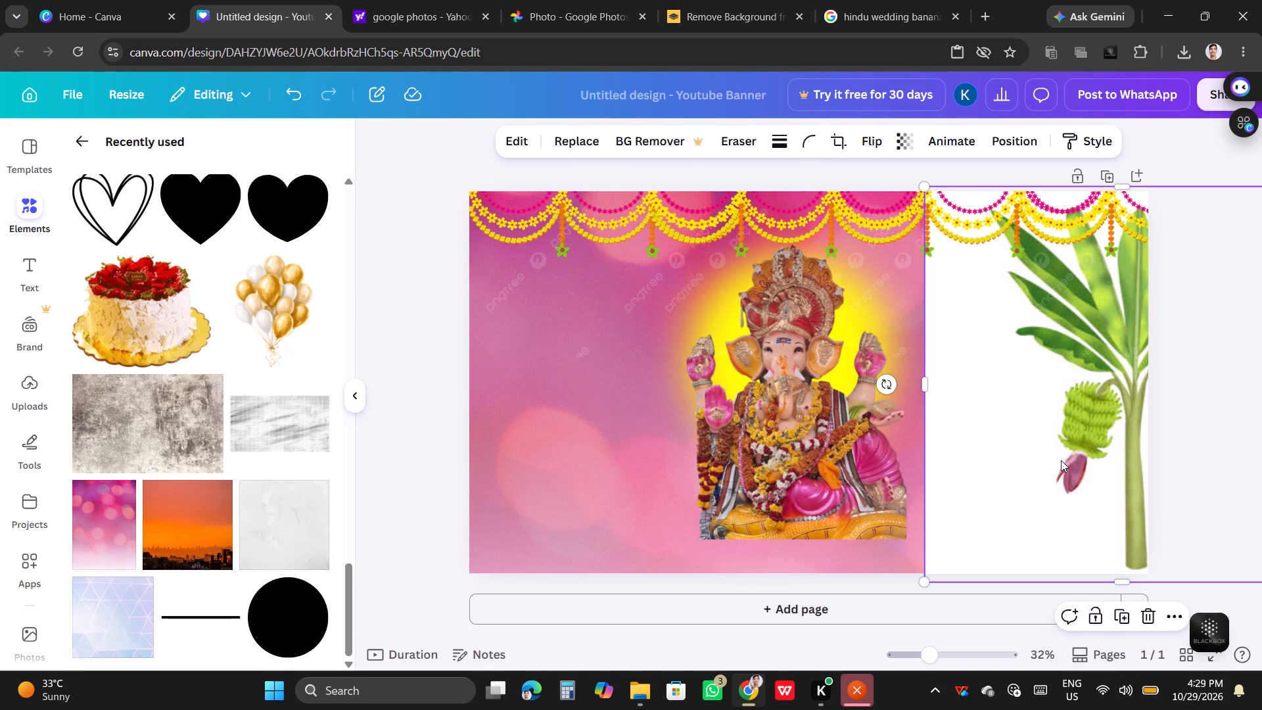
drag(1060, 457, 1261, 346)
drag(1183, 321, 1260, 398)
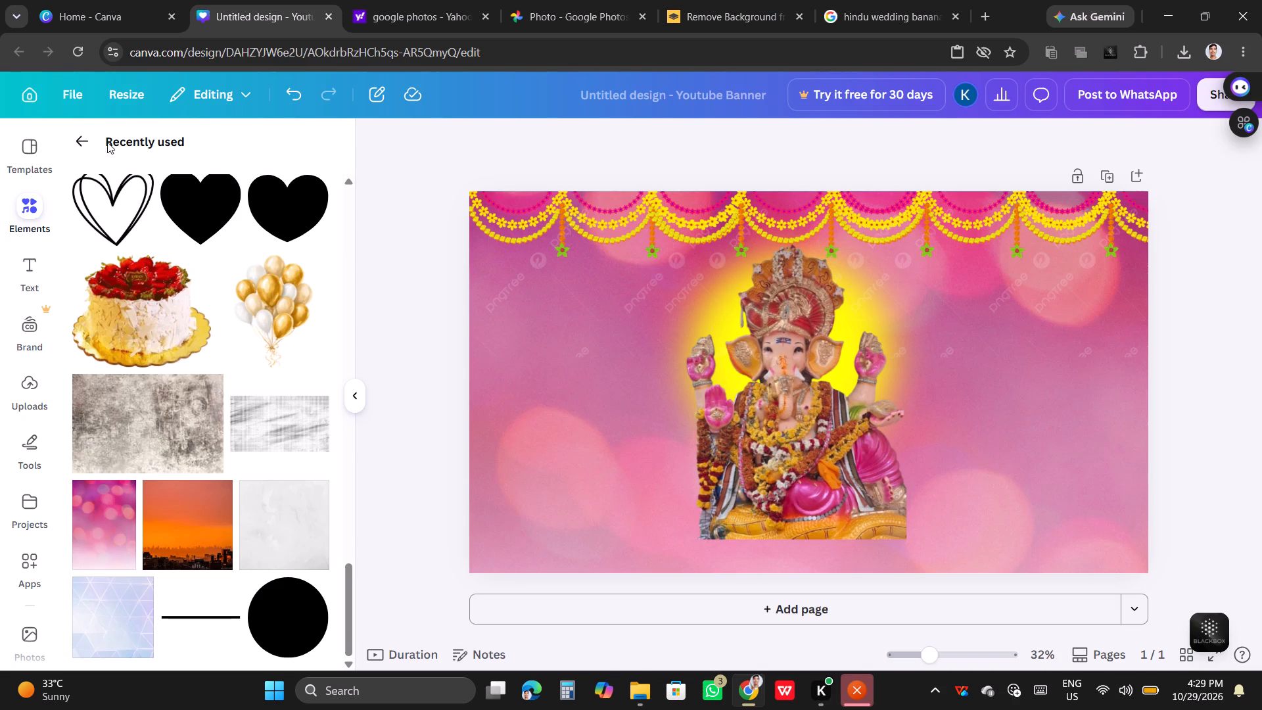
Search the elements for "banana trees" and narrow the results to graphics.
scroll(109, 164, up, 4)
click(72, 142)
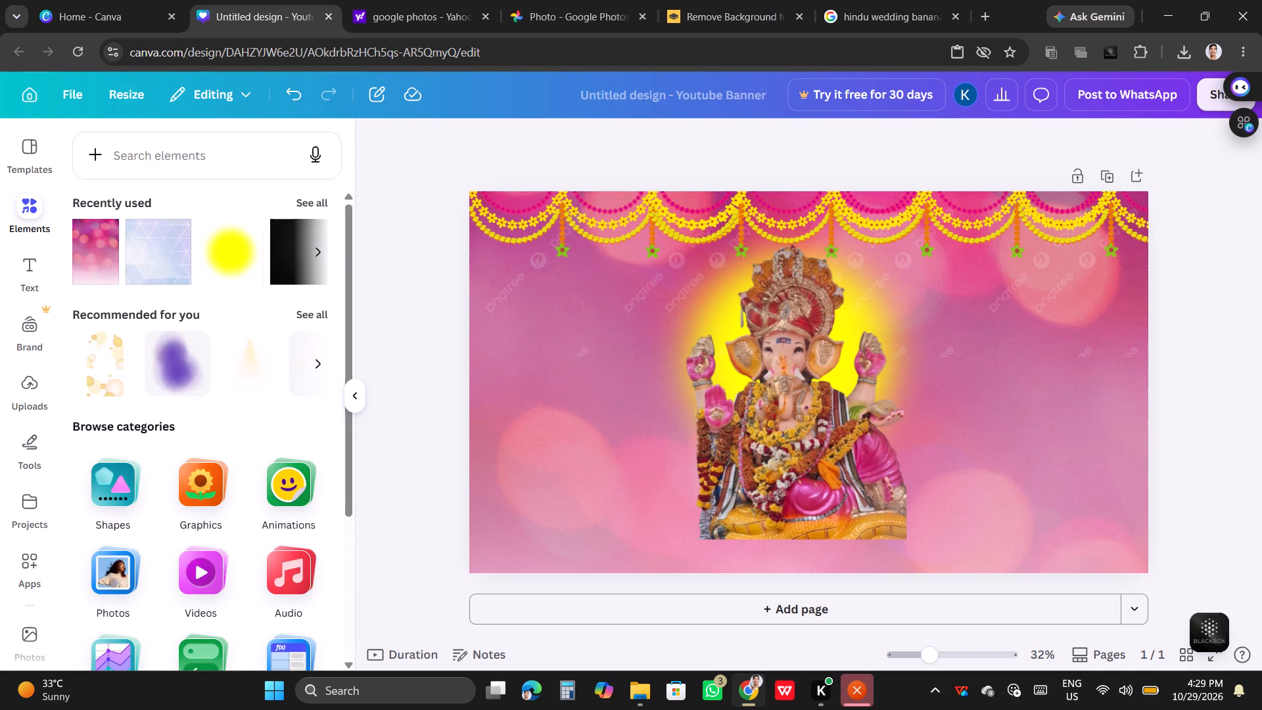
click(160, 162)
text(bana)
text(la)
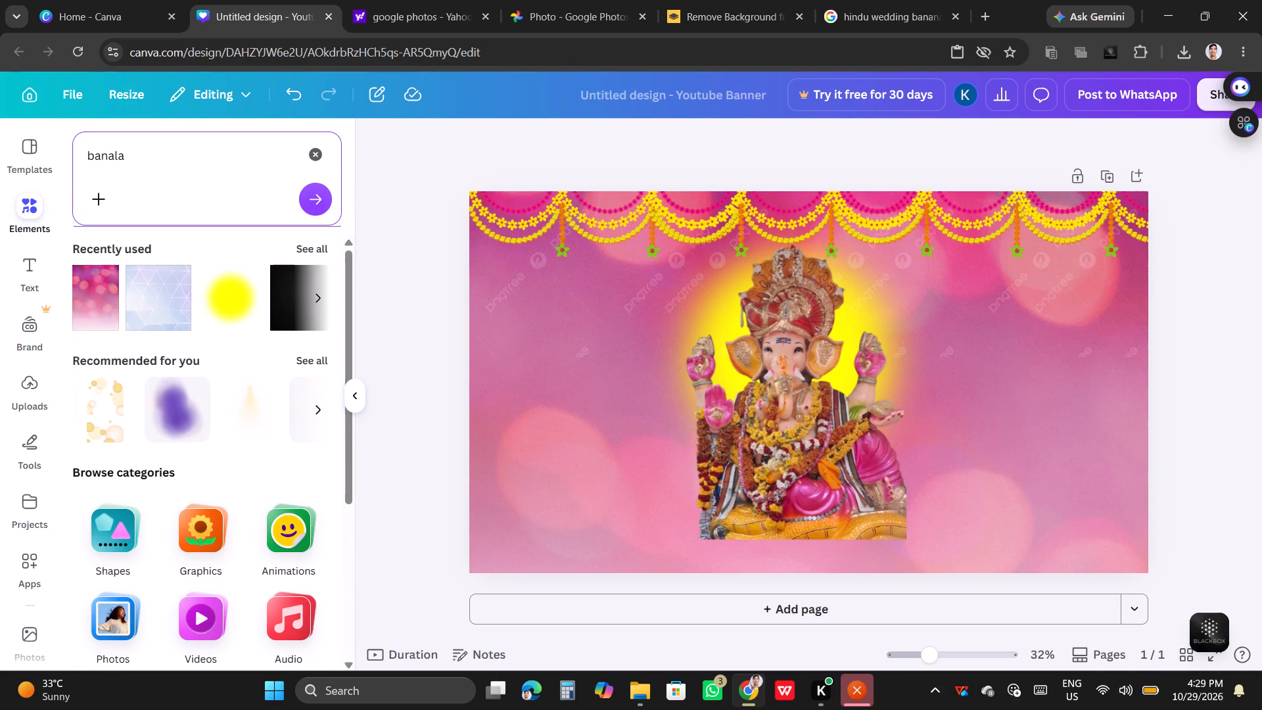
key(BackSpace)
key(BackSpace)
text(na trees)
key(Return)
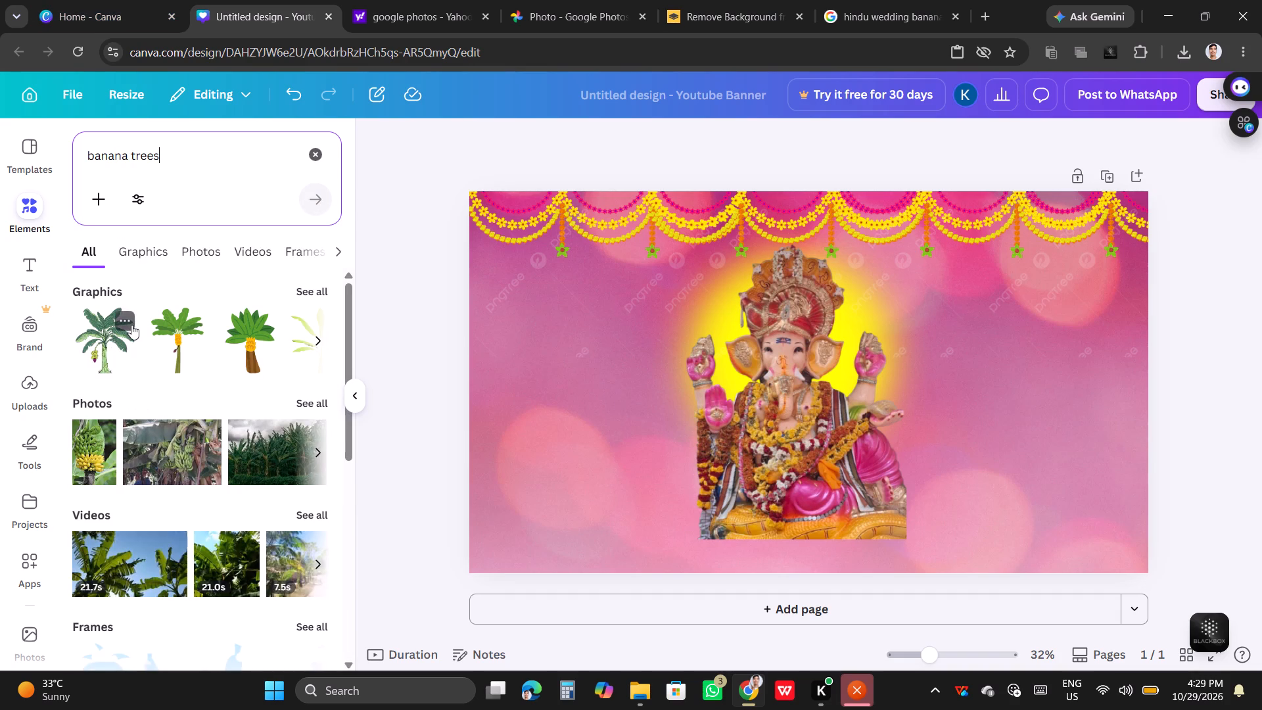
scroll(164, 348, down, 1)
scroll(185, 417, down, 3)
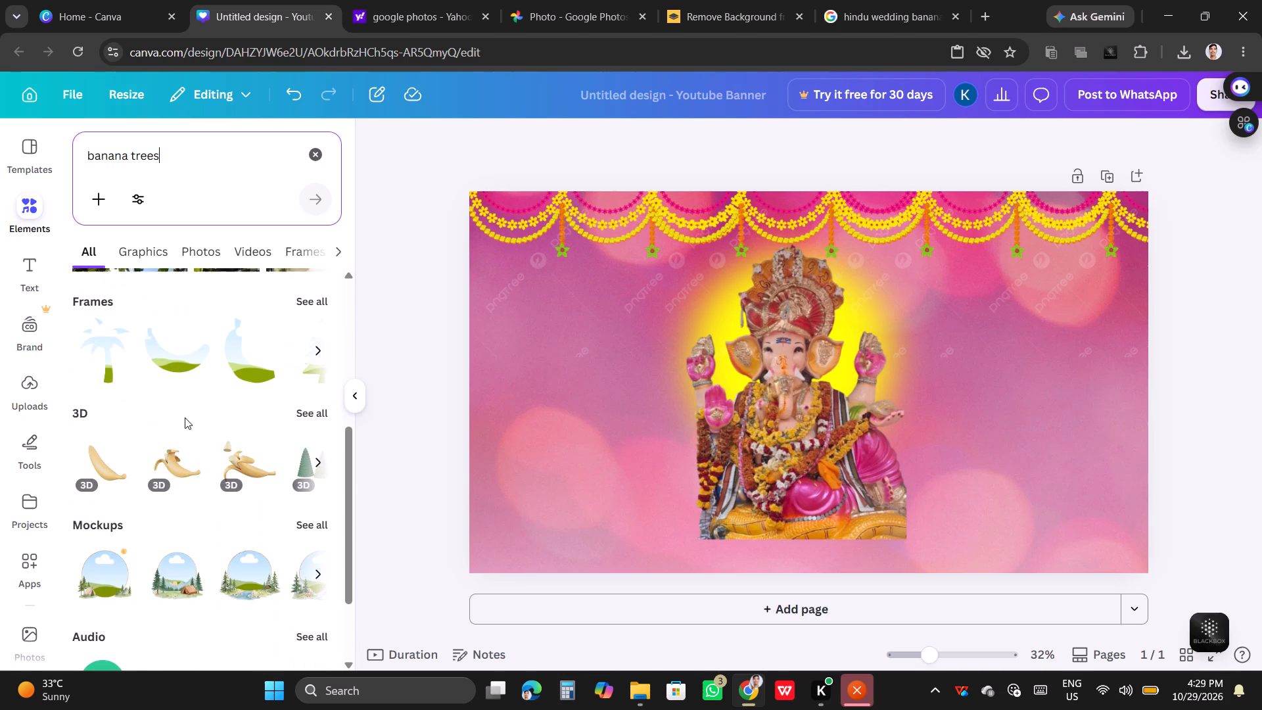
scroll(185, 418, up, 8)
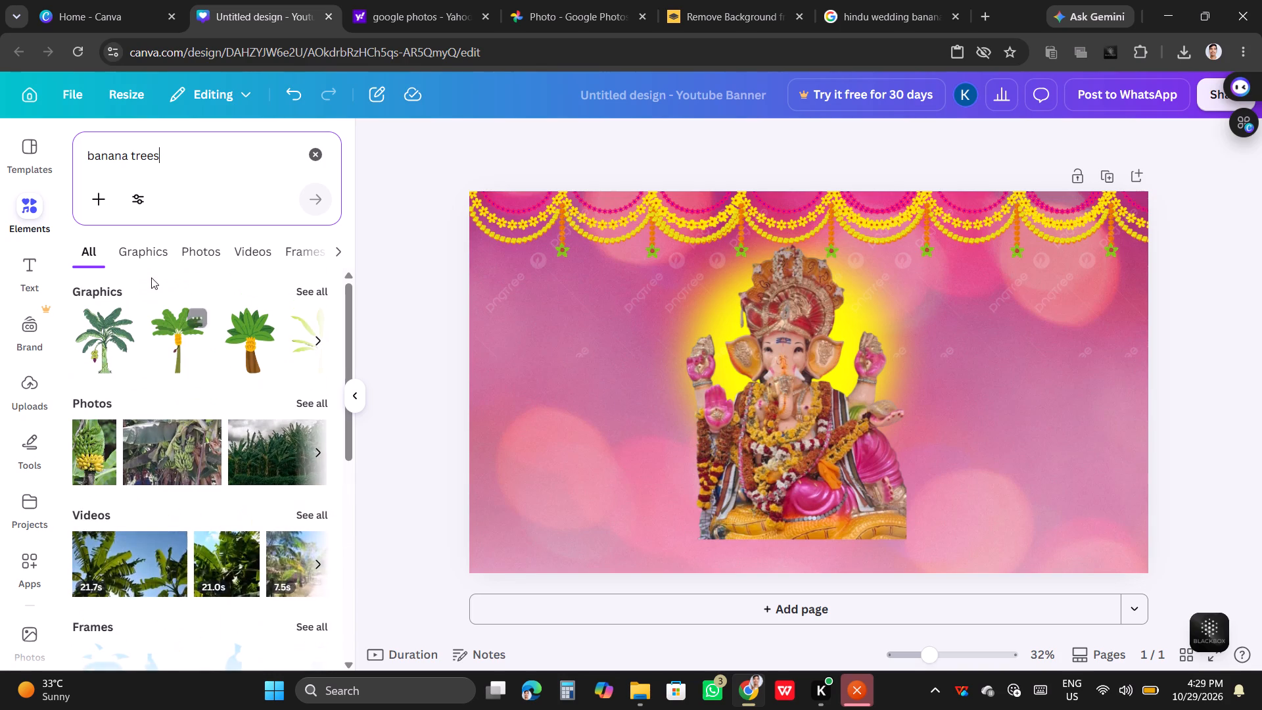
click(197, 254)
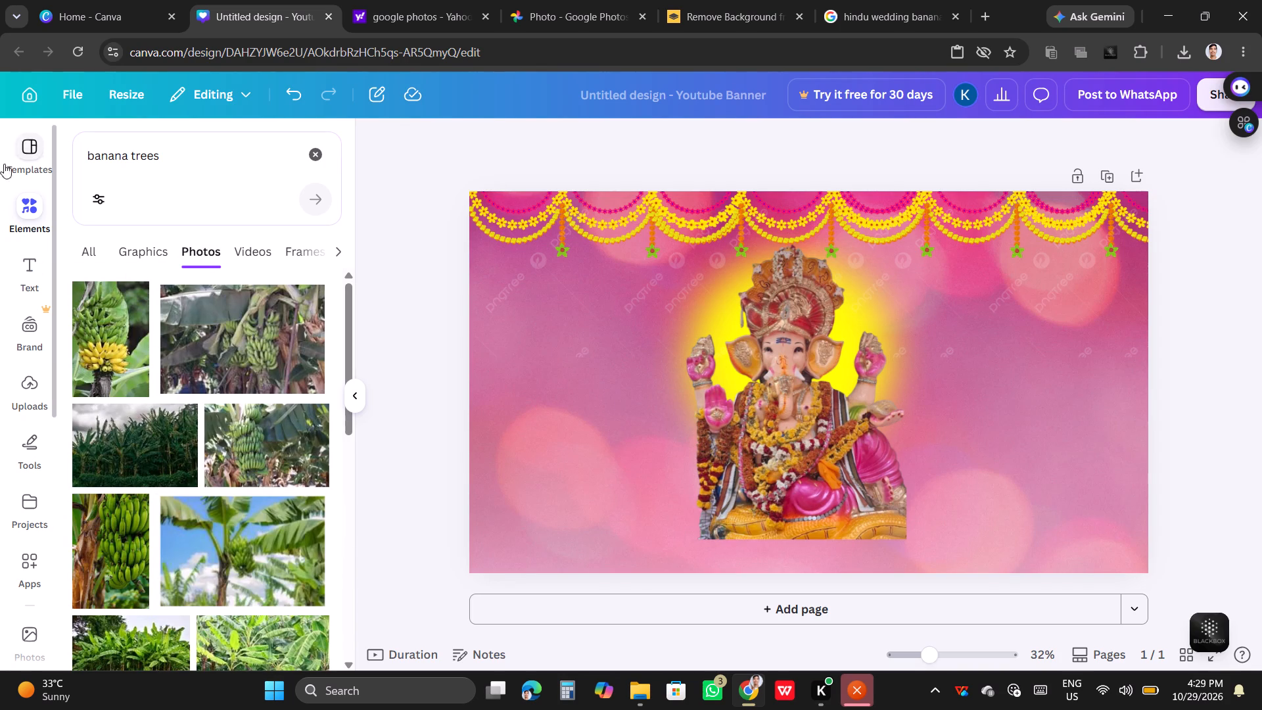
click(129, 245)
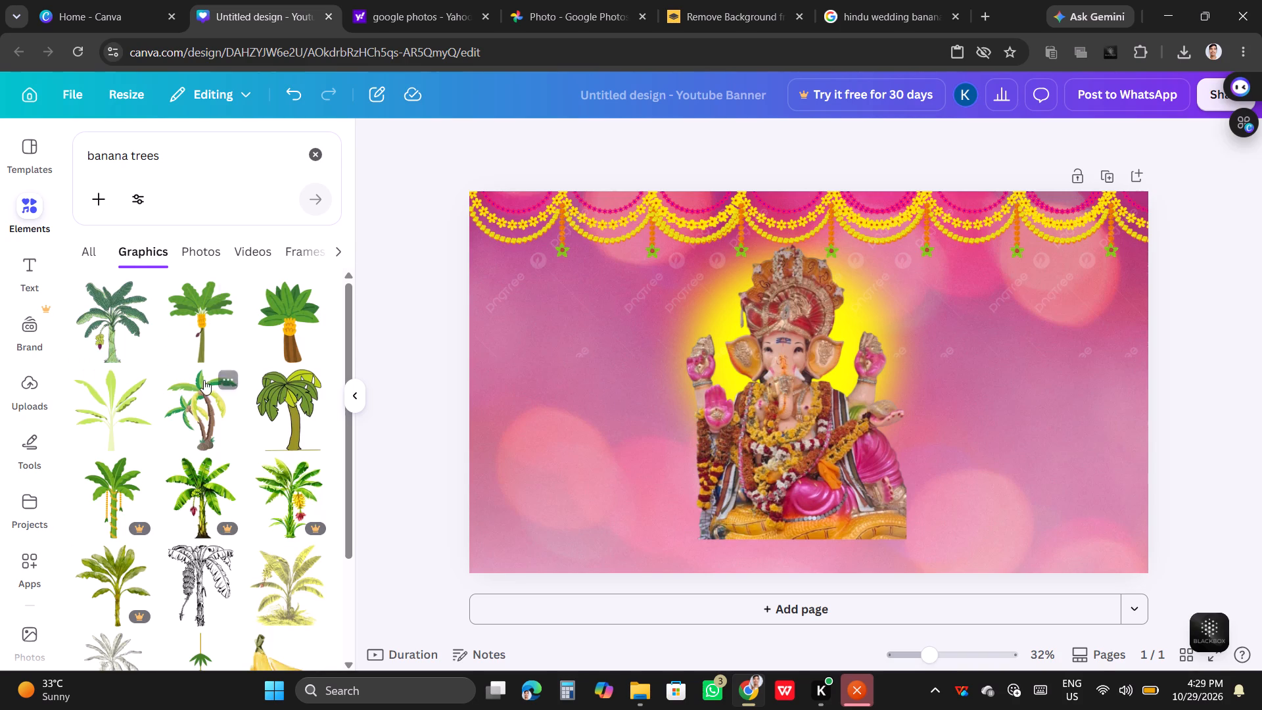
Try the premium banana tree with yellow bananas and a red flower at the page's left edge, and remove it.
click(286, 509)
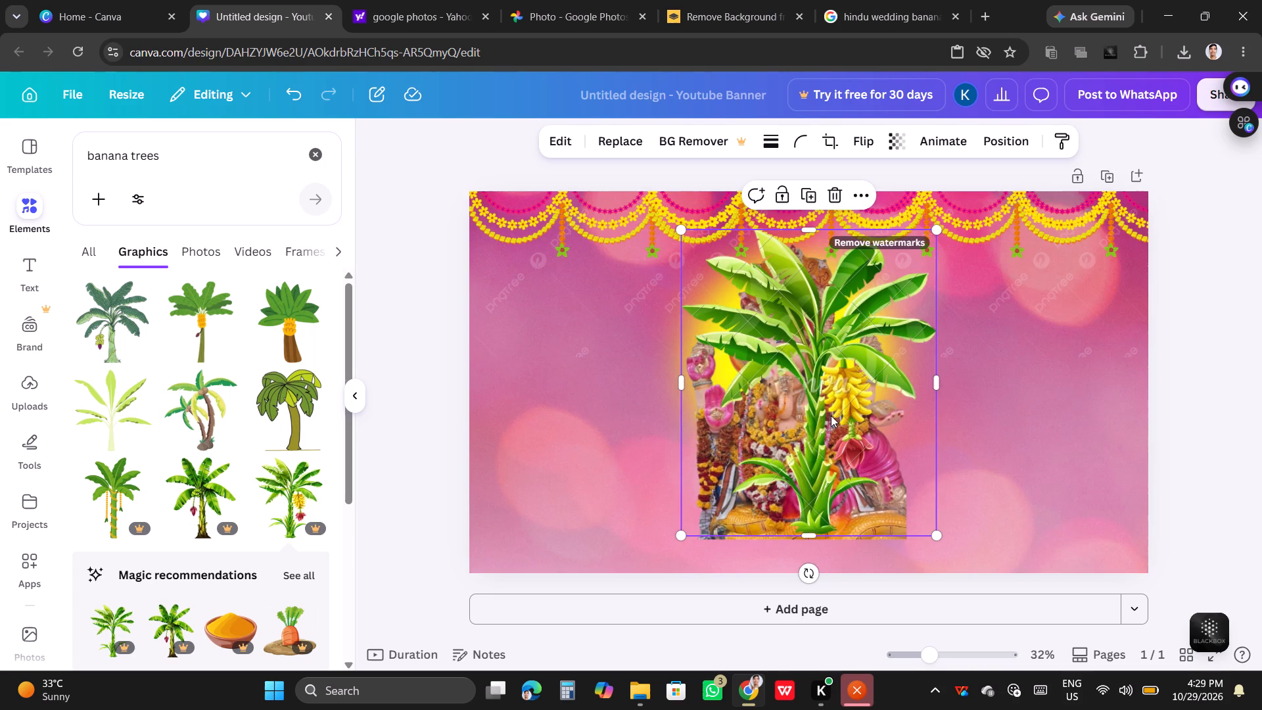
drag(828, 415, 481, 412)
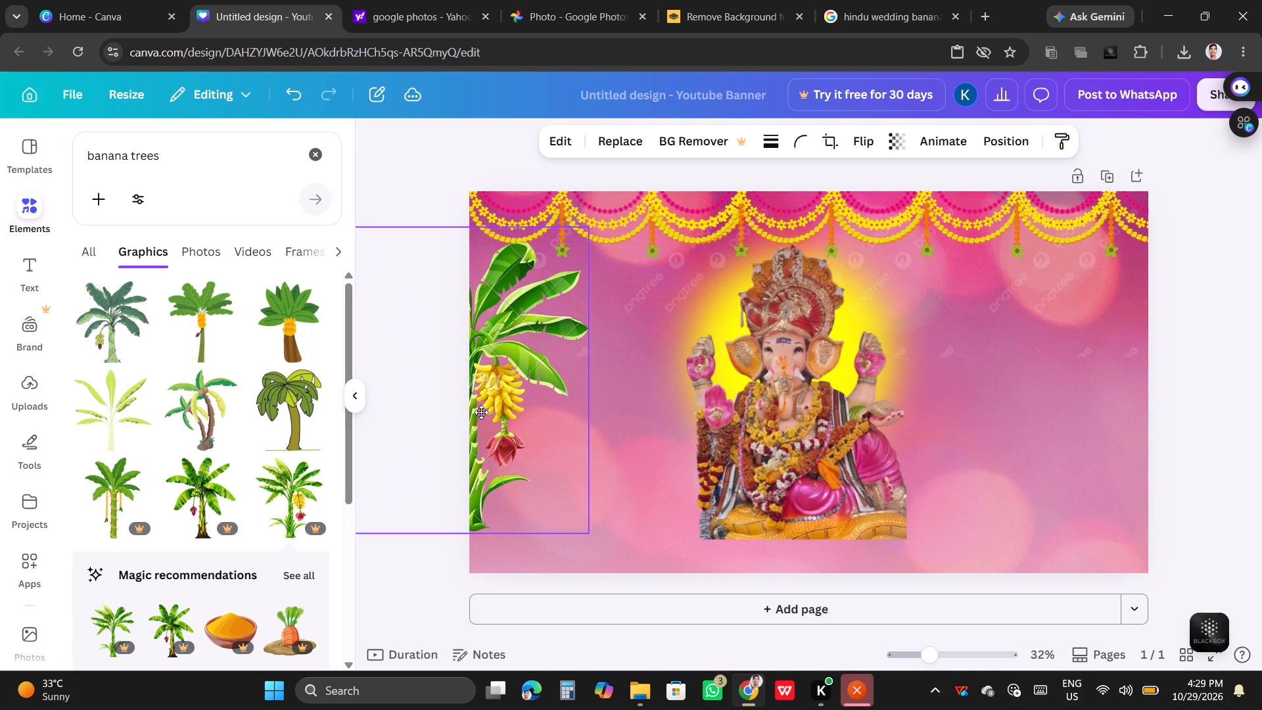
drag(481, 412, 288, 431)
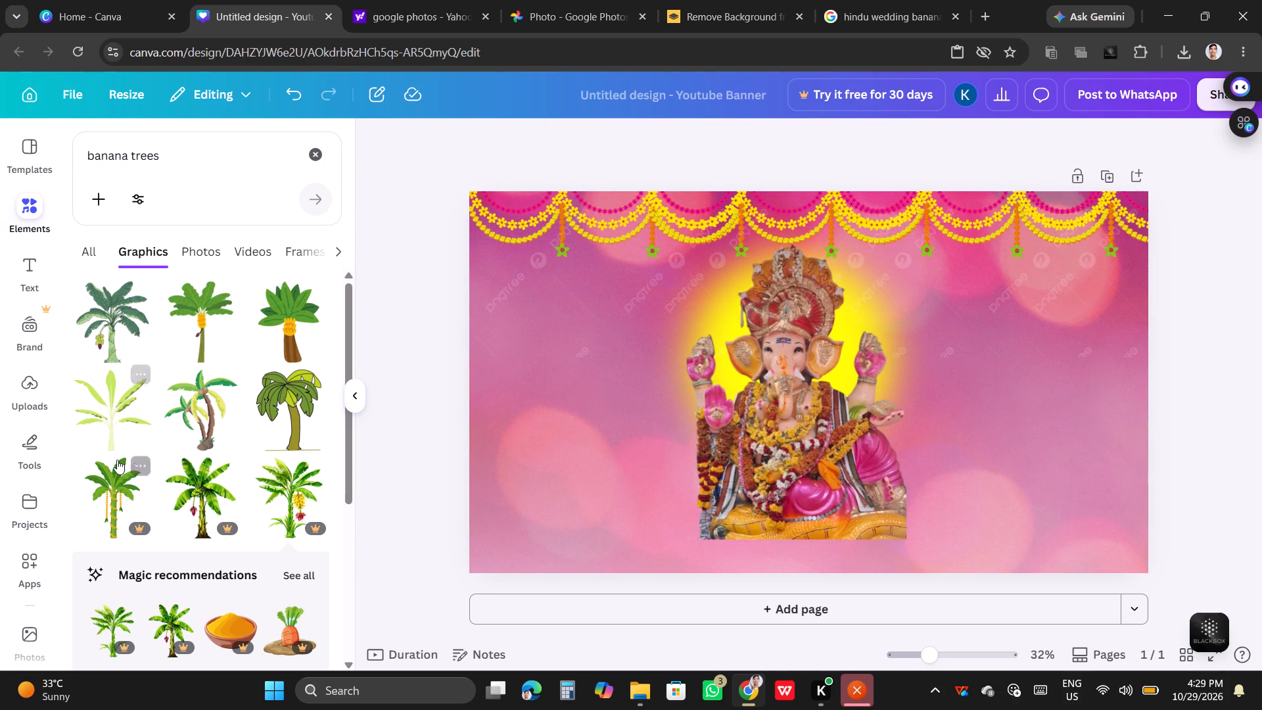
Look through the banana tree graphics for a suitable replacement tree.
scroll(171, 440, down, 3)
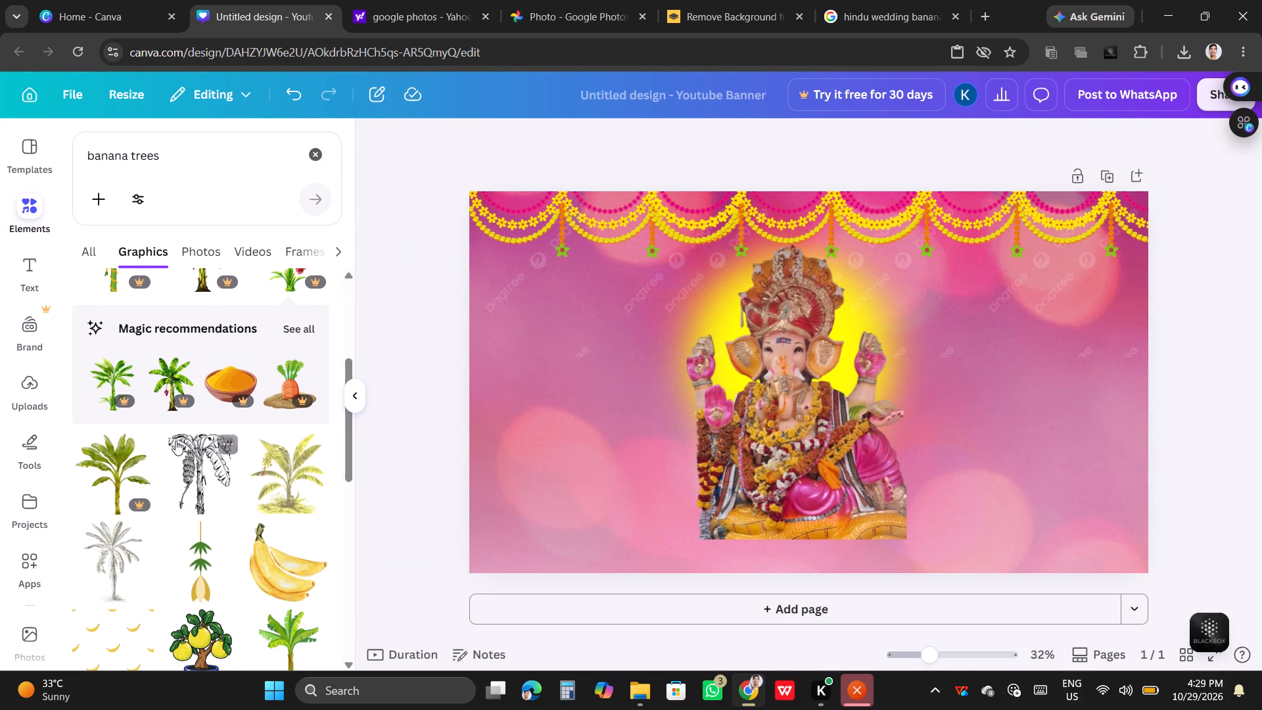
scroll(181, 437, down, 2)
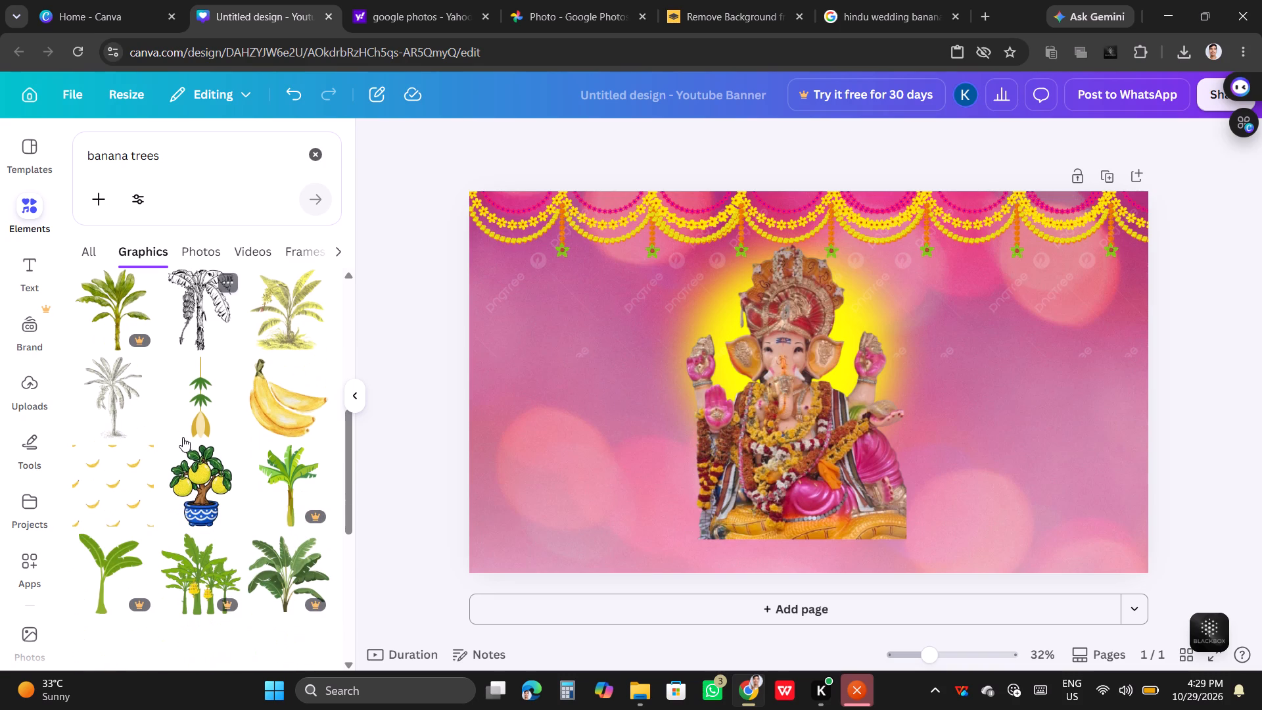
scroll(216, 525, down, 2)
scroll(243, 454, down, 7)
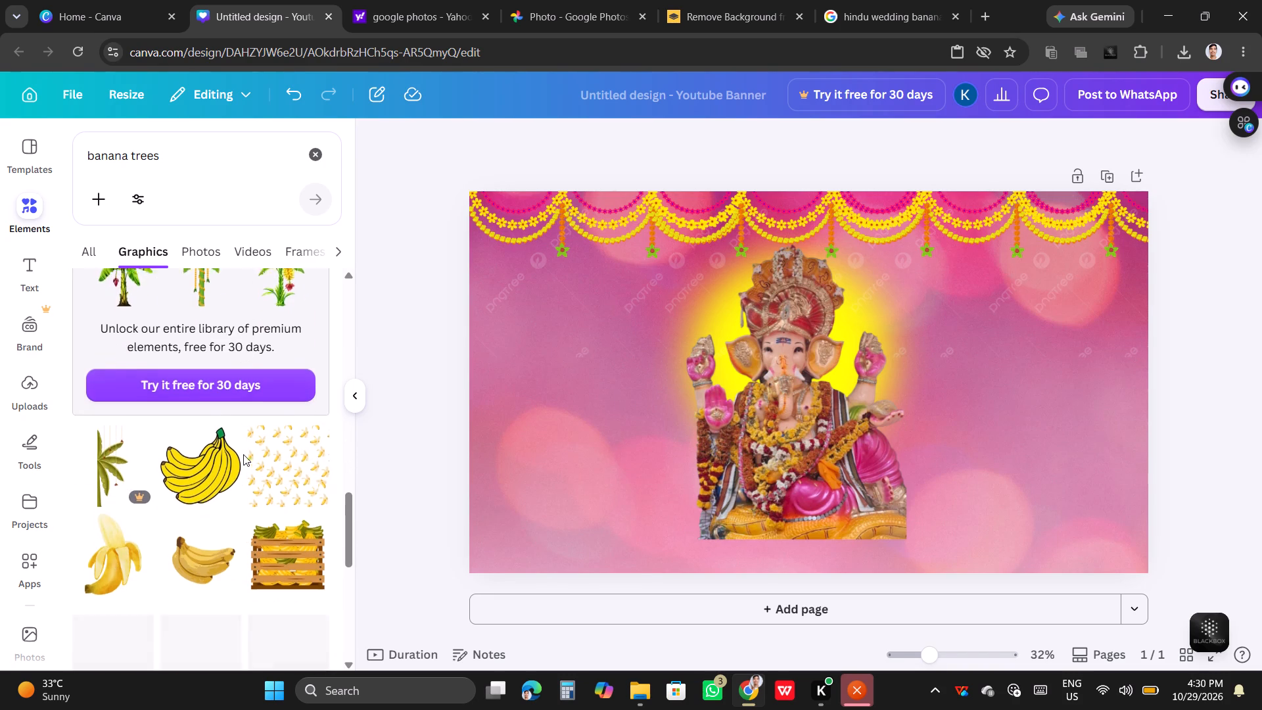
scroll(248, 455, down, 2)
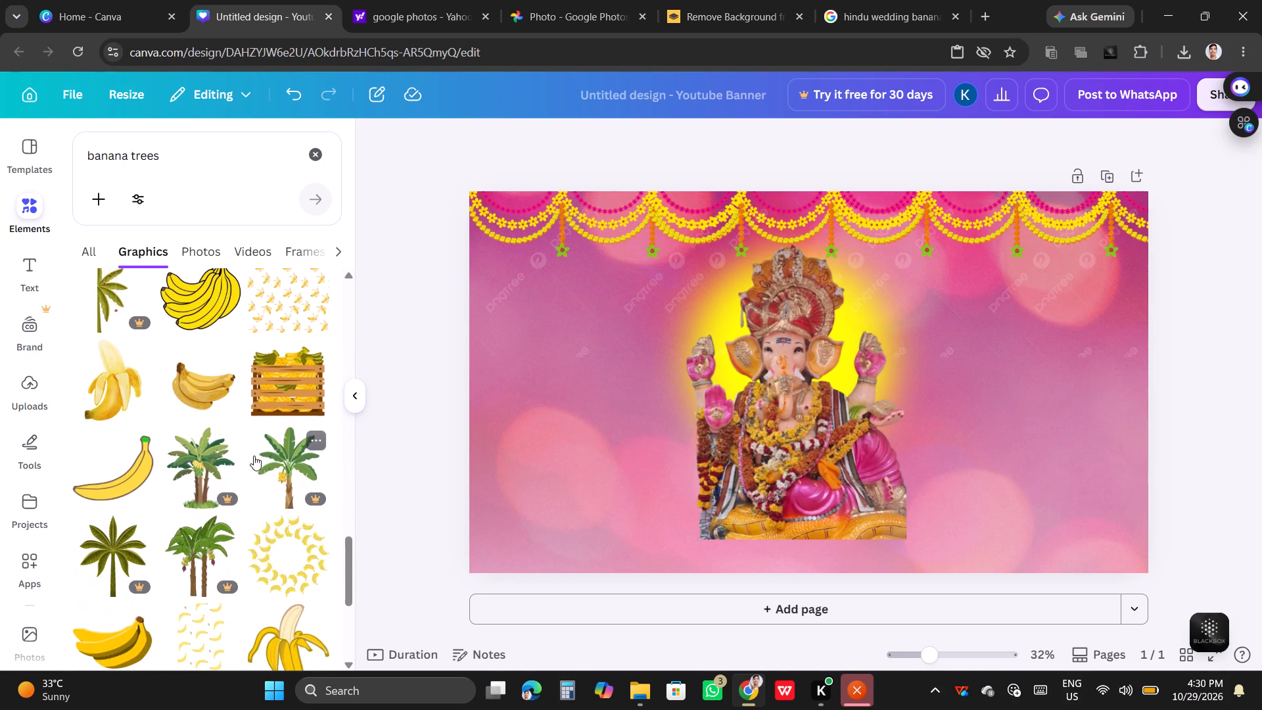
scroll(256, 456, down, 3)
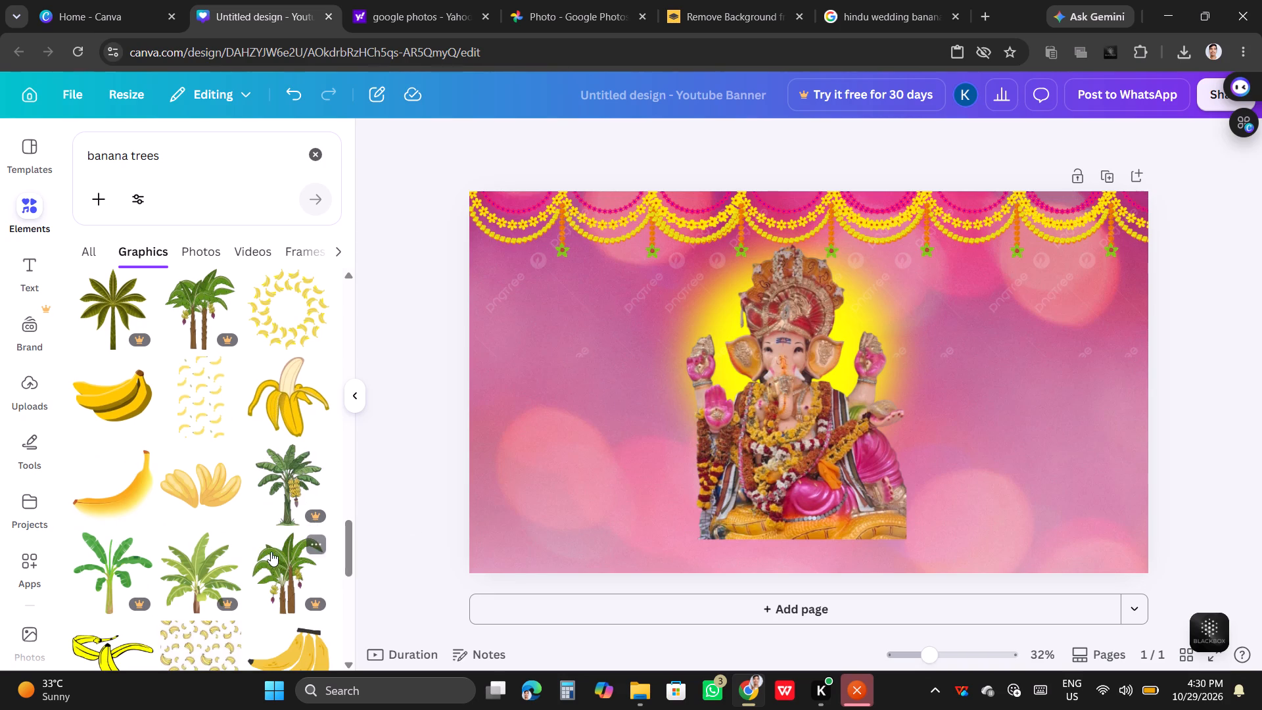
scroll(271, 549, down, 6)
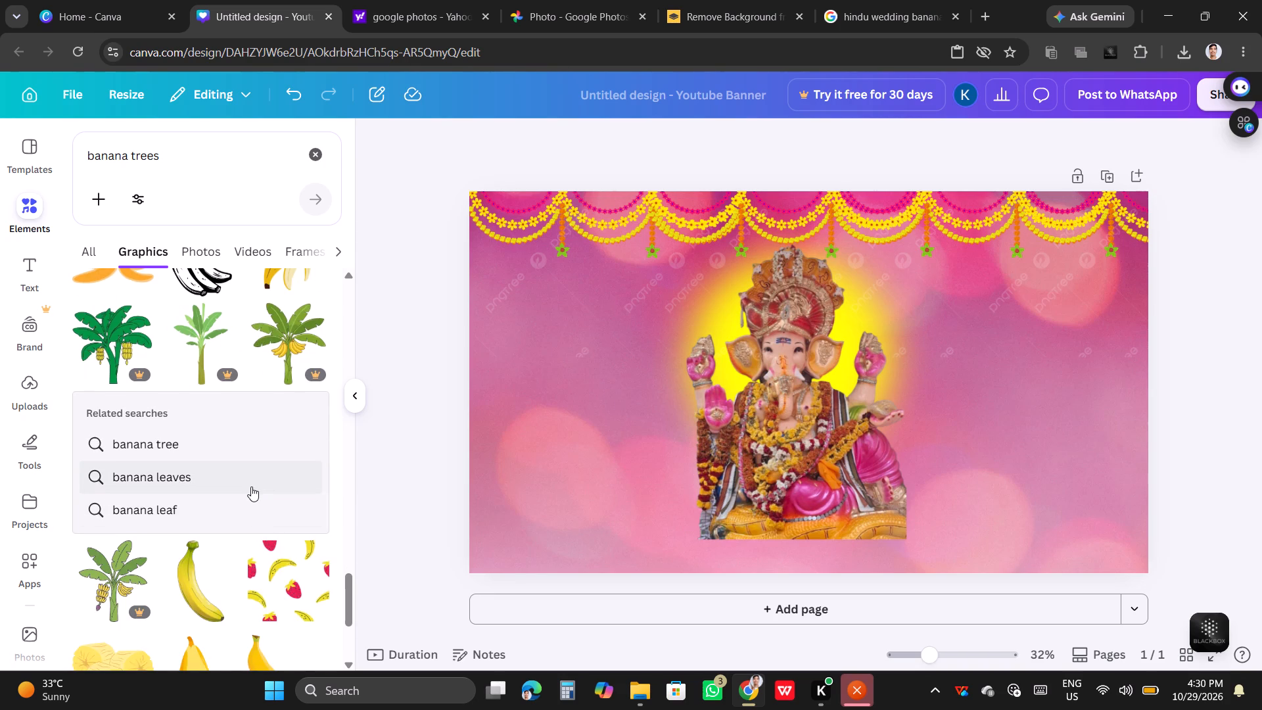
scroll(250, 481, down, 5)
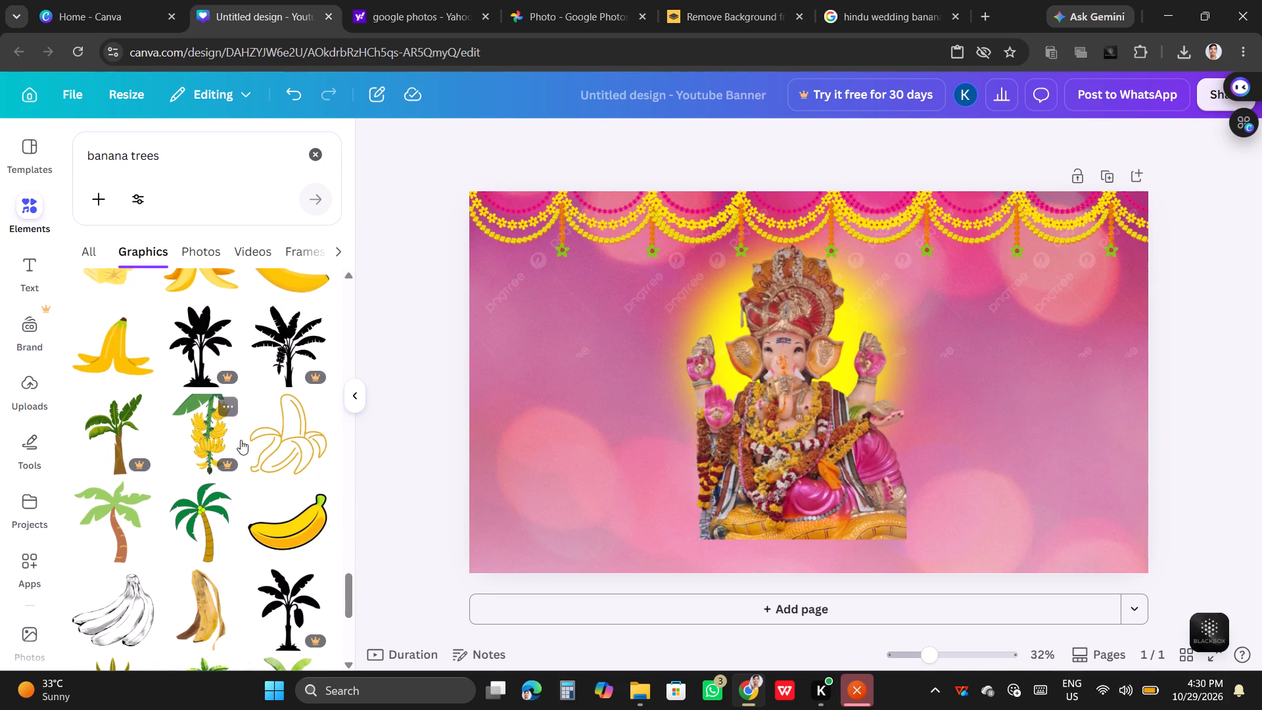
scroll(246, 440, down, 4)
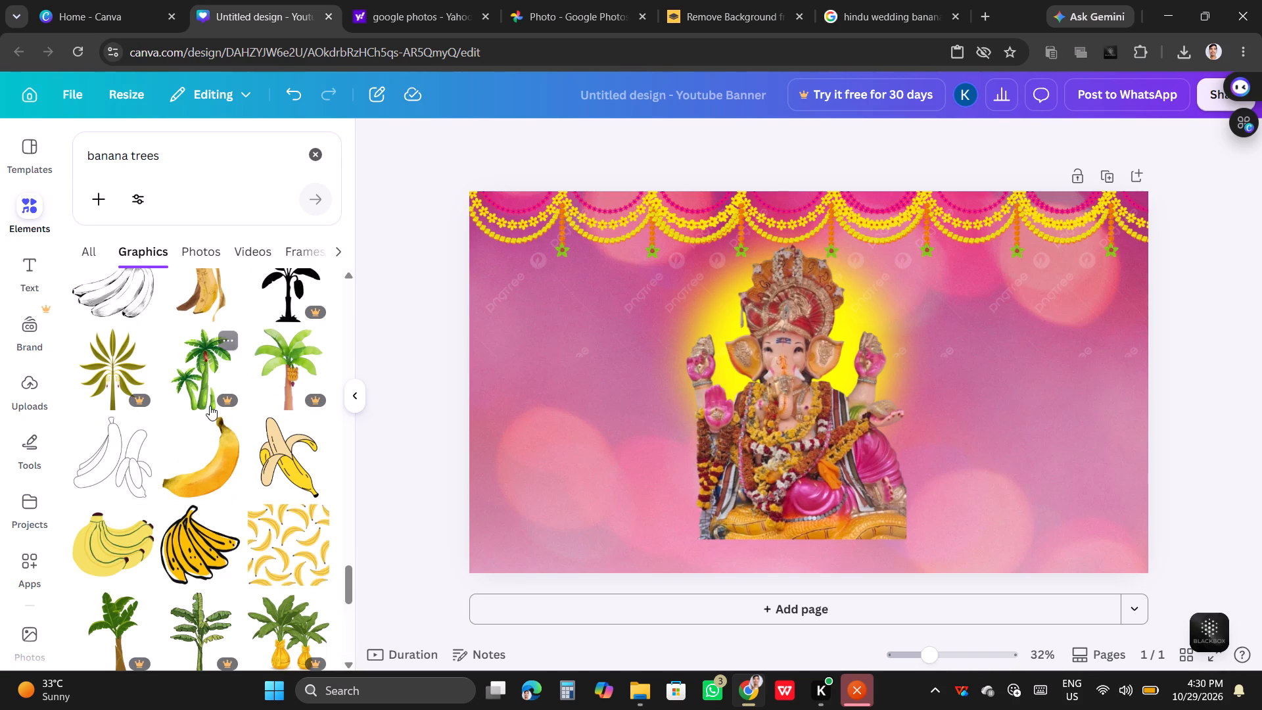
scroll(220, 498, down, 4)
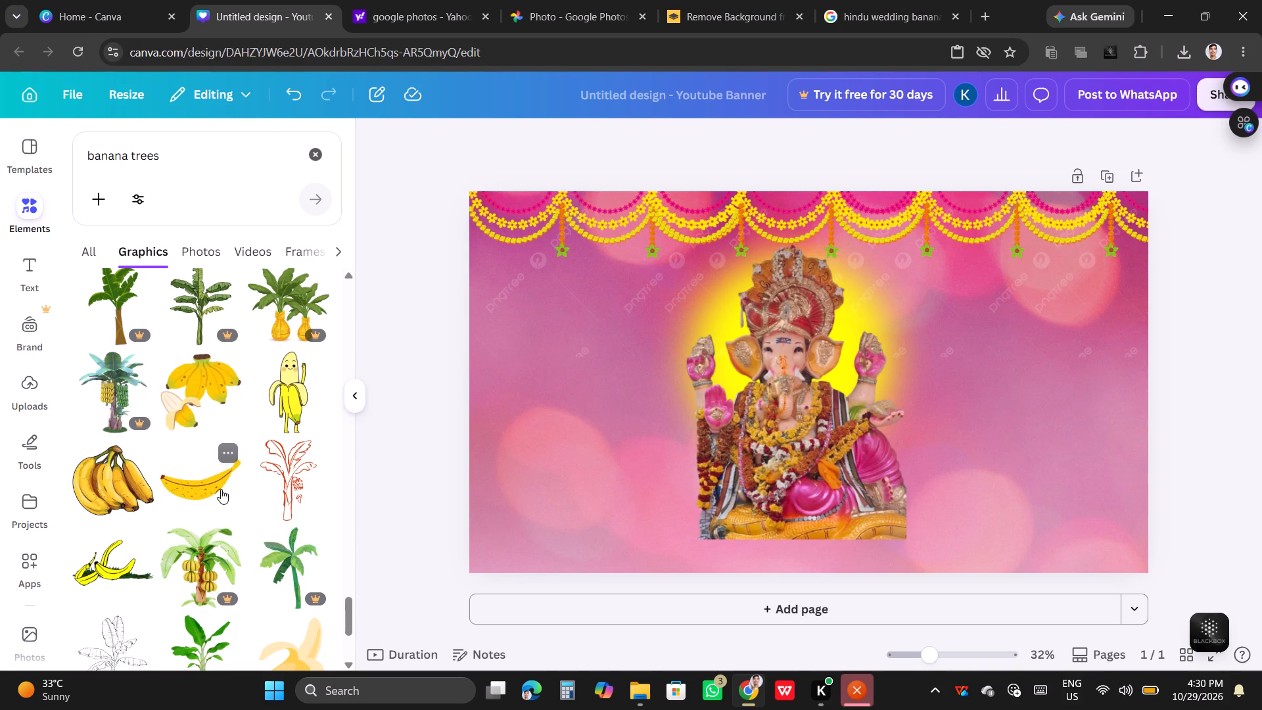
scroll(223, 487, up, 15)
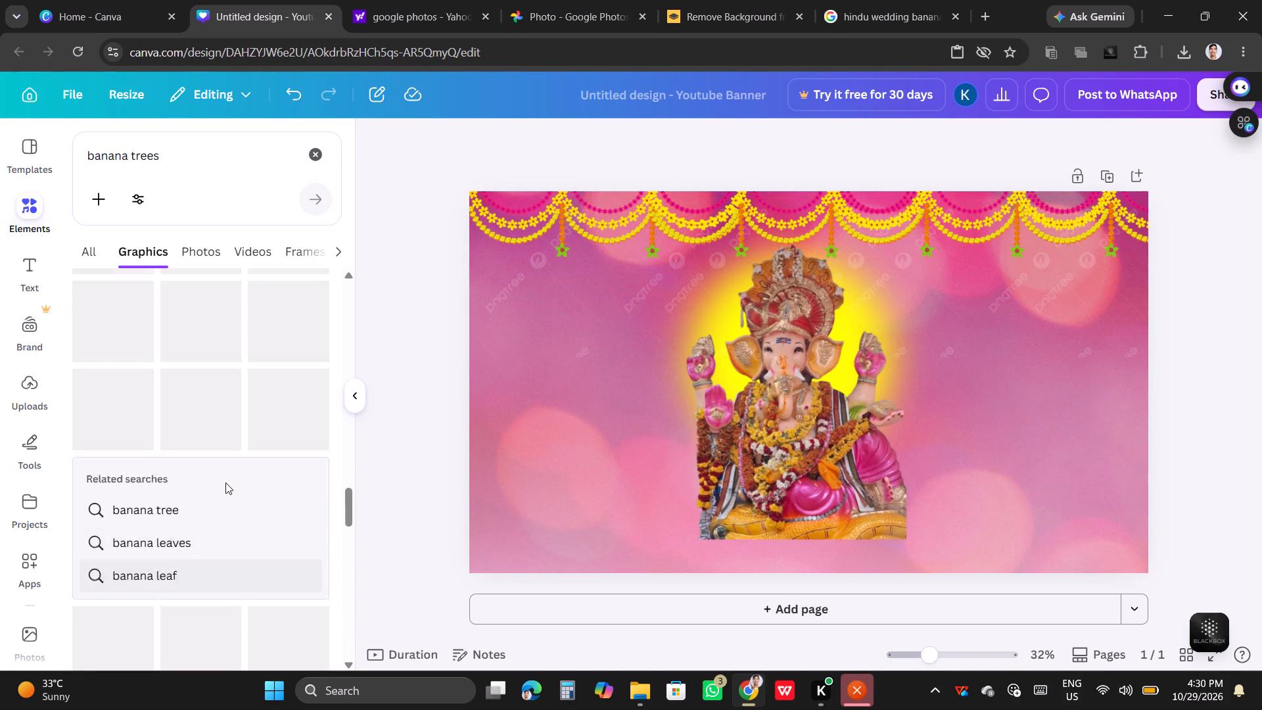
scroll(225, 483, up, 15)
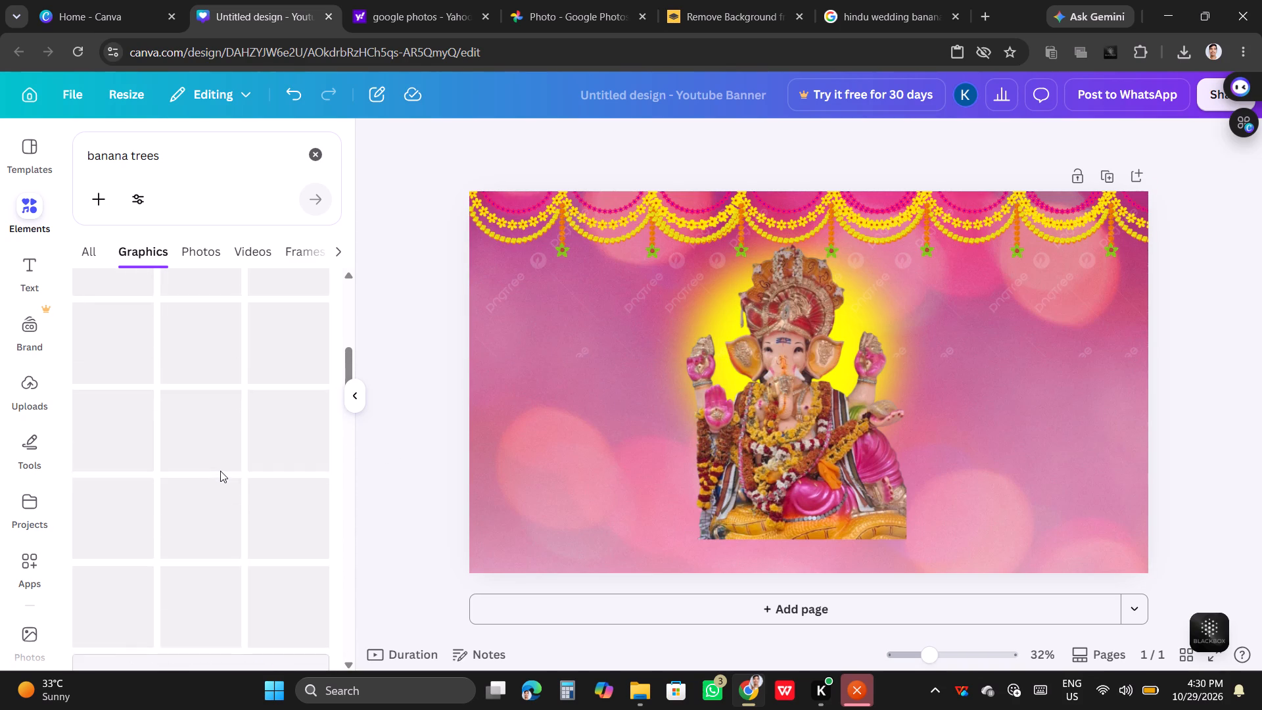
scroll(220, 471, up, 7)
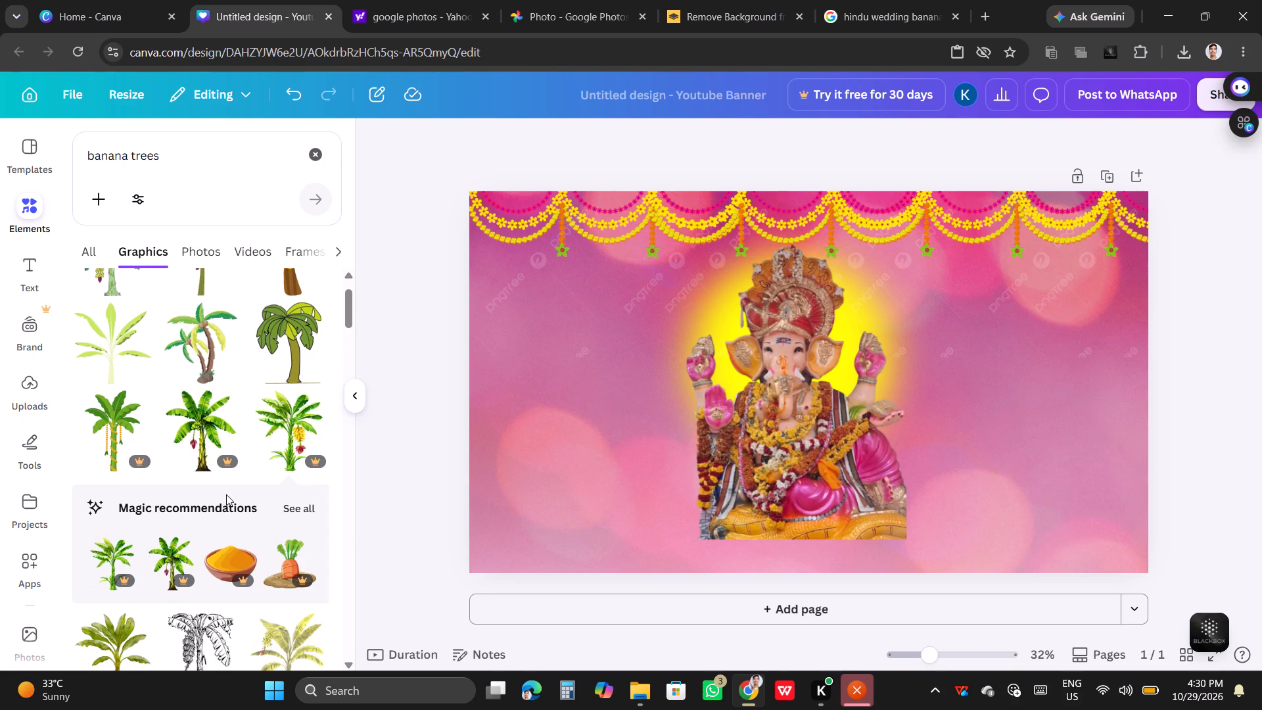
scroll(226, 494, up, 6)
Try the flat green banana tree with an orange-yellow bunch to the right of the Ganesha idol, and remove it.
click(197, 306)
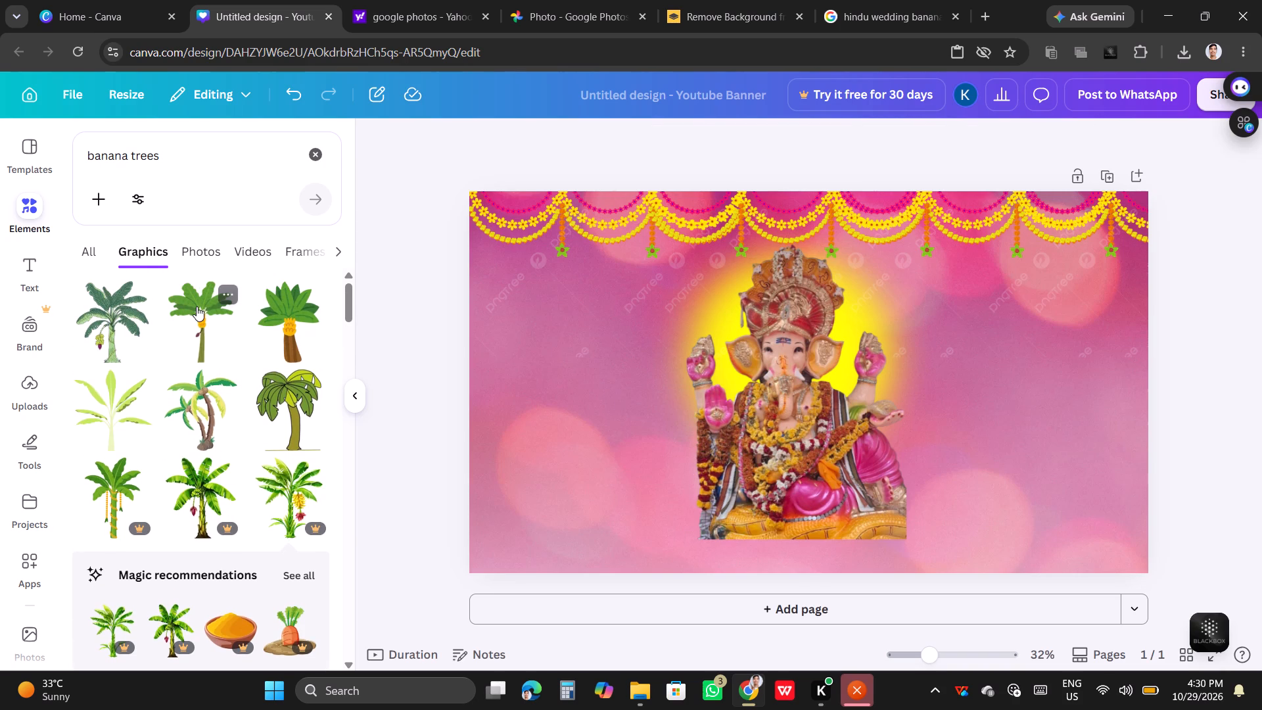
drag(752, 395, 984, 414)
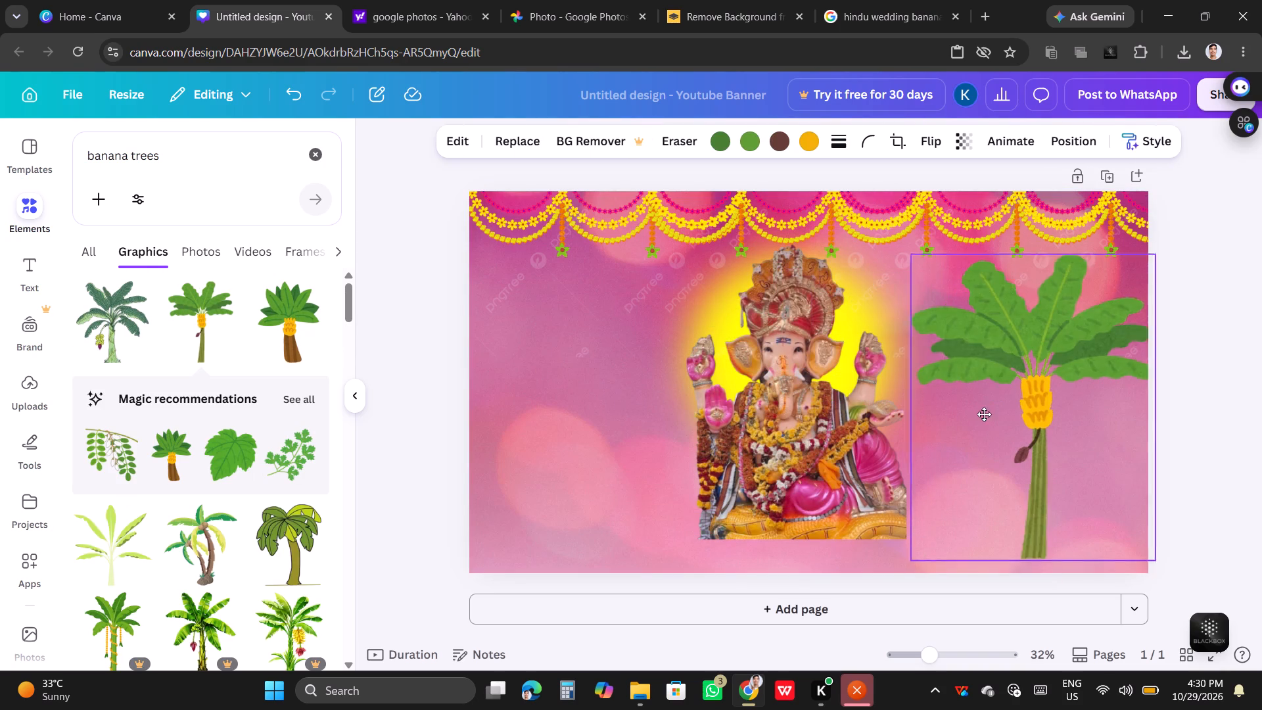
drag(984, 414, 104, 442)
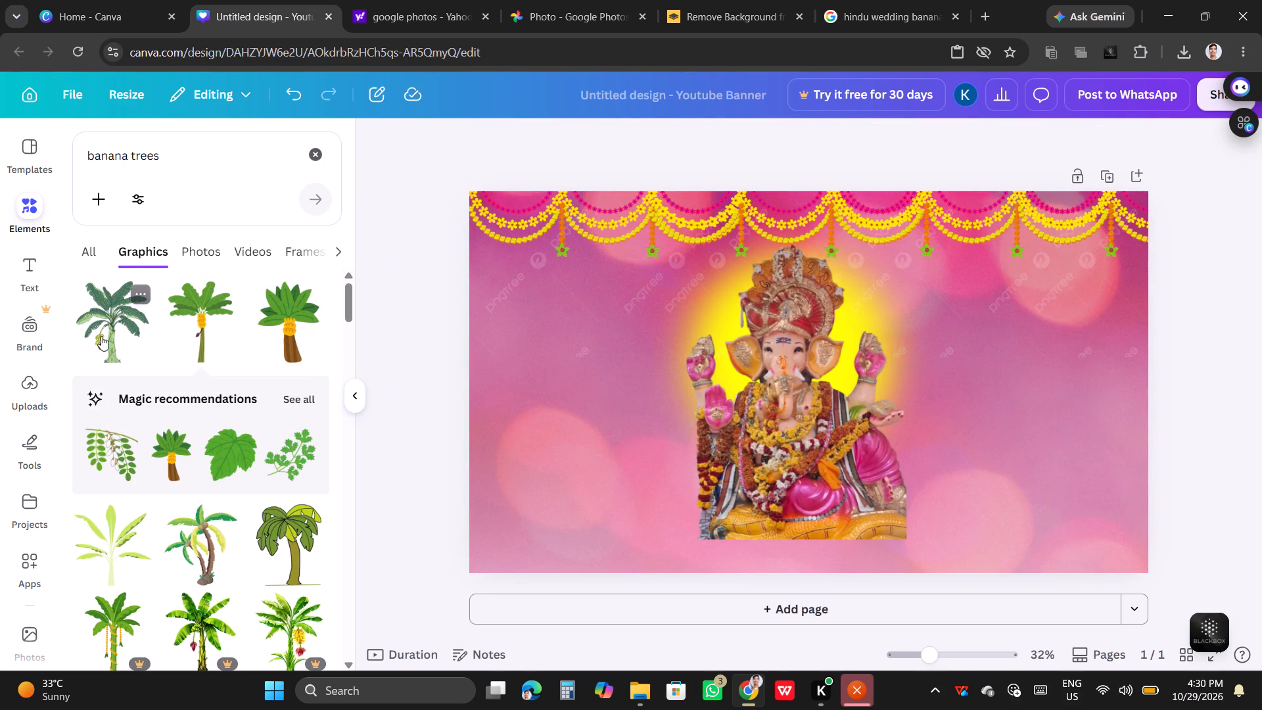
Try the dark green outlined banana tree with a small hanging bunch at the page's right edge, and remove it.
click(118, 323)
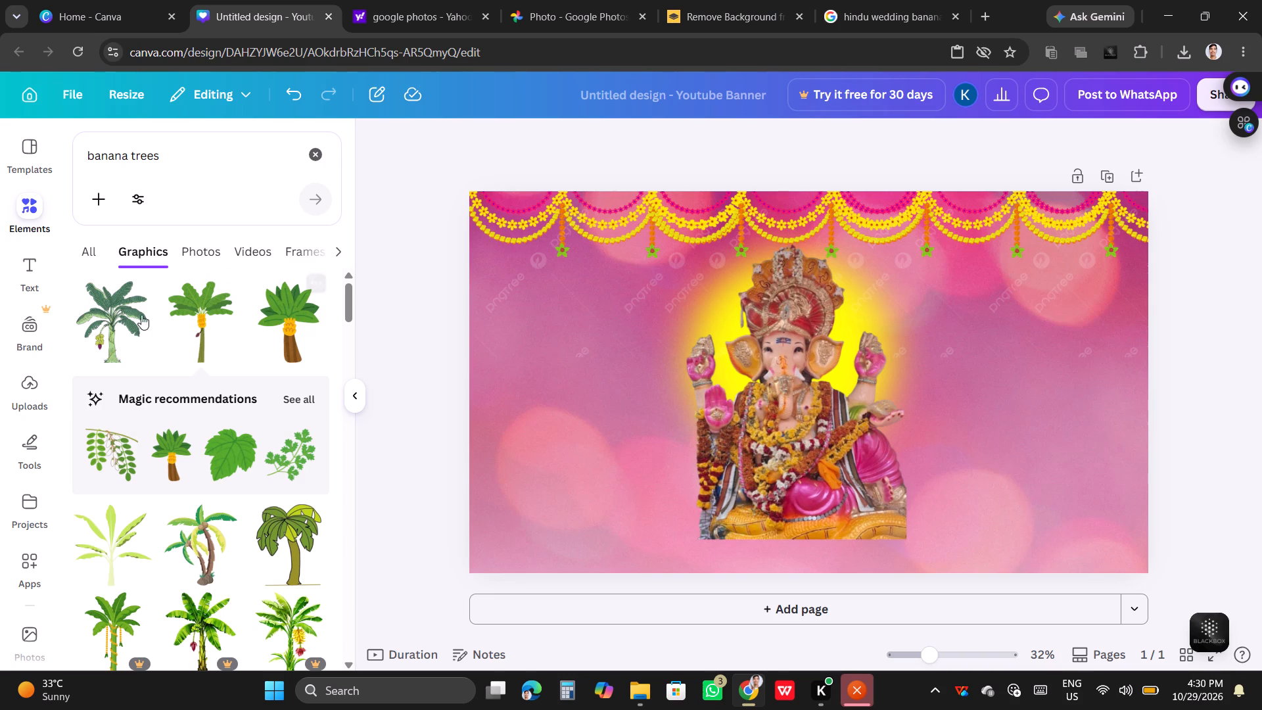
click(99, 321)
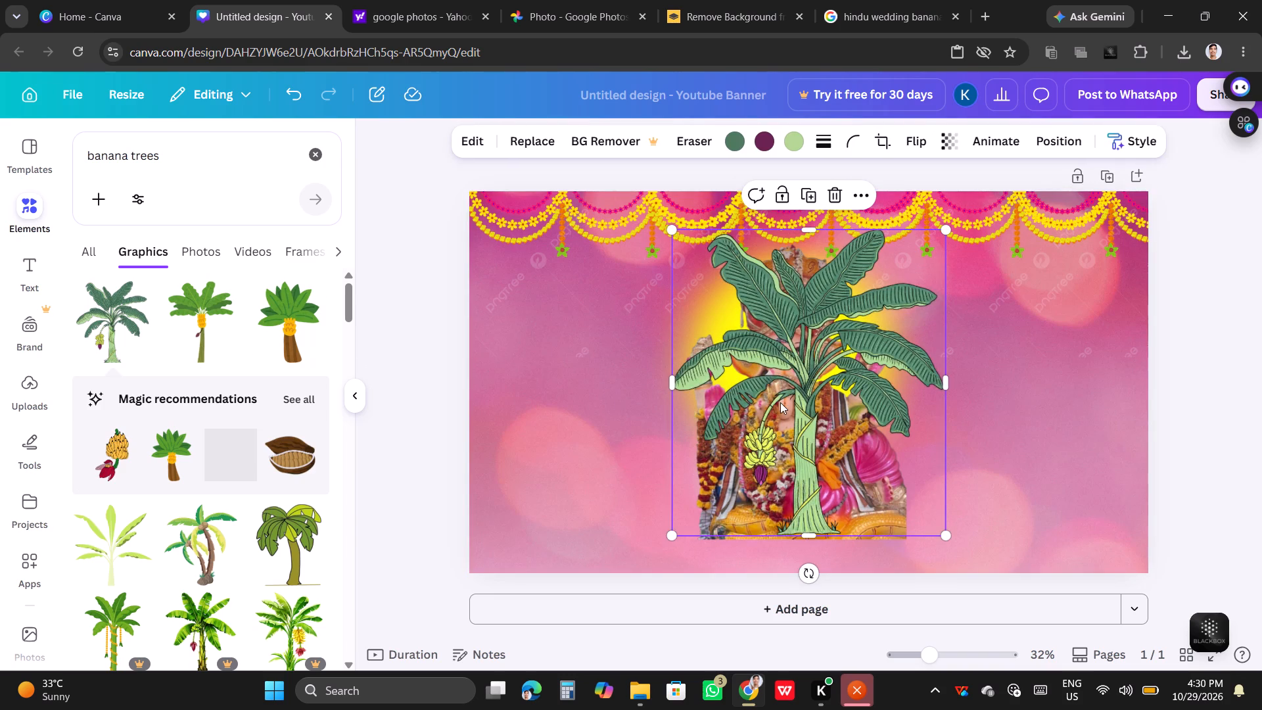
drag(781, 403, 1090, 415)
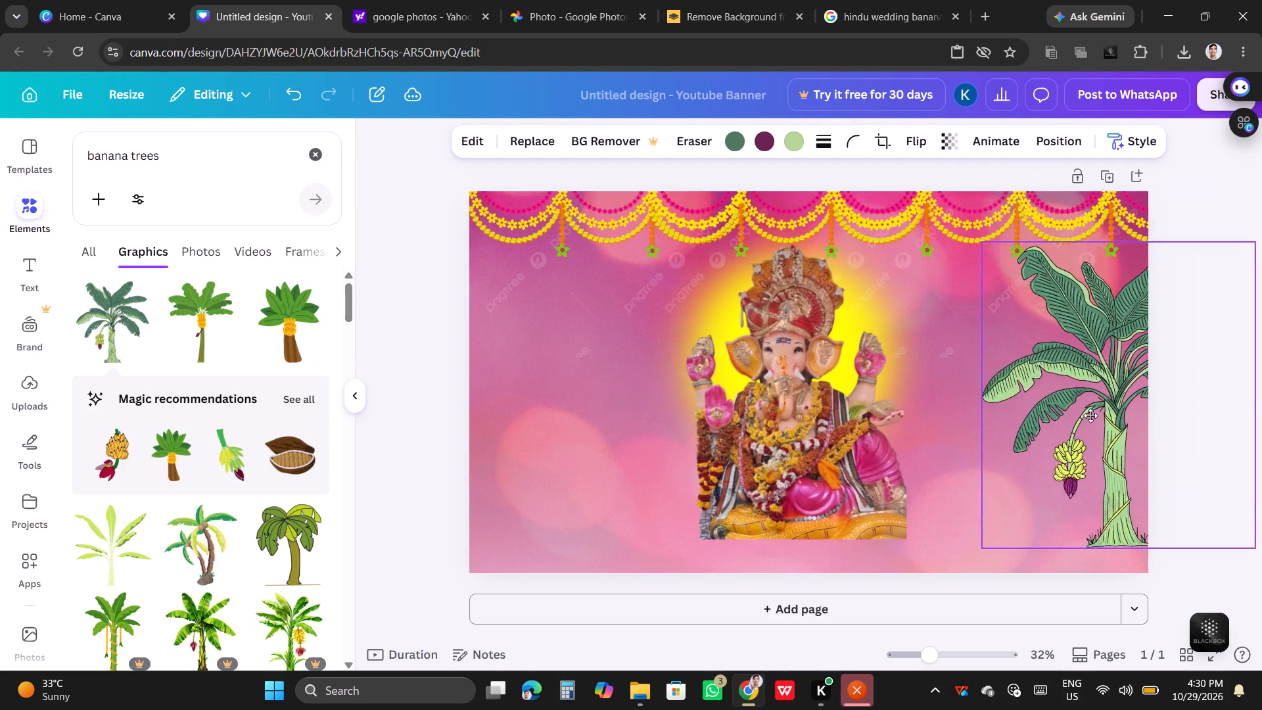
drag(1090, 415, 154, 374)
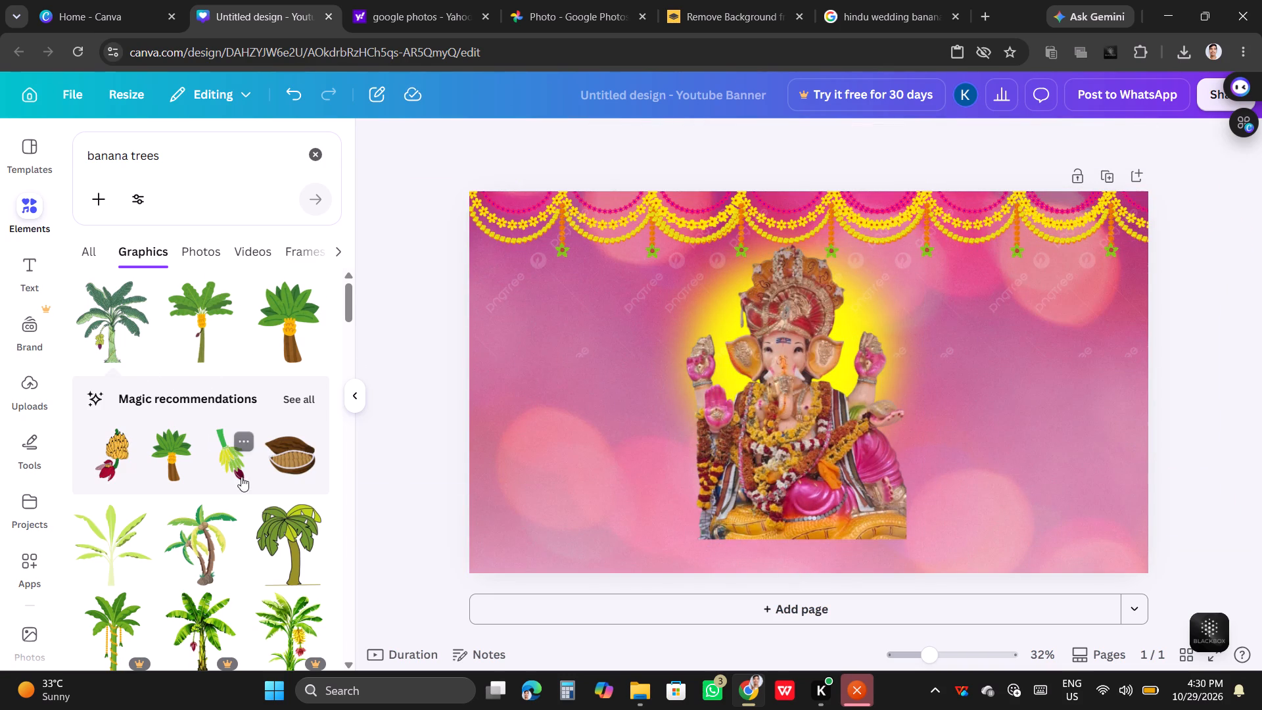
Look through the banana tree graphics results for a suitable replacement tree.
scroll(241, 533, down, 2)
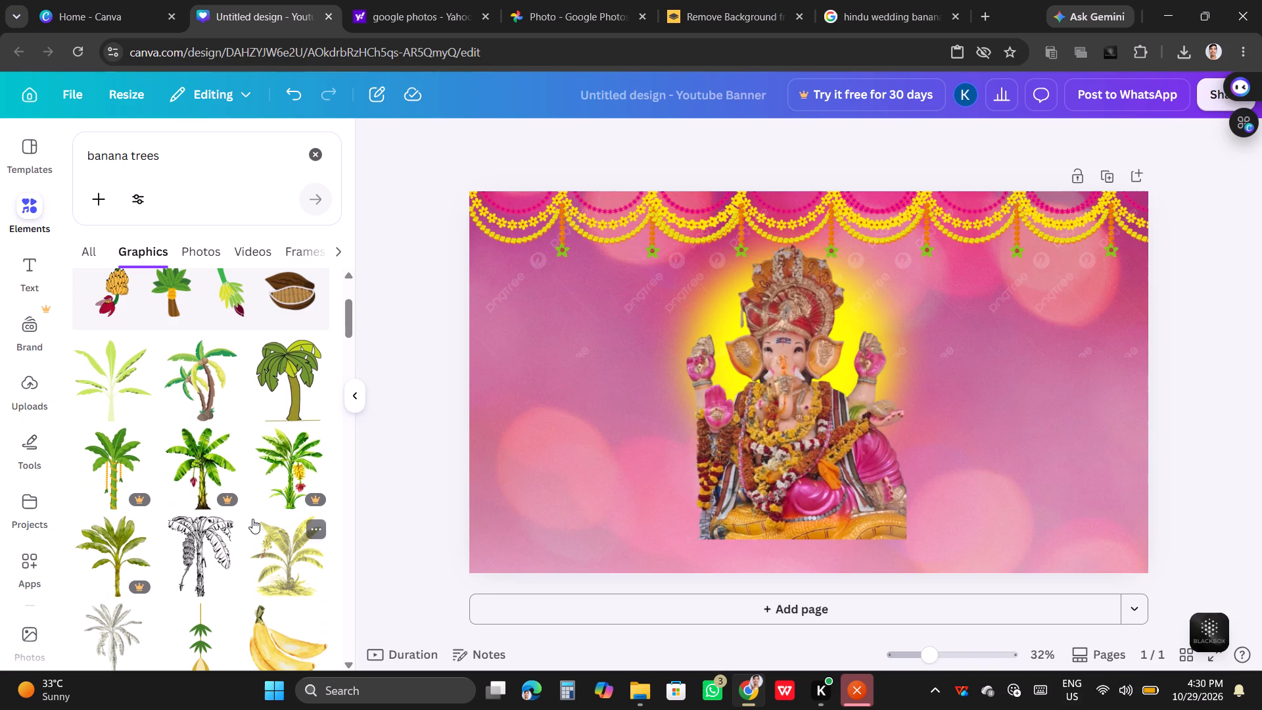
scroll(258, 527, down, 3)
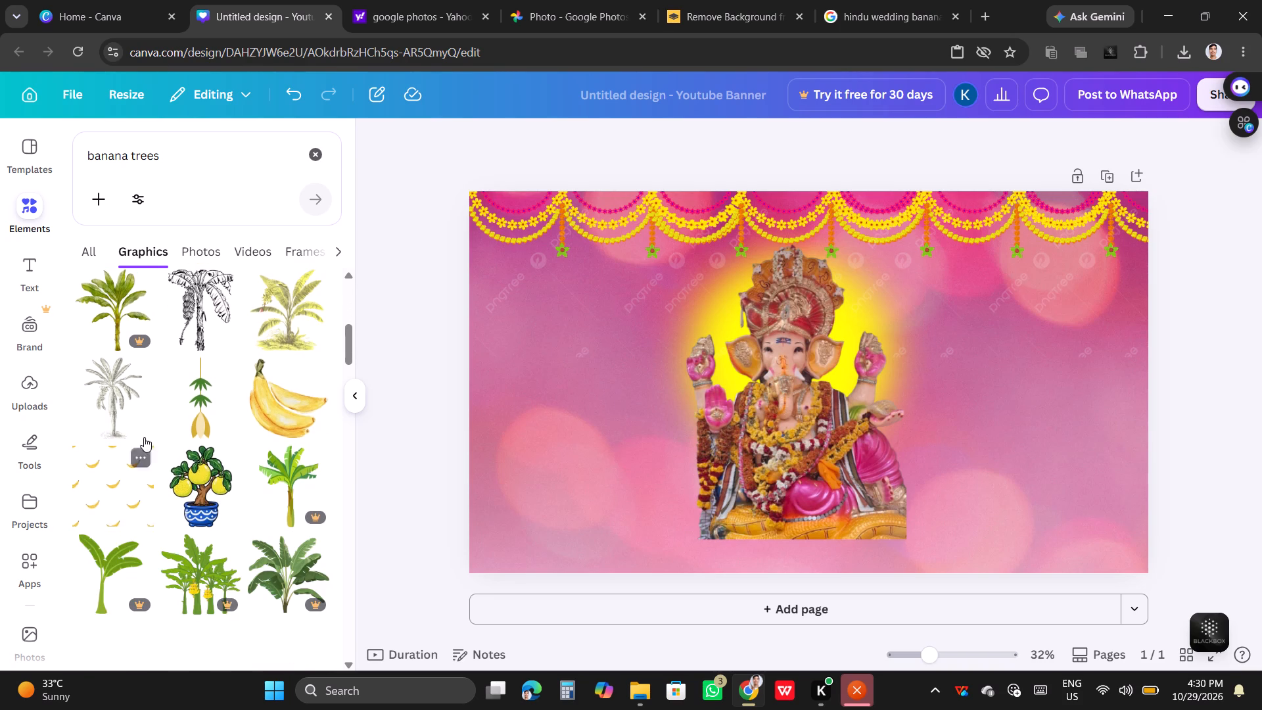
scroll(164, 442, down, 3)
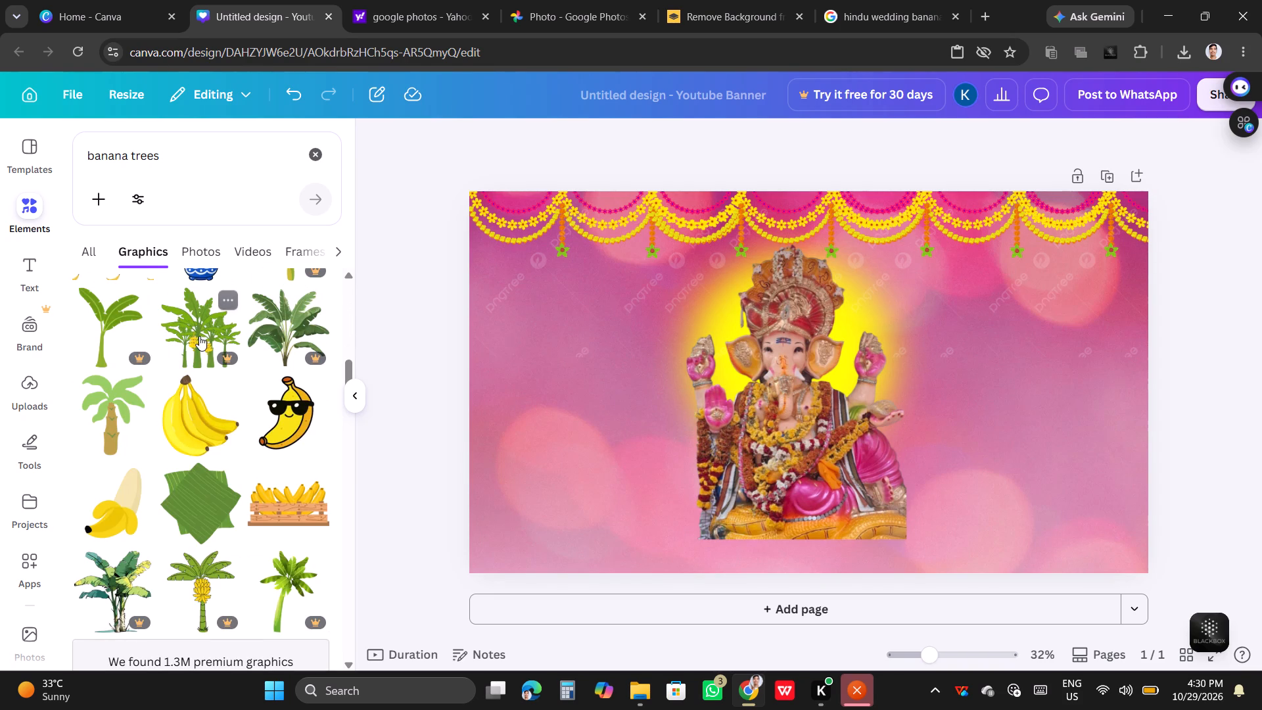
scroll(279, 594, down, 2)
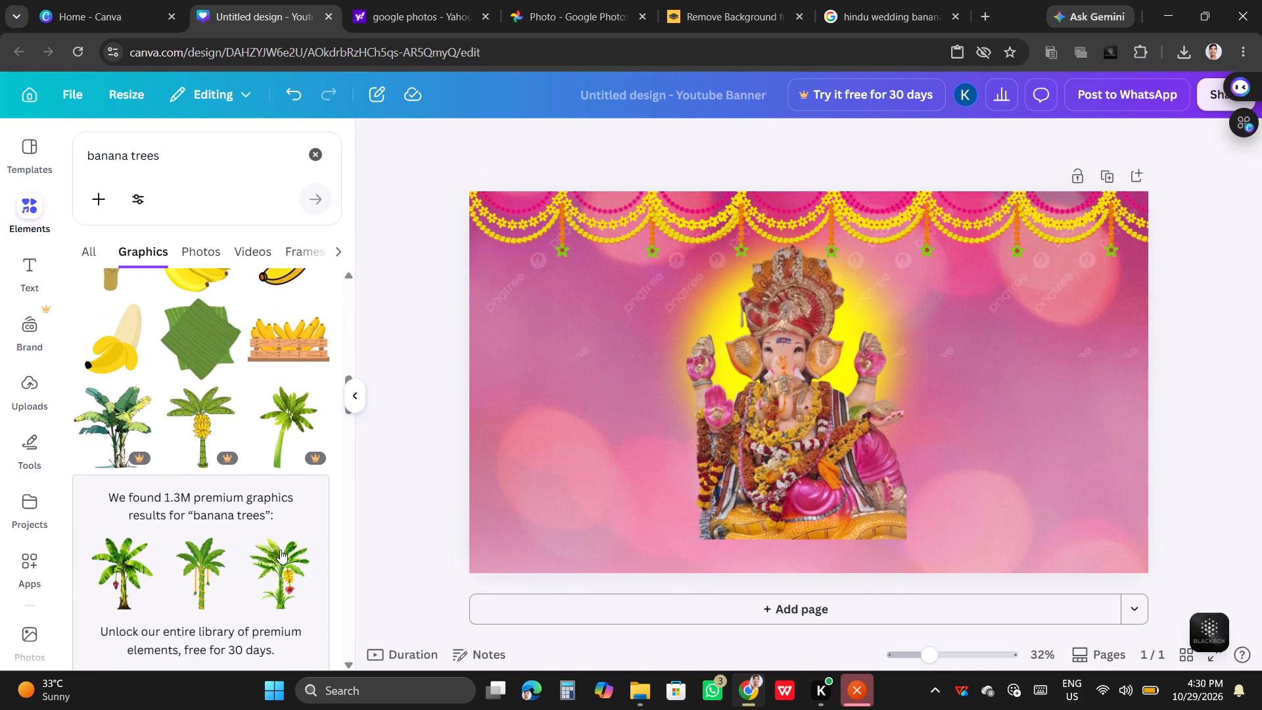
scroll(279, 545, down, 14)
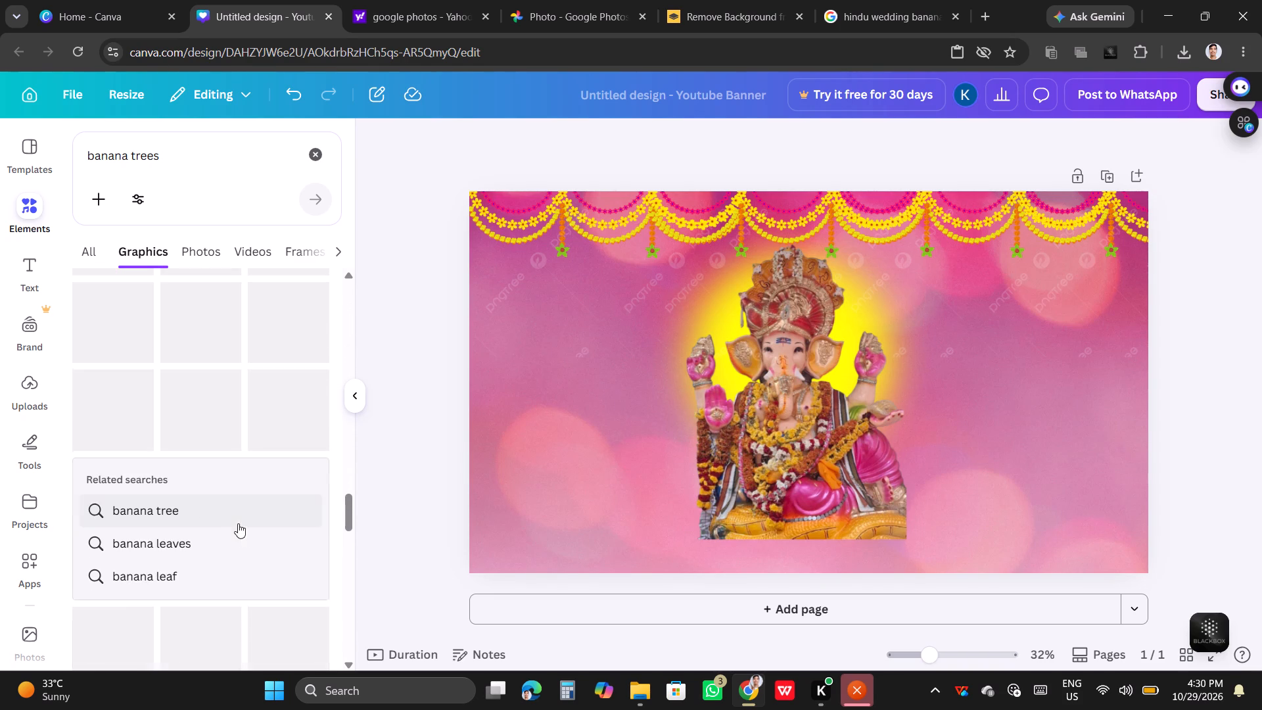
scroll(110, 327, down, 7)
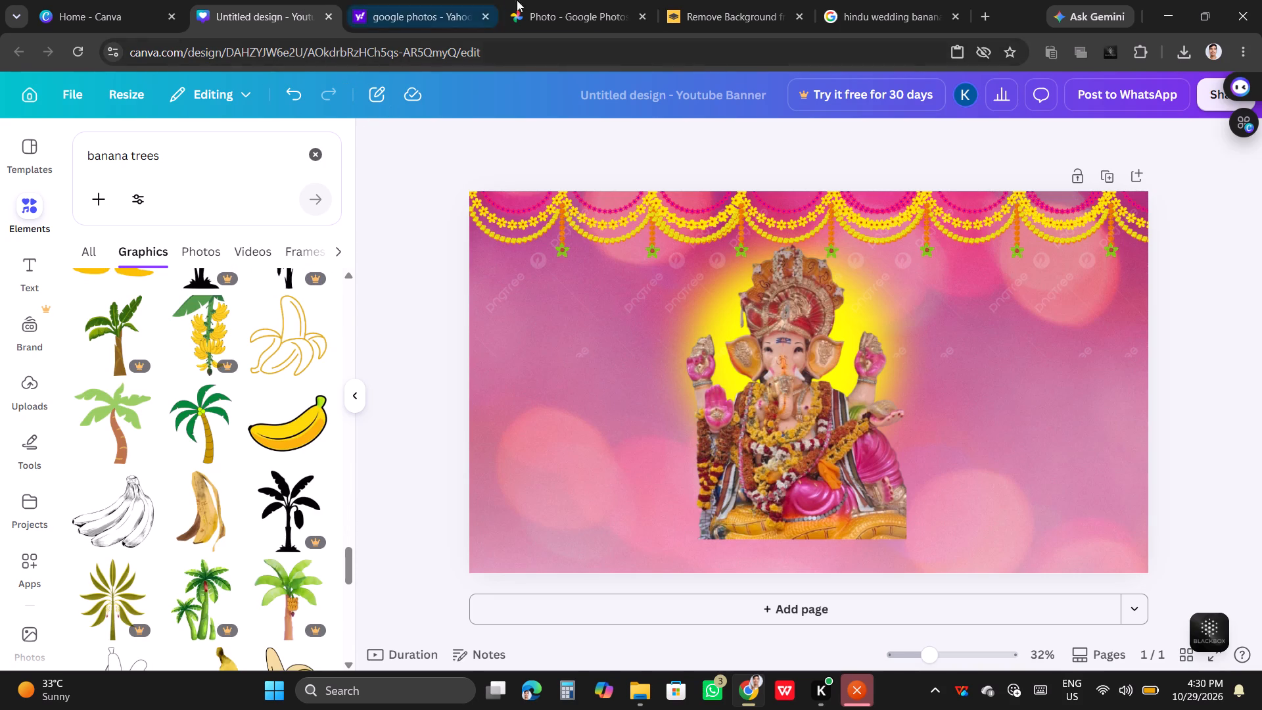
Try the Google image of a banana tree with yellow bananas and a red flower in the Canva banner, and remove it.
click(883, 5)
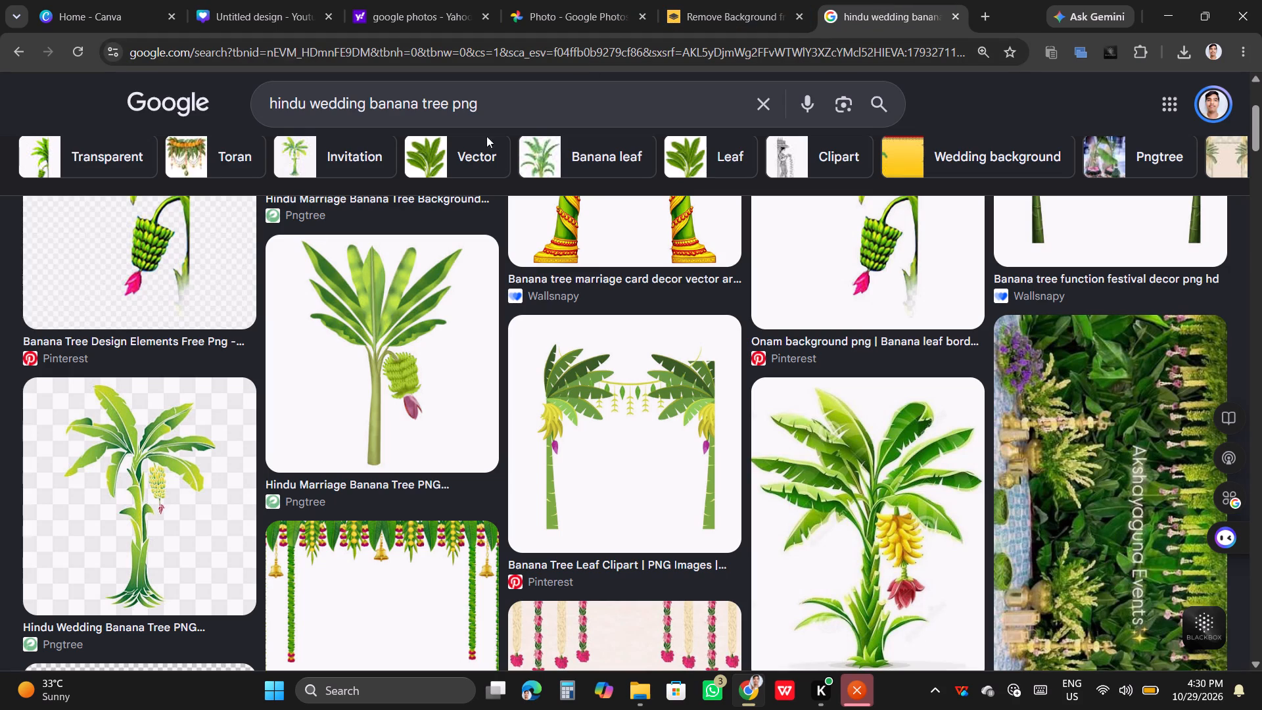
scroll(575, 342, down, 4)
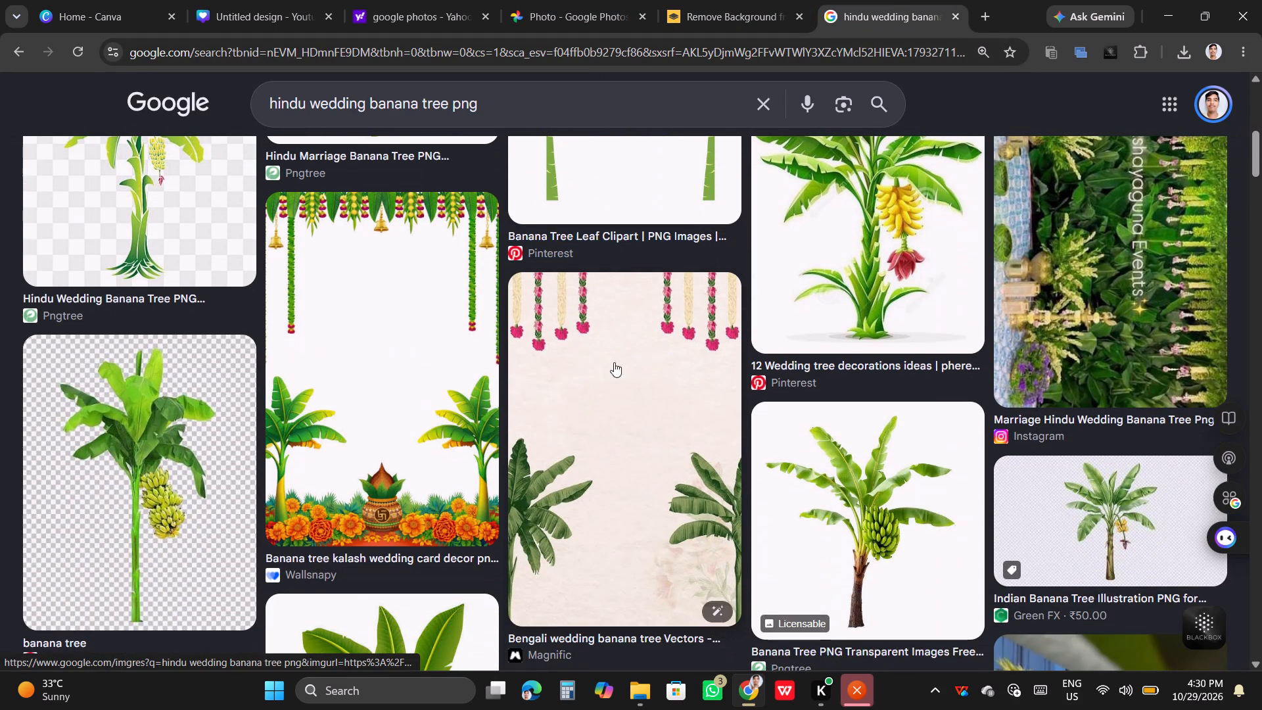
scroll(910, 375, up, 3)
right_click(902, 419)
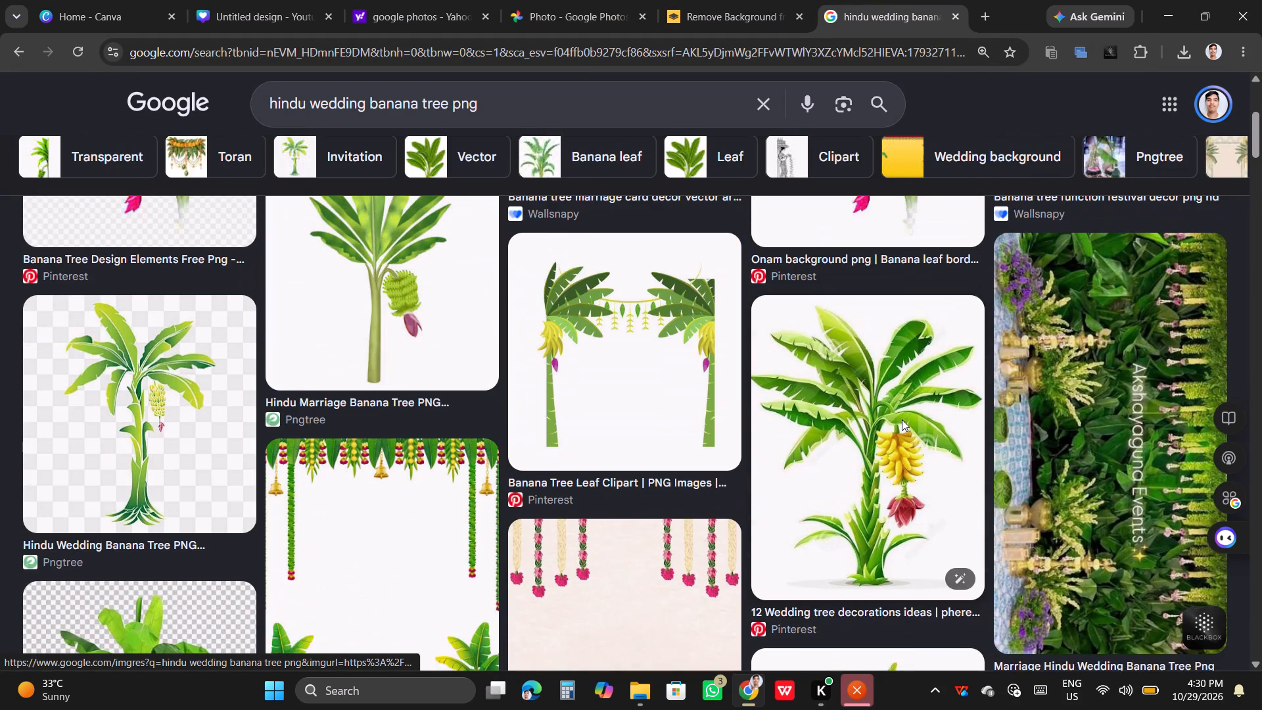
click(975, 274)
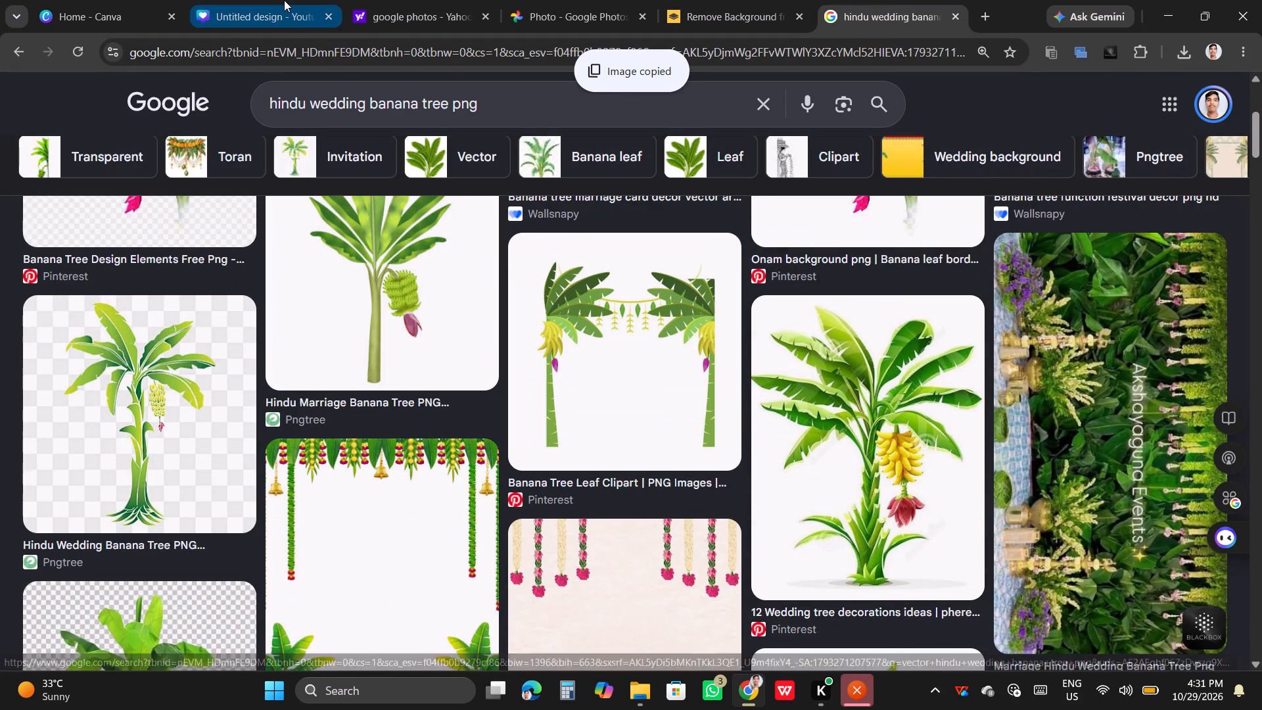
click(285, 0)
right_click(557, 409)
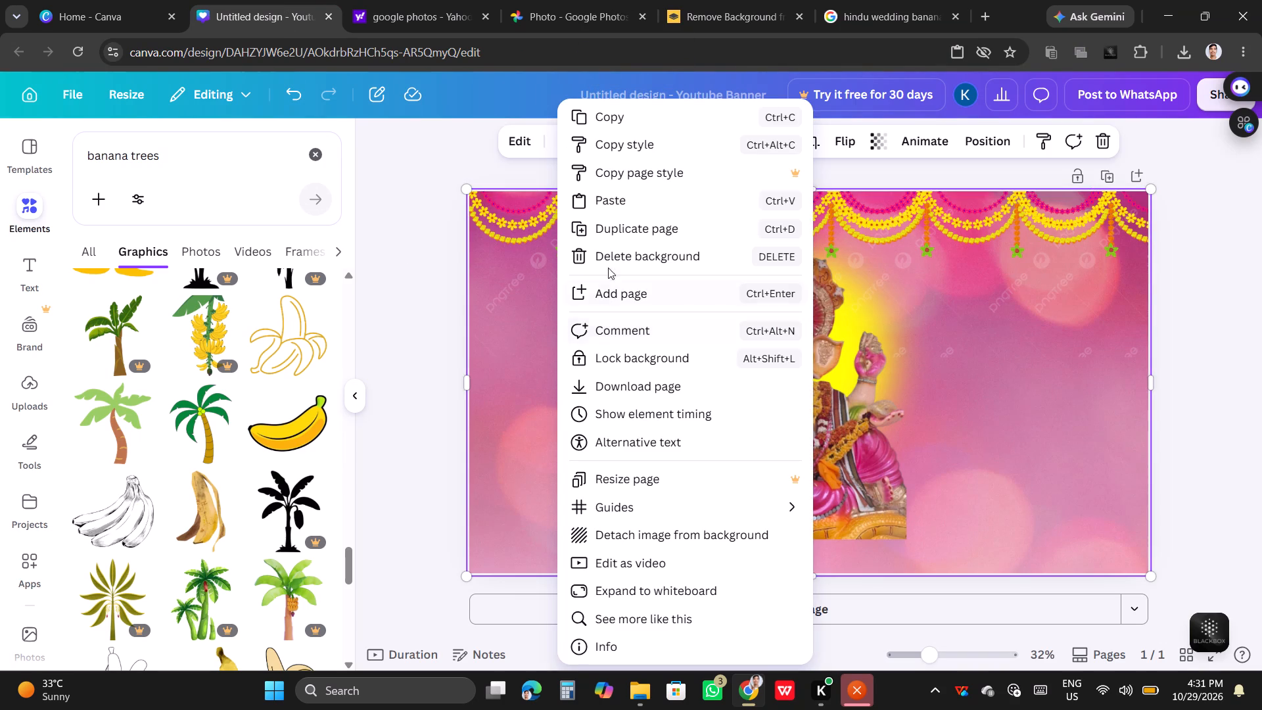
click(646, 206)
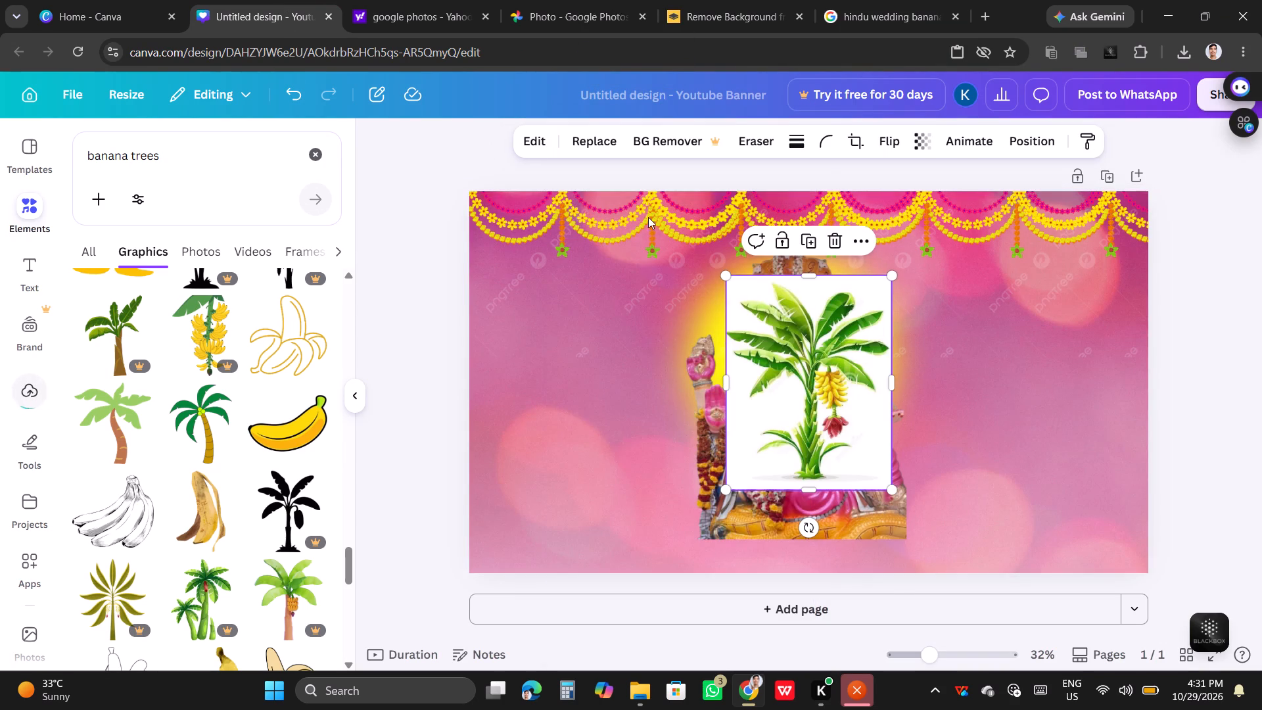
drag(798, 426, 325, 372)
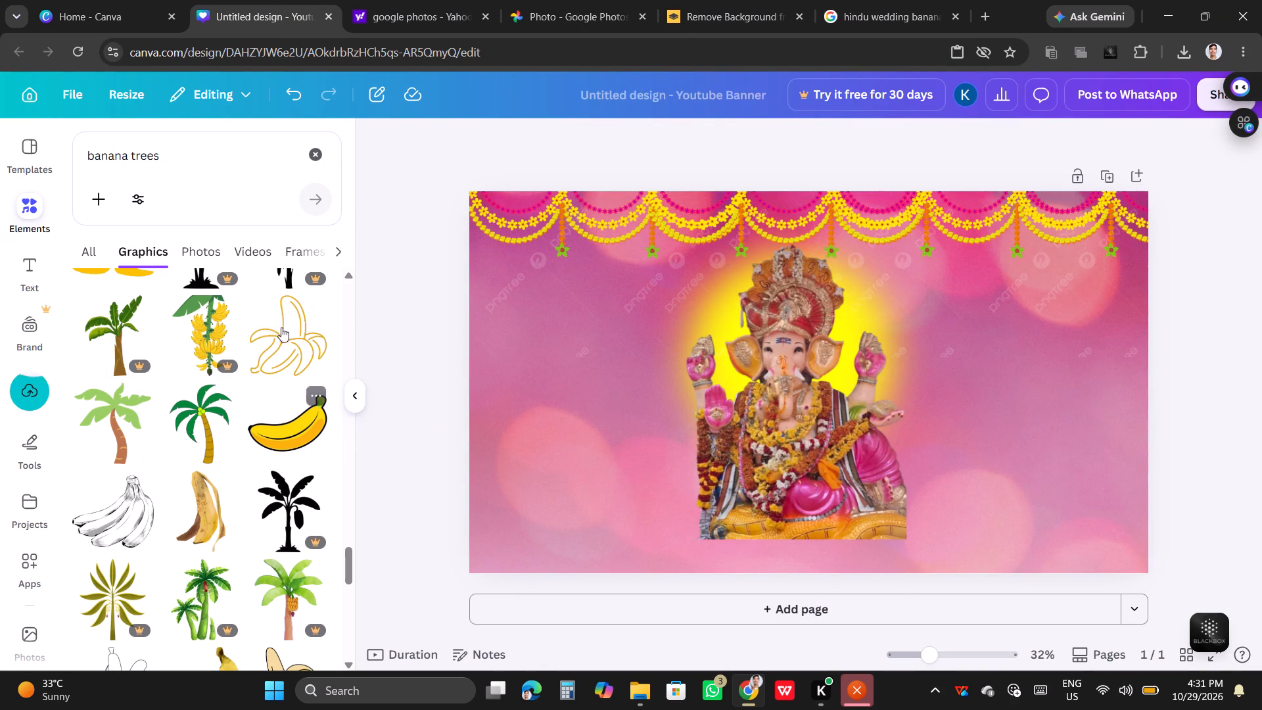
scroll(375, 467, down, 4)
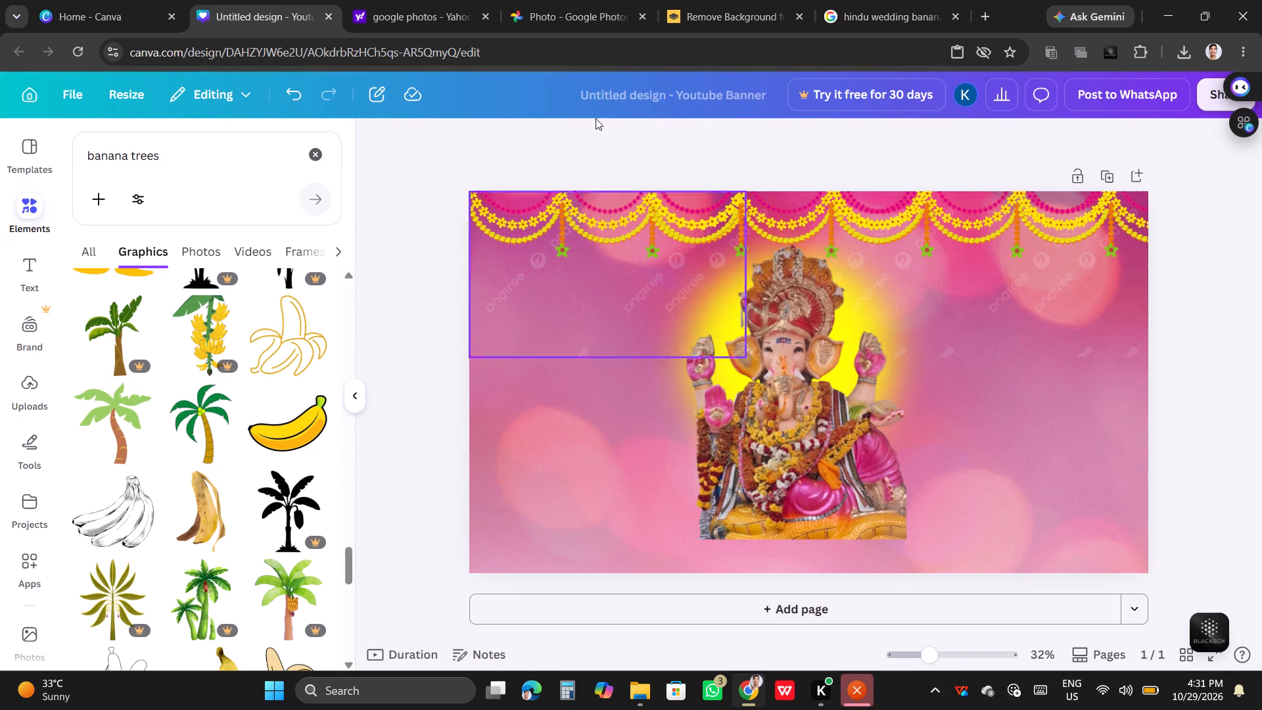
Find a tall green banana tree in the Google image results and open the "Wedding Tree with Yellow Bananas PNG" preview.
click(718, 0)
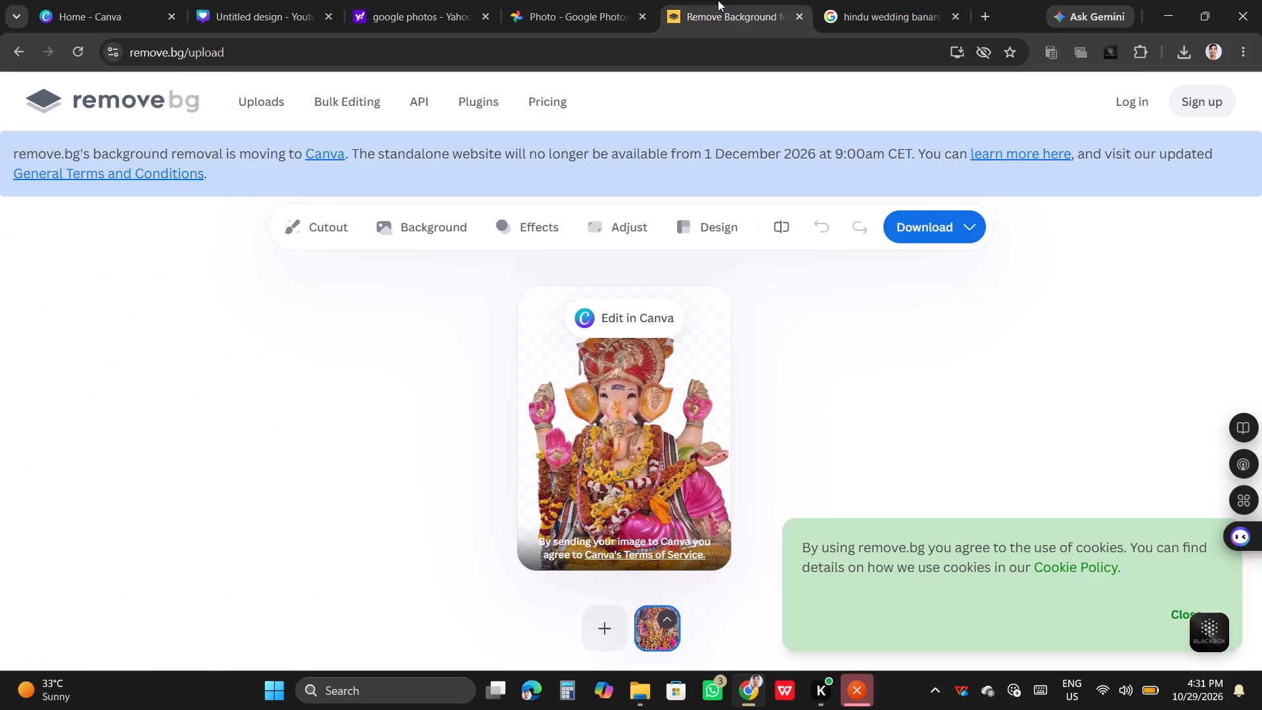
click(876, 0)
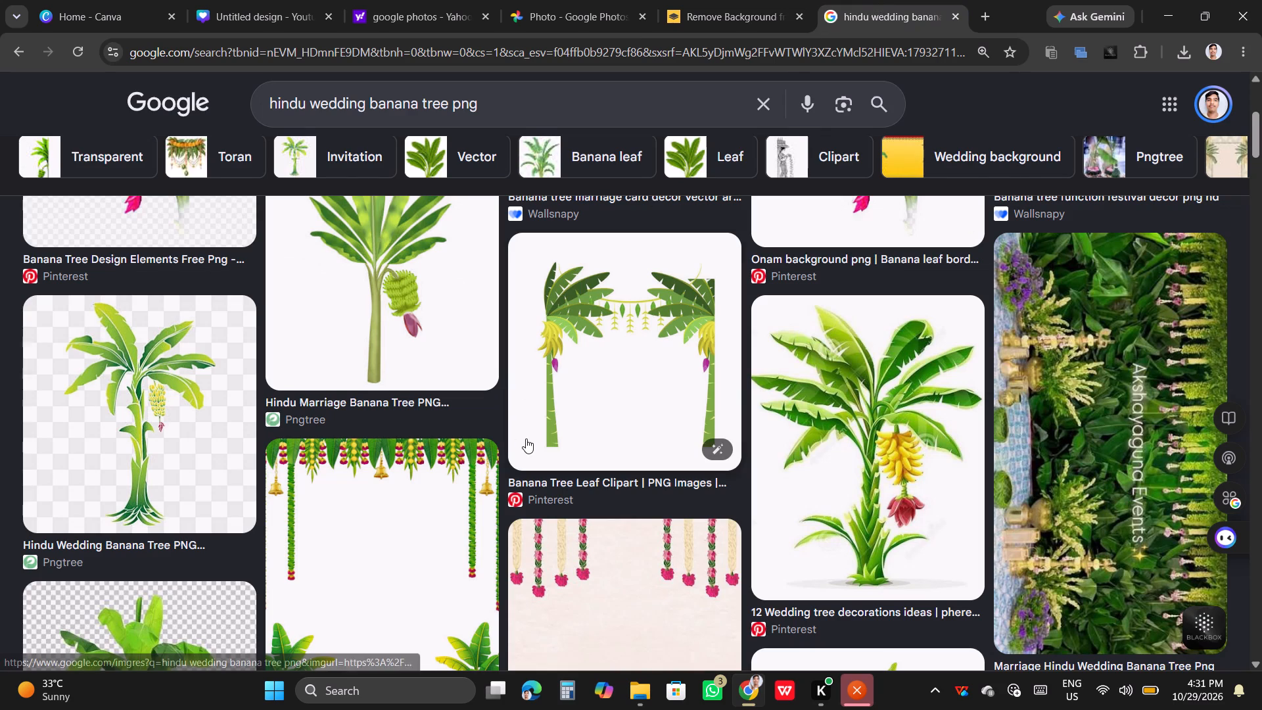
scroll(526, 438, down, 5)
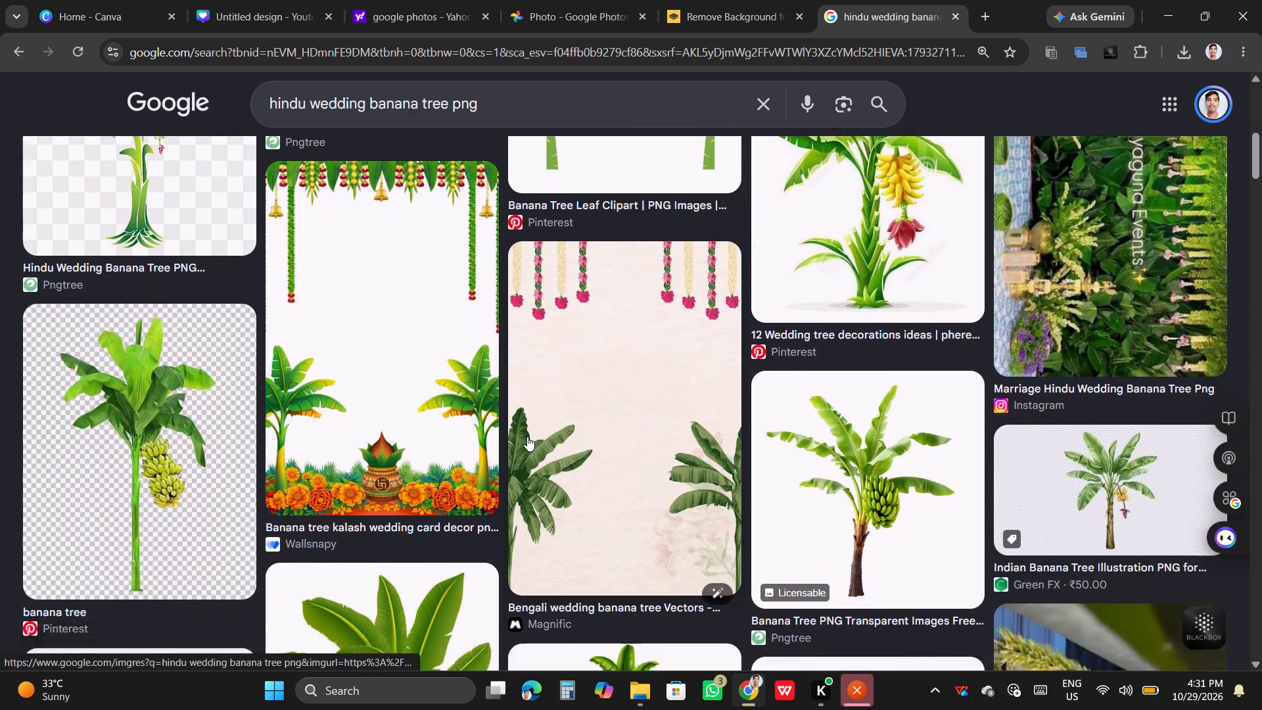
scroll(527, 437, down, 6)
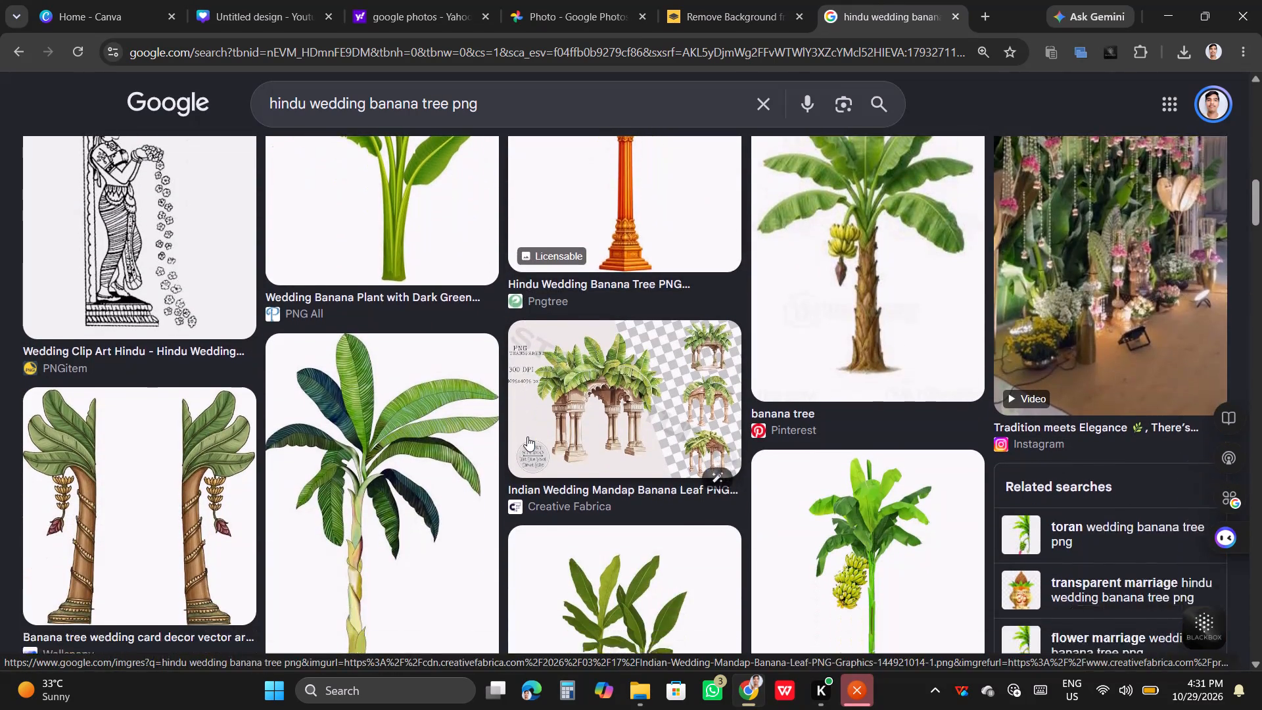
scroll(527, 437, down, 2)
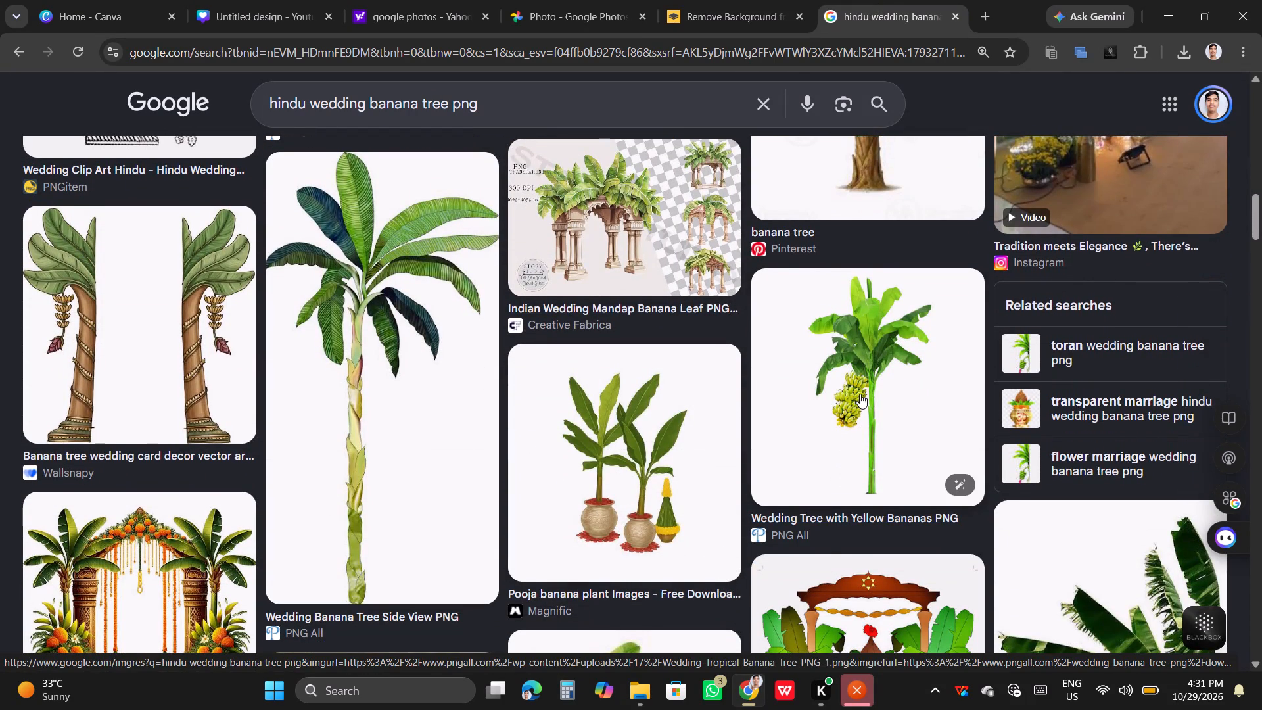
scroll(857, 394, down, 2)
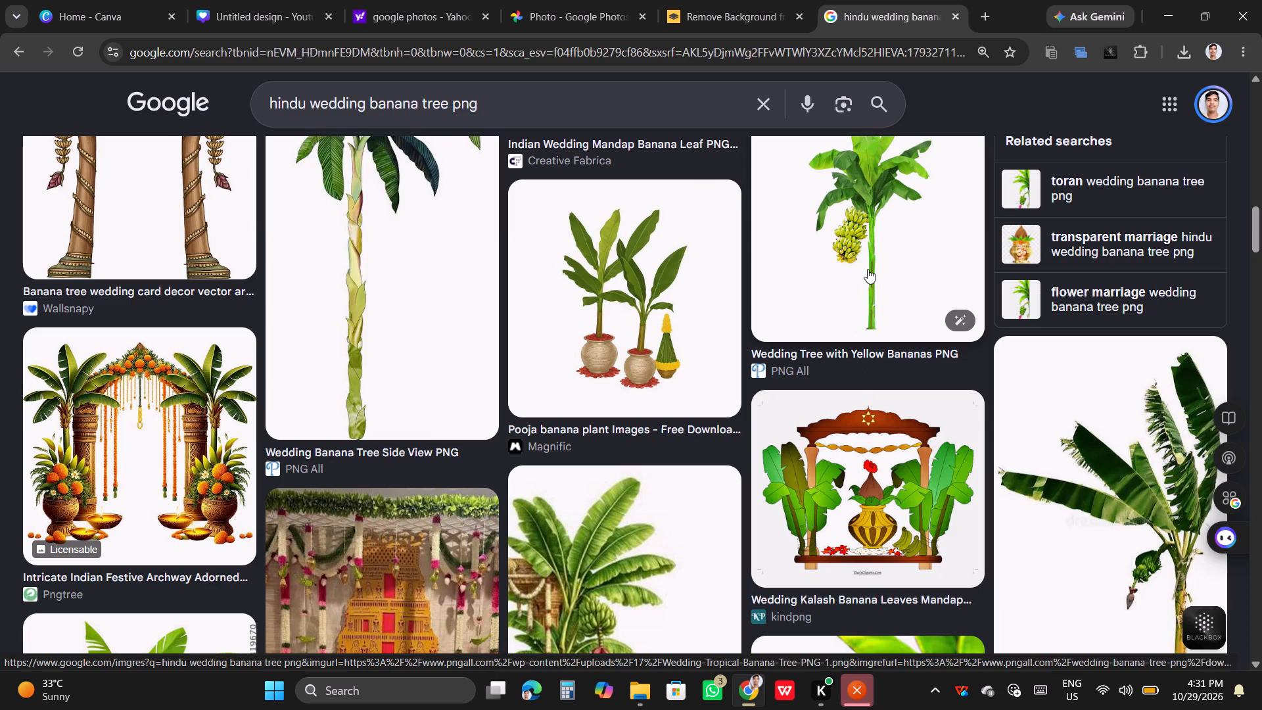
click(868, 269)
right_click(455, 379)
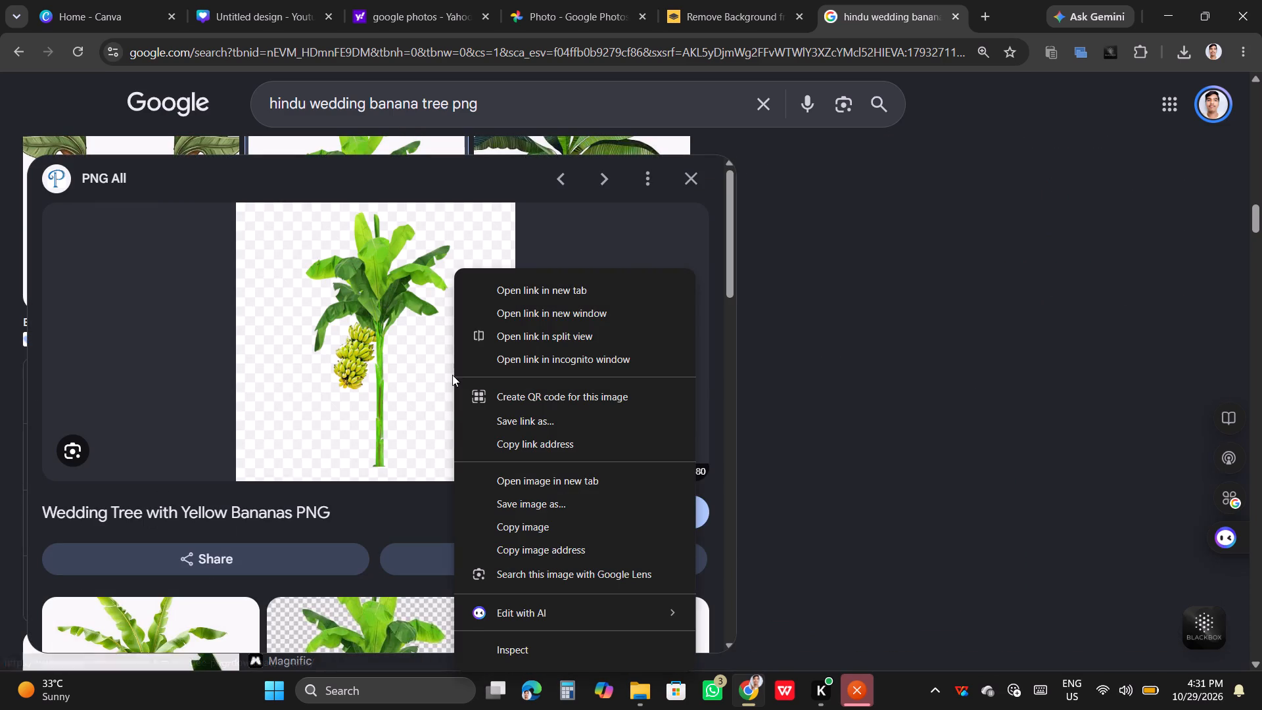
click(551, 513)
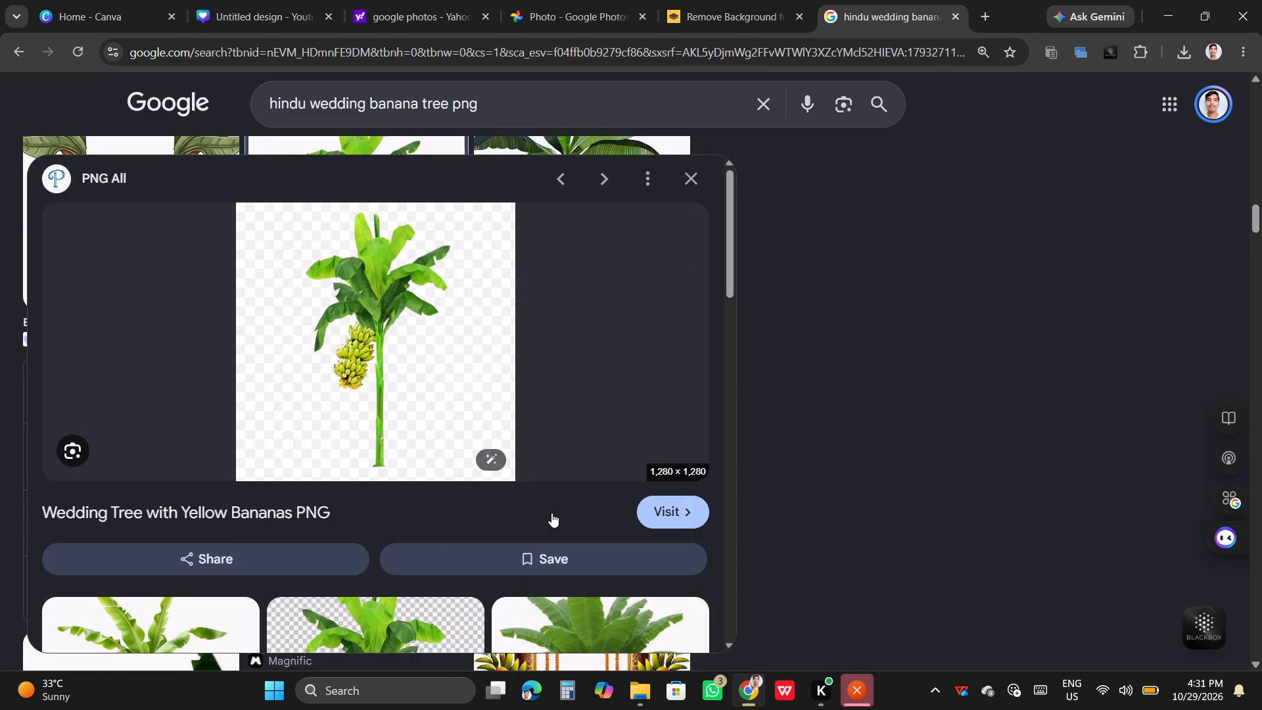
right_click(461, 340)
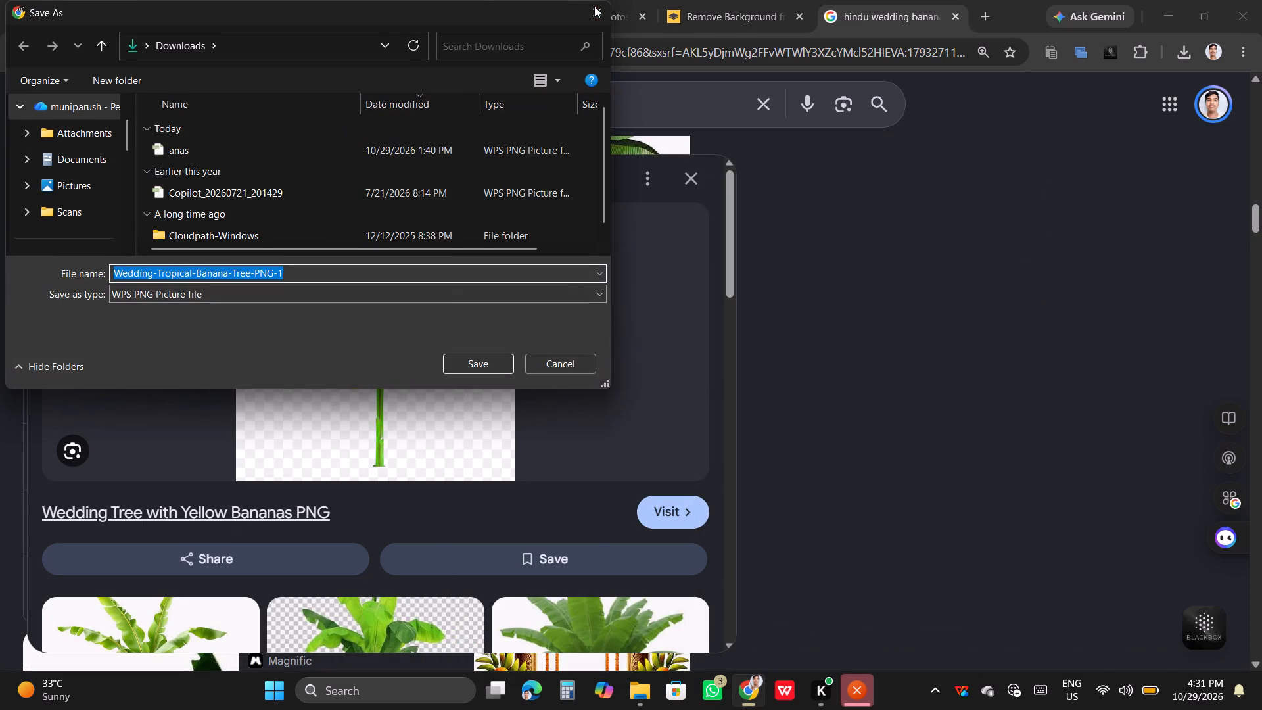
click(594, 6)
Copy the Wedding Tree with Yellow Bananas image into the Canva banner and place it beside the Ganesha idol on its left.
right_click(377, 339)
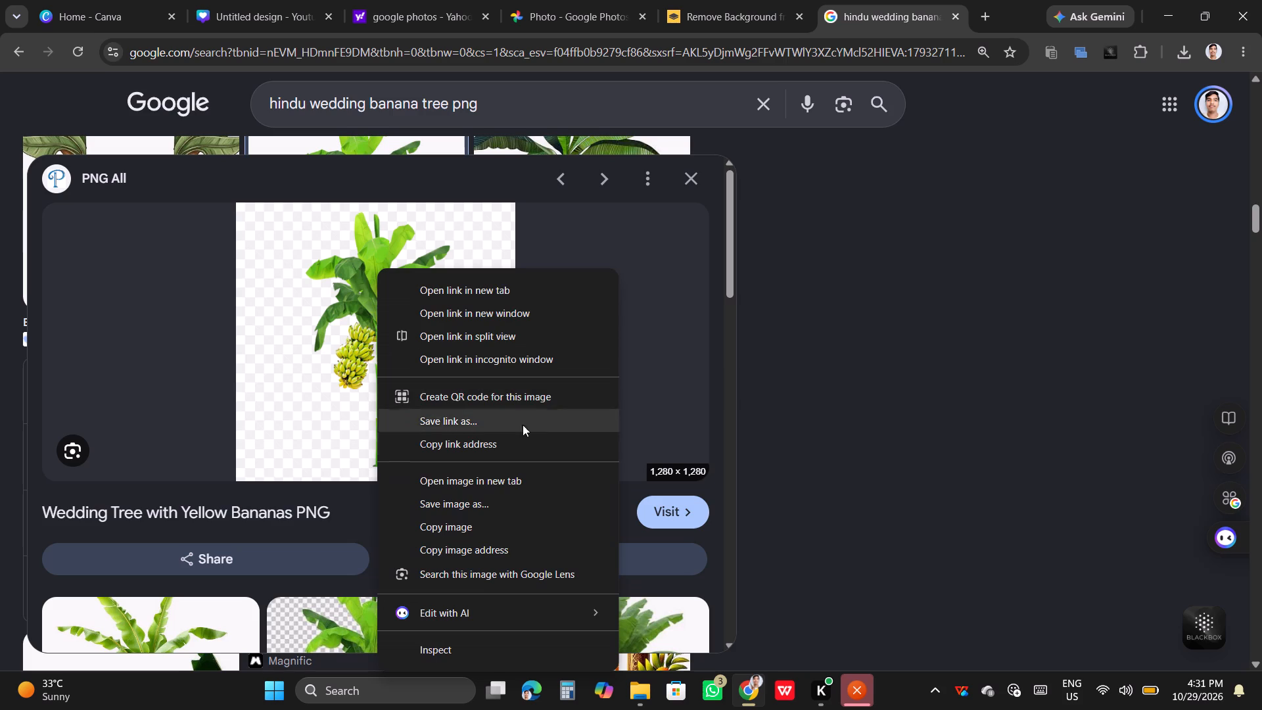
click(488, 531)
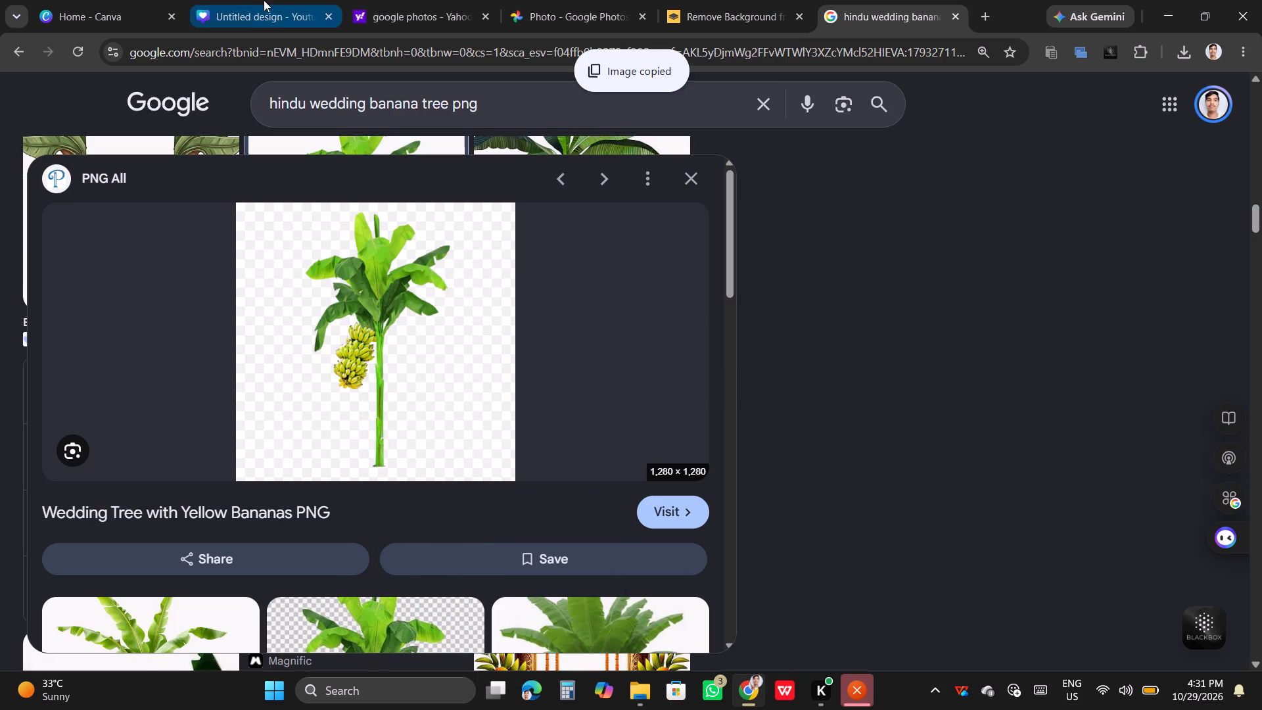
click(265, 0)
right_click(556, 385)
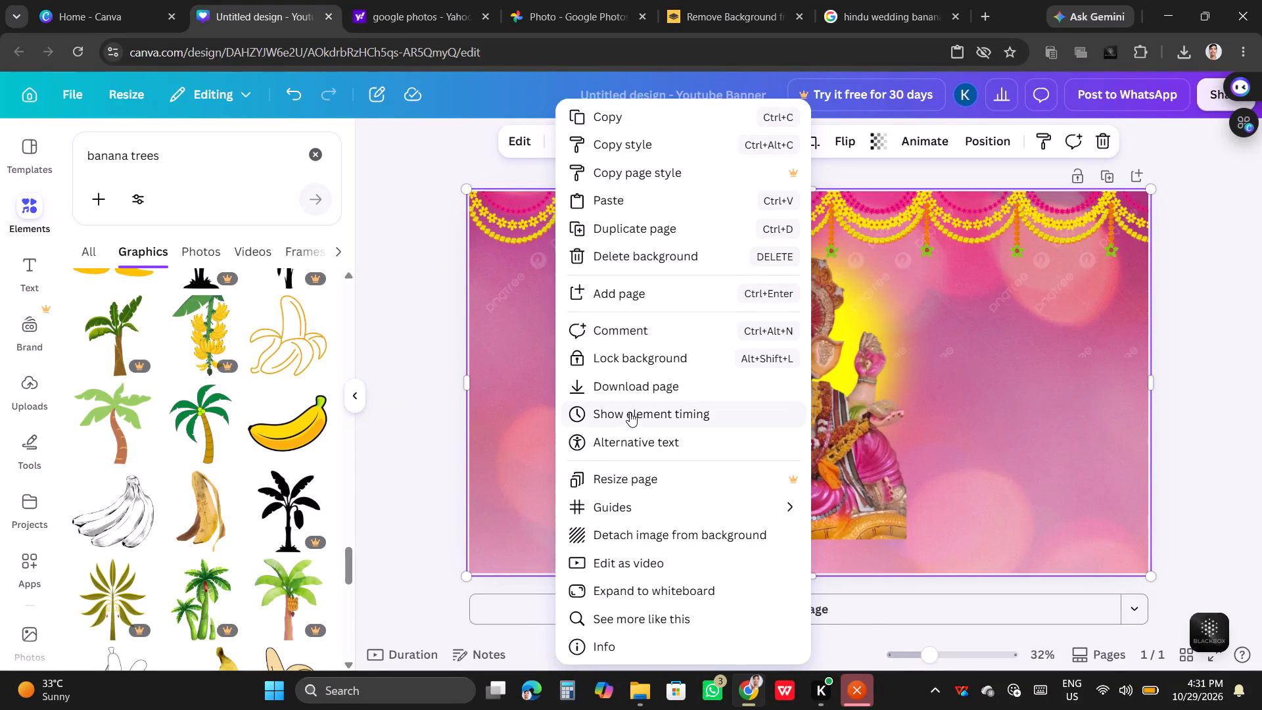
click(636, 191)
drag(795, 417, 644, 423)
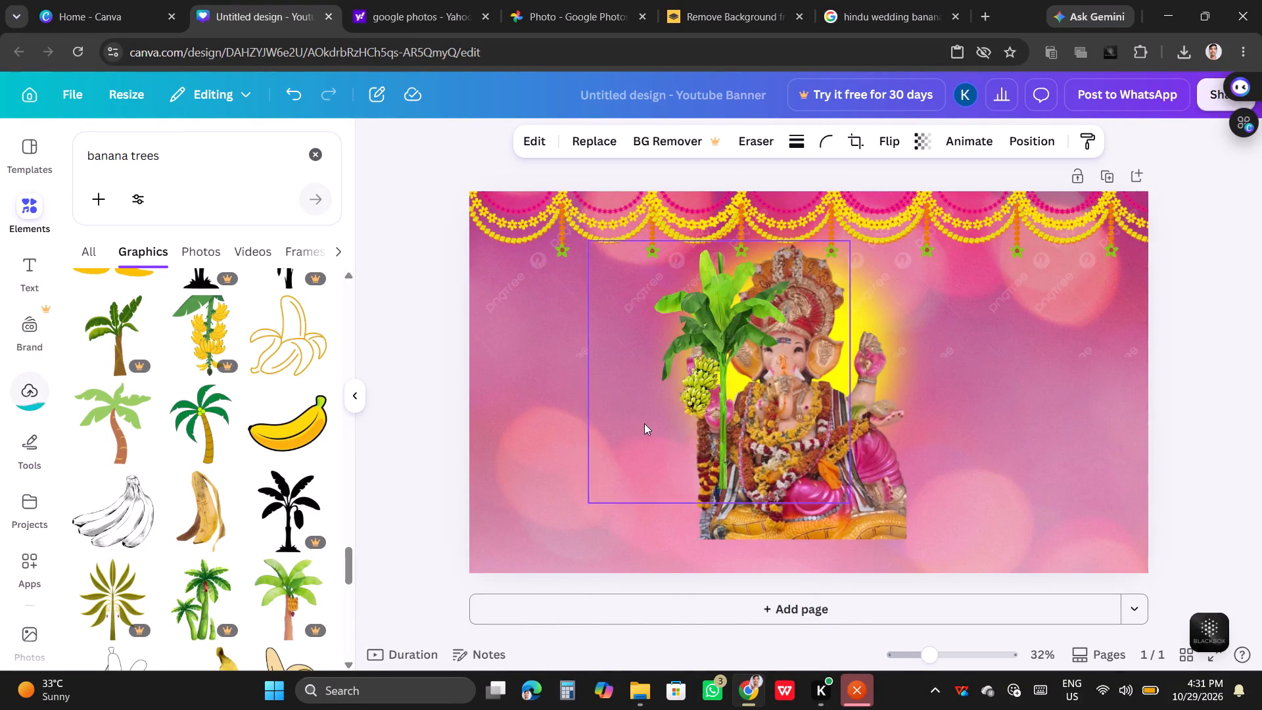
drag(644, 423, 563, 454)
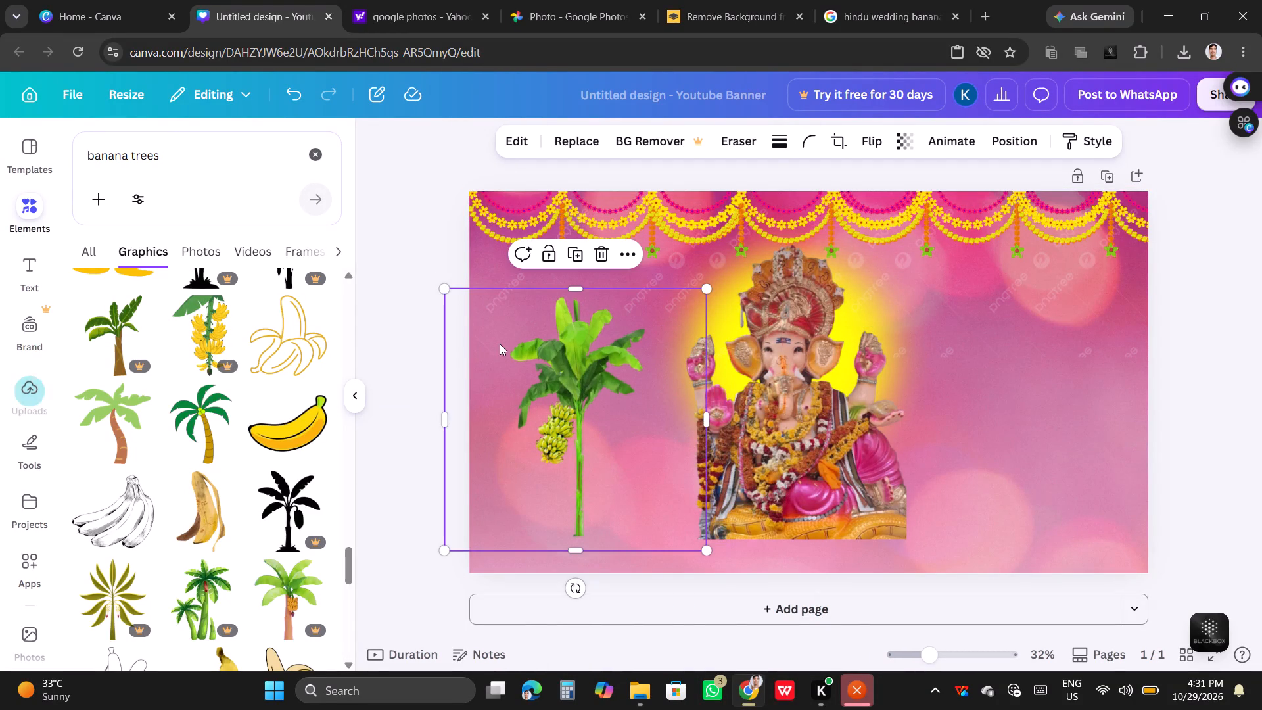
Duplicate the banana tree and flip the copy horizontally.
click(871, 135)
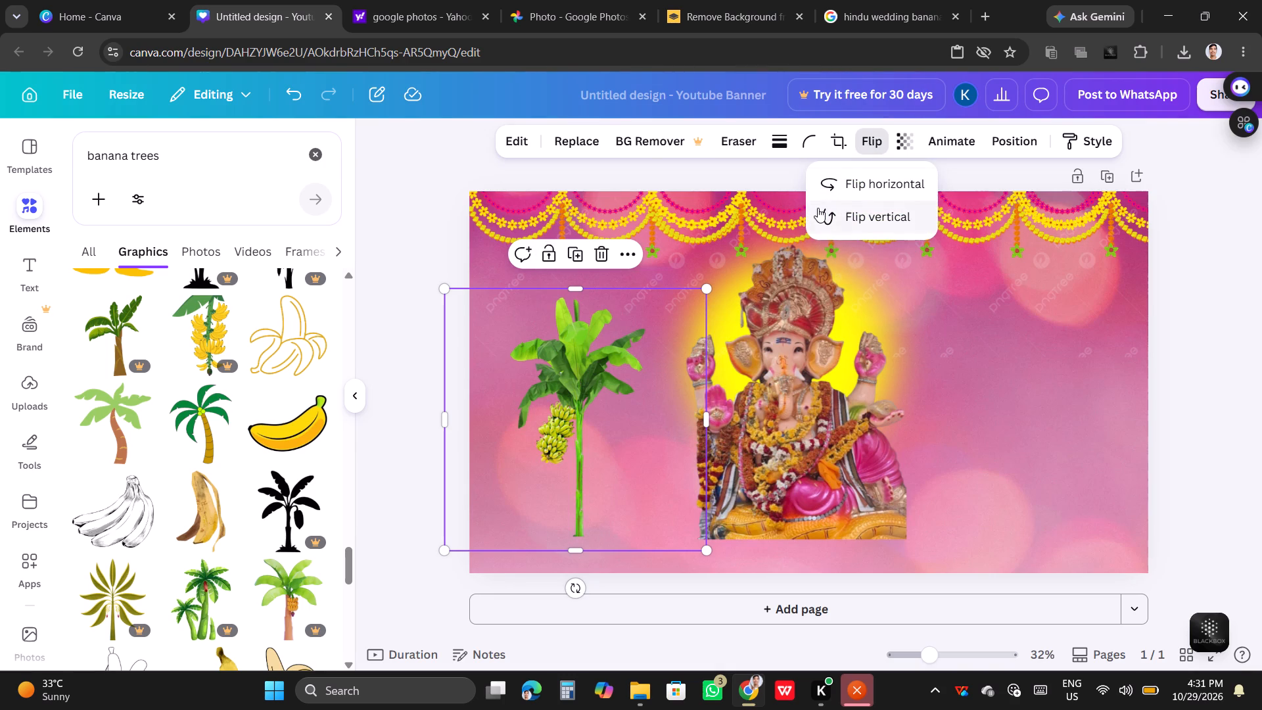
click(574, 248)
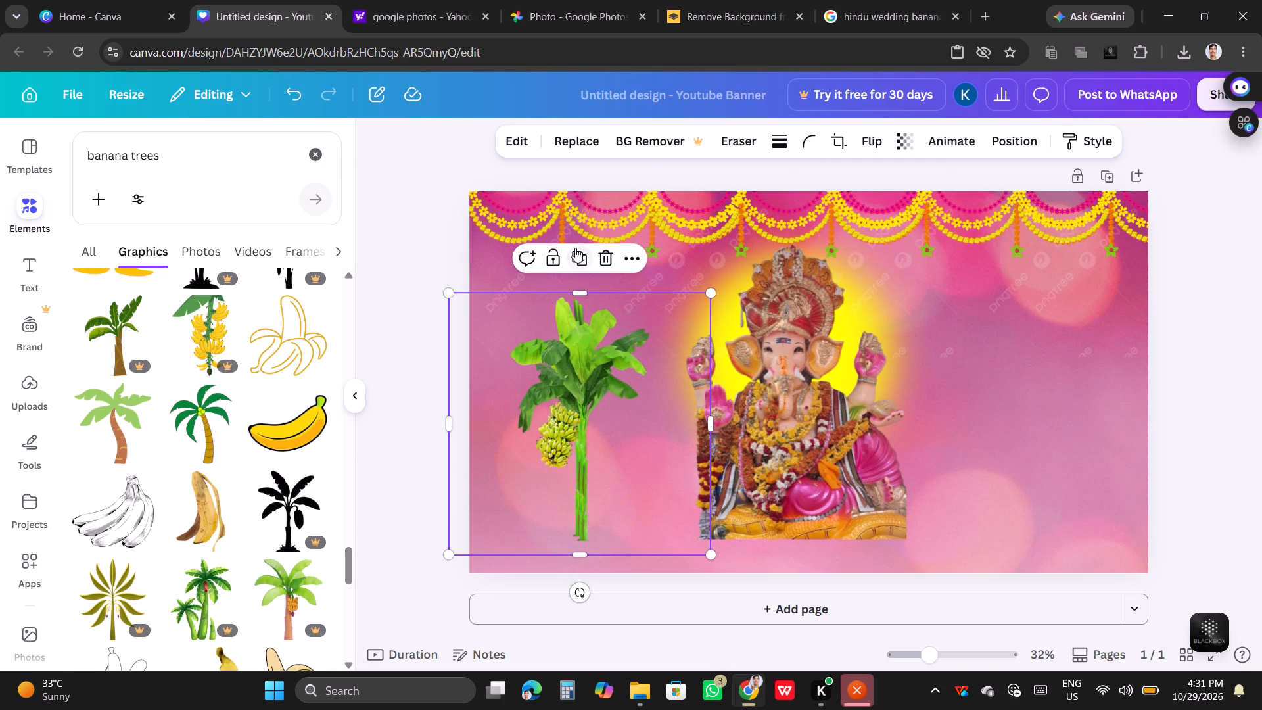
click(861, 144)
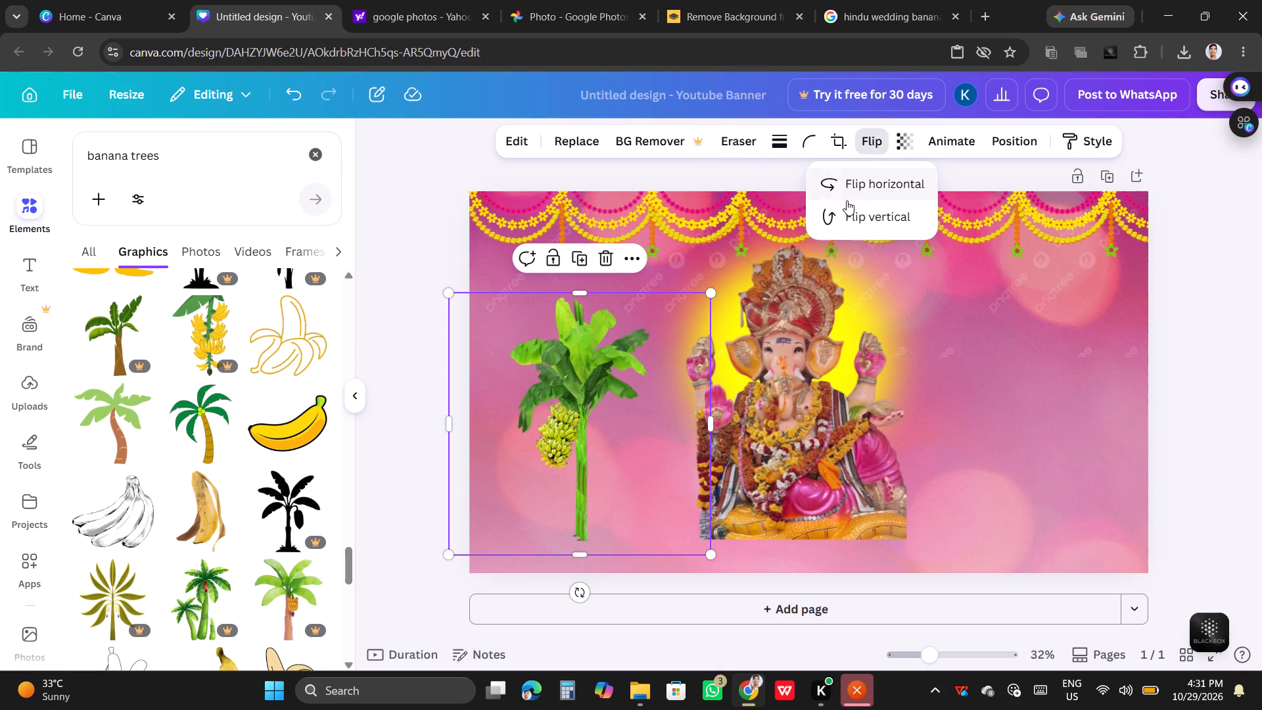
click(847, 181)
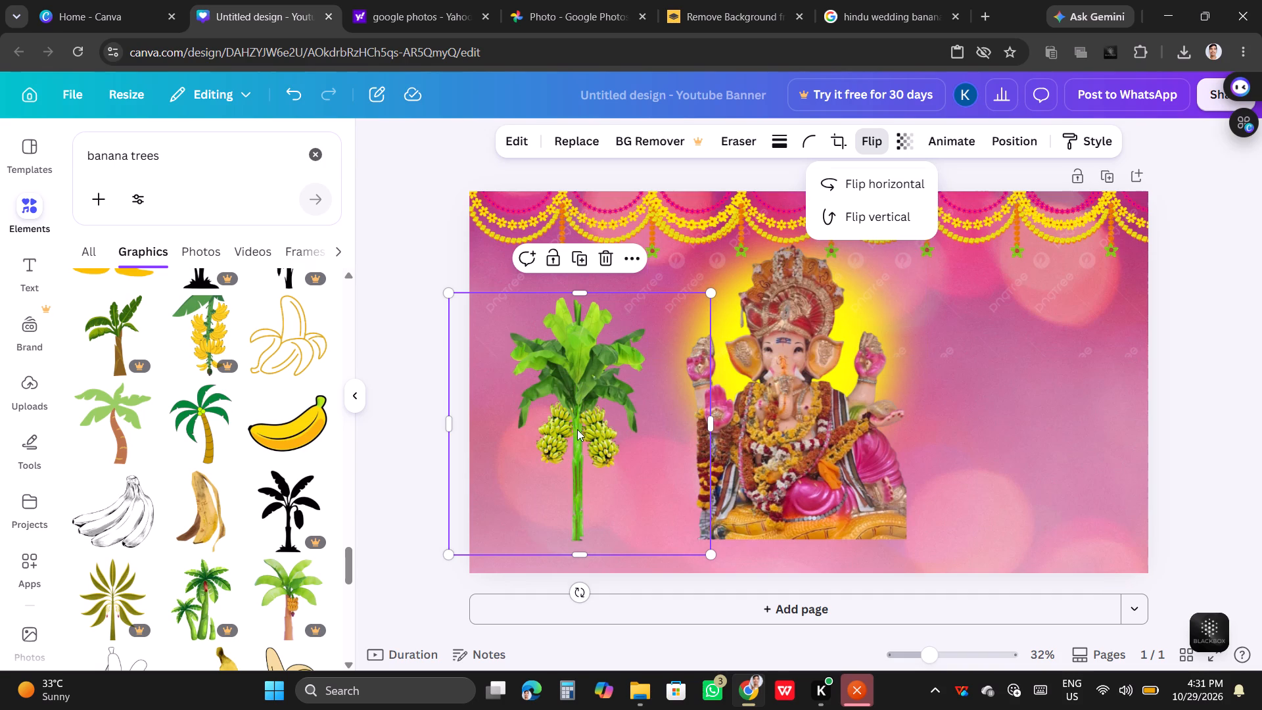
Position the flipped banana tree at the page's left edge and the original tree at the page's right edge.
drag(572, 430, 497, 412)
drag(593, 379, 621, 359)
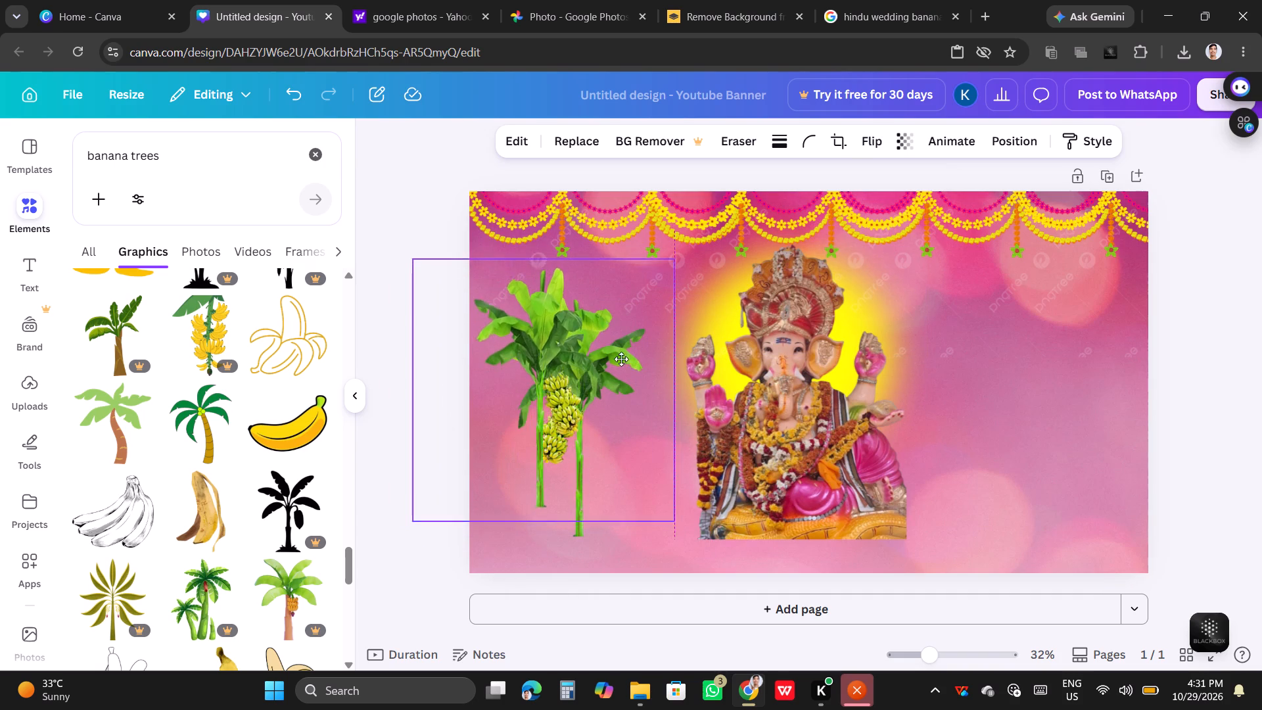
drag(621, 359, 592, 318)
drag(581, 516, 997, 461)
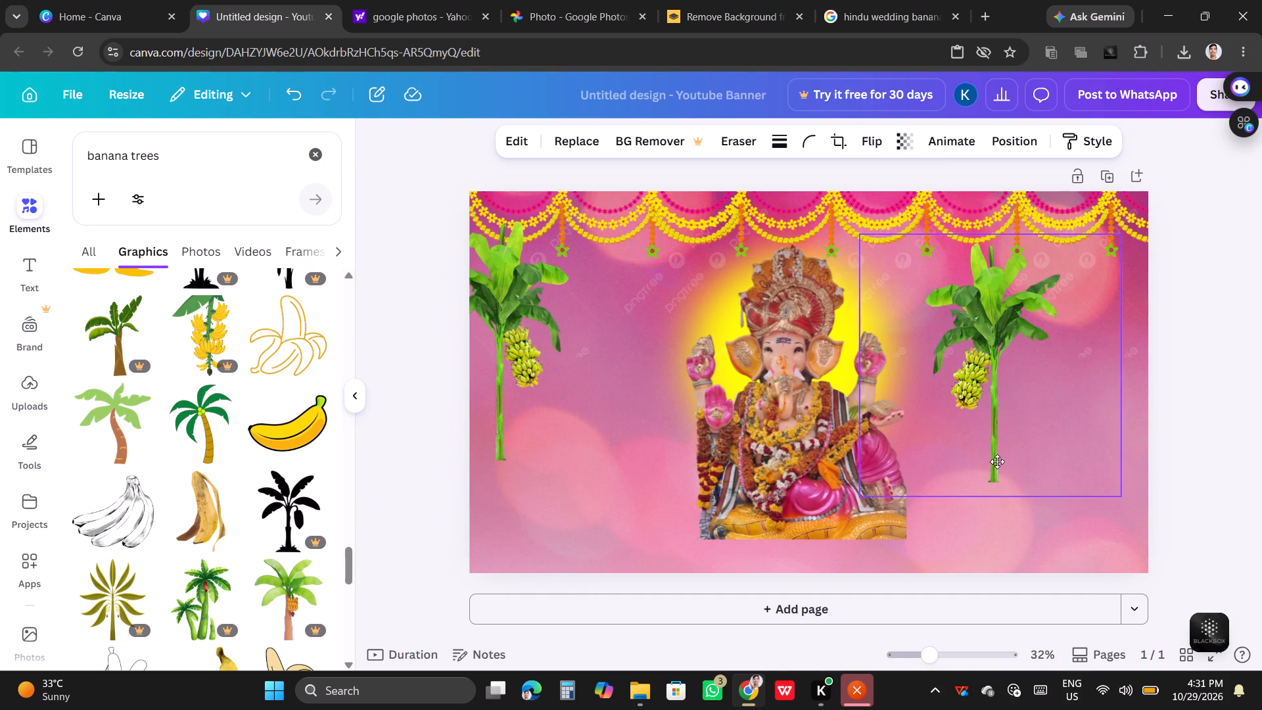
drag(997, 461, 1134, 419)
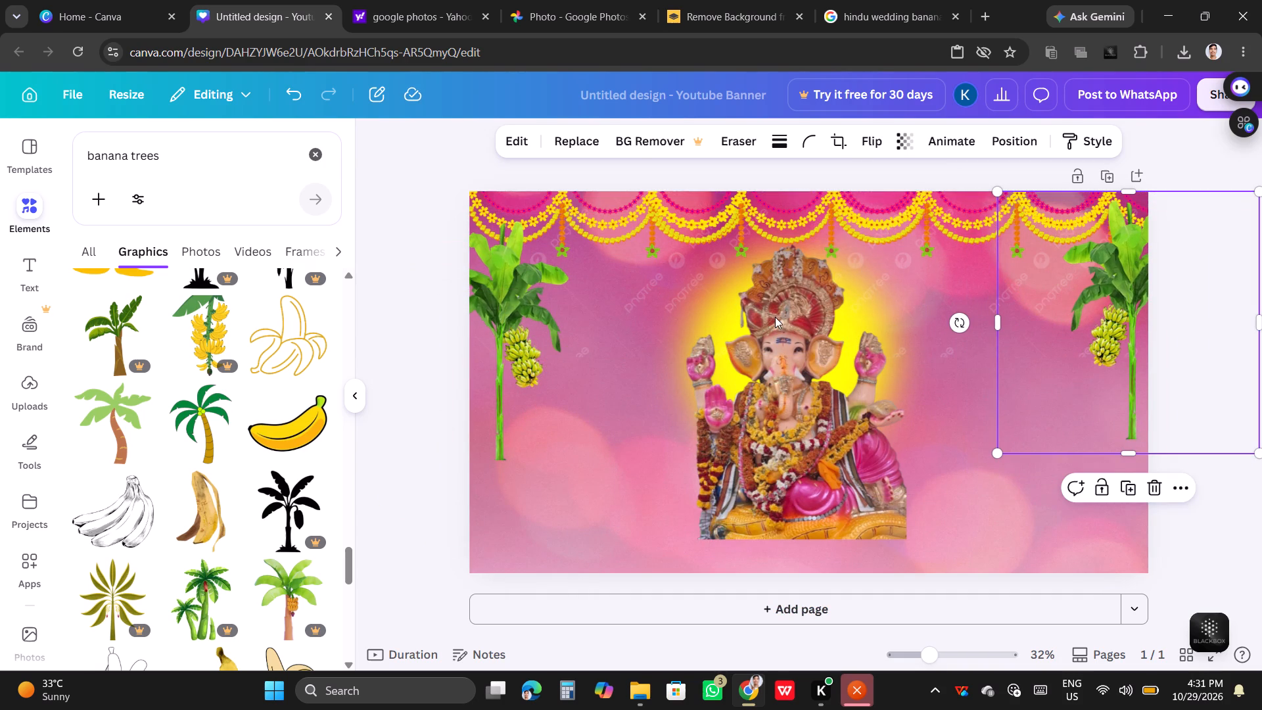
Enlarge the yellow glow and re-centre it behind the Ganesha idol.
drag(711, 329, 703, 321)
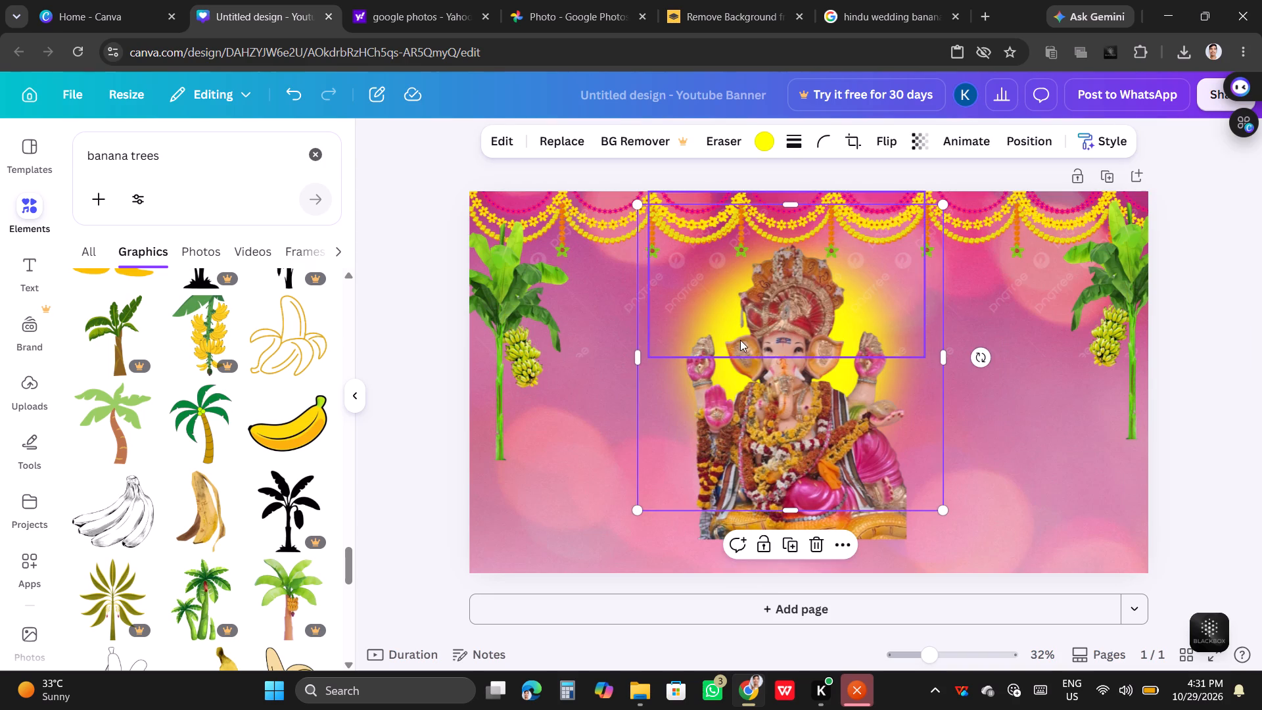
drag(740, 351, 734, 371)
drag(734, 371, 727, 310)
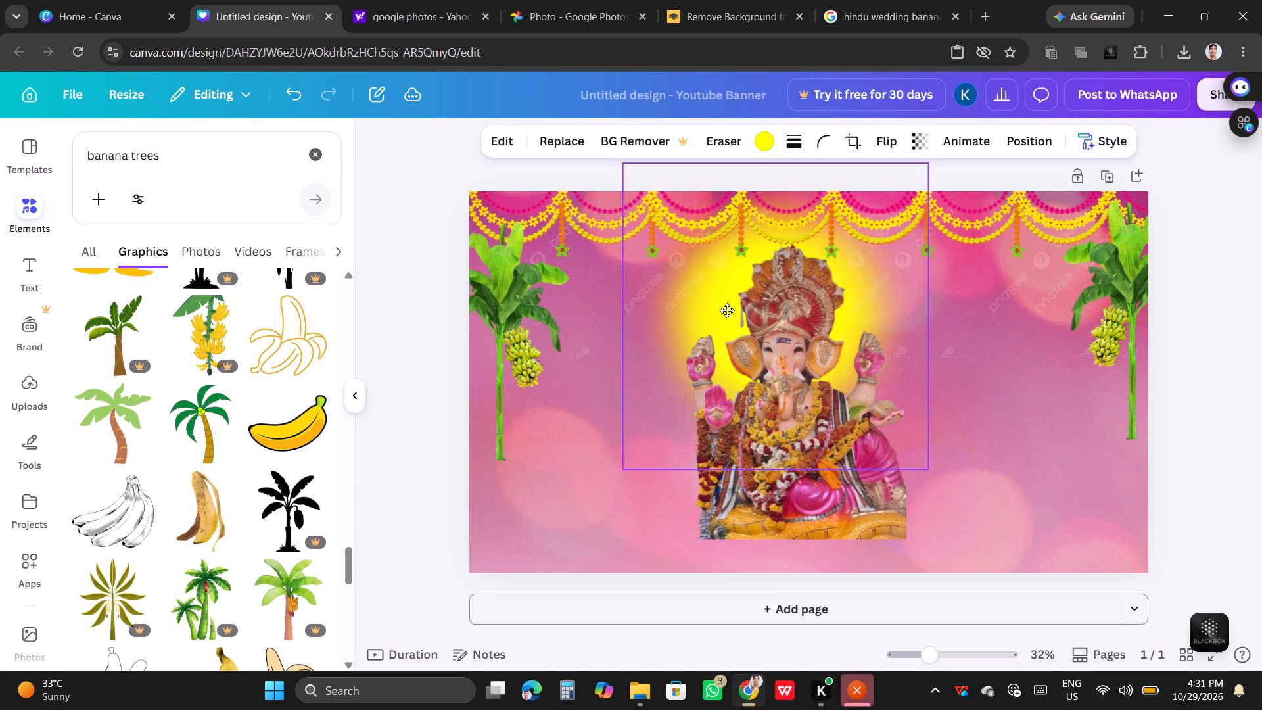
drag(727, 310, 736, 325)
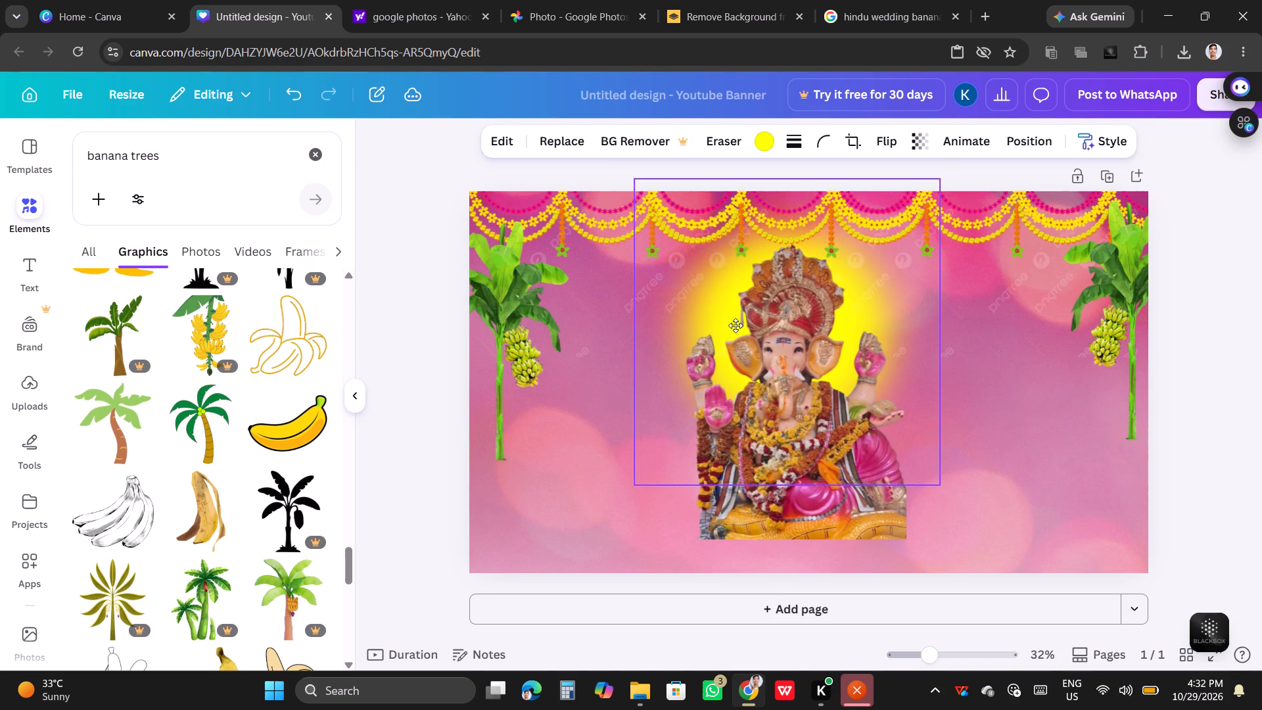
drag(736, 325, 737, 325)
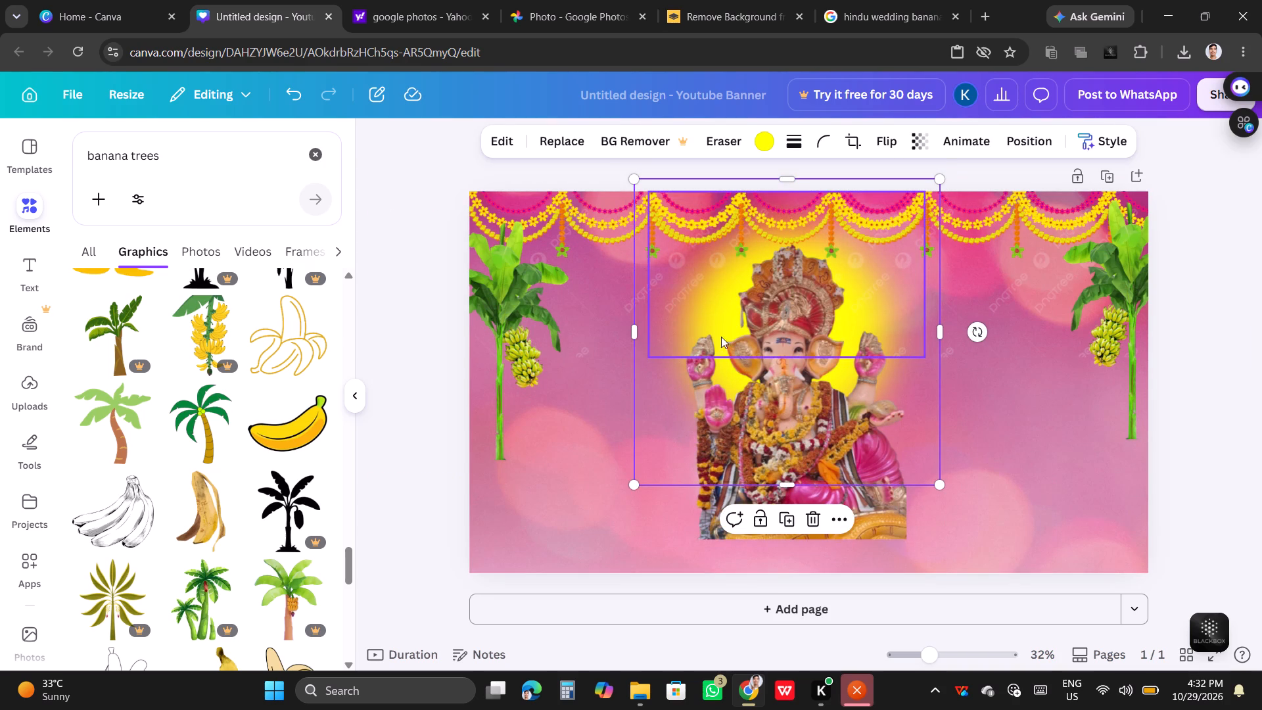
drag(703, 325, 582, 396)
drag(506, 250, 470, 214)
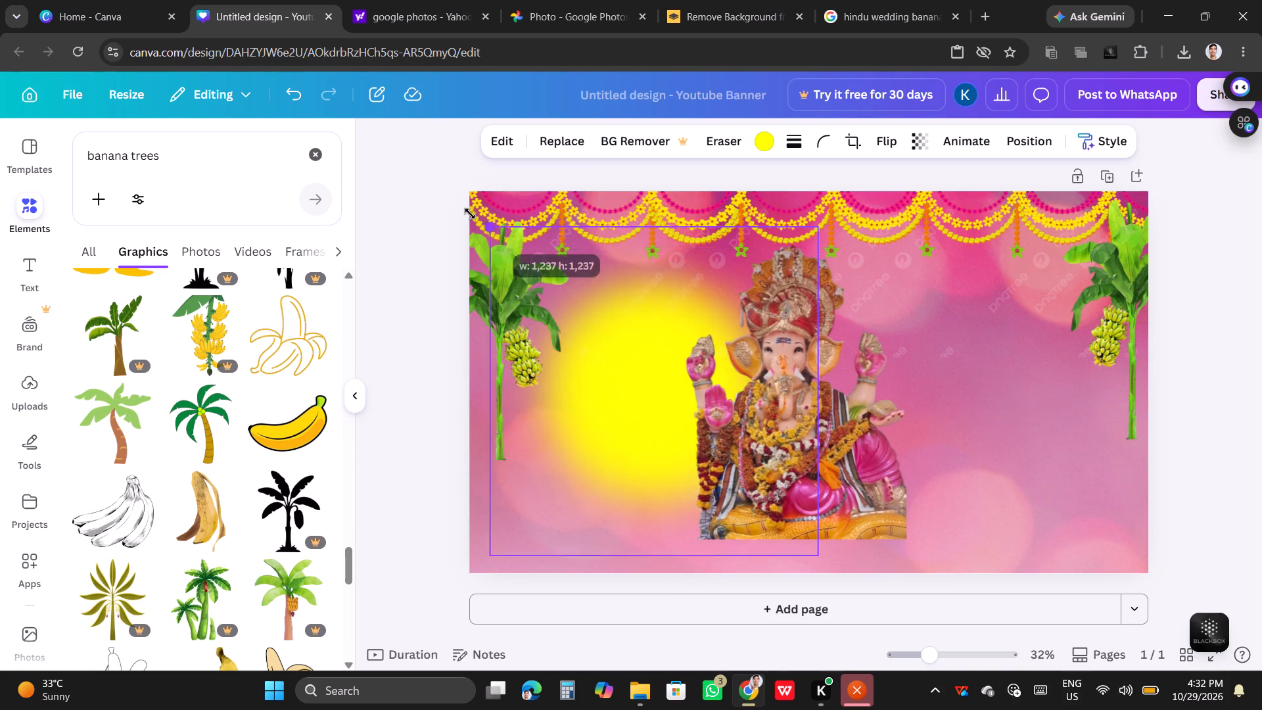
drag(470, 214, 421, 181)
drag(622, 350, 737, 398)
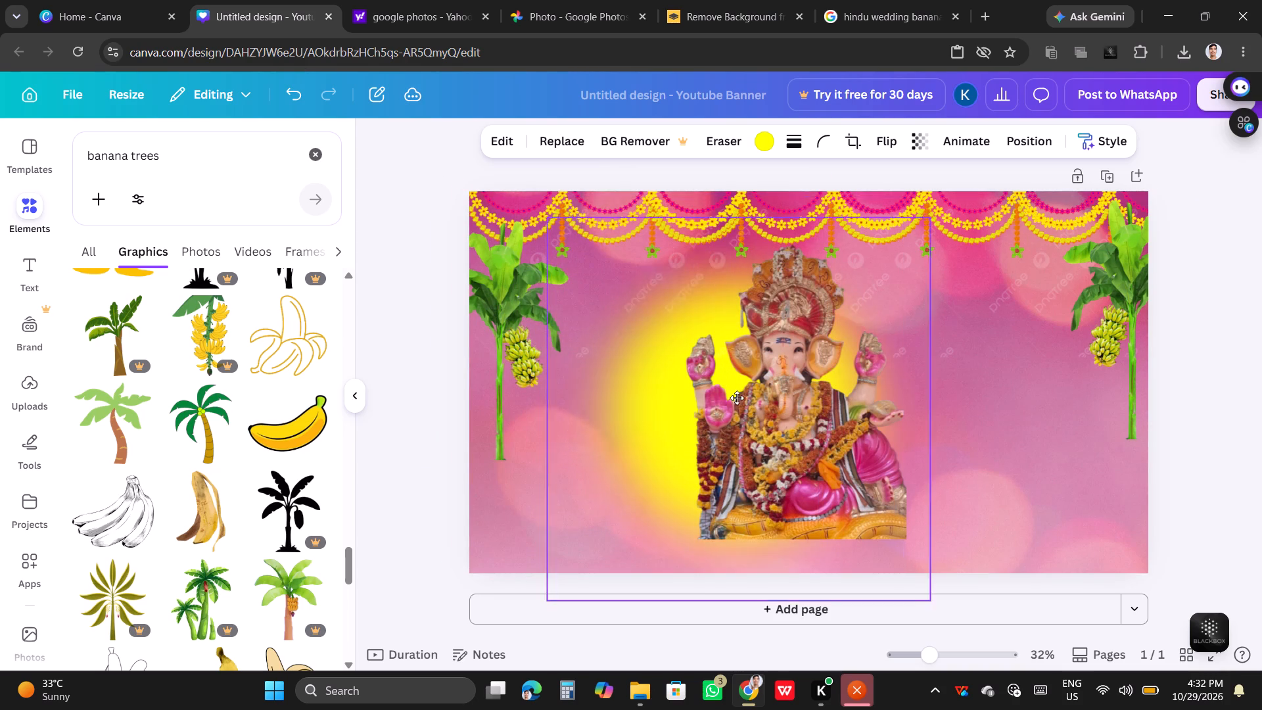
drag(737, 398, 774, 377)
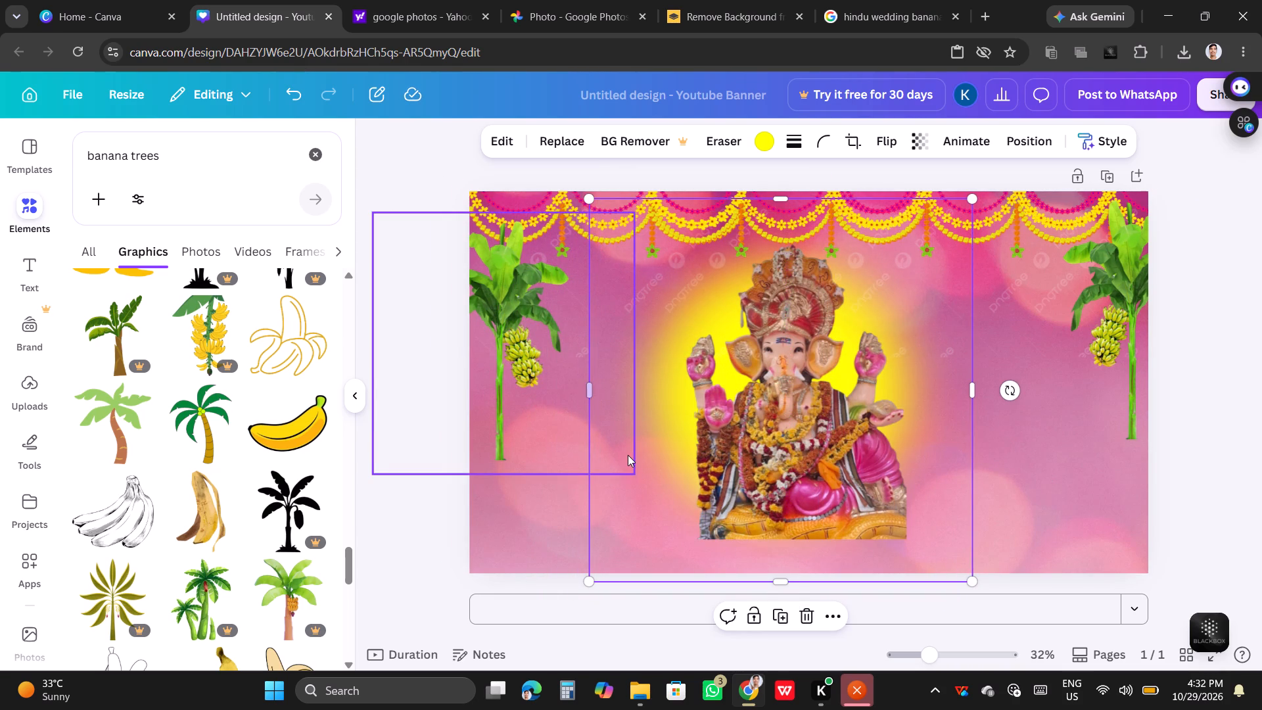
drag(786, 383, 816, 390)
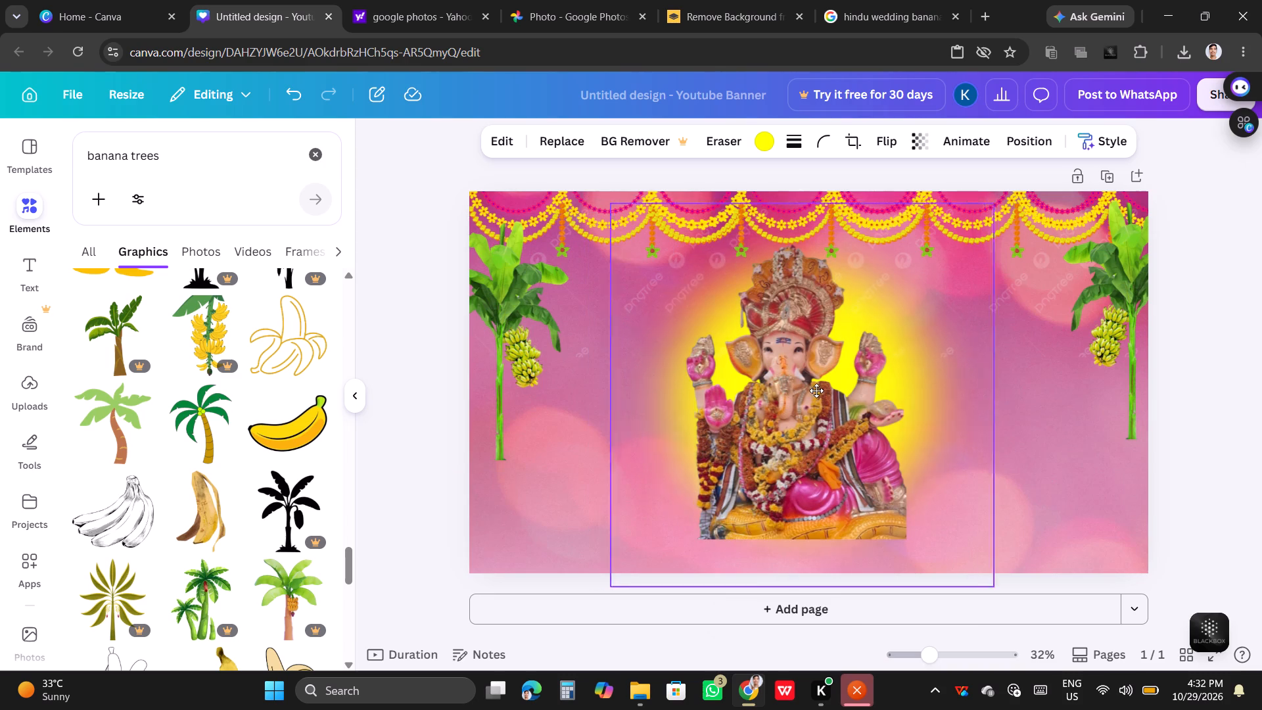
drag(816, 390, 795, 375)
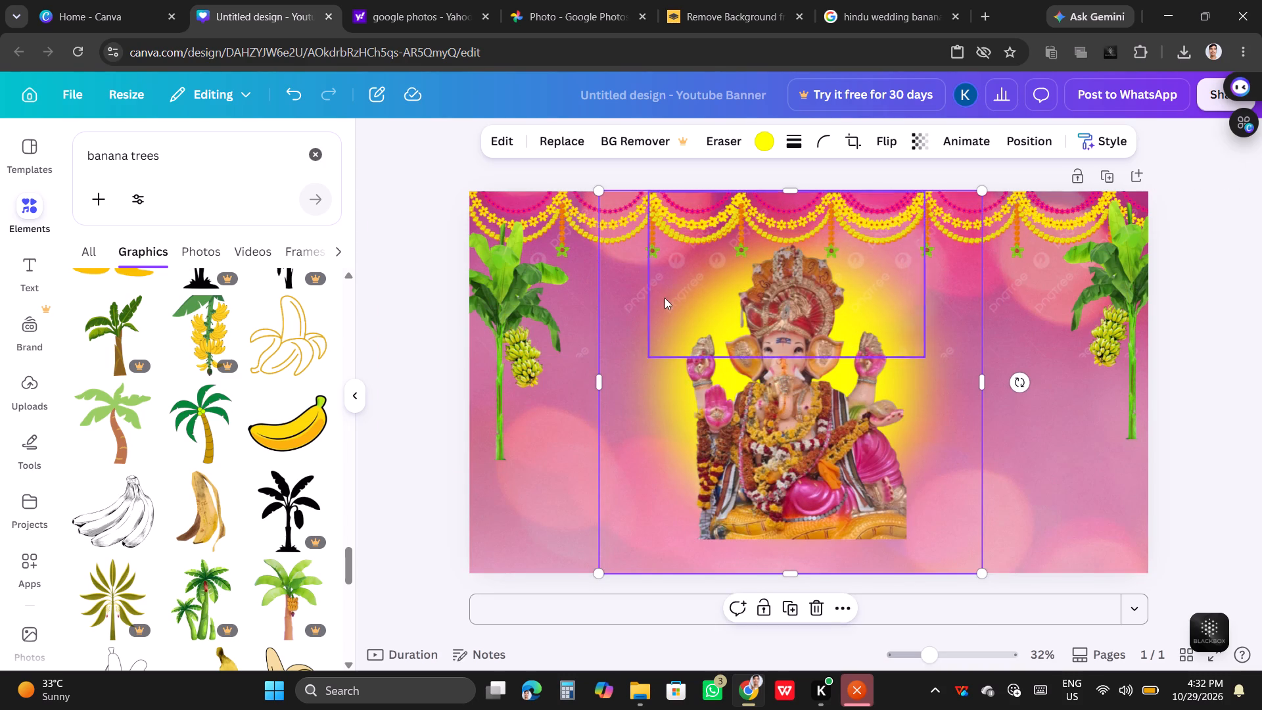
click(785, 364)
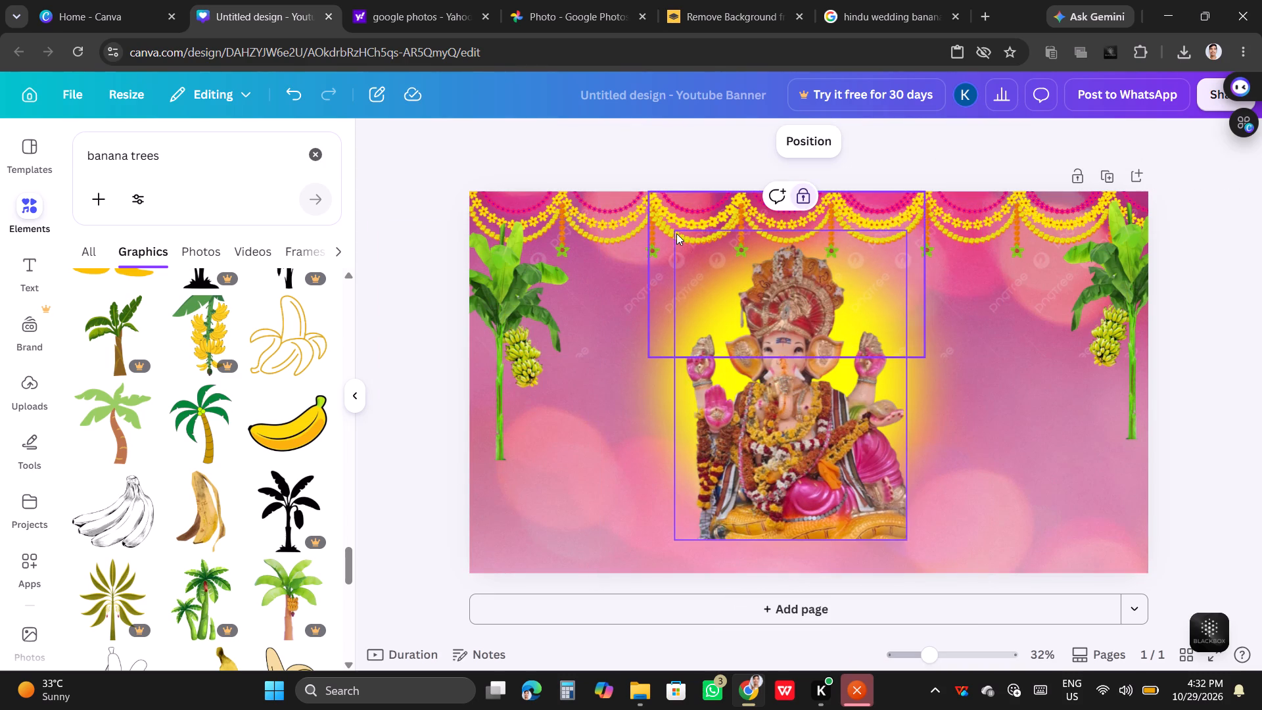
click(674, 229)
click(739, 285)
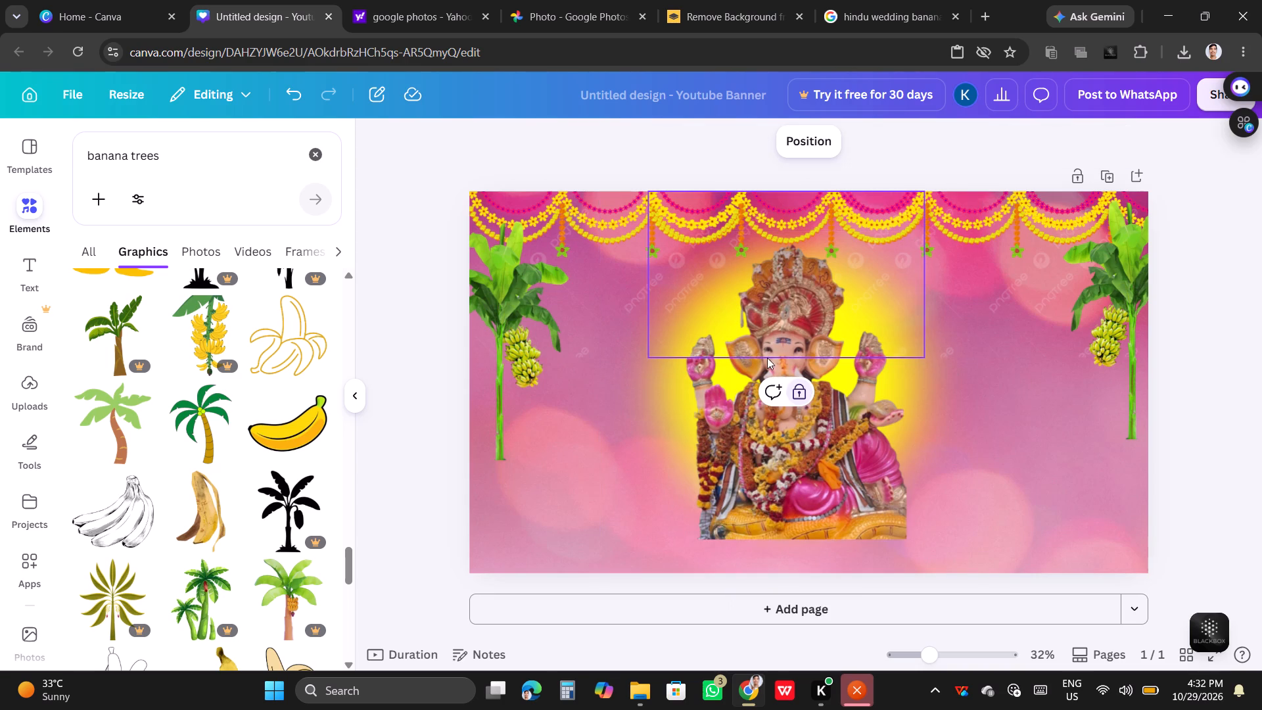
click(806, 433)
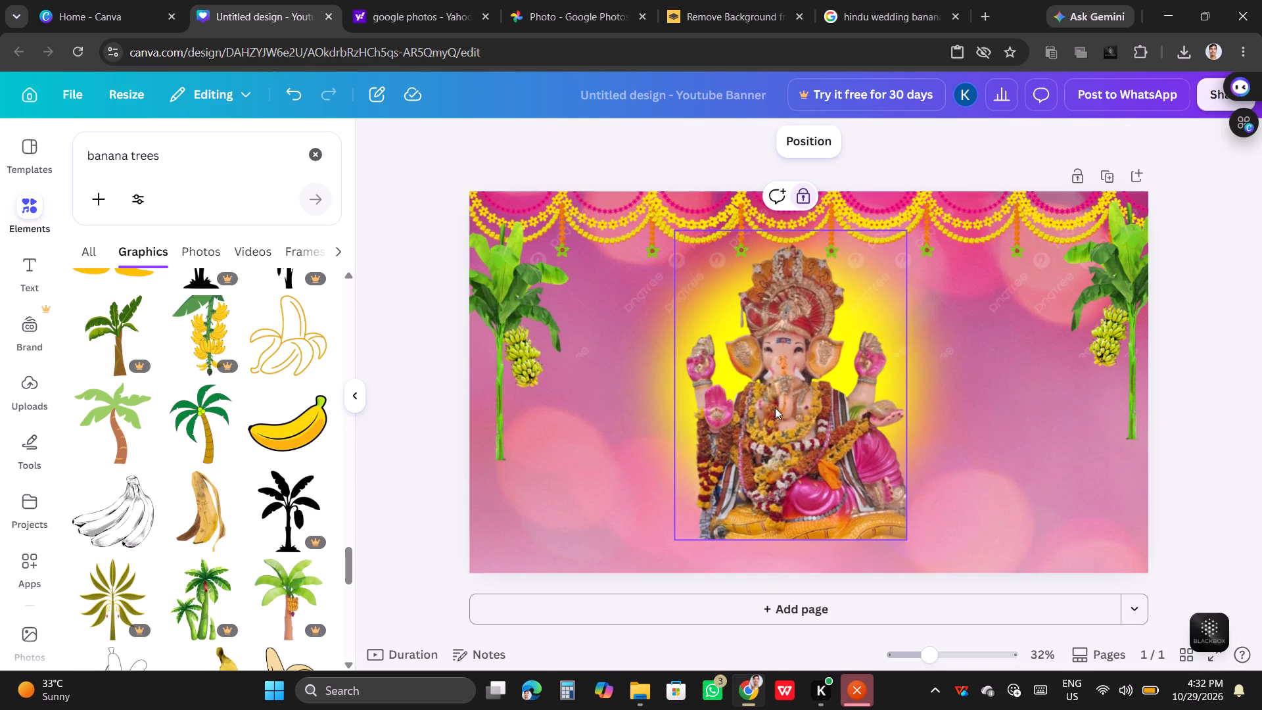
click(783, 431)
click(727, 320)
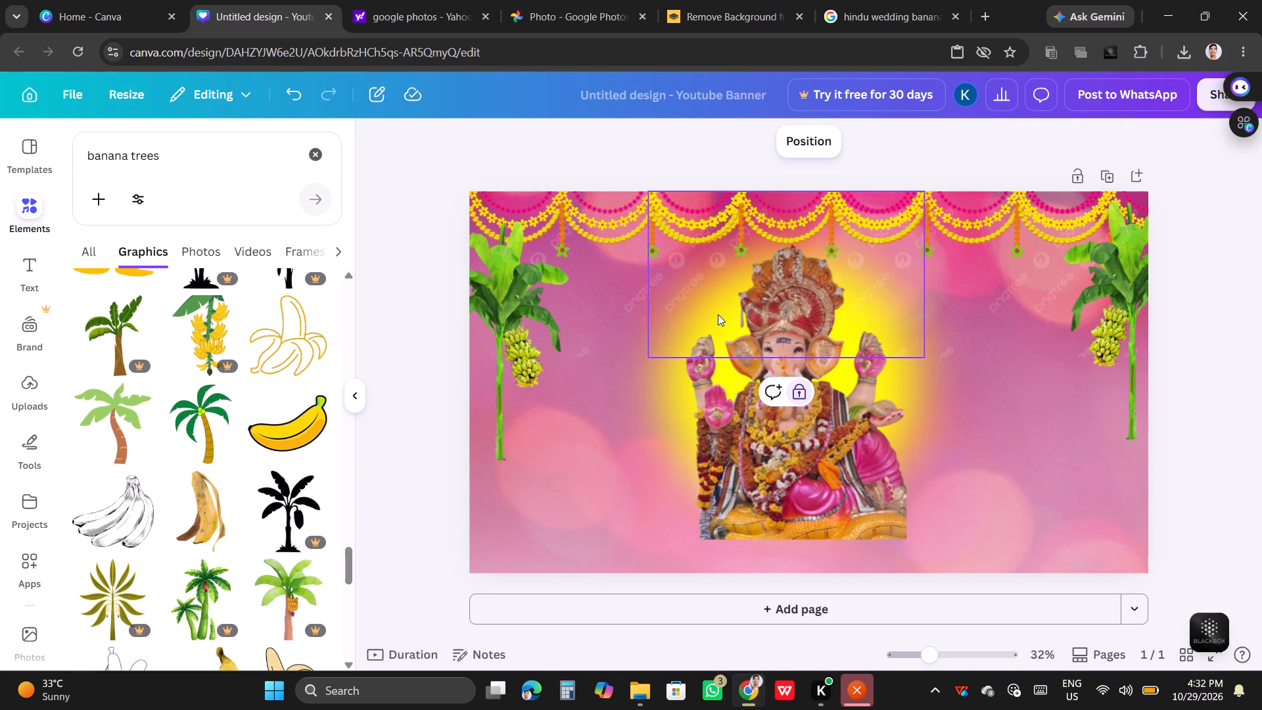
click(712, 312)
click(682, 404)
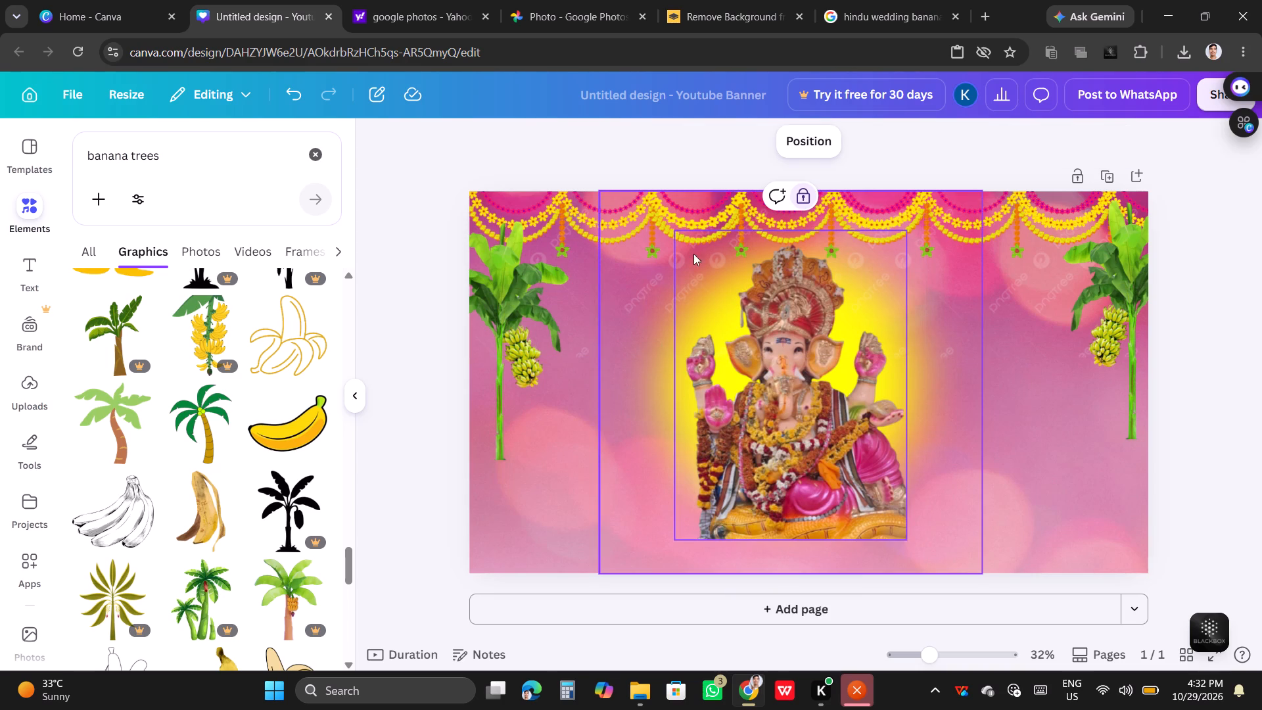
Stretch the yellow glow wider and centre it behind the Ganesha idol, slightly higher on the page.
drag(679, 224, 678, 238)
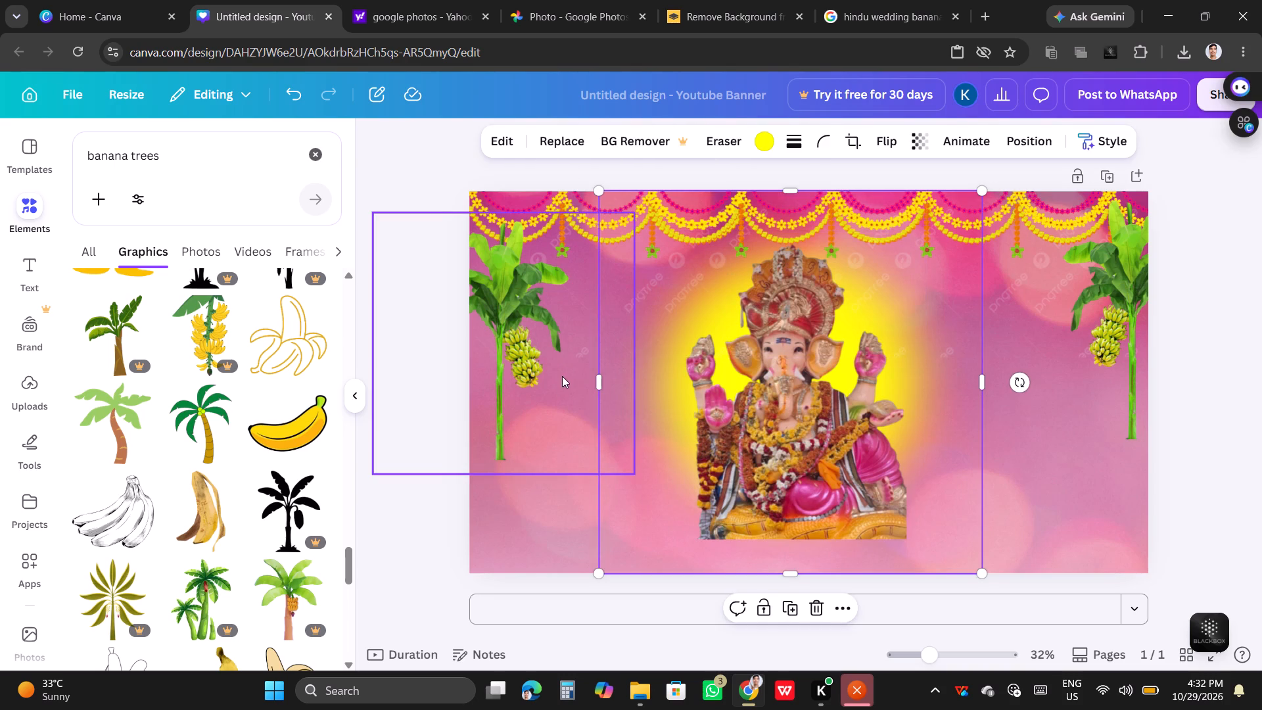
drag(597, 381, 596, 380)
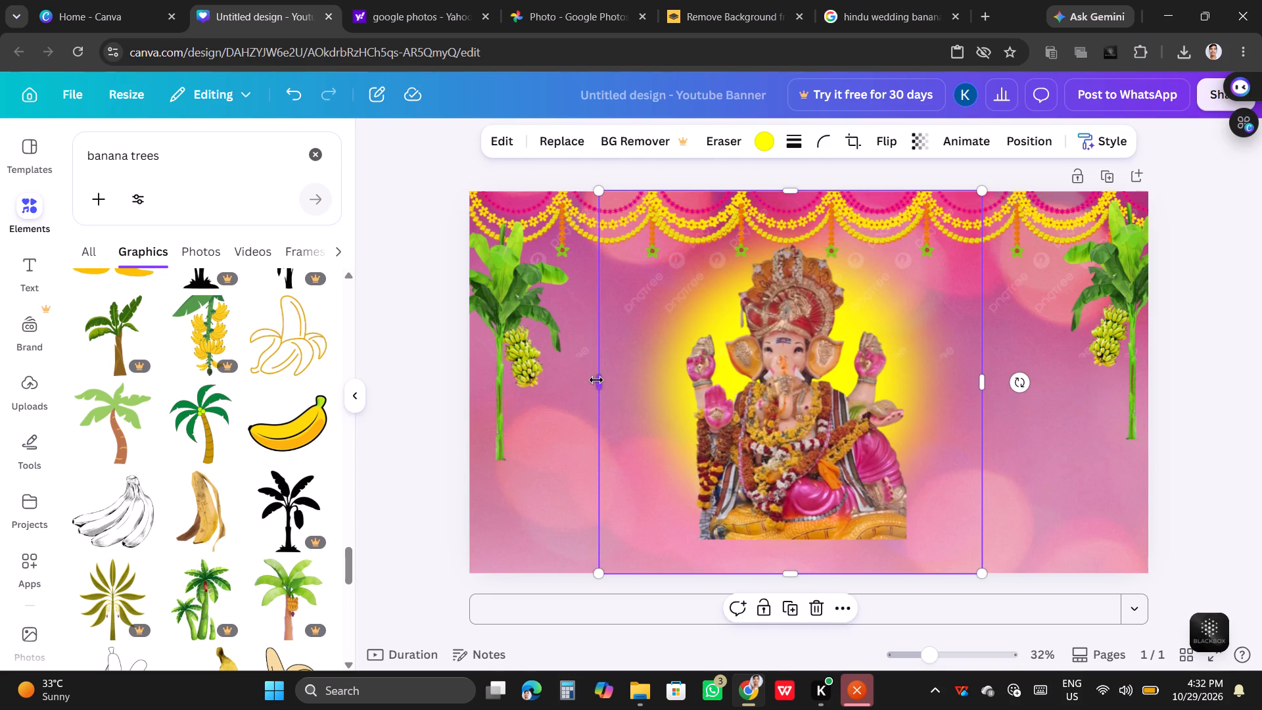
drag(596, 380, 540, 400)
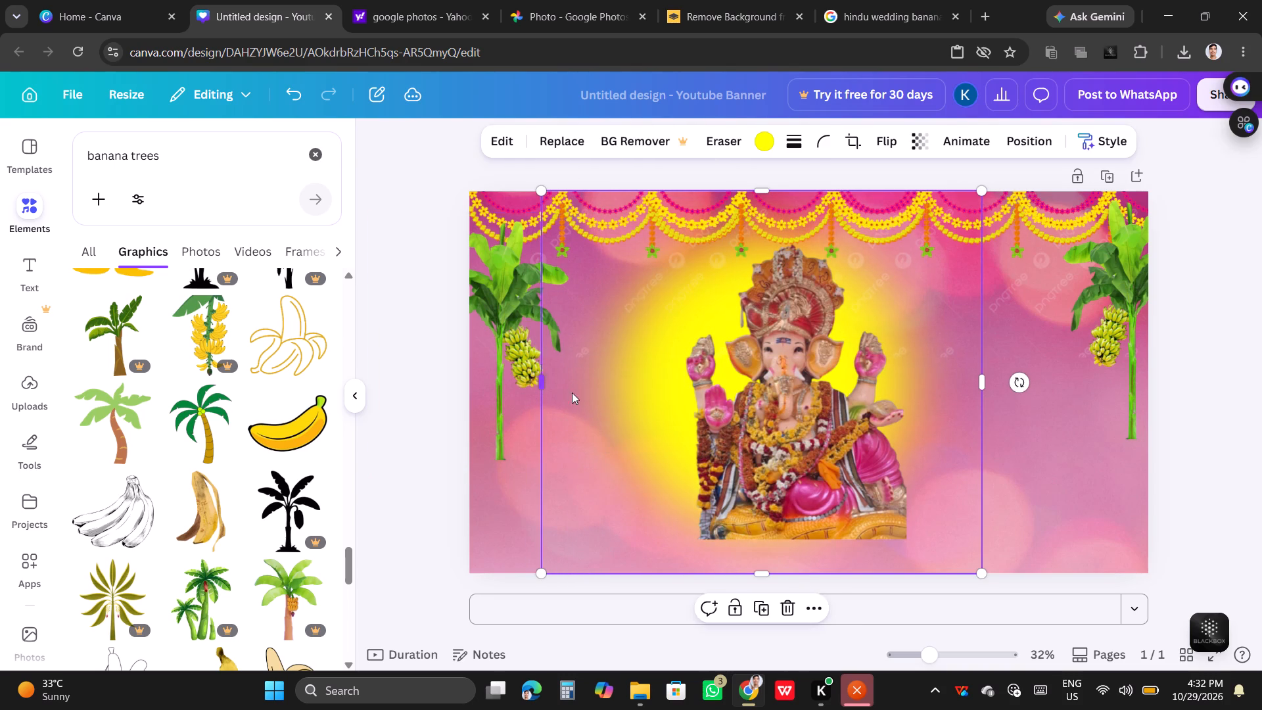
drag(682, 383, 704, 367)
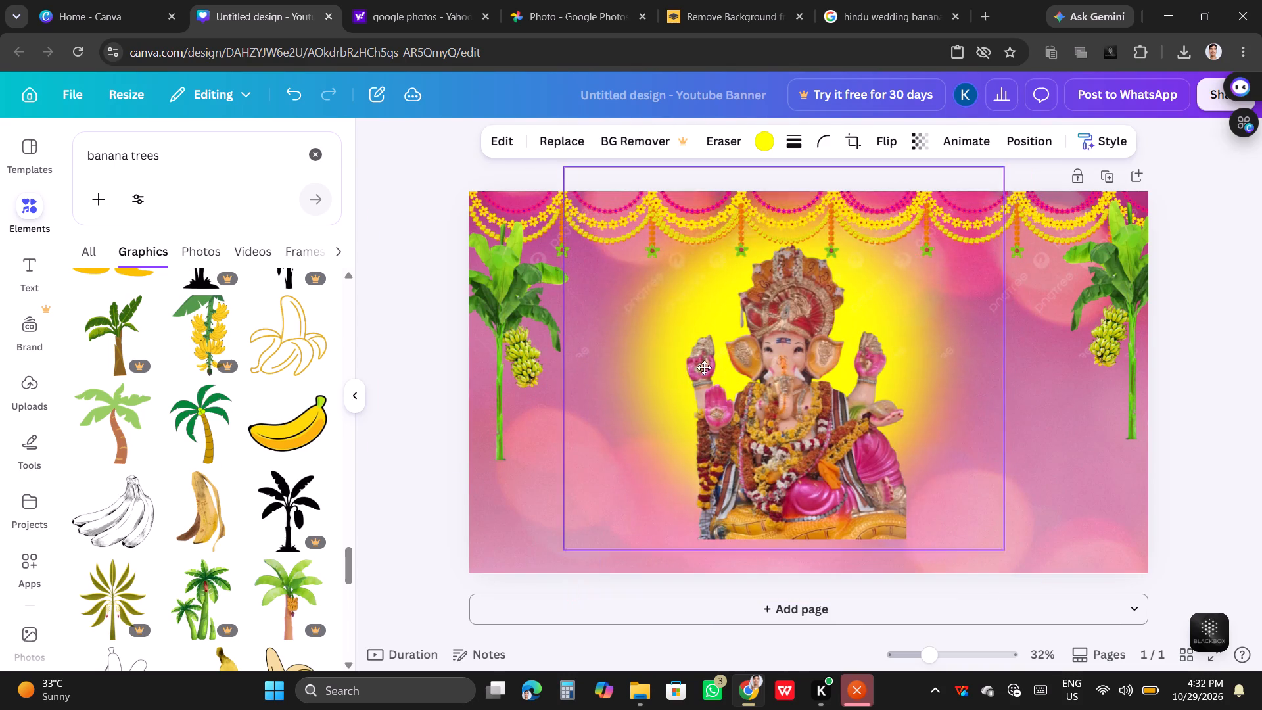
drag(704, 367, 724, 365)
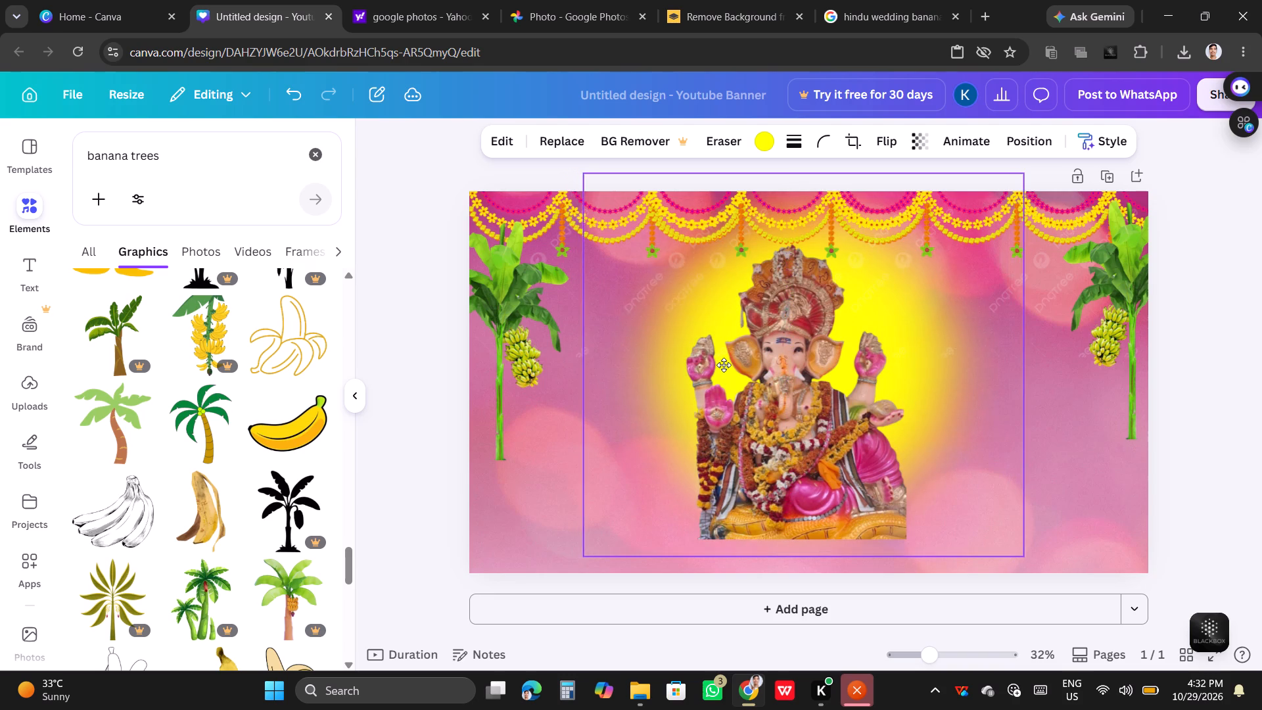
drag(724, 365, 724, 365)
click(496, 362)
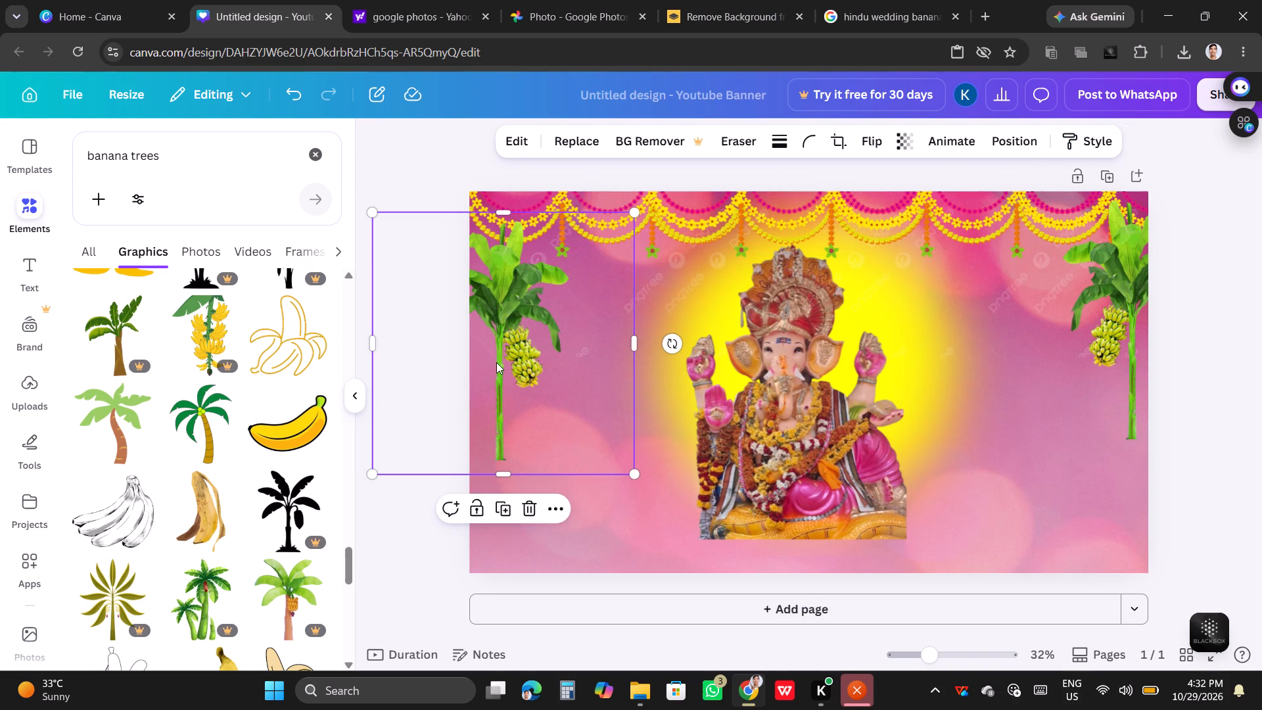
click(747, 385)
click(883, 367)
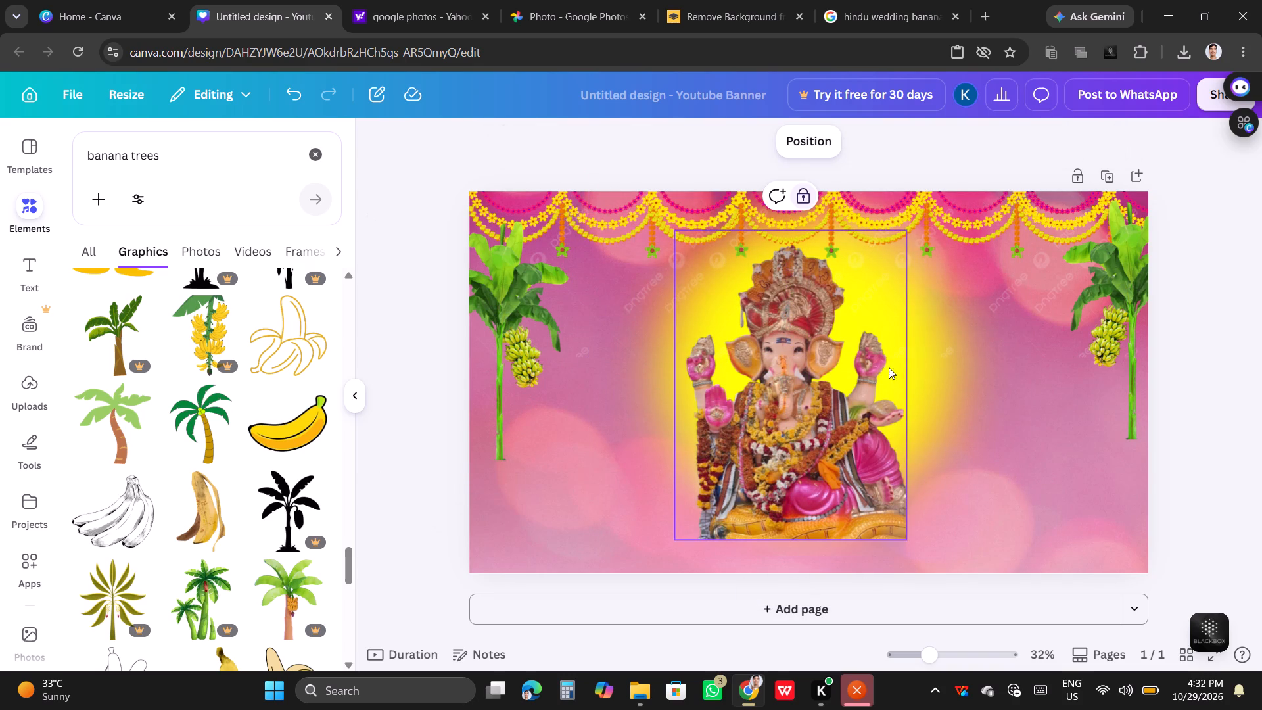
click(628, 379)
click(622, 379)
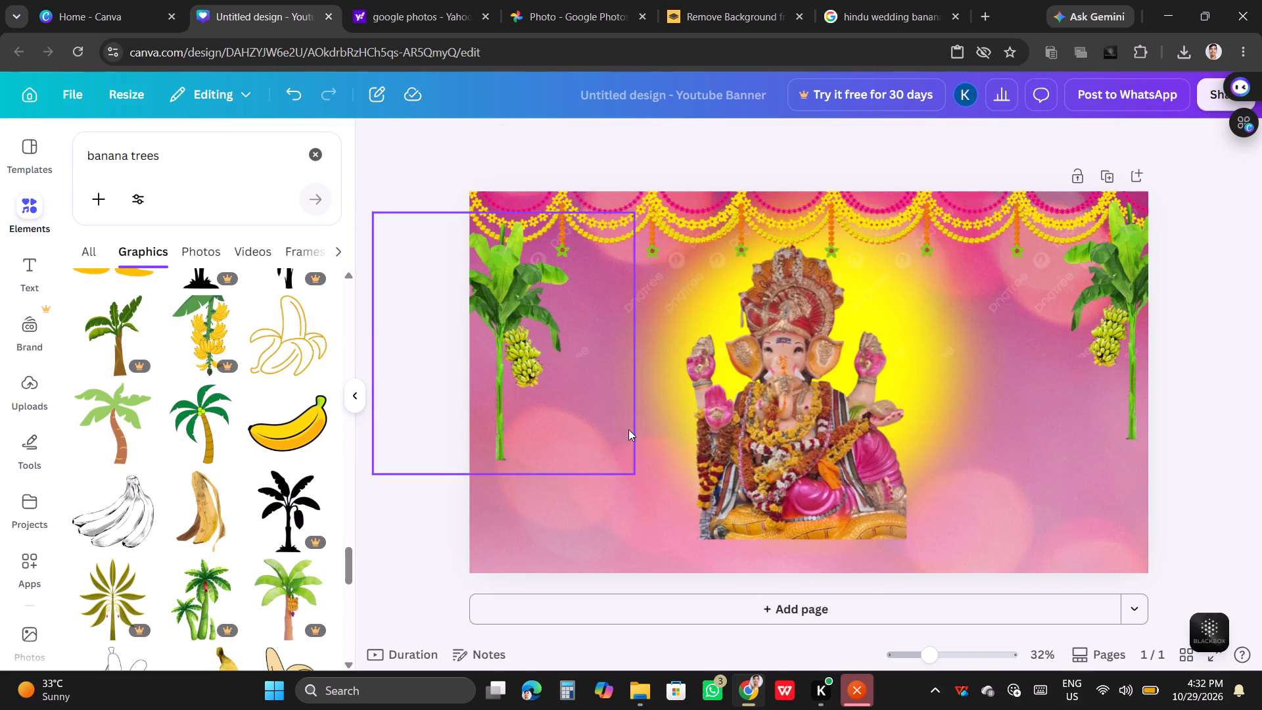
Enlarge the flipped banana tree and place it at the page's left edge with its top leaves overlapping the garland.
click(570, 438)
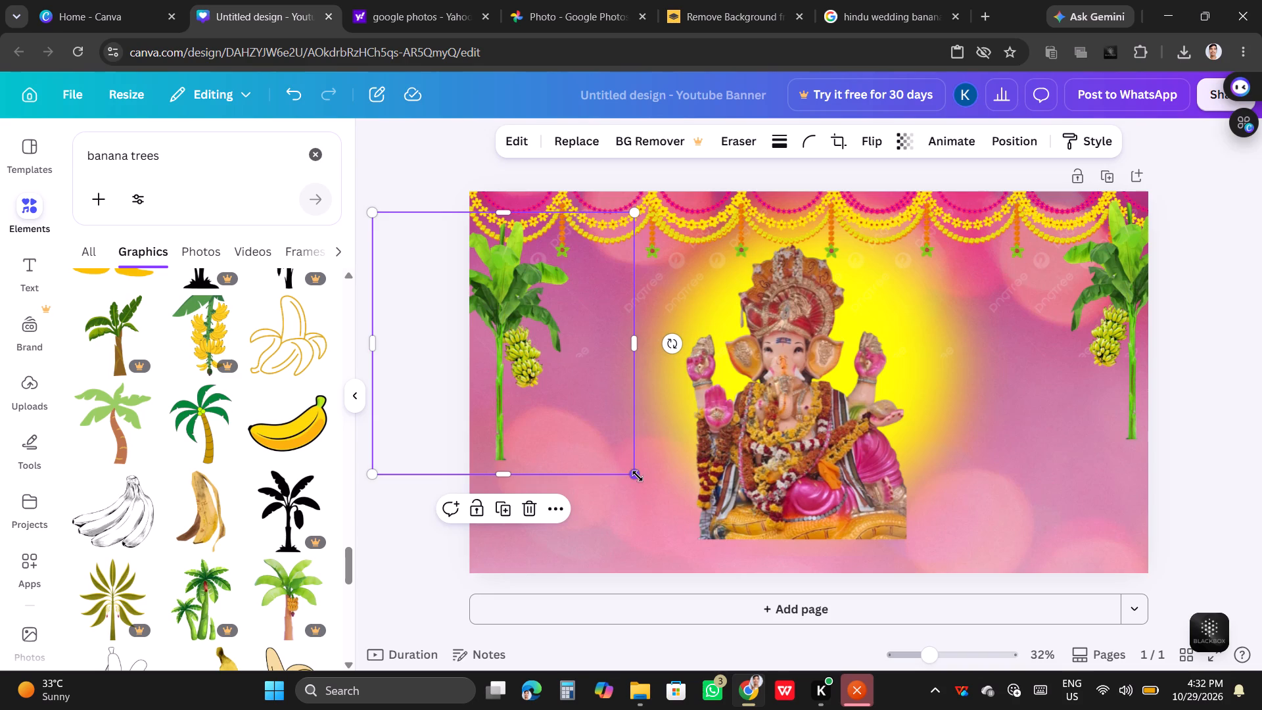
drag(638, 476, 722, 602)
drag(574, 503, 528, 477)
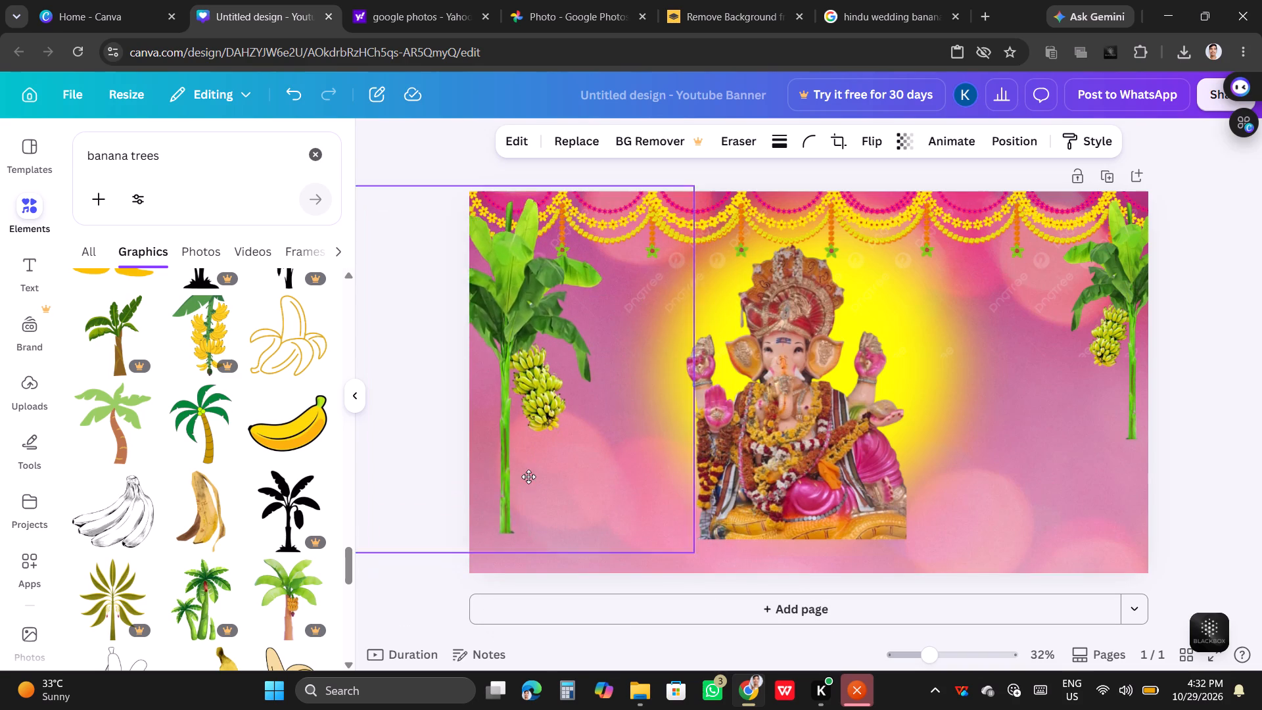
drag(528, 477, 494, 517)
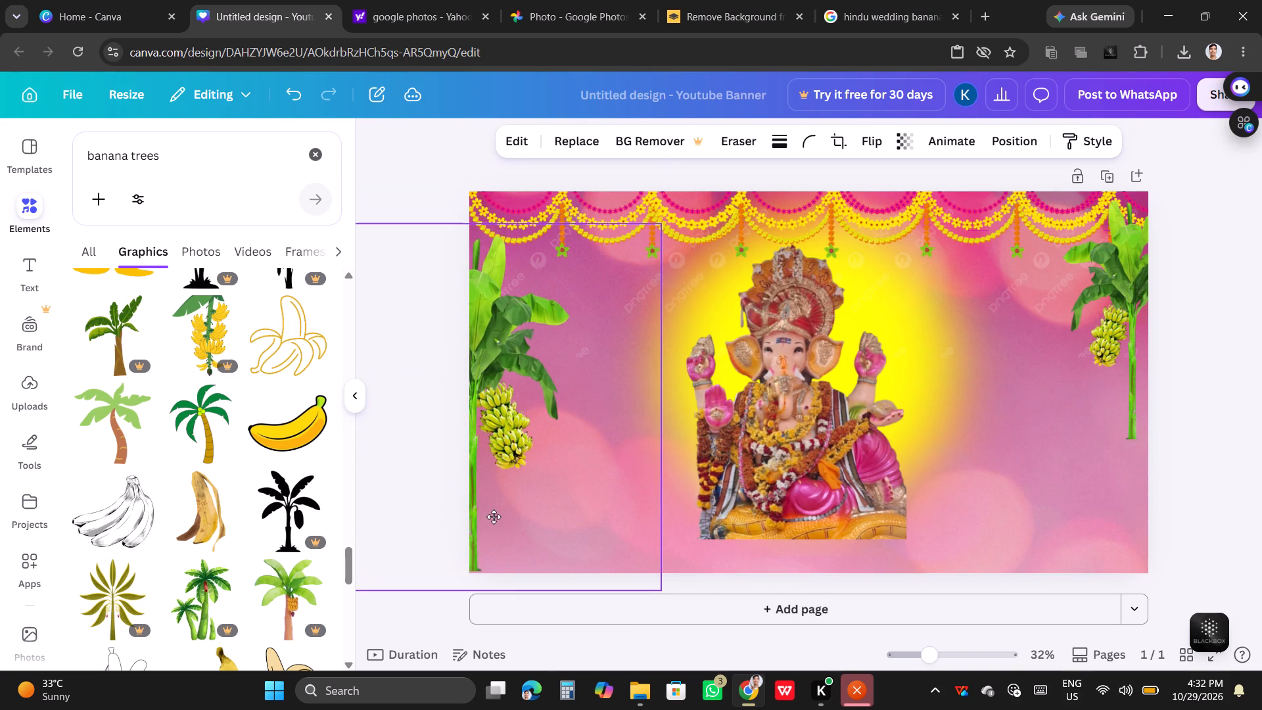
drag(494, 517, 511, 506)
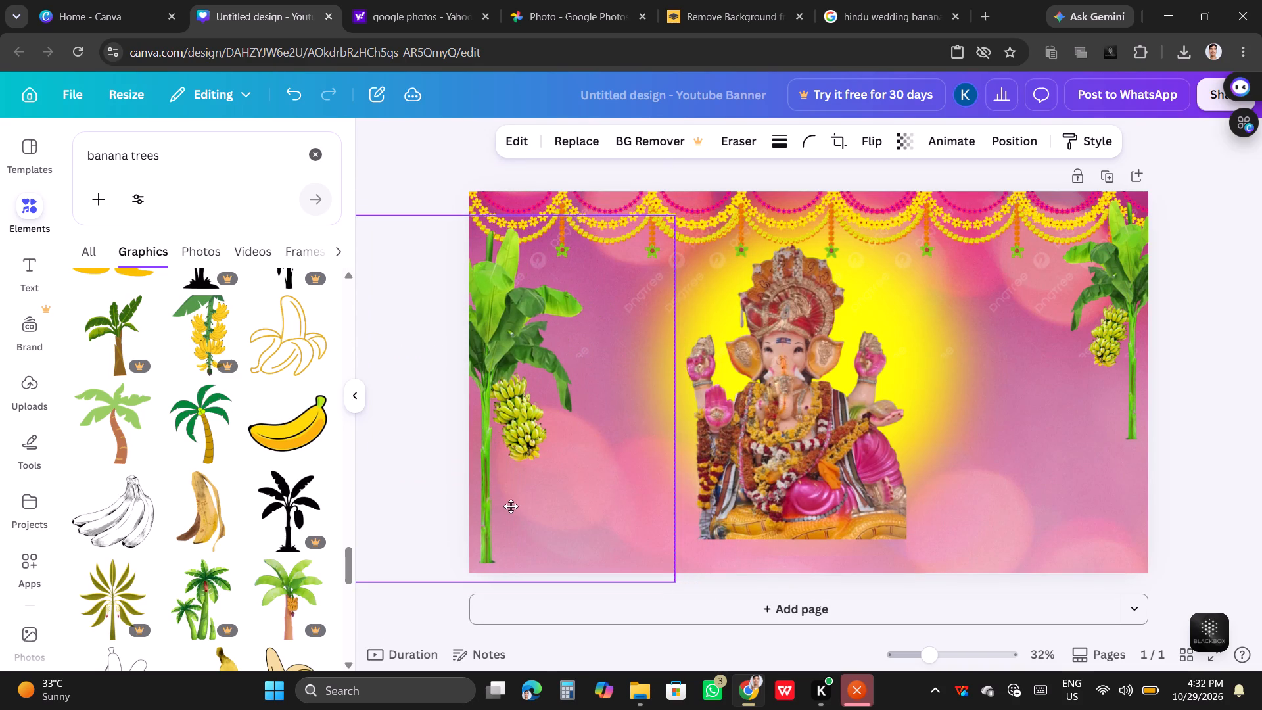
drag(511, 506, 502, 504)
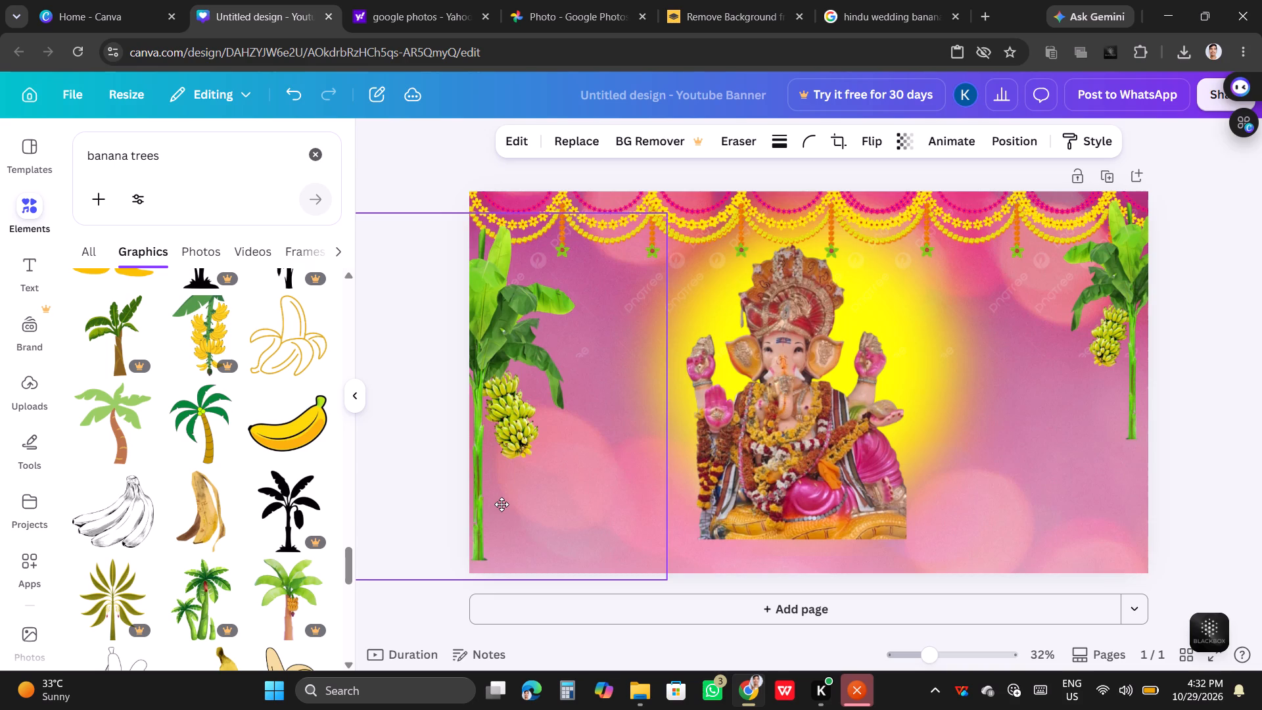
drag(502, 504, 503, 434)
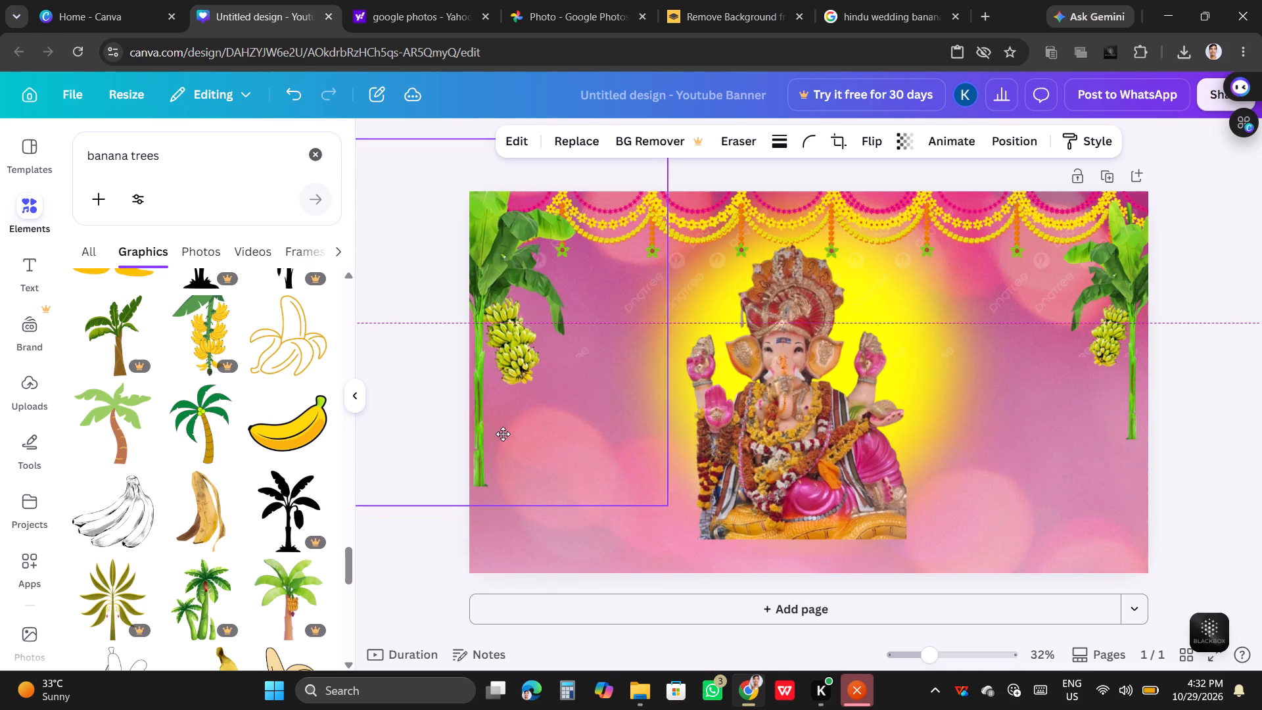
drag(503, 434, 502, 433)
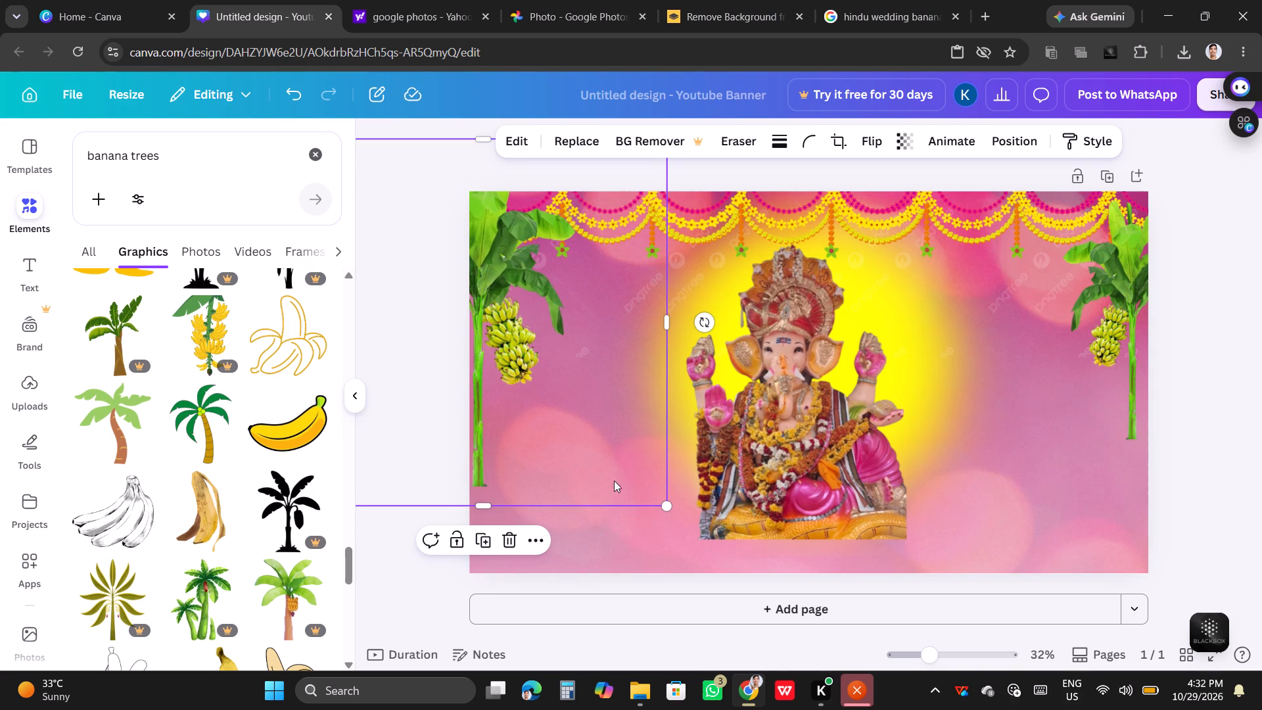
click(564, 444)
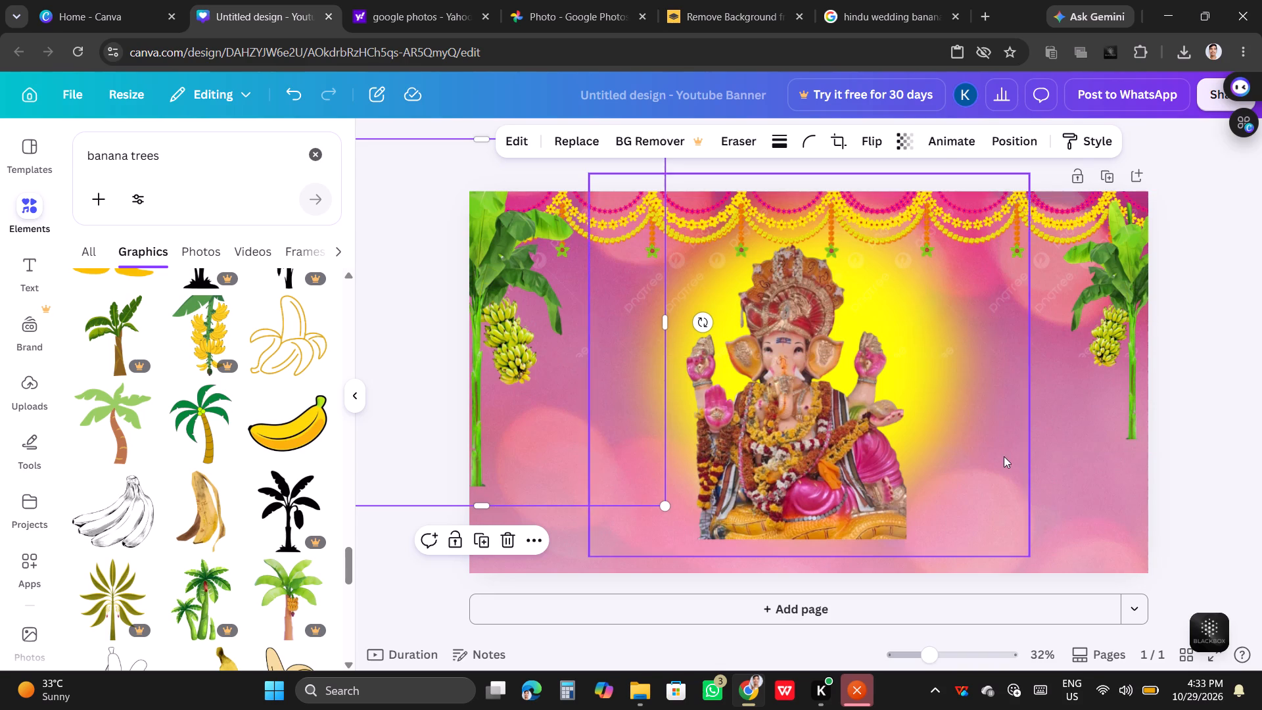
Enlarge the banana tree at the page's right edge to match the left tree's size and height.
click(1014, 434)
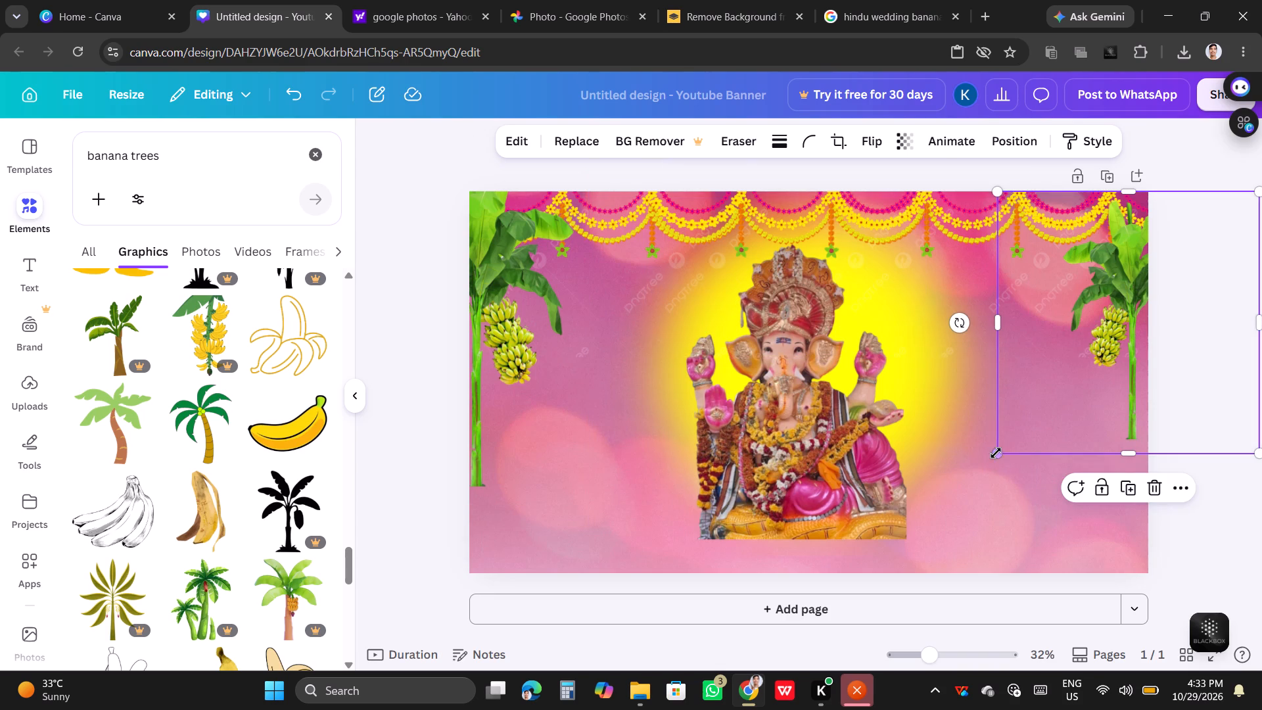
drag(996, 453, 944, 513)
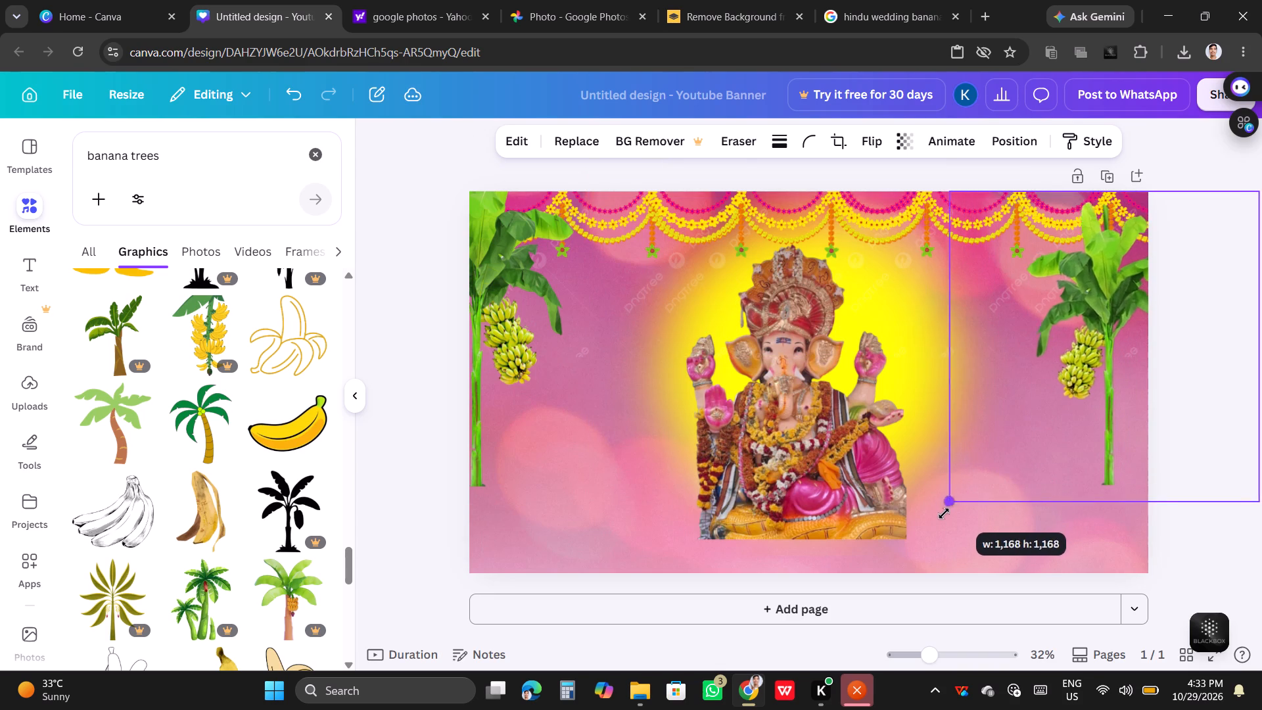
drag(944, 513, 939, 521)
drag(1050, 444, 1062, 418)
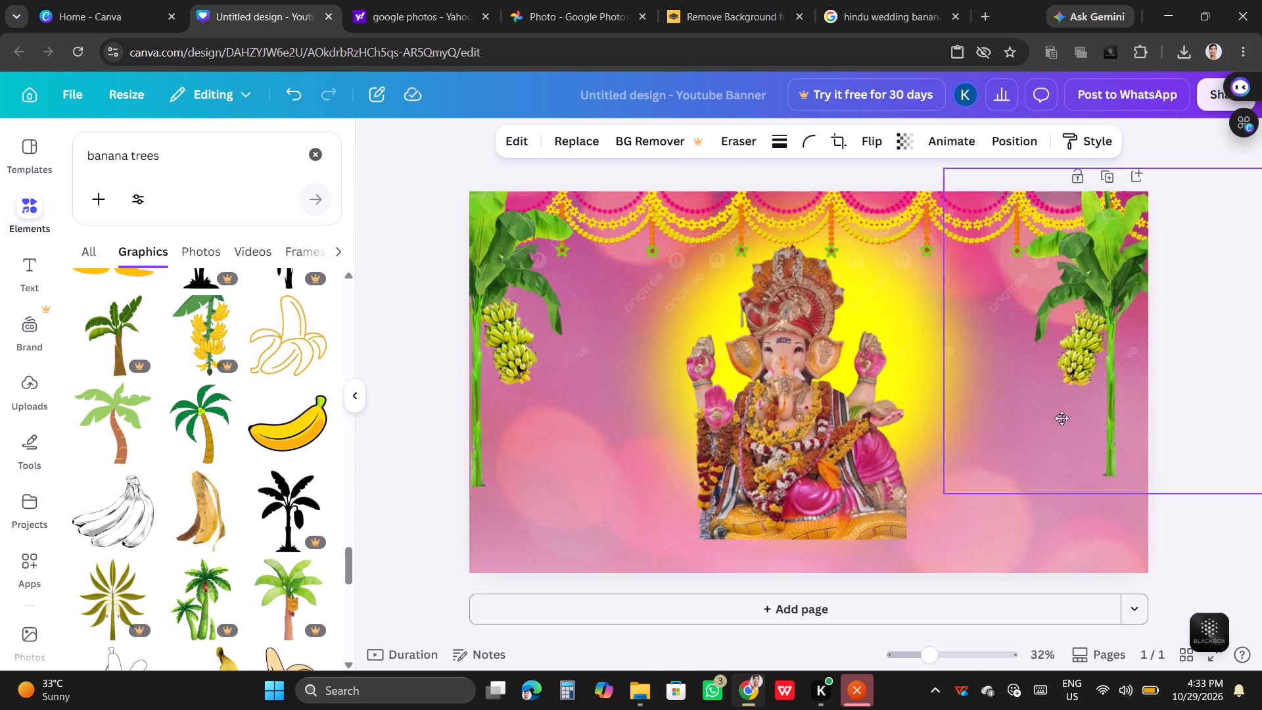
drag(1062, 418, 1084, 396)
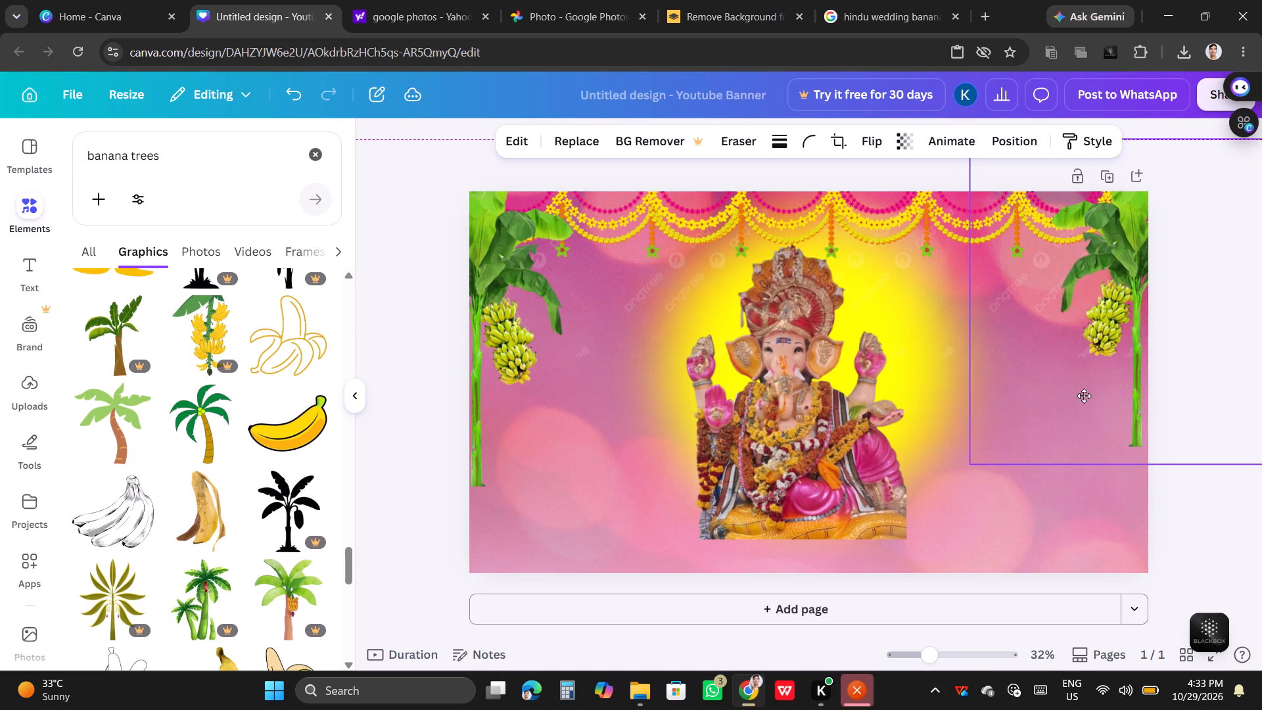
drag(1084, 396, 1094, 397)
drag(977, 473, 959, 527)
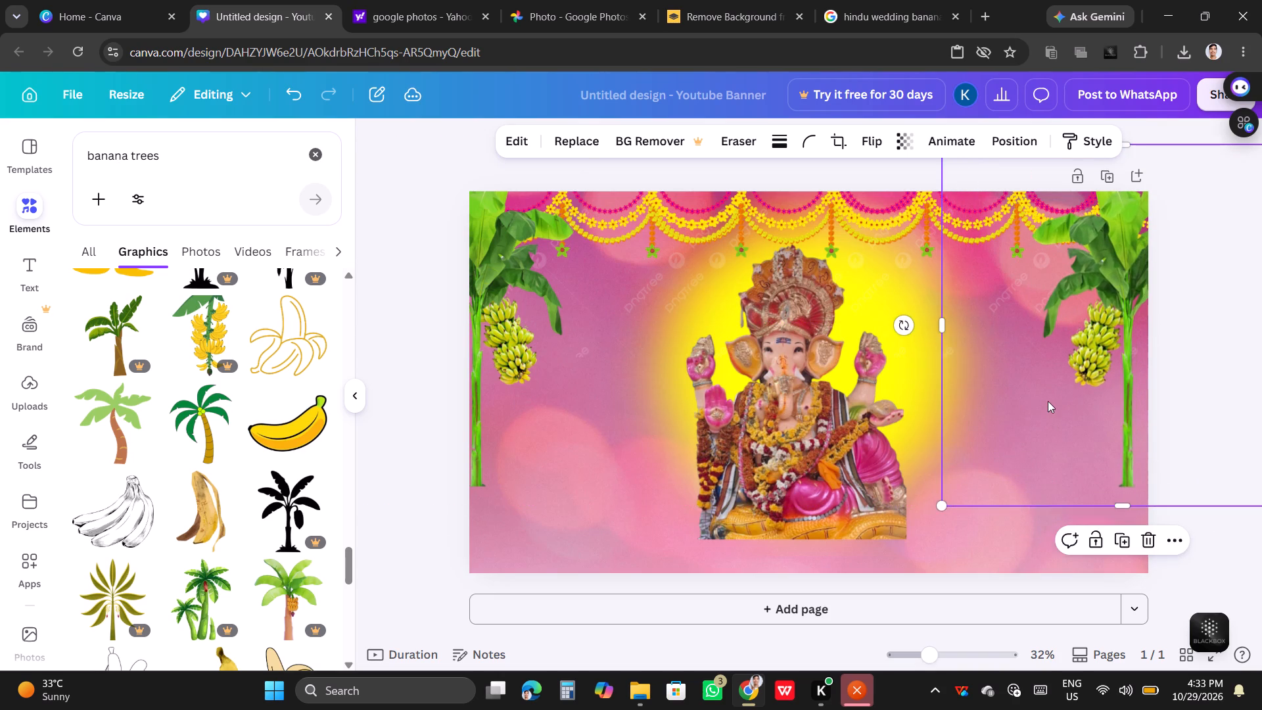
Move the banana tree on the page's right side slightly outward so its trunk sits against the right page edge.
drag(1048, 401, 1057, 405)
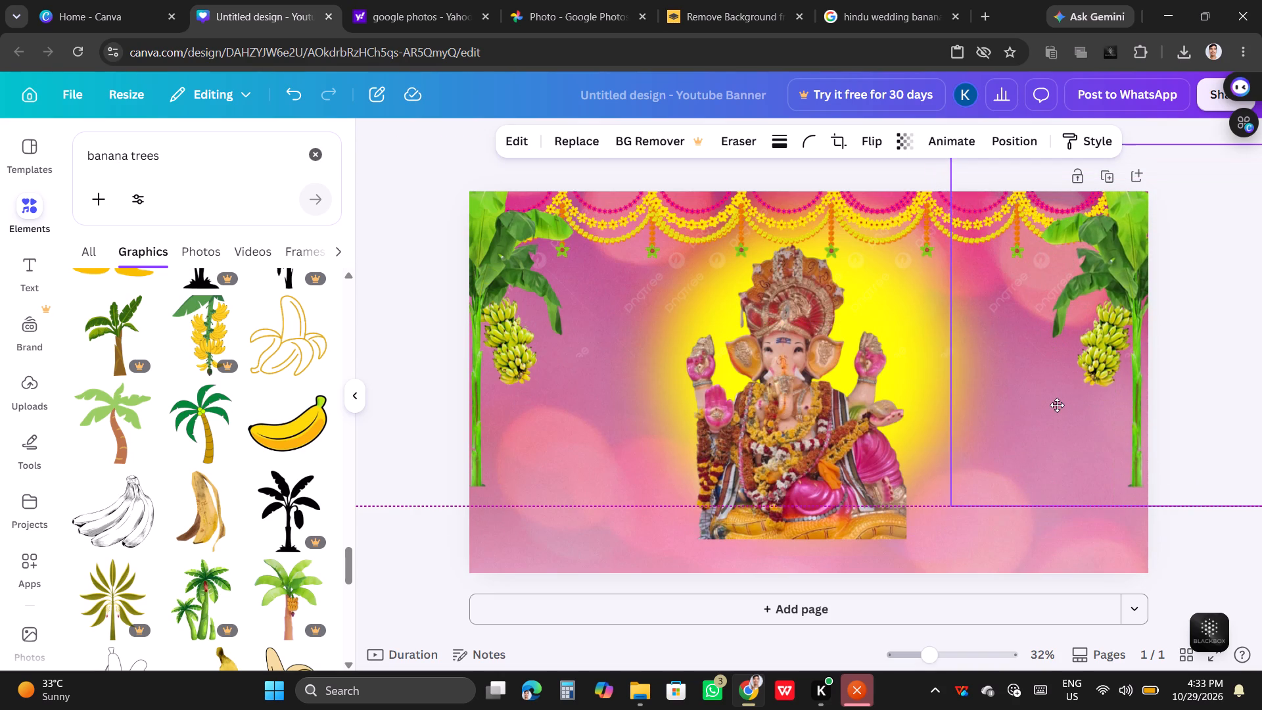
drag(1057, 405, 1060, 401)
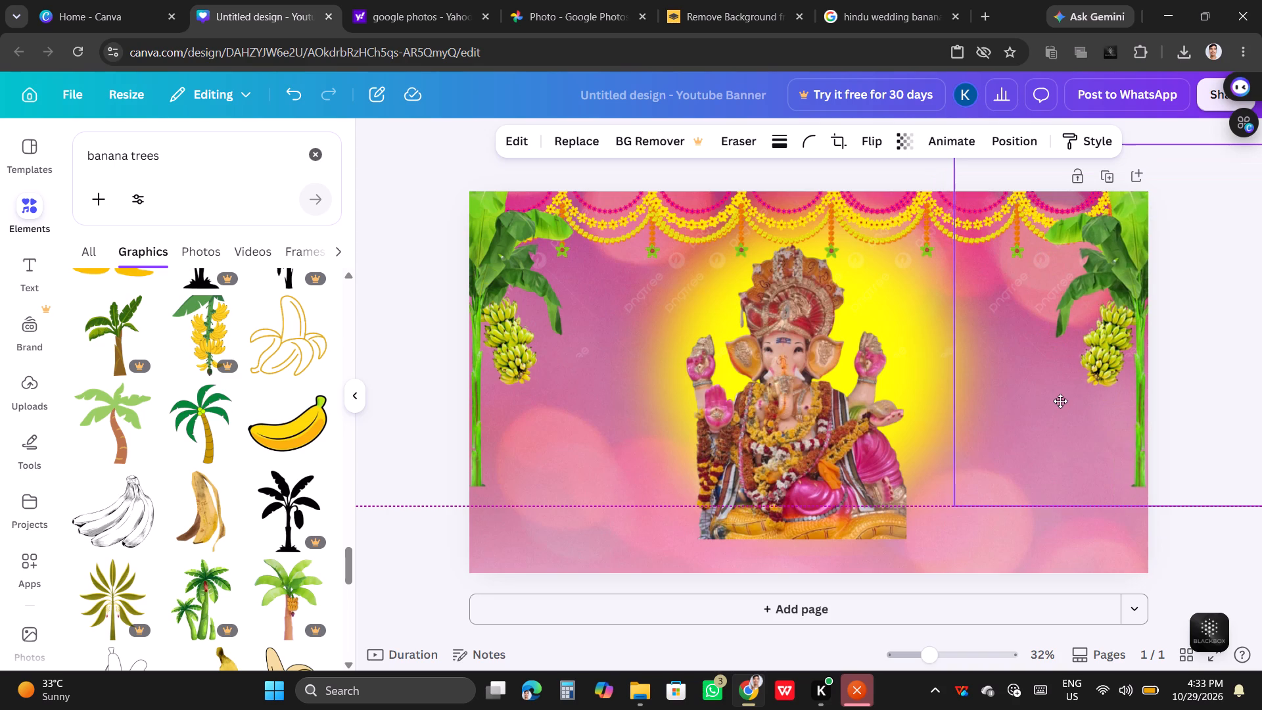
drag(1060, 401, 1062, 401)
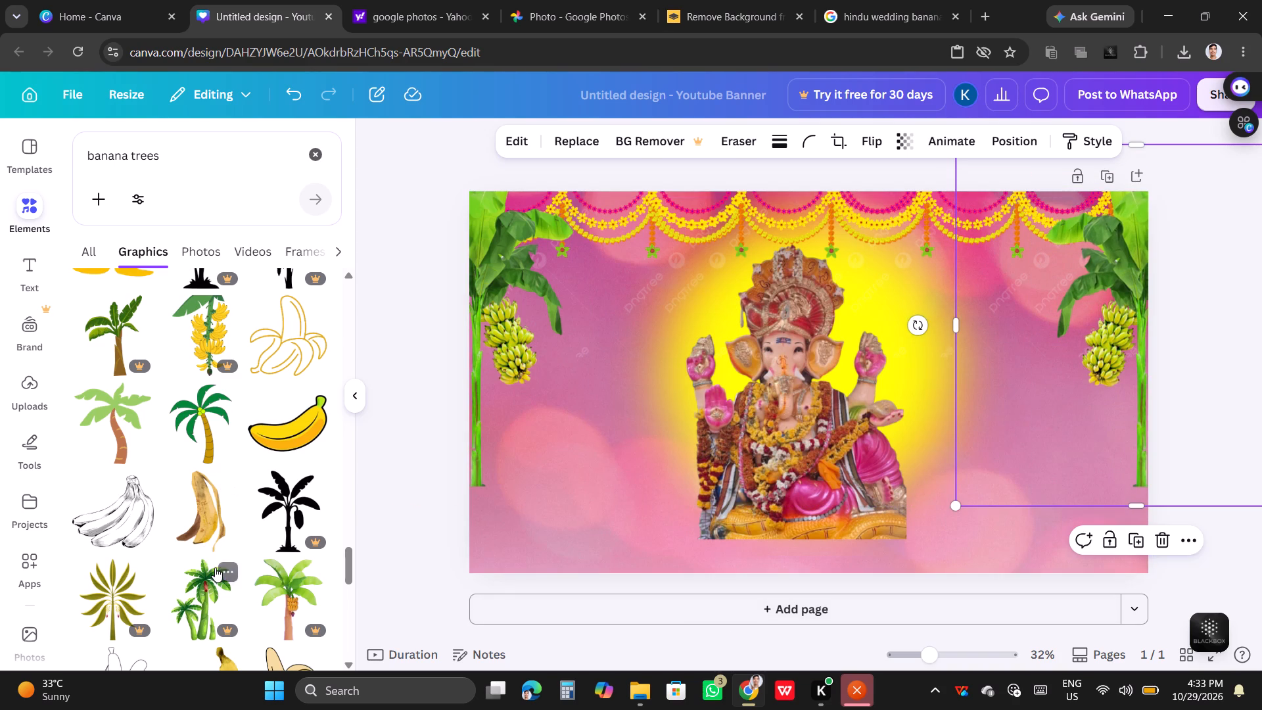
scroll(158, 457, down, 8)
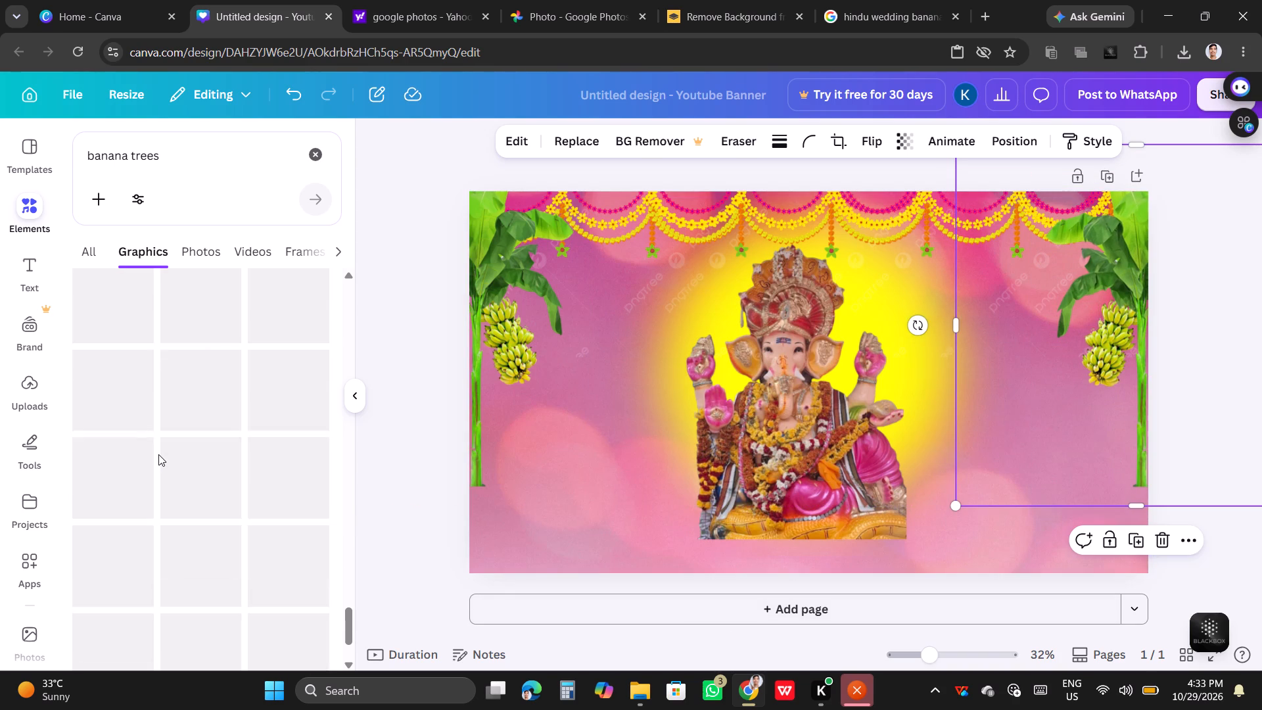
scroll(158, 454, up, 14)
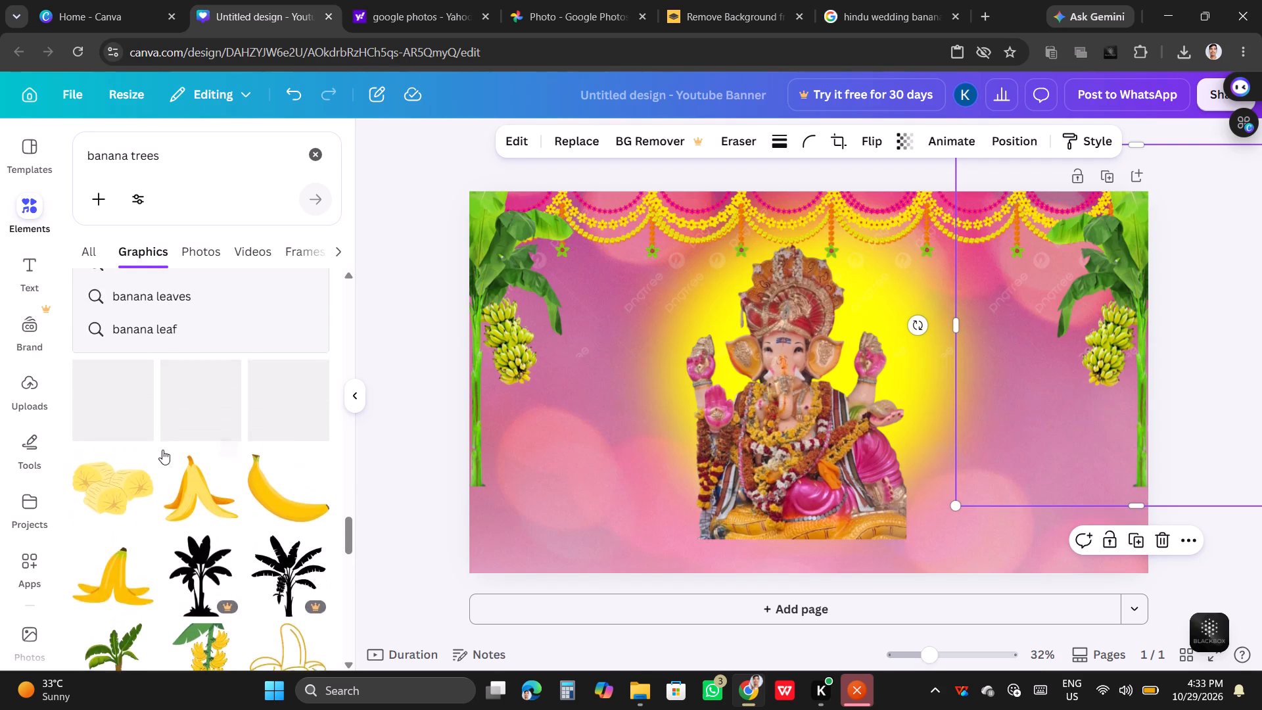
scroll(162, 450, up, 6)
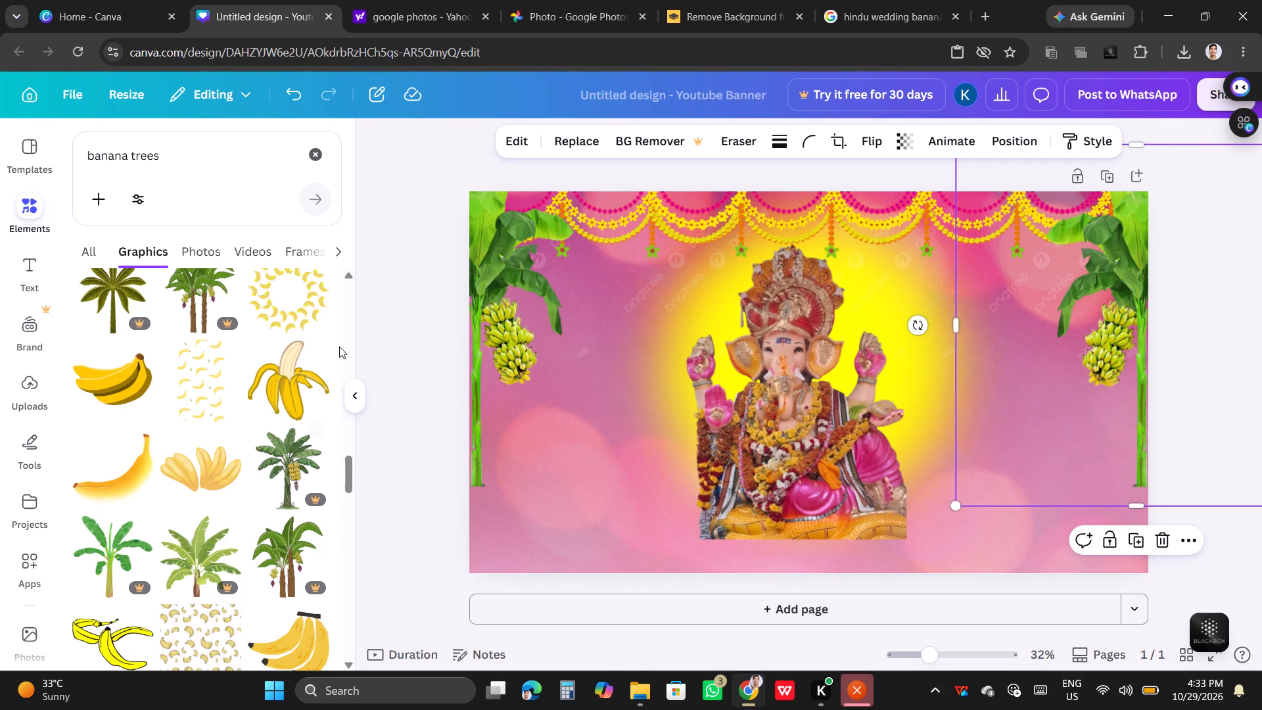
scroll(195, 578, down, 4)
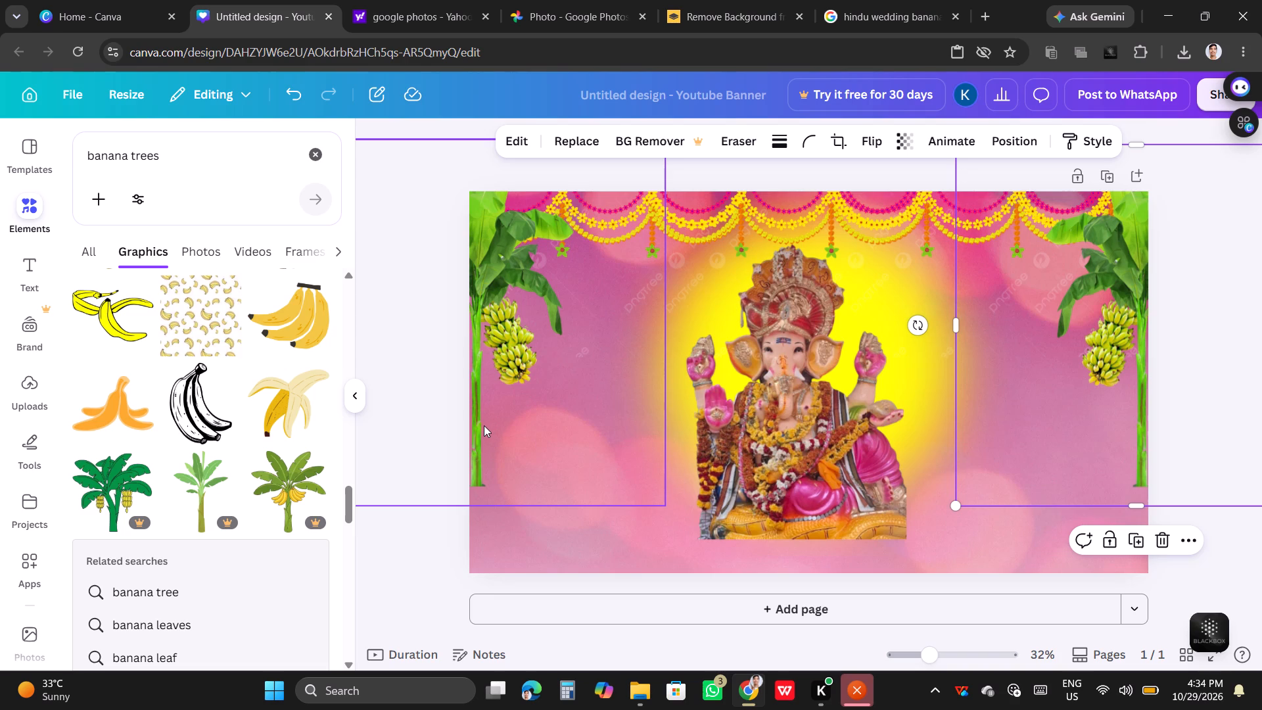
Search the elements for "rat" and add the dark grey rat graphic with pink ears to the page.
click(320, 151)
text(ra)
key(t)
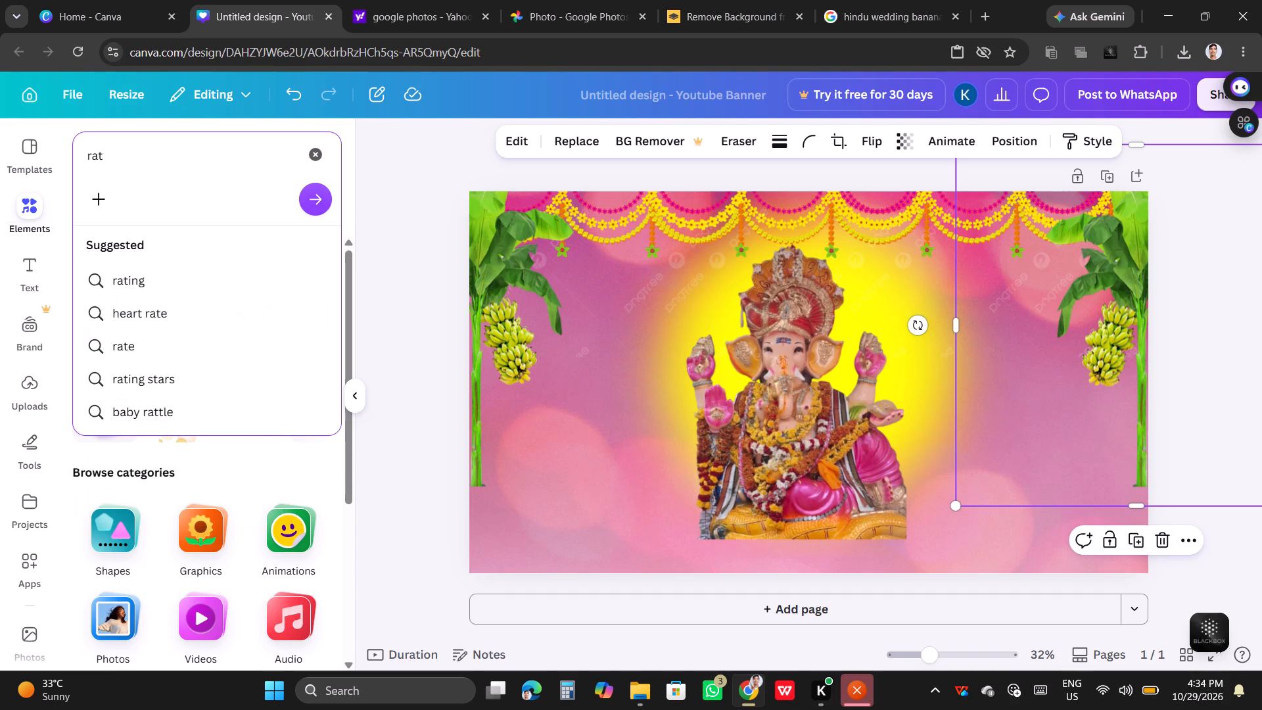
key(Return)
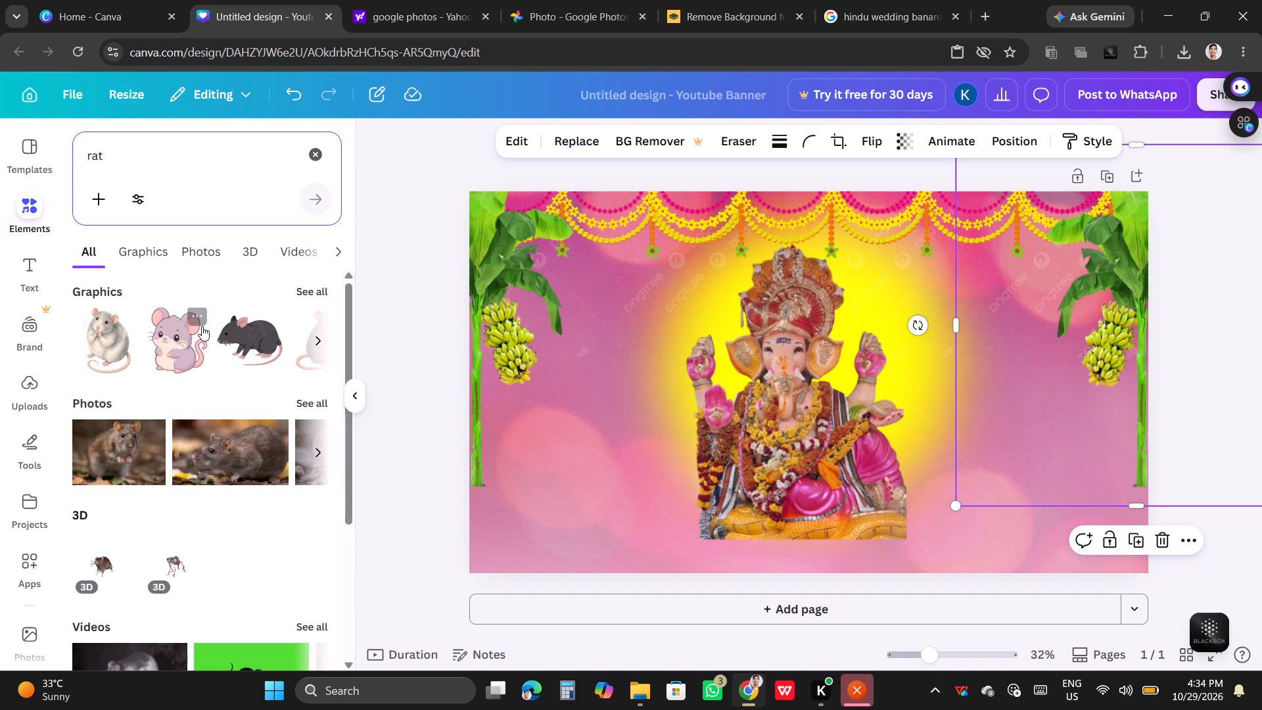
click(243, 352)
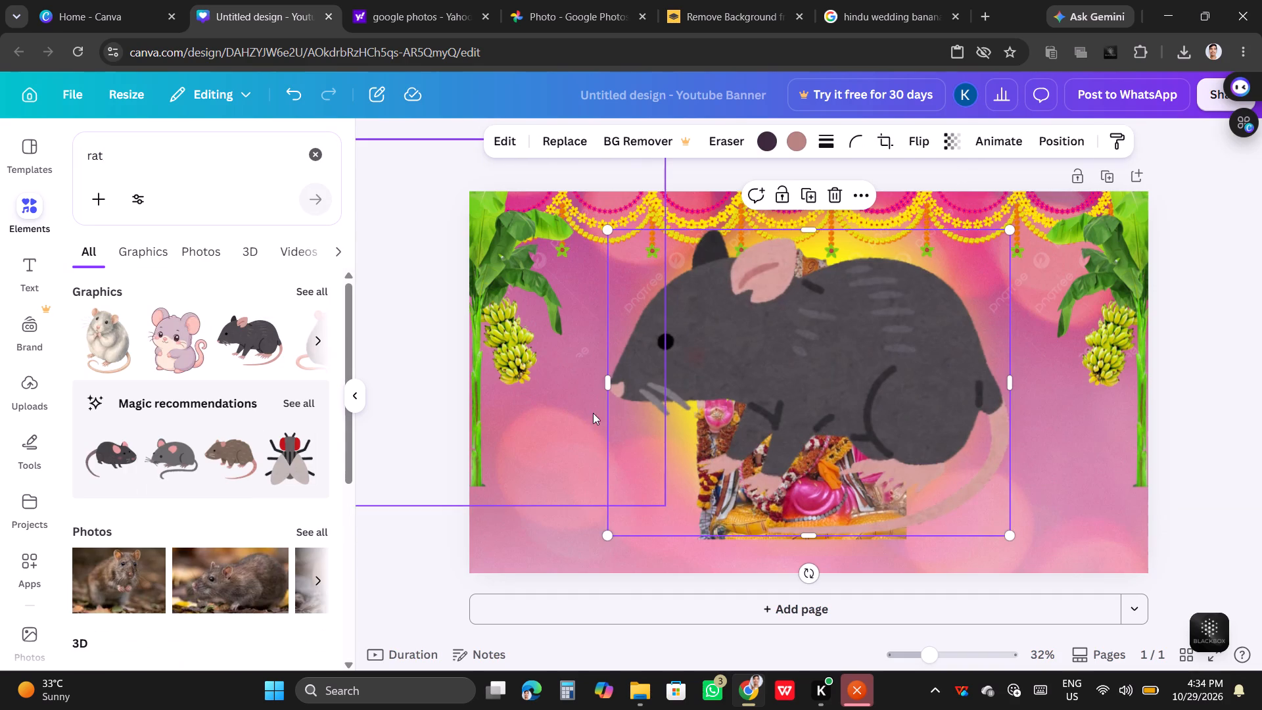
Shrink the rat to a very small size and place it at the lower-right corner of the Ganesha idol's base.
drag(607, 231, 851, 519)
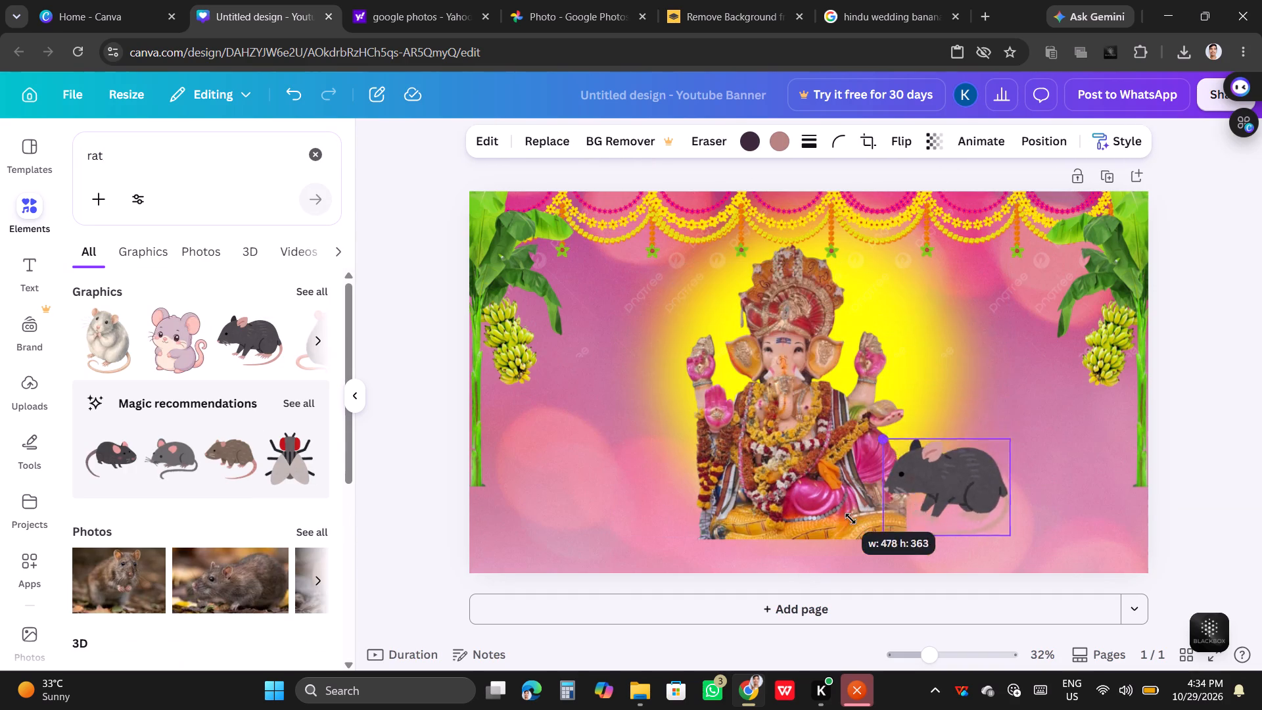
drag(851, 519, 916, 577)
drag(981, 516, 981, 515)
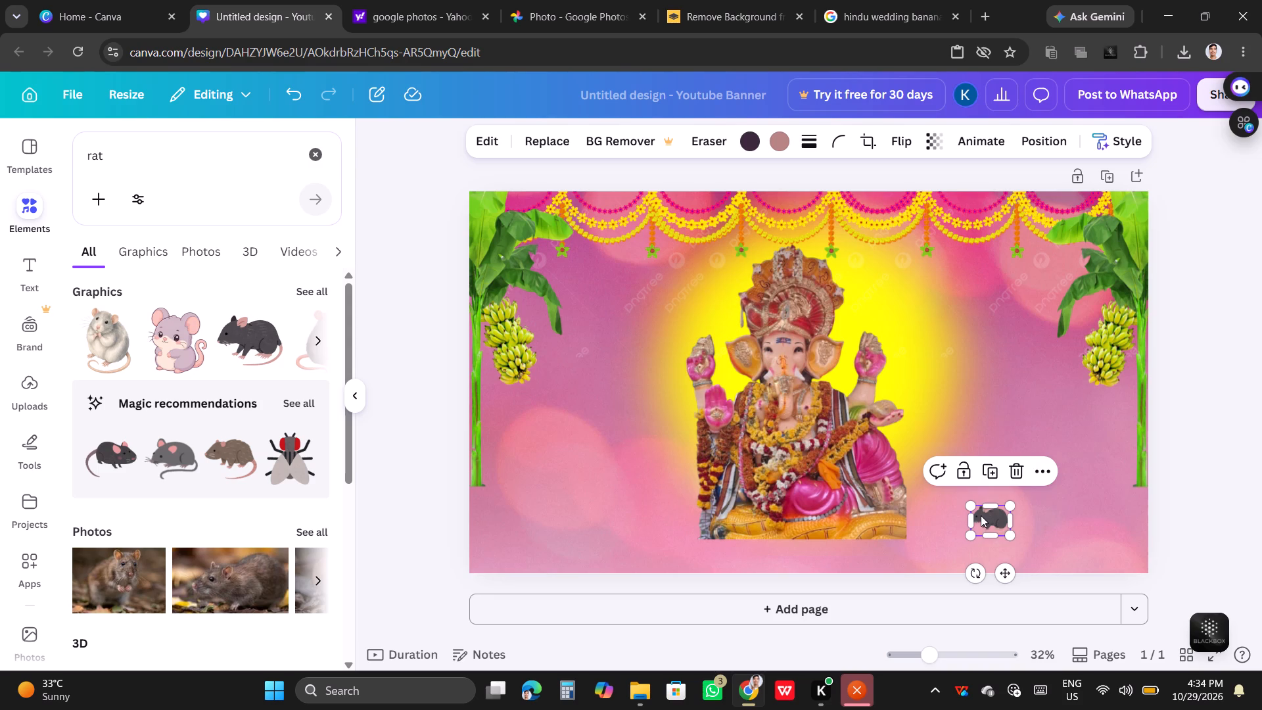
drag(981, 515, 897, 547)
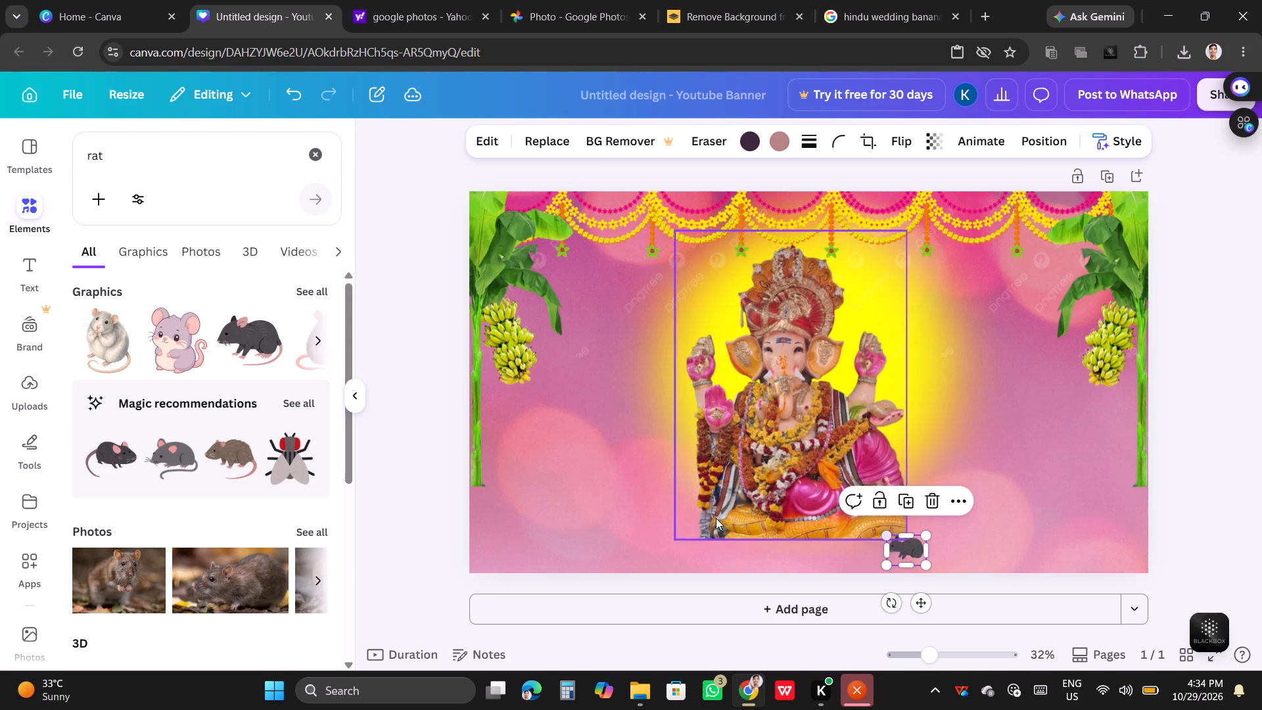
click(586, 518)
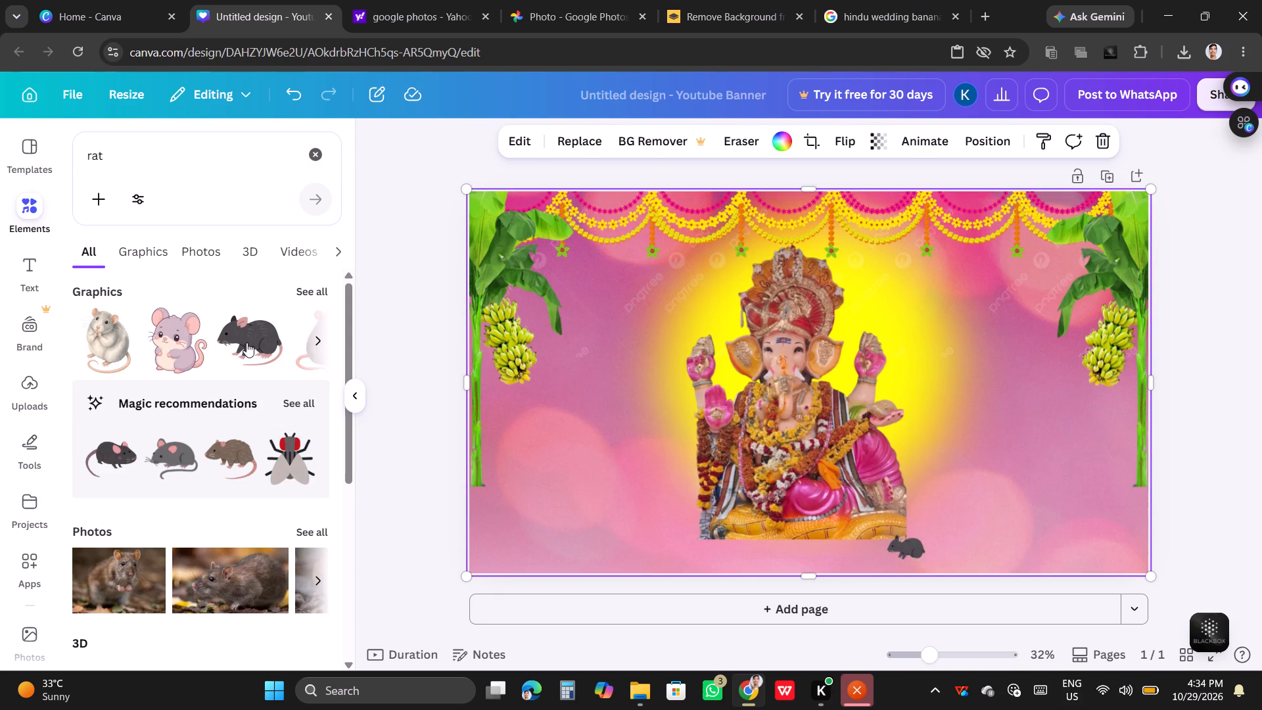
Replace the rat search with a new elements search term beginning "cono".
click(318, 154)
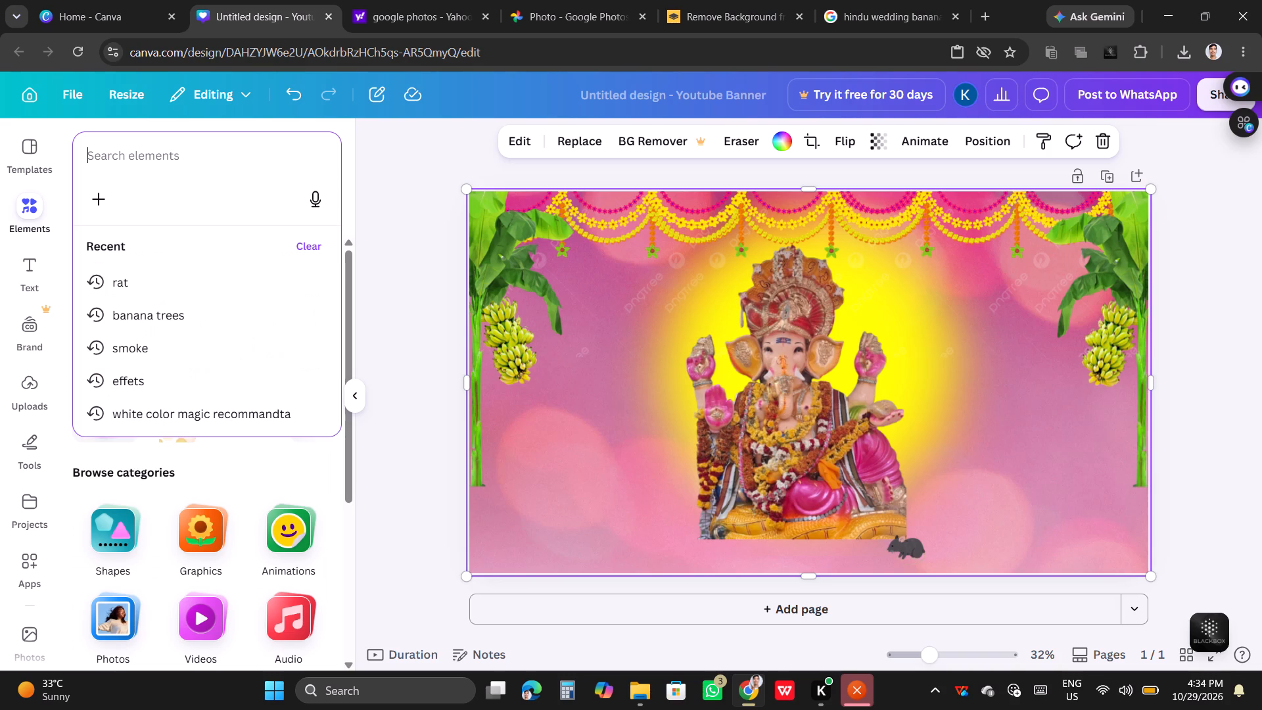
text(conoy)
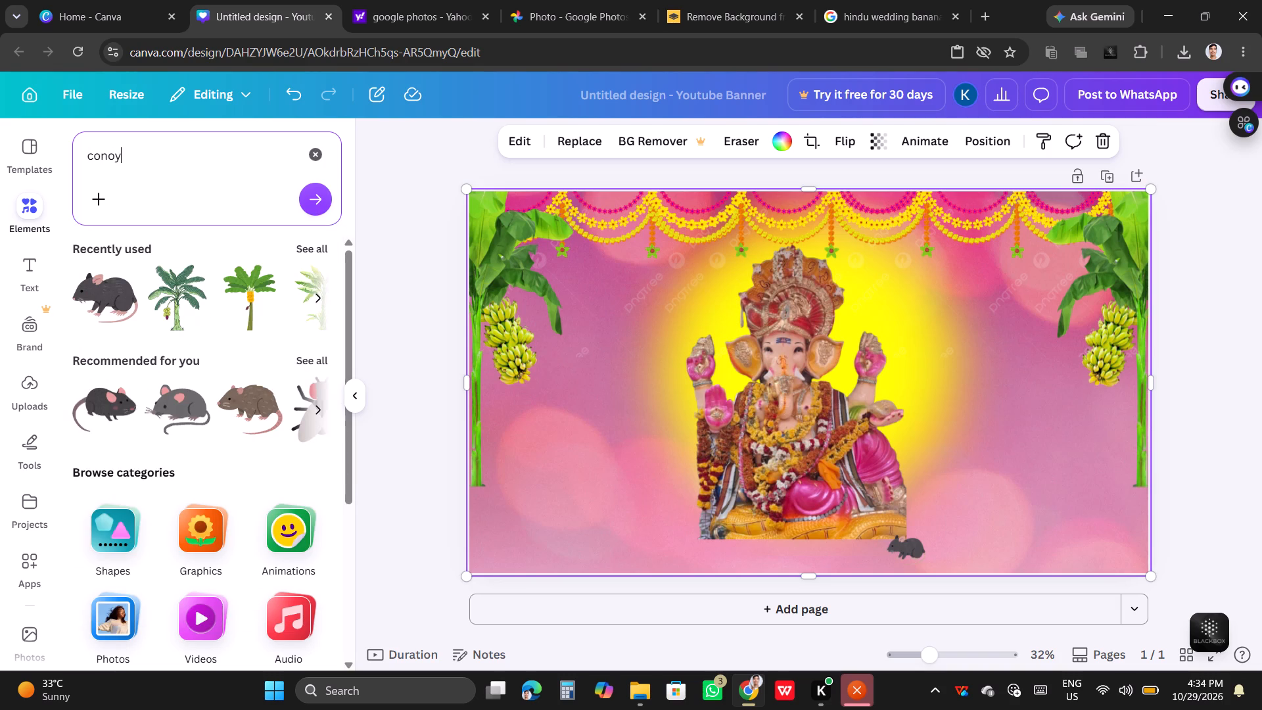
key(BackSpace)
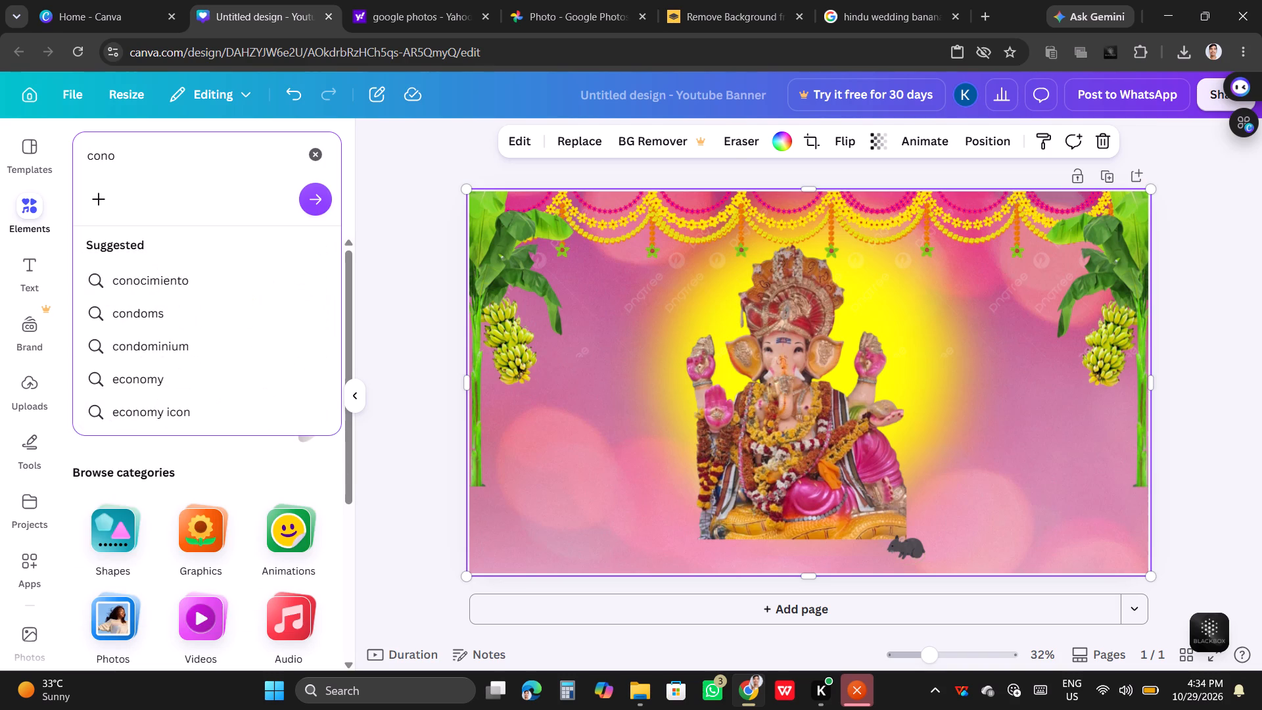
Search the elements for "coconut", browse the photo results and add the halved coconut photo to the page.
key(BackSpace)
key(BackSpace)
text(conut)
key(Return)
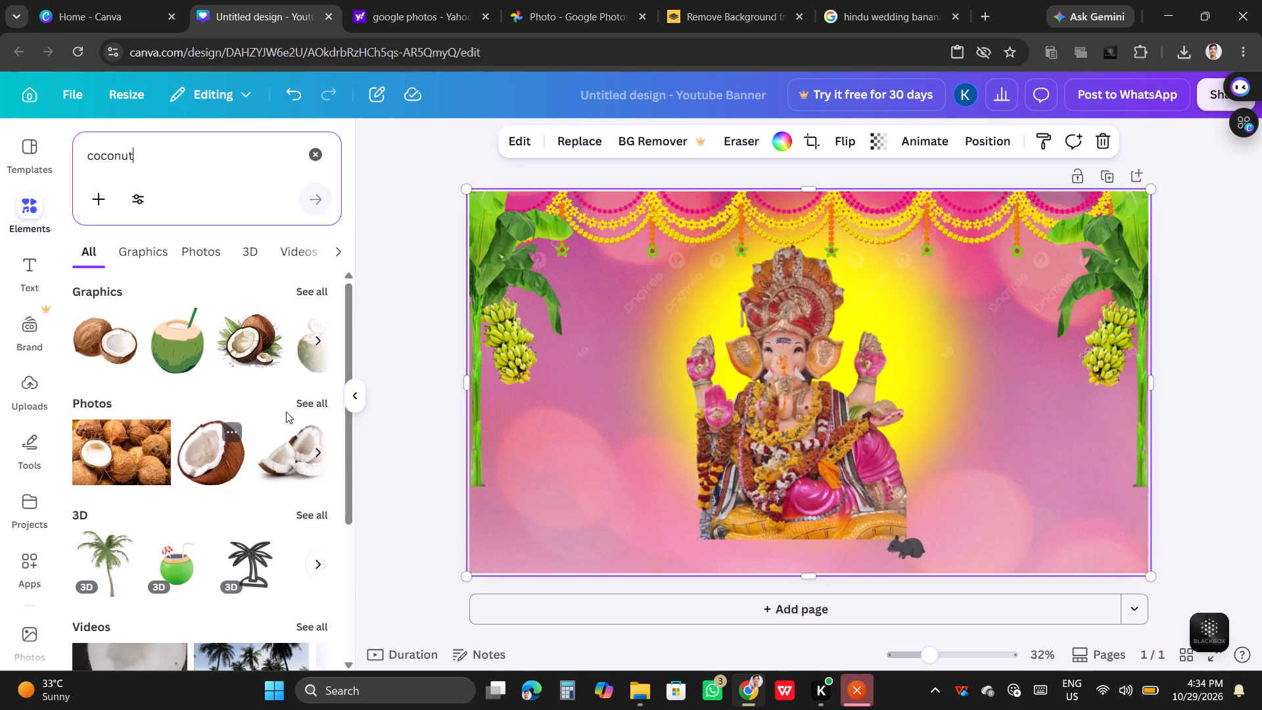
click(306, 402)
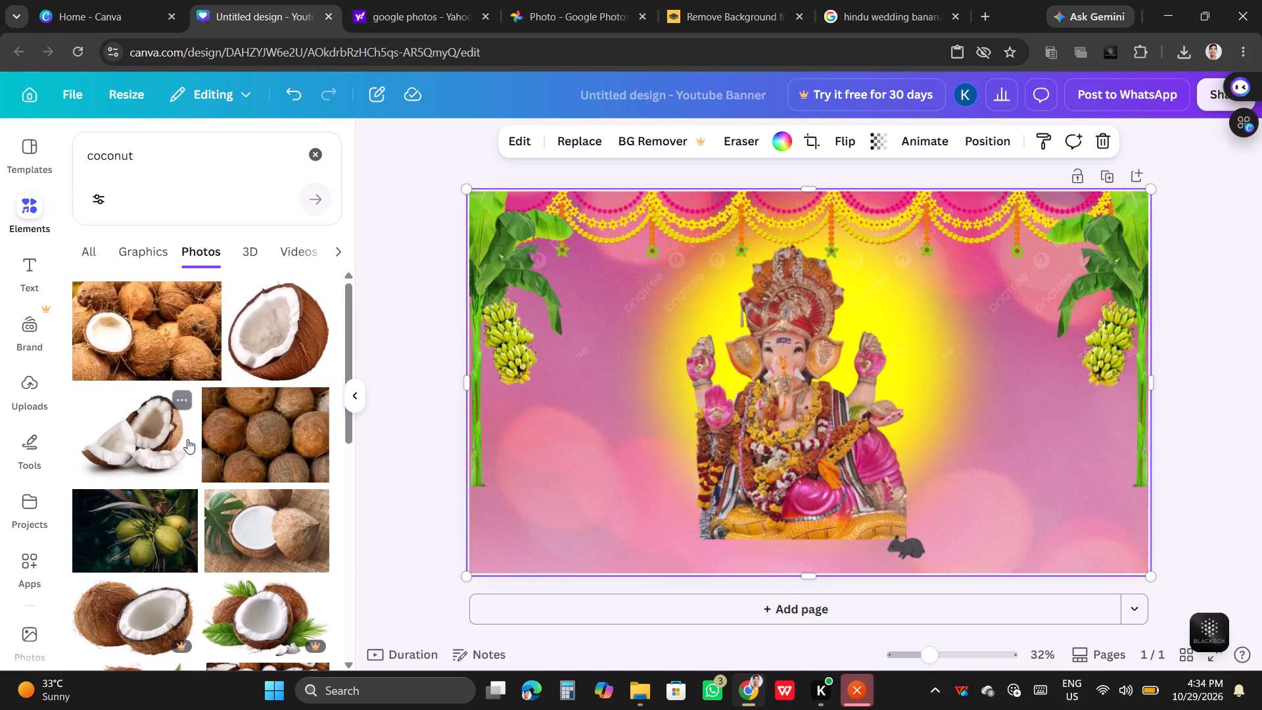
scroll(212, 475, down, 4)
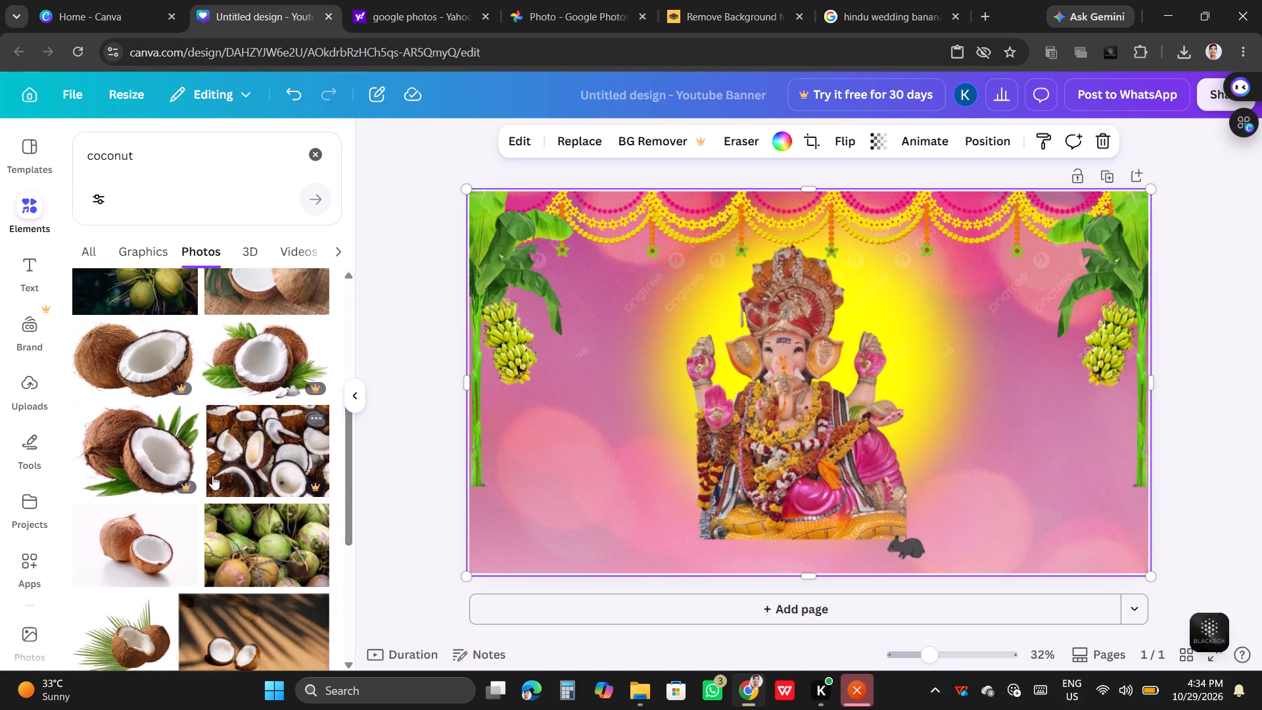
scroll(212, 475, down, 3)
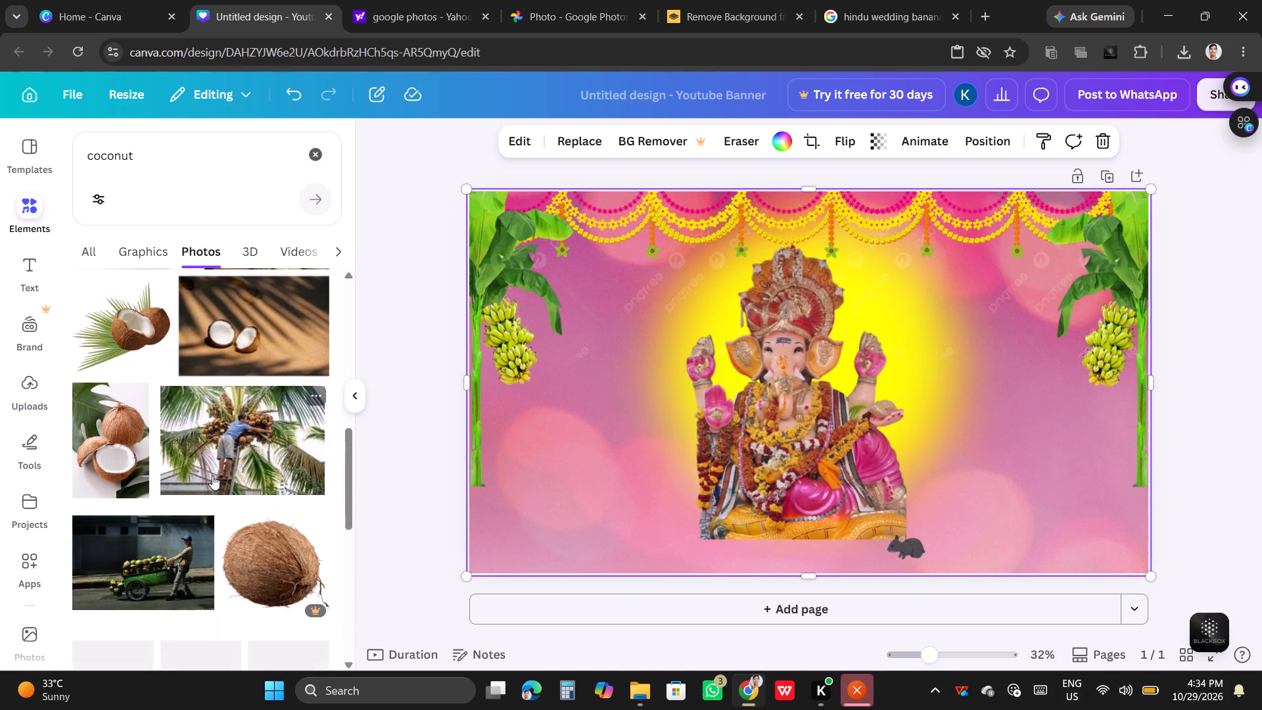
scroll(212, 475, down, 3)
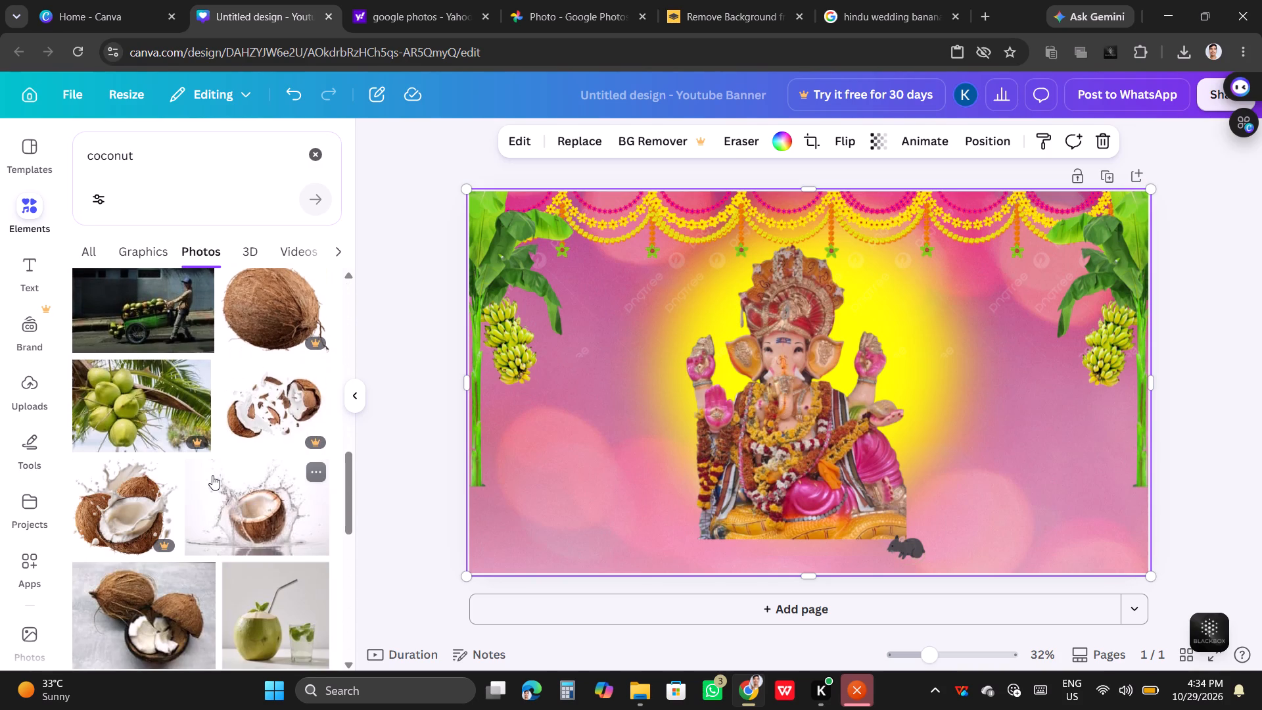
scroll(212, 475, down, 3)
scroll(212, 475, up, 14)
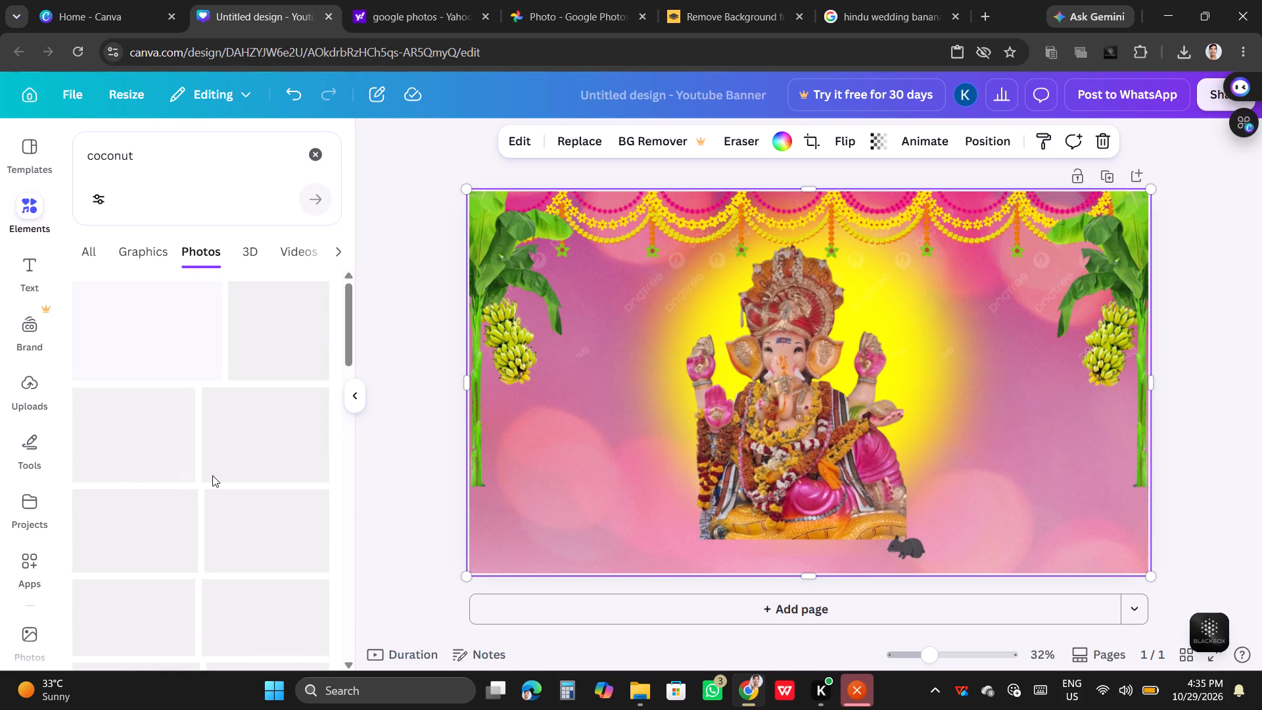
scroll(212, 475, up, 2)
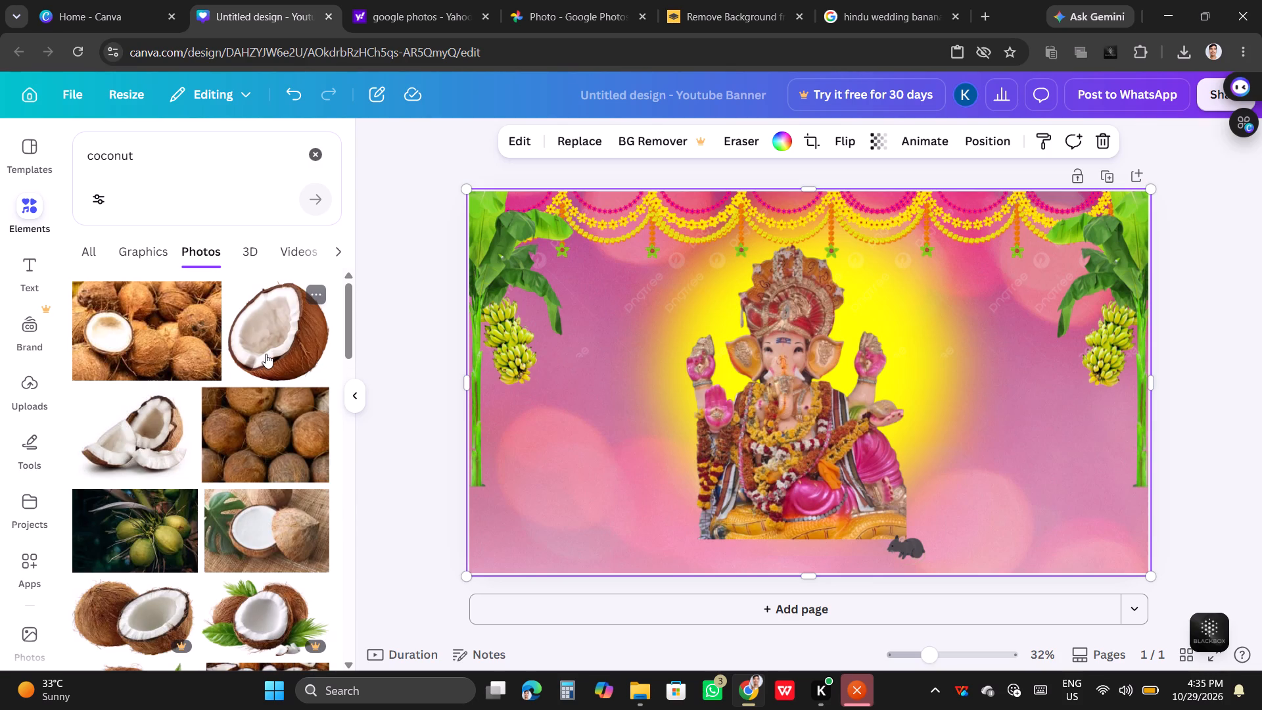
click(266, 354)
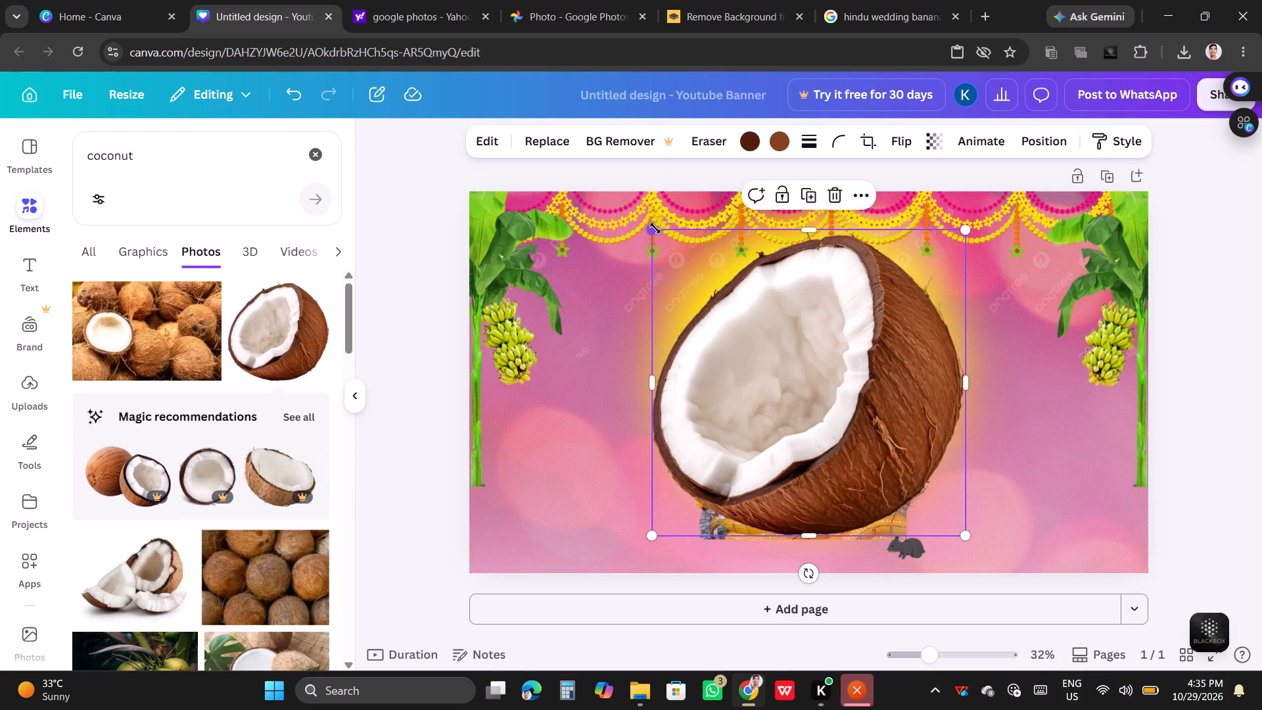
Shrink the coconut to a very small size, close to the rat beside the idol's base.
drag(657, 233, 859, 544)
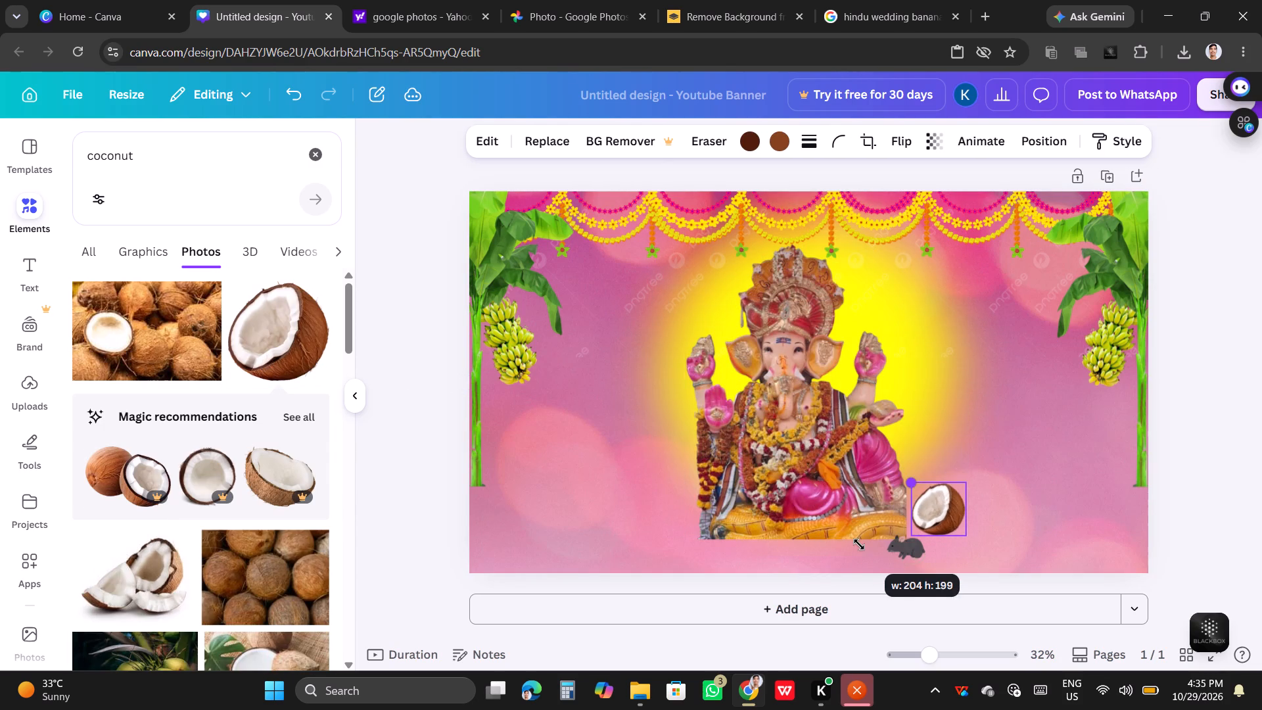
drag(859, 544, 874, 570)
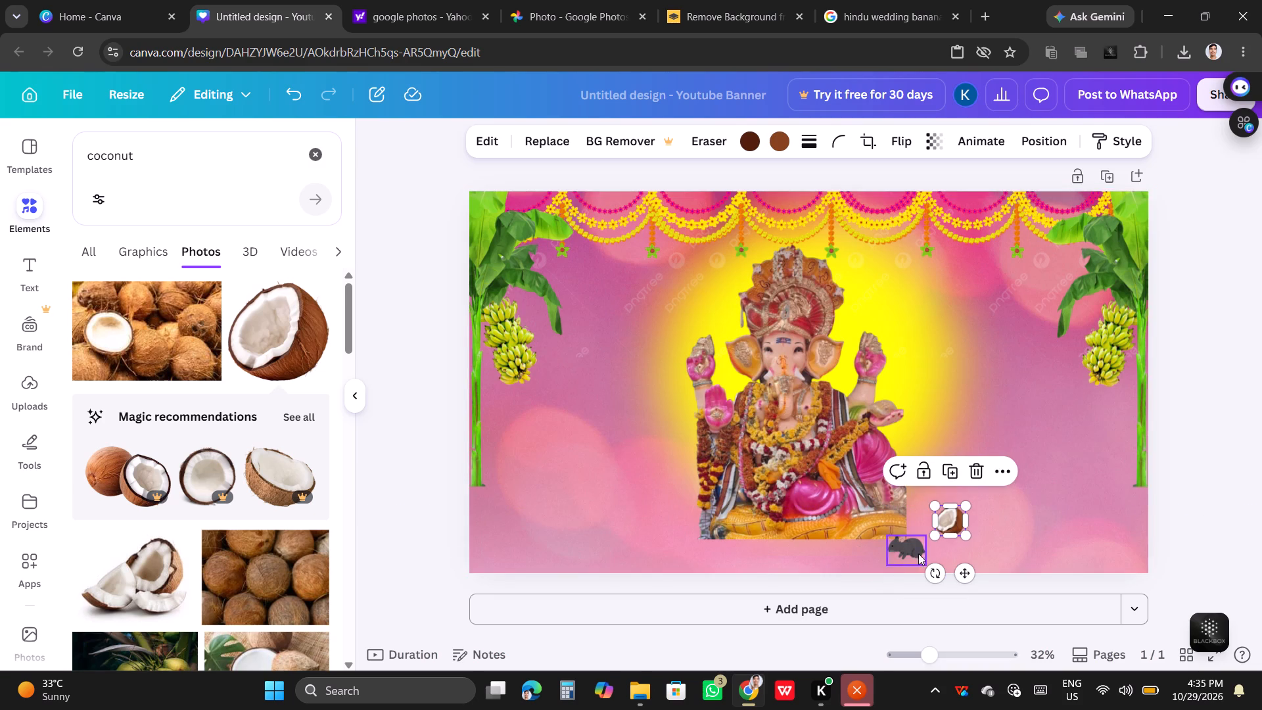
Duplicate the small coconut, keeping the copy to the right of the rat and moving the original below the idol base's lower-left corner.
click(952, 470)
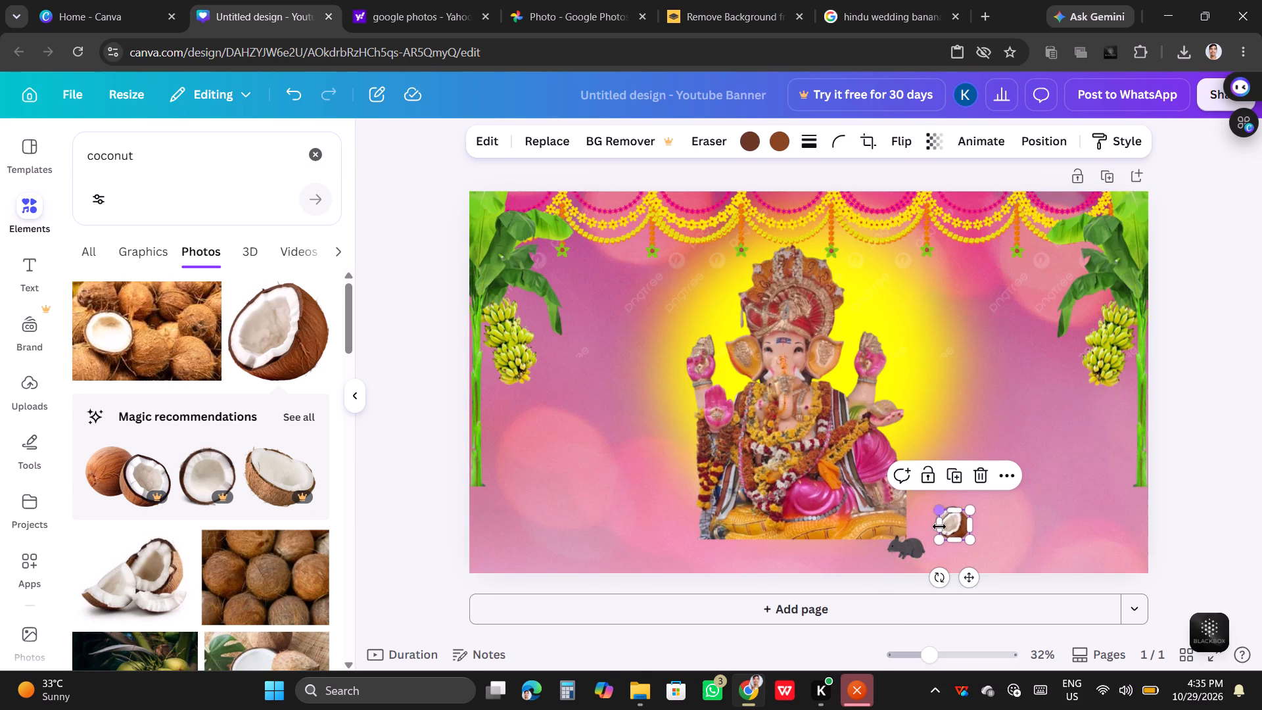
drag(952, 523, 982, 524)
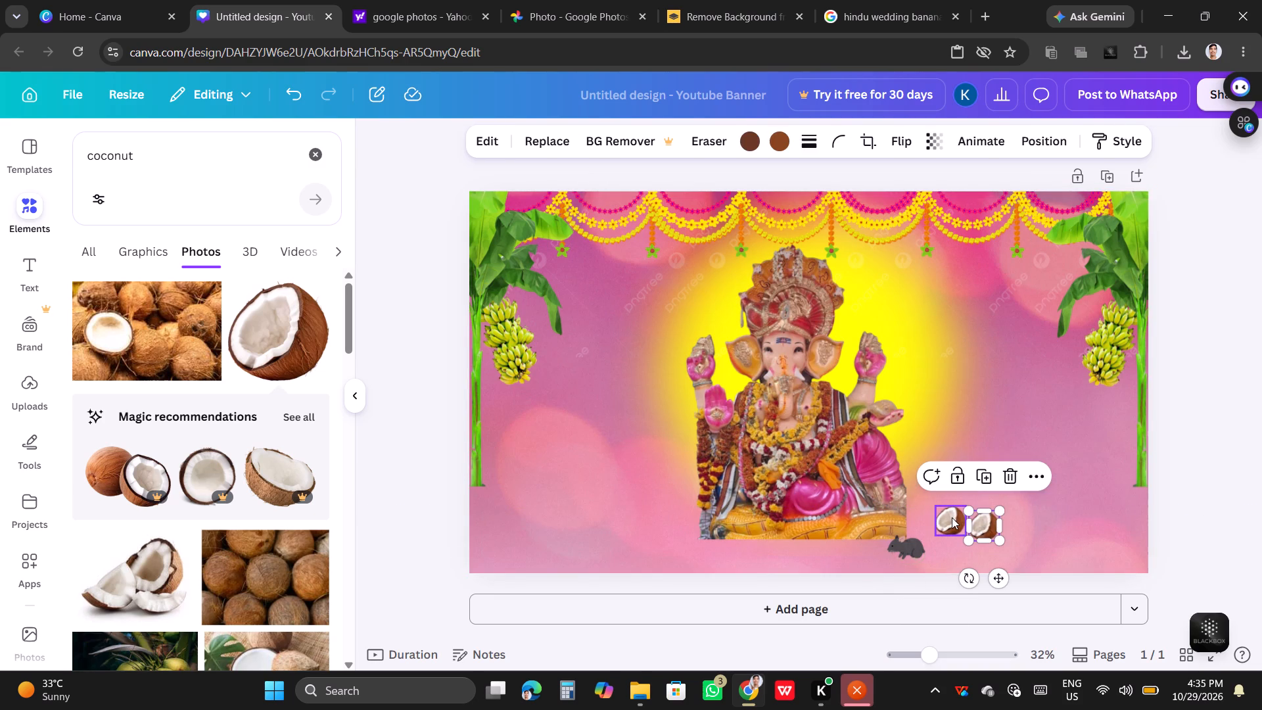
drag(947, 517, 684, 551)
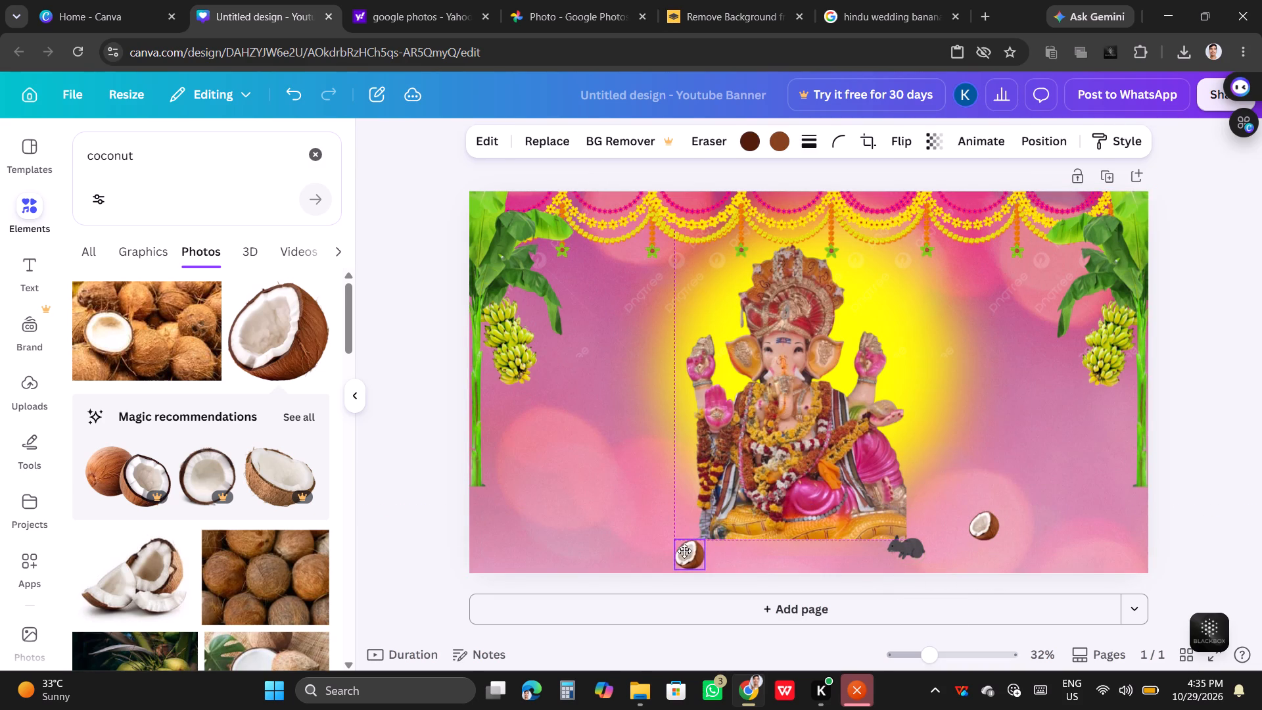
drag(684, 551, 688, 549)
Flip the coconut copy near the rat horizontally.
click(979, 524)
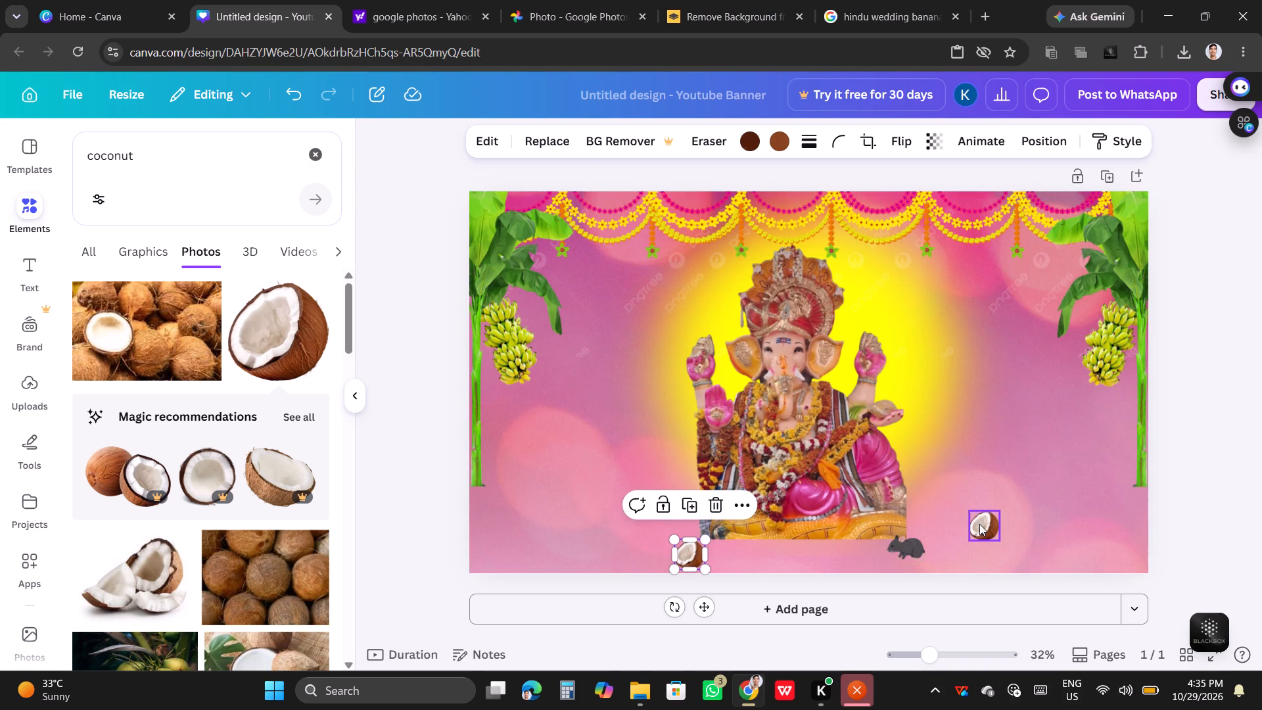
click(891, 143)
click(895, 181)
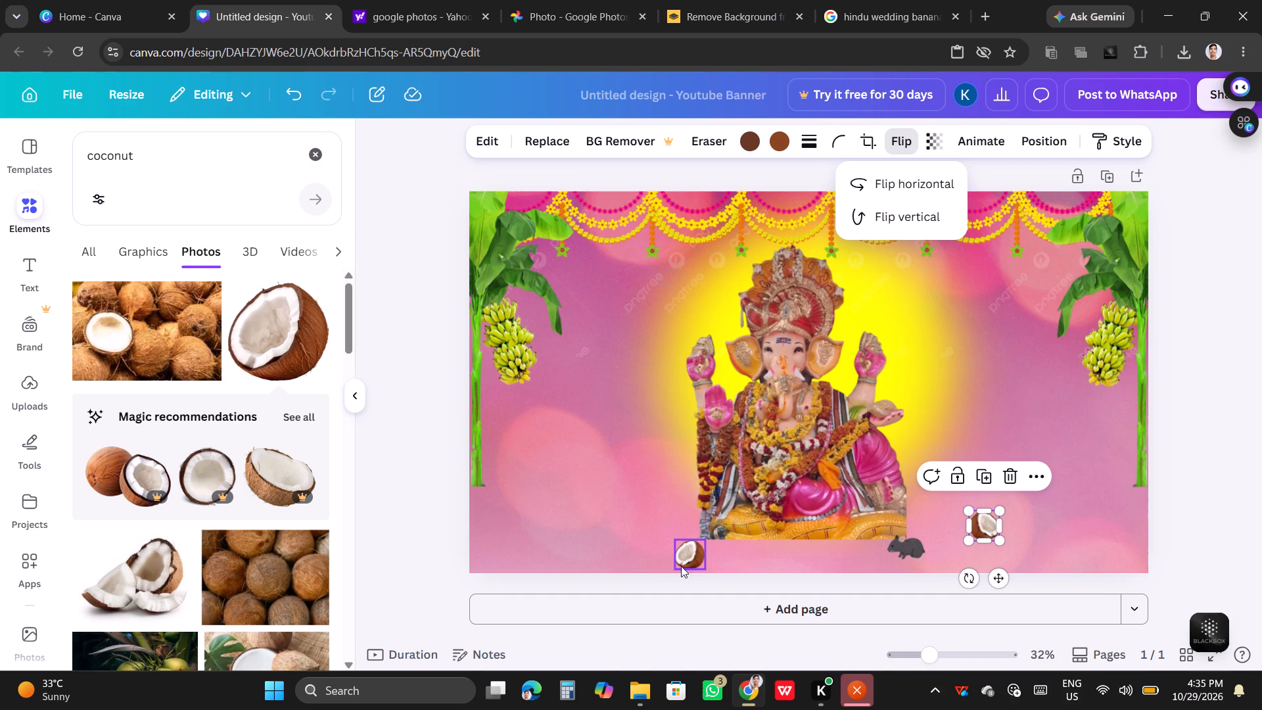
Move both coconuts to the open pink area left of the Ganesha idol, with the copy above the original.
drag(682, 554, 714, 553)
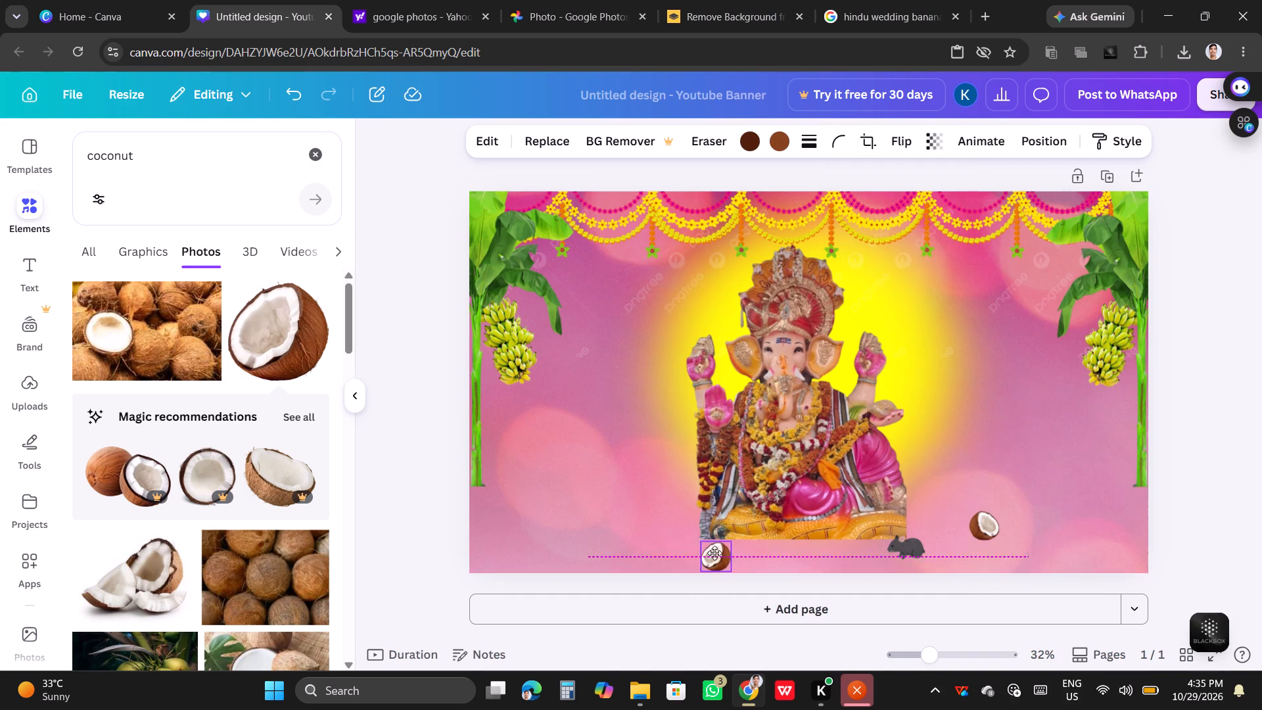
drag(714, 553, 731, 556)
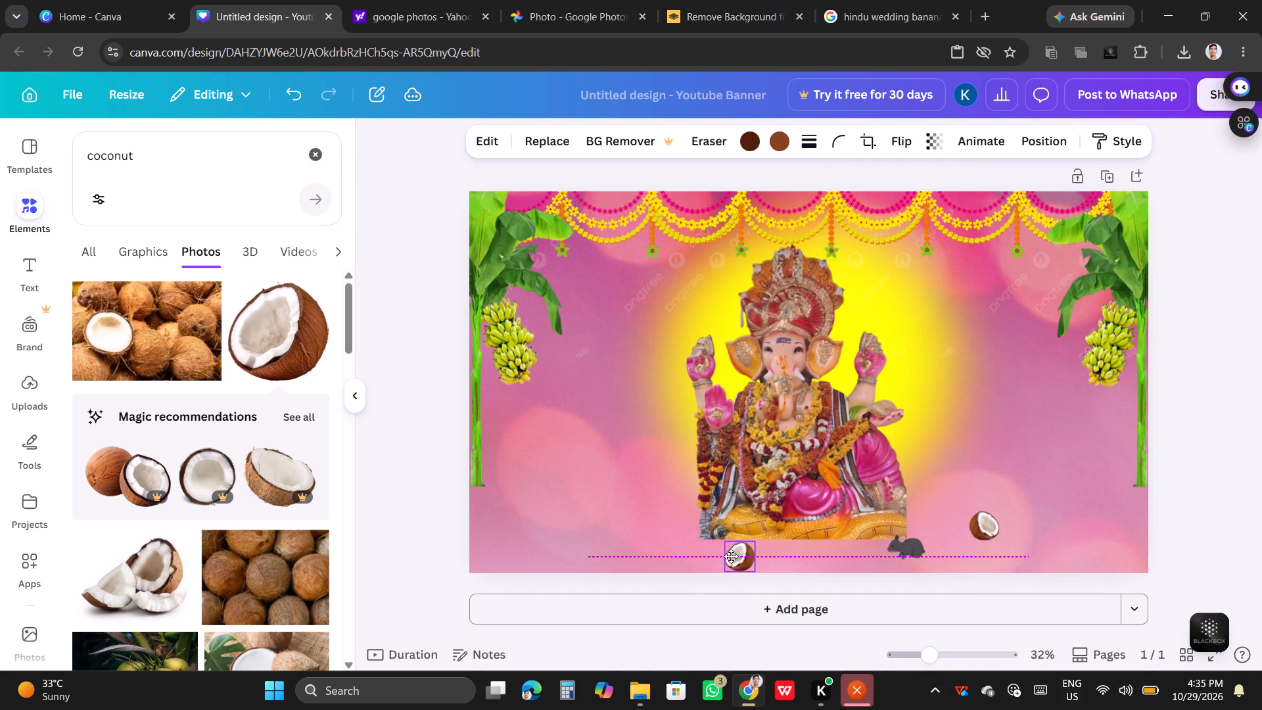
drag(731, 556, 620, 471)
drag(987, 517, 987, 516)
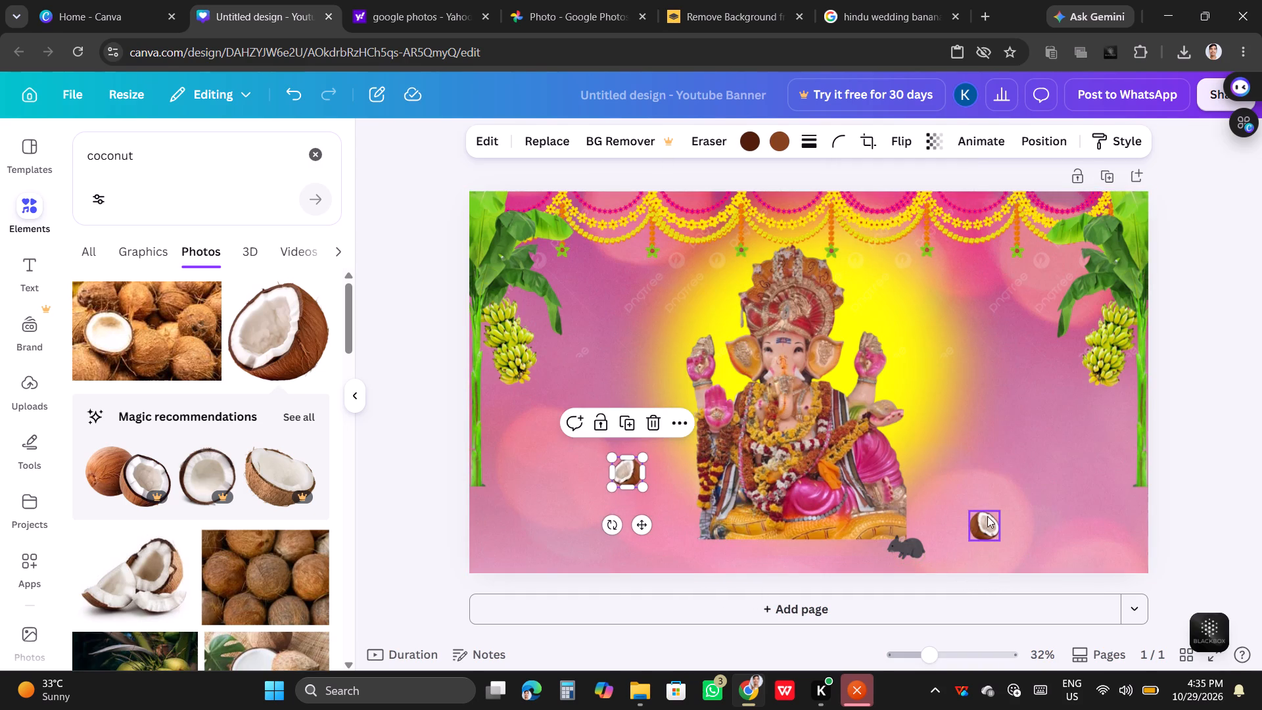
drag(987, 516, 655, 394)
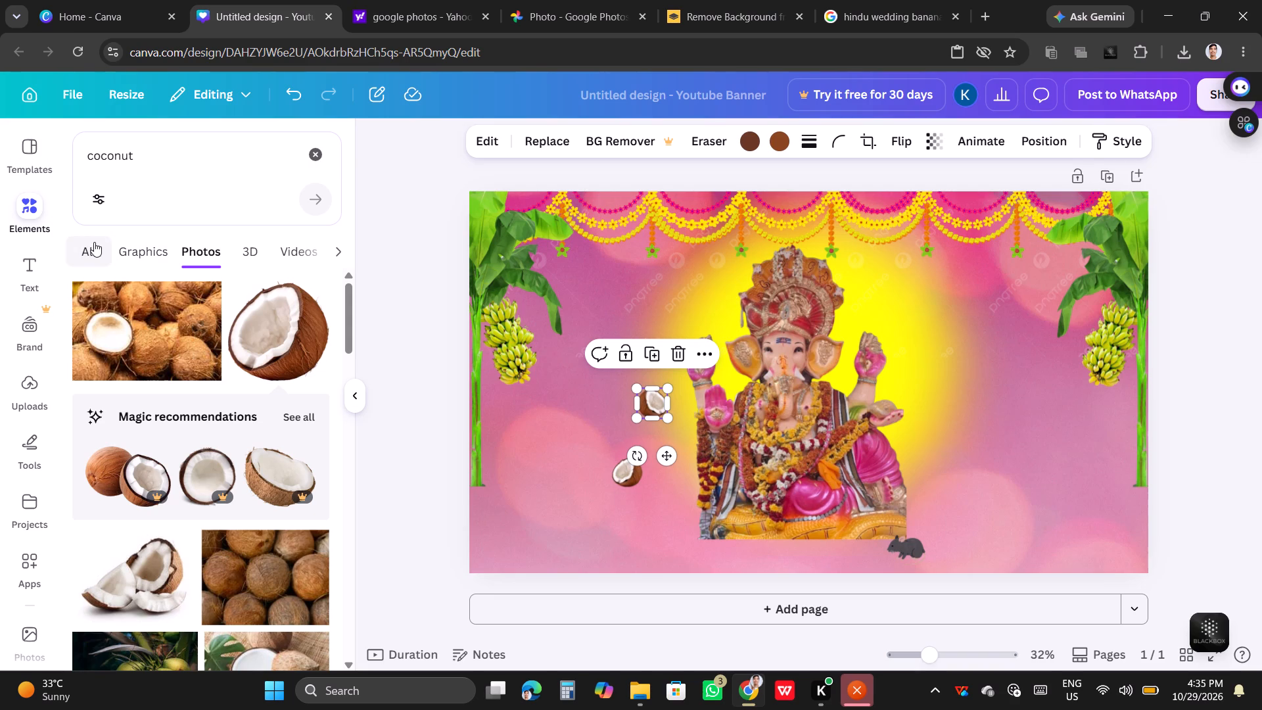
Clear the coconut search and the recent search history, and open the full set of recently used elements.
click(94, 242)
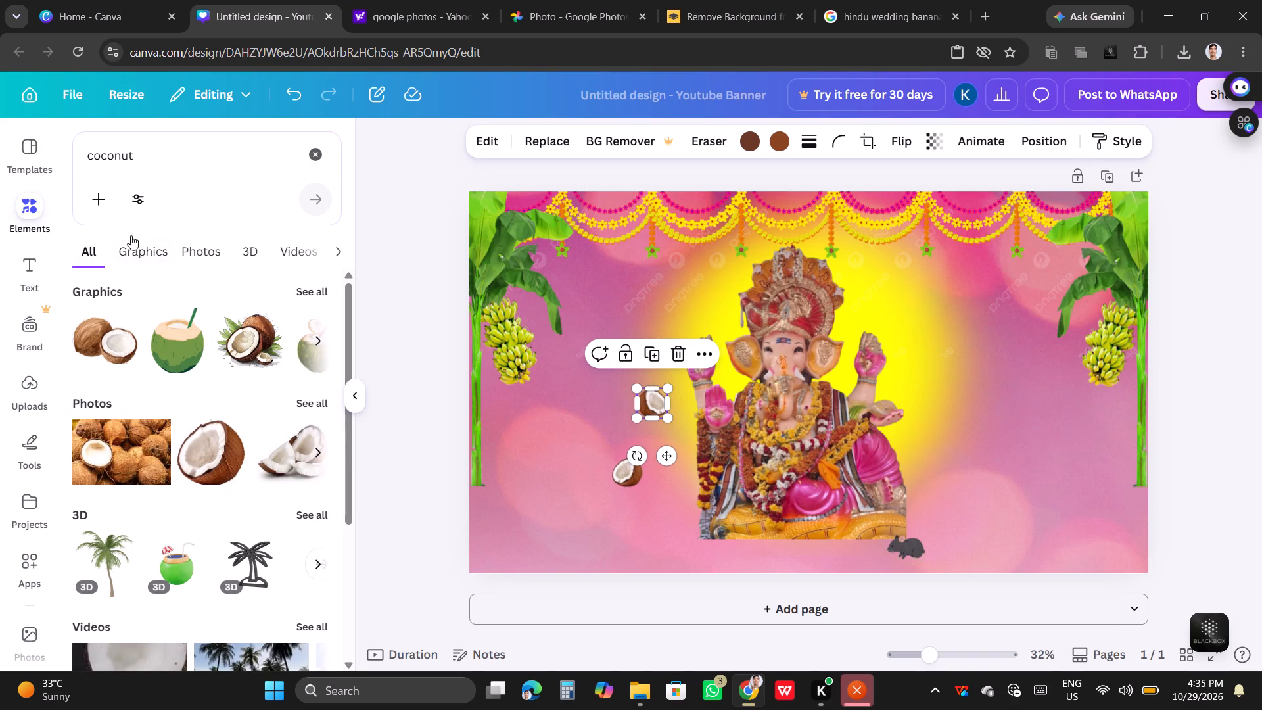
click(317, 151)
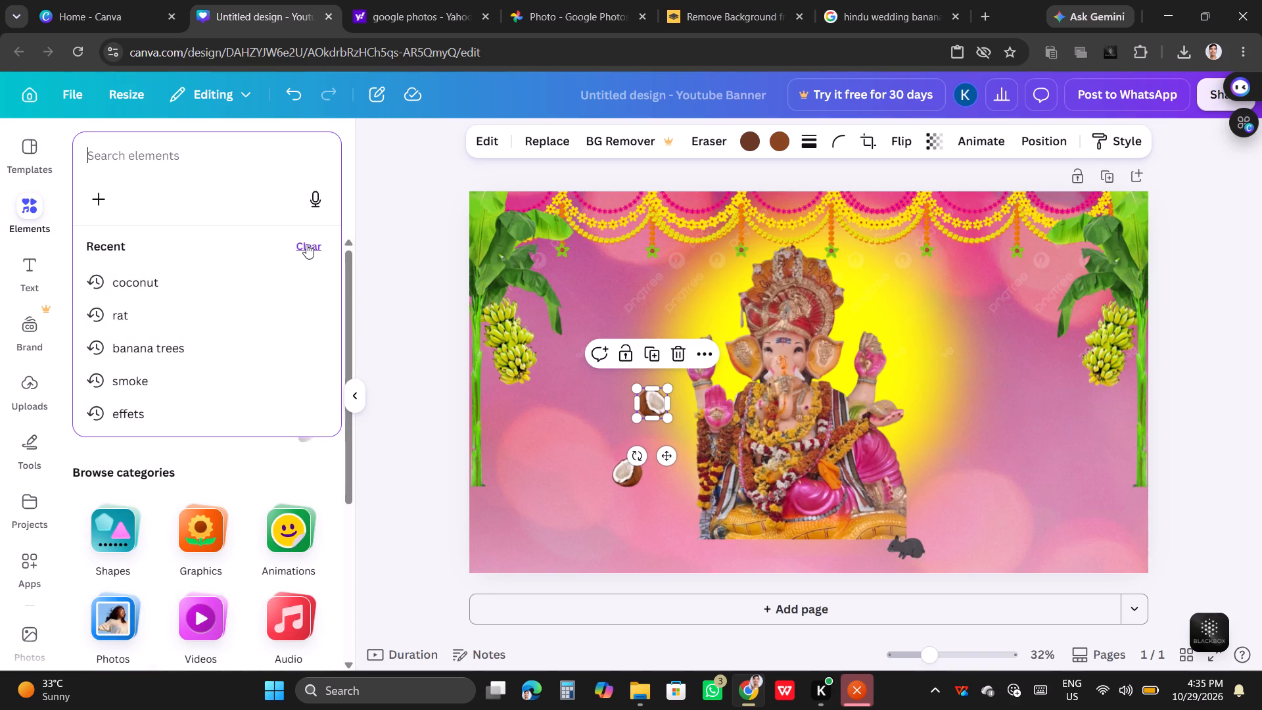
click(306, 244)
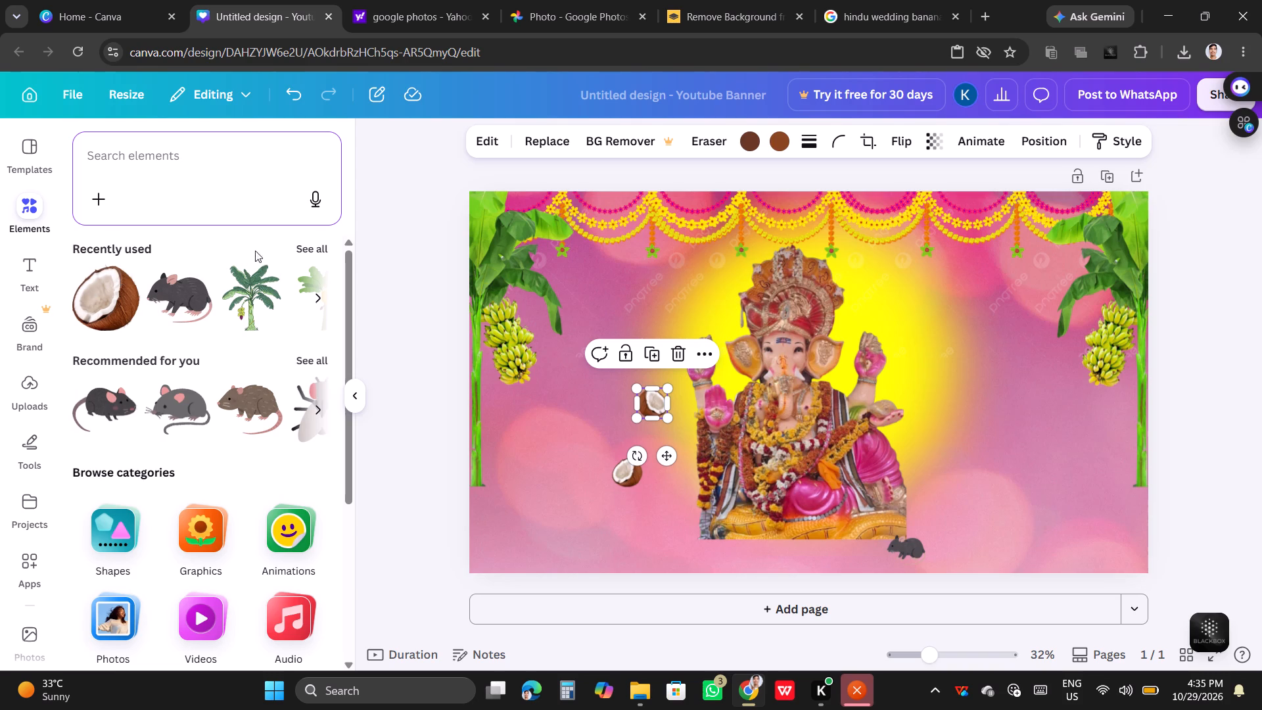
click(298, 248)
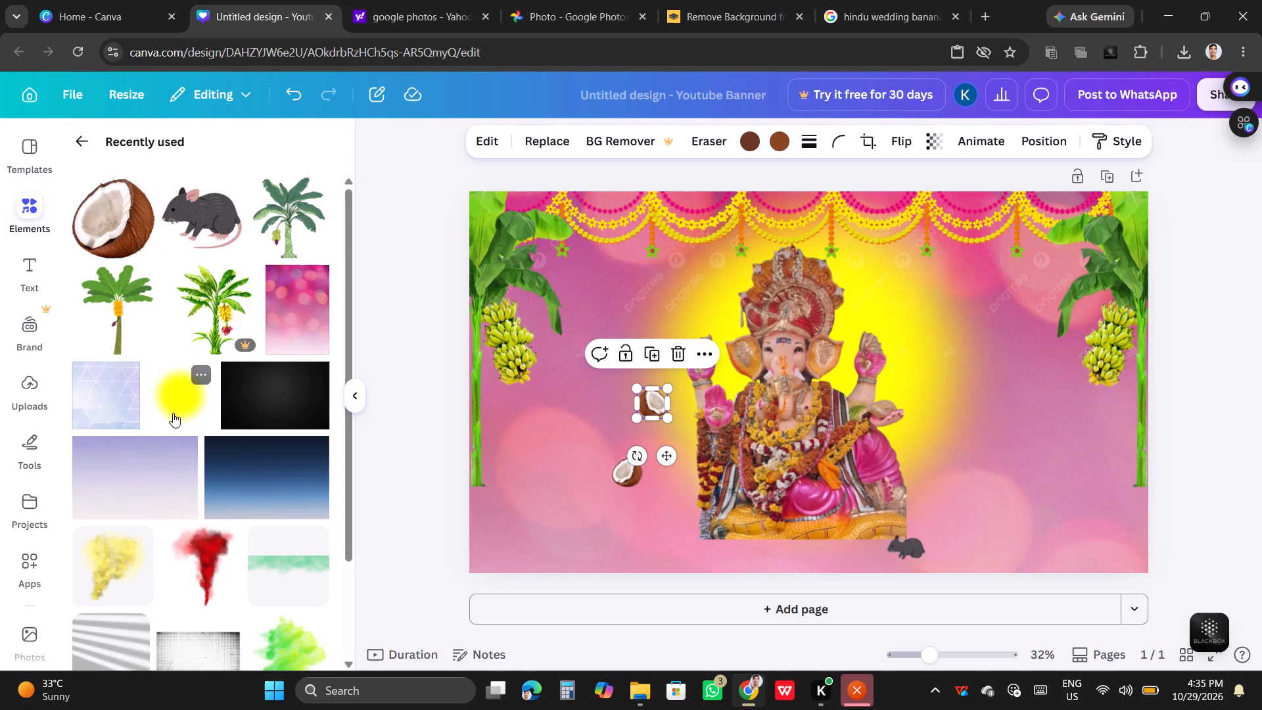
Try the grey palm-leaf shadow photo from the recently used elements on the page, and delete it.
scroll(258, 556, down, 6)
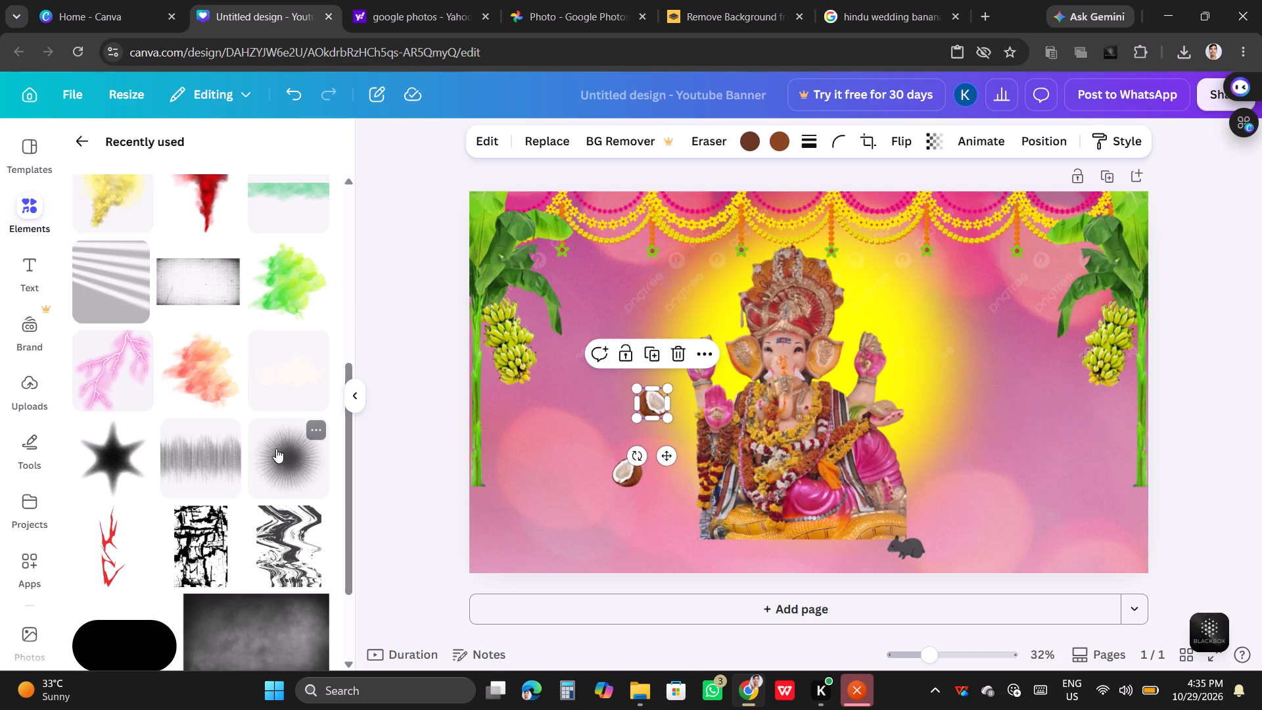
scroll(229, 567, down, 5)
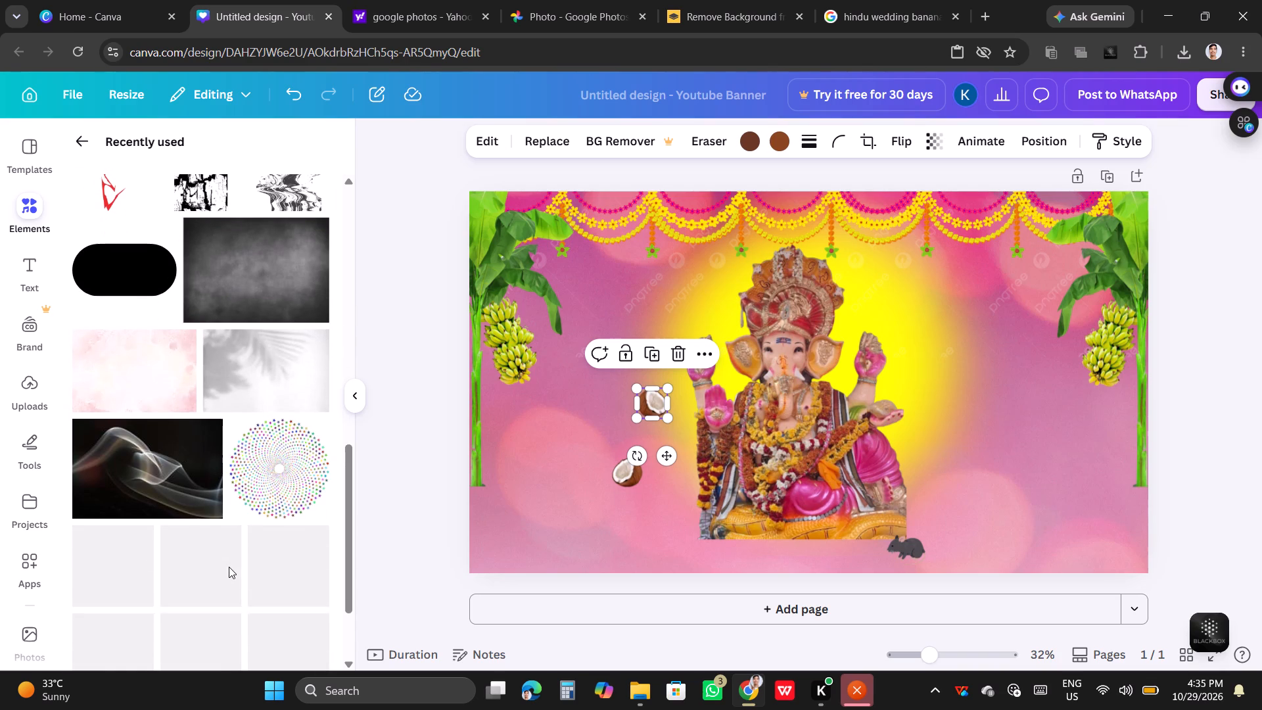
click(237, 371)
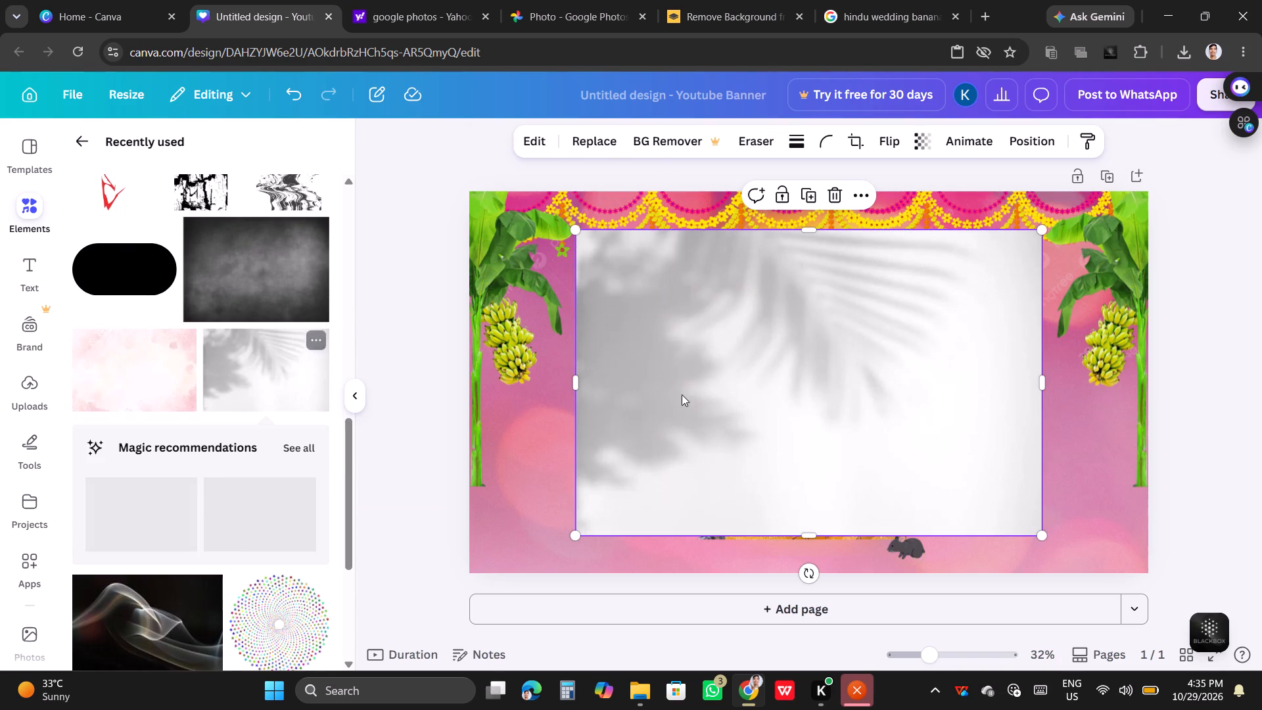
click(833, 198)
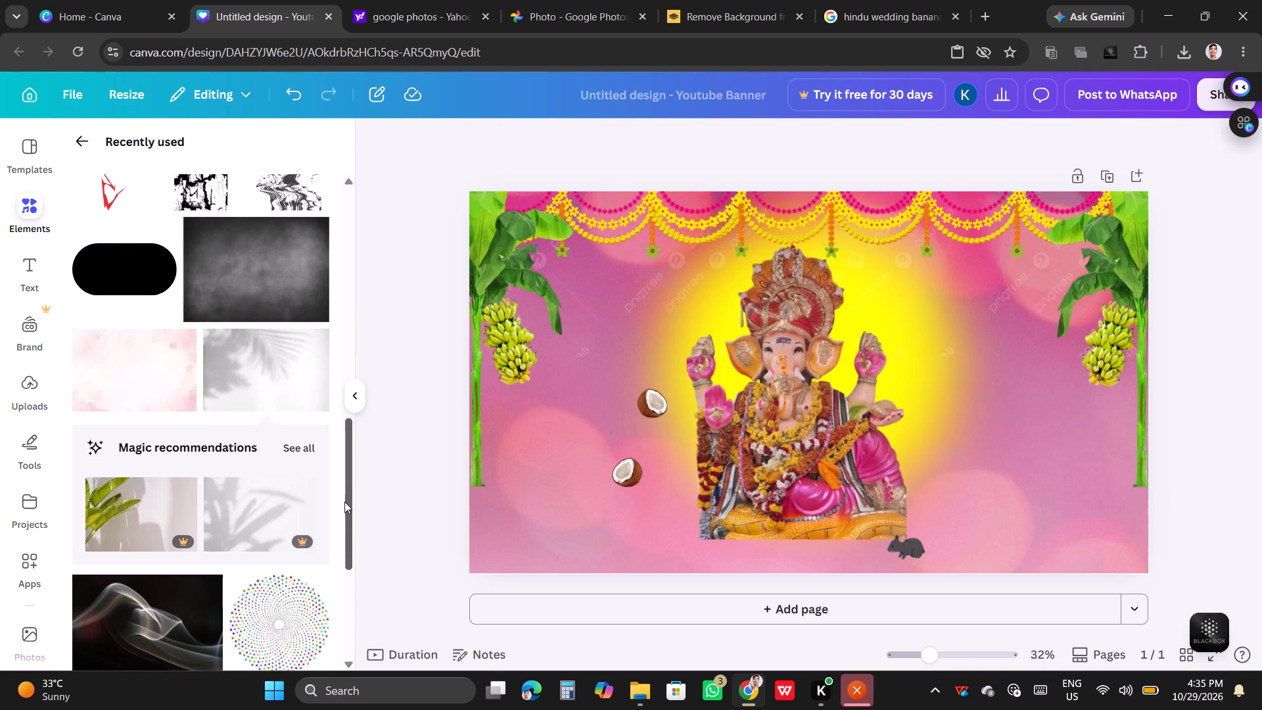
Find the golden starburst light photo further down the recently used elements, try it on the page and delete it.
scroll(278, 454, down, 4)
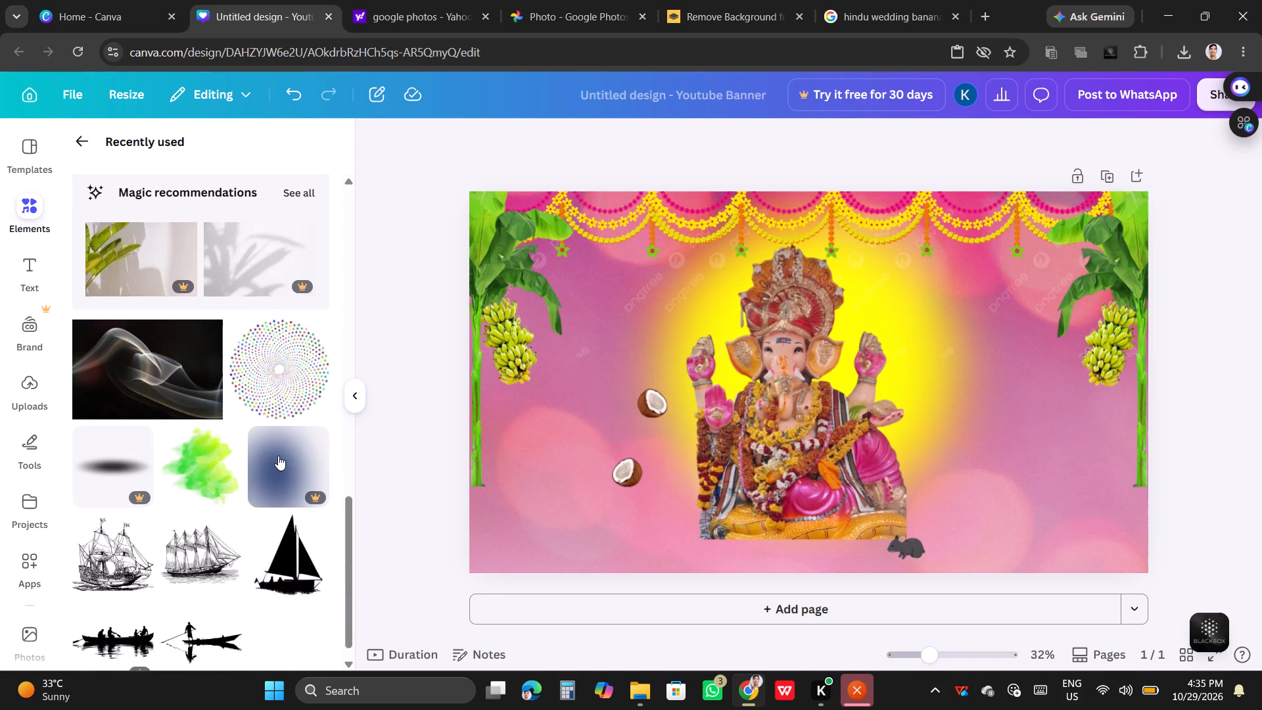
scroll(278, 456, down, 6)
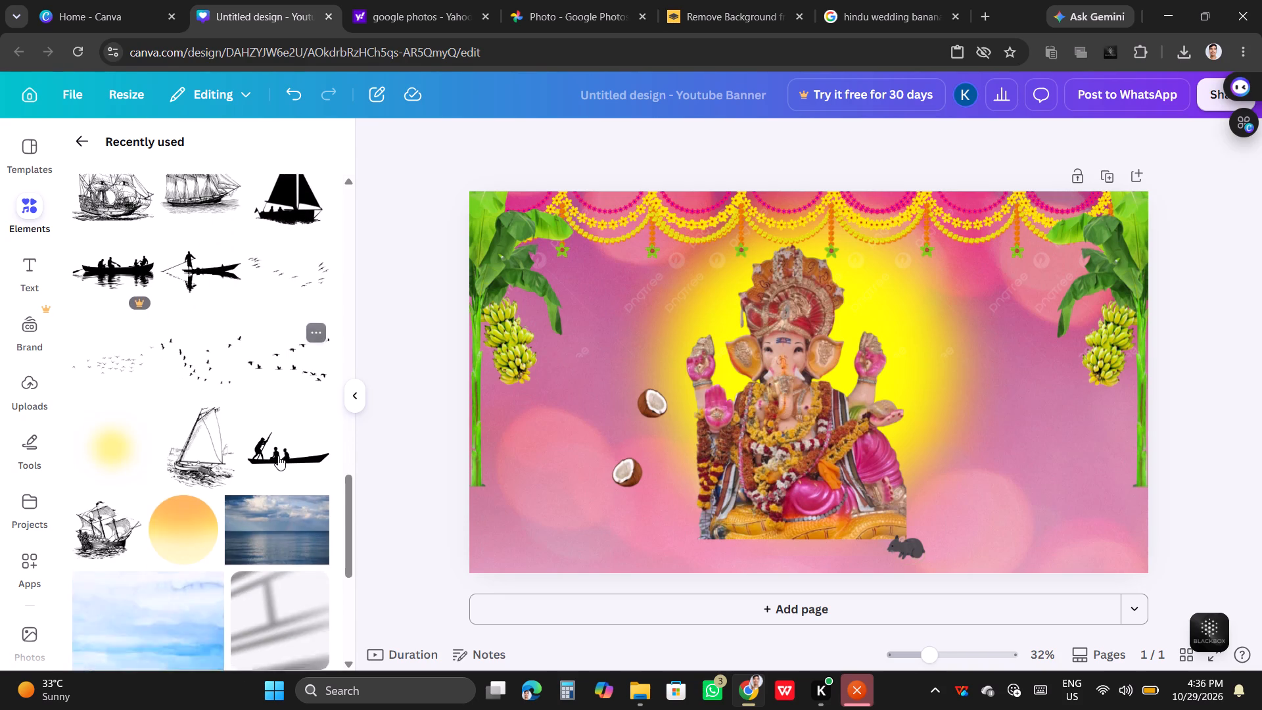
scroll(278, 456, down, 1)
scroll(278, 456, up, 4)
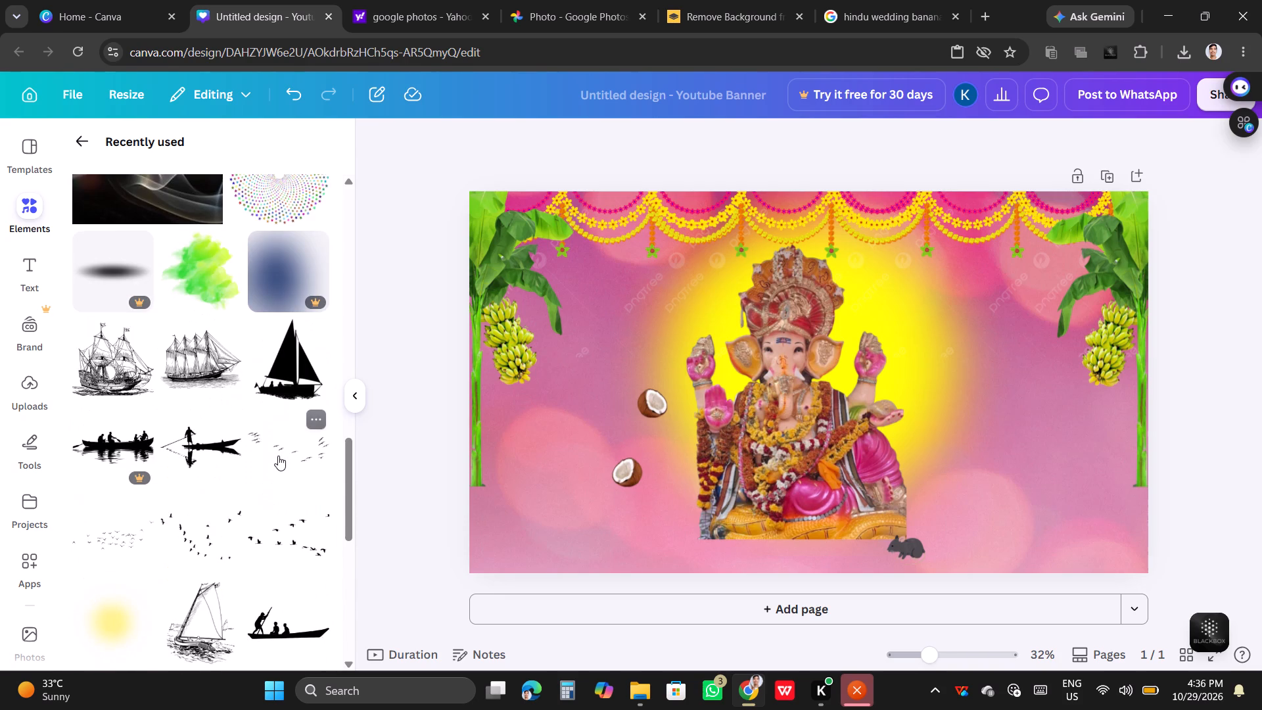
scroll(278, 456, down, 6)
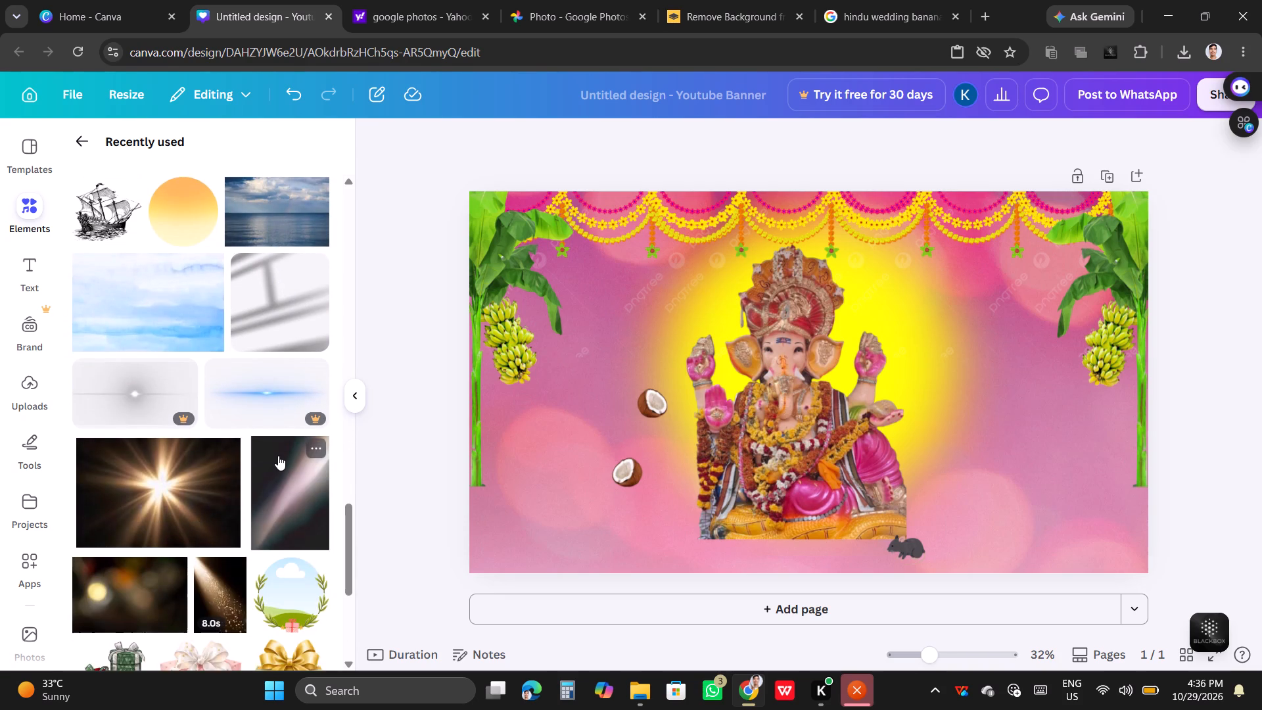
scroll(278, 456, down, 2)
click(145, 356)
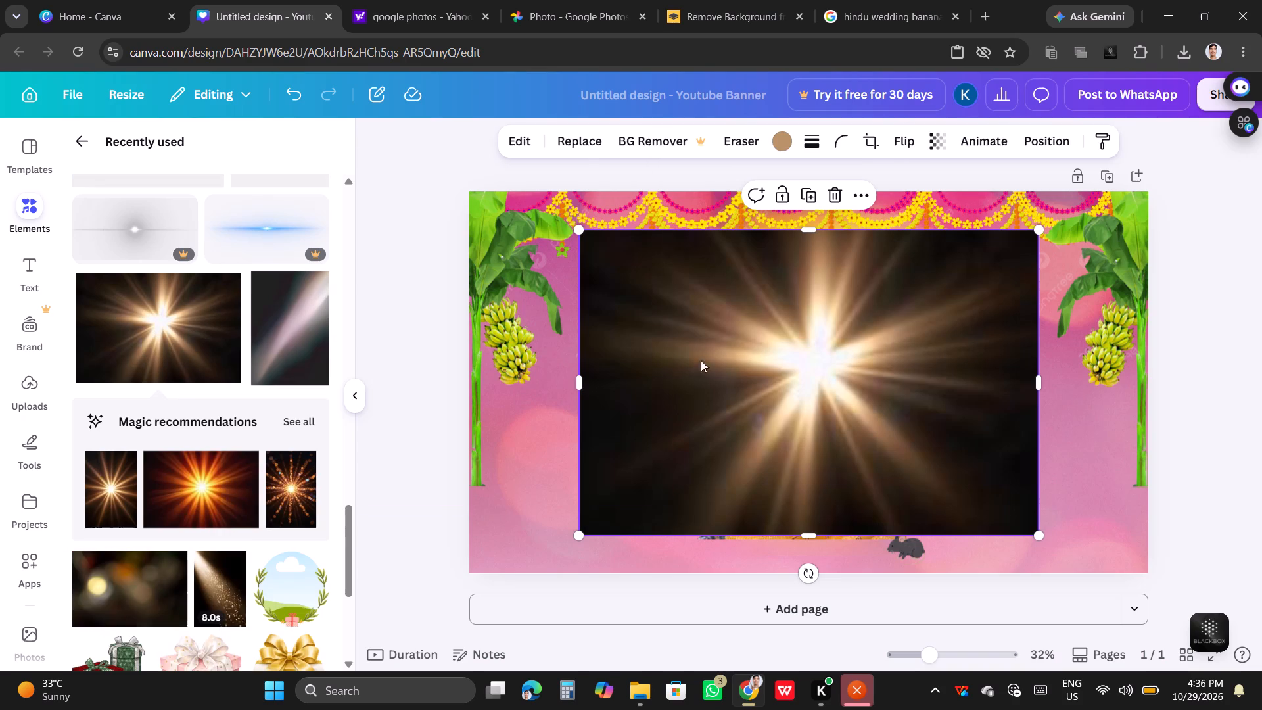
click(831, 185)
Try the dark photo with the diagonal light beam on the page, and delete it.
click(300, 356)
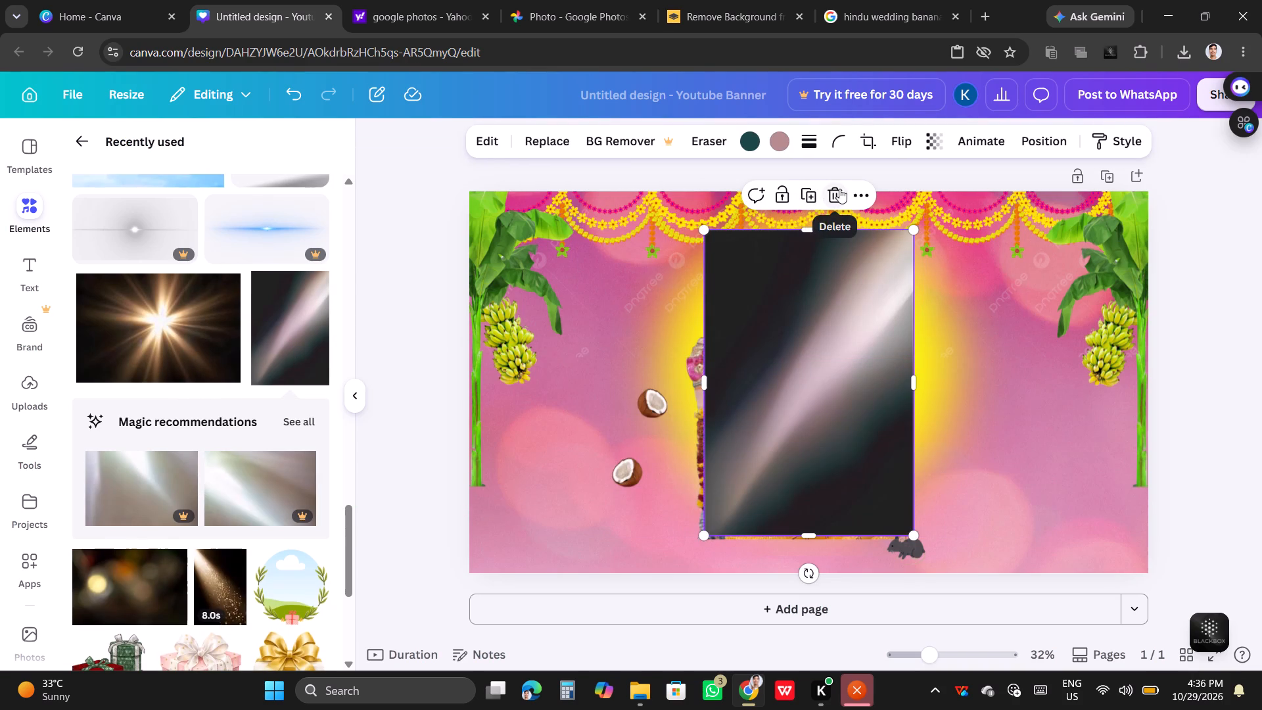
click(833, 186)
Look through the rest of the recently used elements for another decorative effect to set around the idol.
scroll(268, 471, down, 4)
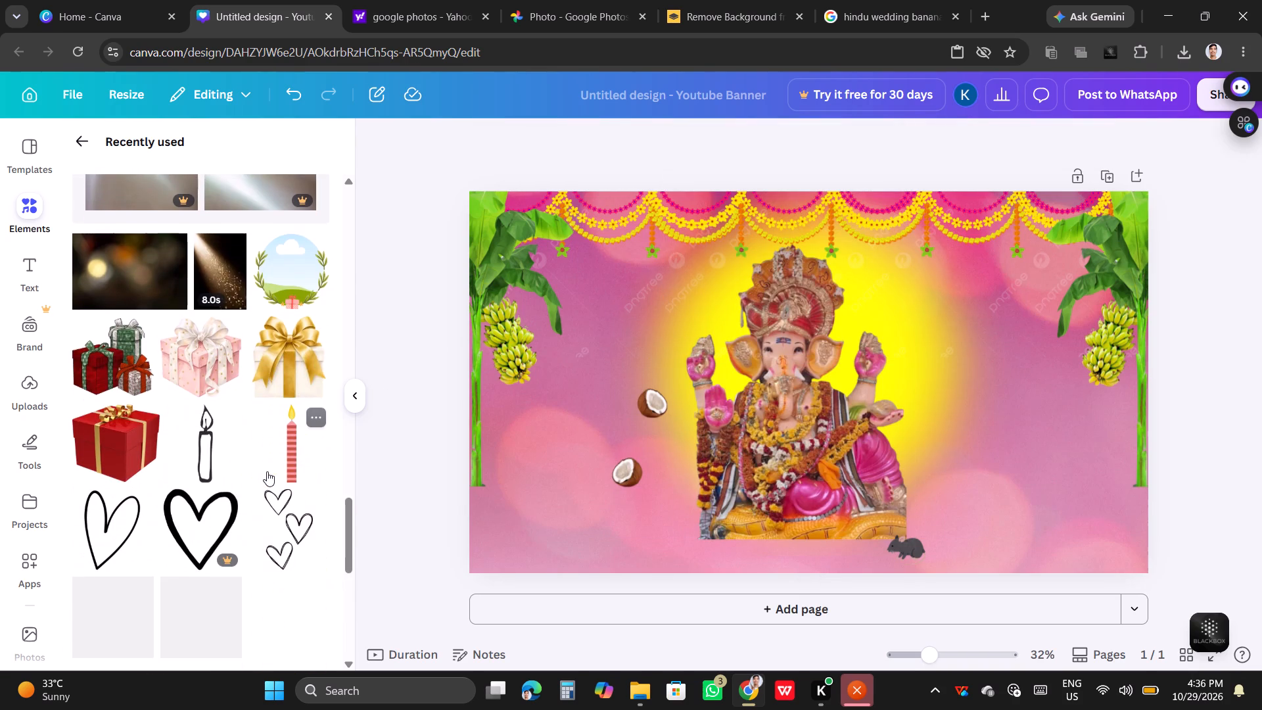
scroll(266, 471, down, 7)
scroll(266, 472, up, 8)
scroll(266, 472, down, 11)
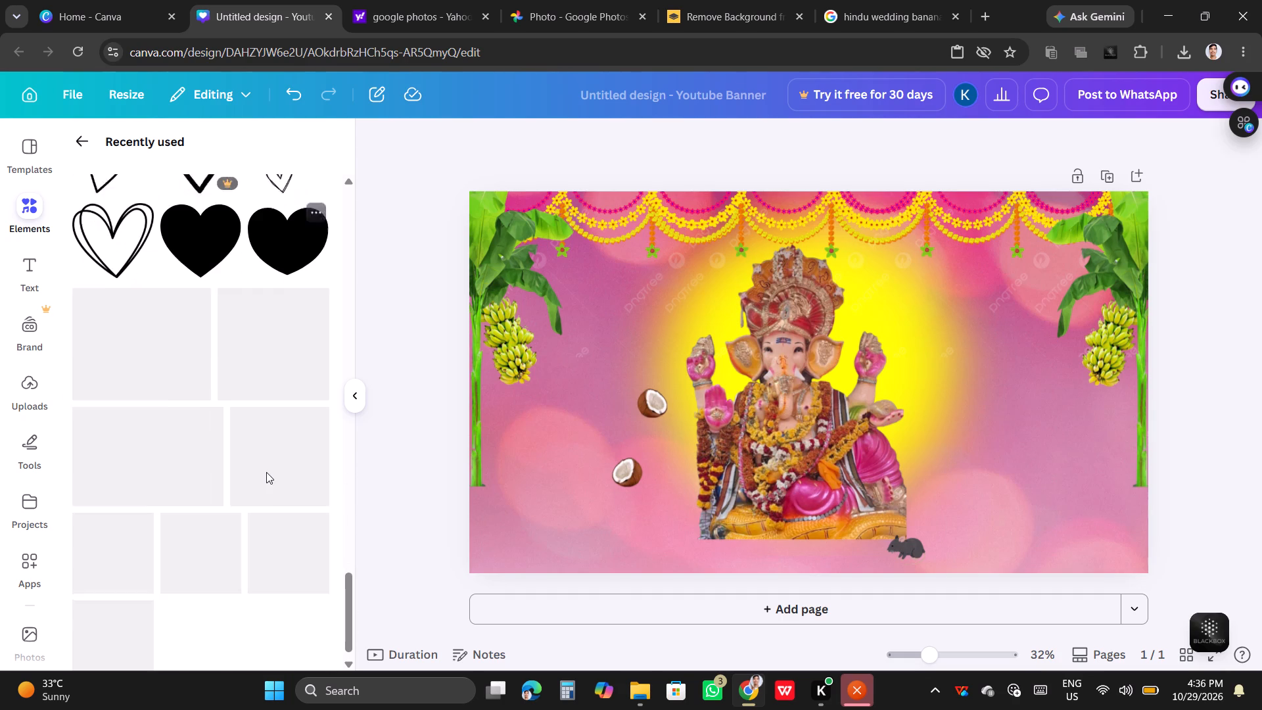
scroll(266, 472, down, 19)
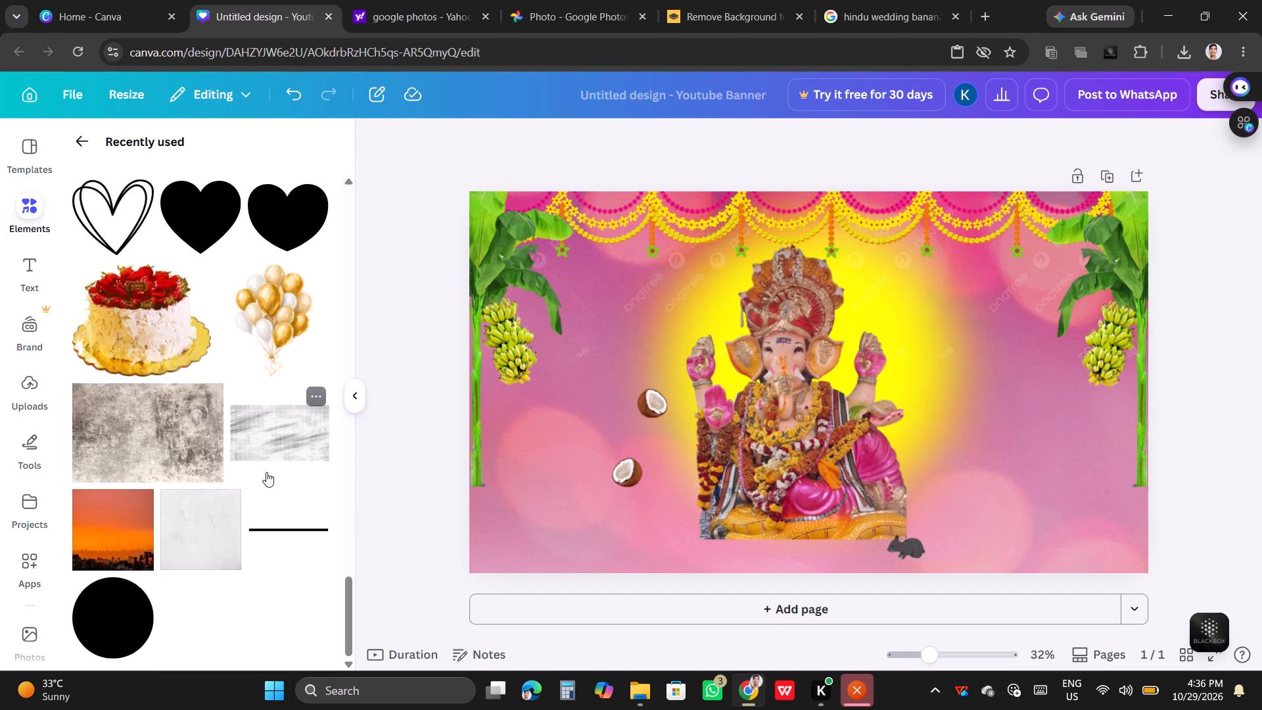
scroll(266, 472, up, 6)
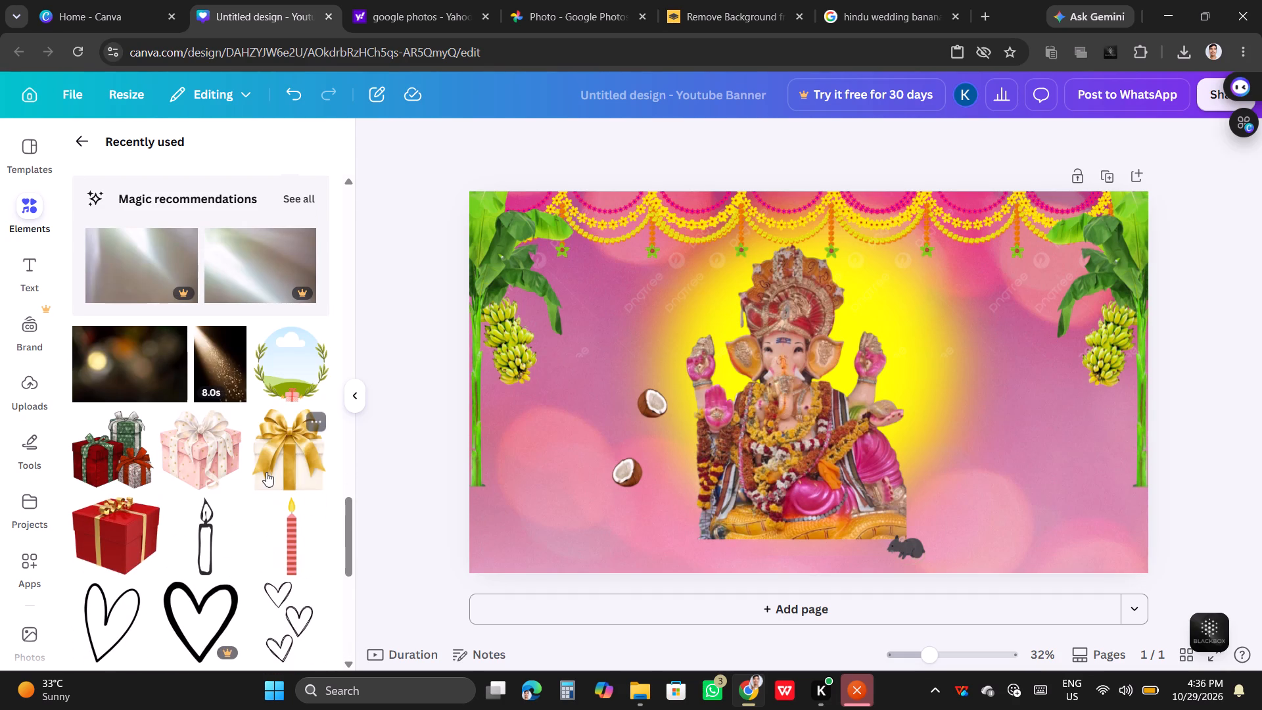
scroll(266, 472, up, 4)
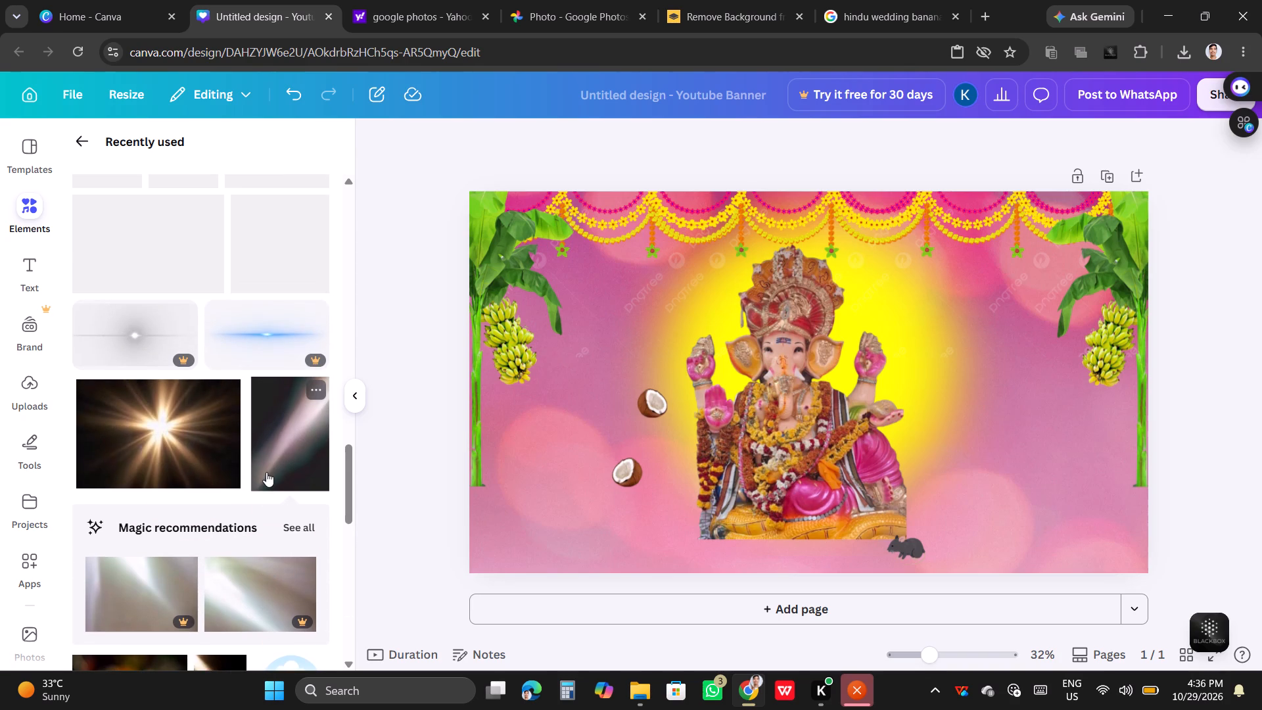
scroll(266, 472, up, 7)
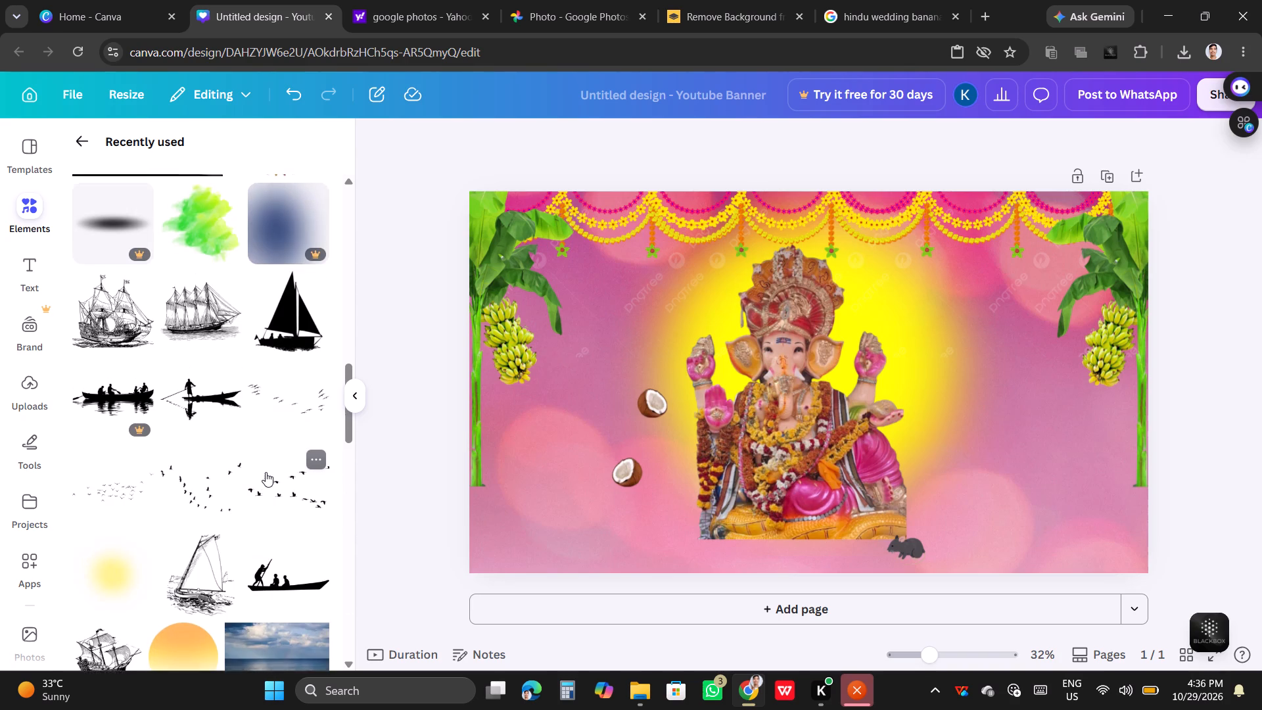
scroll(266, 472, up, 1)
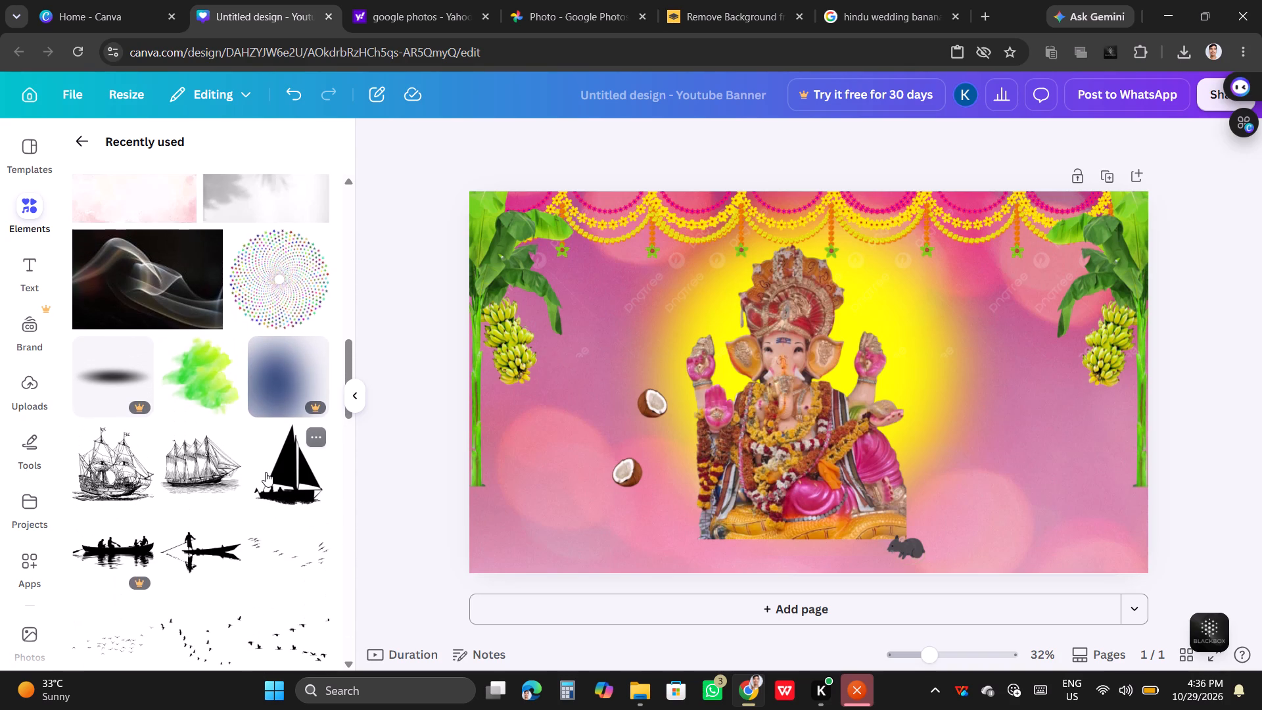
scroll(266, 472, up, 1)
scroll(266, 472, down, 1)
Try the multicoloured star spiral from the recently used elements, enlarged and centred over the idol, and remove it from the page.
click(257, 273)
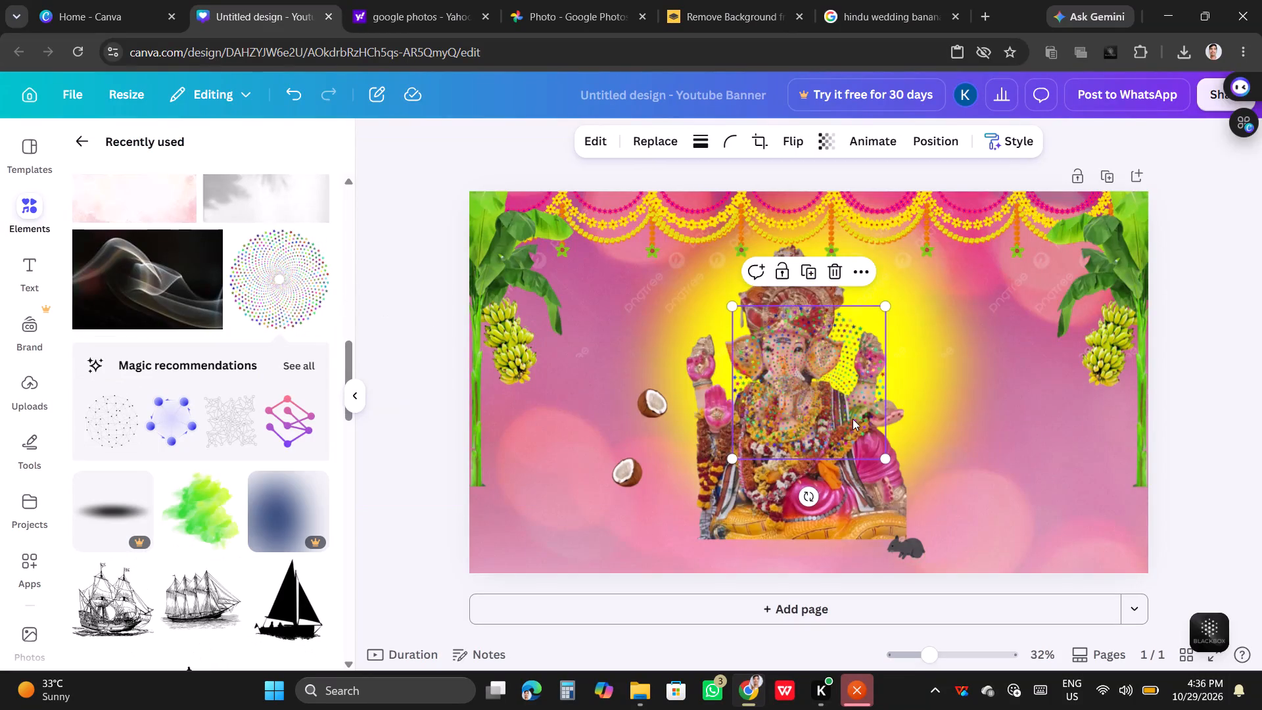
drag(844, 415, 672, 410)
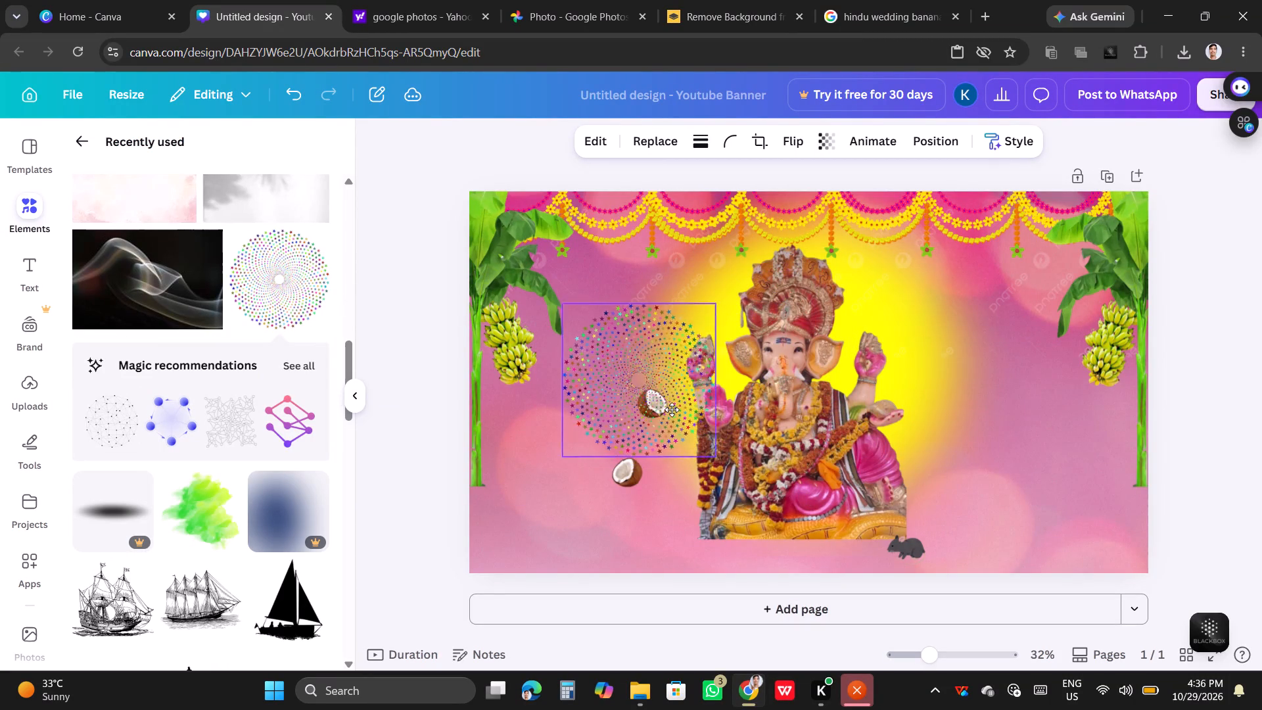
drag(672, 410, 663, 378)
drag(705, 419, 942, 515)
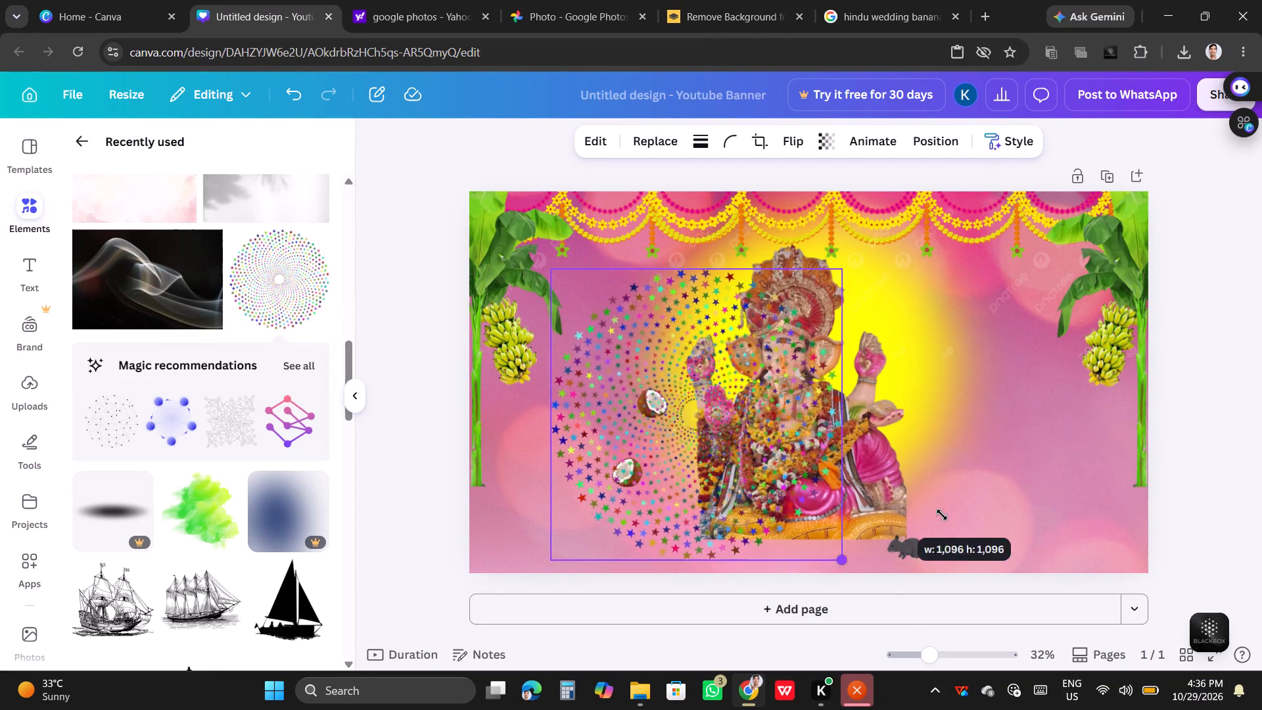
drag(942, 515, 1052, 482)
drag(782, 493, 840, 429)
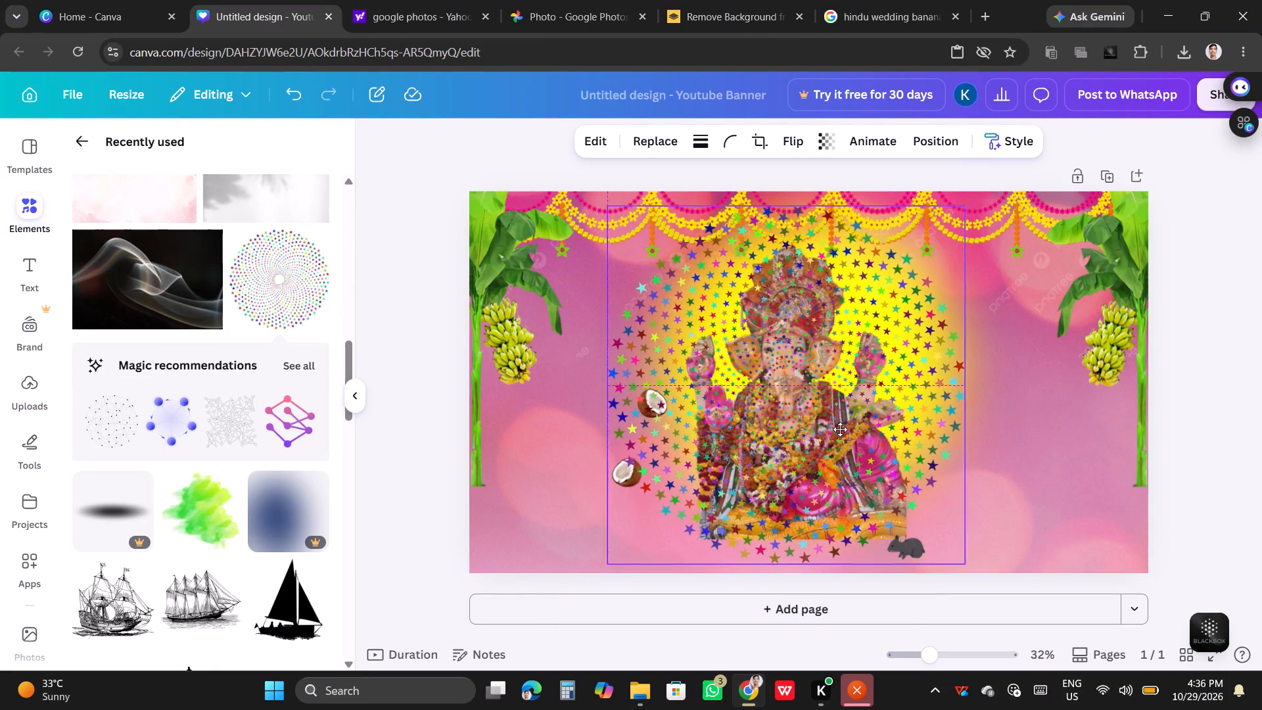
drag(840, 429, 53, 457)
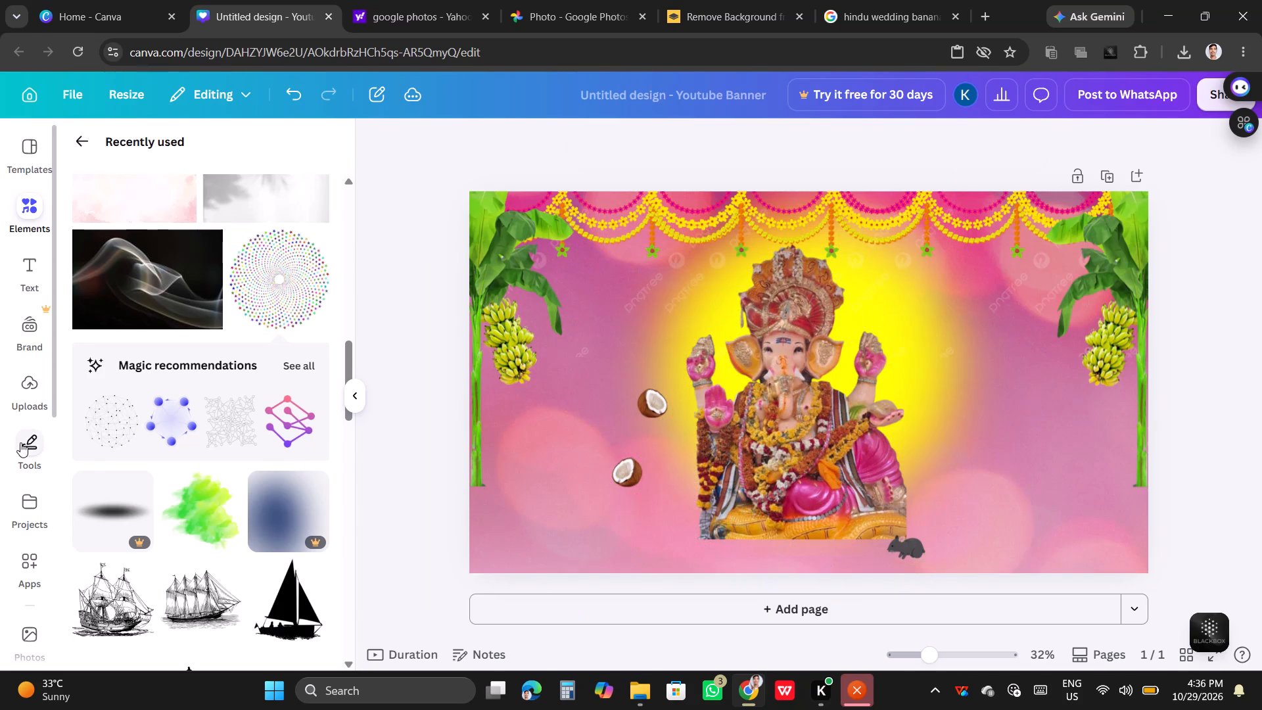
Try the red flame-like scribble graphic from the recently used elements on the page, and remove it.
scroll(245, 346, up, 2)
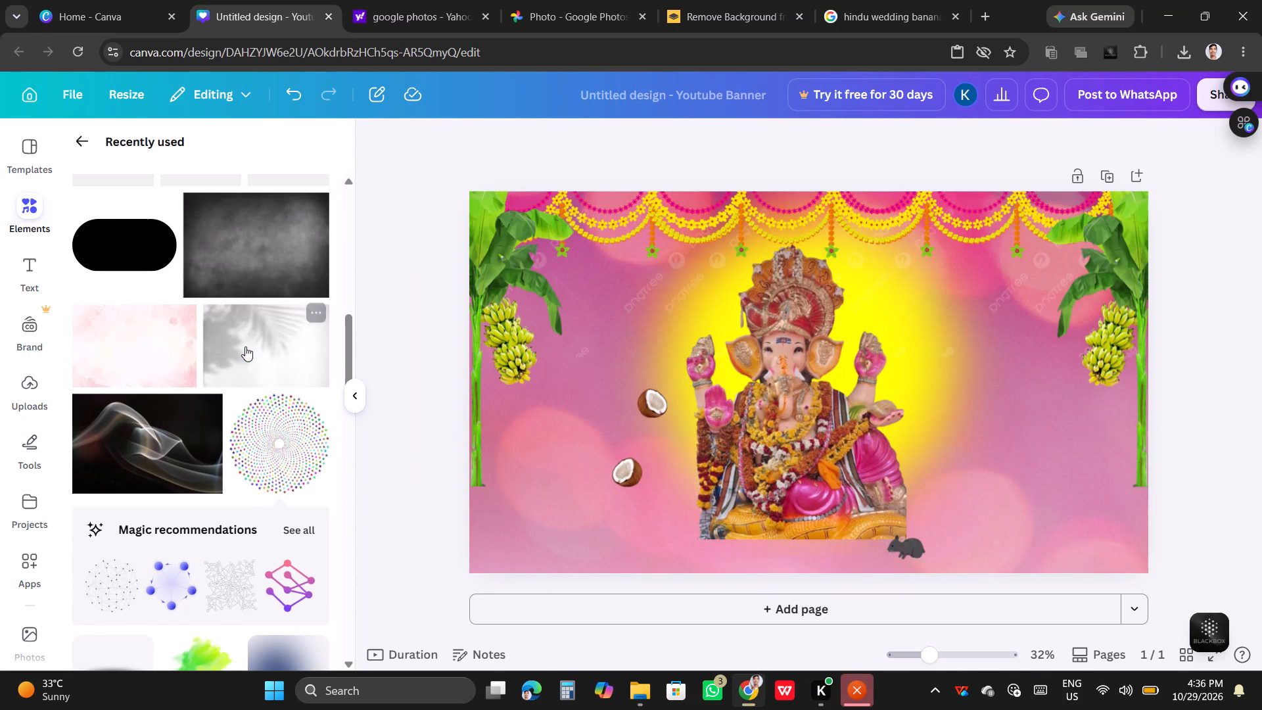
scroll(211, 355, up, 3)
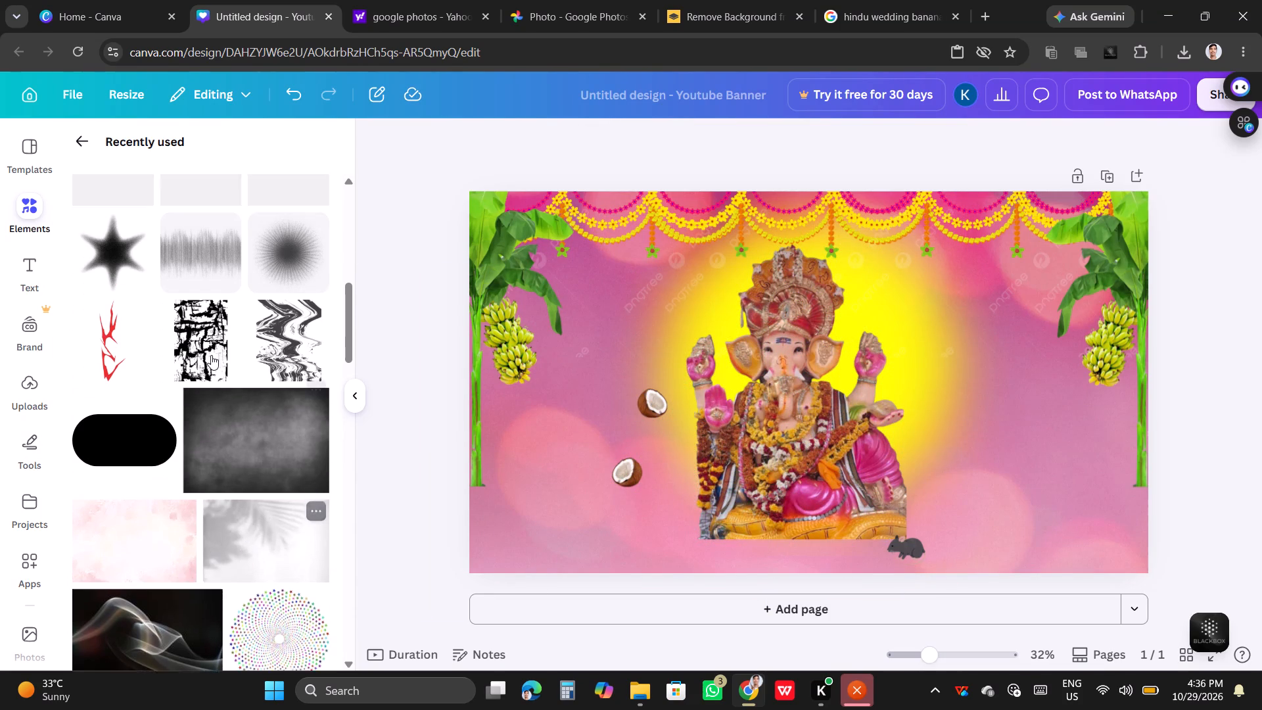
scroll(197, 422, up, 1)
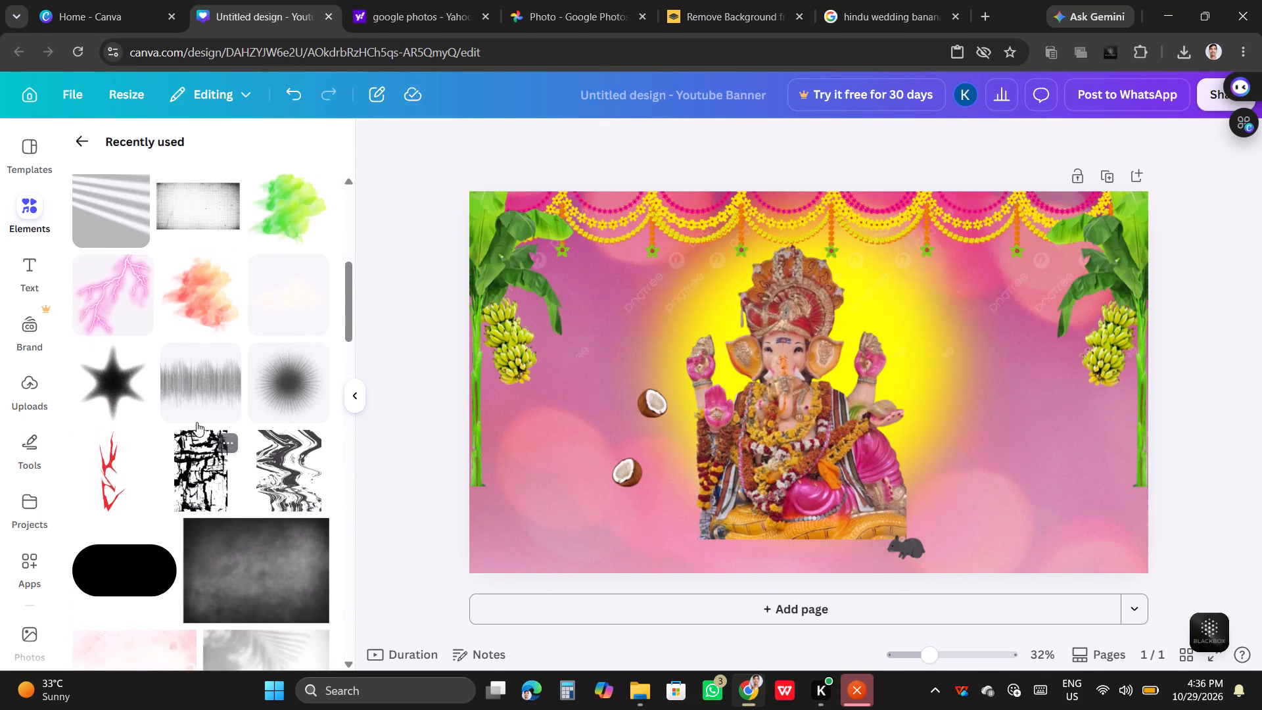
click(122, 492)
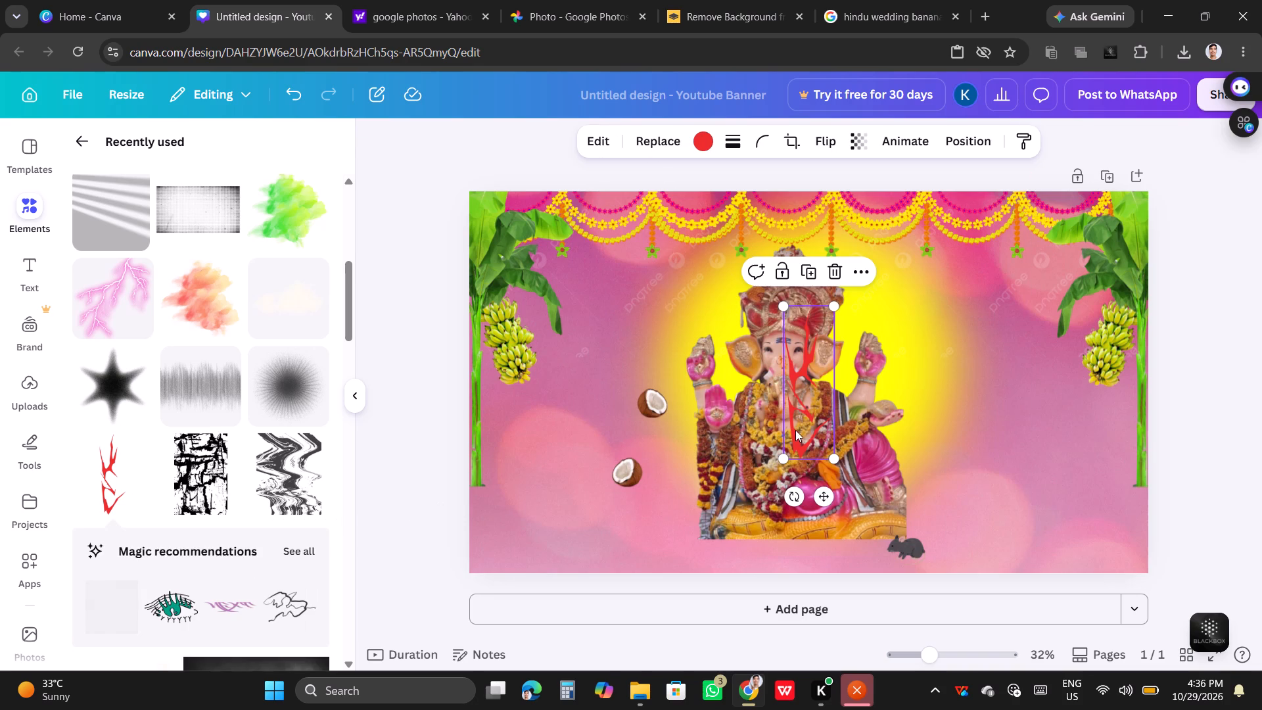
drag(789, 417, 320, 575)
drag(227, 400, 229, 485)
Search all elements for banana and place the yellow banana bunch photo, shrunk small, beside the coconuts at the idol's left.
scroll(229, 476, up, 4)
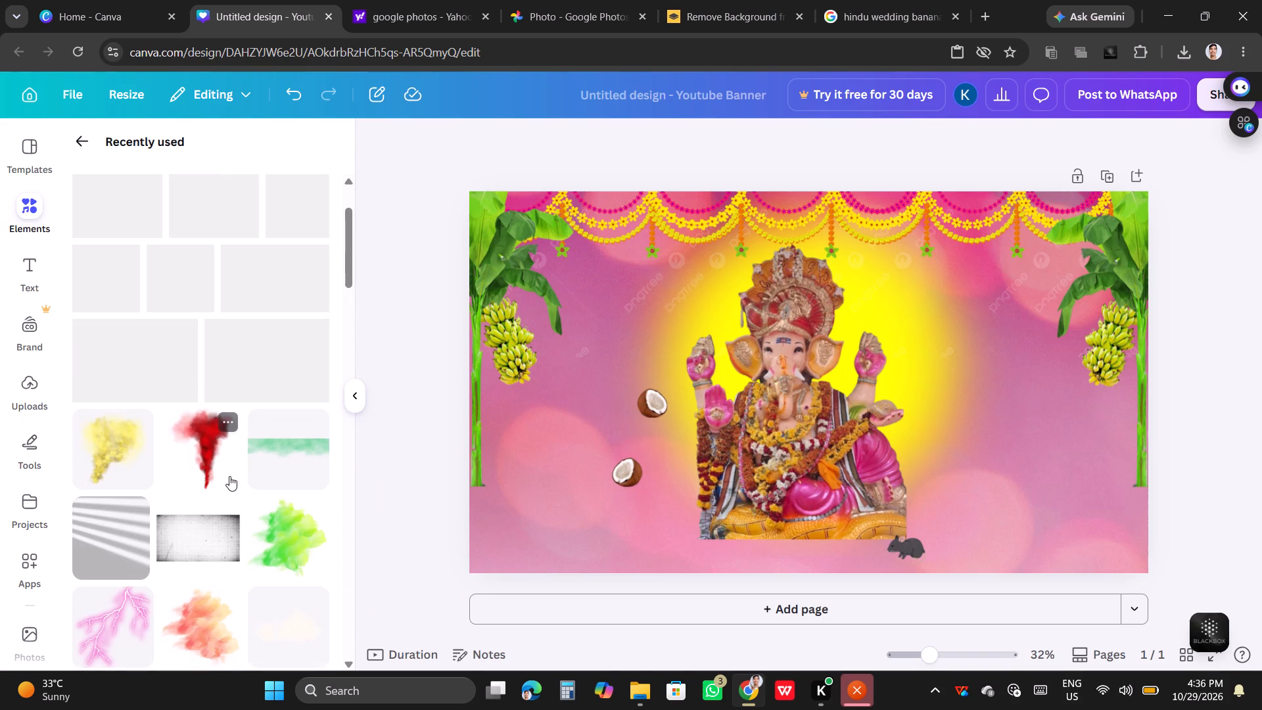
scroll(229, 475, up, 5)
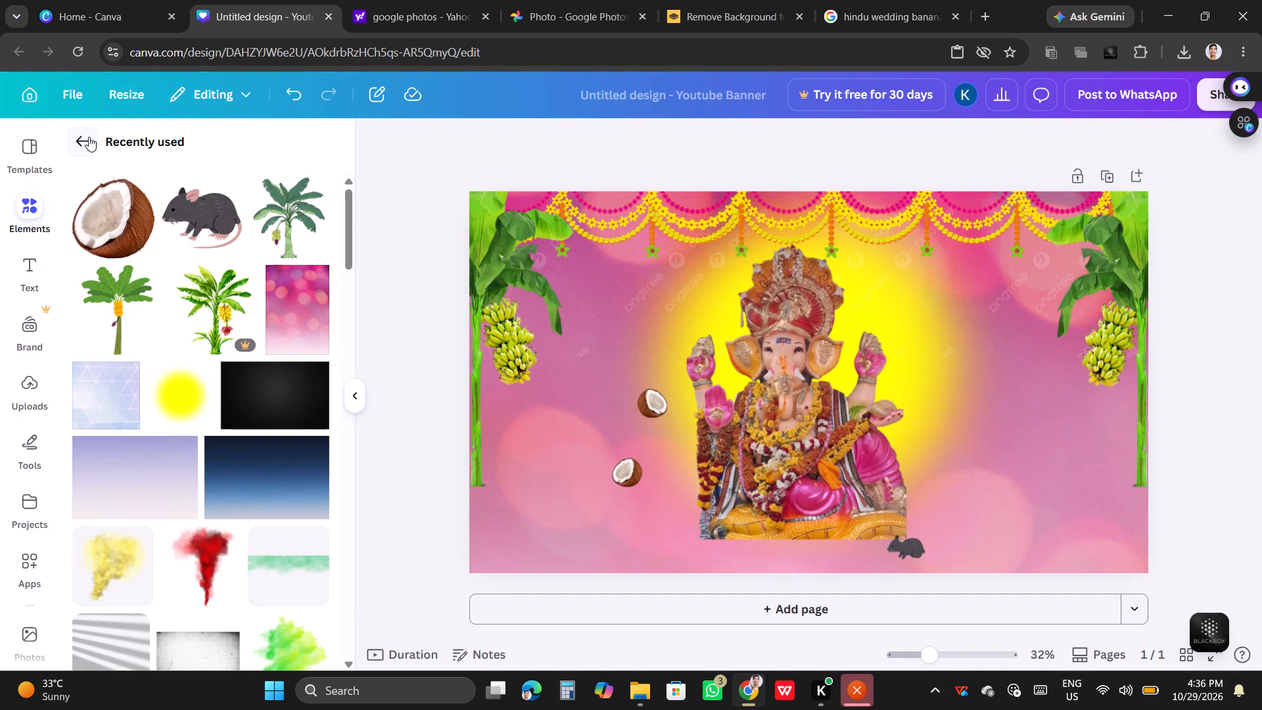
click(73, 147)
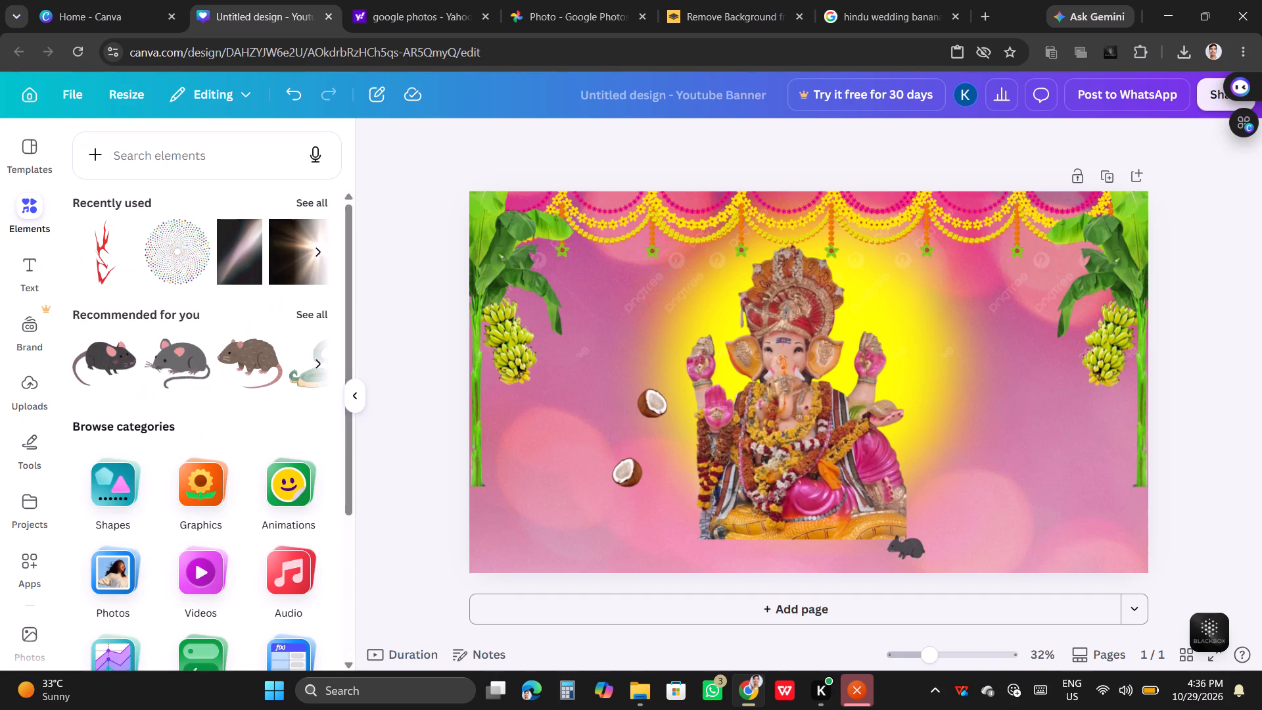
click(182, 161)
text(bana)
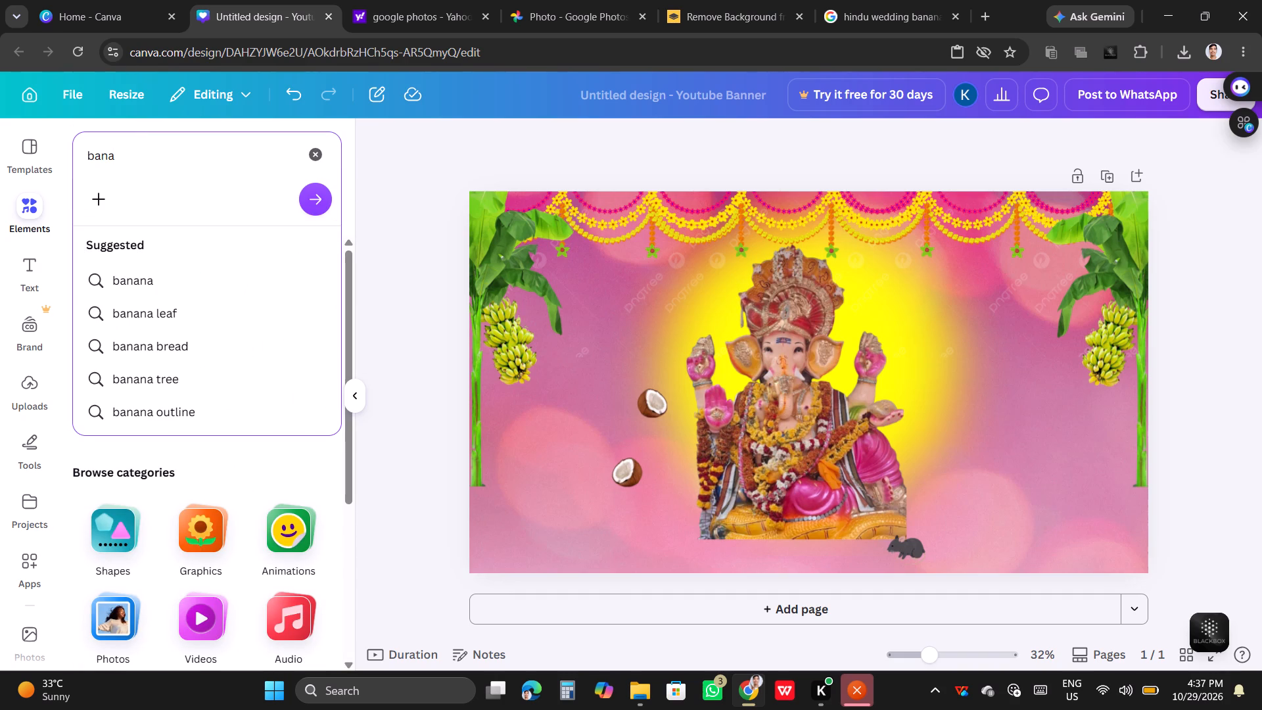
click(164, 283)
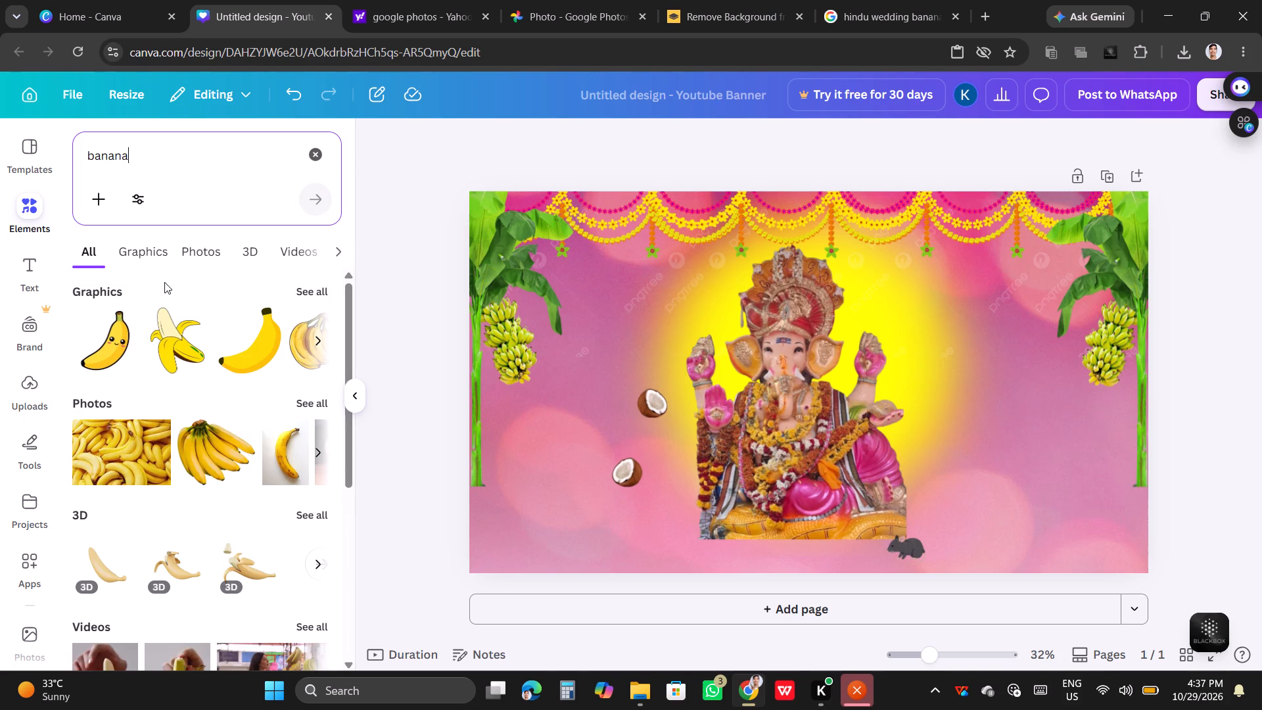
click(220, 444)
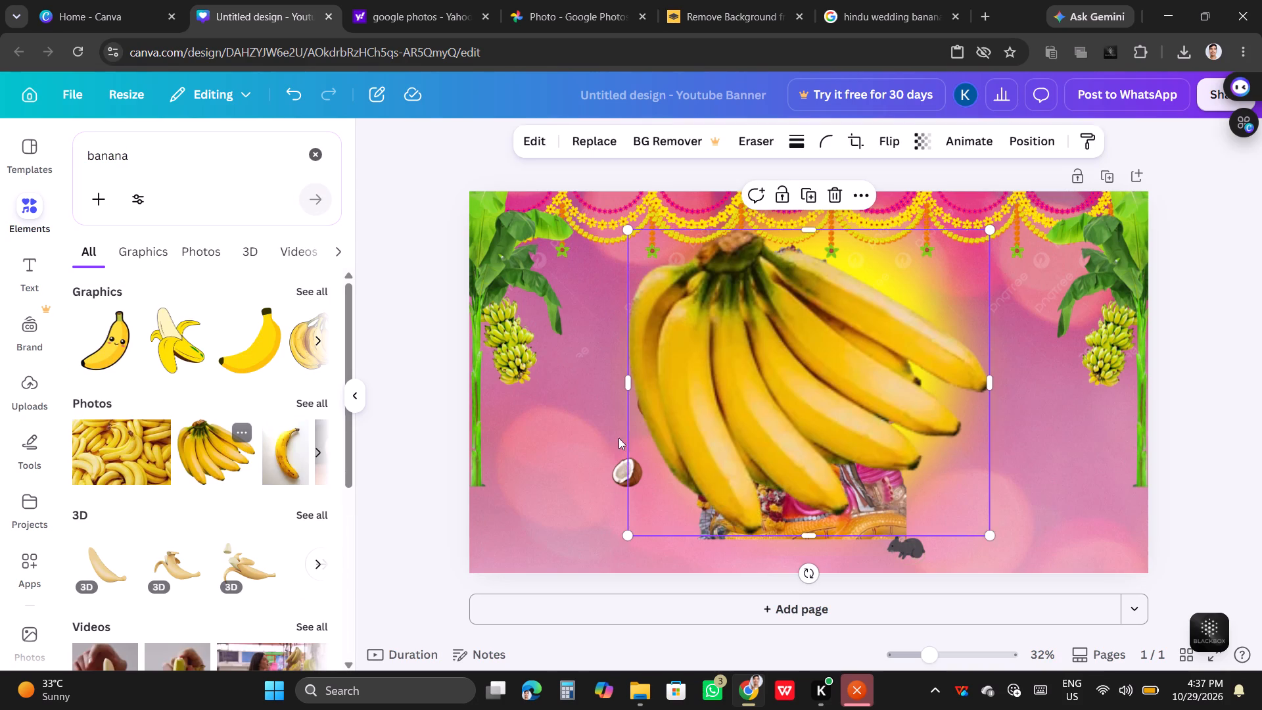
drag(630, 228, 653, 276)
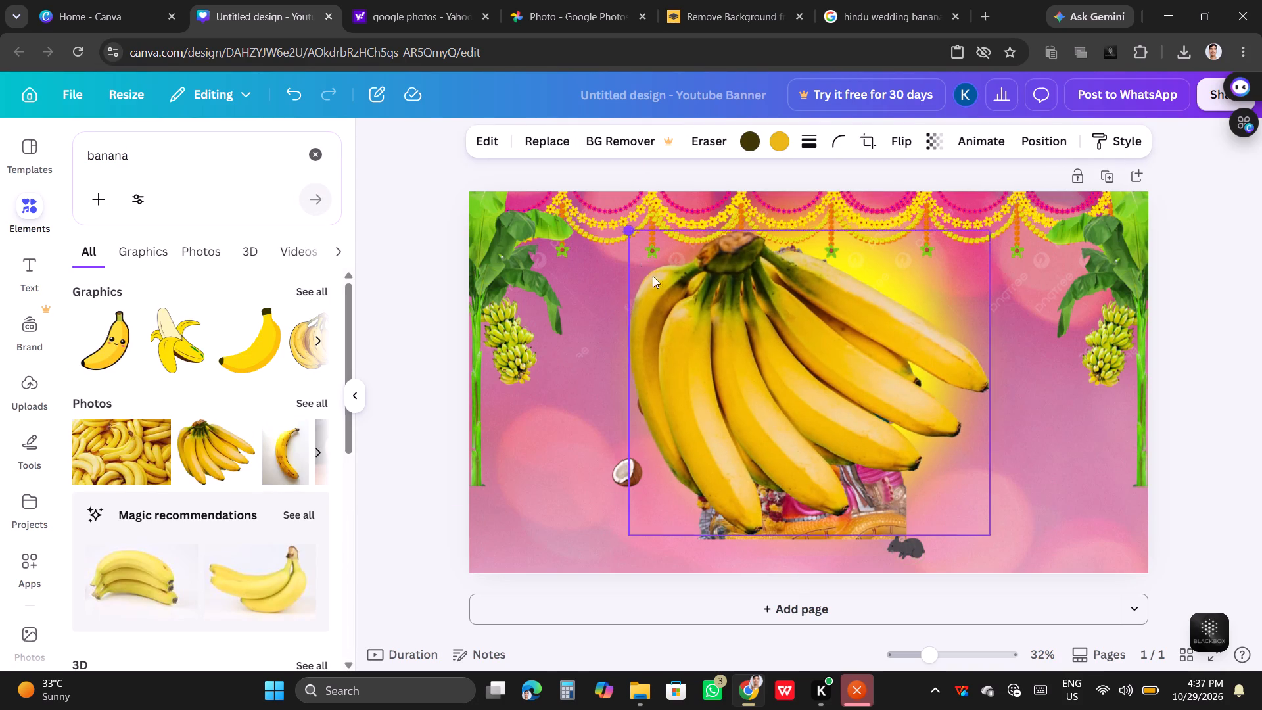
drag(653, 276, 874, 549)
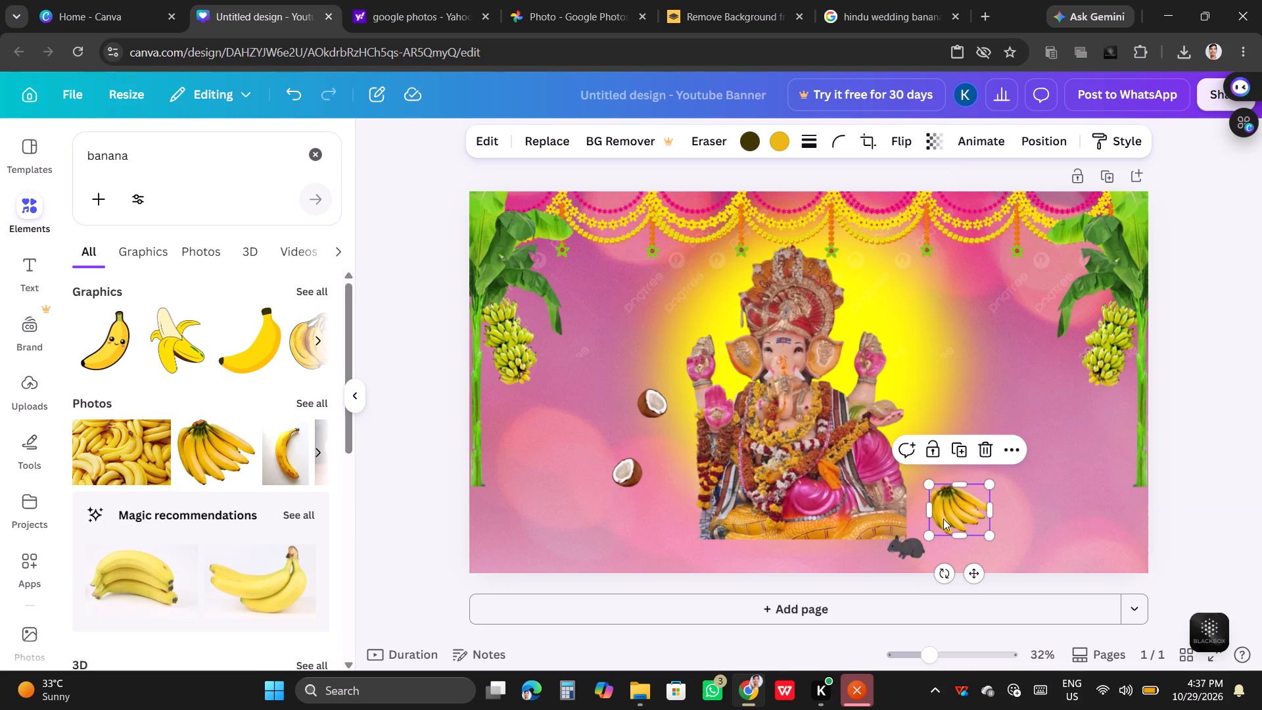
drag(943, 519, 572, 436)
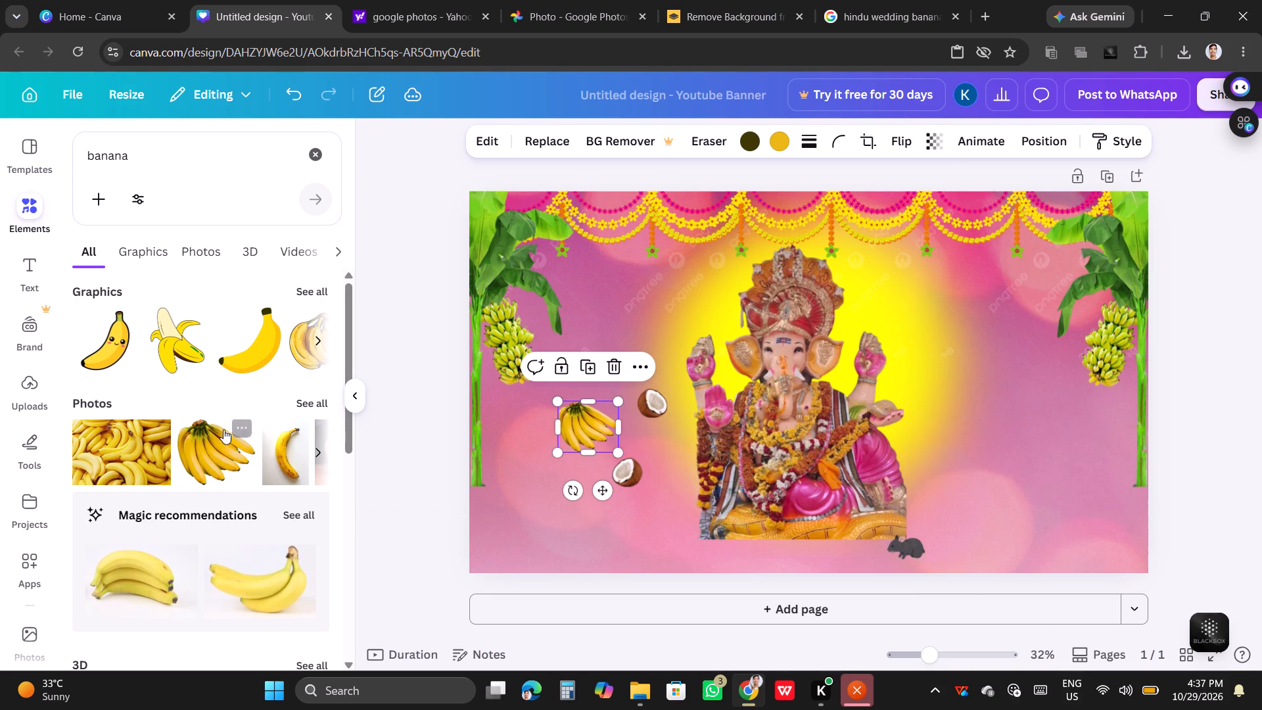
Search the elements for fire and add the tall, narrow orange flame from the graphics results to the page.
scroll(152, 371, down, 5)
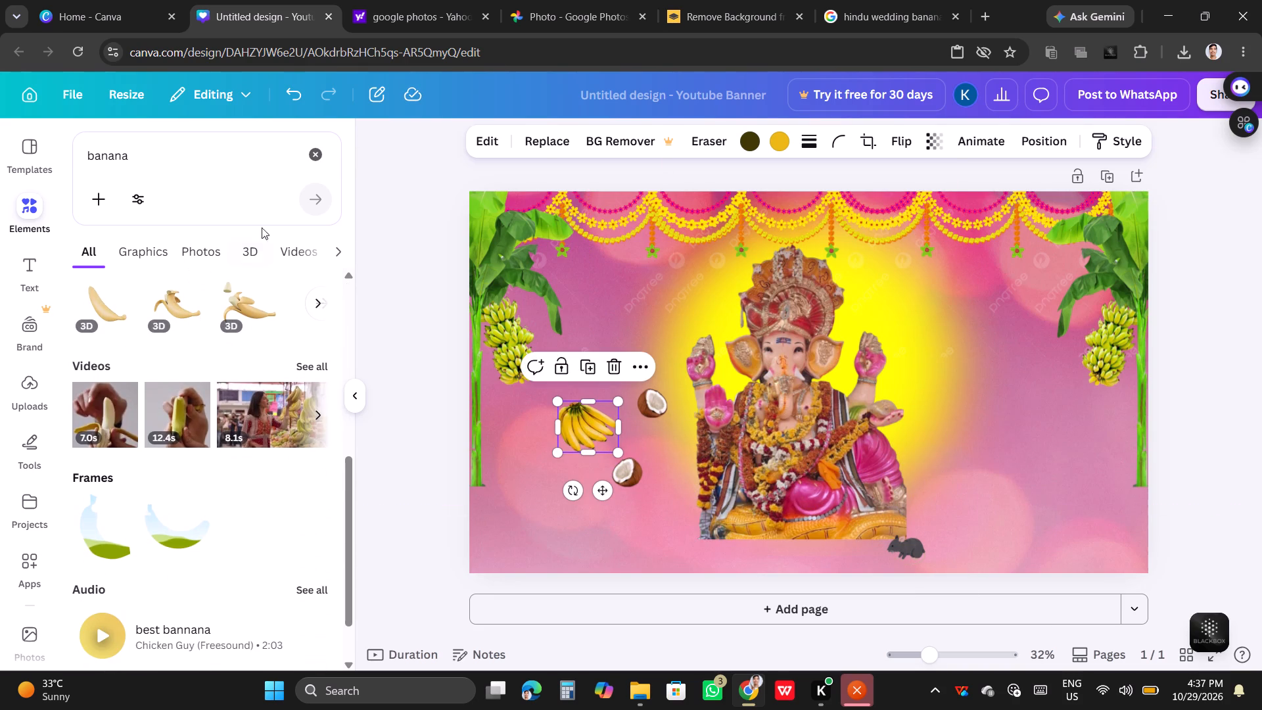
click(320, 151)
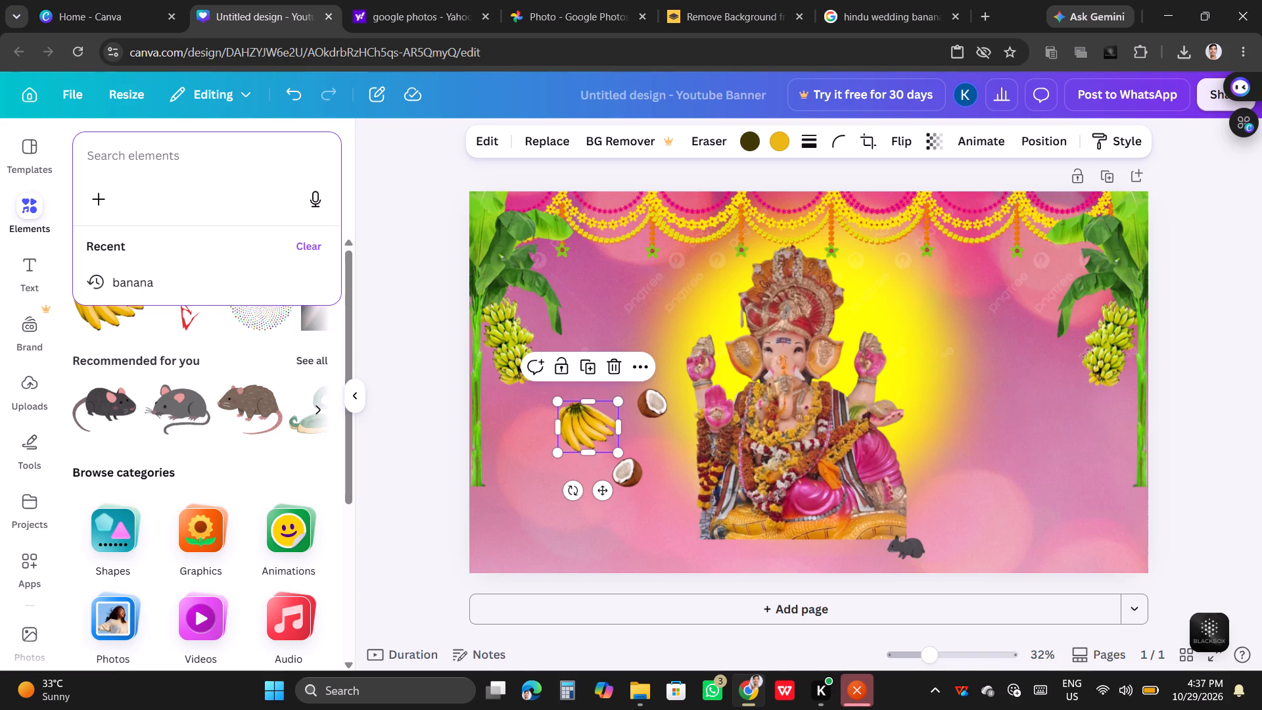
text(fire)
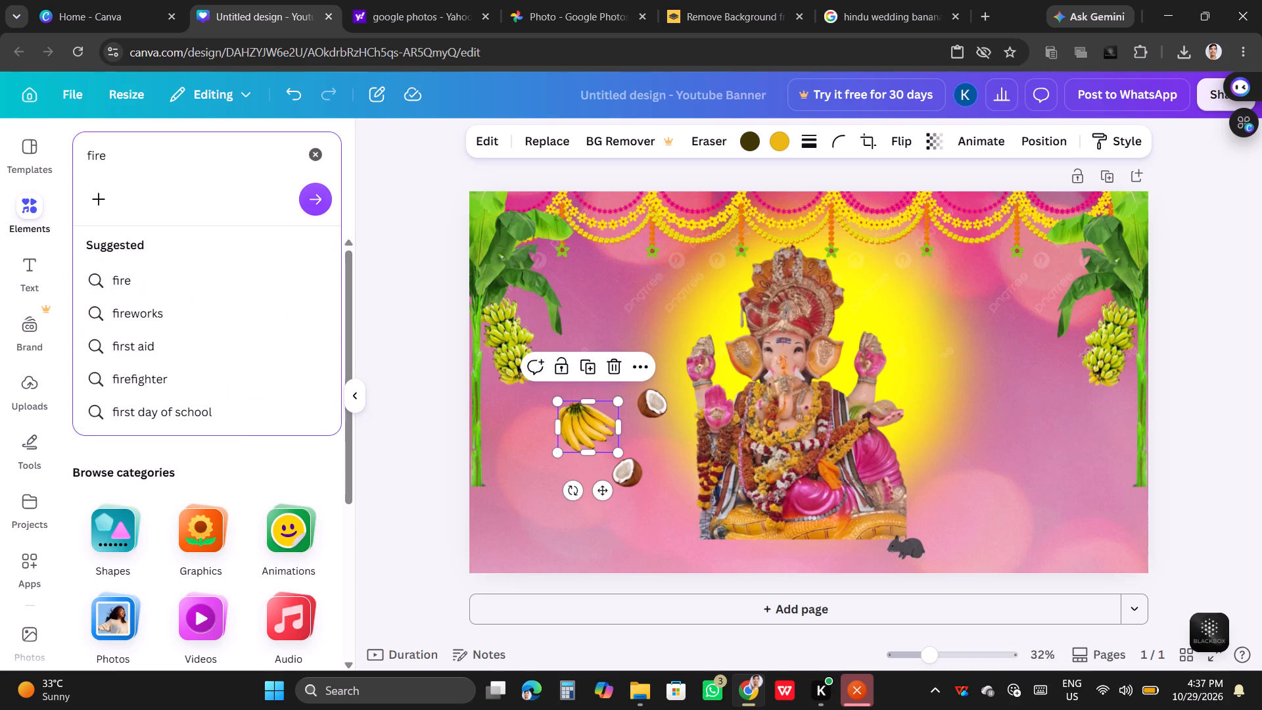
key(Return)
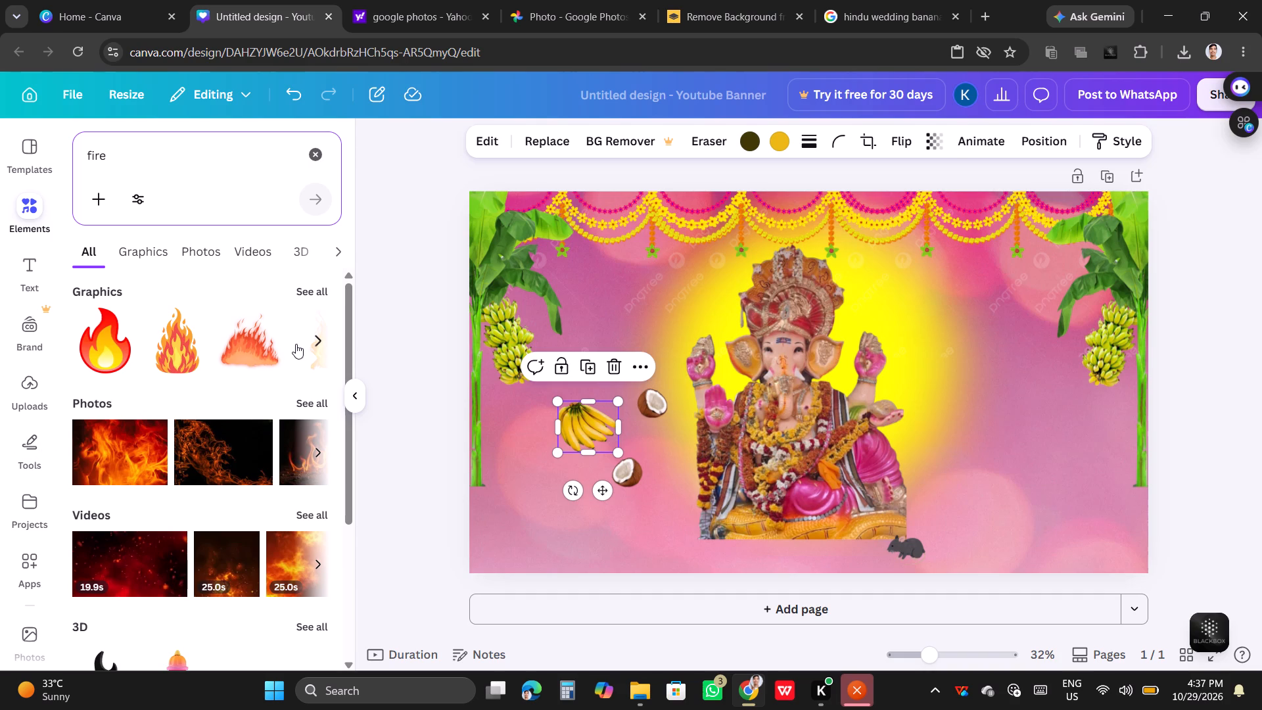
click(319, 289)
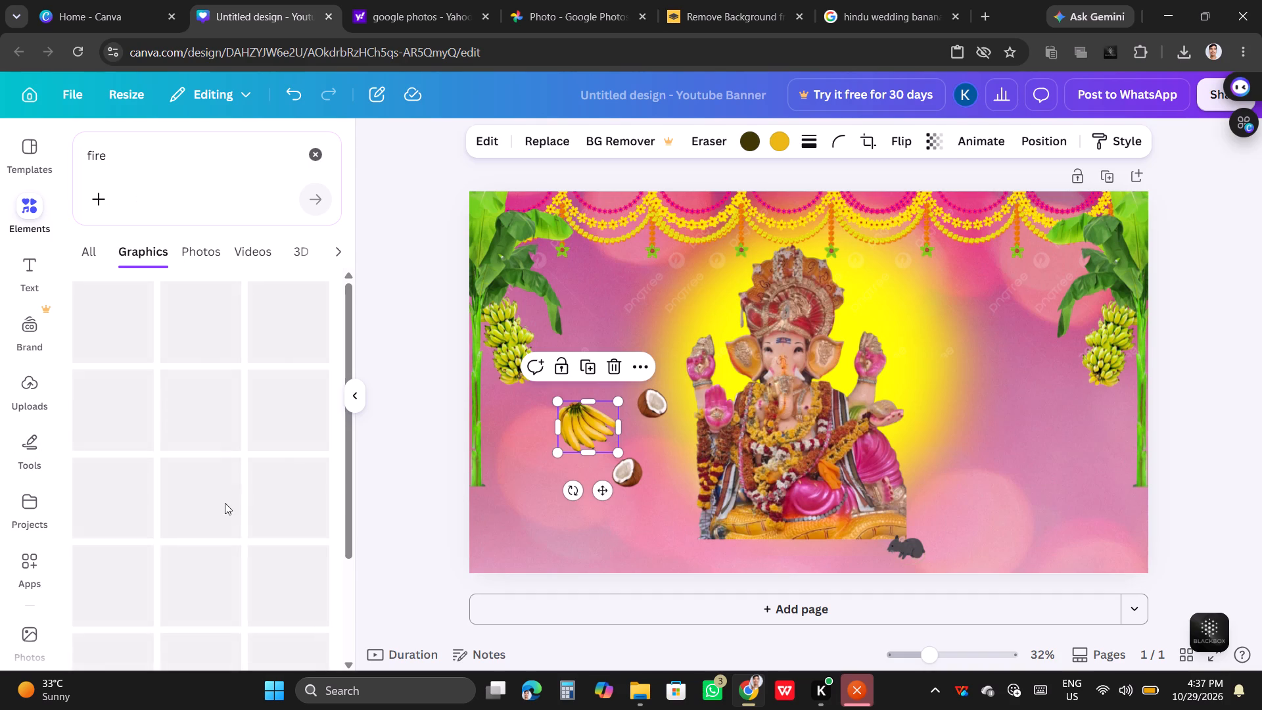
scroll(227, 495, down, 2)
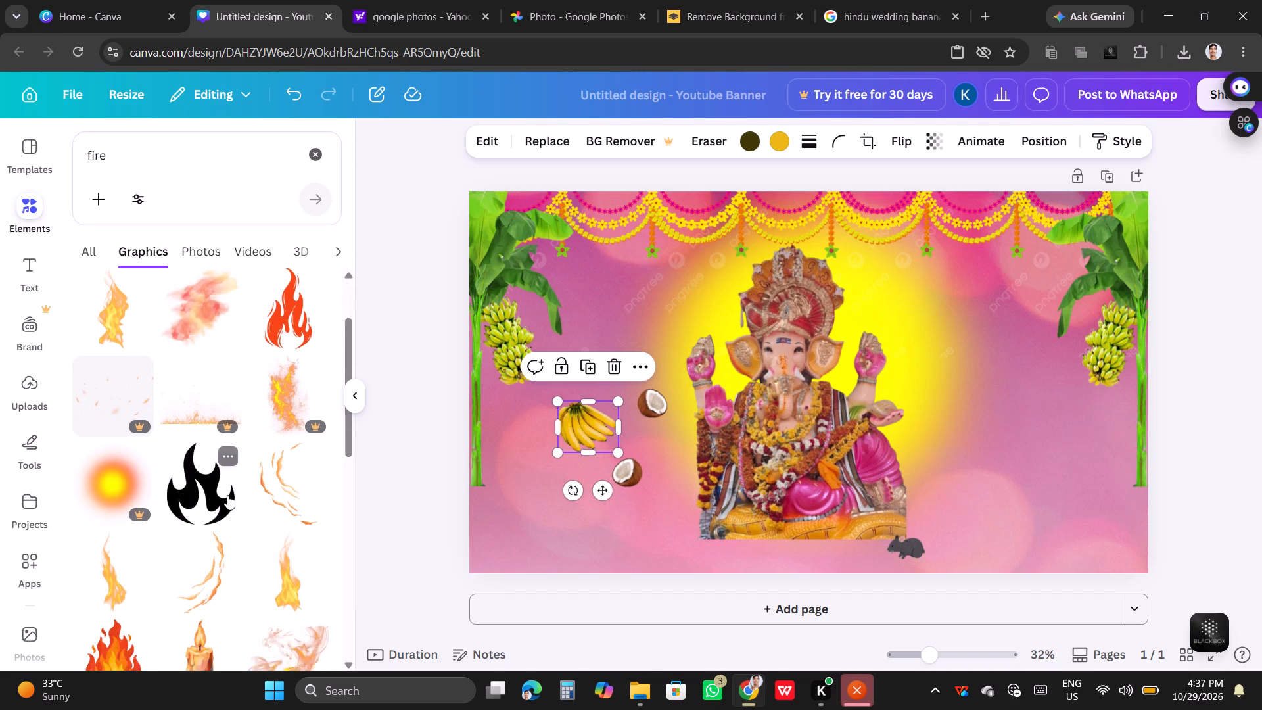
scroll(227, 495, down, 1)
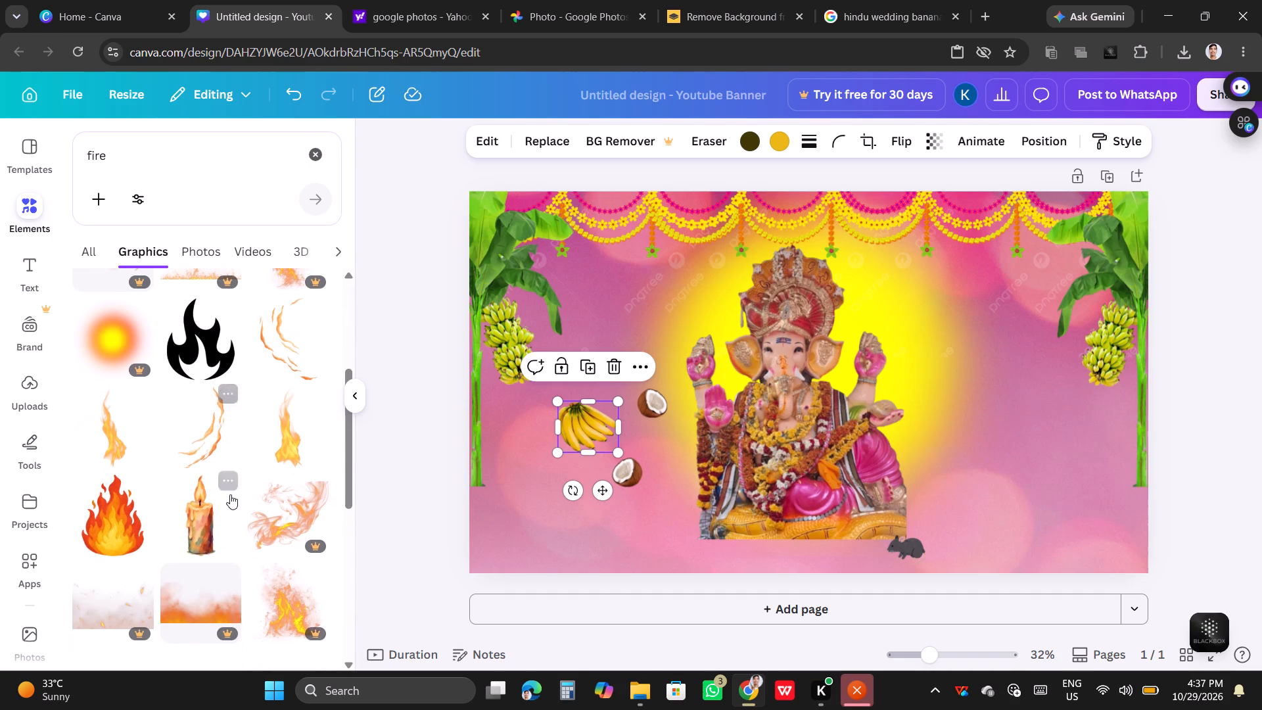
scroll(249, 504, down, 2)
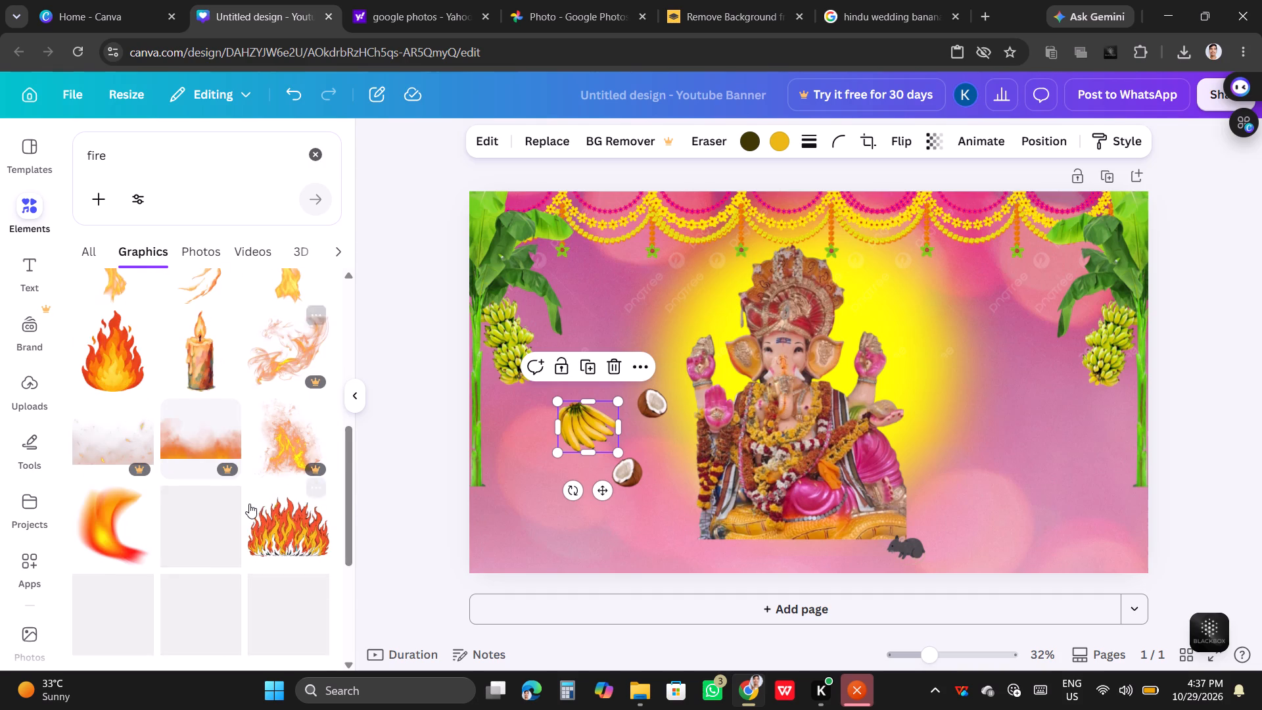
scroll(249, 504, down, 1)
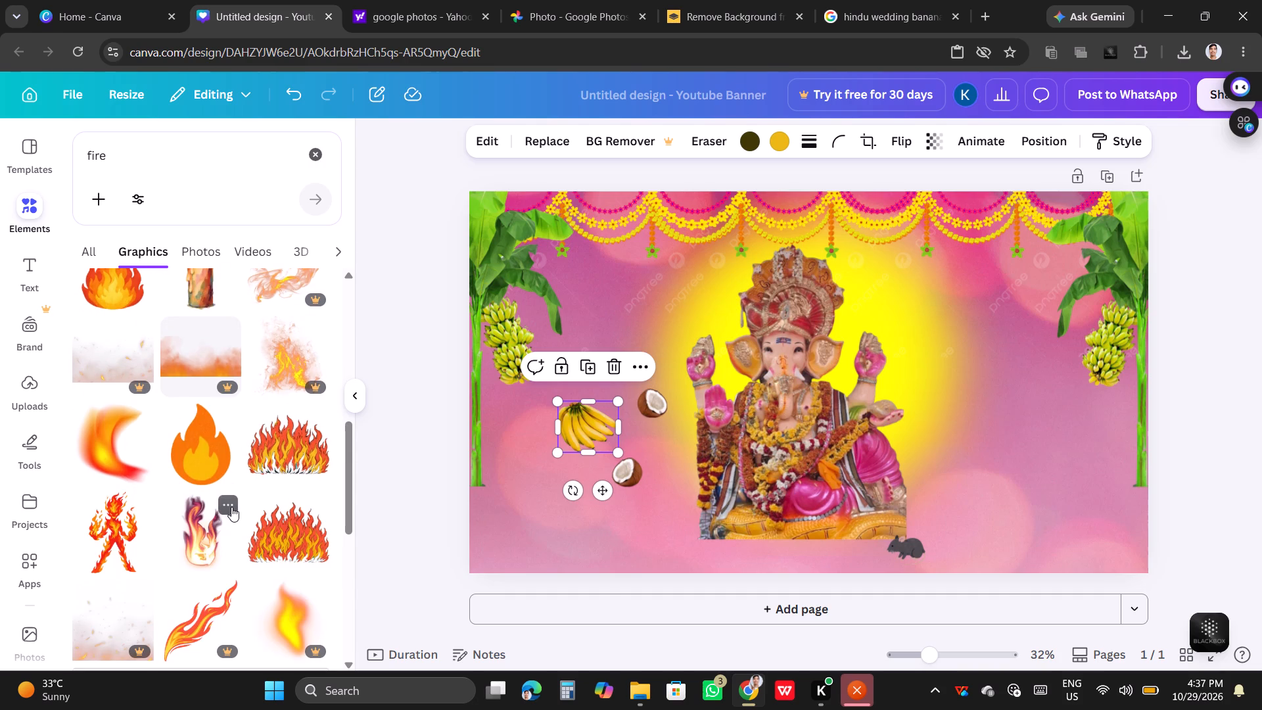
scroll(231, 507, up, 2)
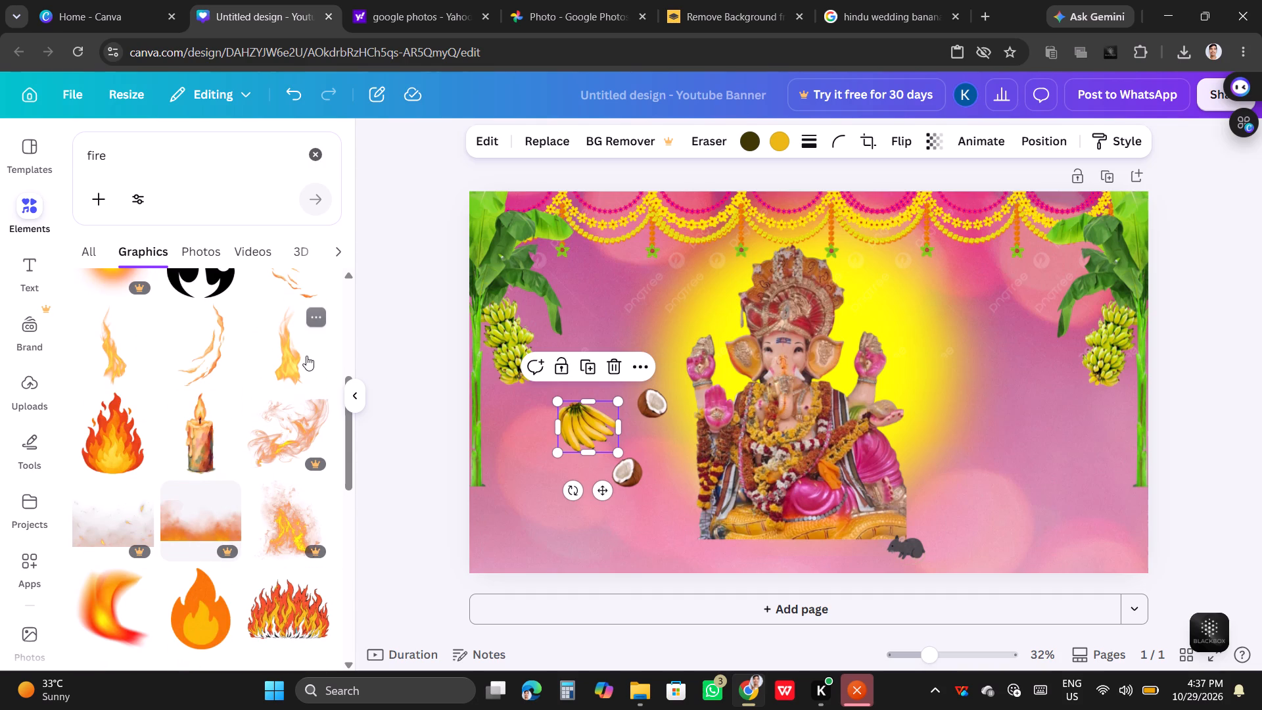
click(302, 358)
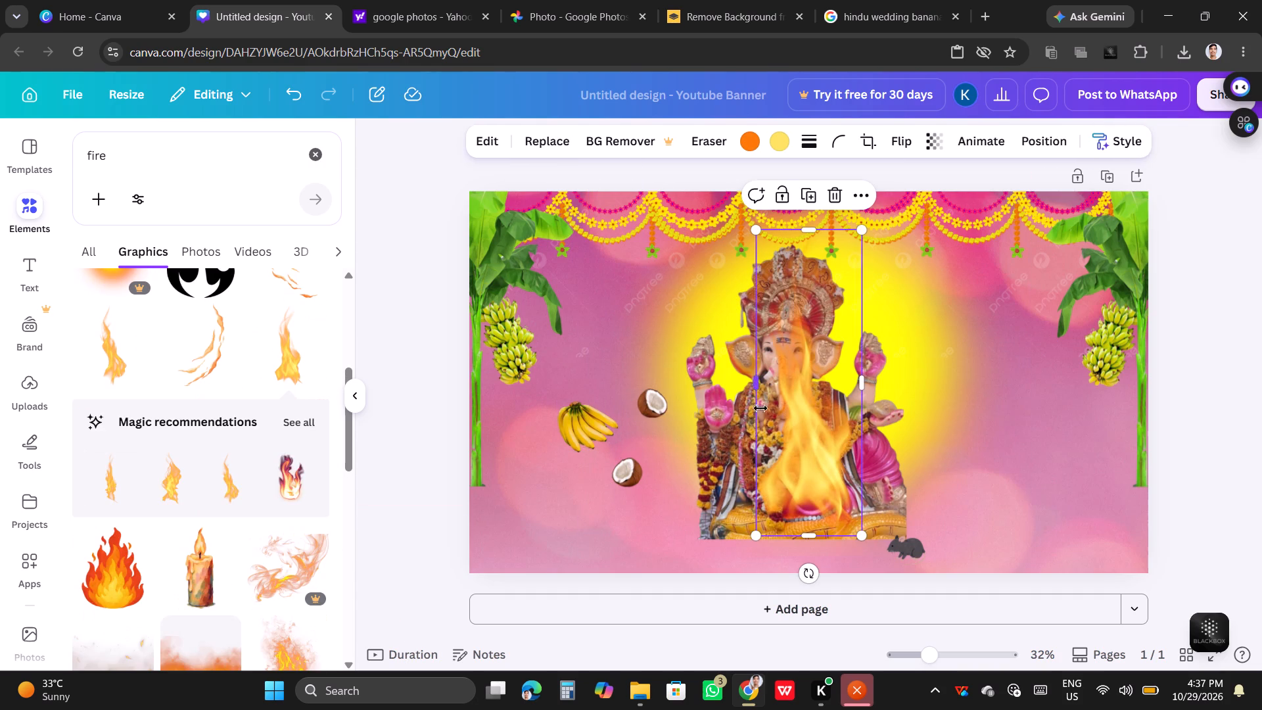
Shrink the flame graphic to a small size and place it above the bananas and coconuts, at the idol's left.
drag(802, 366, 788, 366)
drag(788, 366, 589, 385)
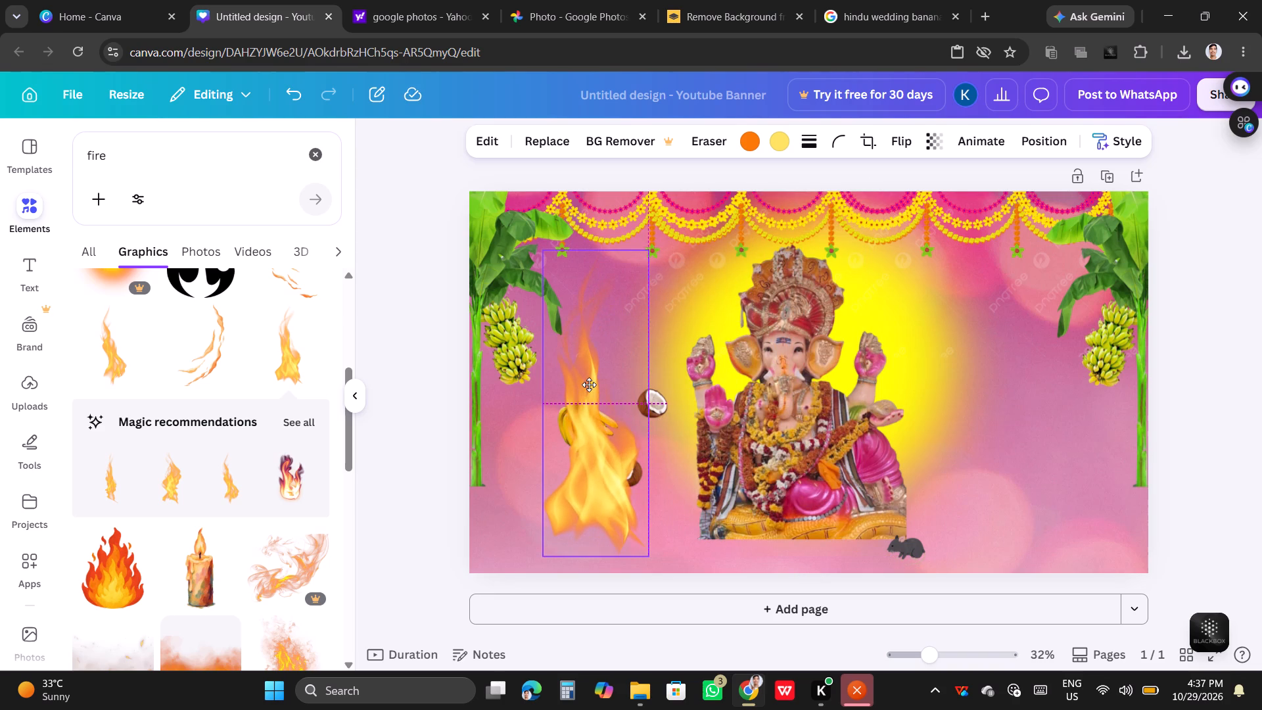
drag(589, 385, 498, 422)
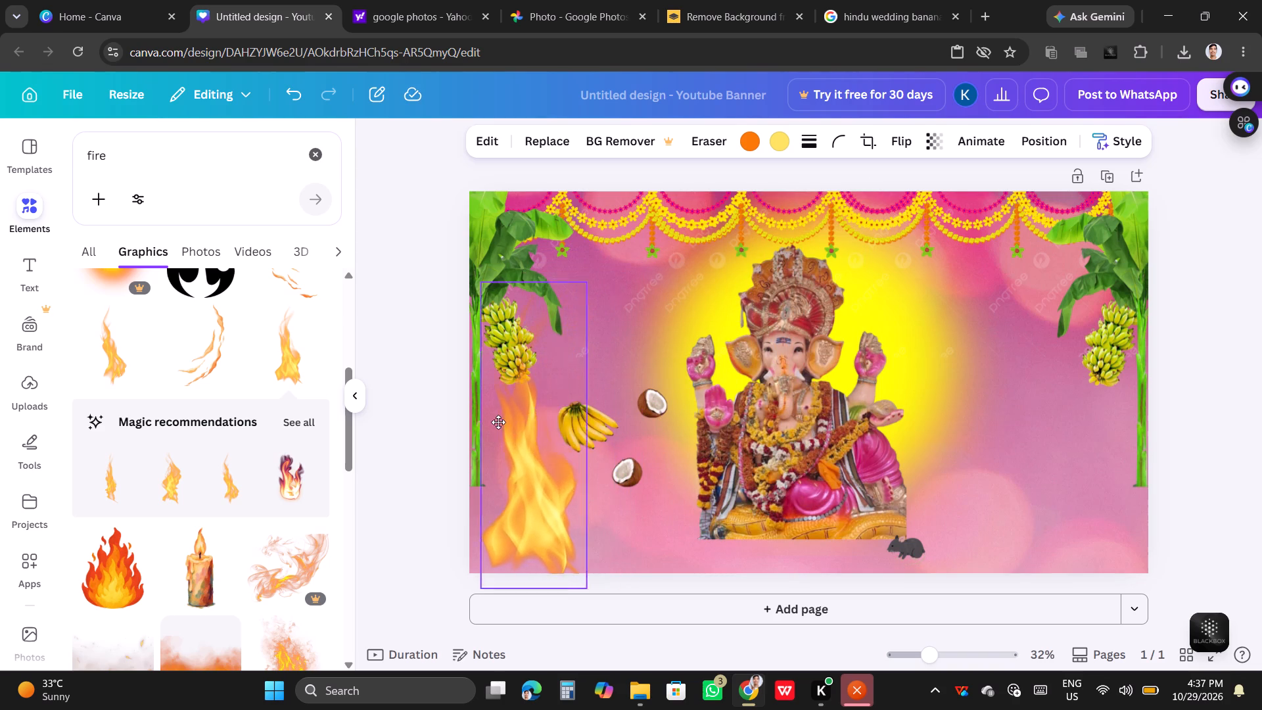
drag(498, 422, 602, 360)
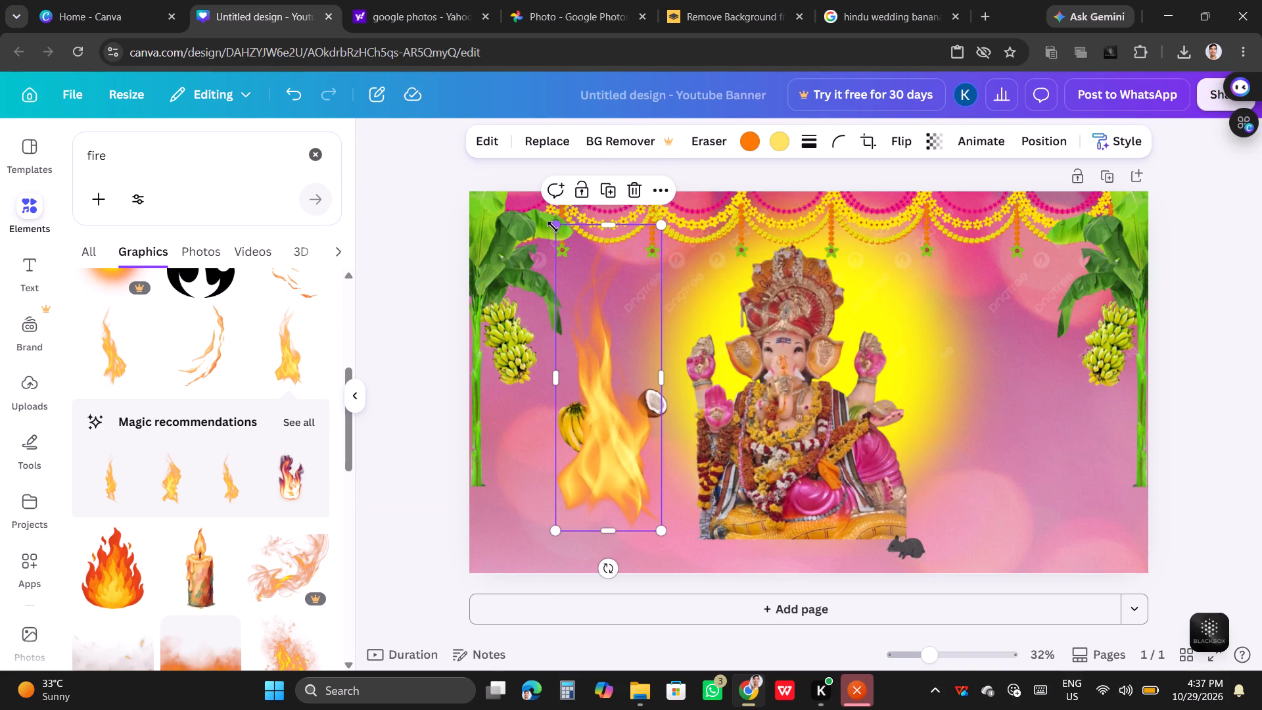
drag(554, 227, 652, 466)
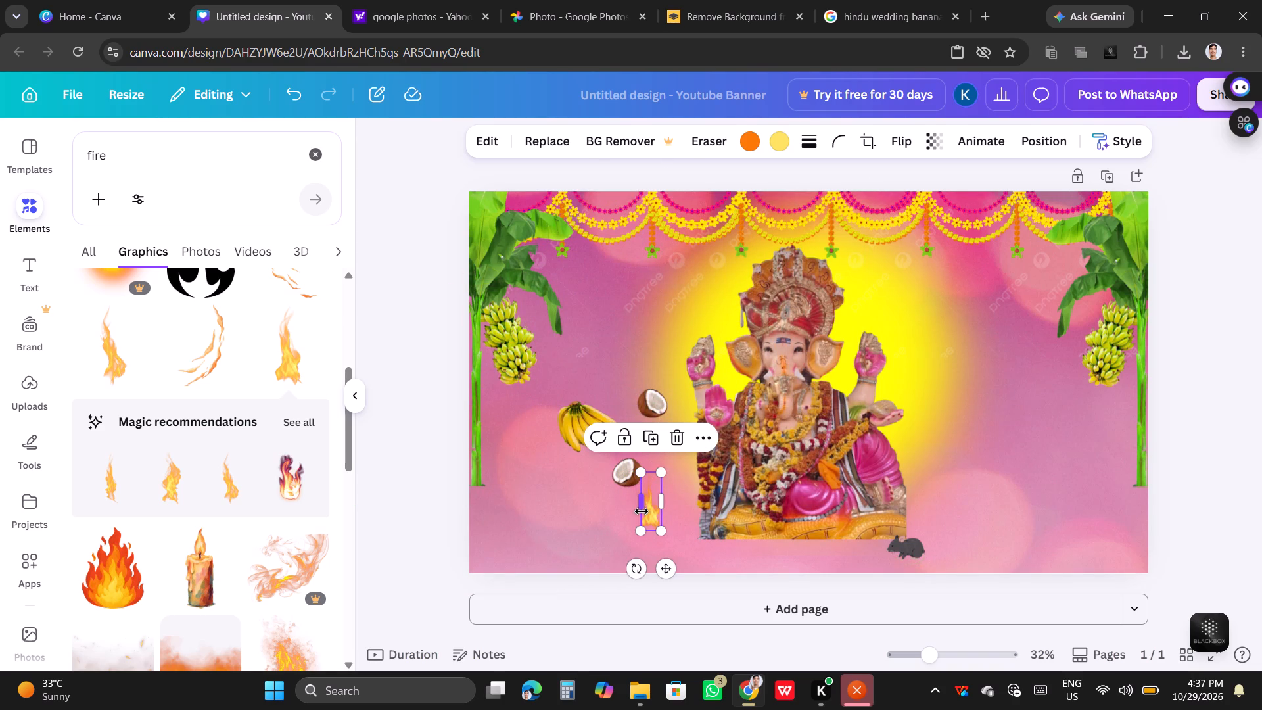
drag(650, 511, 623, 364)
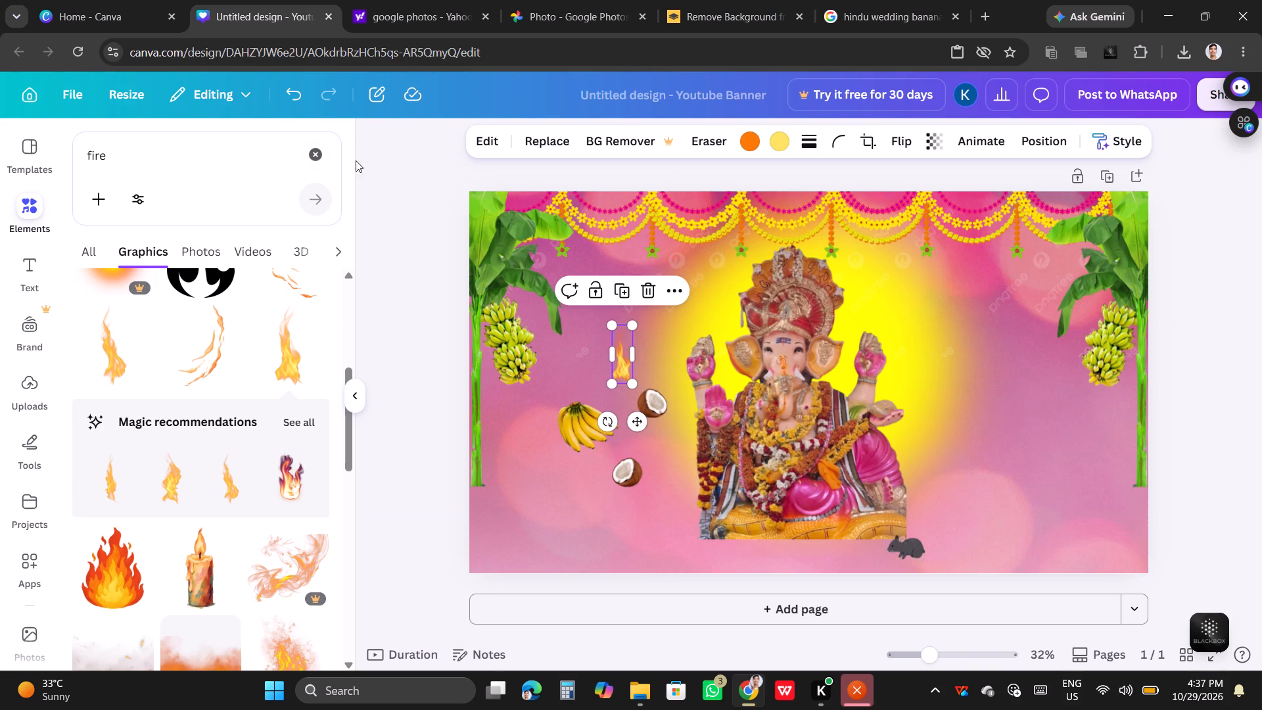
Search the elements for plate and show all of the graphics results.
click(321, 155)
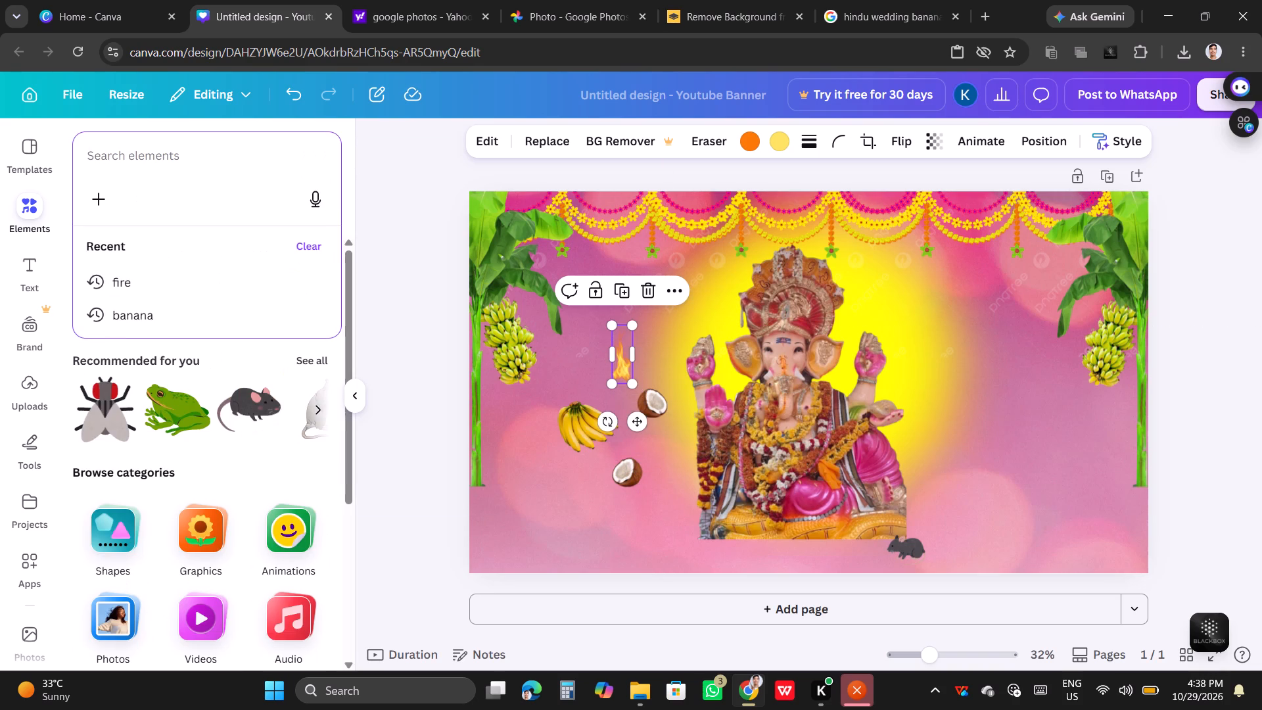
text(plate)
key(Return)
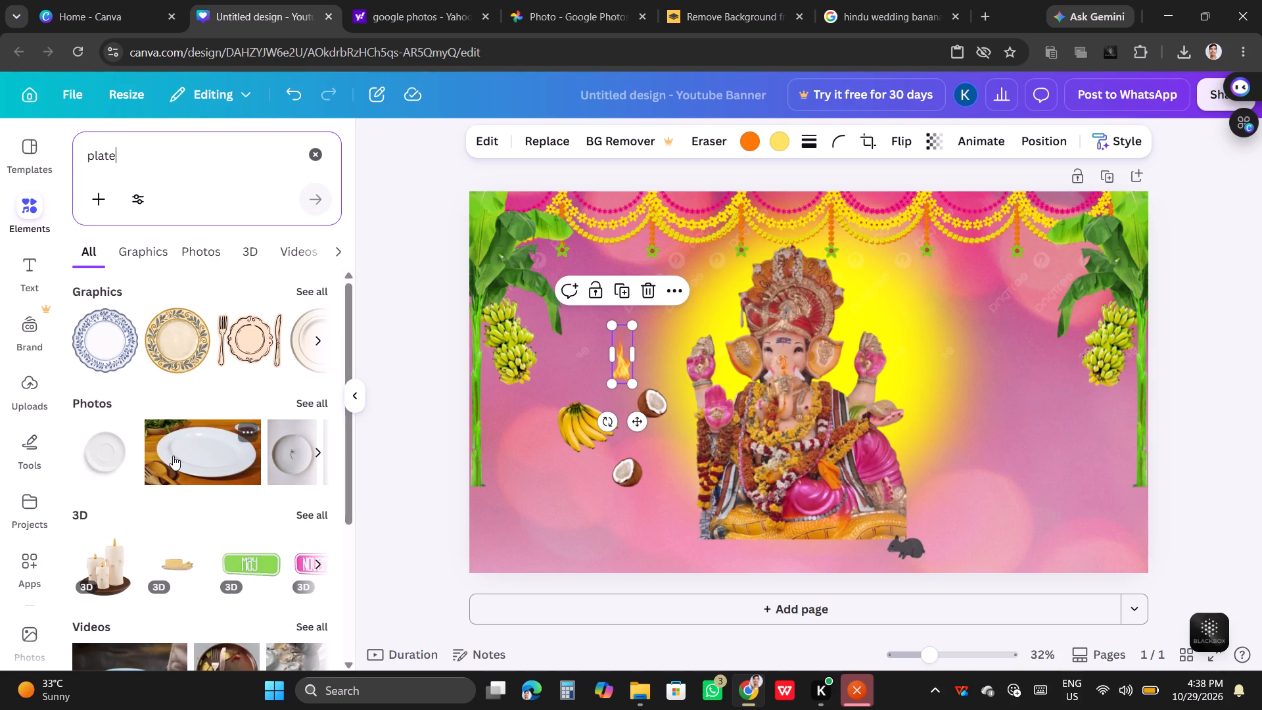
click(310, 285)
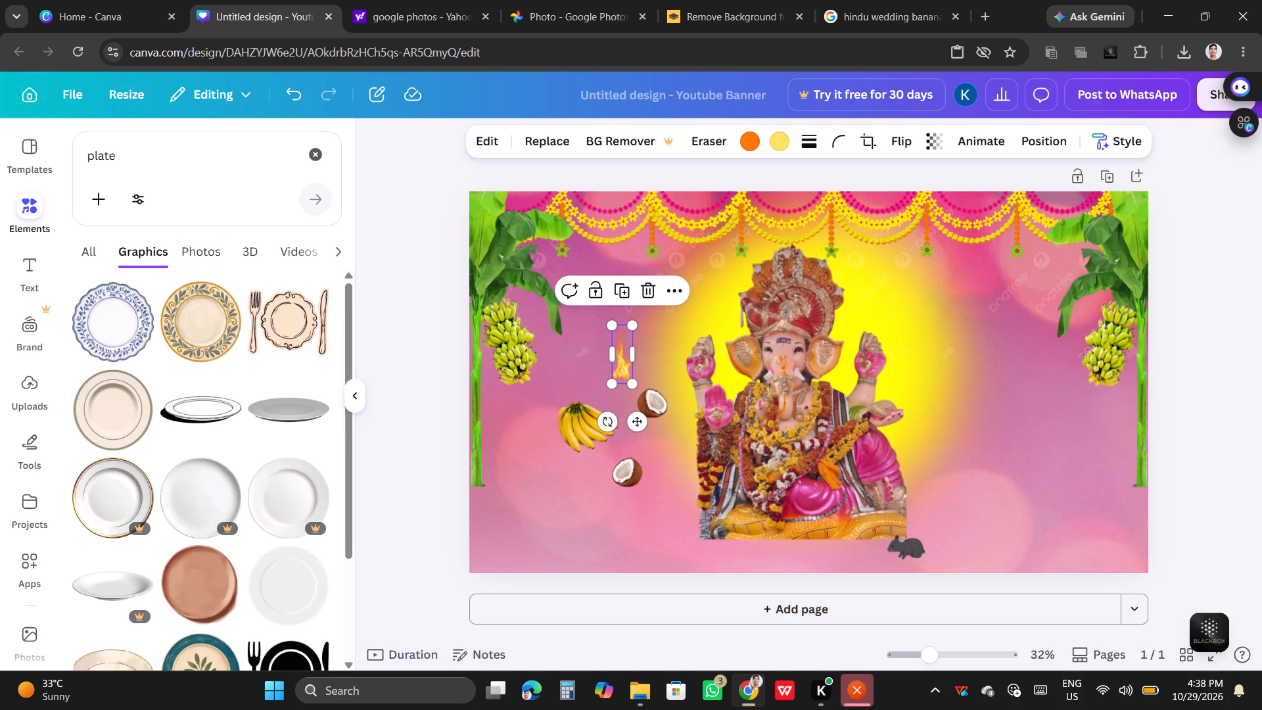
Browse the plate graphics and add the plain grey oval plate, seen from the side, to the page.
scroll(269, 452, down, 3)
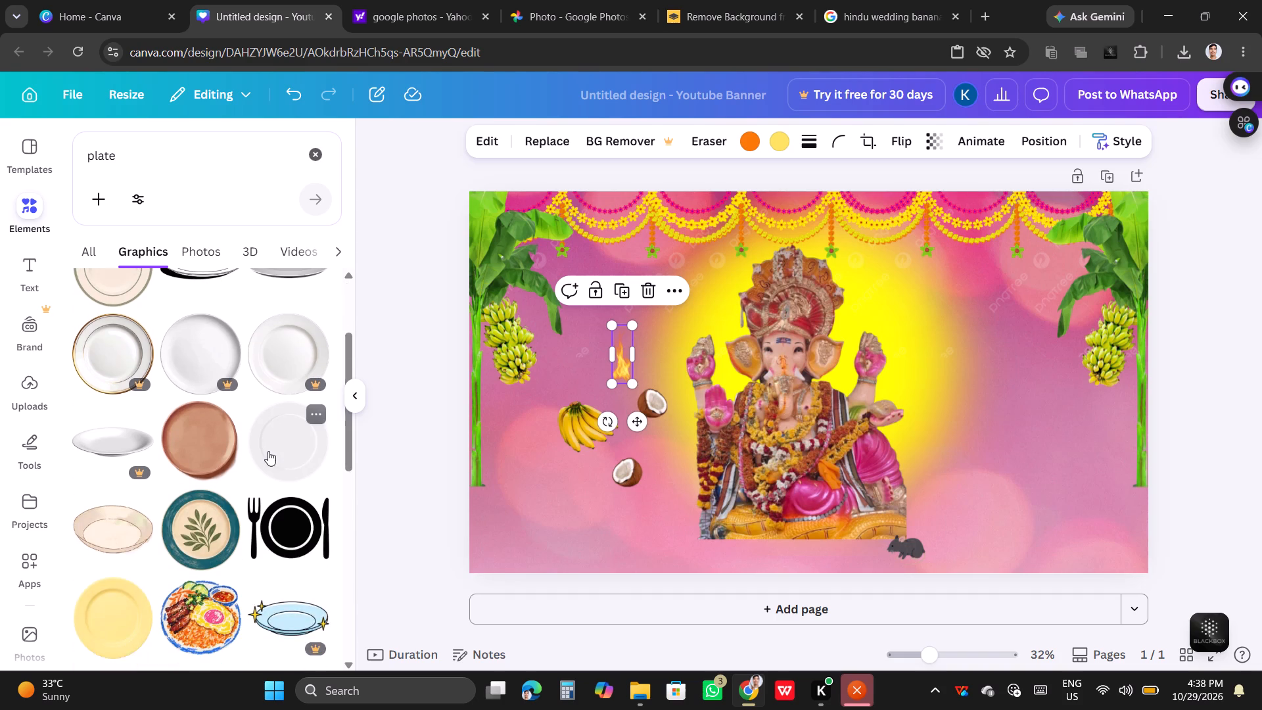
scroll(268, 451, down, 3)
scroll(268, 508, down, 2)
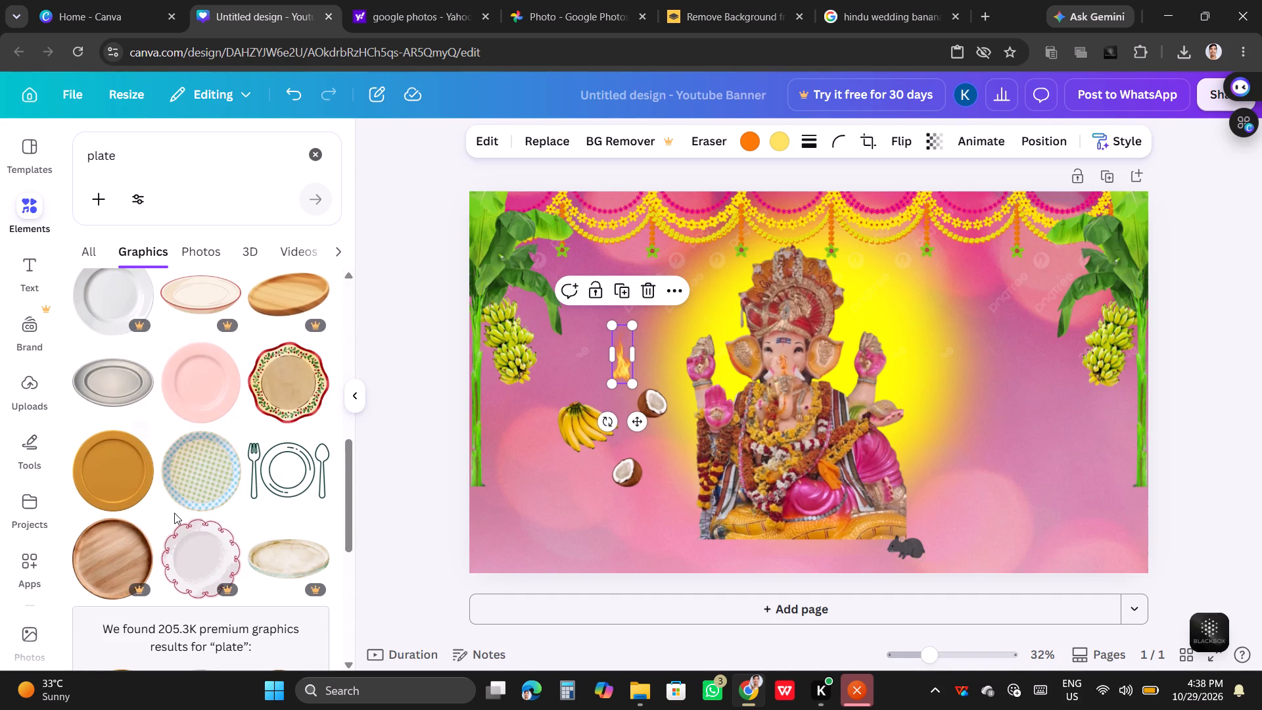
scroll(203, 512, up, 3)
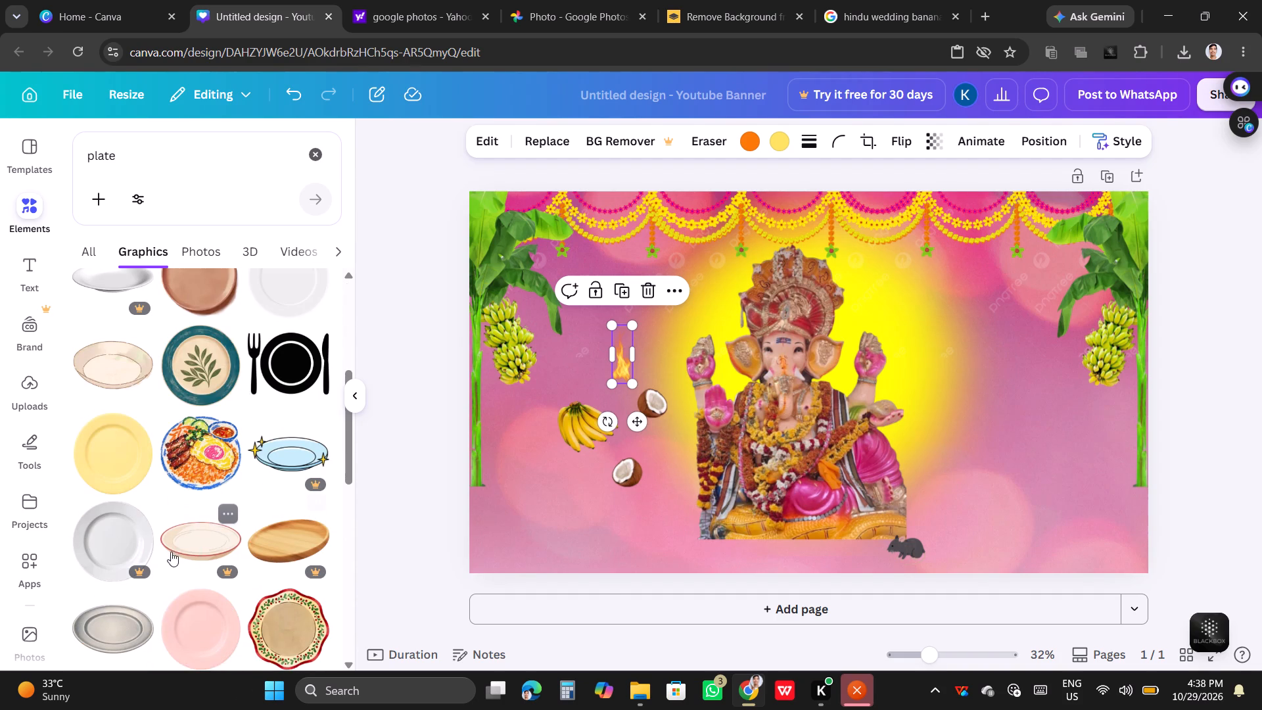
scroll(172, 552, up, 4)
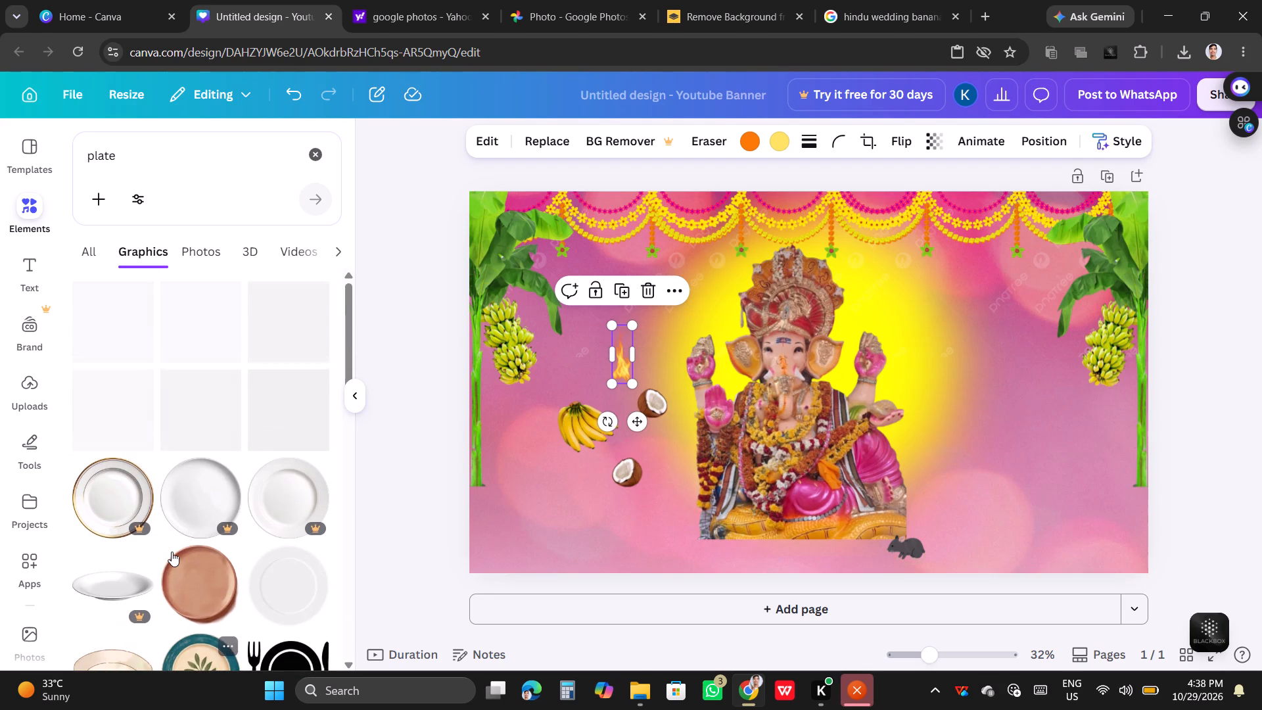
scroll(172, 552, down, 2)
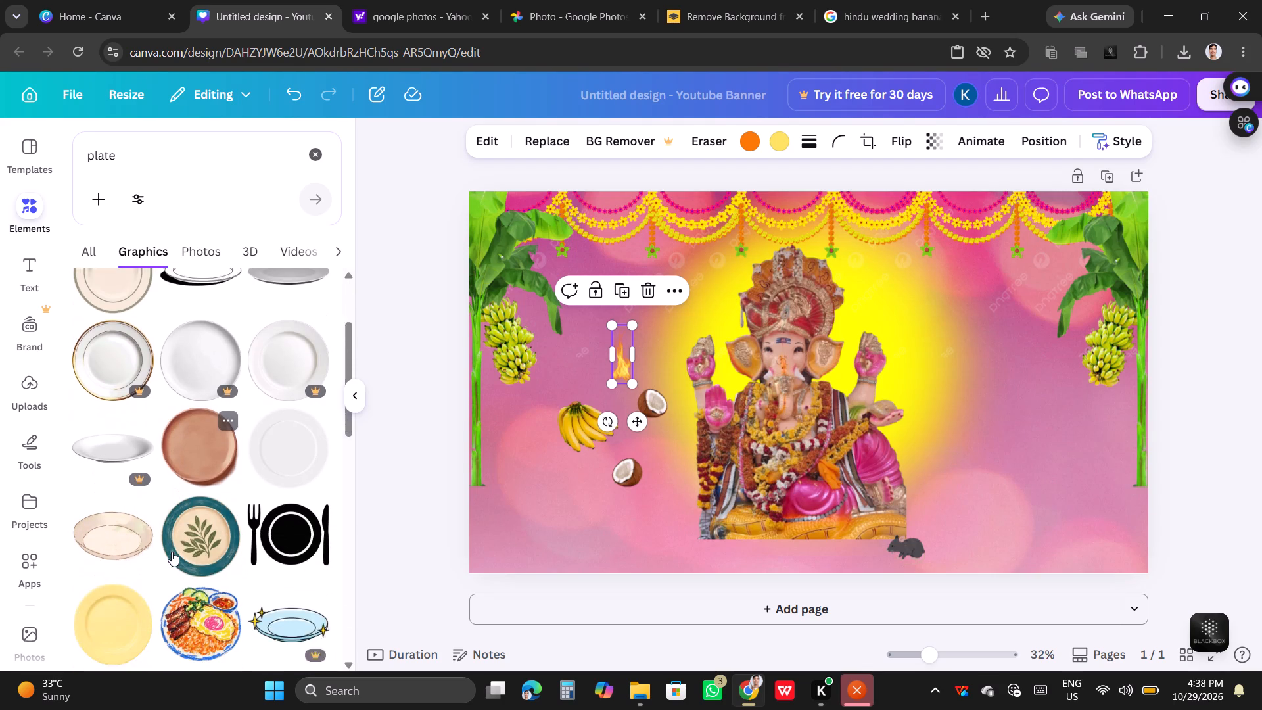
scroll(172, 552, down, 2)
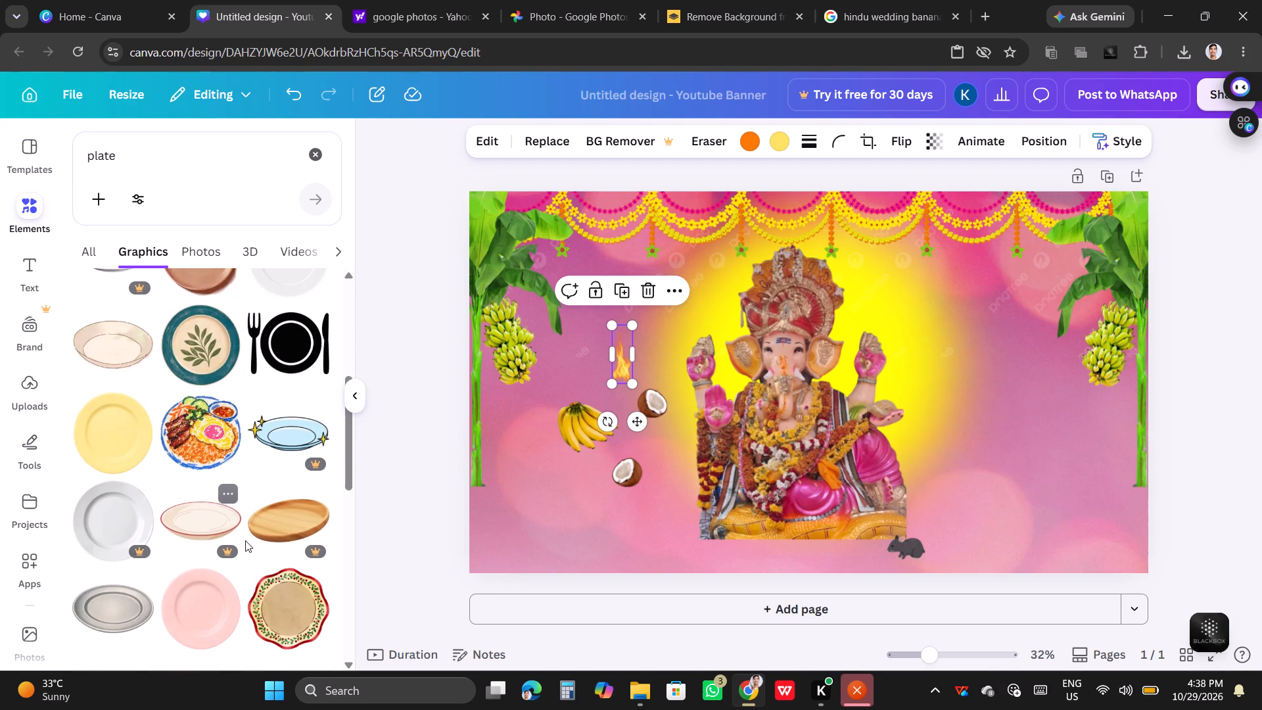
scroll(245, 540, down, 4)
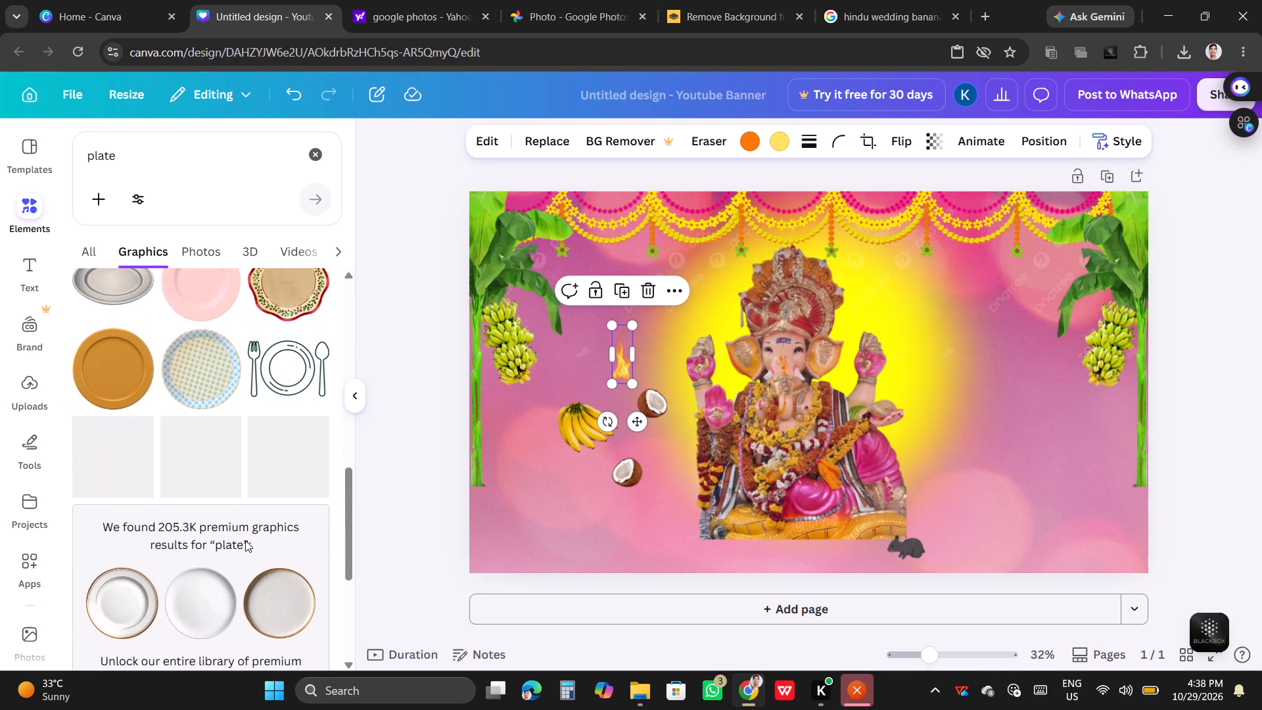
scroll(245, 540, down, 5)
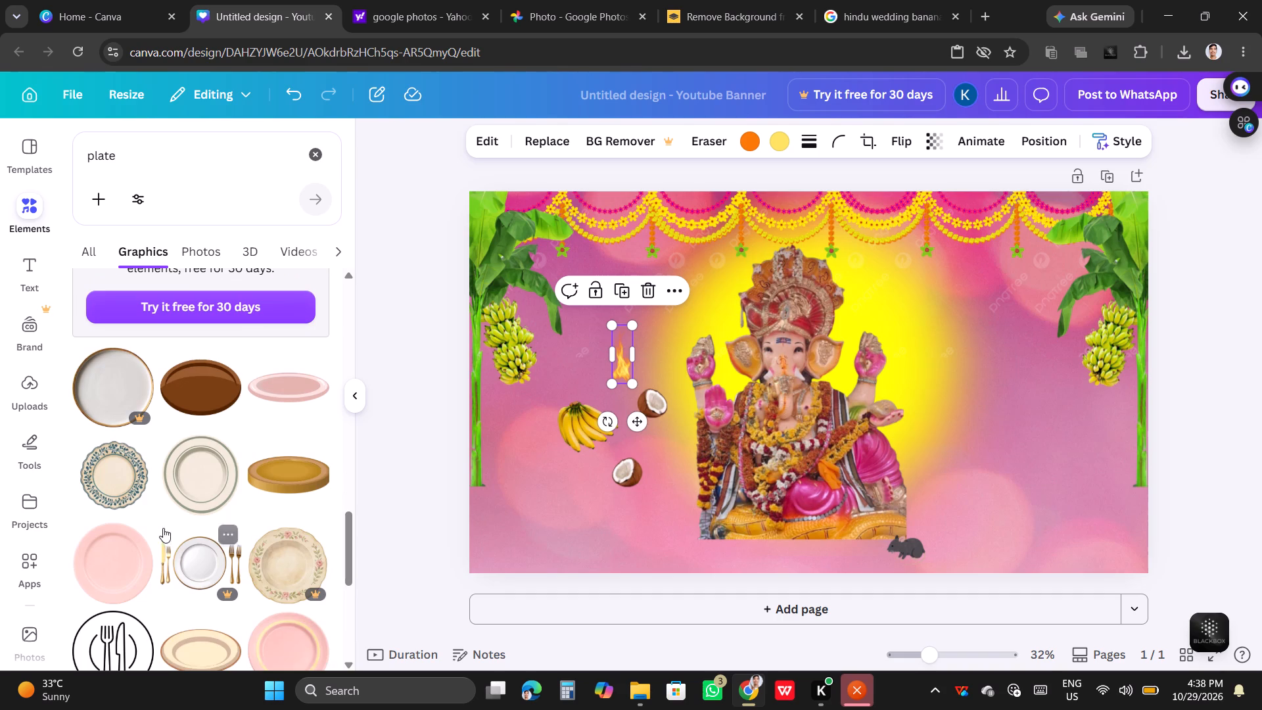
scroll(166, 536, down, 3)
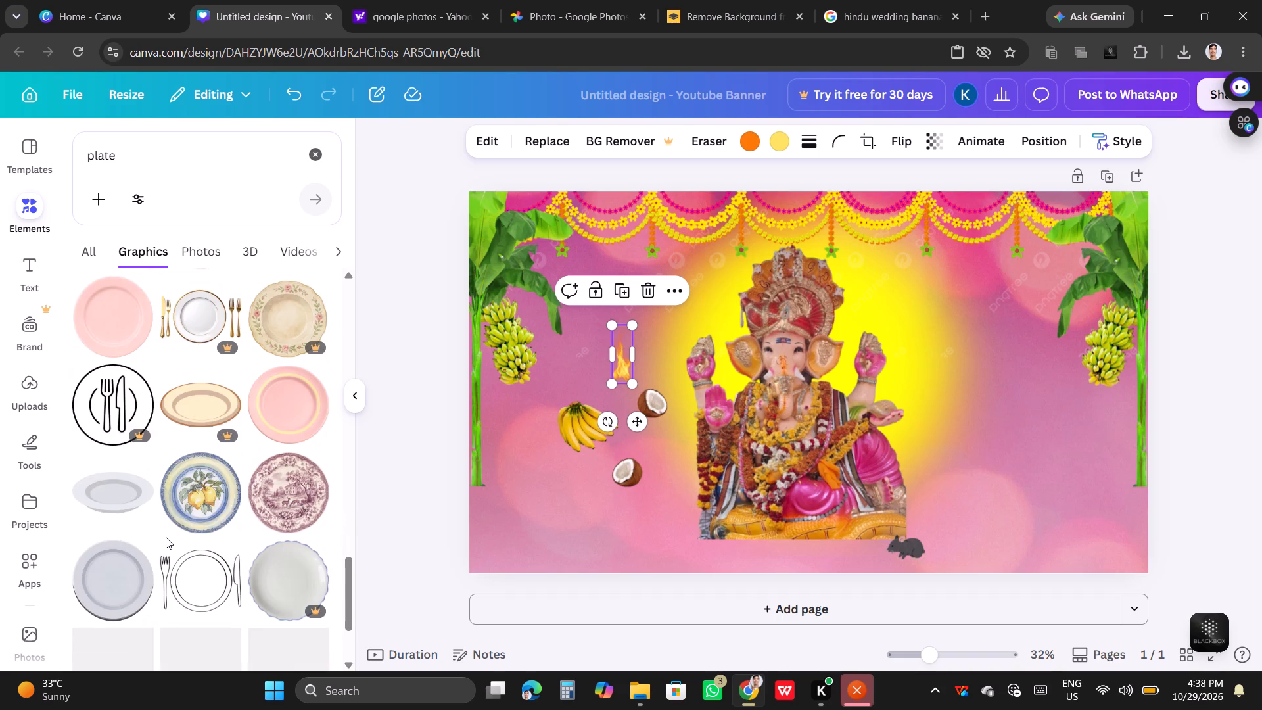
scroll(189, 518, down, 2)
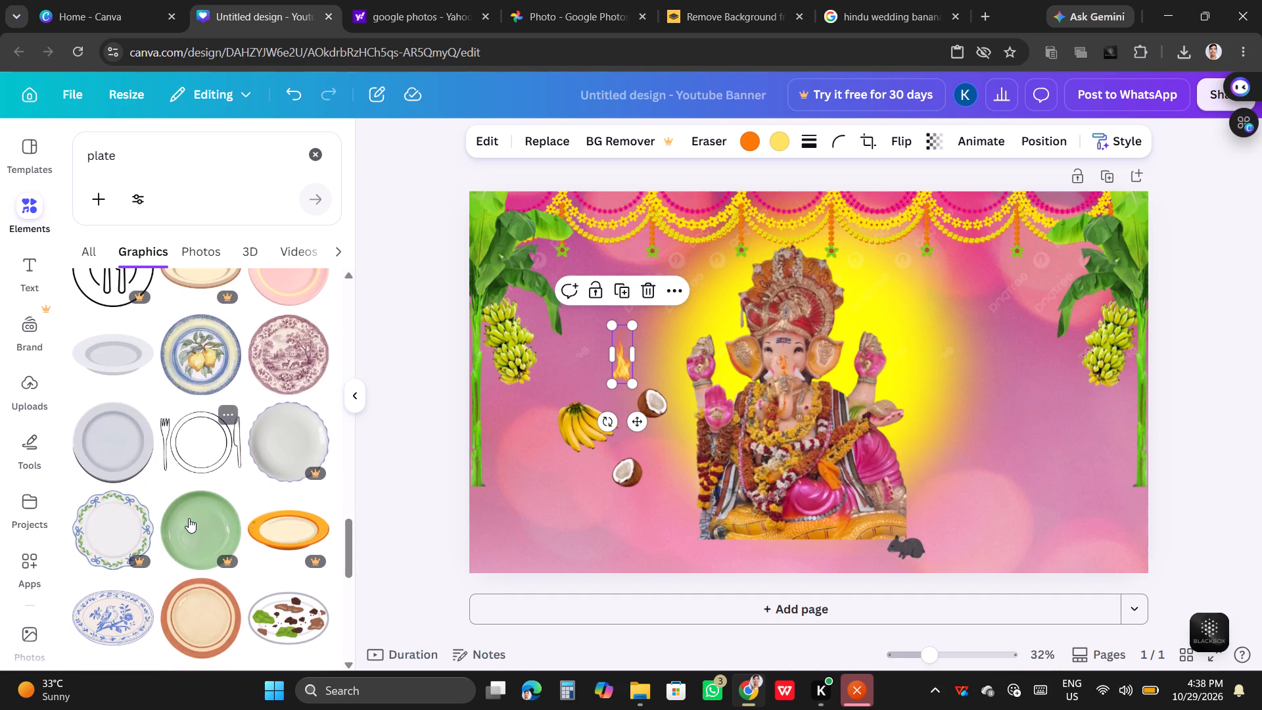
scroll(189, 519, down, 3)
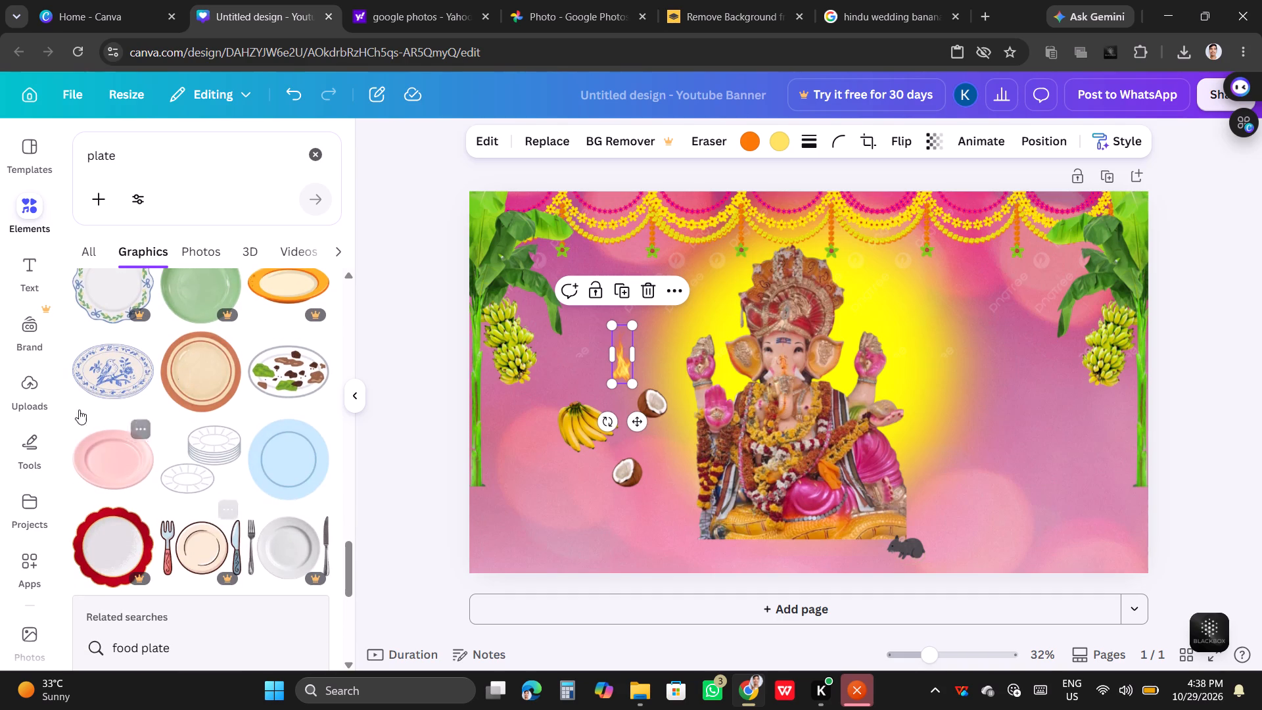
scroll(233, 475, down, 2)
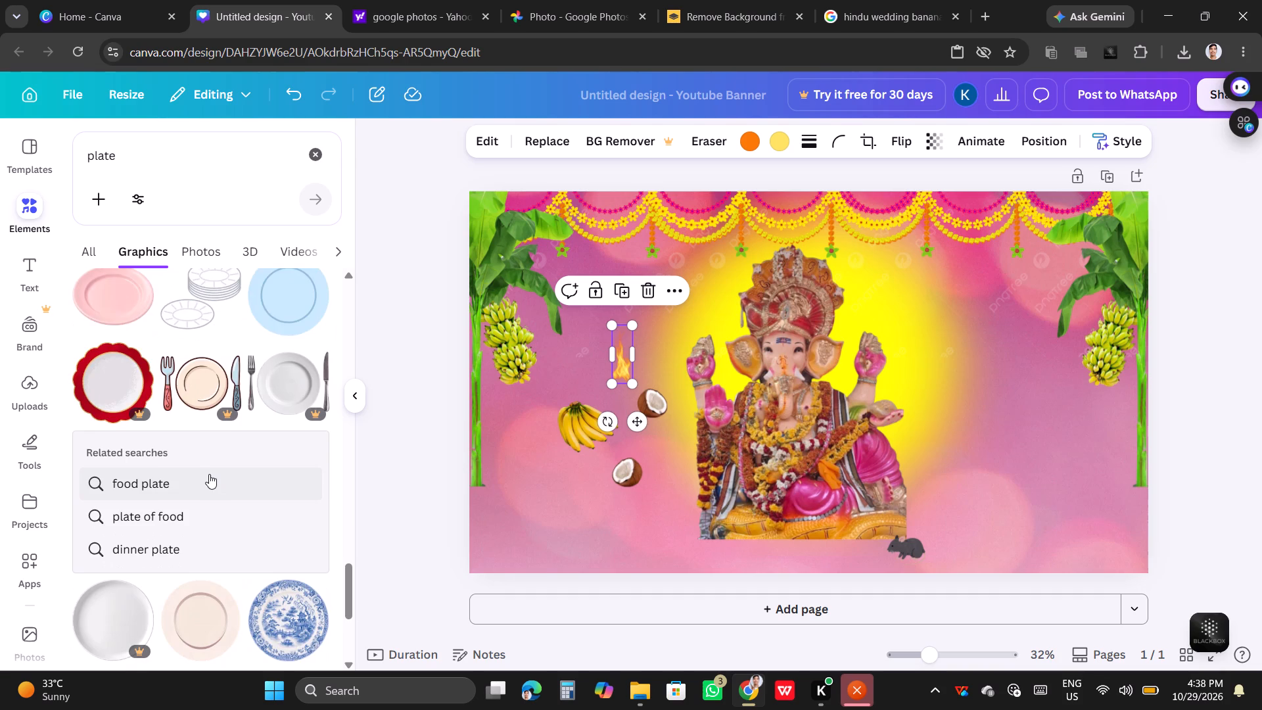
scroll(209, 474, down, 4)
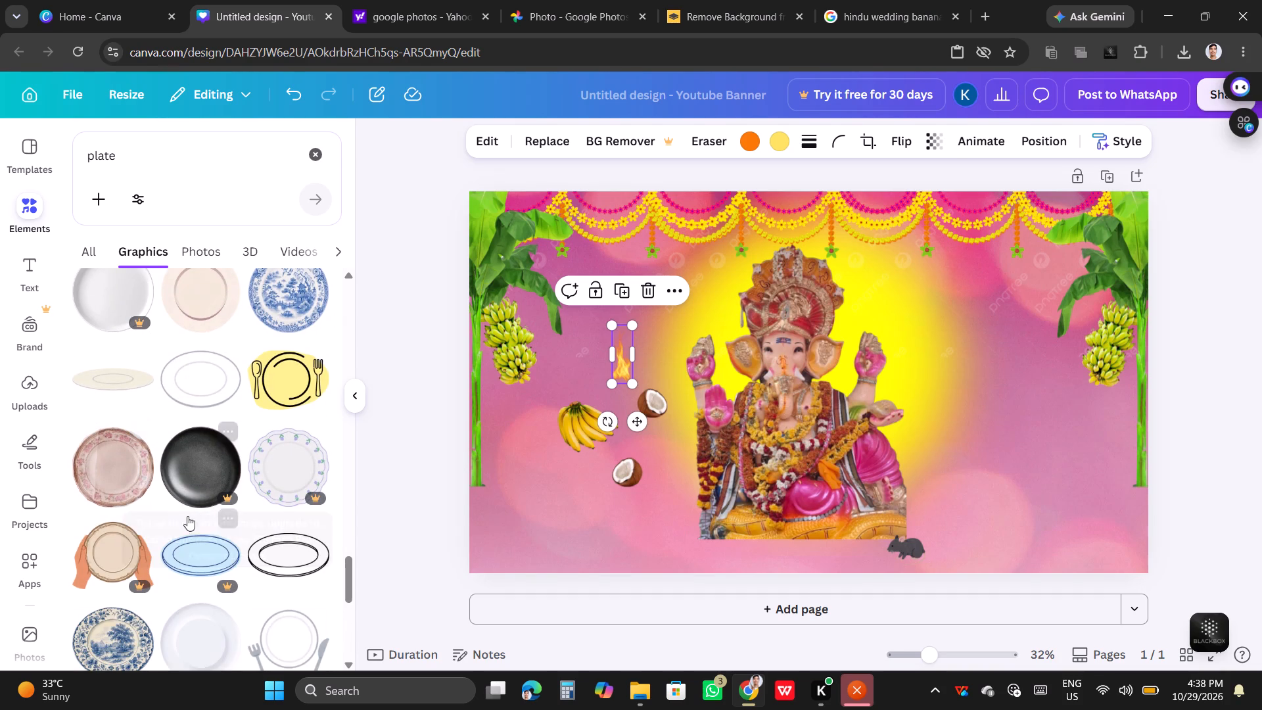
scroll(260, 499, down, 3)
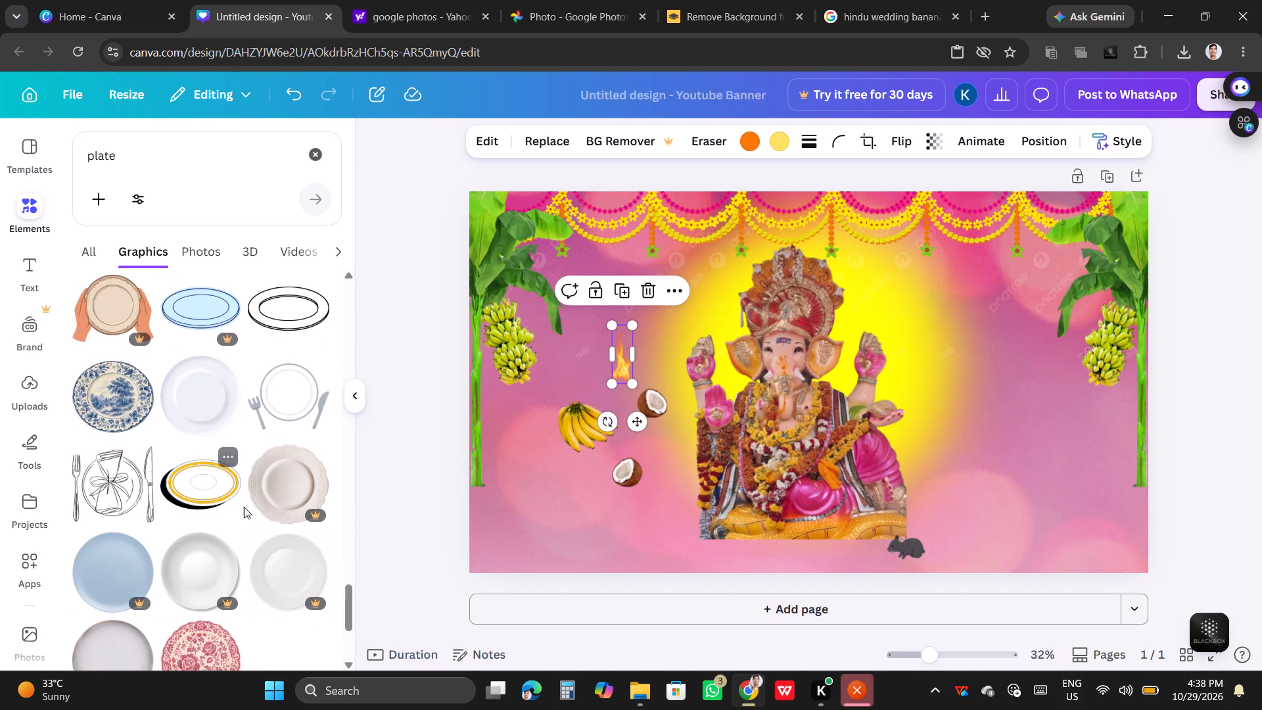
scroll(279, 581, down, 2)
scroll(154, 469, down, 3)
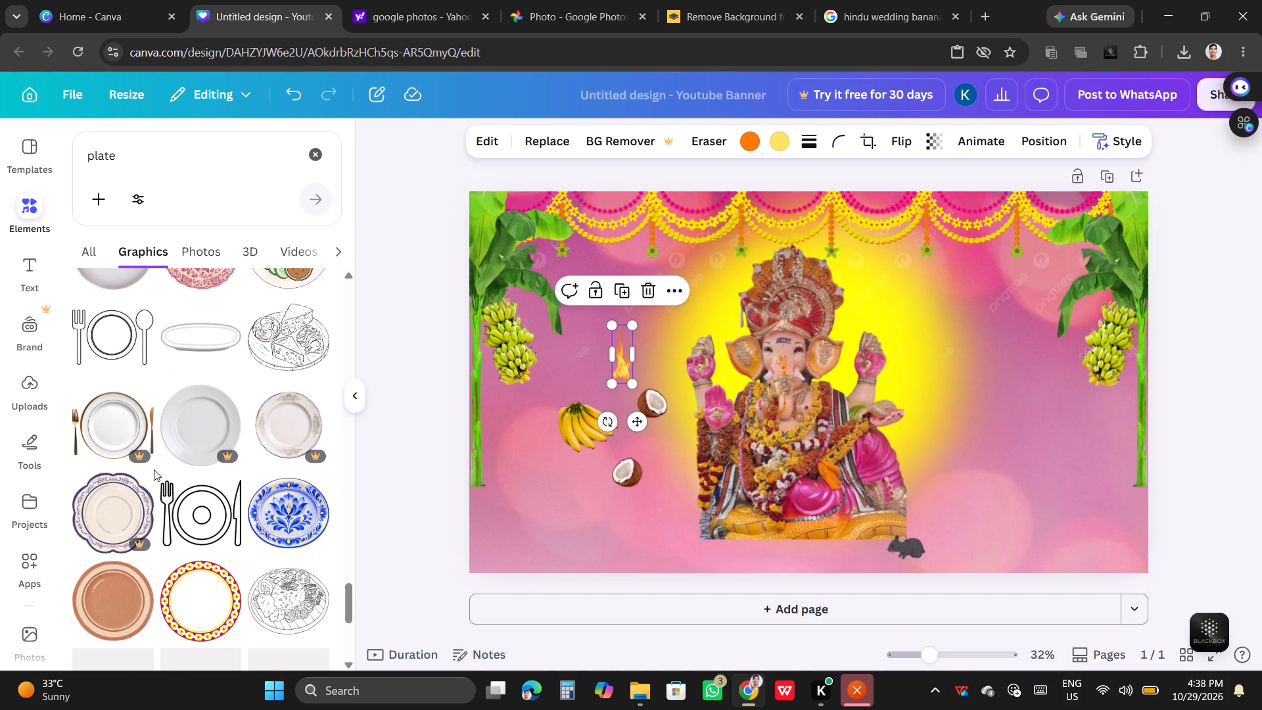
scroll(154, 469, up, 20)
scroll(154, 469, up, 7)
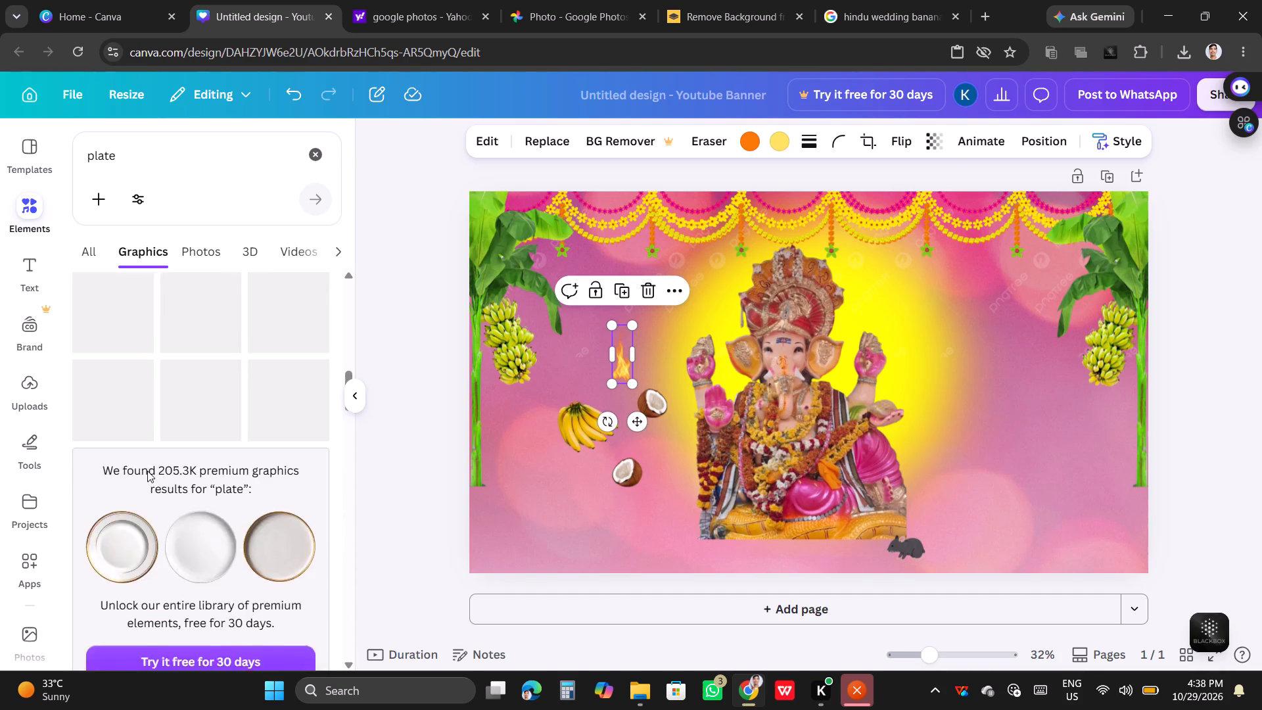
scroll(147, 471, up, 6)
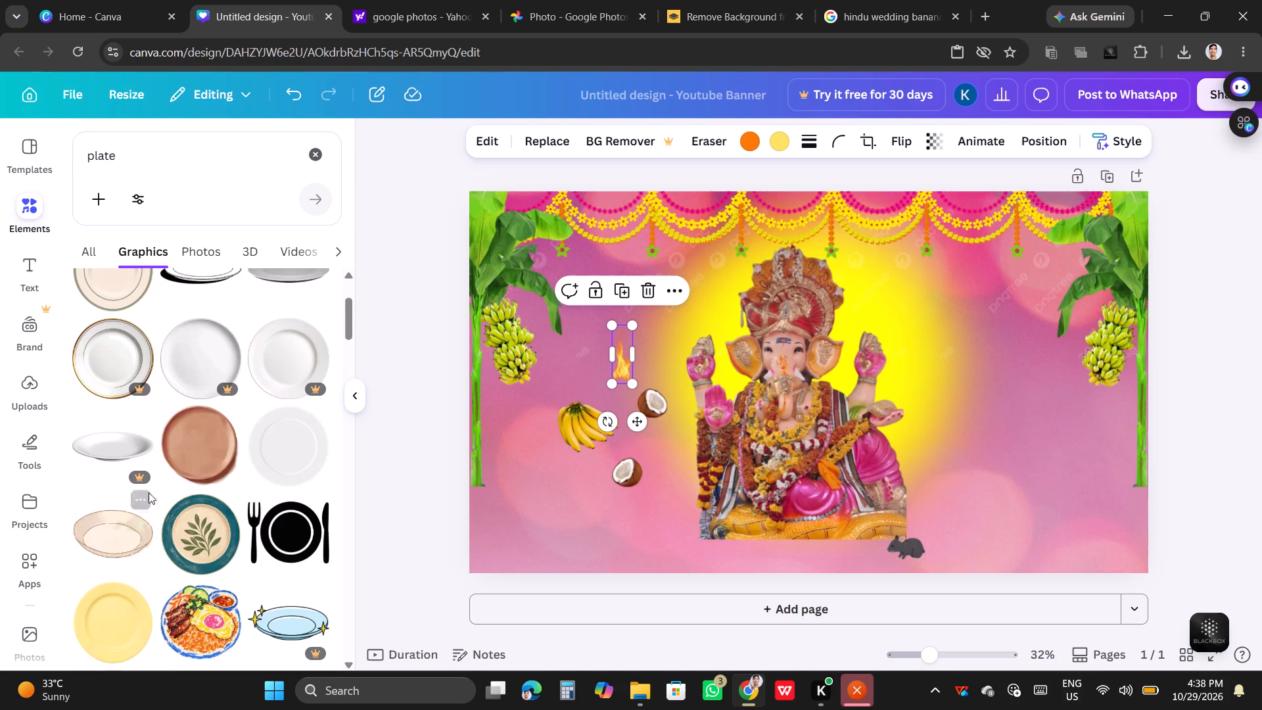
scroll(193, 410, up, 8)
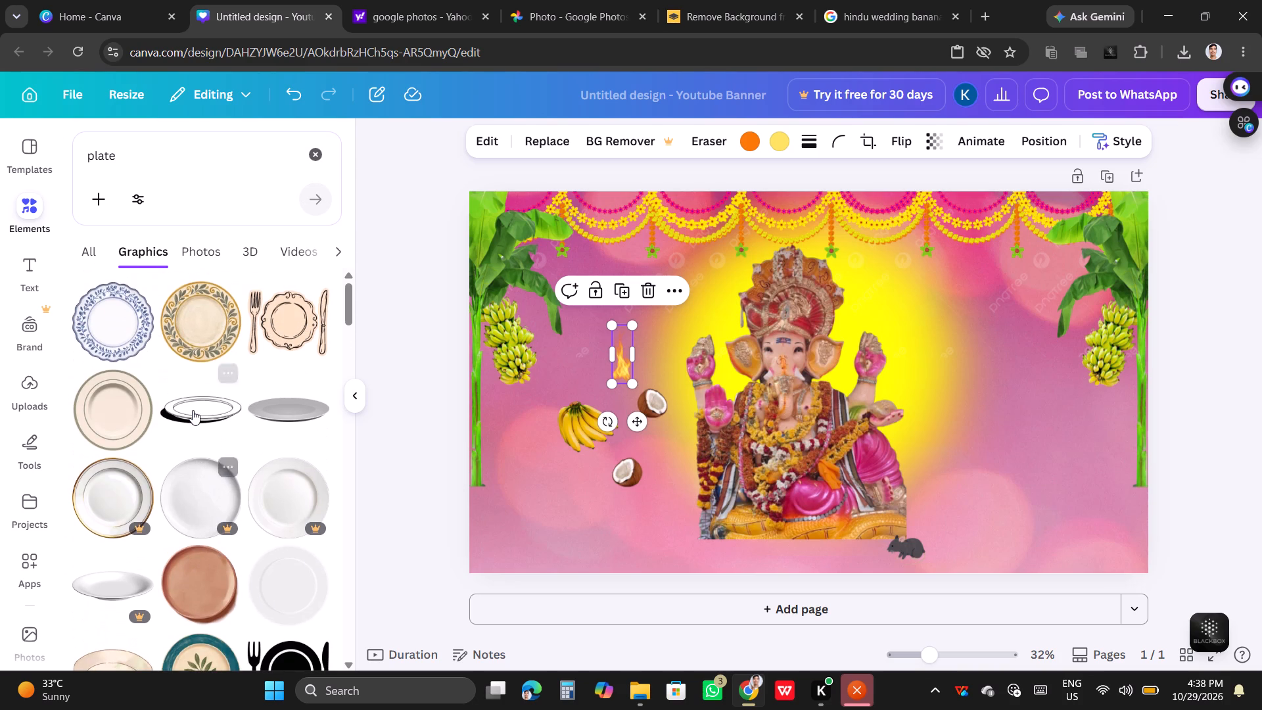
scroll(193, 410, up, 3)
click(296, 414)
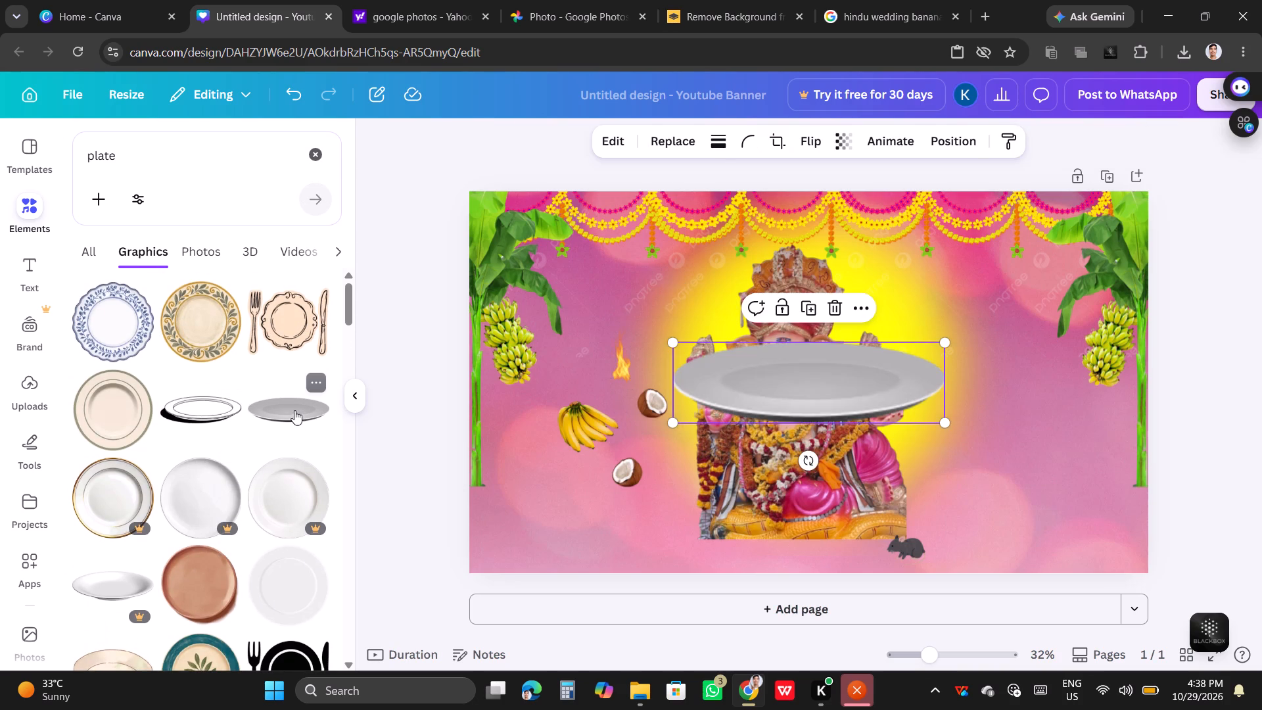
Shrink the grey plate to a small size and place it below the coconuts, at the idol's lower left.
drag(749, 381, 581, 521)
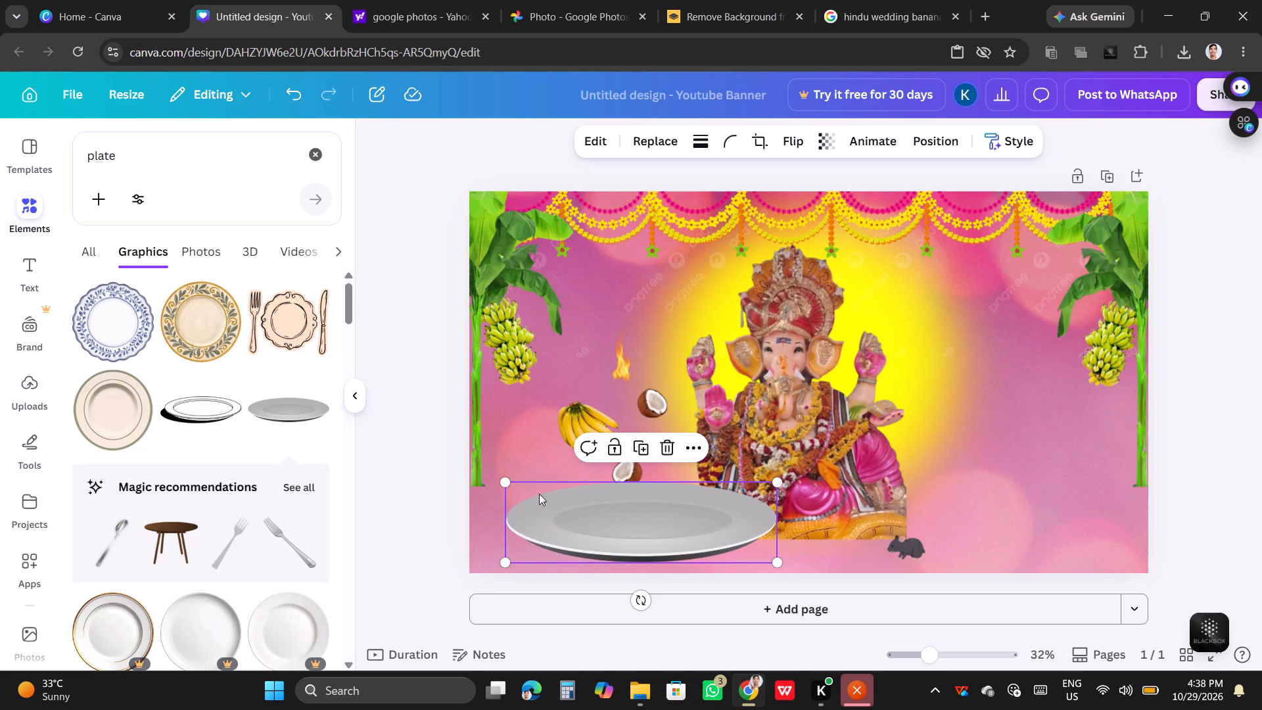
drag(505, 483, 669, 541)
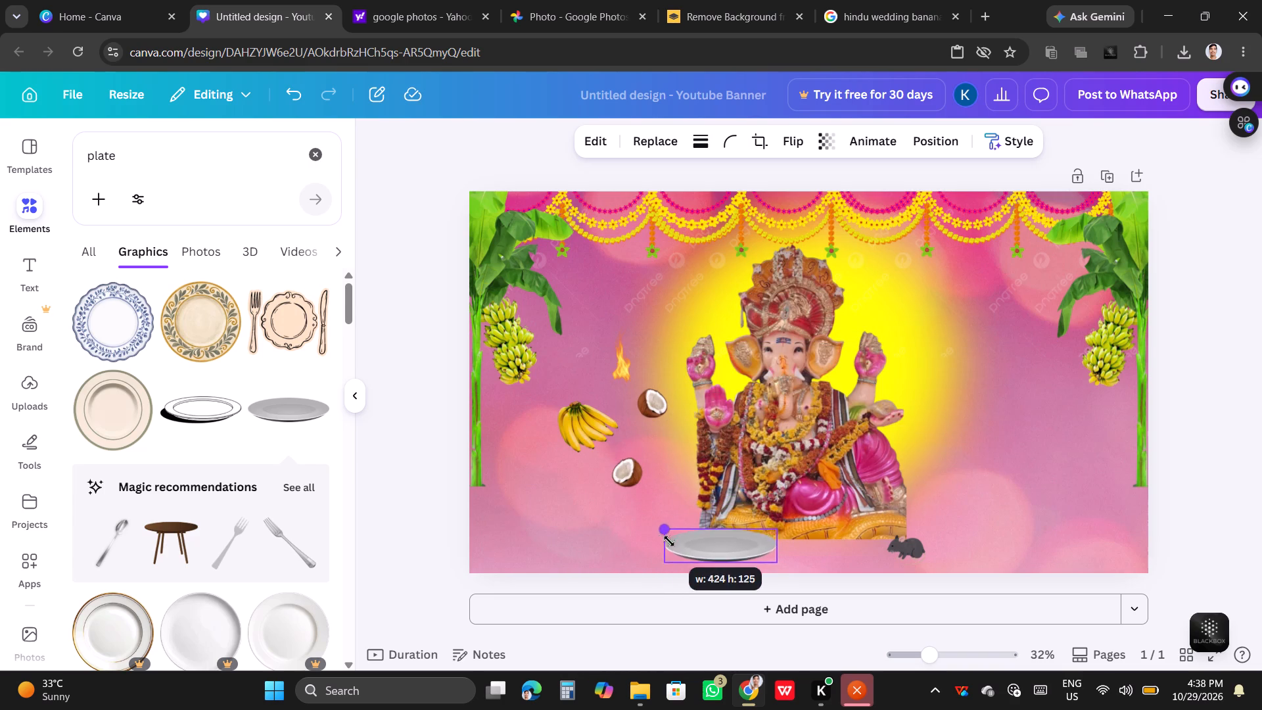
drag(669, 541, 682, 550)
drag(729, 548, 621, 537)
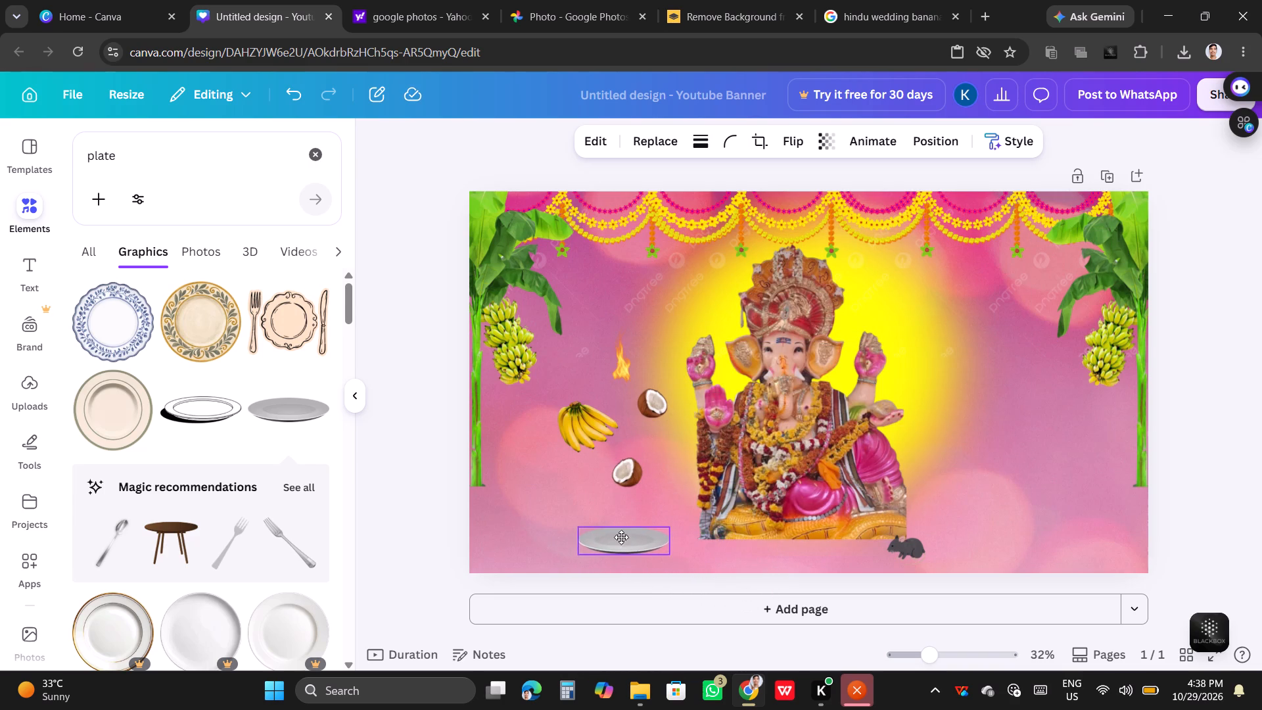
drag(621, 537, 616, 527)
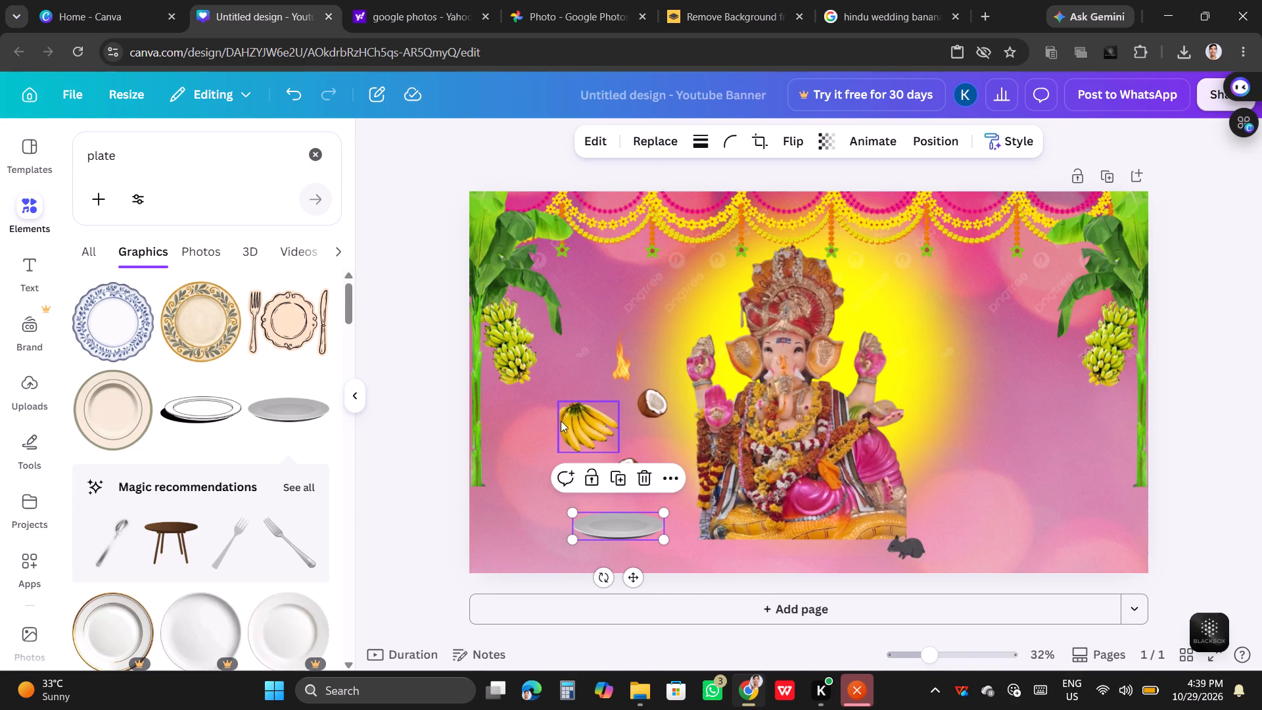
Move the banana bunch down beside the plate's left edge and send the plate to the back layer.
drag(578, 420, 536, 477)
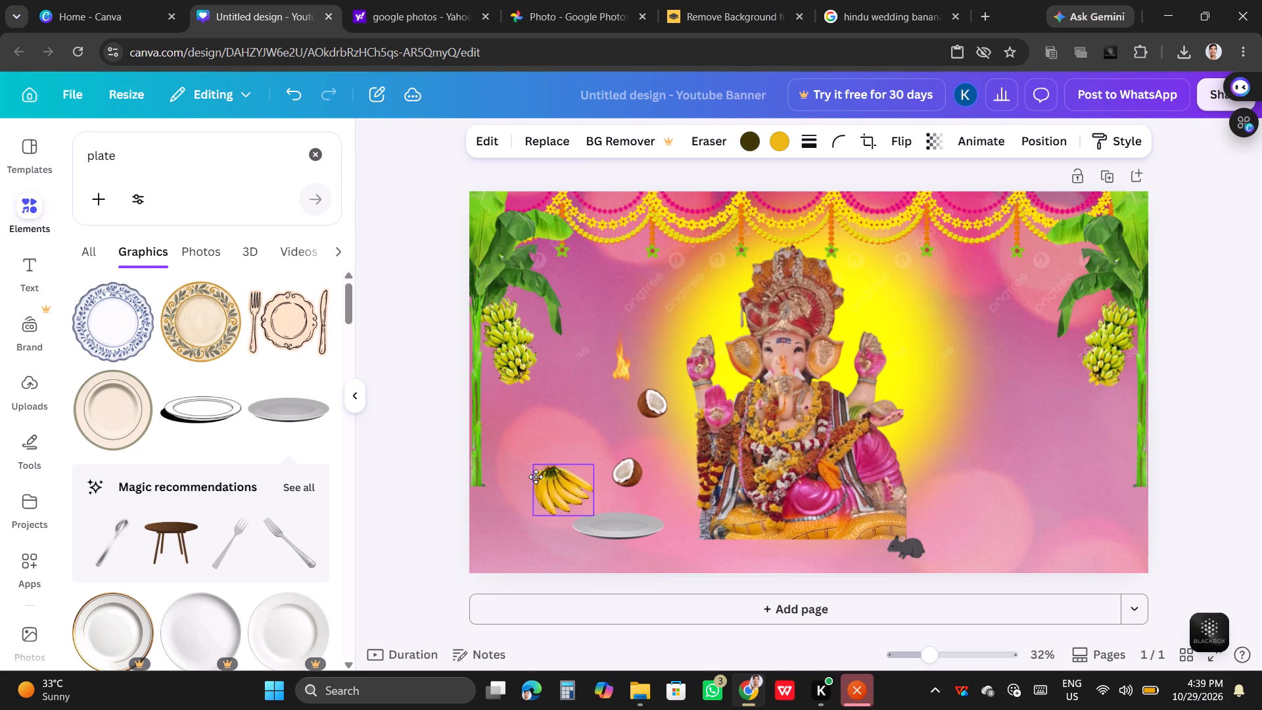
drag(536, 477, 534, 477)
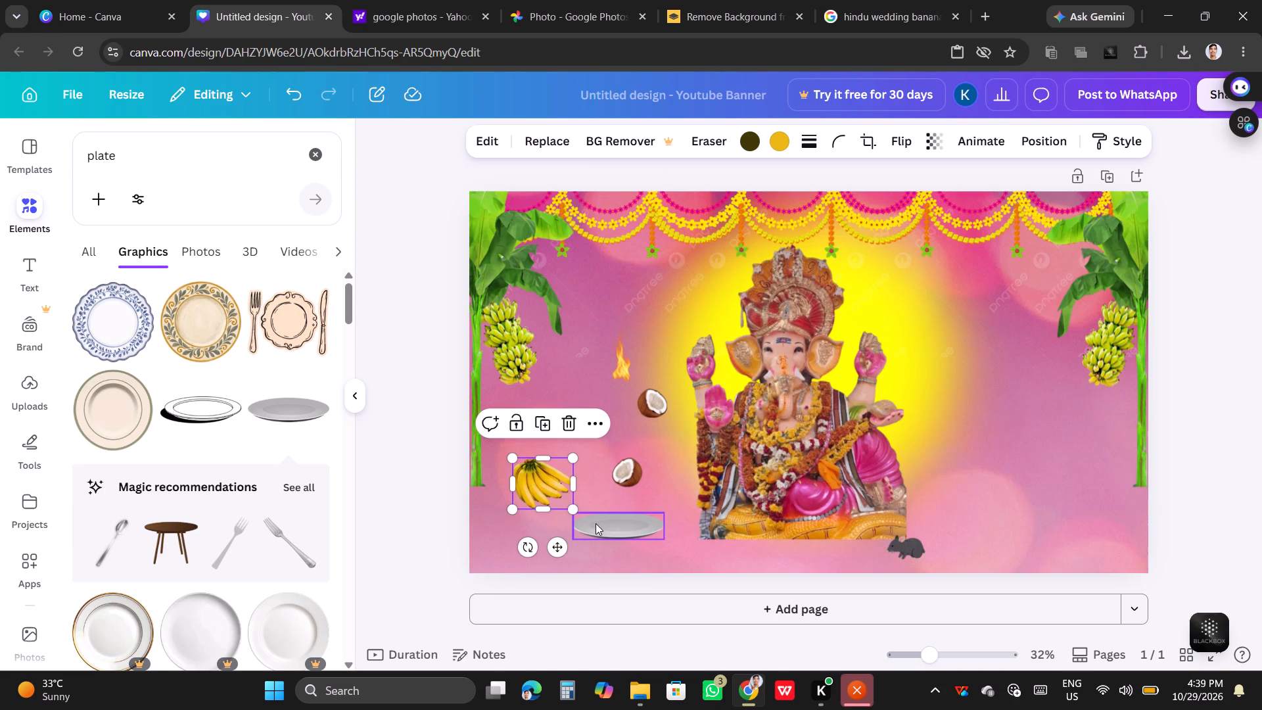
right_click(595, 523)
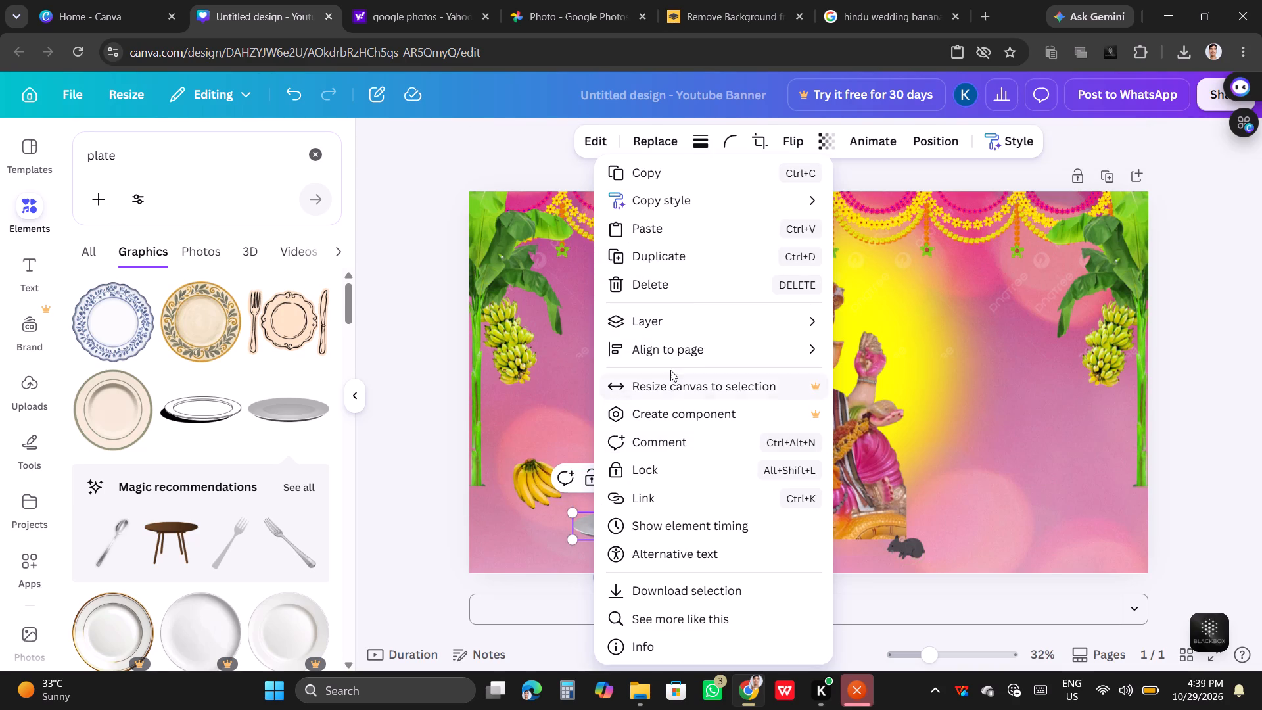
click(670, 315)
click(882, 405)
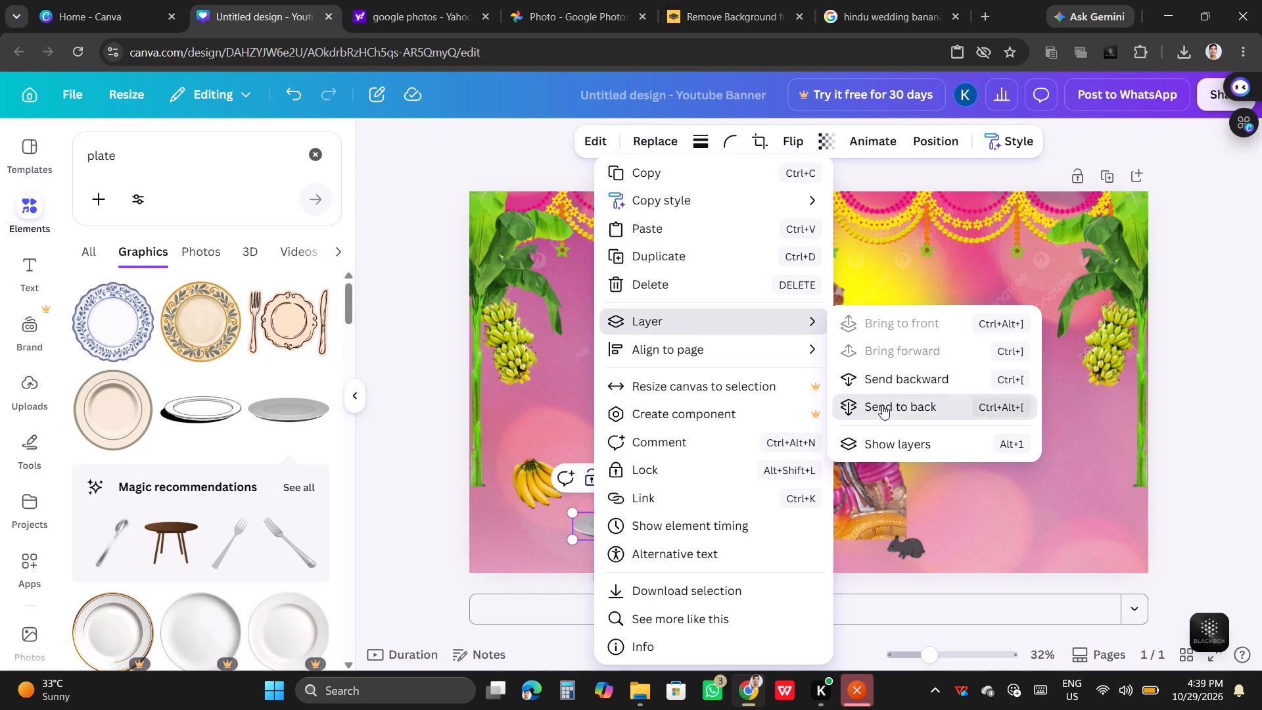
click(862, 294)
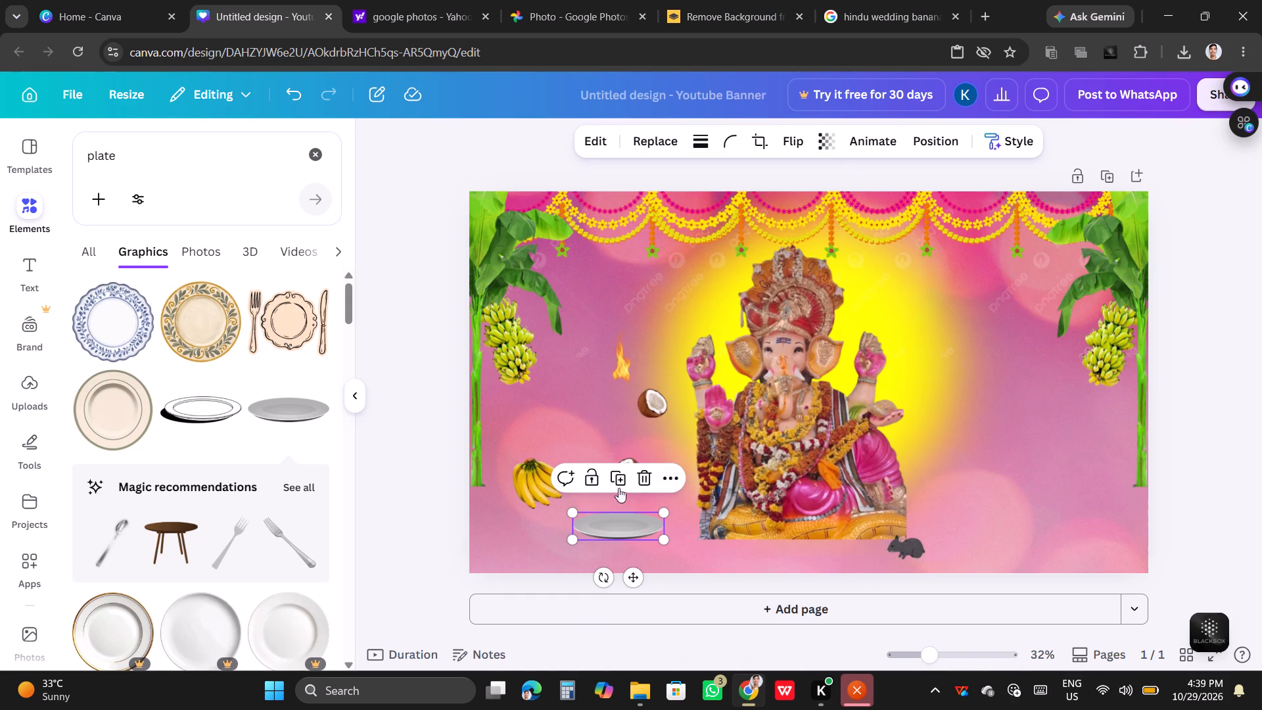
Place the banana bunch on the left half of the grey plate, resting on its surface.
drag(532, 480, 588, 502)
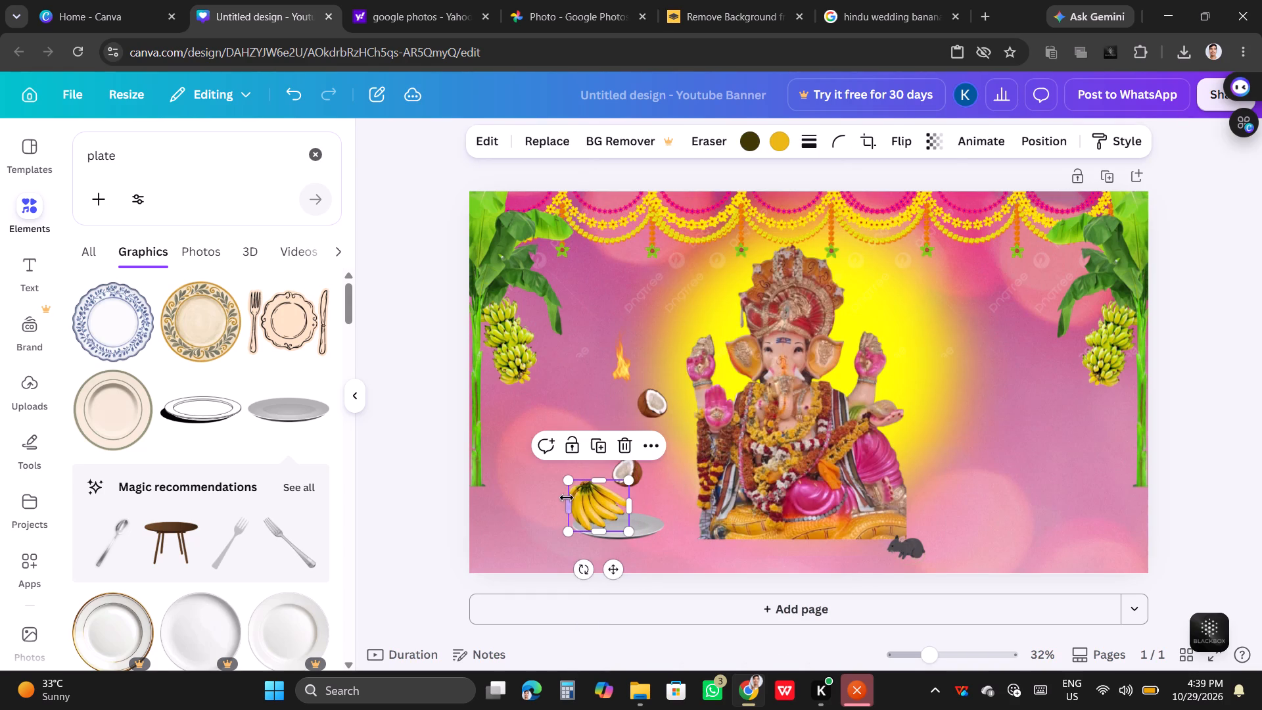
click(646, 523)
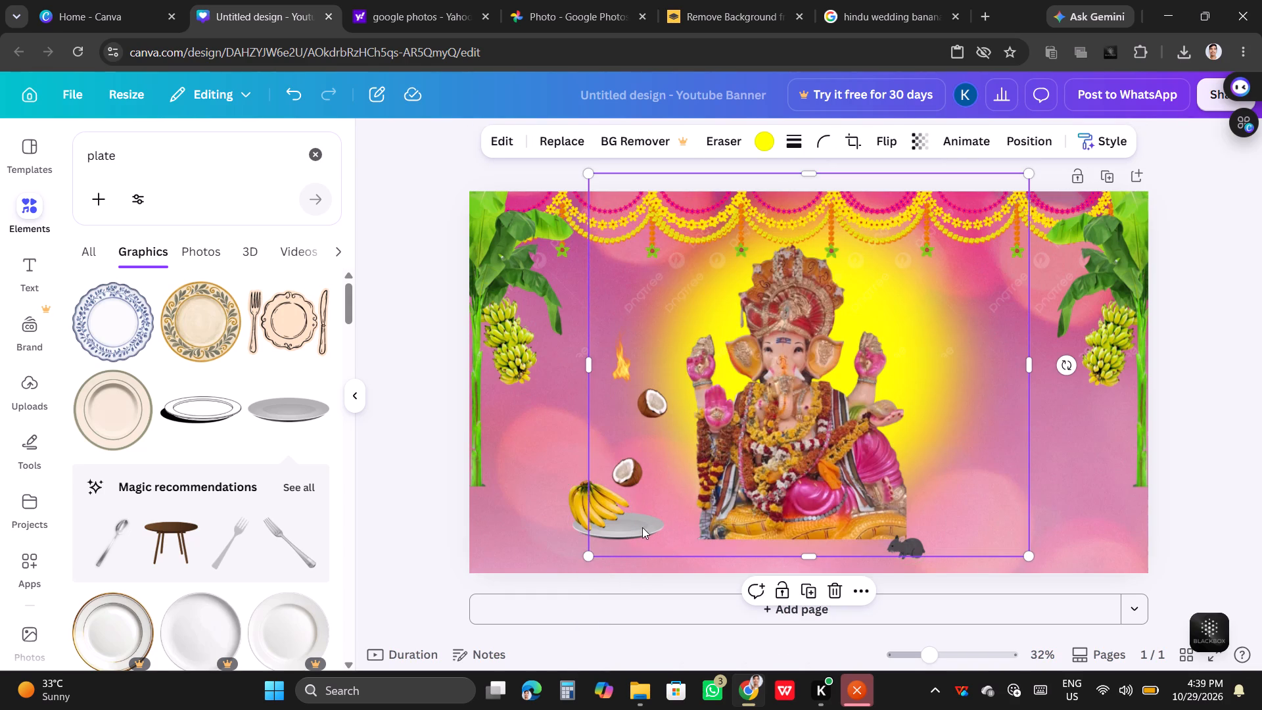
click(642, 527)
drag(586, 506, 584, 508)
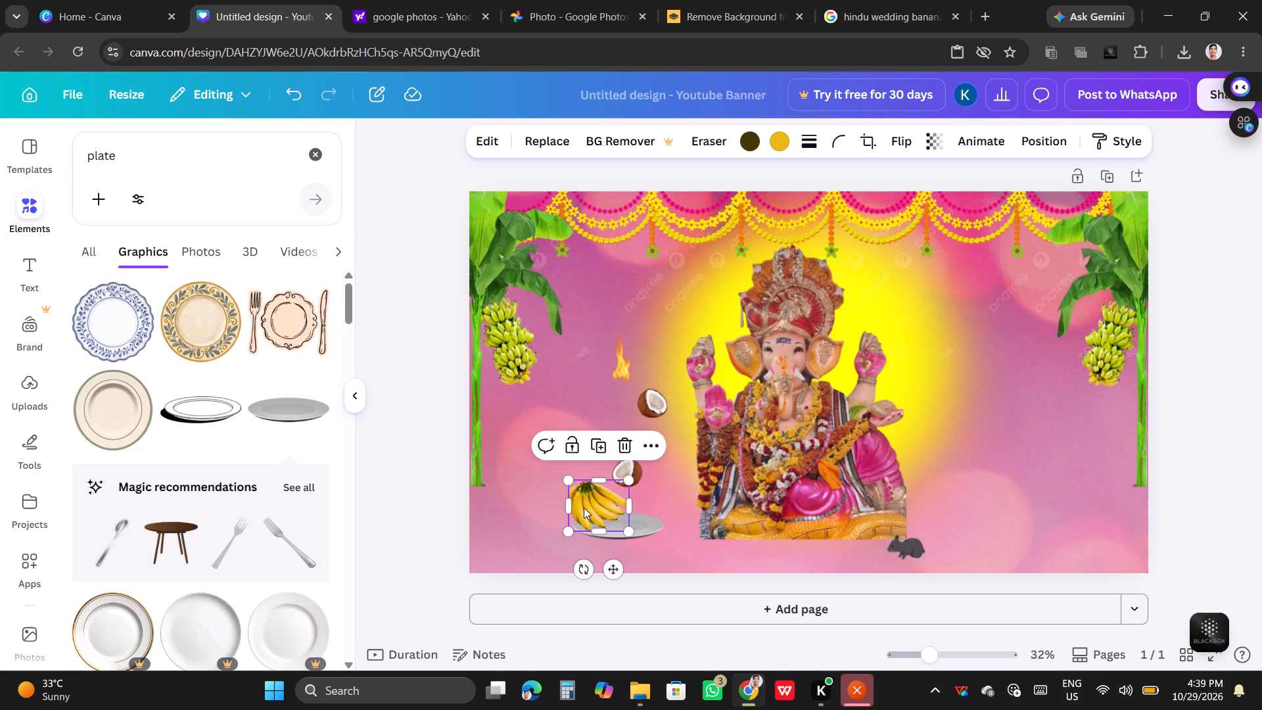
drag(584, 508, 583, 518)
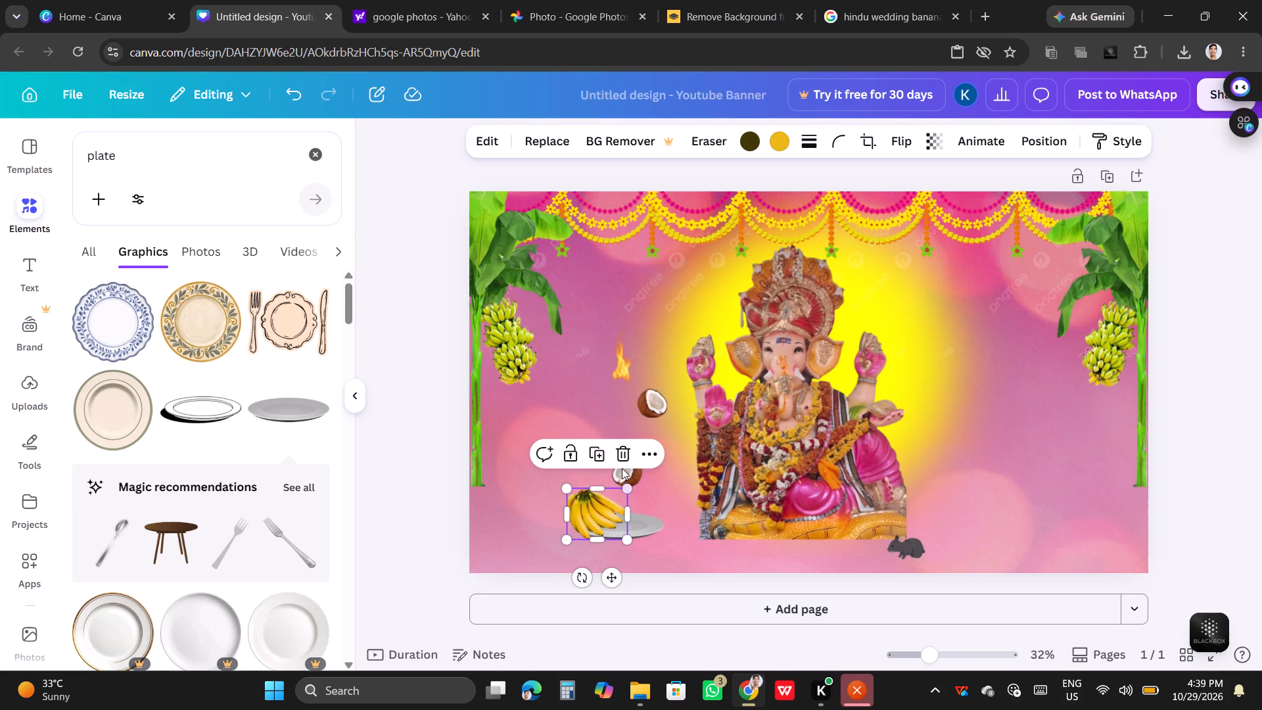
Place the two coconuts on the right half of the grey plate, beside the banana bunch.
drag(626, 472, 625, 506)
drag(653, 402, 652, 408)
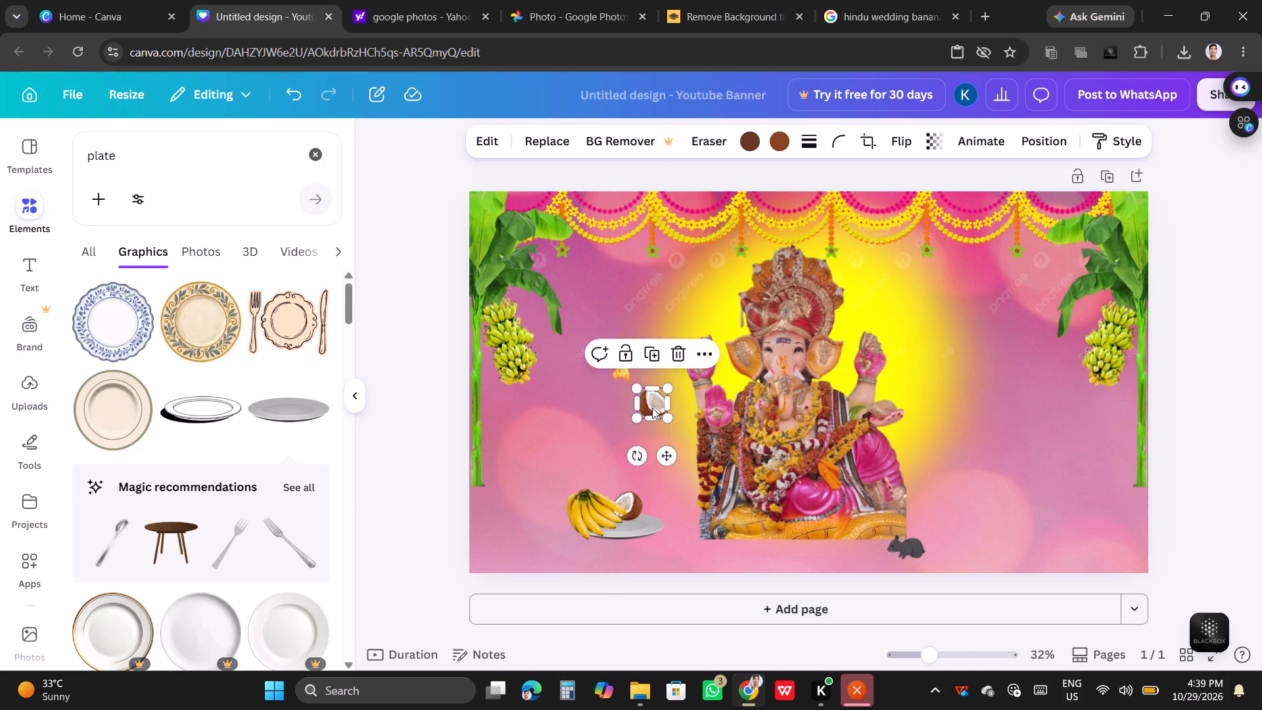
drag(652, 408, 648, 511)
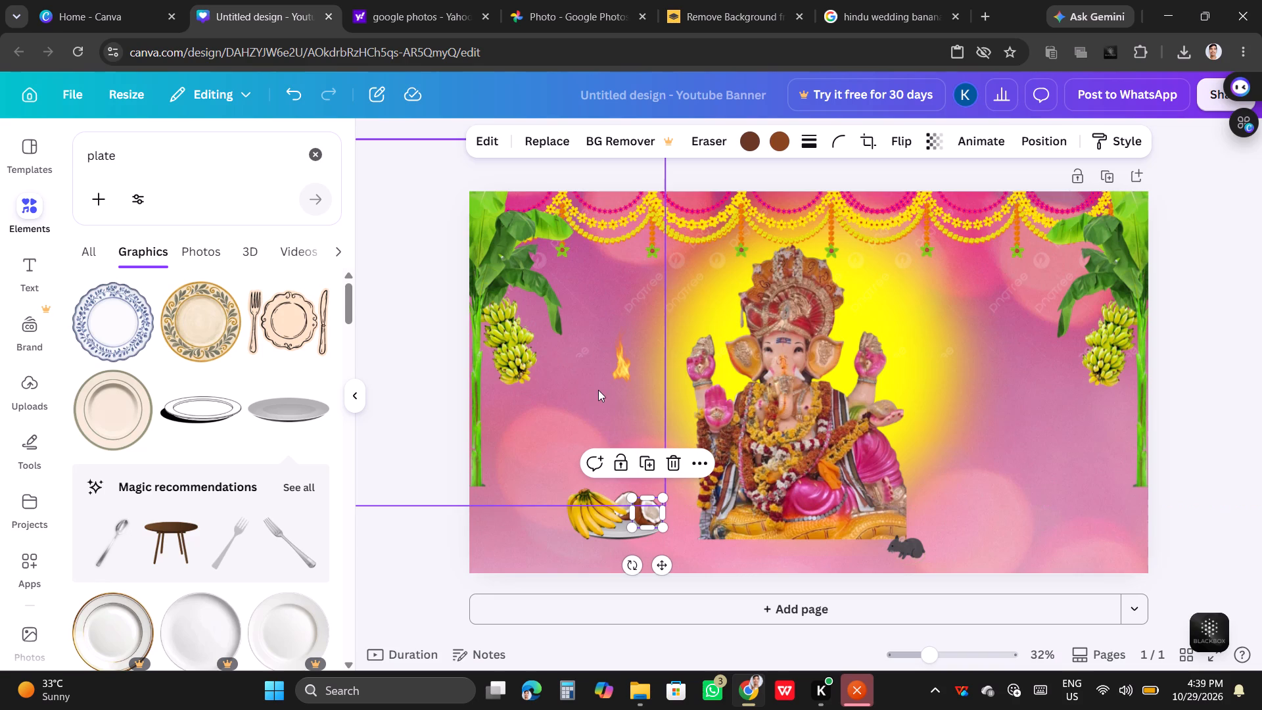
Move the flame down onto the grey plate, between the bananas and the front coconut.
drag(617, 369, 632, 433)
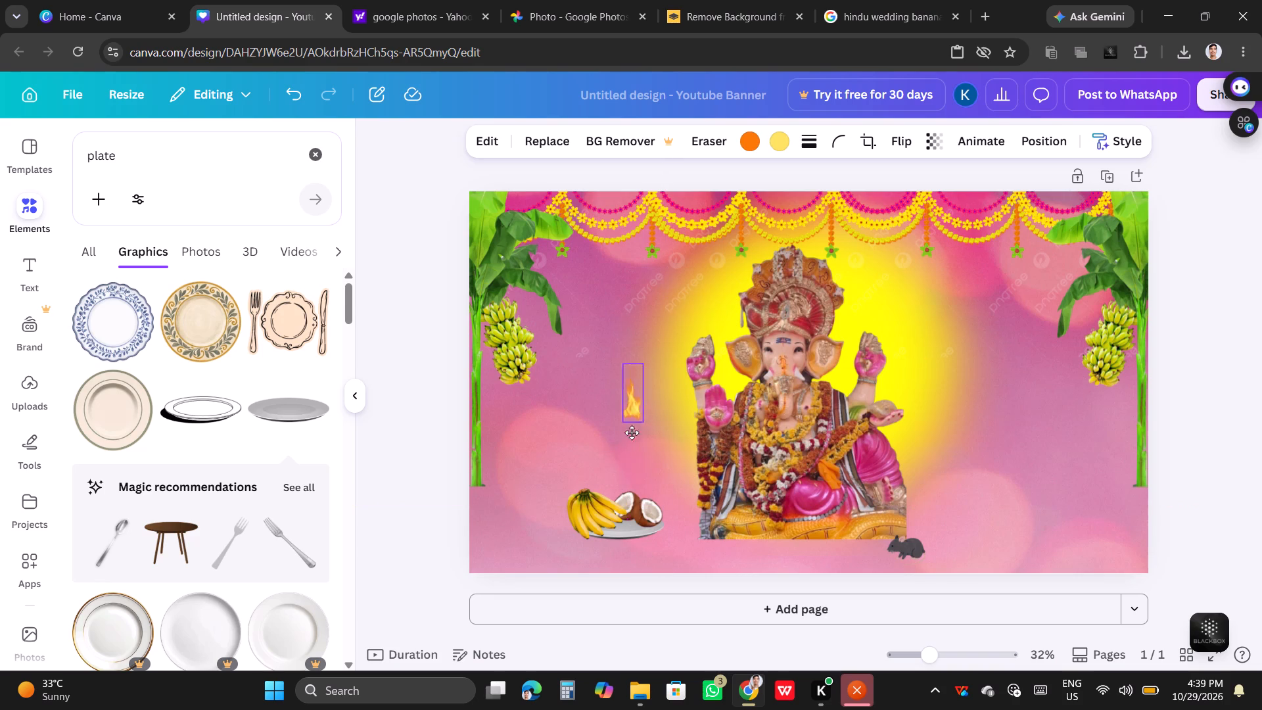
drag(632, 433, 621, 519)
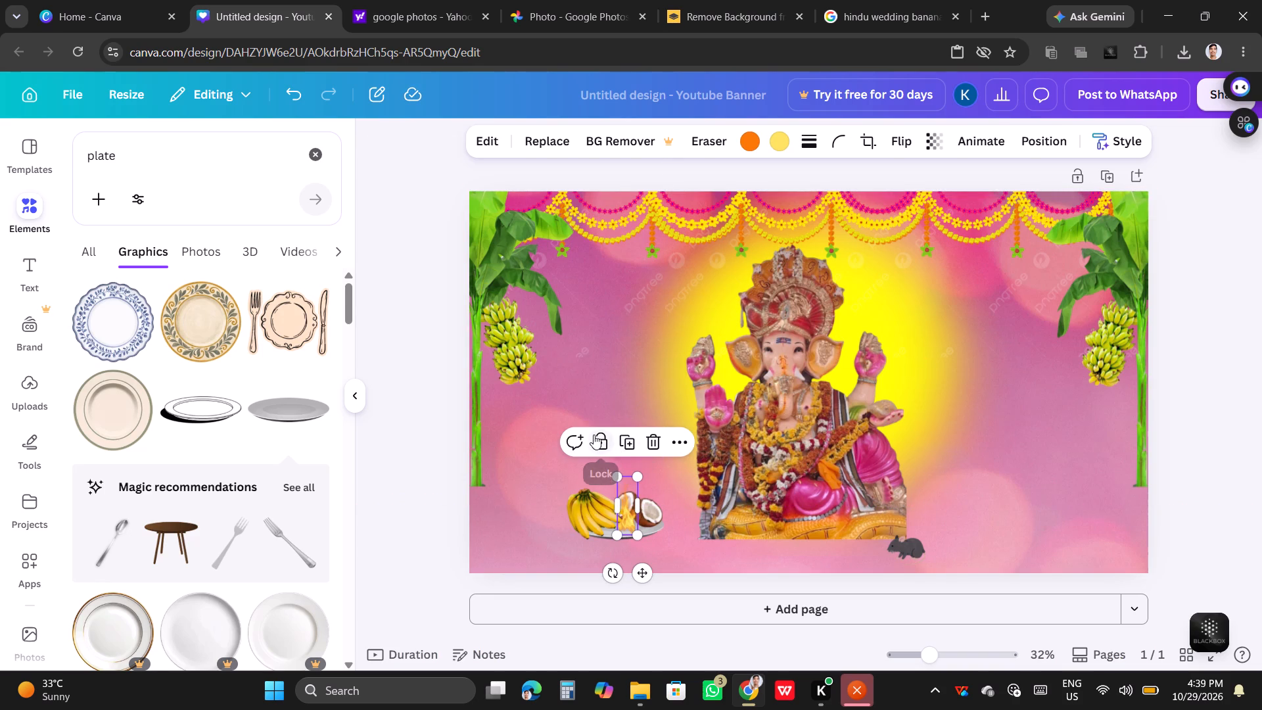
Lock the flame, the banana bunch and the front coconut on the plate.
click(594, 435)
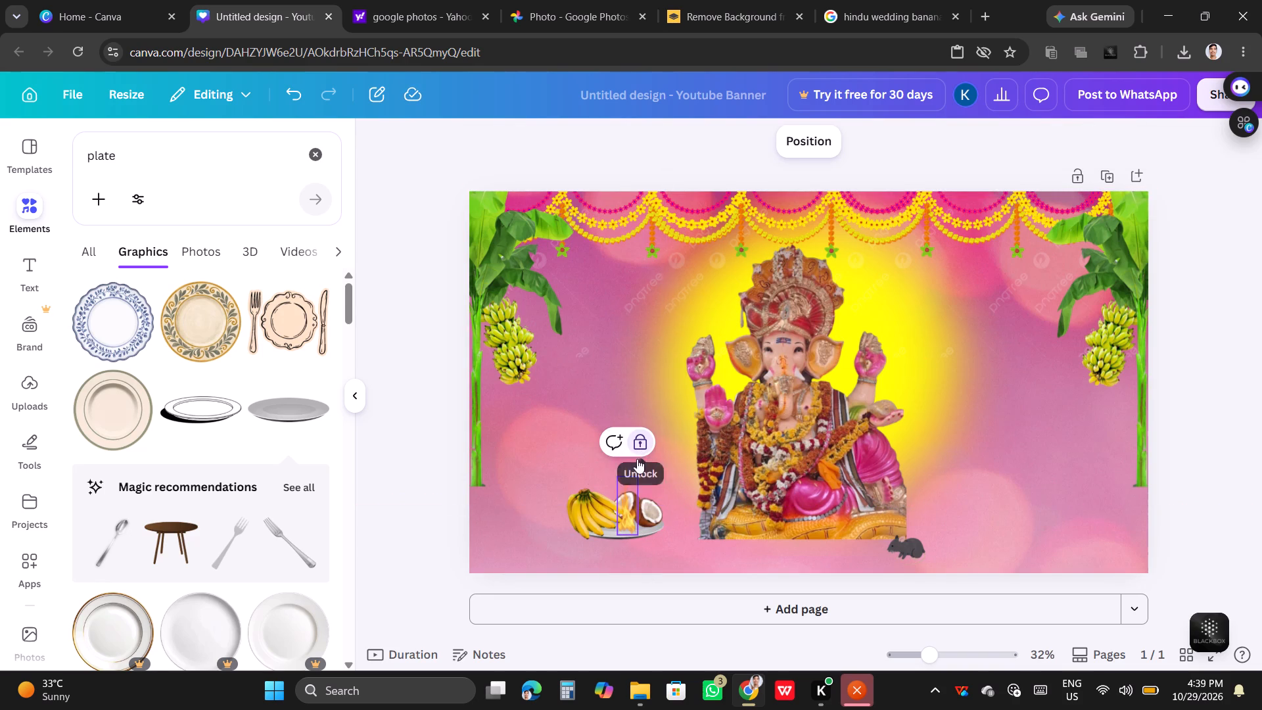
click(594, 504)
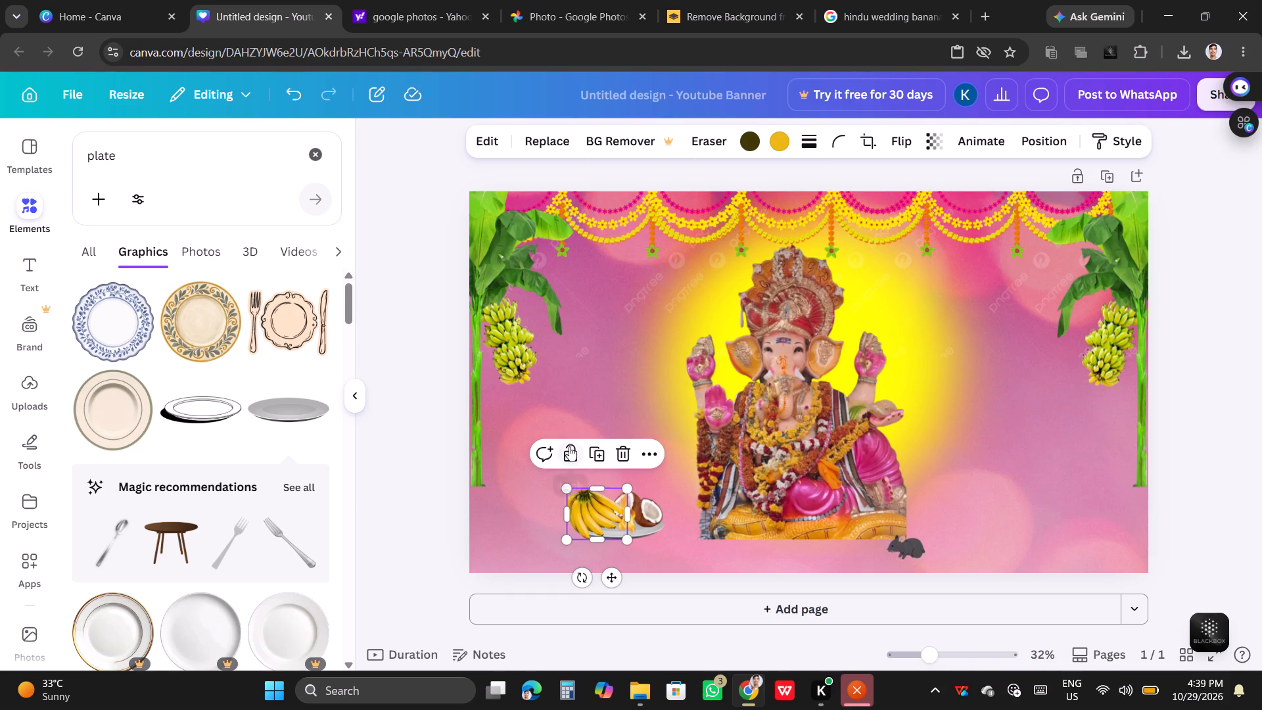
click(569, 446)
click(646, 514)
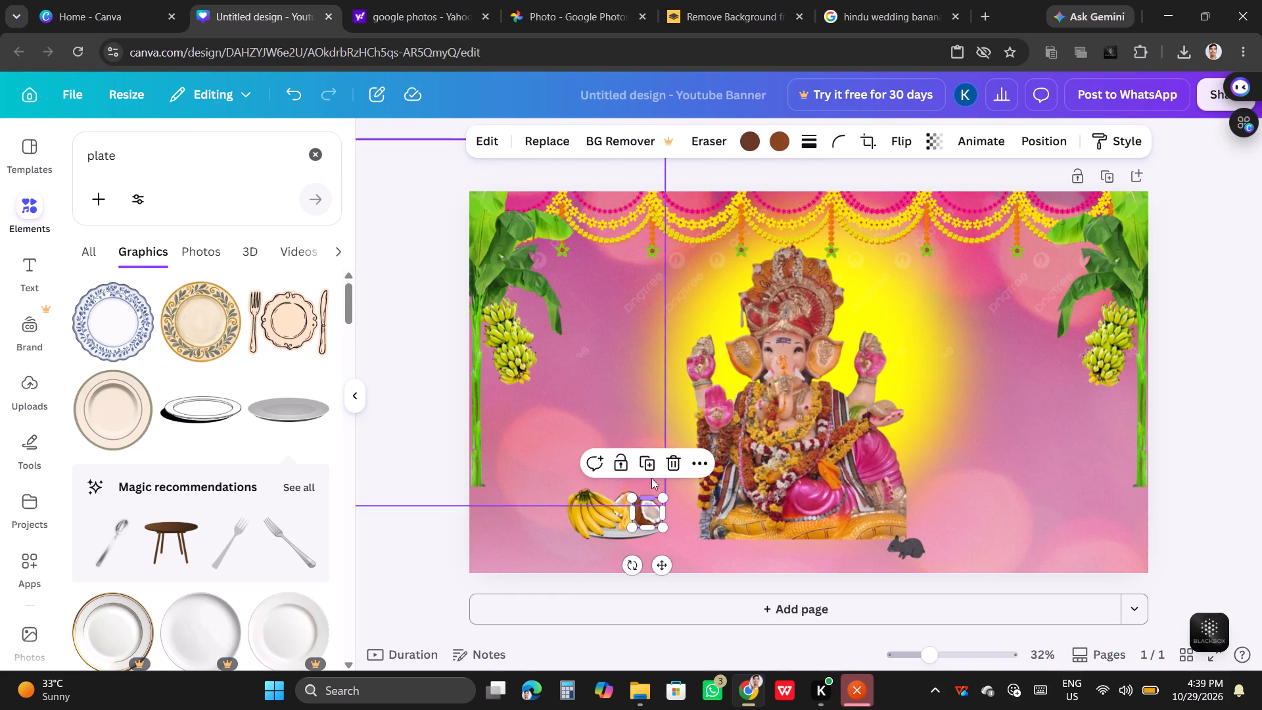
click(625, 456)
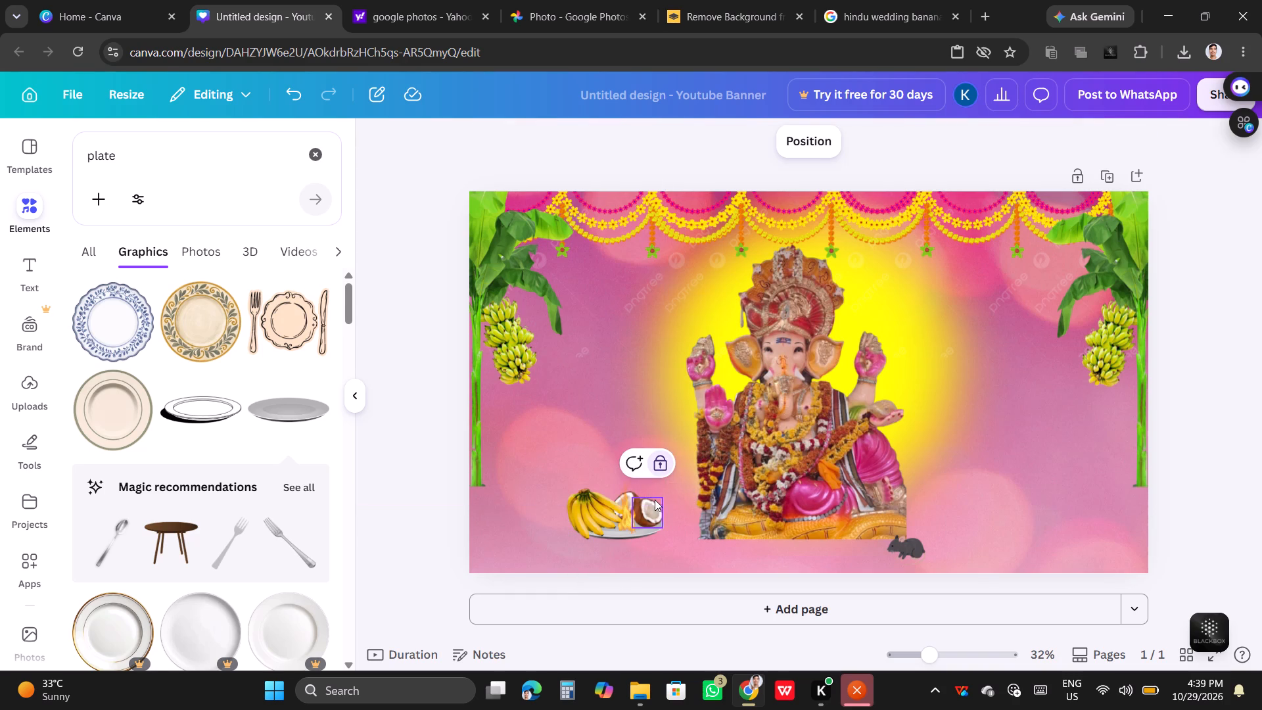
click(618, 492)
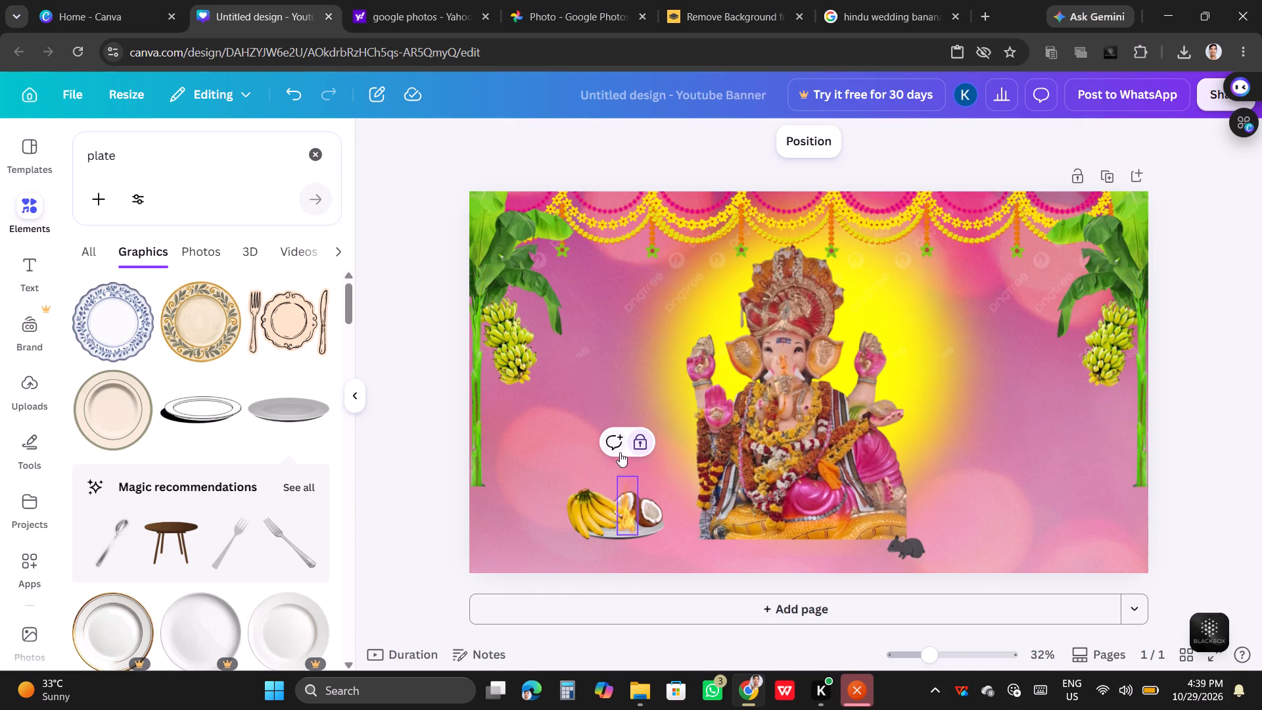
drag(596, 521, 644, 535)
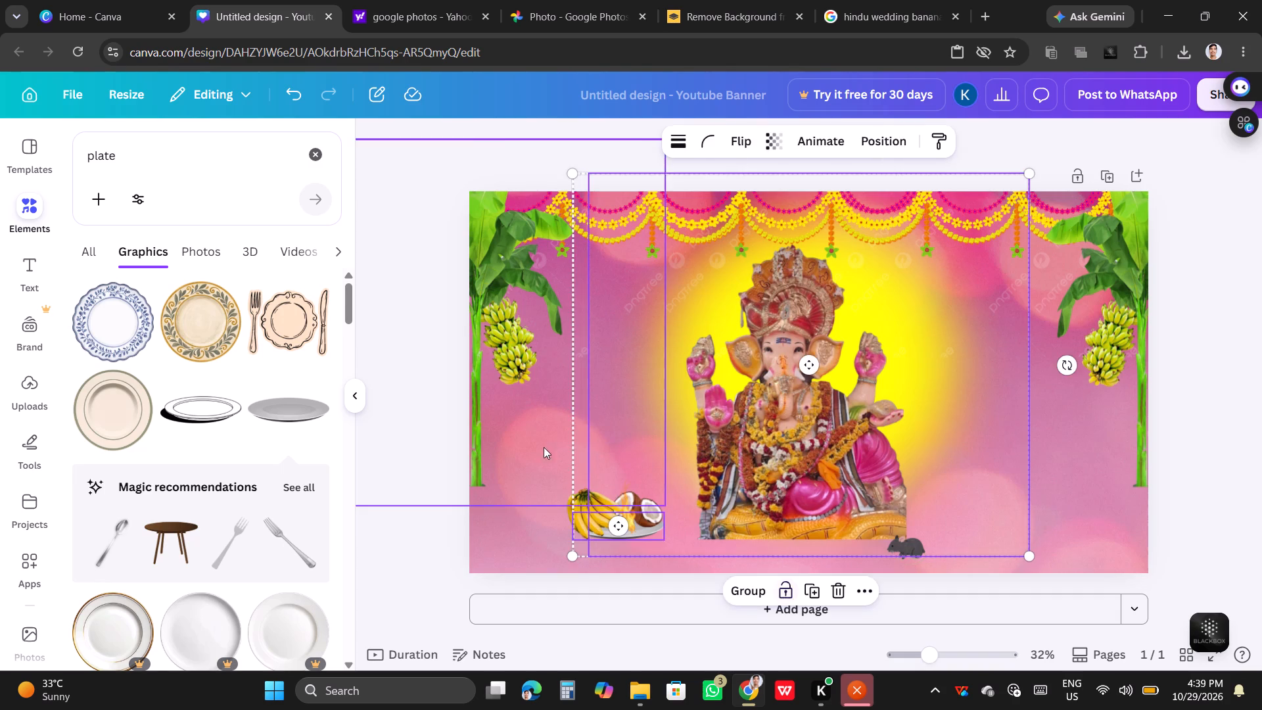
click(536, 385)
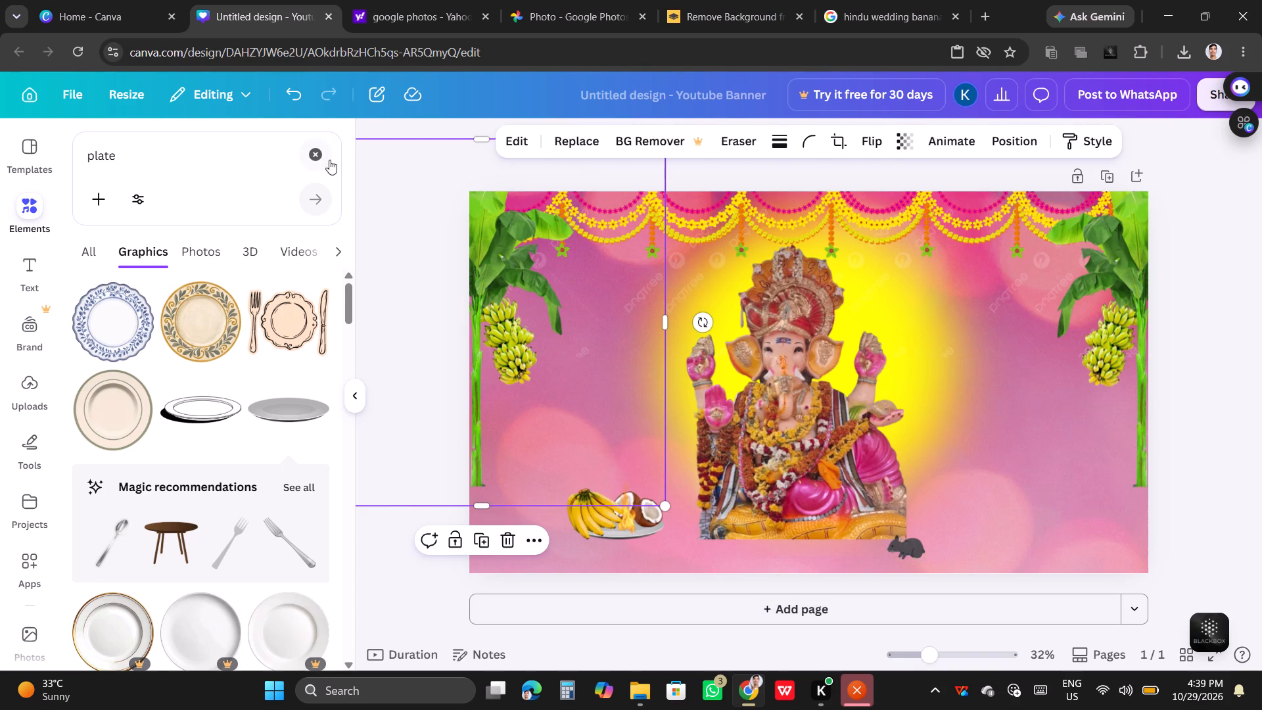
Search the elements for "flowers" and browse the results.
click(315, 150)
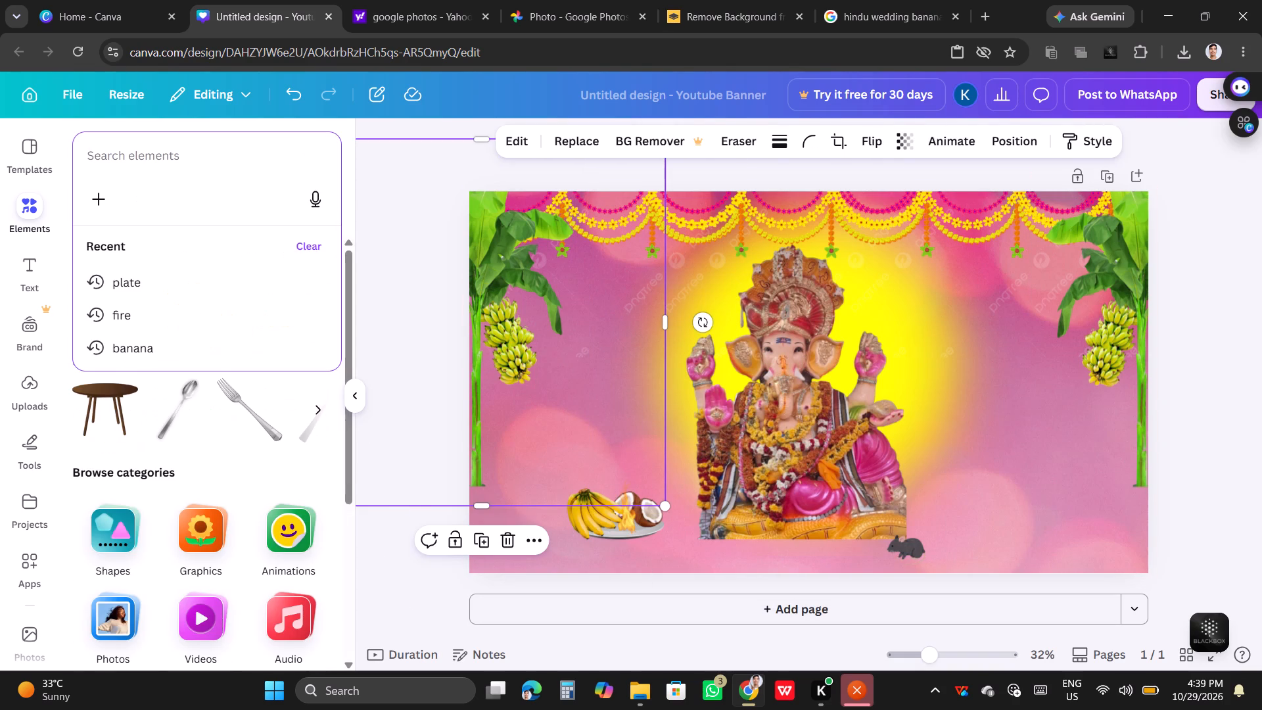
text(flowers)
key(Return)
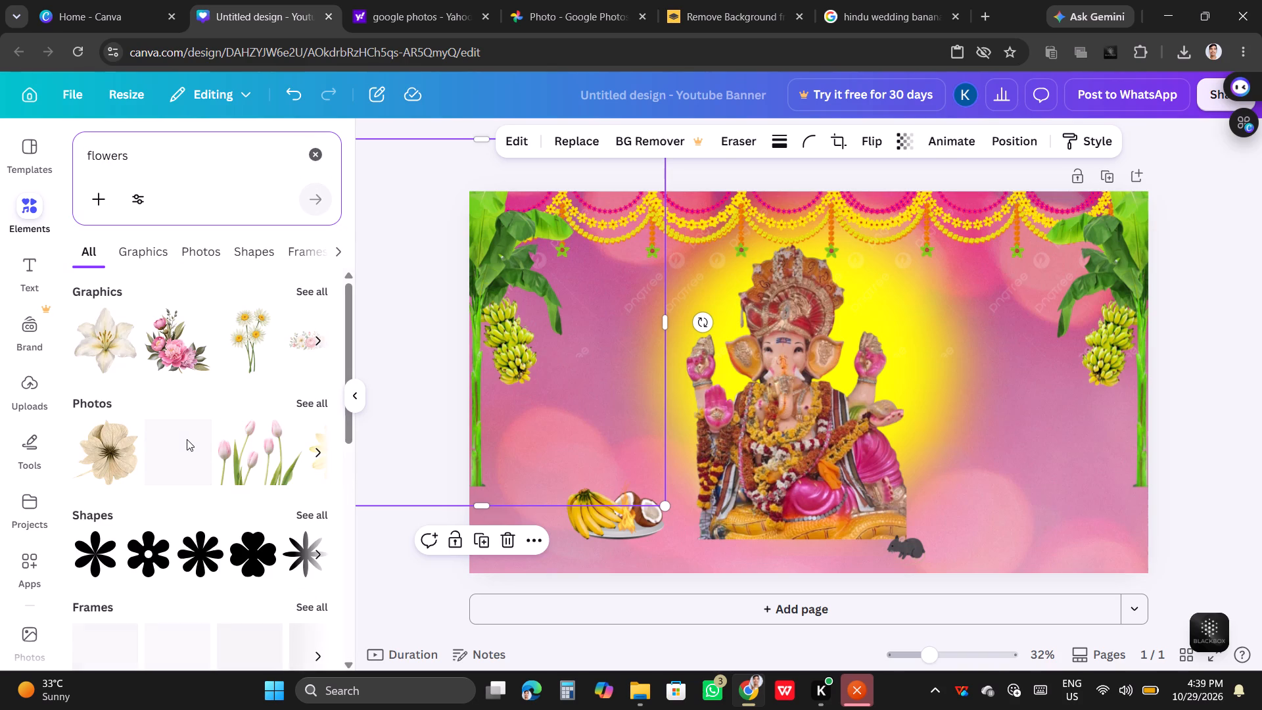
scroll(187, 439, down, 6)
scroll(193, 441, up, 10)
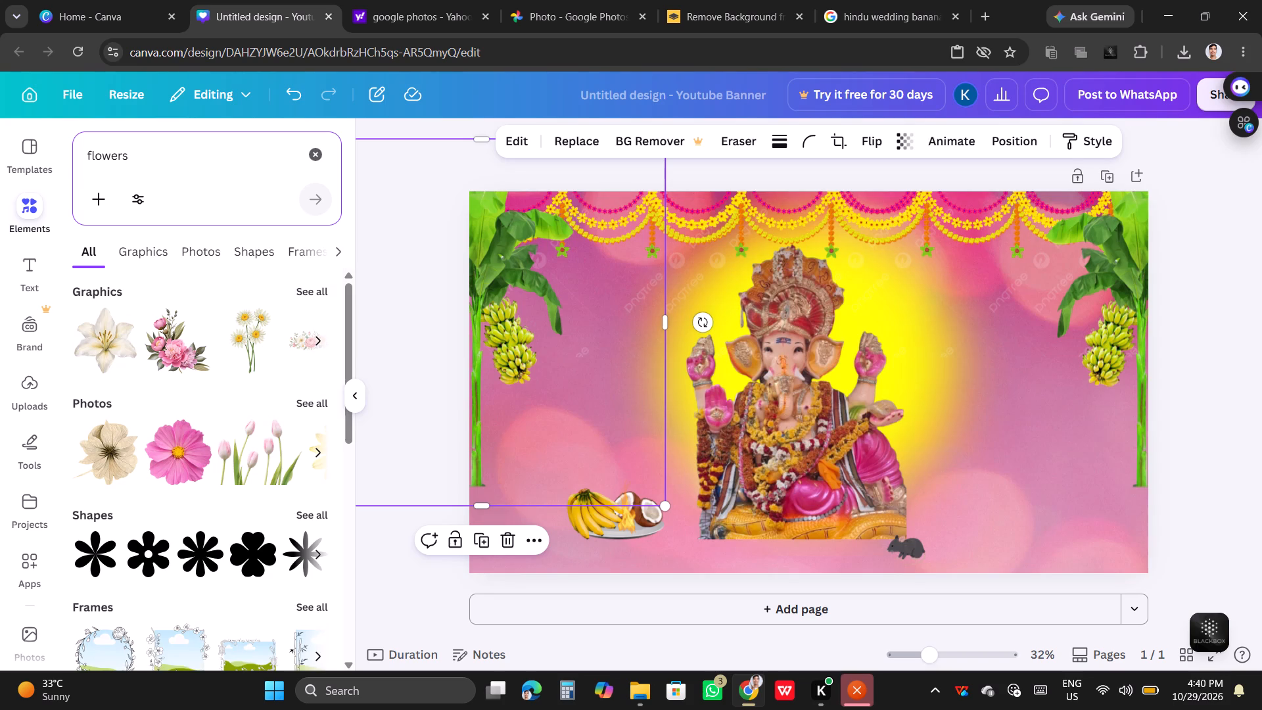
Refine the element search to the suggested "white flowers" and extend it to "white flowers mari gold".
click(83, 150)
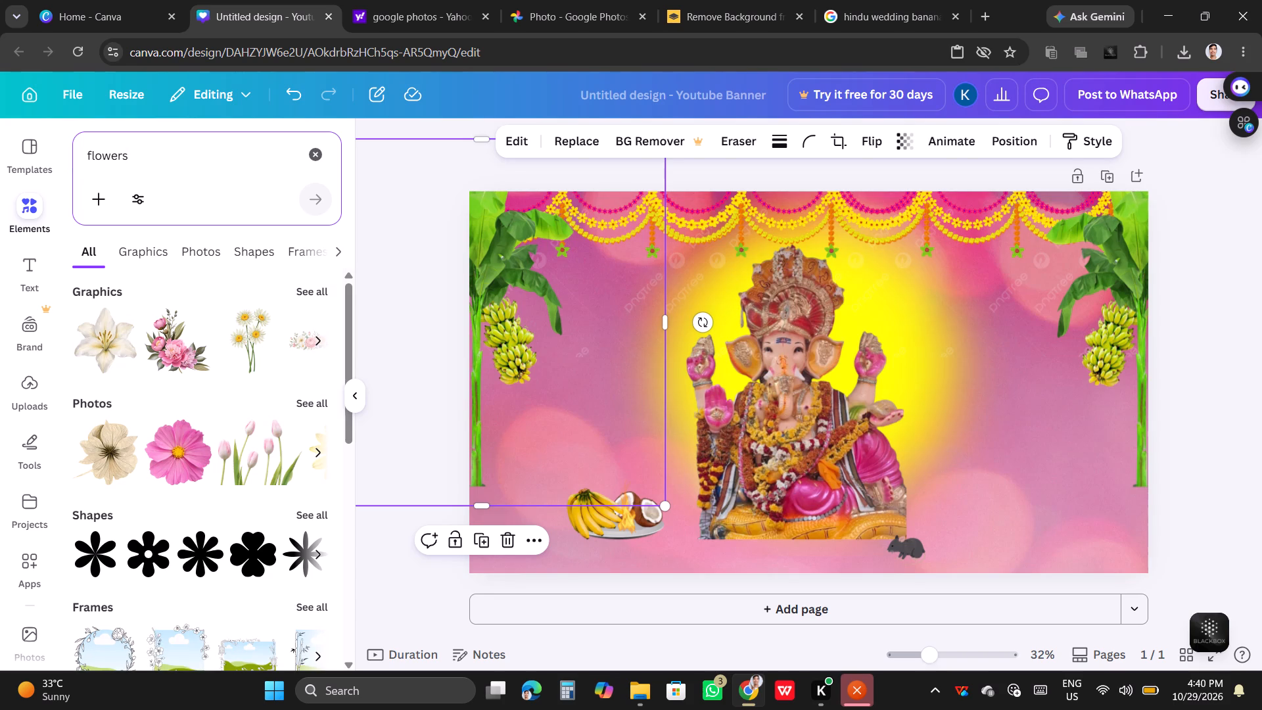
click(84, 151)
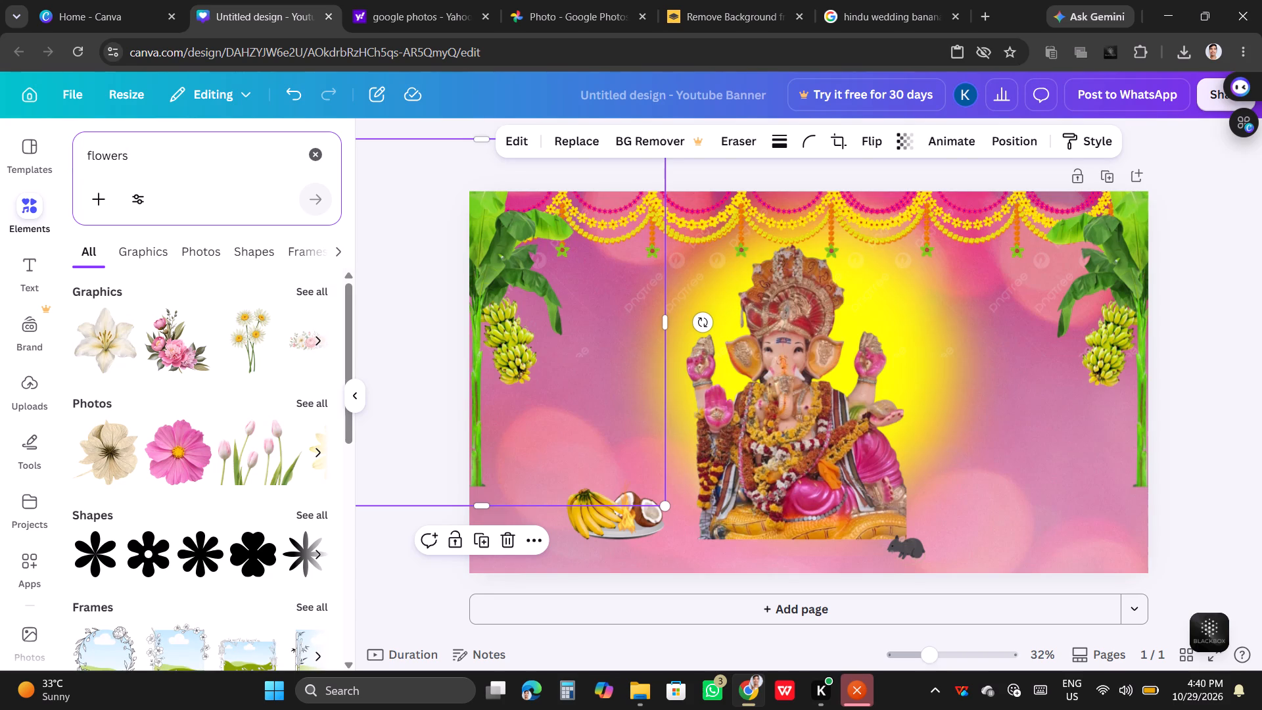
click(135, 146)
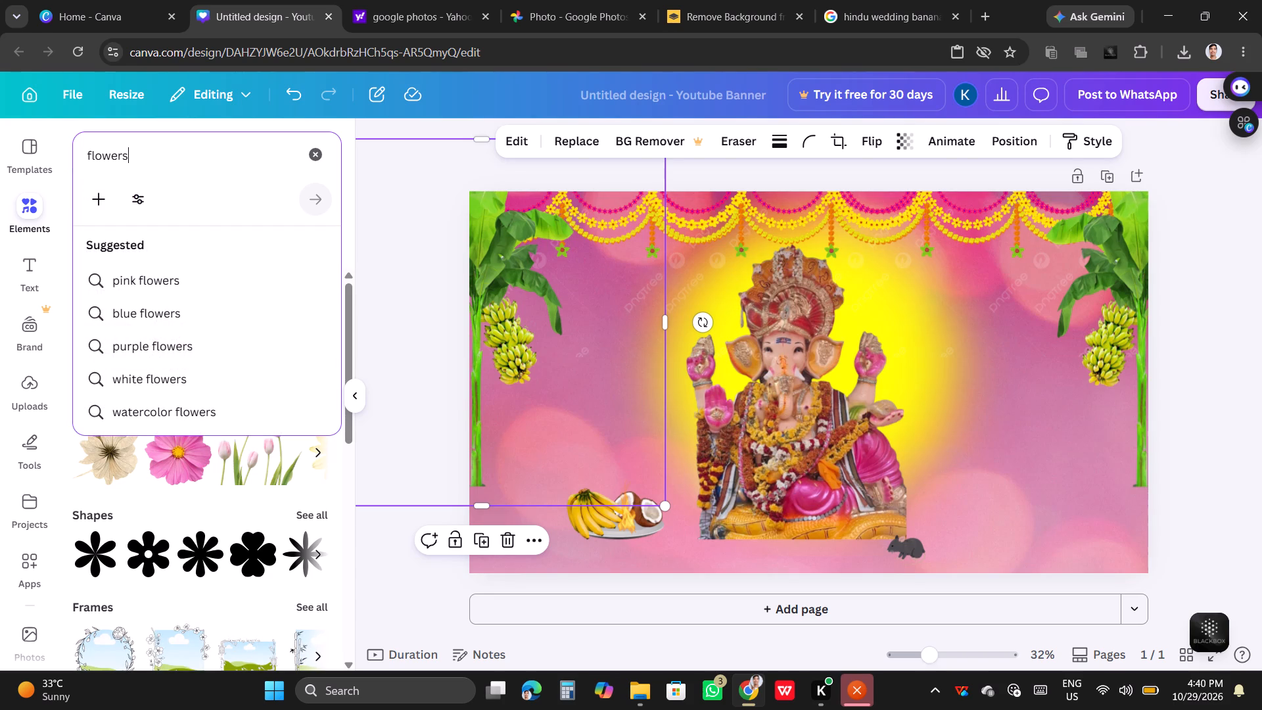
click(176, 371)
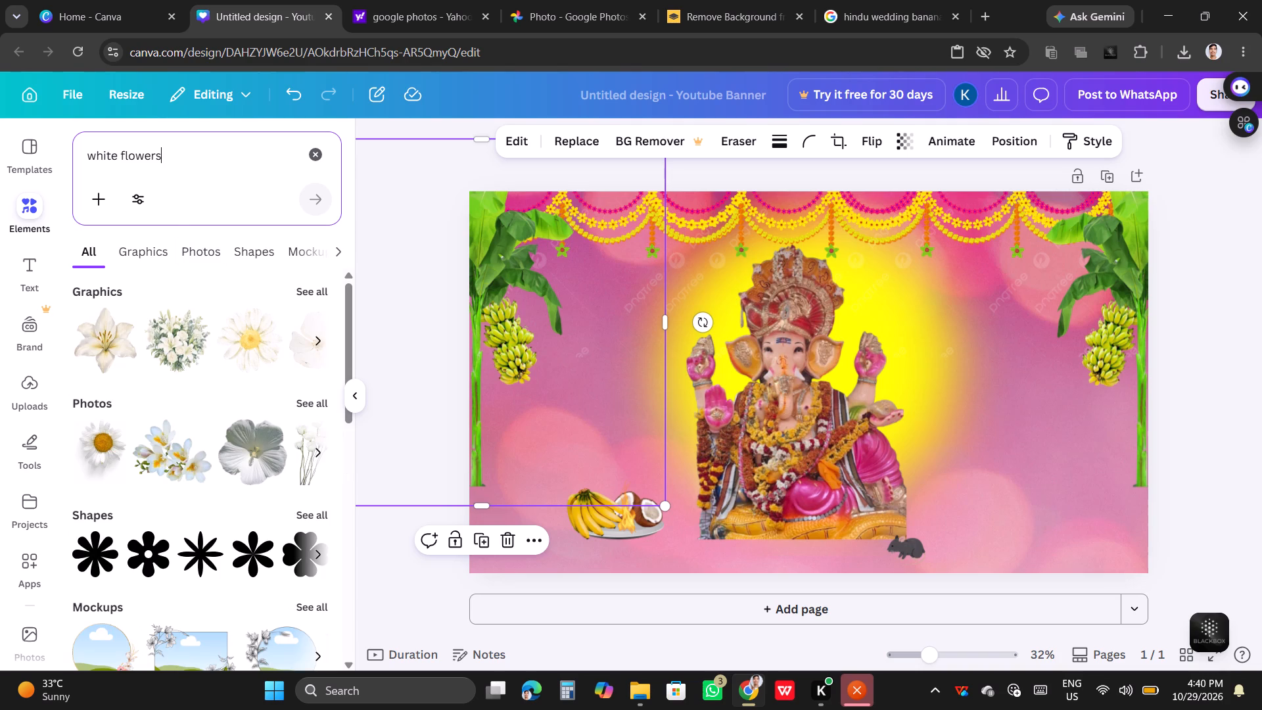
key(space)
text(m)
text(ari)
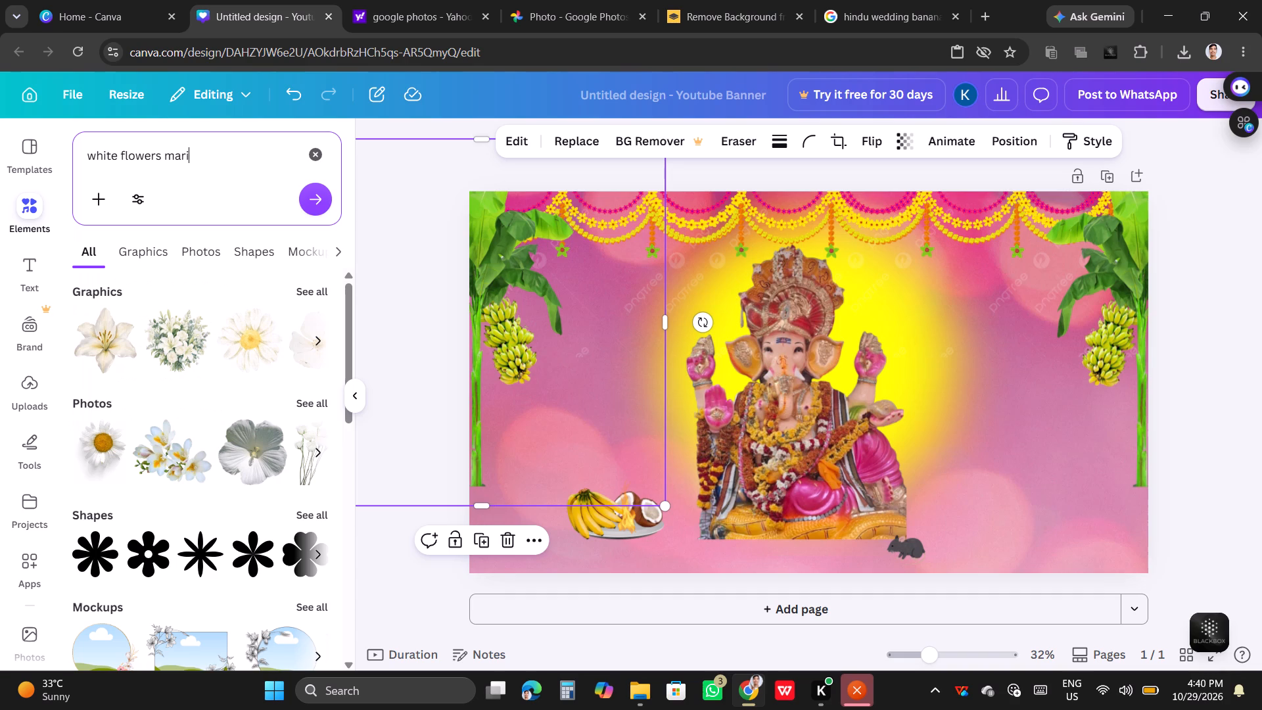
key(space)
text(gold)
key(Return)
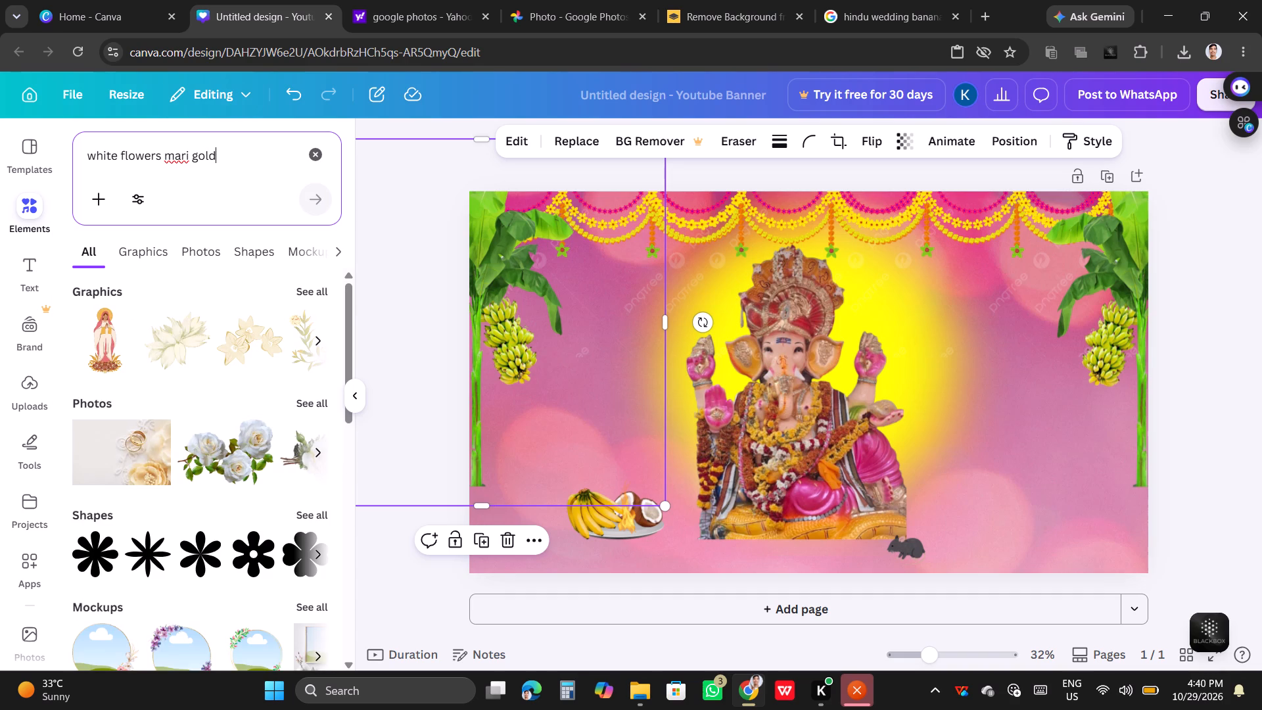
Shorten the element search to "flowers mari gold" and browse all its graphics.
click(118, 147)
key(BackSpace)
key(BackSpace)
key(BackSpace)
key(BackSpace)
key(BackSpace)
key(BackSpace)
key(BackSpace)
key(BackSpace)
key(BackSpace)
key(BackSpace)
key(BackSpace)
key(BackSpace)
key(BackSpace)
key(BackSpace)
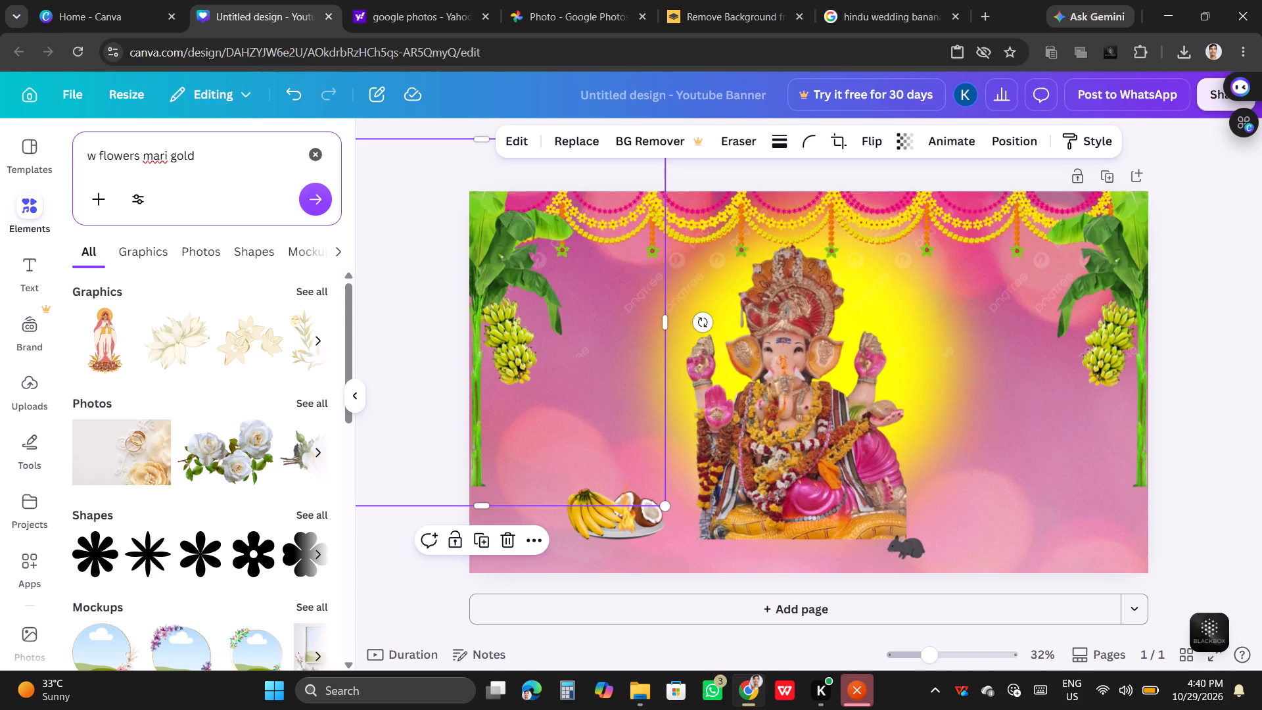
key(Return)
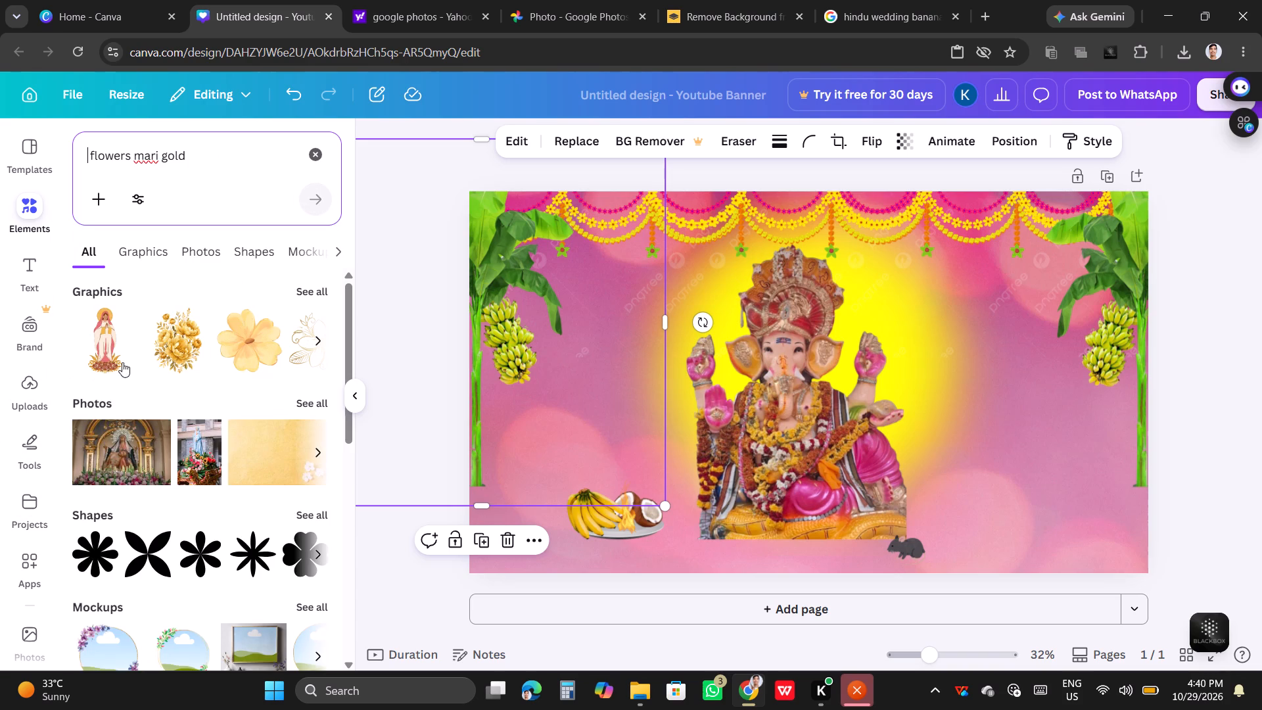
click(315, 284)
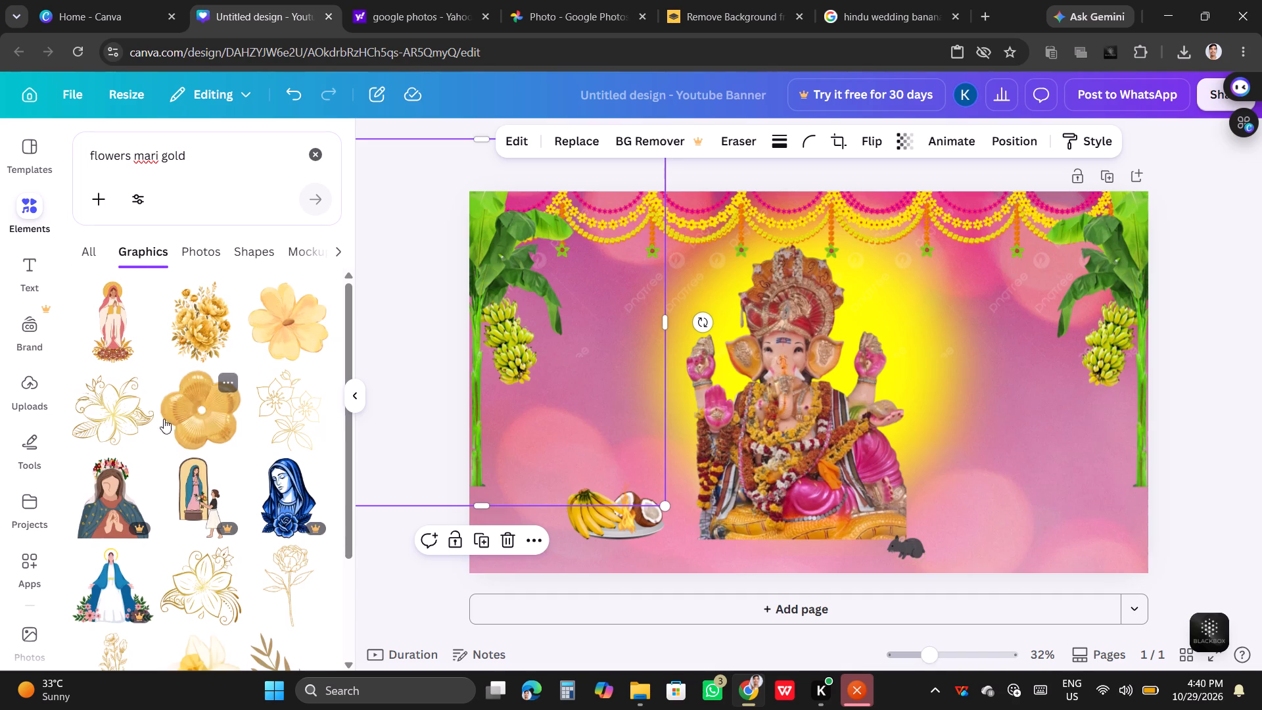
scroll(147, 423, down, 7)
scroll(129, 423, up, 9)
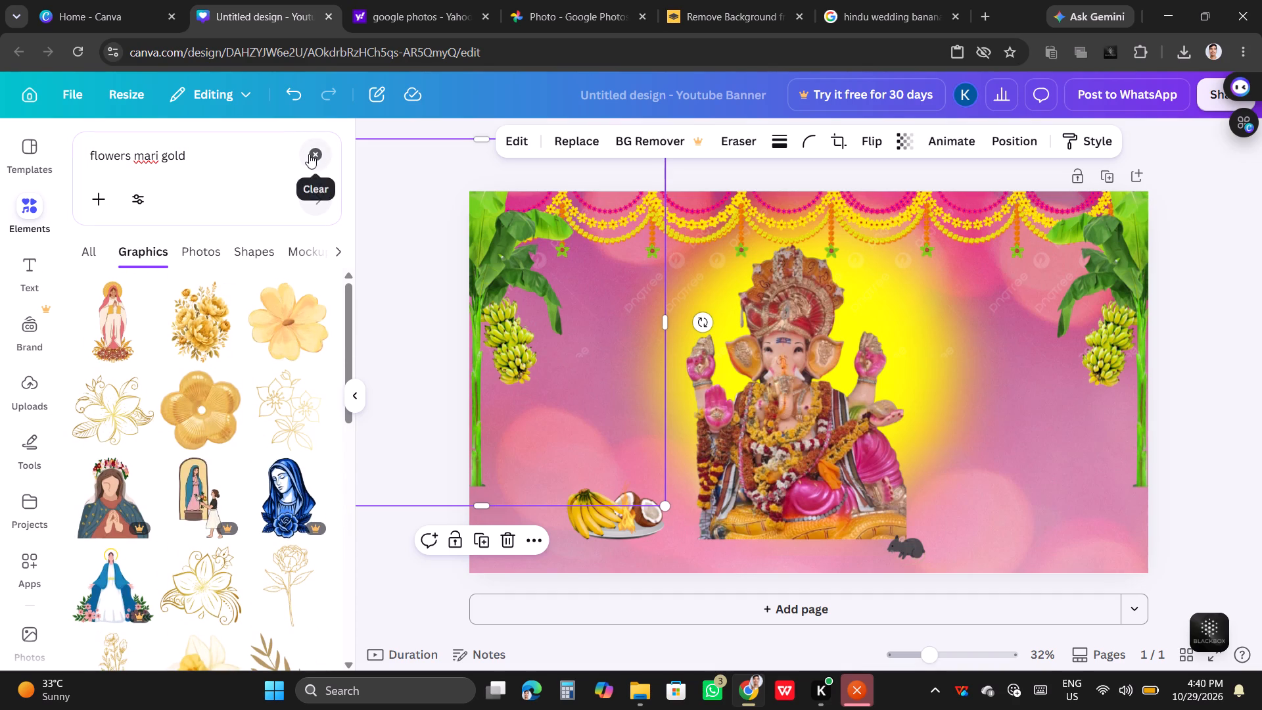
Shorten the graphics search to "mari gold".
click(134, 154)
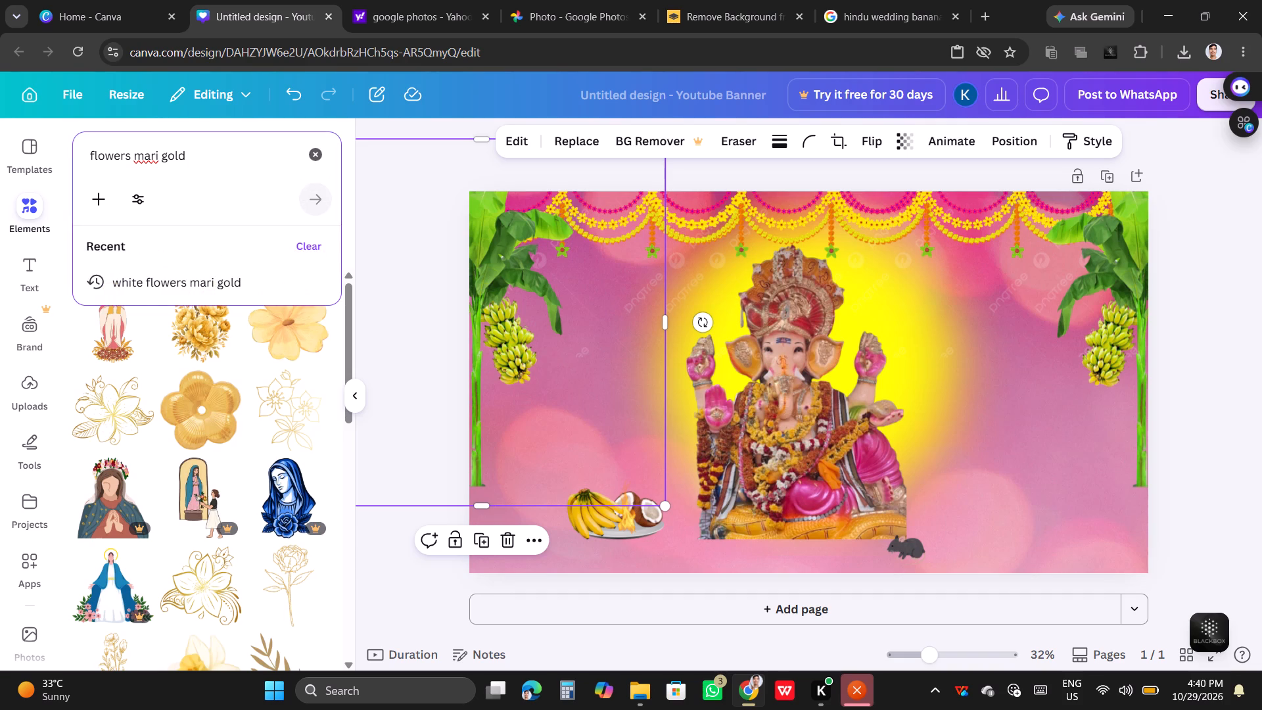
key(BackSpace)
key(BackSpace)
key(BackSpace)
key(BackSpace)
key(BackSpace)
key(BackSpace)
key(BackSpace)
key(BackSpace)
key(BackSpace)
key(BackSpace)
key(BackSpace)
key(BackSpace)
key(BackSpace)
key(BackSpace)
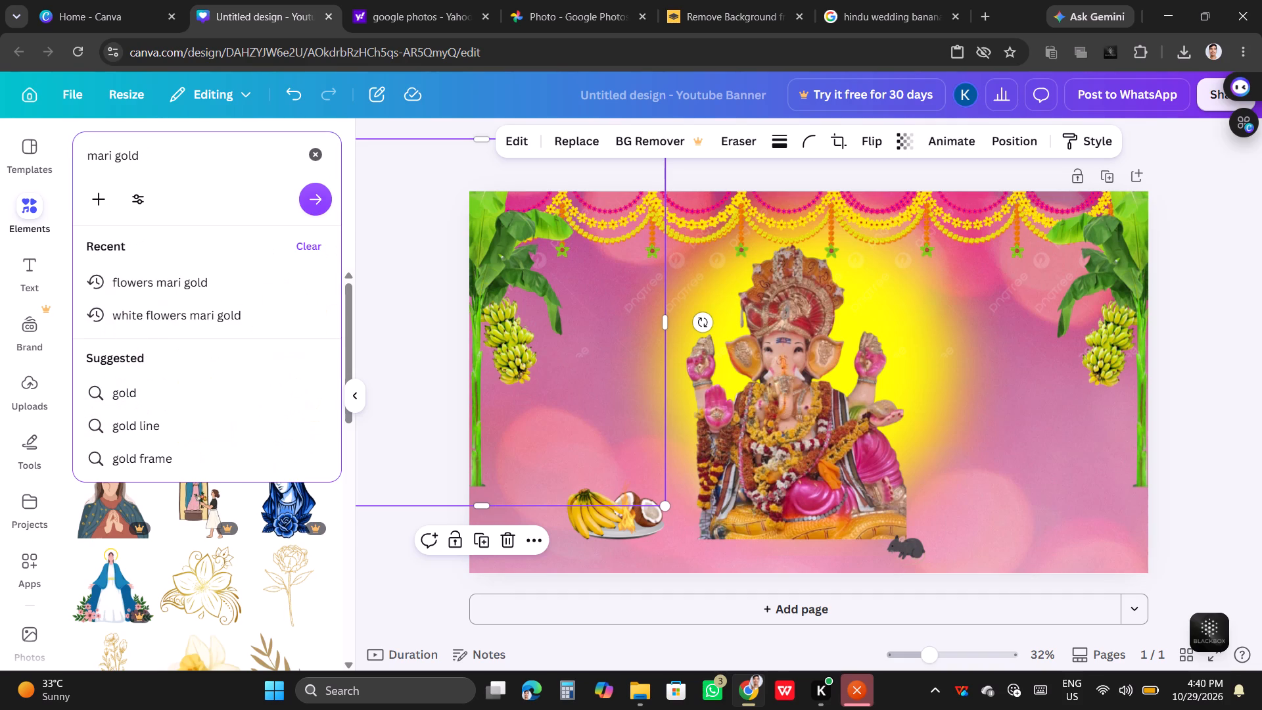
key(Return)
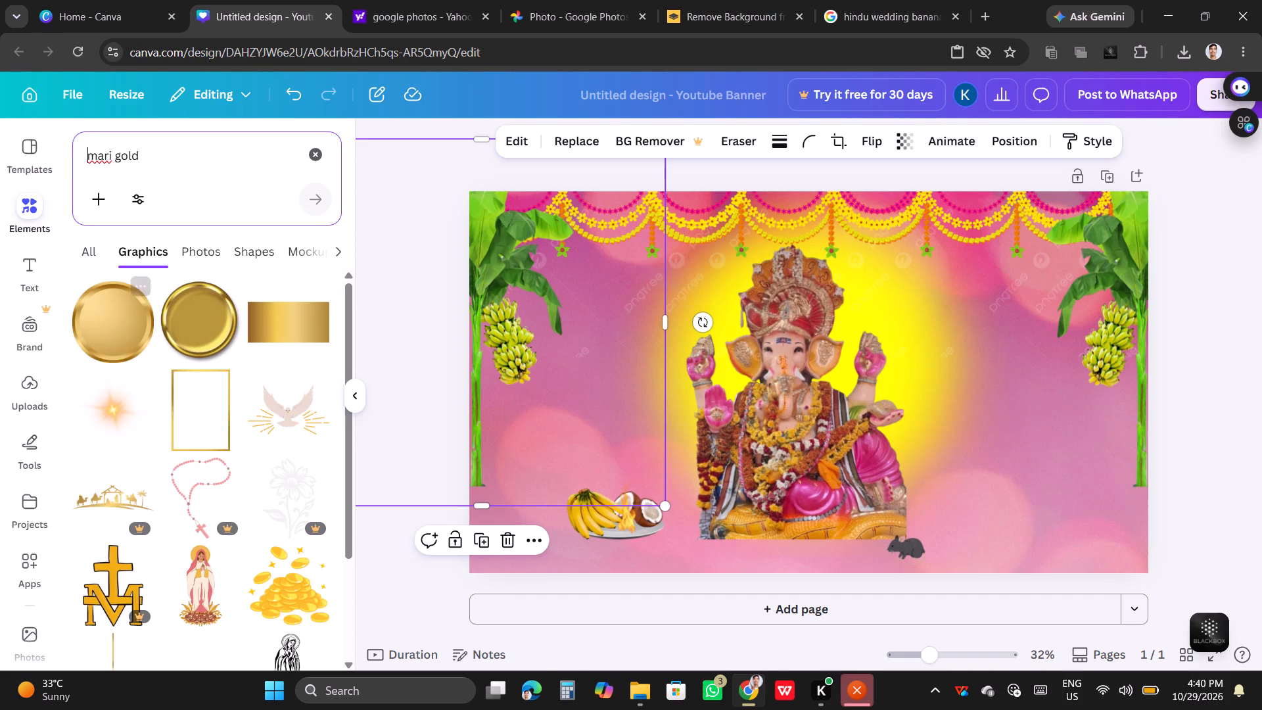
Search the graphics for "mari gold gold".
click(159, 159)
key(space)
text(gold)
key(Return)
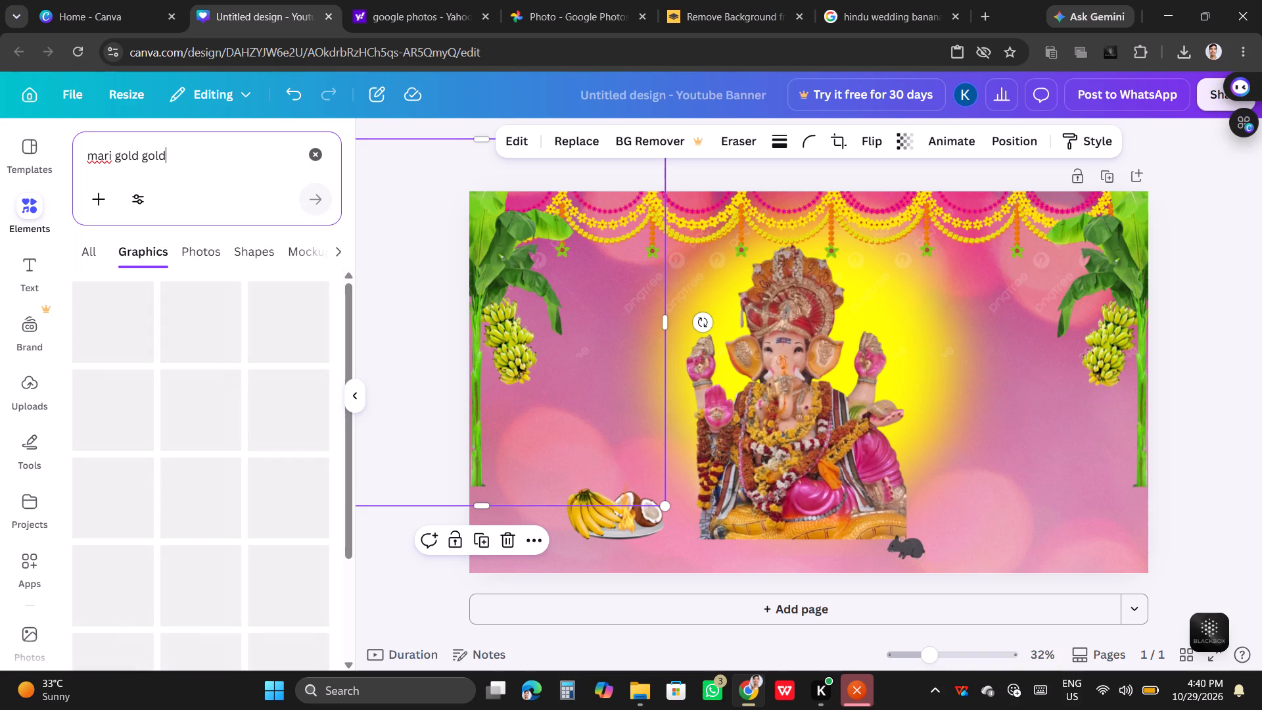
key(Return)
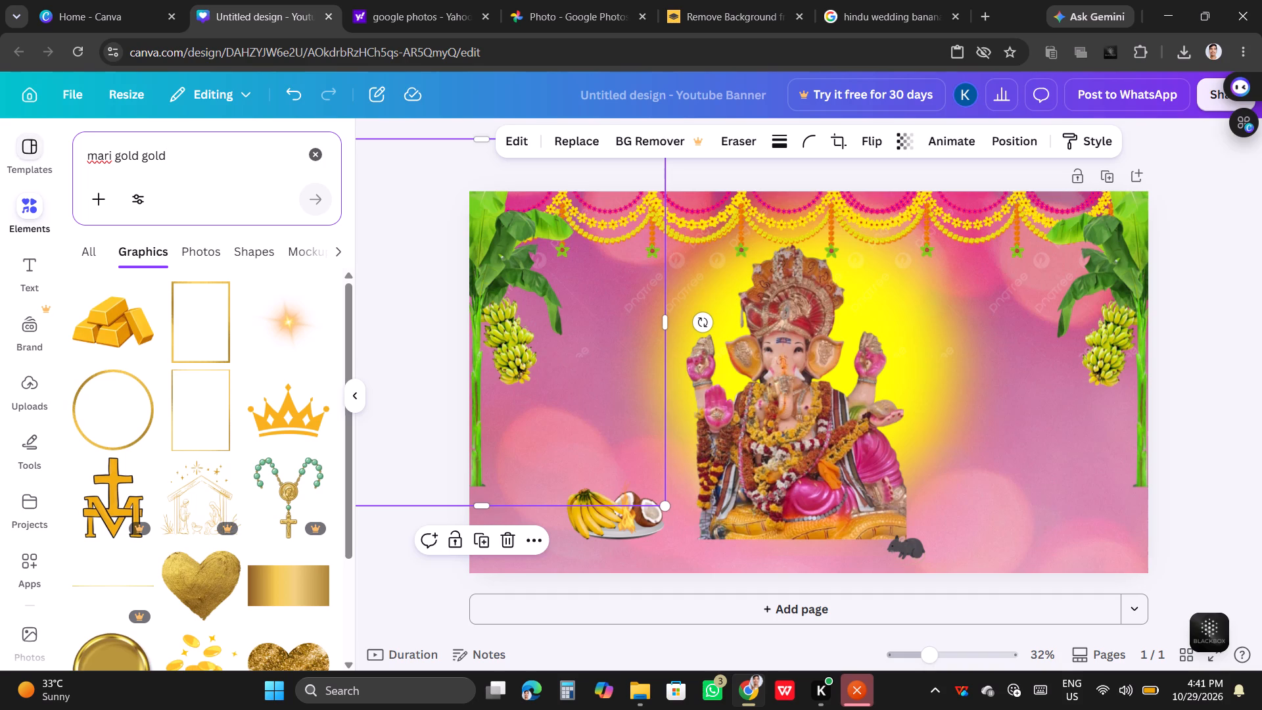
Undo the last edit made to the design.
click(283, 93)
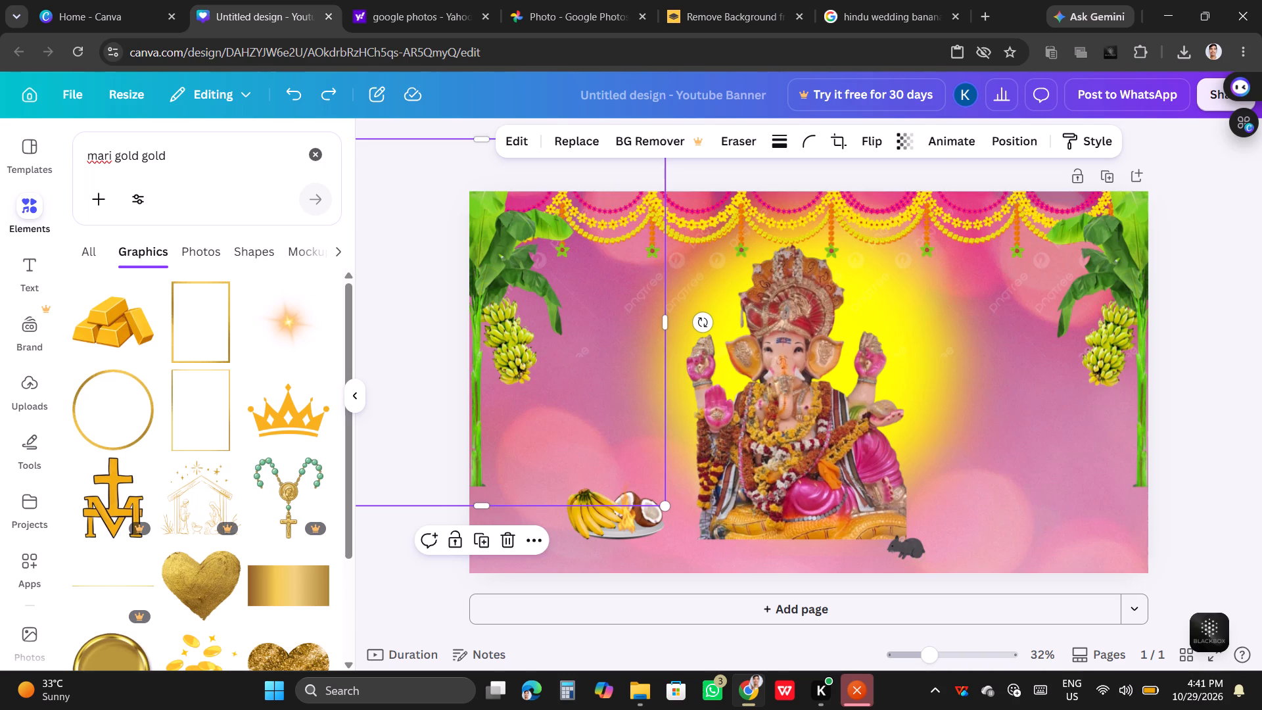
Search the elements for "flowers" again and add the single pink flower photo with a yellow centre to the page.
scroll(179, 186, up, 2)
click(314, 156)
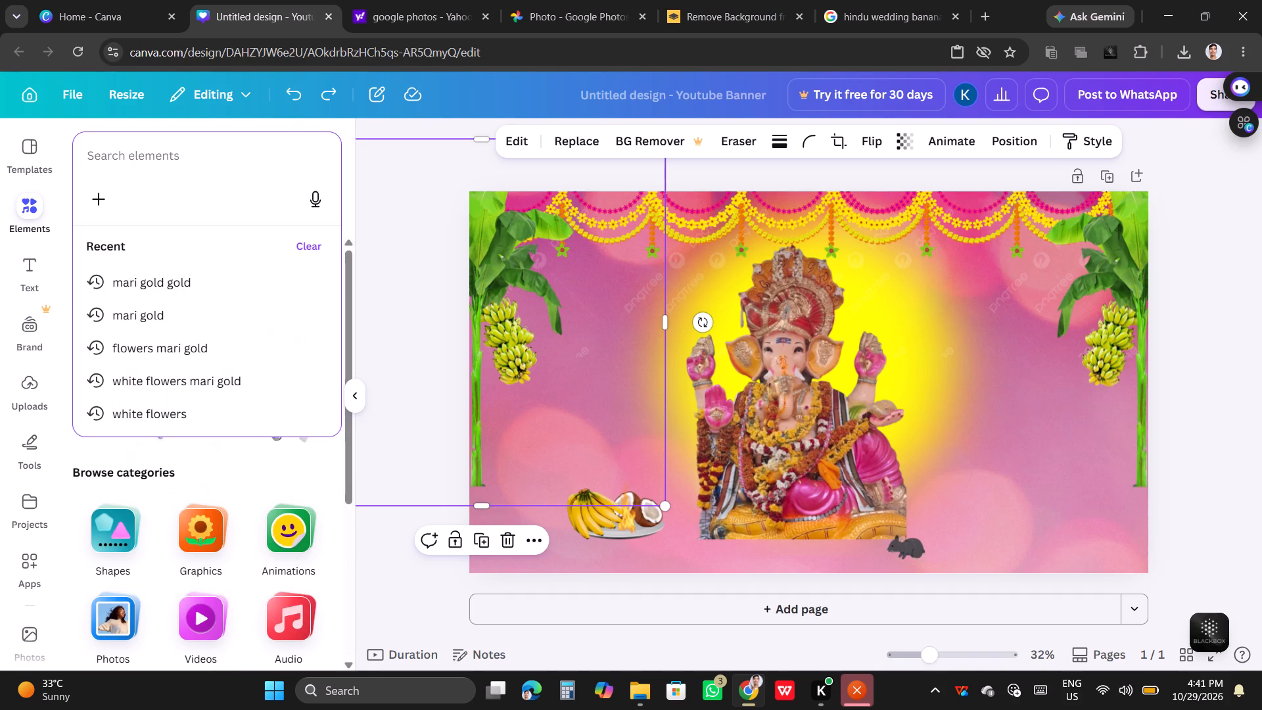
key(f)
text(lowers)
key(Return)
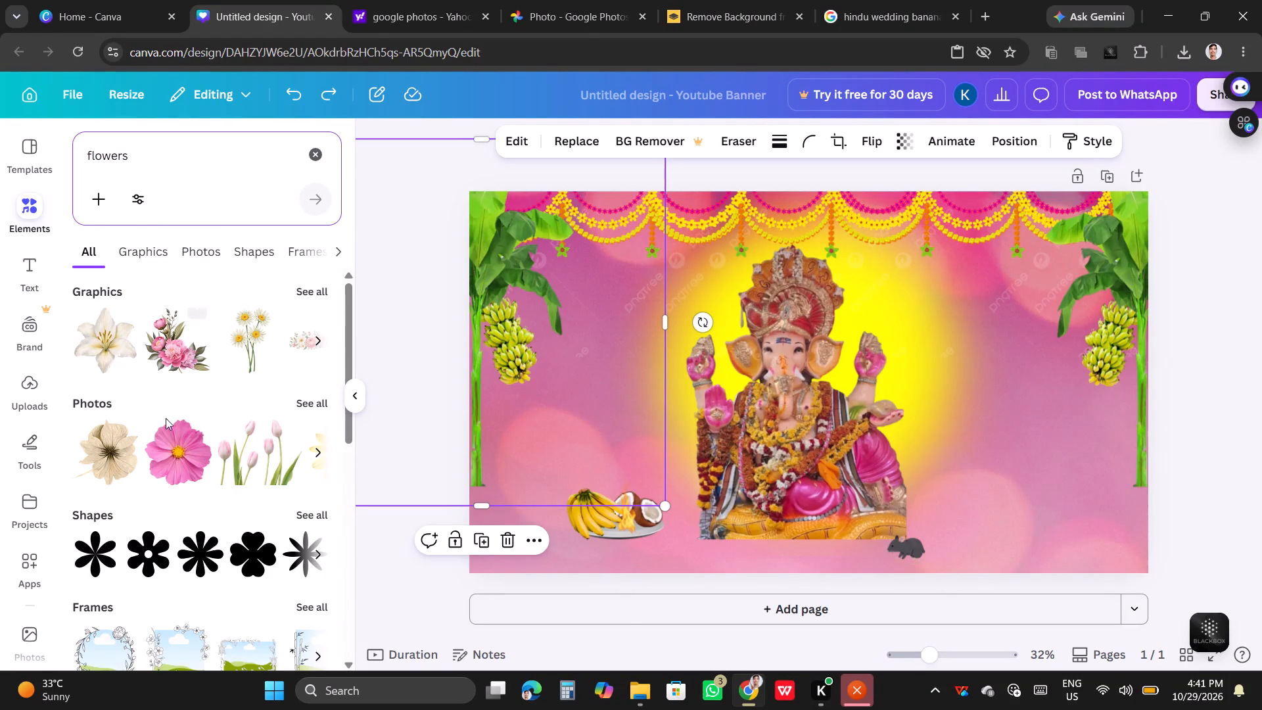
click(177, 463)
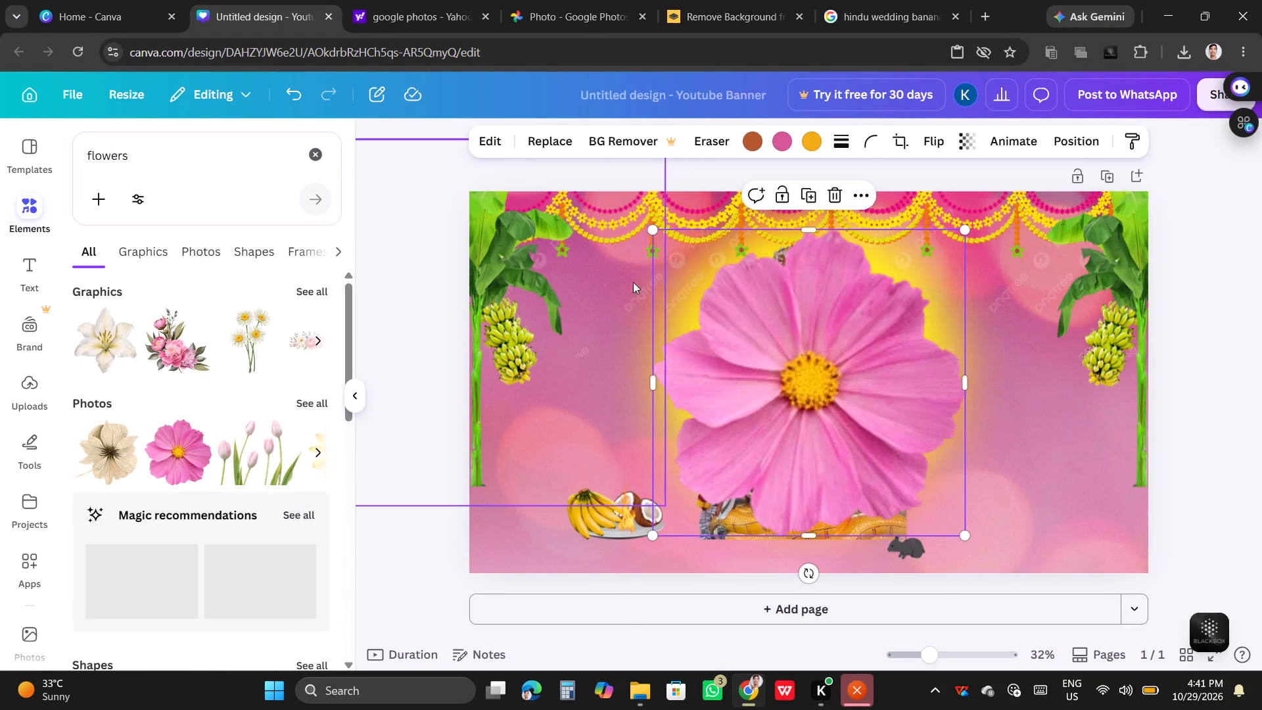
Shrink the large pink flower to a small accent and place it over the bananas on the fruit plate.
drag(654, 229, 873, 521)
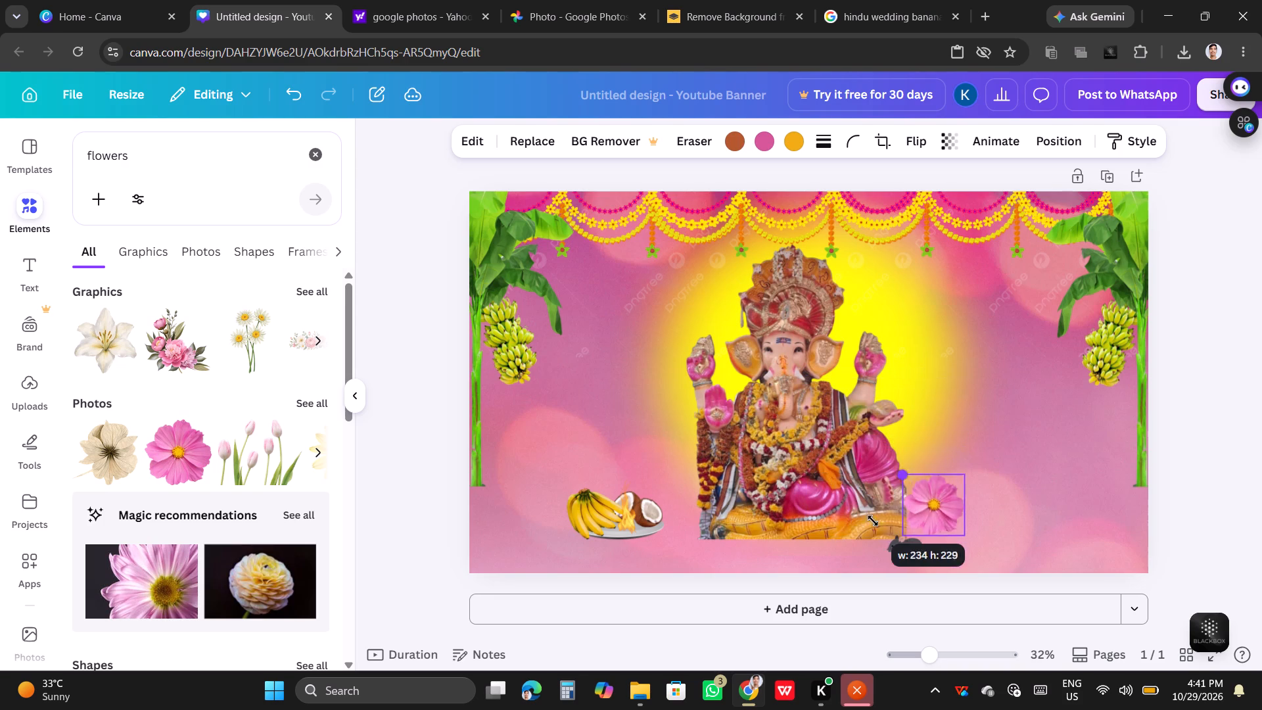
drag(873, 521, 887, 531)
drag(941, 513, 610, 464)
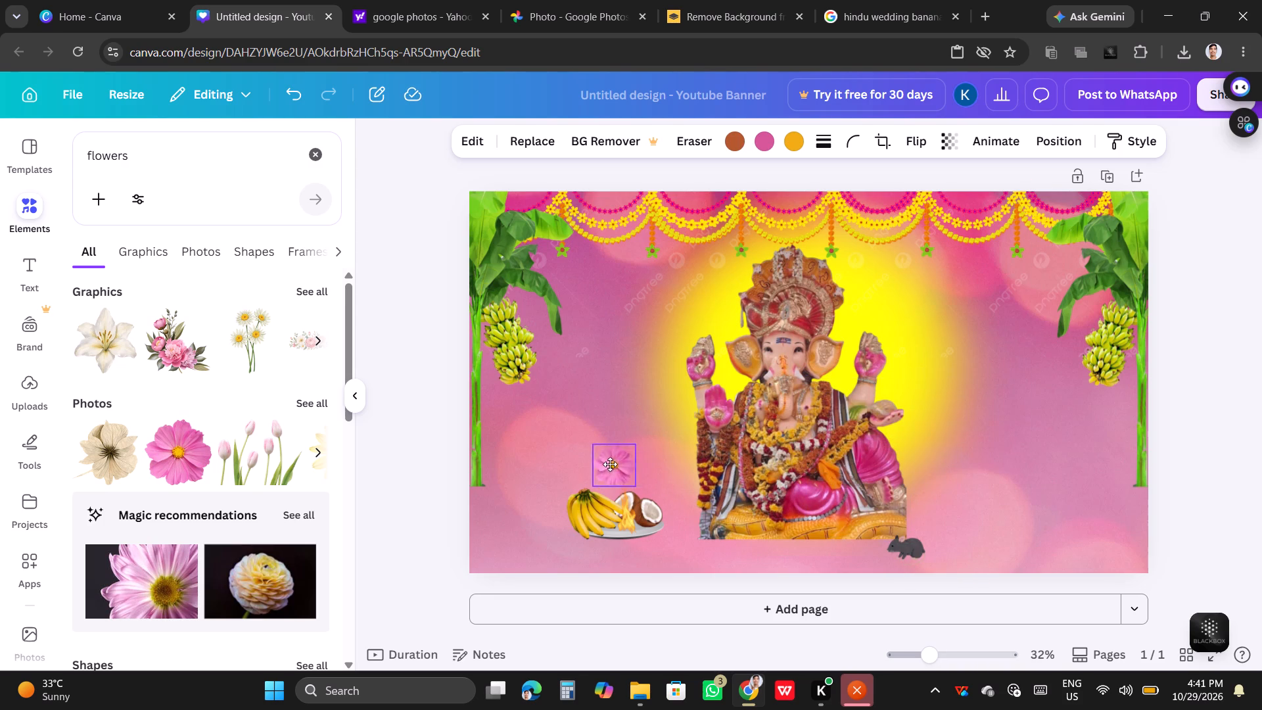
drag(610, 464, 607, 481)
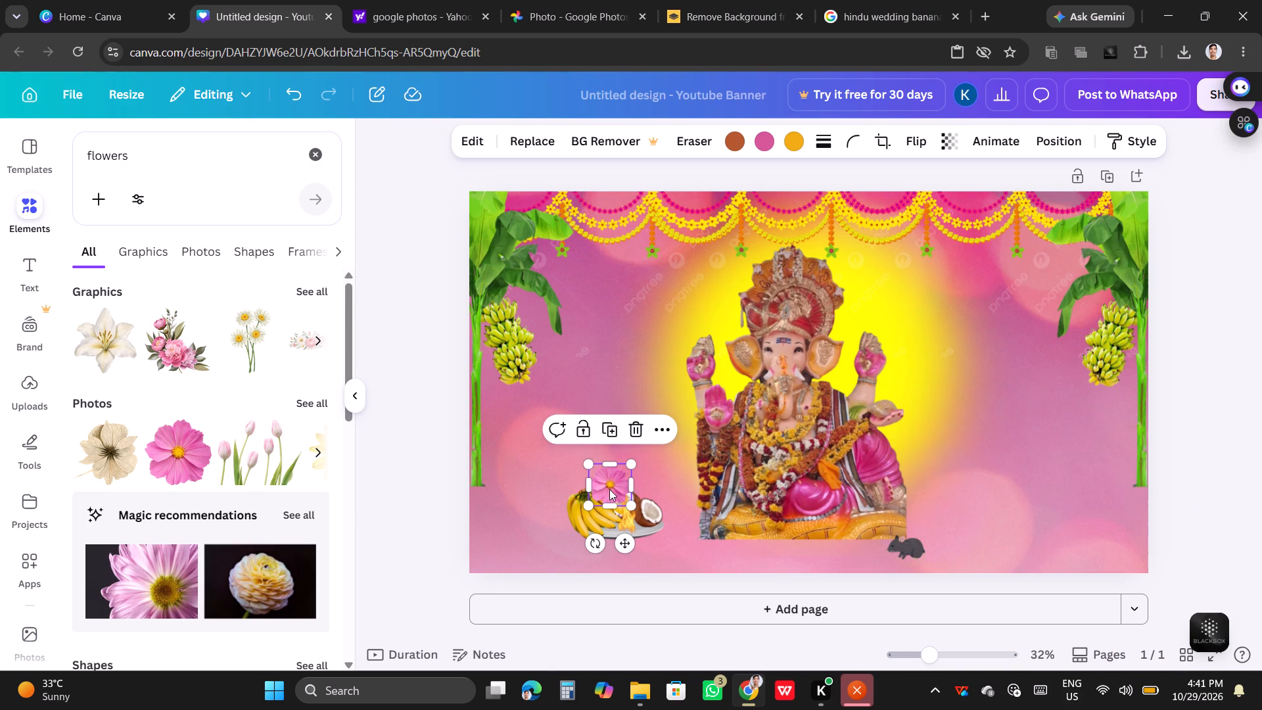
Recolour the small flower's pink petals white.
click(757, 139)
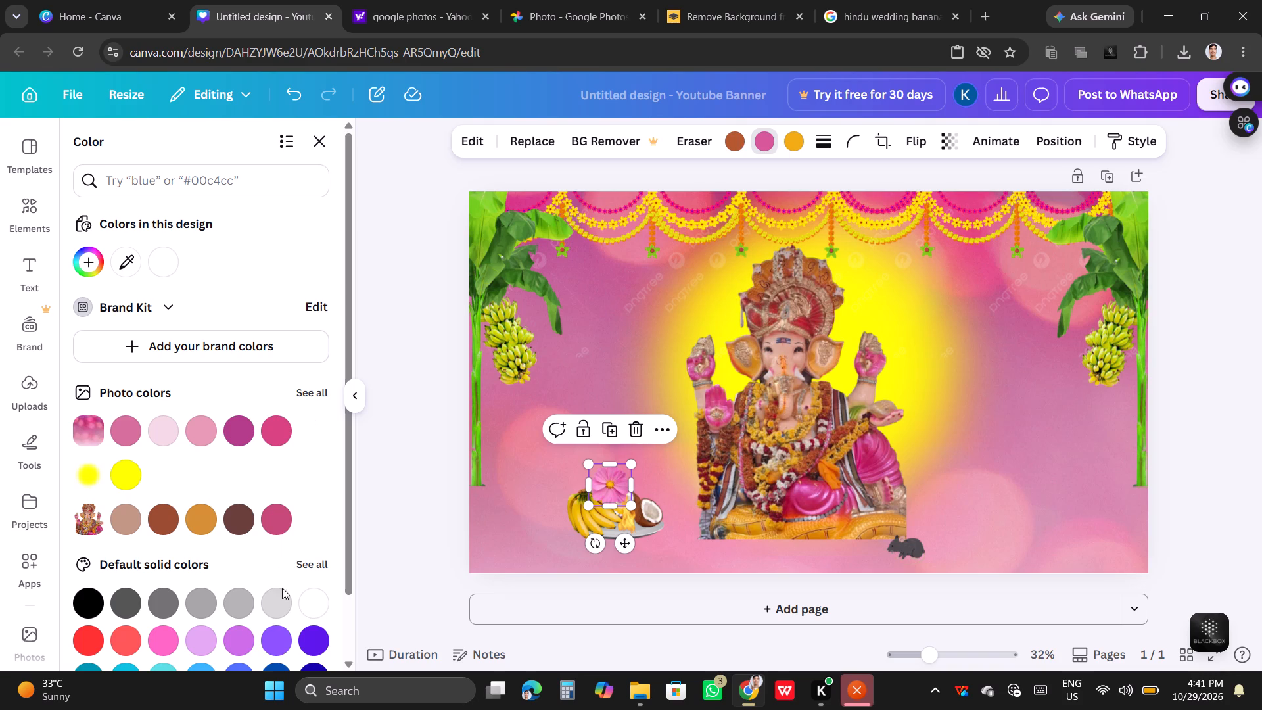
click(307, 603)
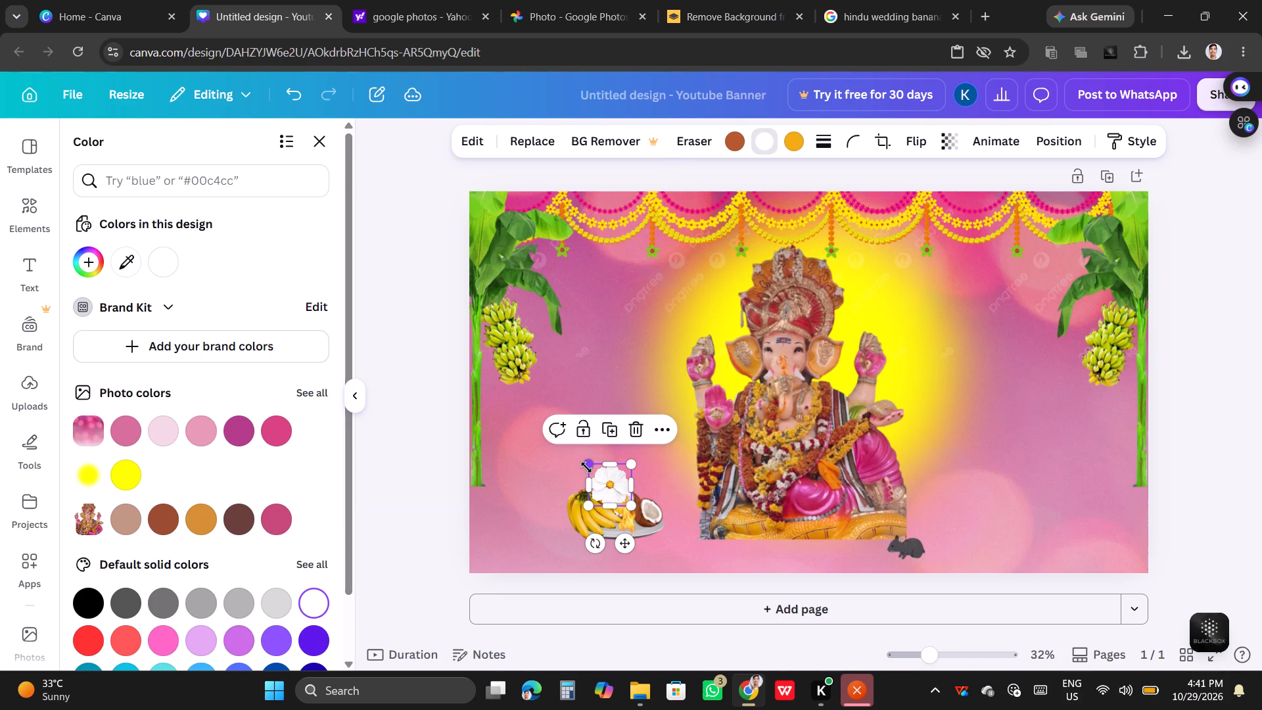
Shrink the white flower to about 65 px high and place it at the front of the plate beside the bananas.
drag(587, 467, 604, 502)
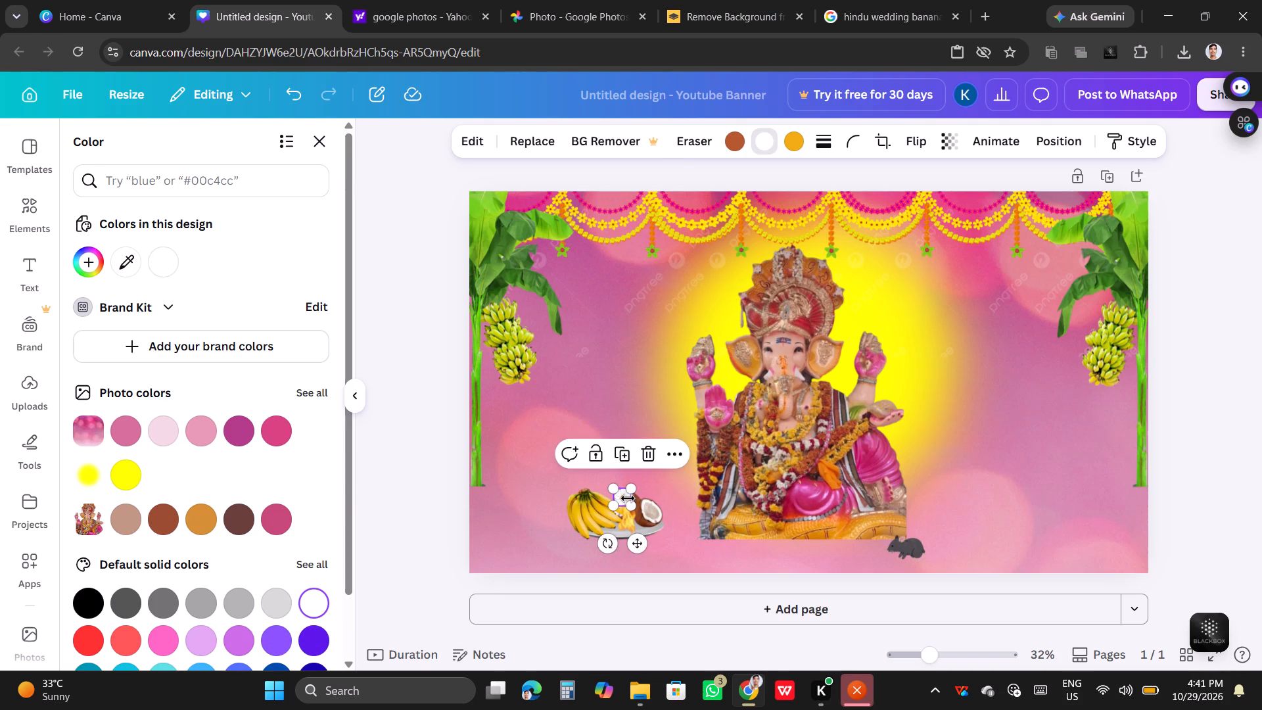
drag(626, 495, 623, 511)
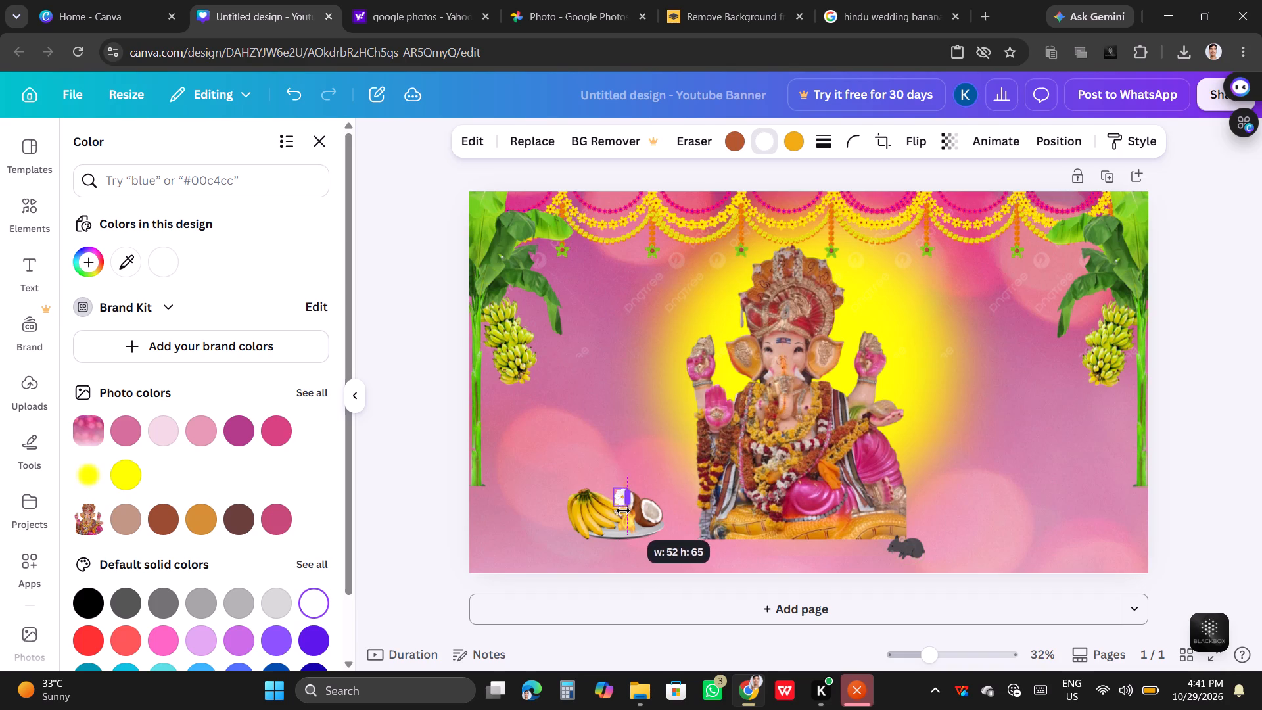
drag(623, 511, 626, 511)
click(606, 402)
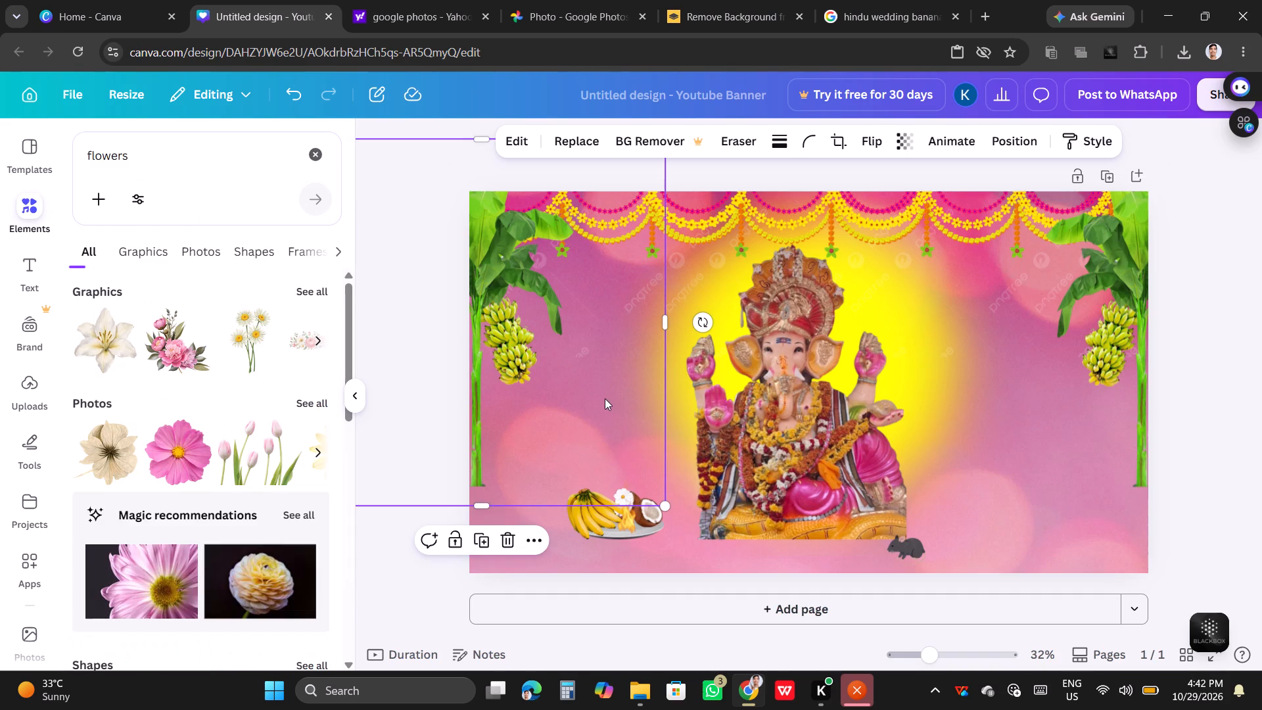
drag(622, 494, 608, 511)
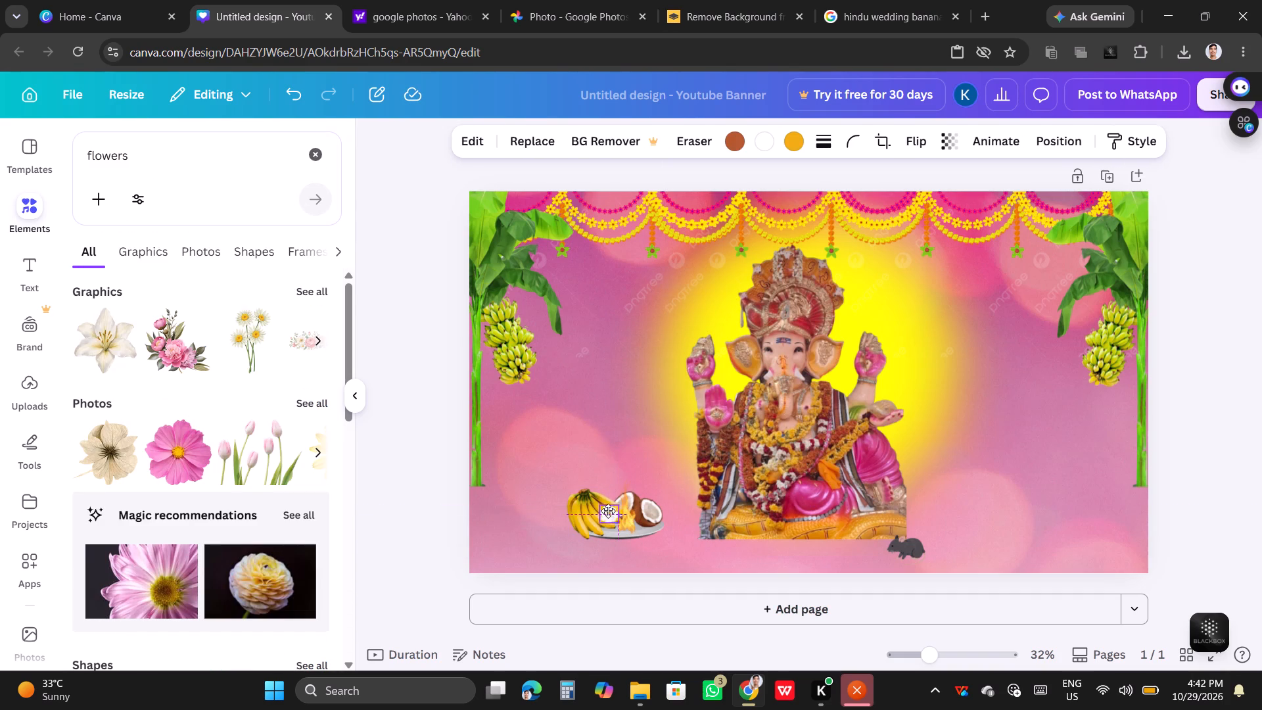
drag(608, 511, 605, 519)
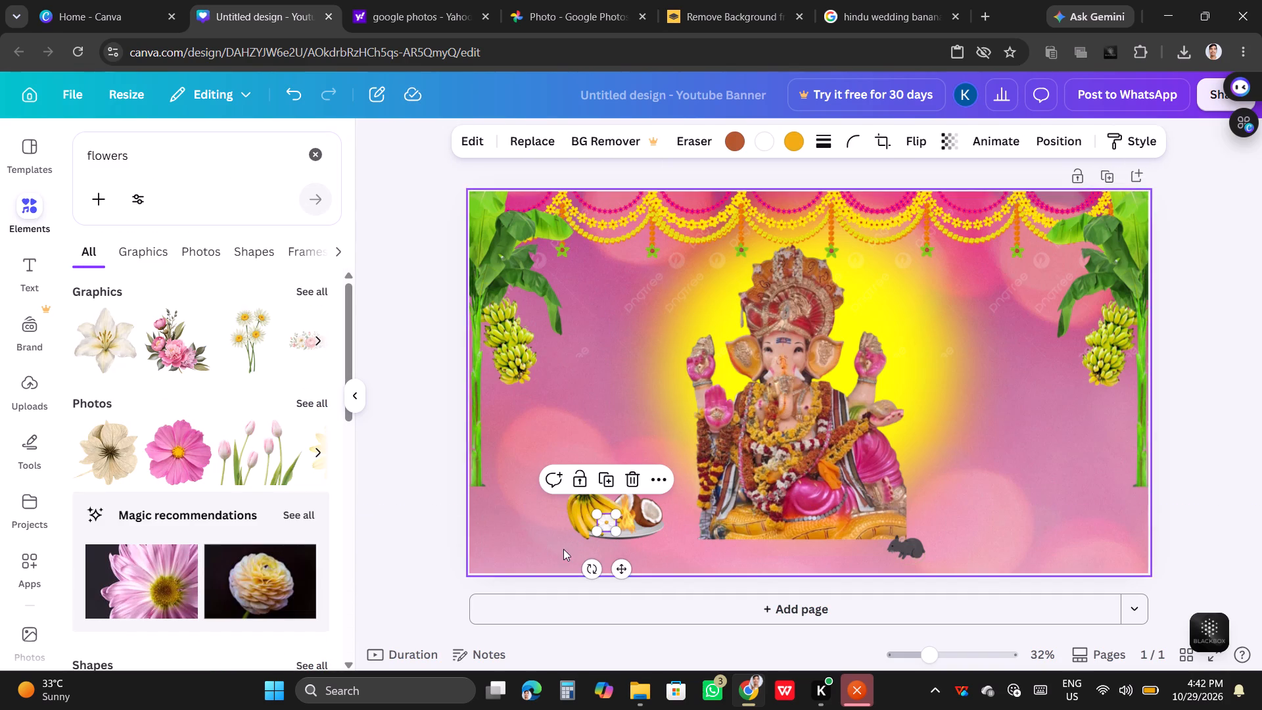
click(624, 351)
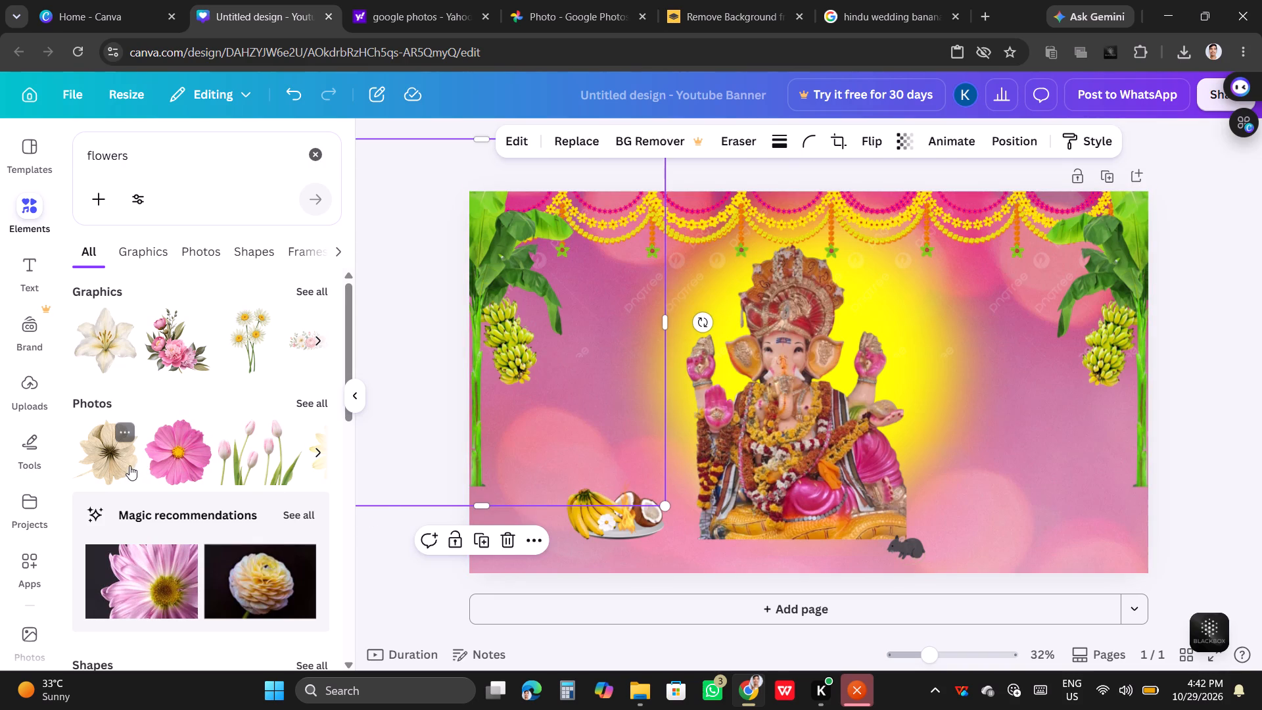
Add another copy of the pink flower photo, recolour its petals bright yellow and place it on the plate beside the white flower.
click(169, 459)
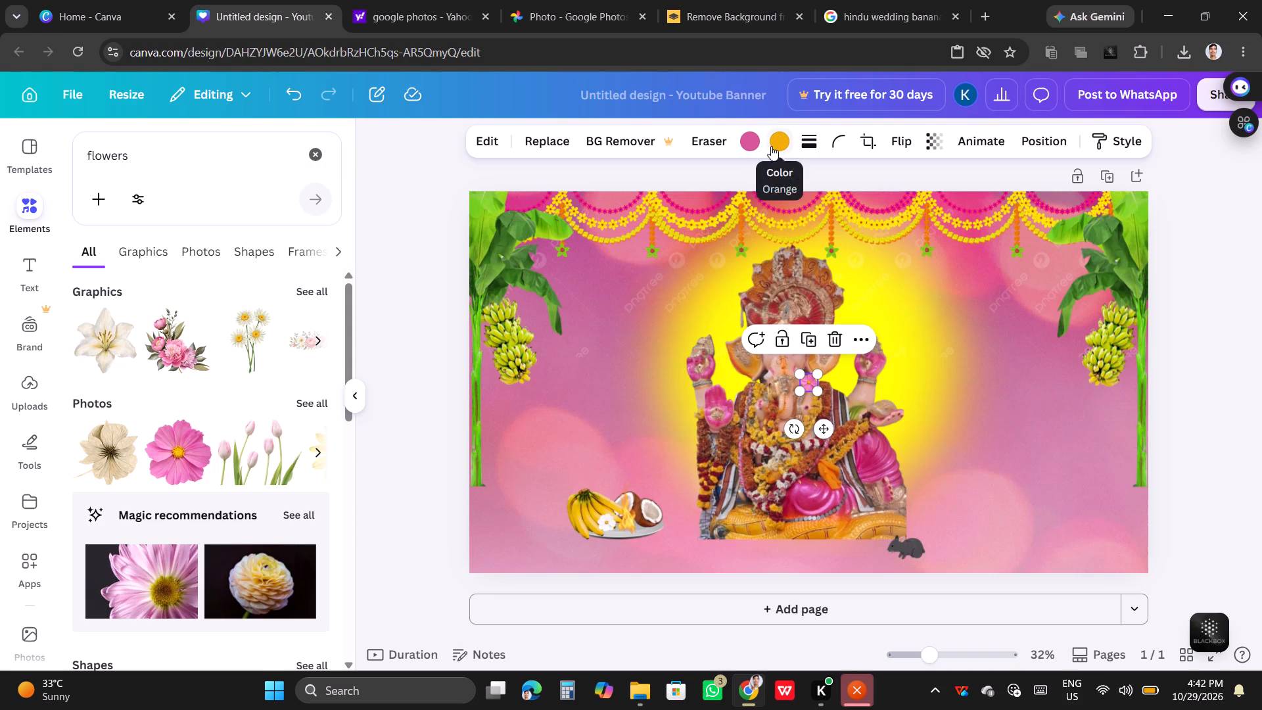
click(745, 136)
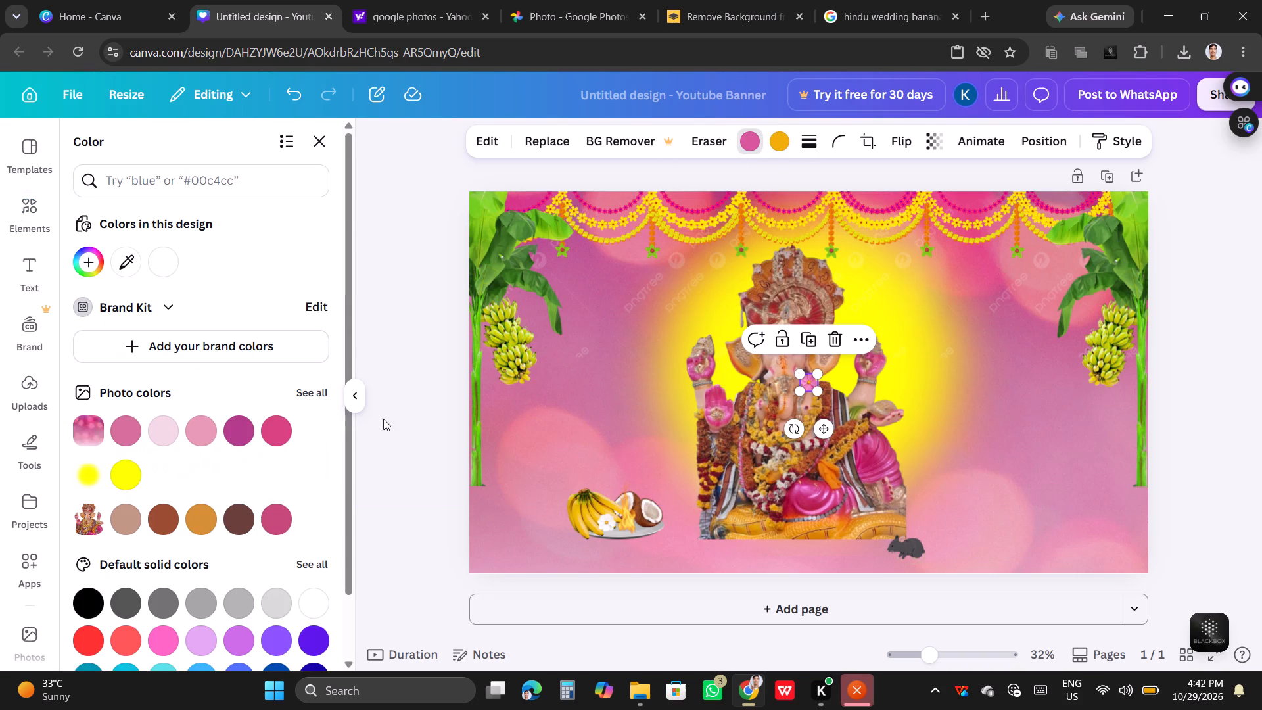
click(129, 483)
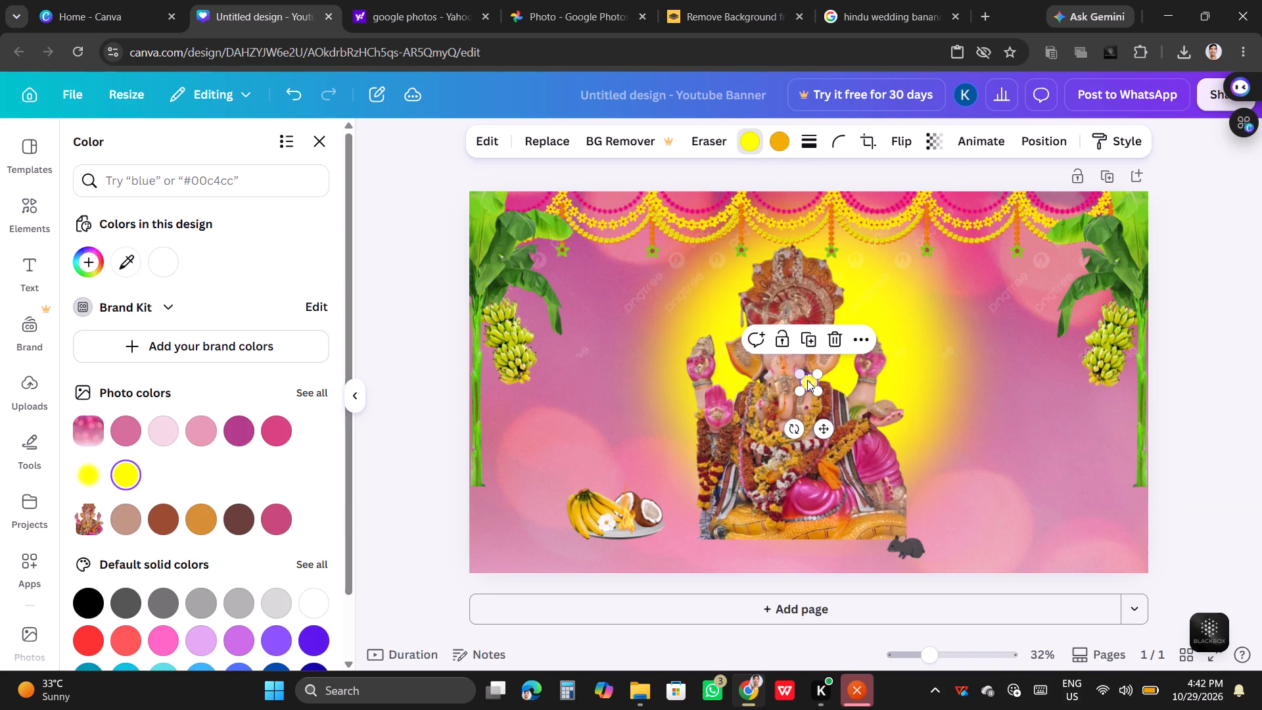
drag(808, 382, 749, 401)
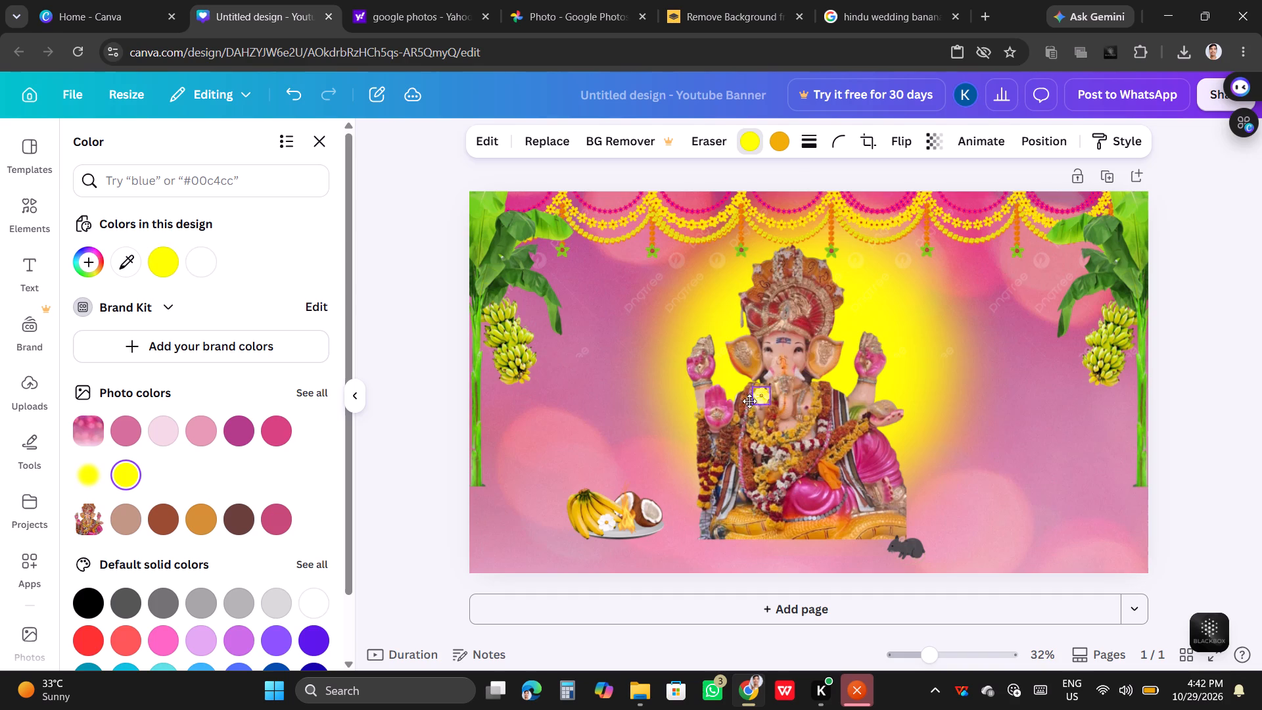
drag(749, 401, 601, 509)
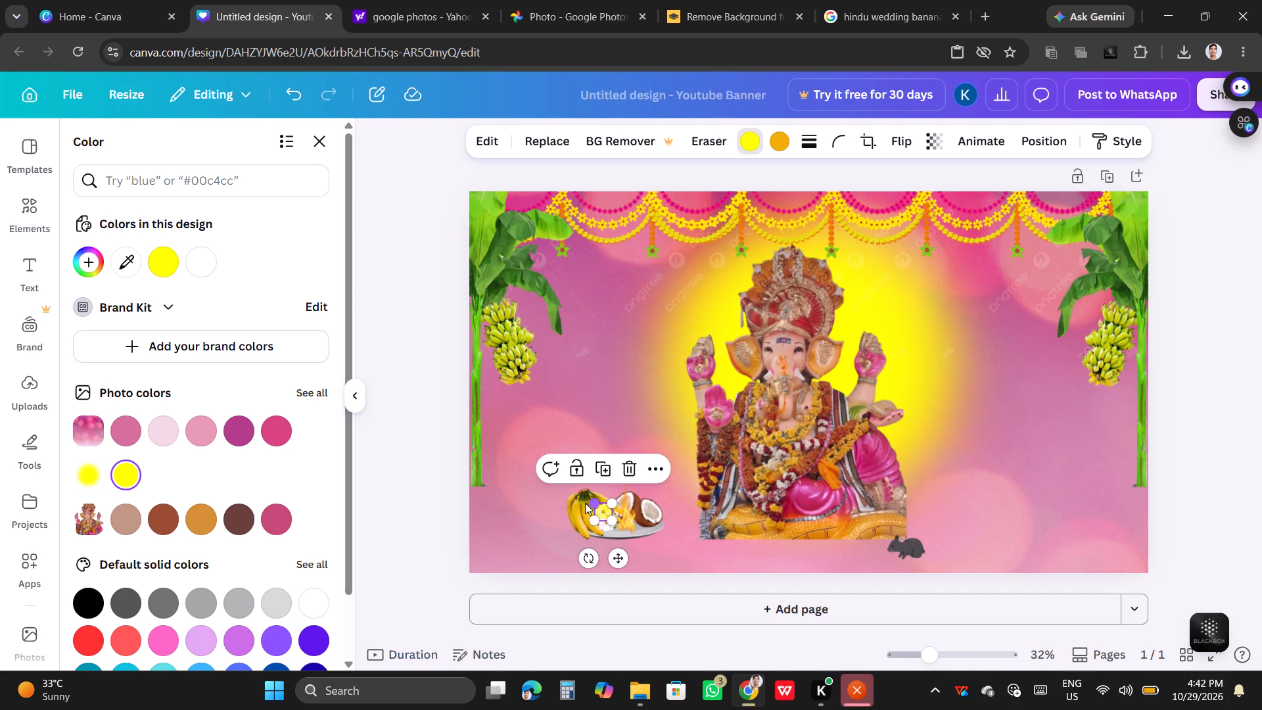
click(637, 364)
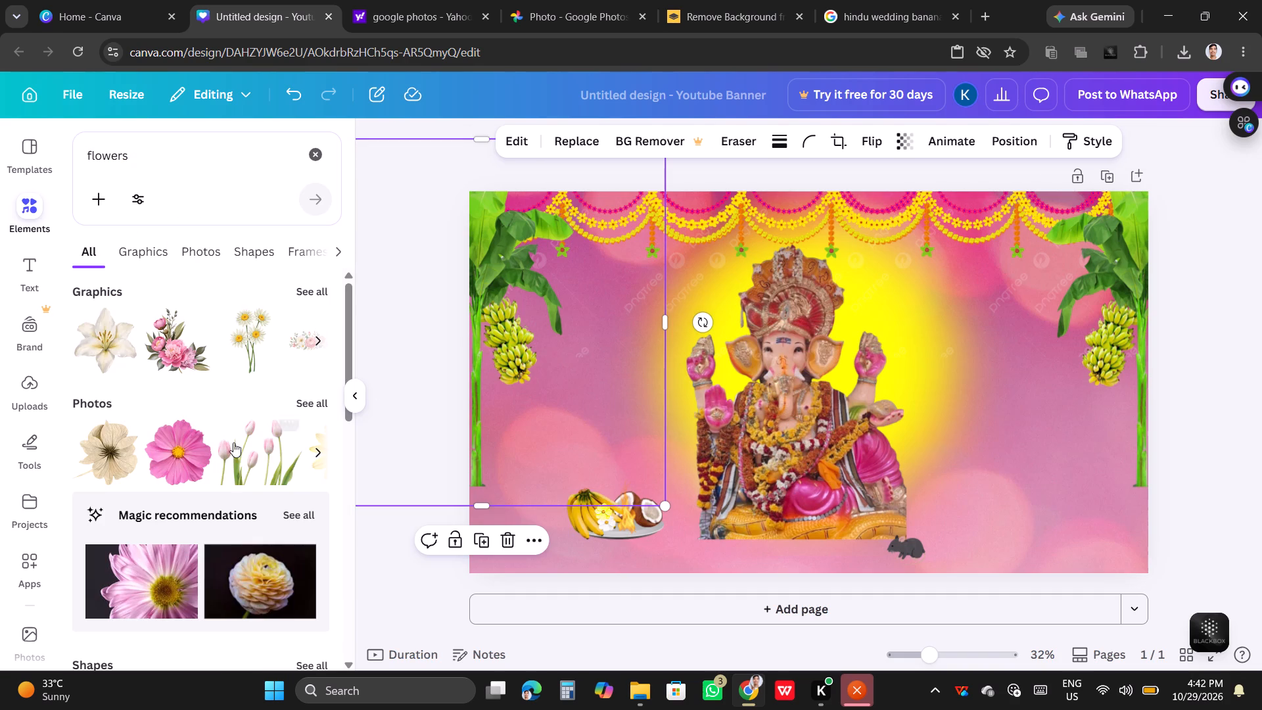
Add one more pink flower photo, keep its colour, and place it on the bananas beside the white and yellow flowers.
click(164, 457)
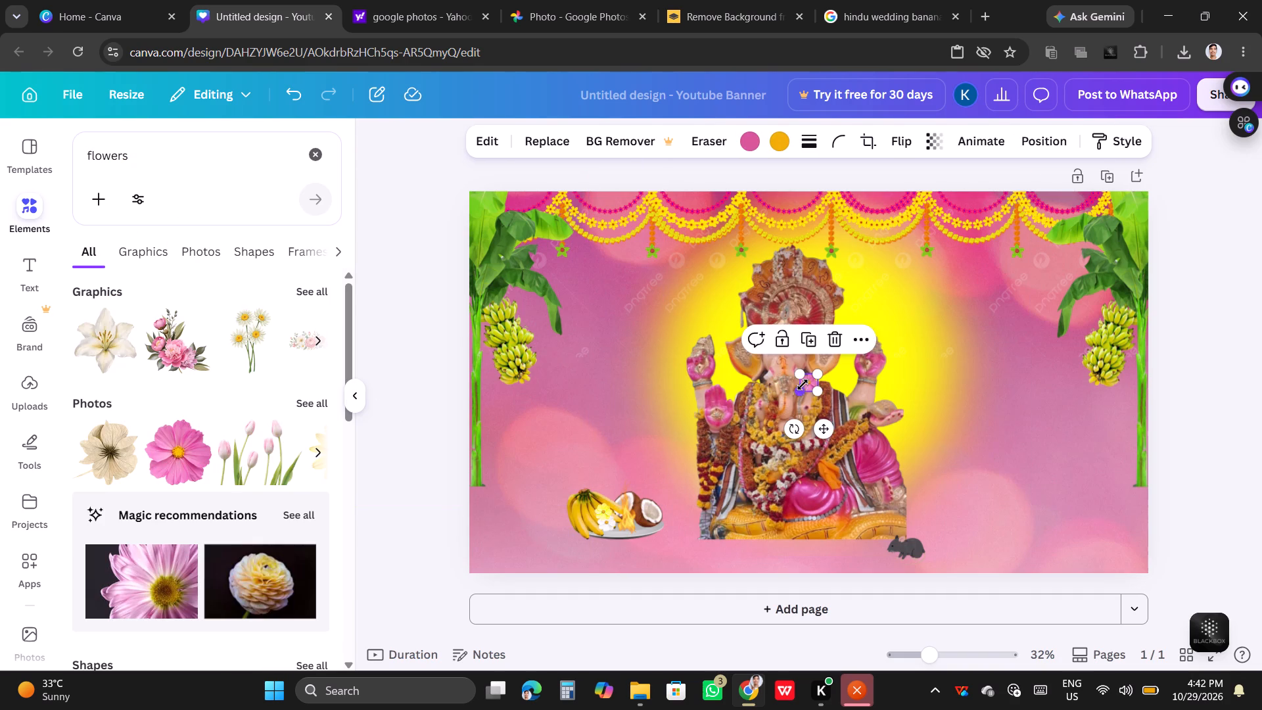
drag(810, 382, 645, 493)
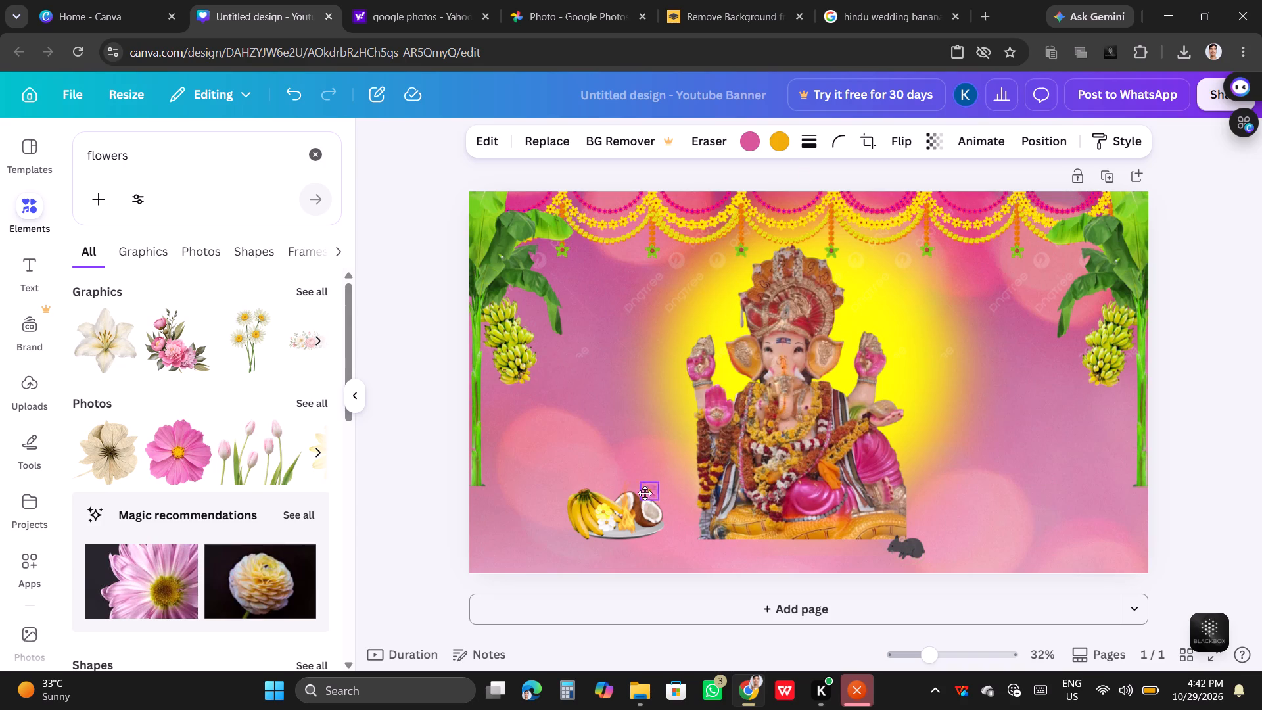
drag(645, 493, 593, 519)
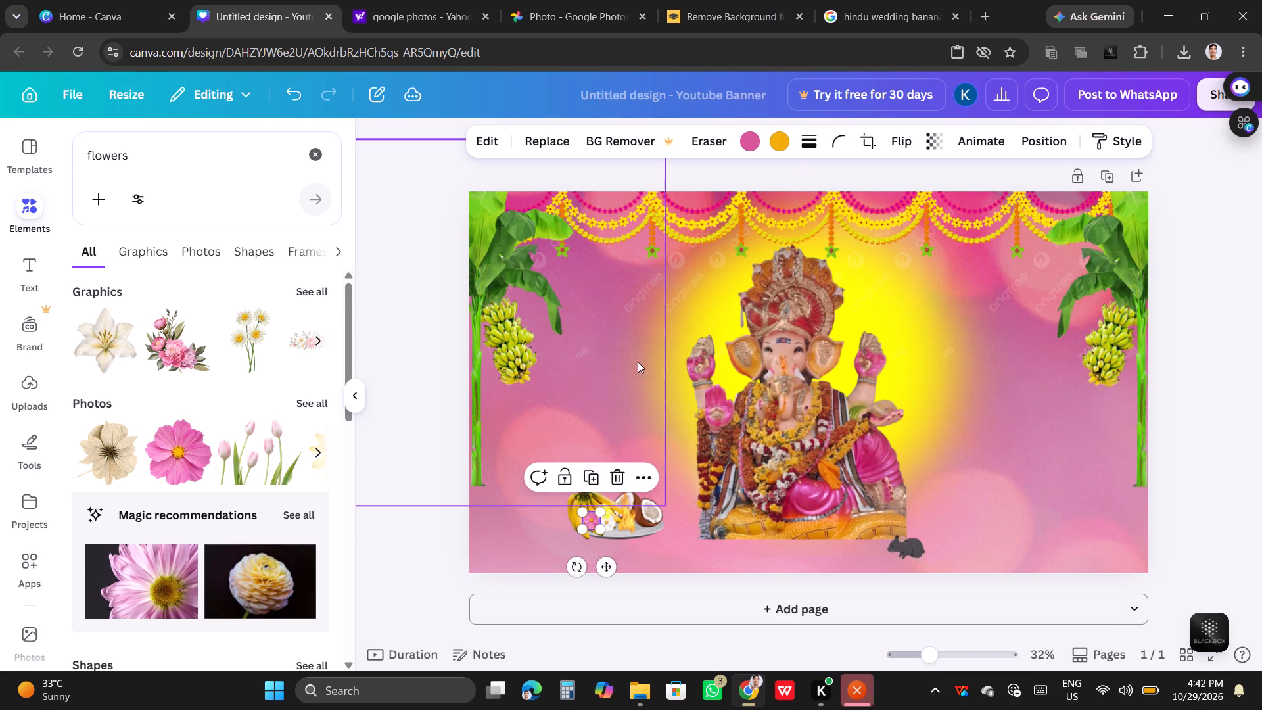
click(639, 352)
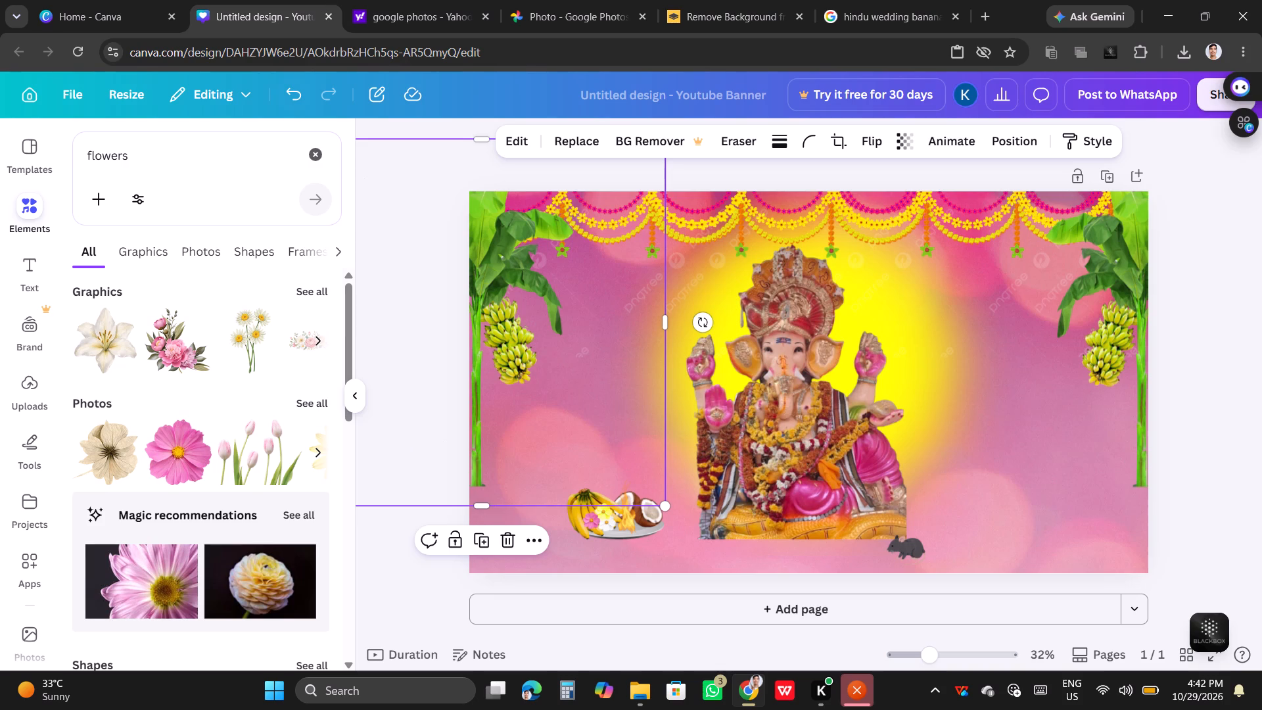
Clear the elements search, switch to the Google Images tab and search for "depalu".
click(315, 151)
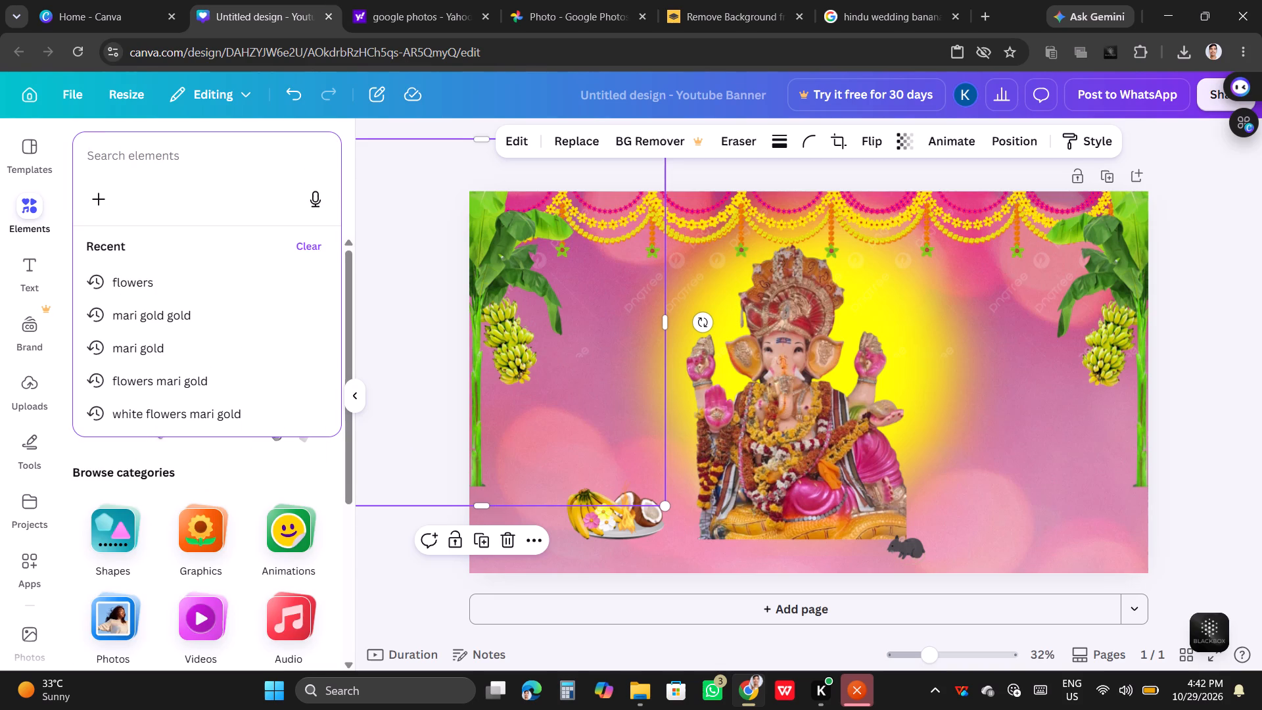
click(878, 0)
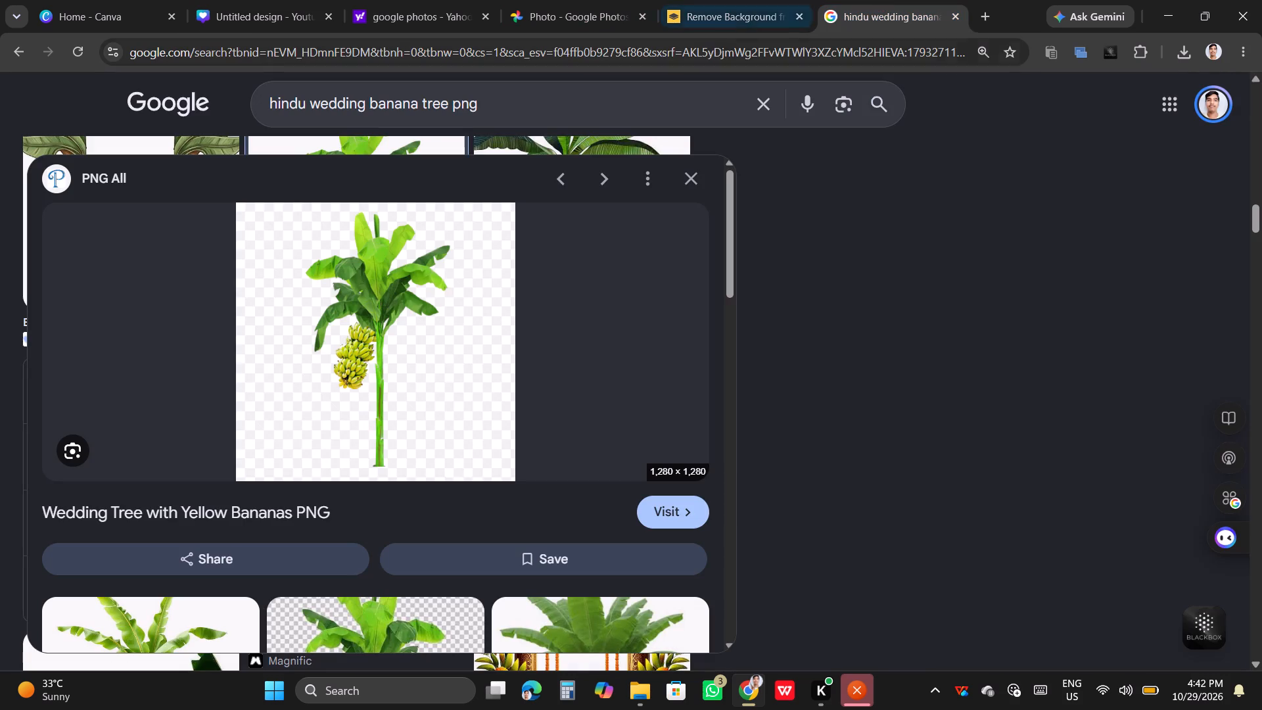
click(758, 99)
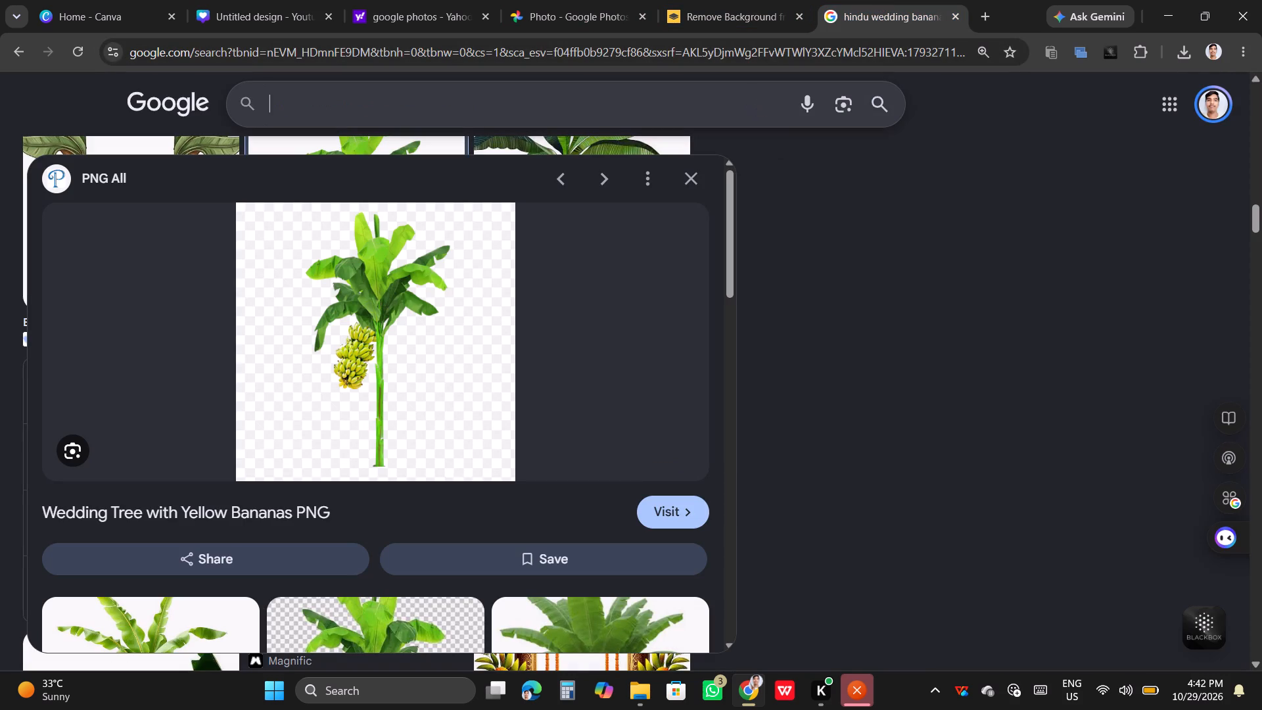
text(de)
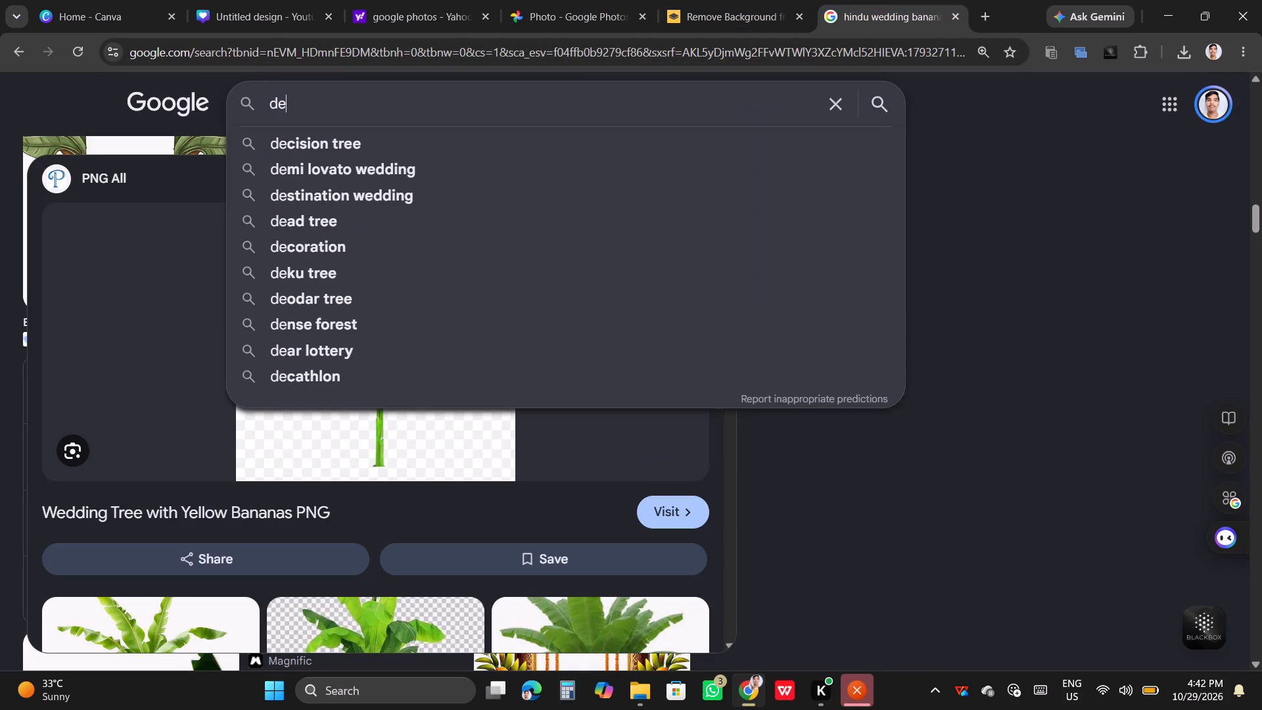
text(palu)
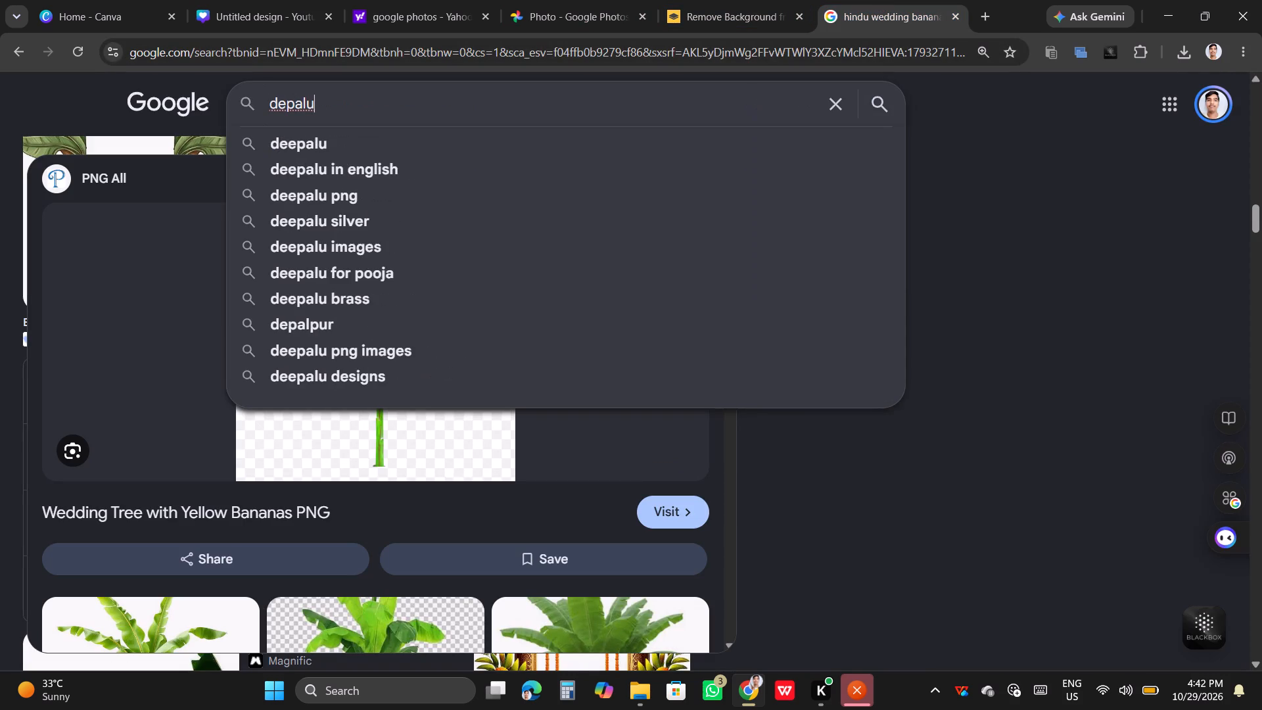
key(Return)
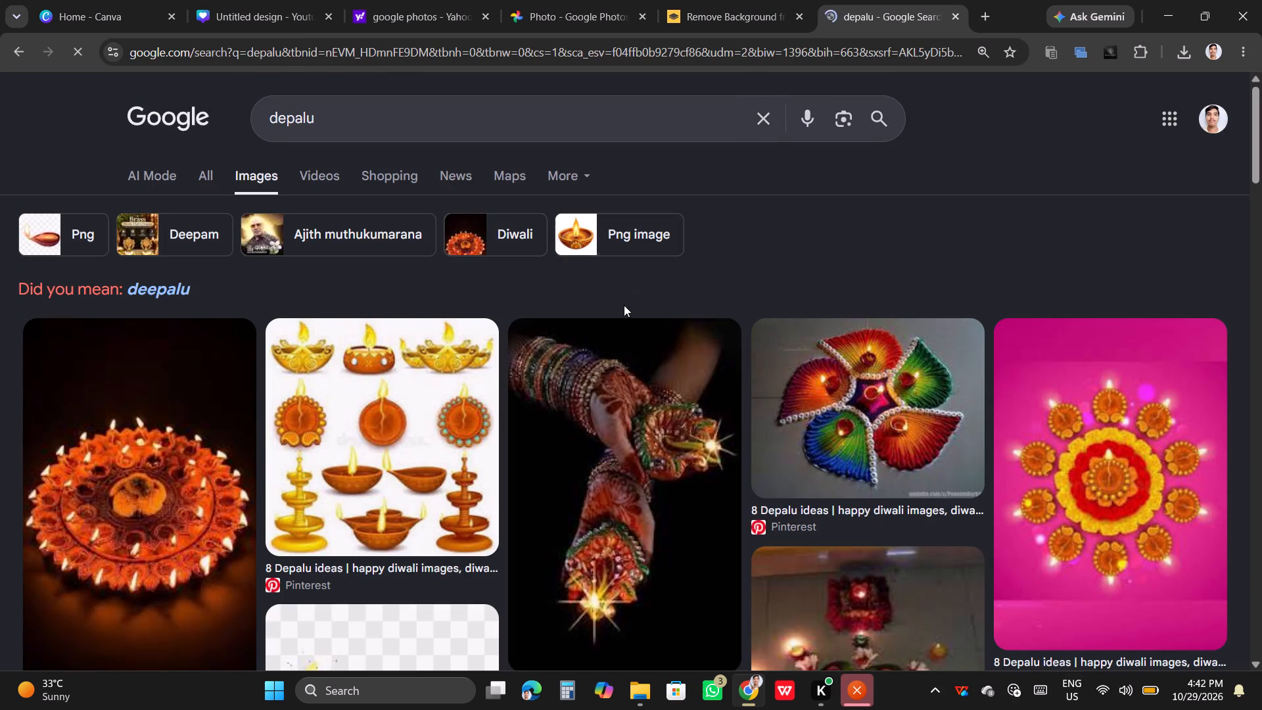
Look through the "depalu" image results for an oil lamp picture suitable for the banner.
scroll(503, 383, down, 2)
scroll(502, 460, down, 4)
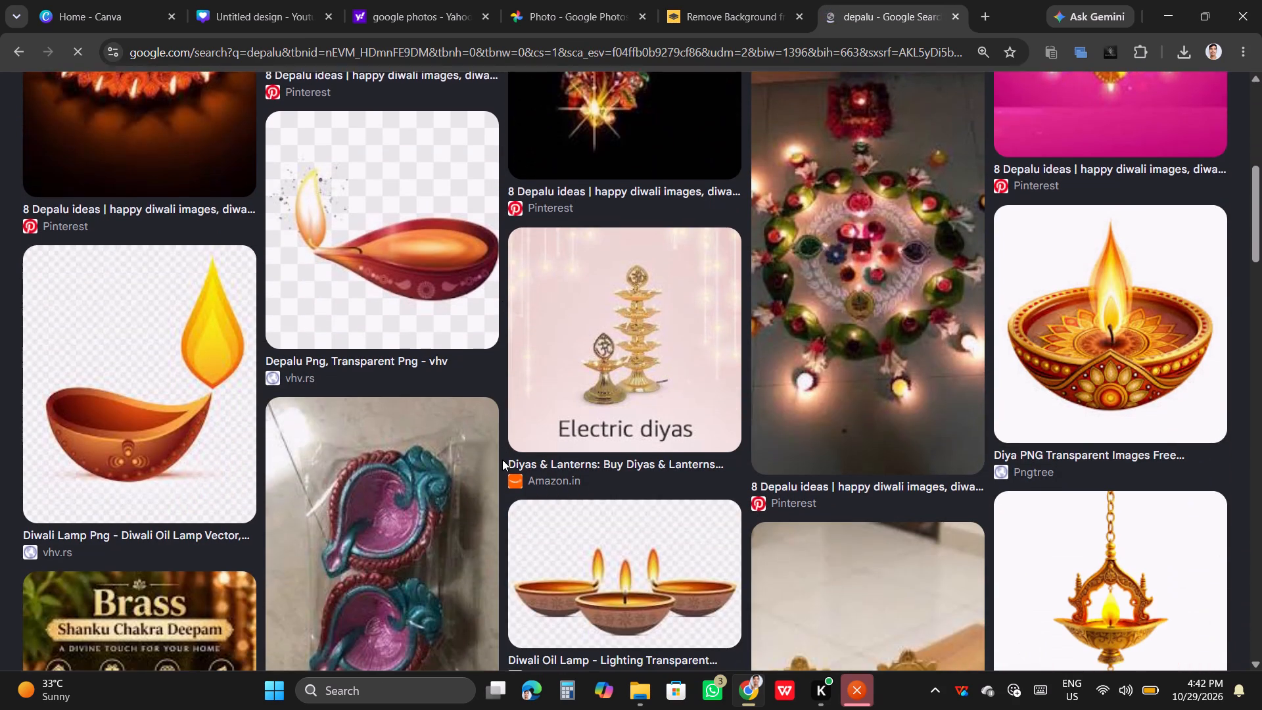
scroll(502, 460, down, 5)
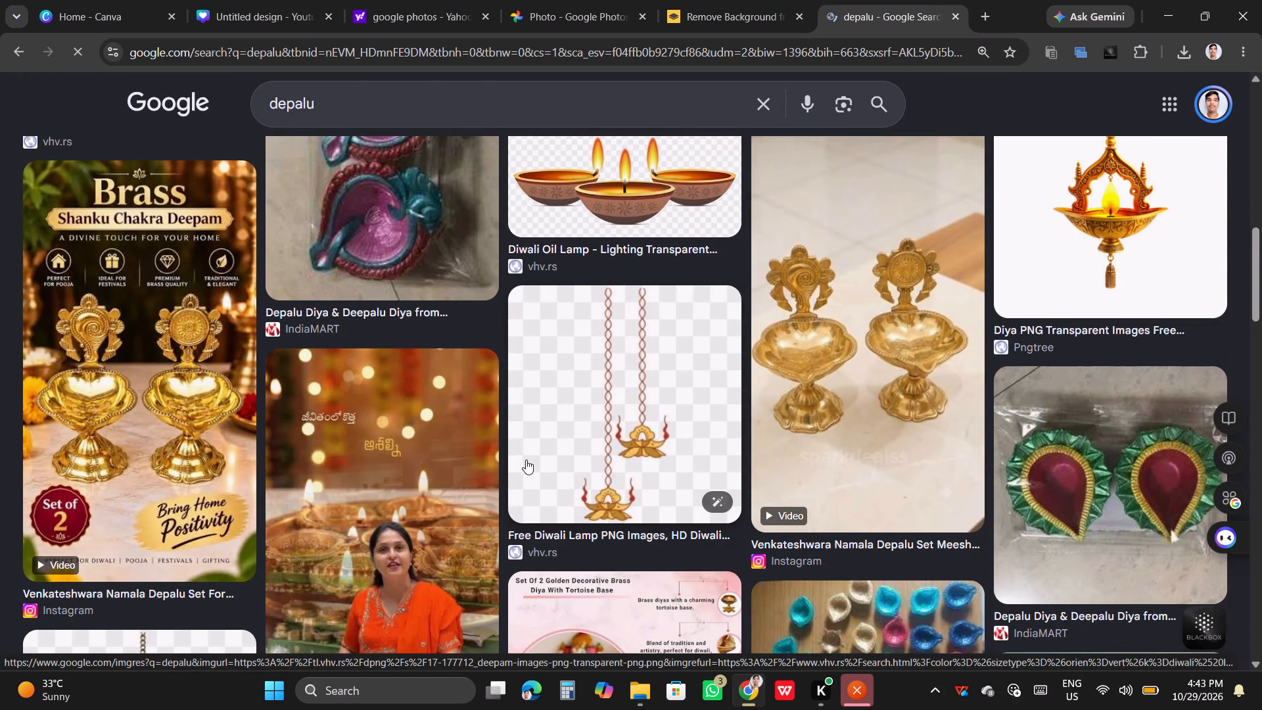
scroll(526, 460, down, 6)
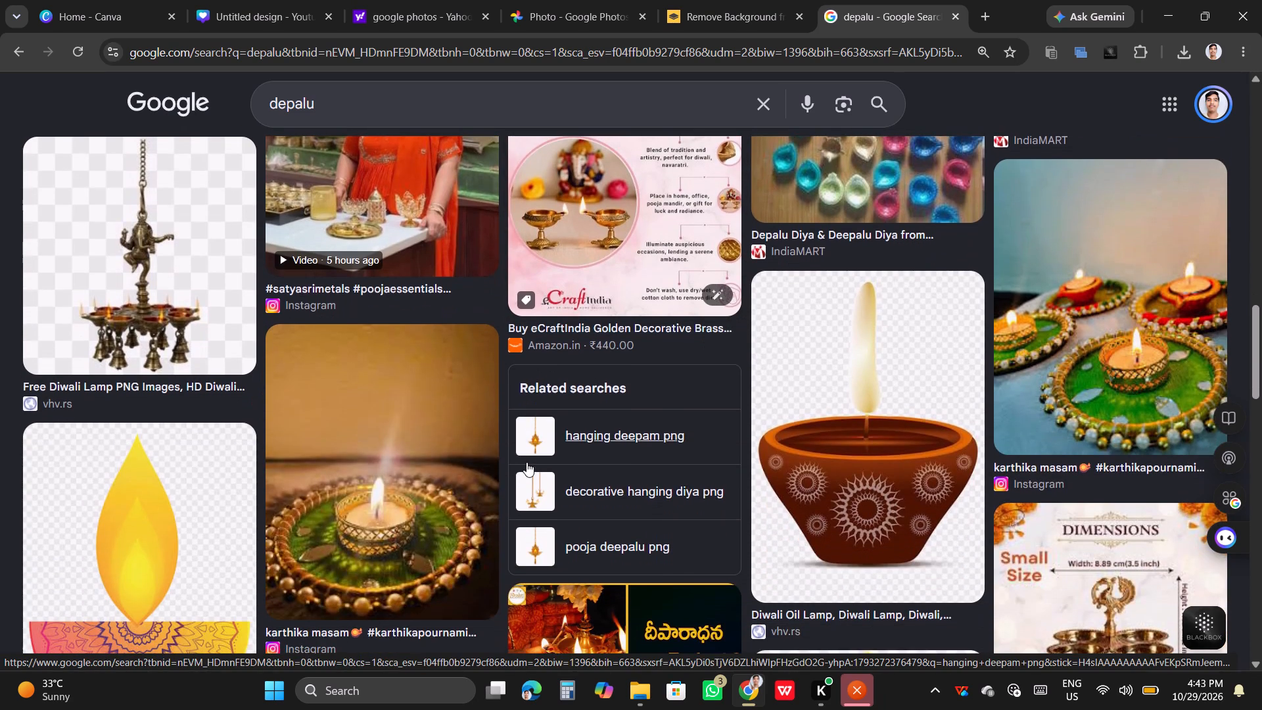
scroll(526, 462, down, 7)
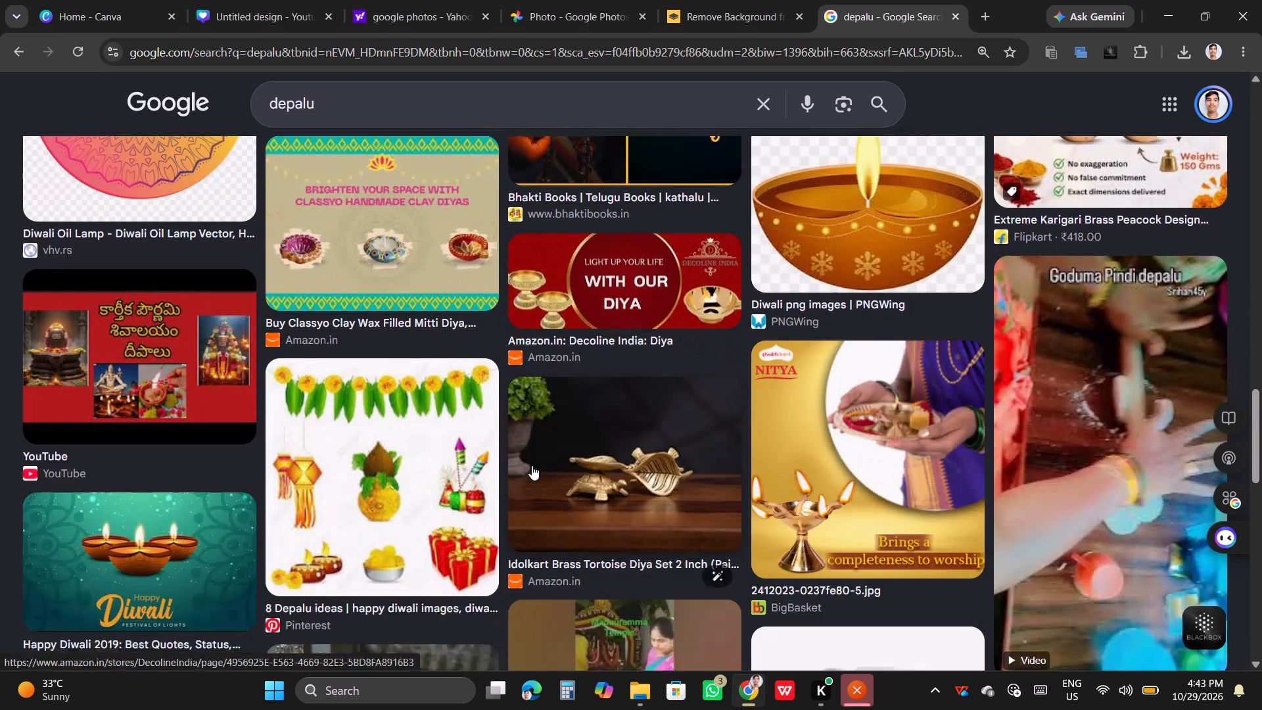
scroll(532, 466, down, 10)
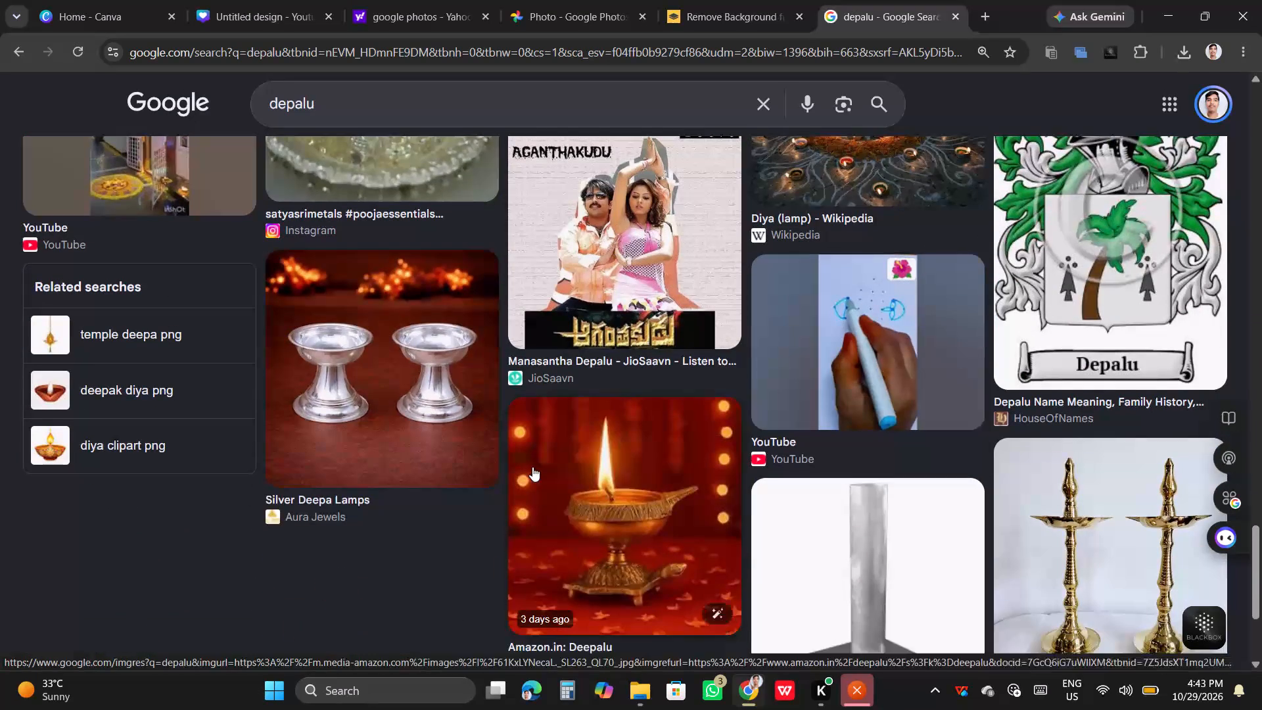
scroll(532, 467, down, 5)
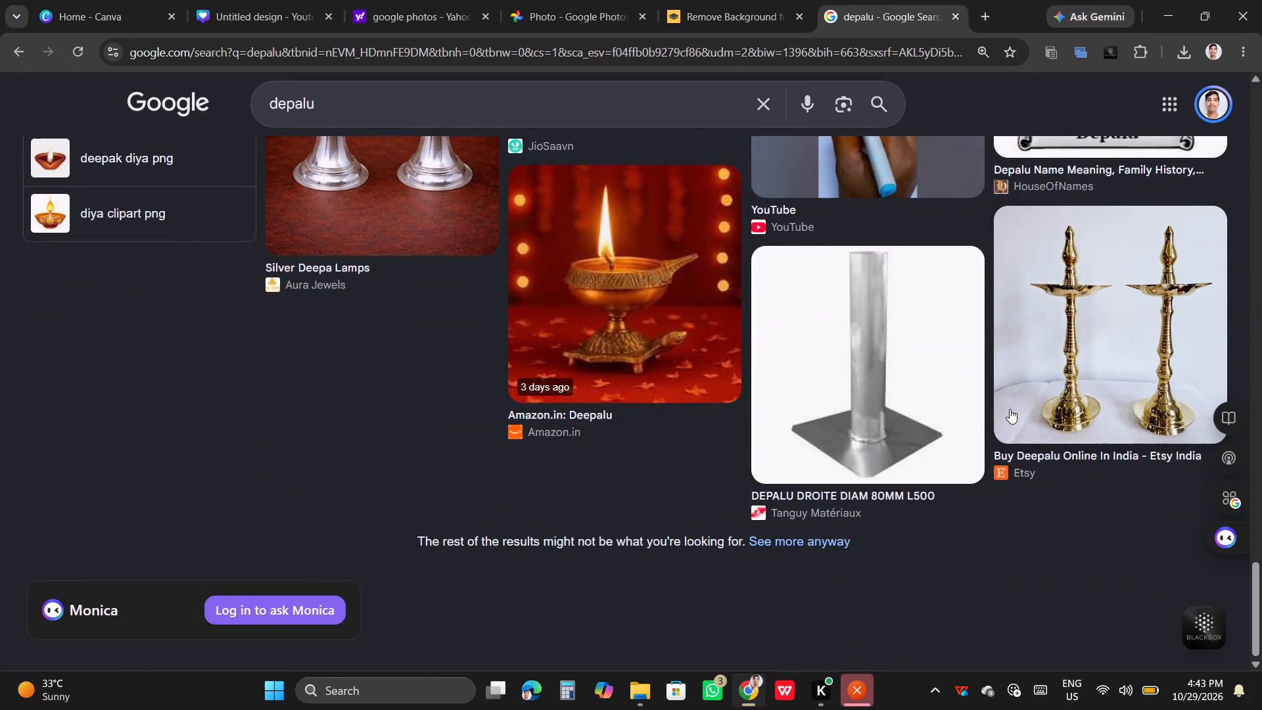
scroll(561, 292, up, 7)
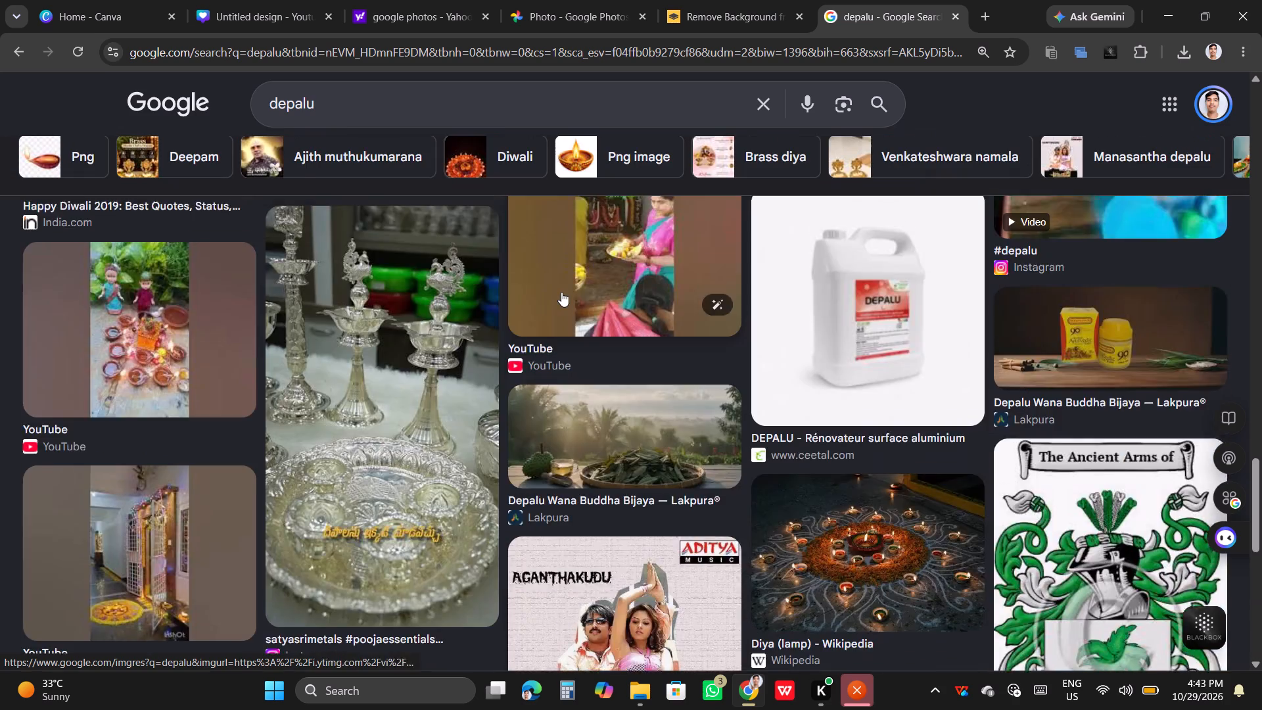
scroll(561, 292, up, 8)
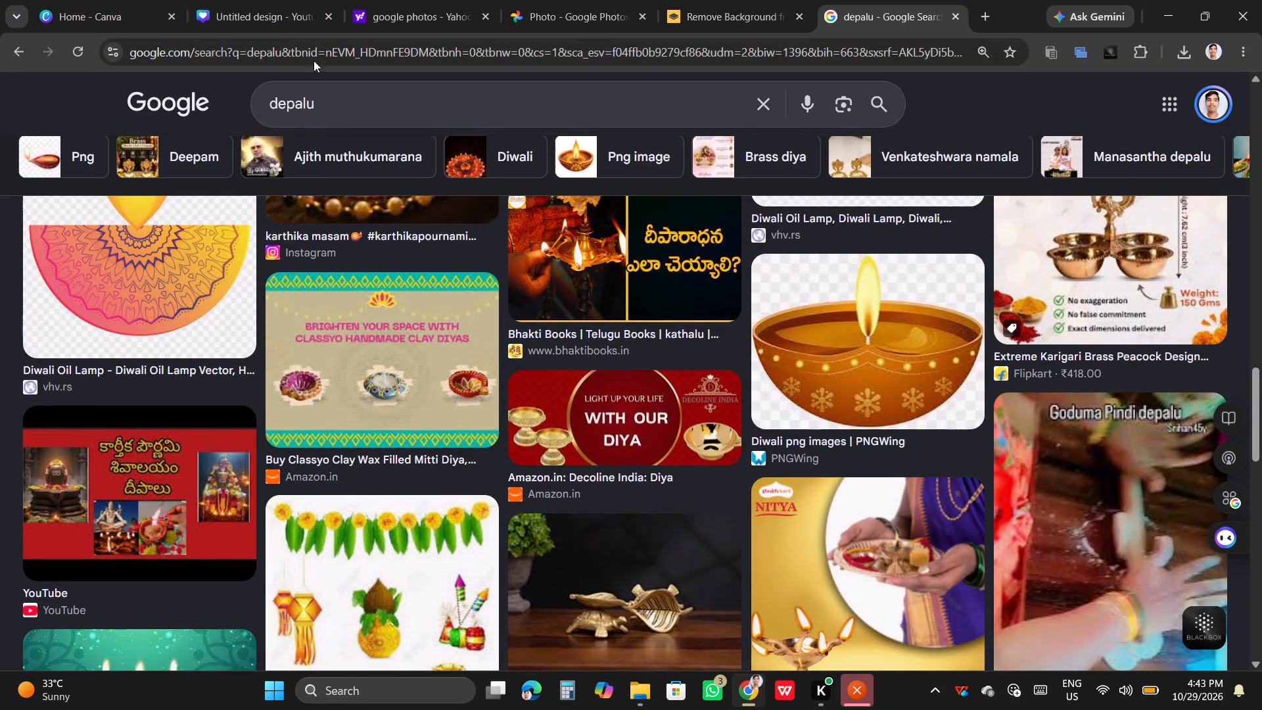
Switch to the Canva banner, search the elements for "depalu" and clear the search.
click(226, 0)
click(206, 152)
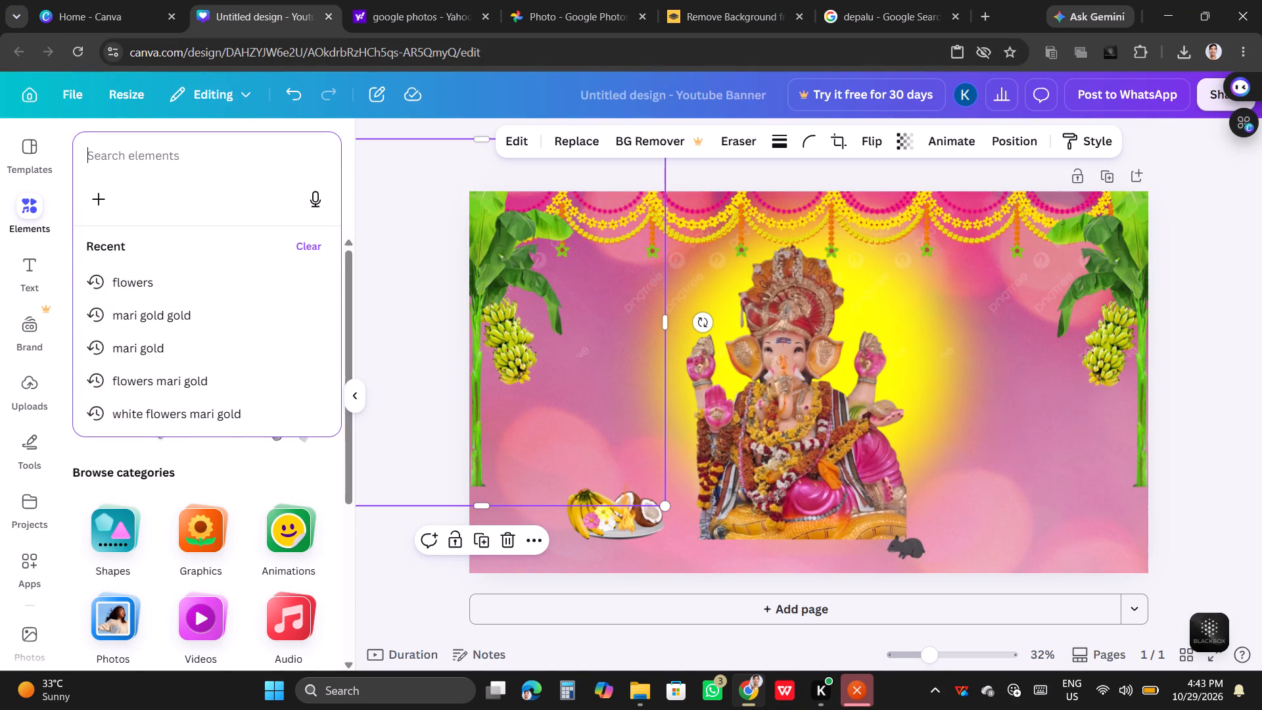
text(depalu)
key(Return)
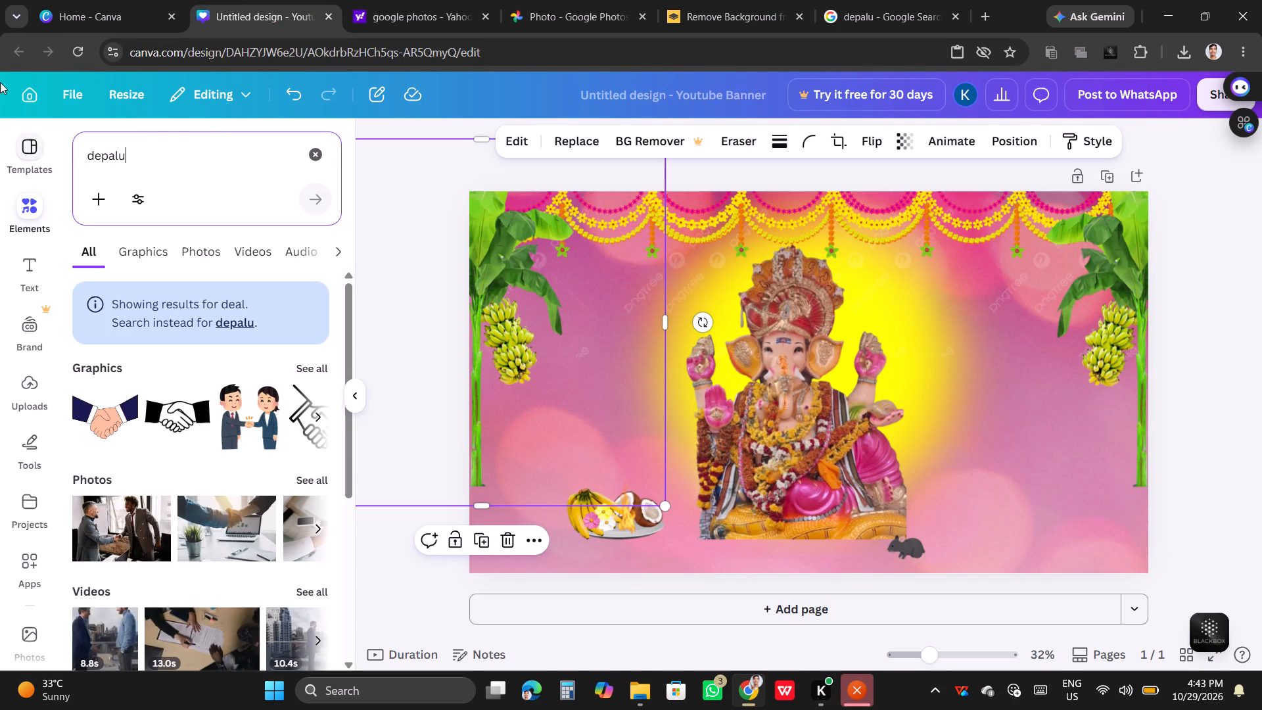
click(315, 154)
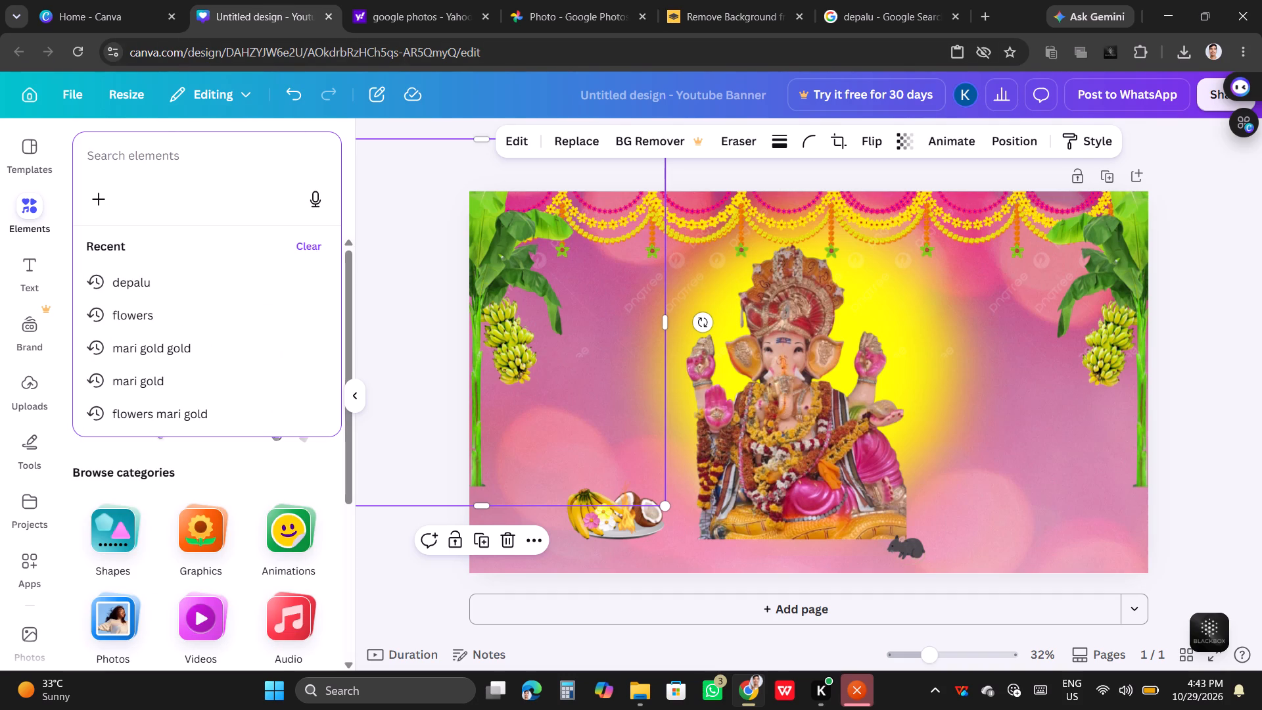
Switch to the Google Images tab, search for "depalu stand" and look through the results for a suitable lamp stand.
click(847, 0)
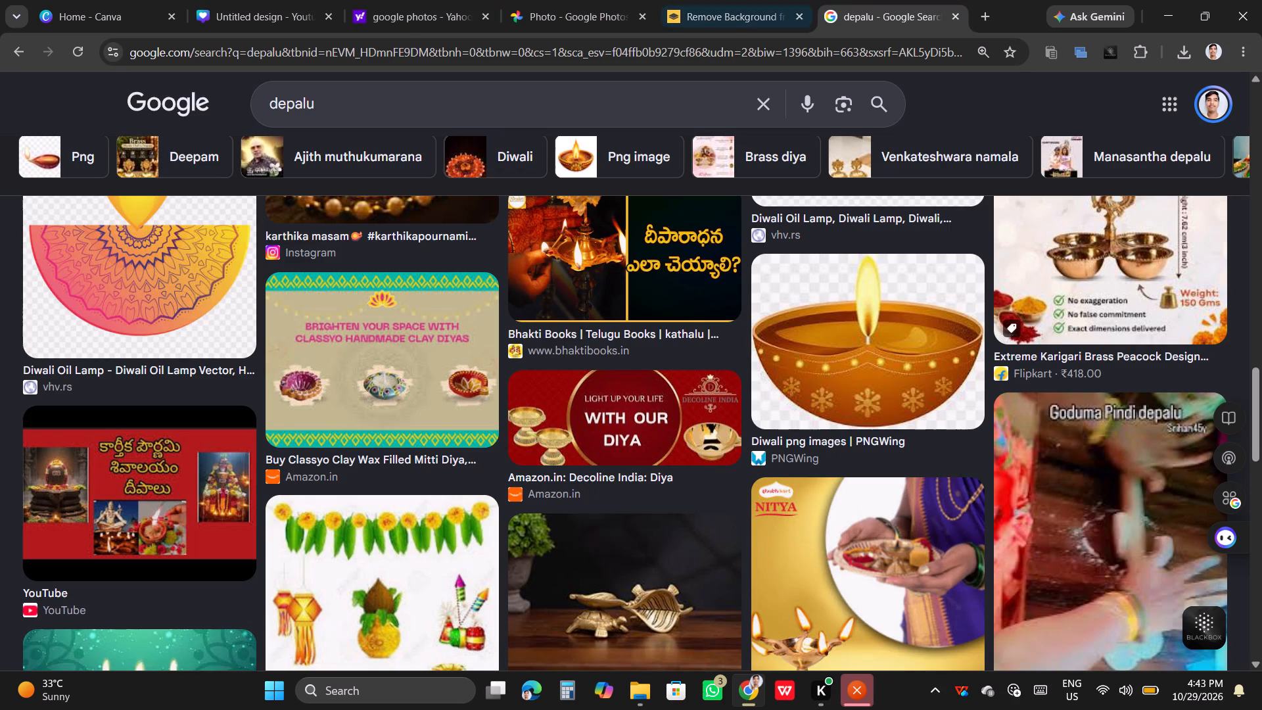
scroll(231, 195, up, 7)
click(407, 105)
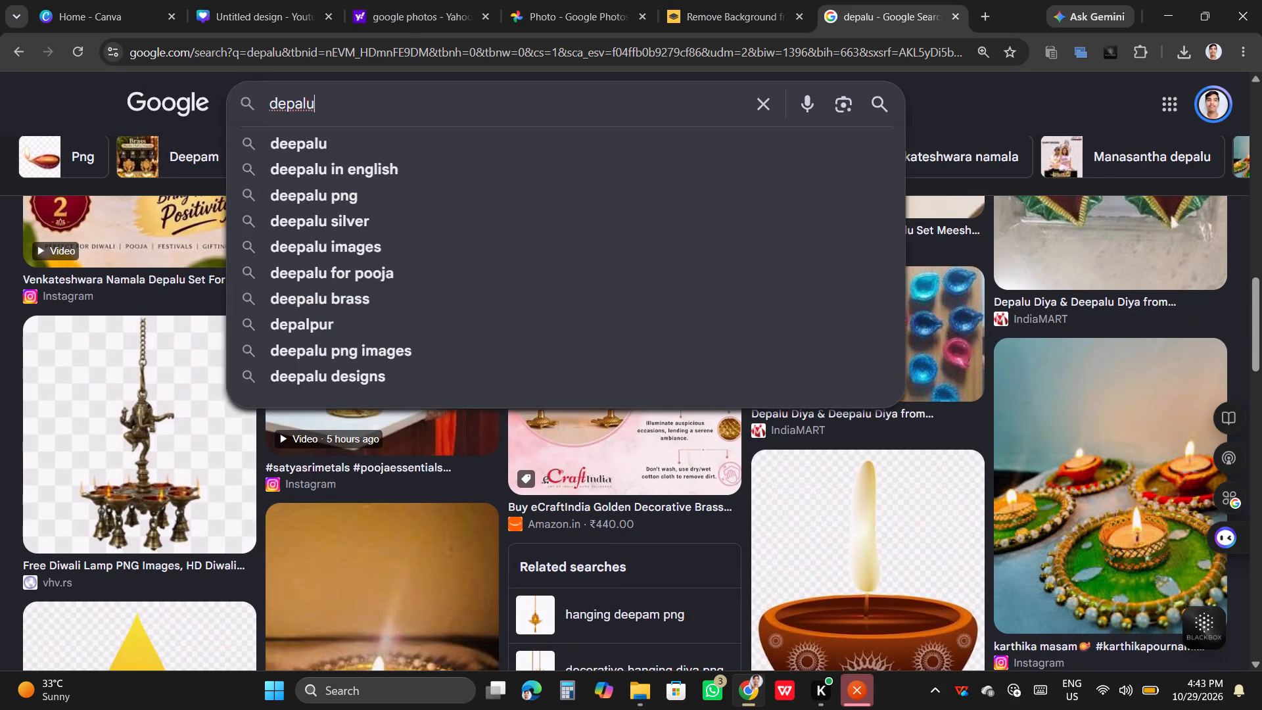
key(space)
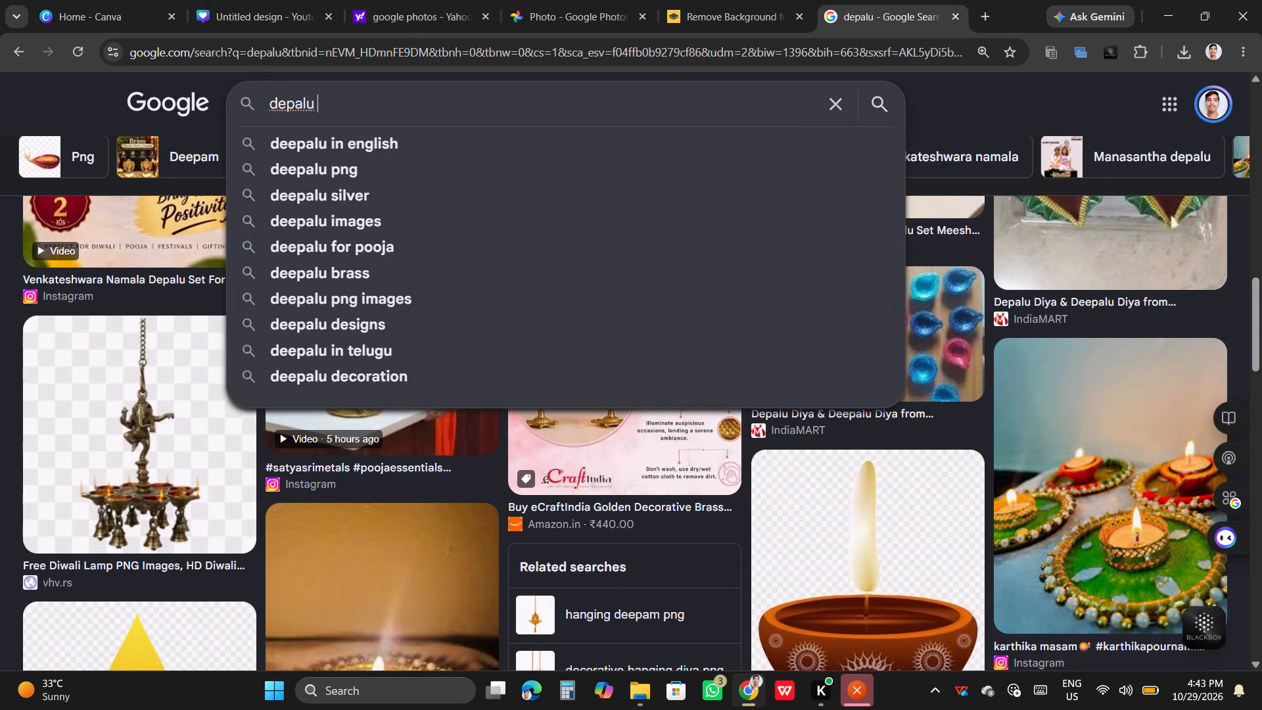
text(stand)
key(Return)
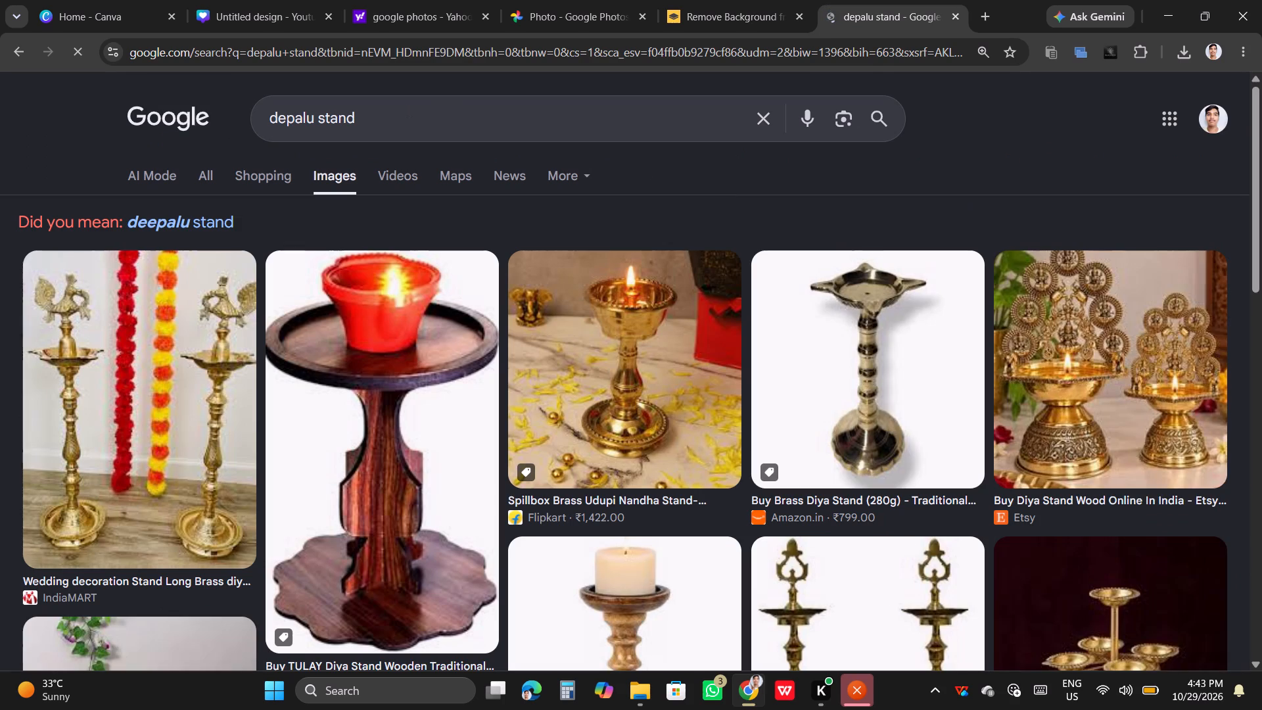
scroll(762, 511, down, 3)
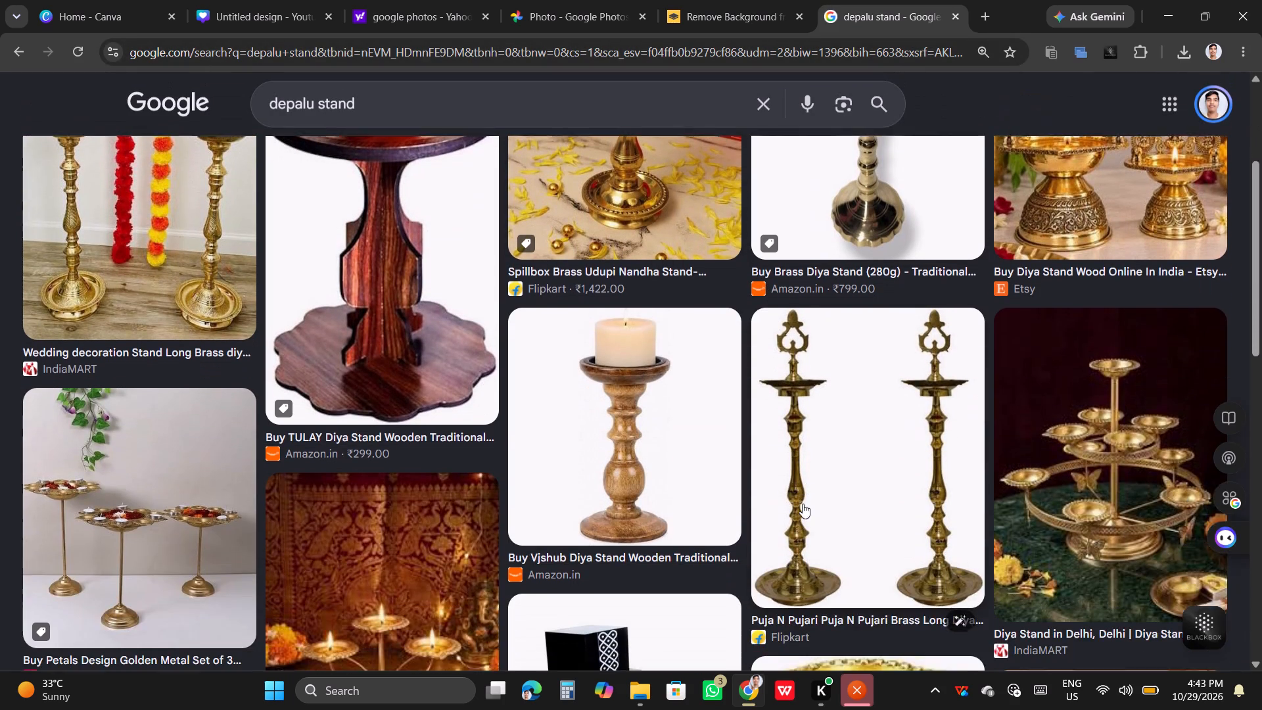
scroll(803, 504, down, 5)
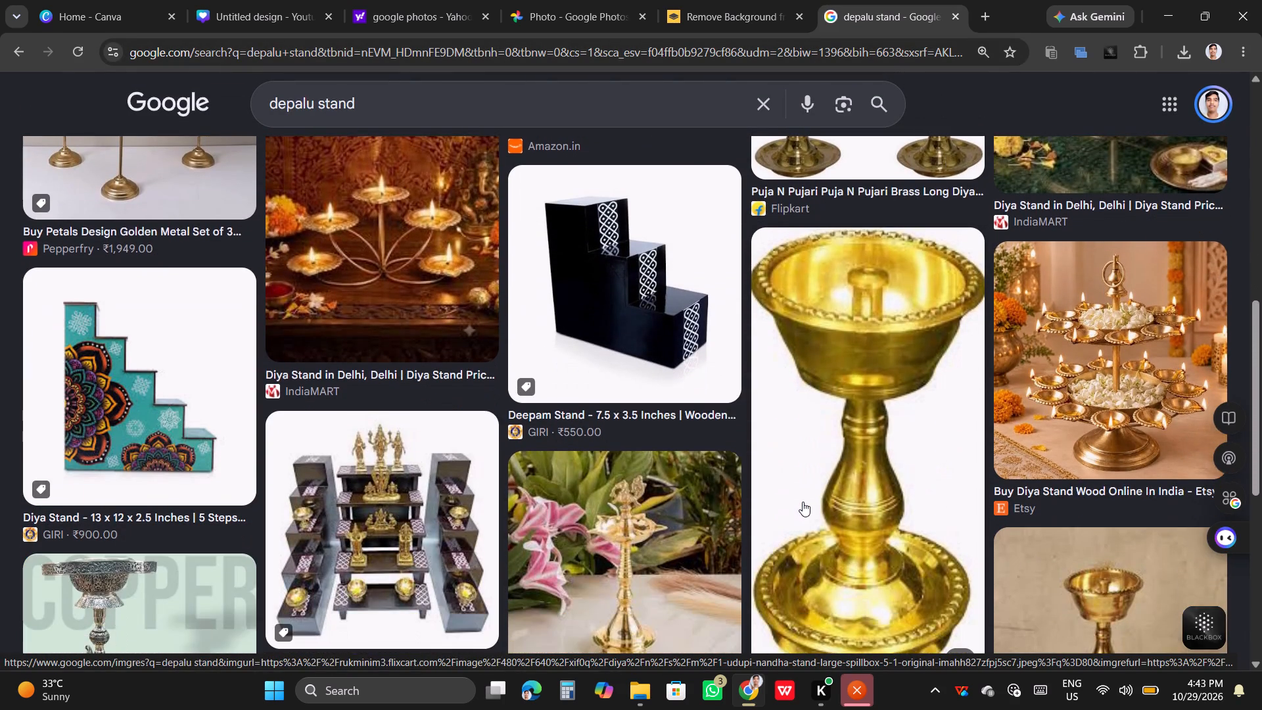
scroll(803, 502, down, 5)
scroll(803, 498, up, 7)
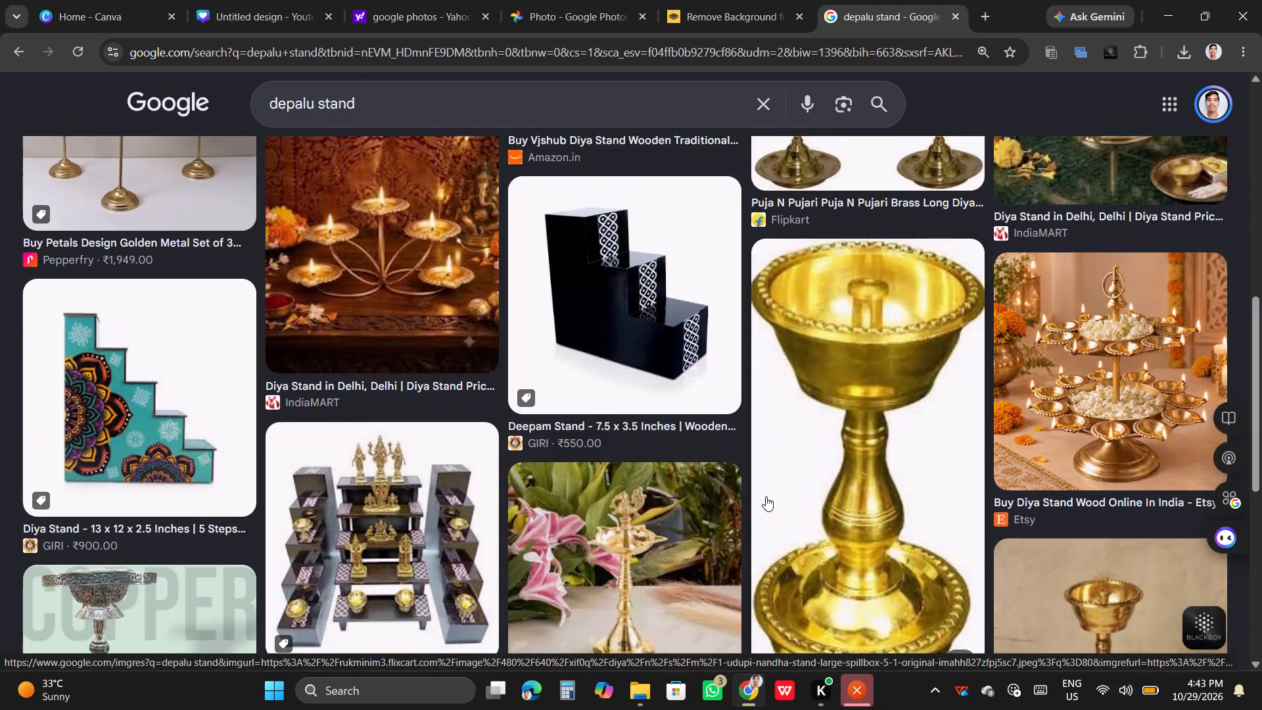
scroll(766, 496, up, 6)
Extend the image search to "depalu stand remove background".
click(474, 122)
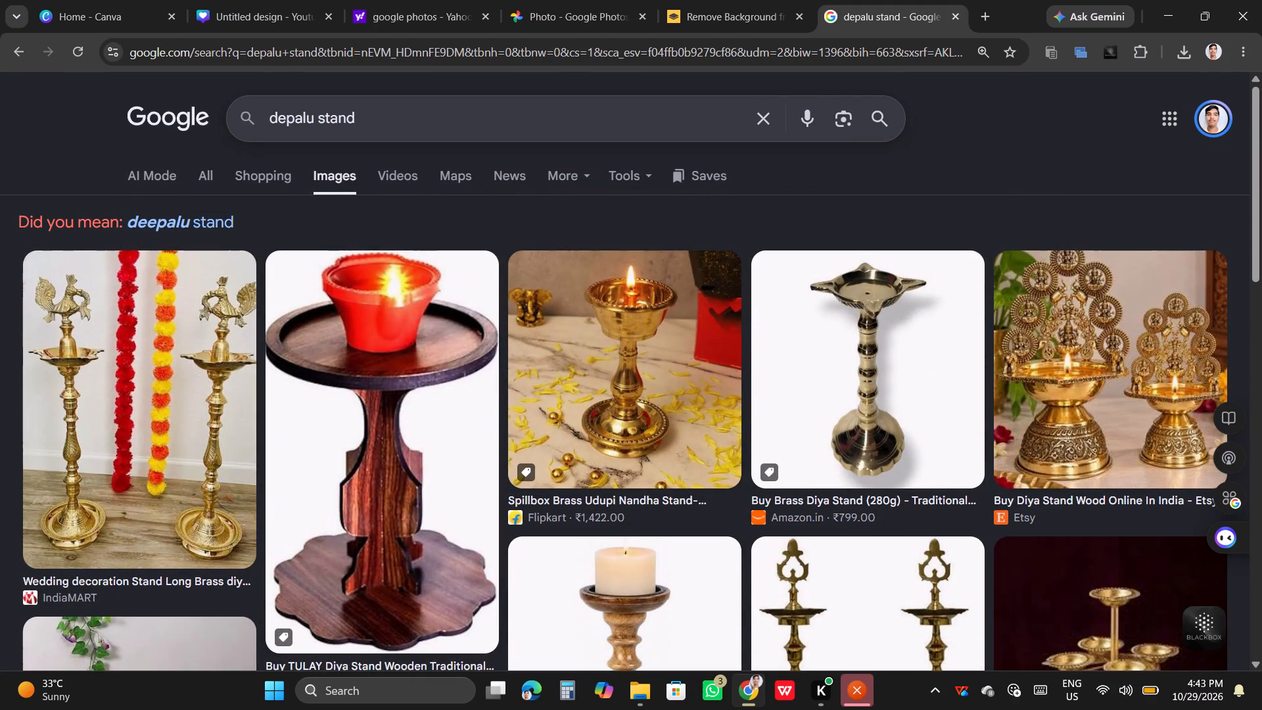
key(space)
text(re)
text(move)
key(space)
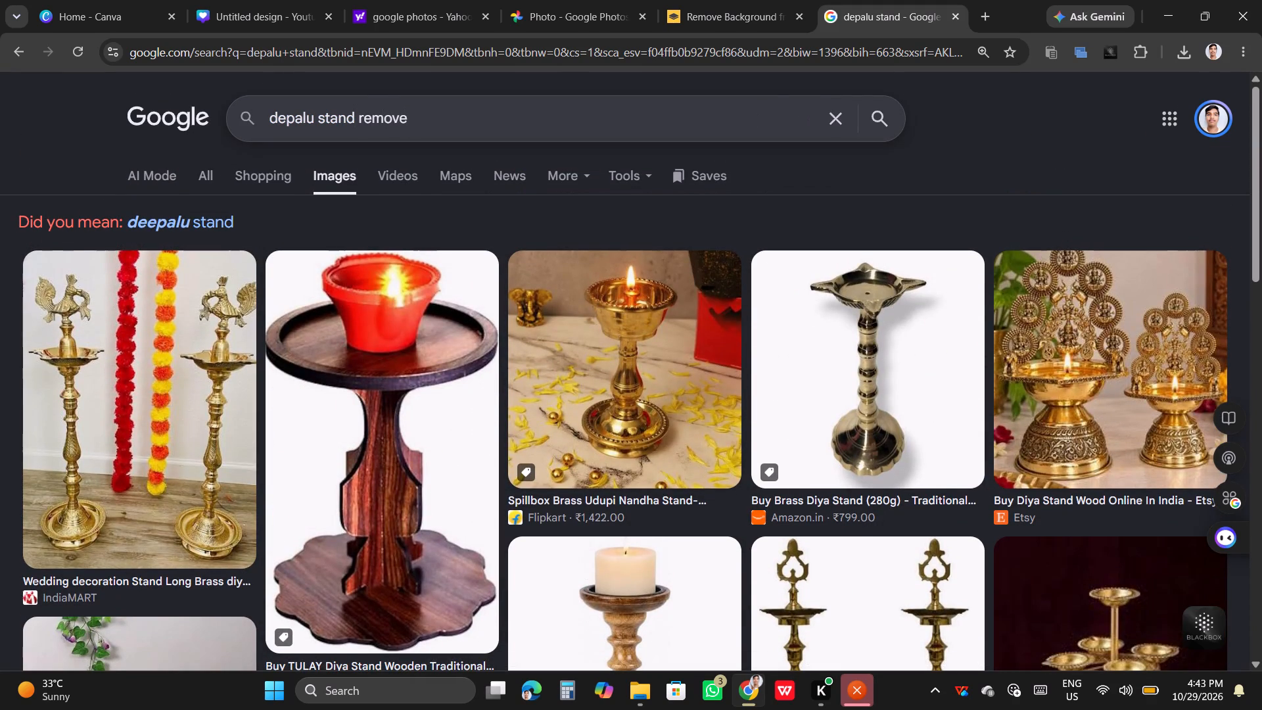
text(backgrounfd)
key(BackSpace)
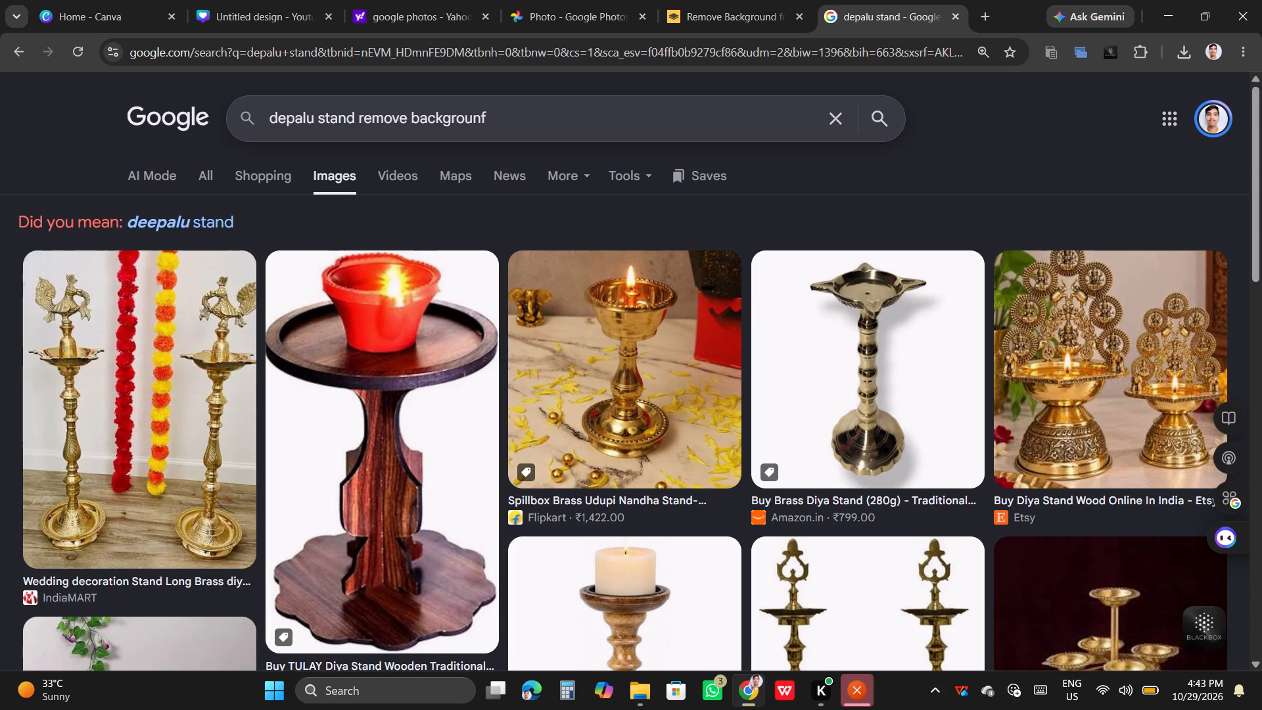
key(BackSpace)
key(d)
key(Return)
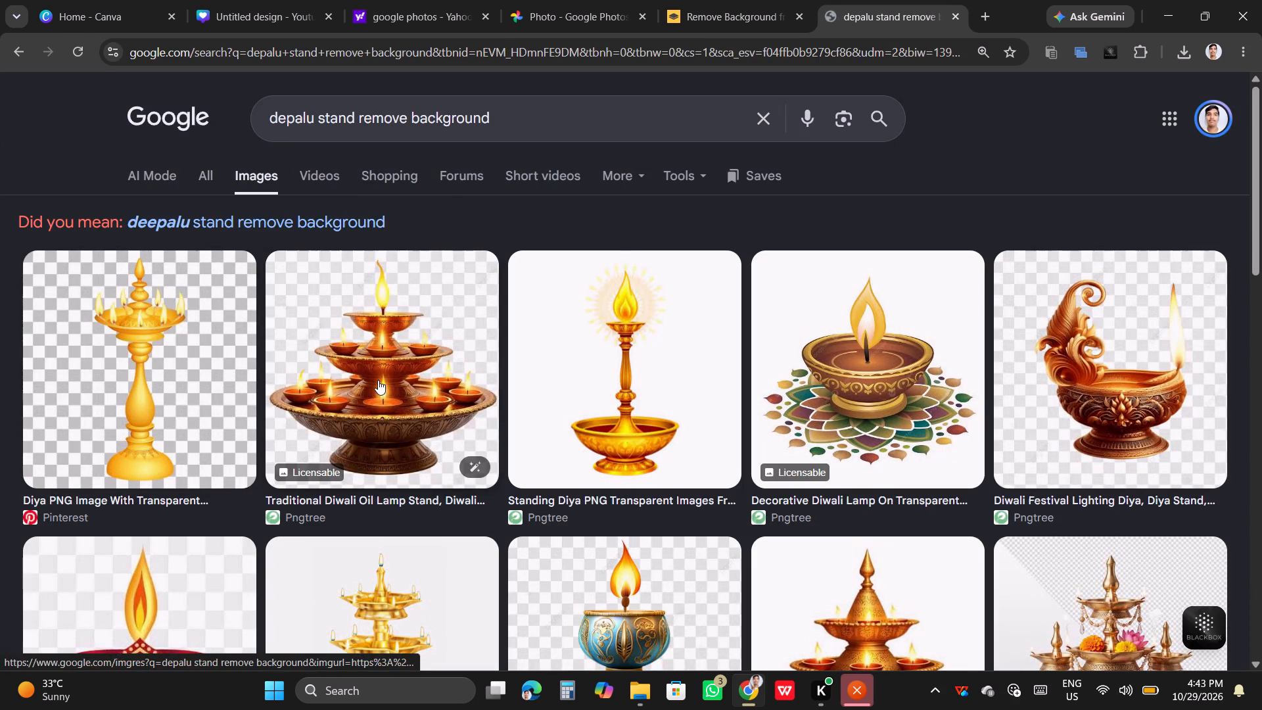
Look through the background-free lamp stand images for one that suits the banner.
scroll(569, 425, down, 5)
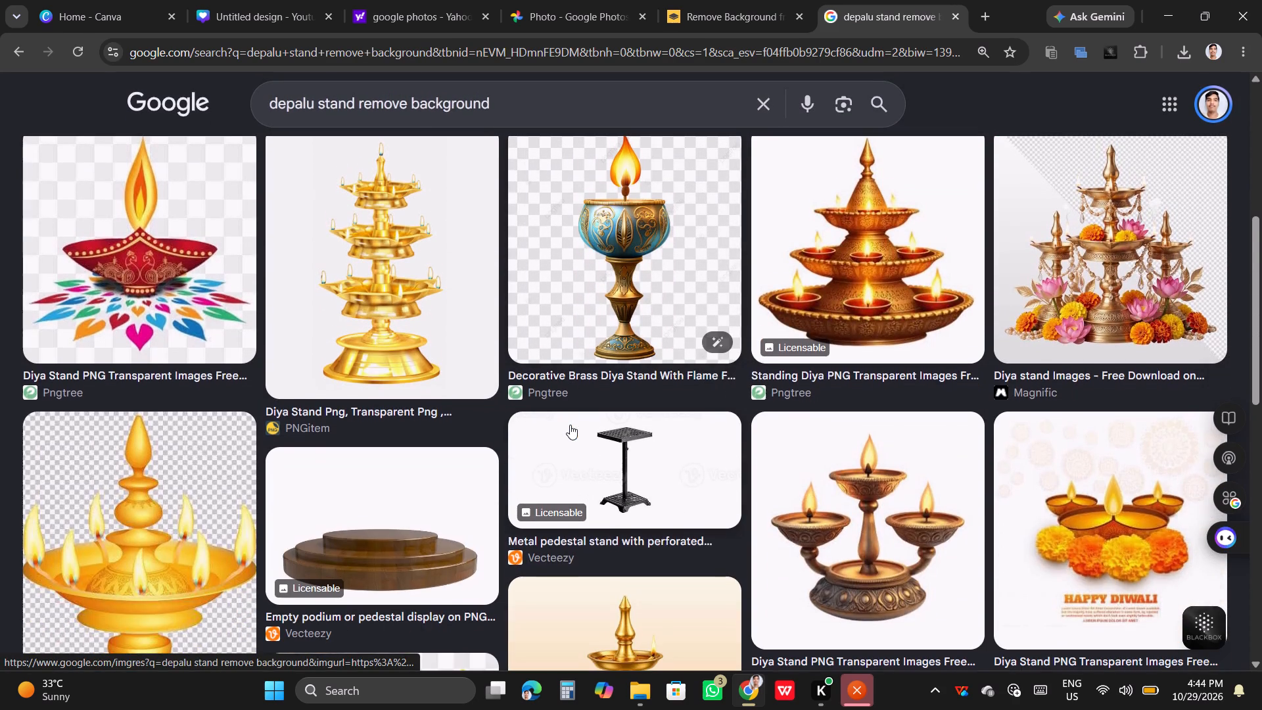
scroll(571, 425, down, 9)
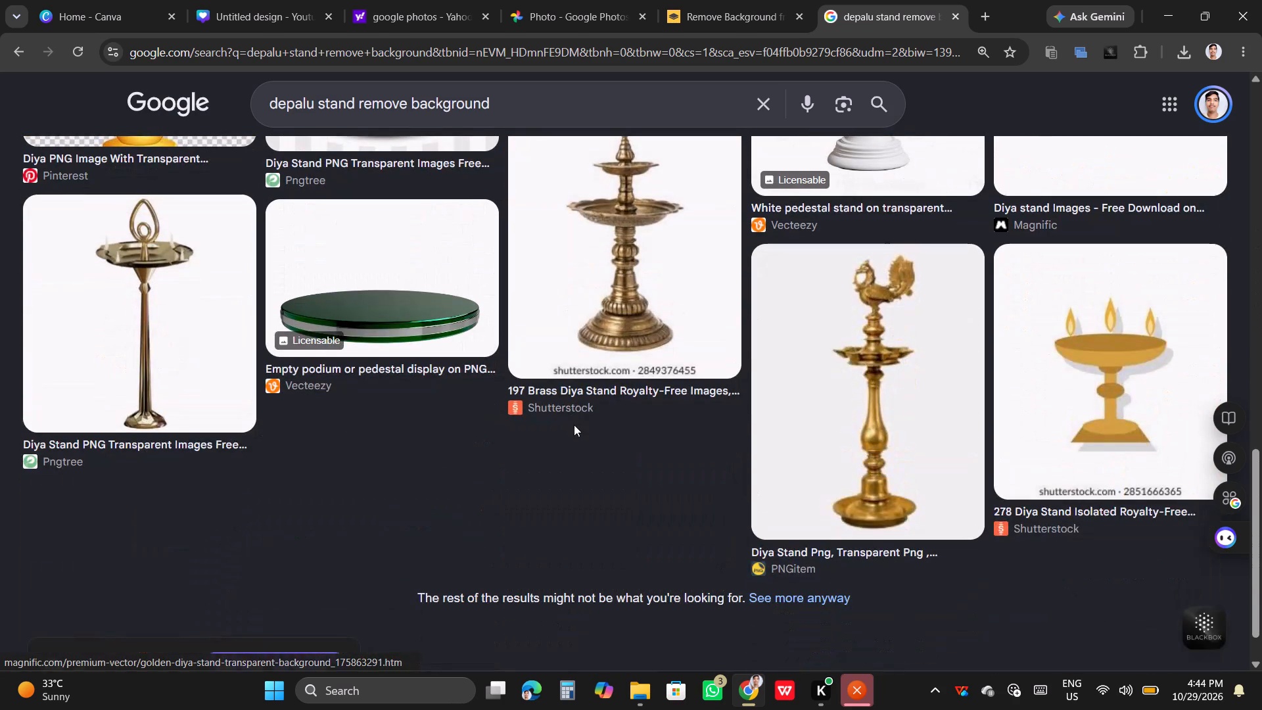
scroll(581, 423, up, 10)
scroll(581, 423, down, 5)
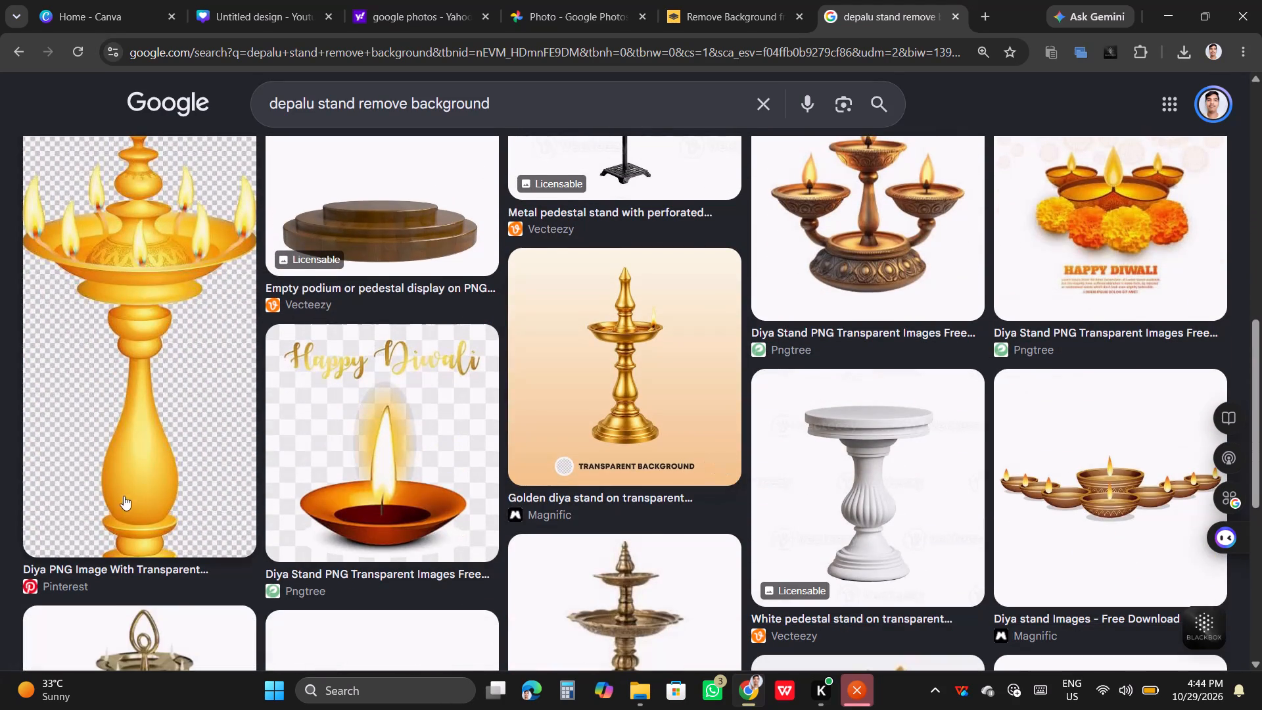
scroll(172, 456, down, 5)
scroll(174, 456, up, 11)
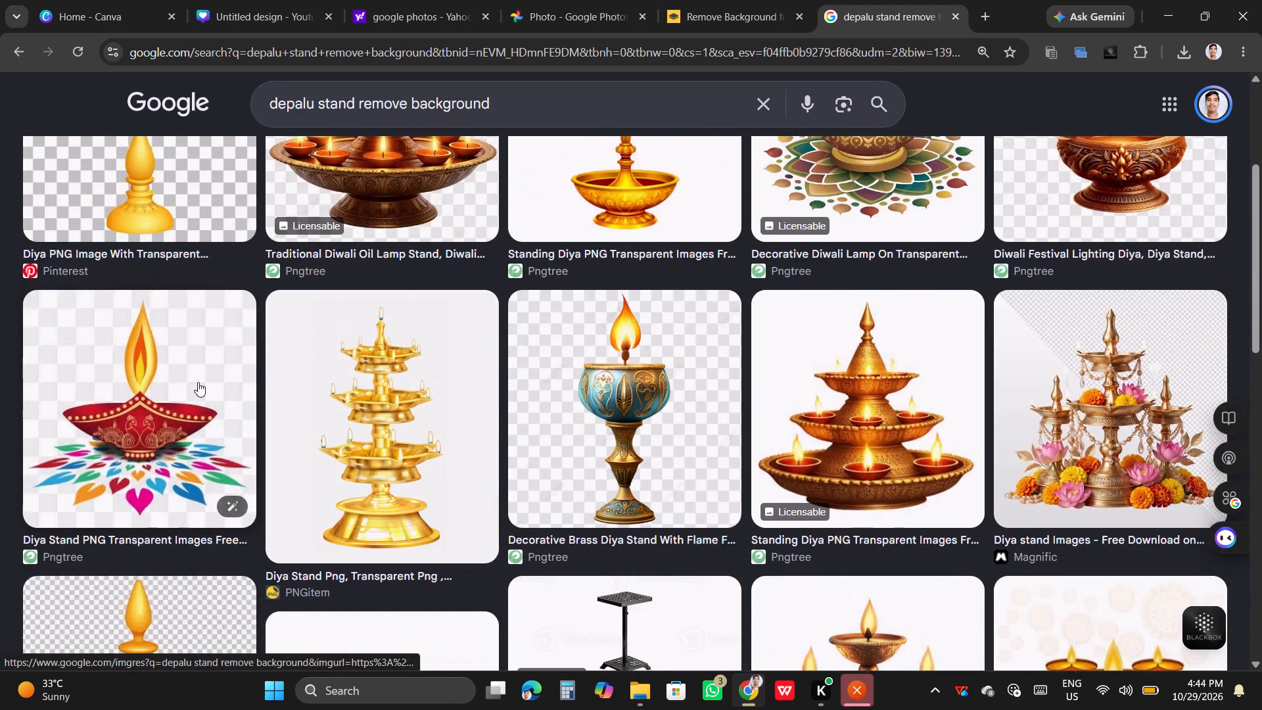
scroll(198, 381, up, 2)
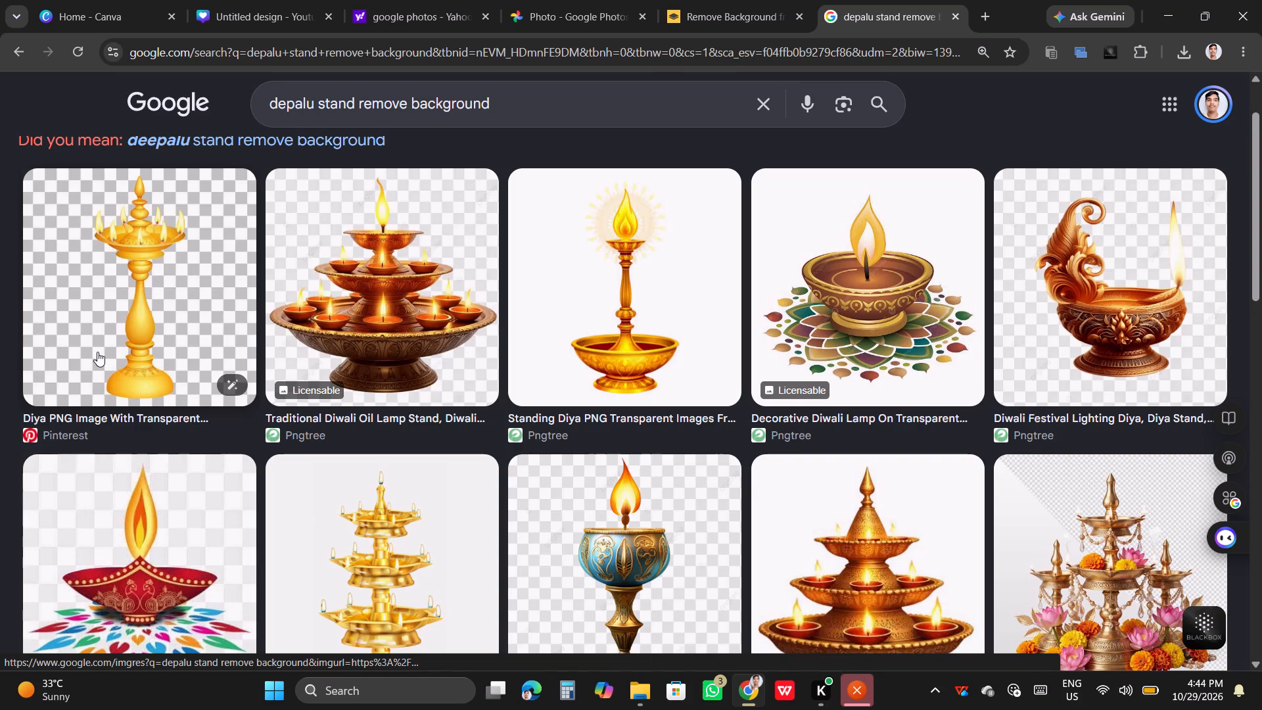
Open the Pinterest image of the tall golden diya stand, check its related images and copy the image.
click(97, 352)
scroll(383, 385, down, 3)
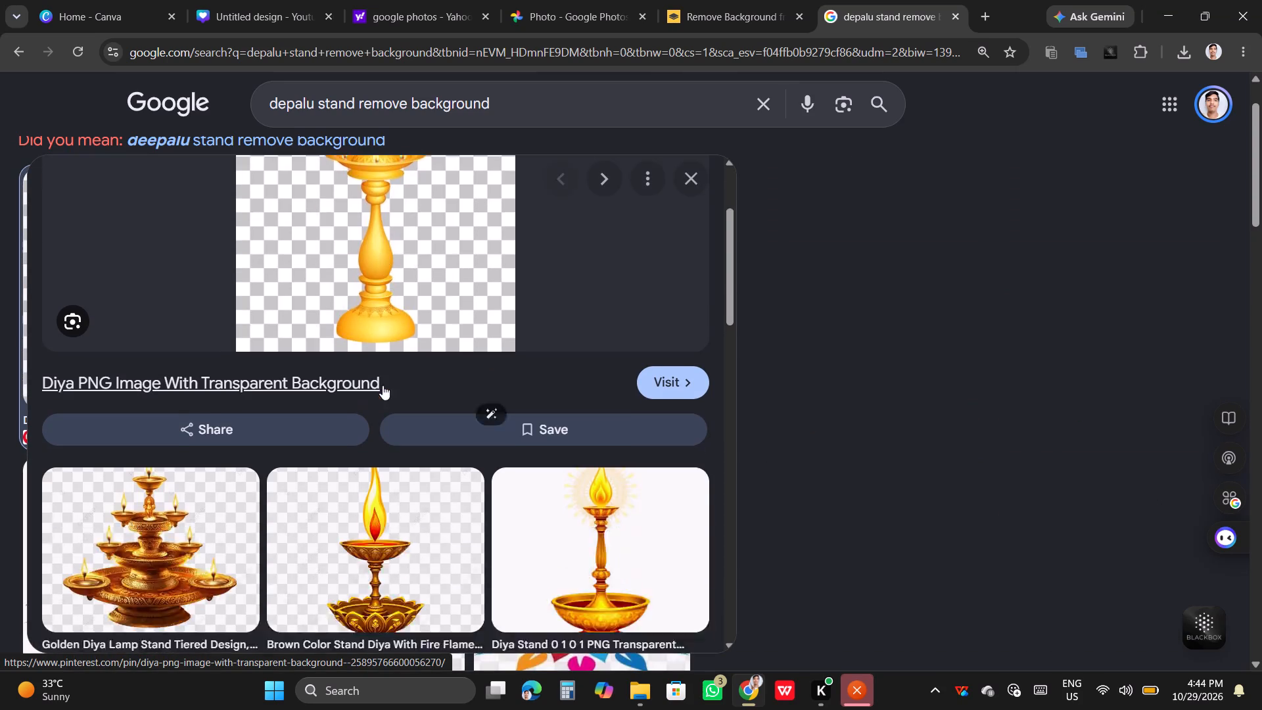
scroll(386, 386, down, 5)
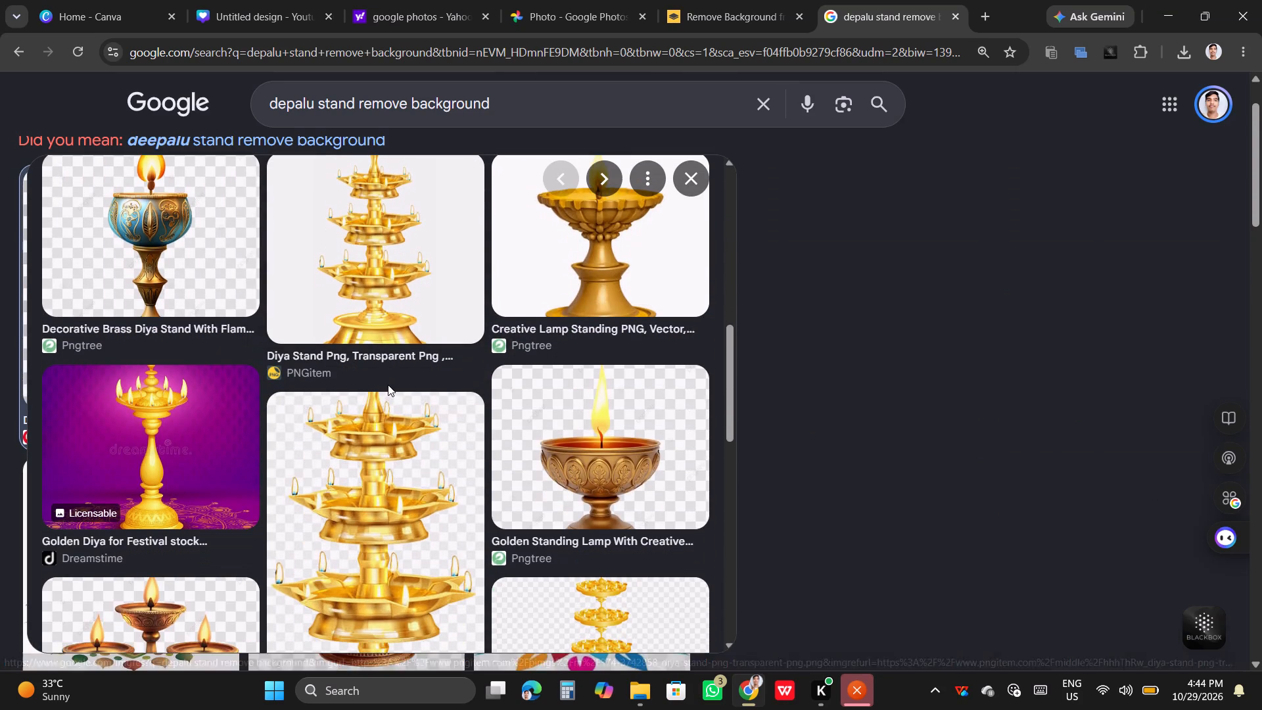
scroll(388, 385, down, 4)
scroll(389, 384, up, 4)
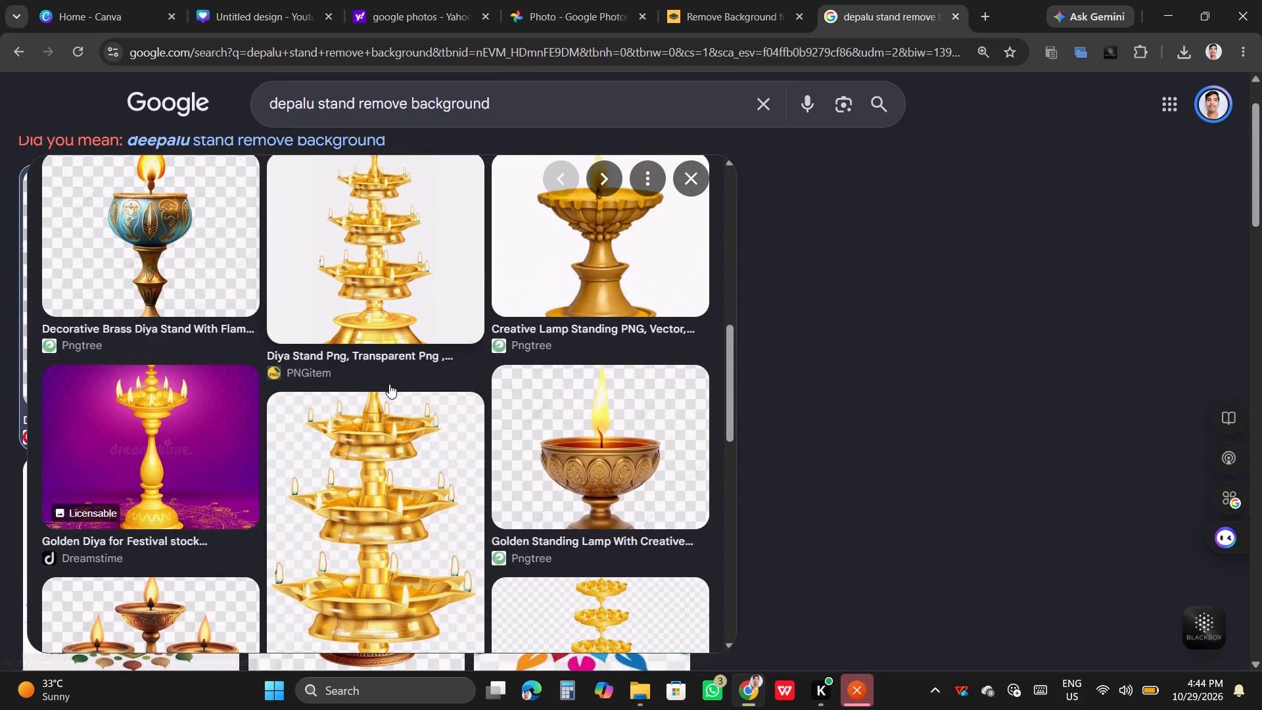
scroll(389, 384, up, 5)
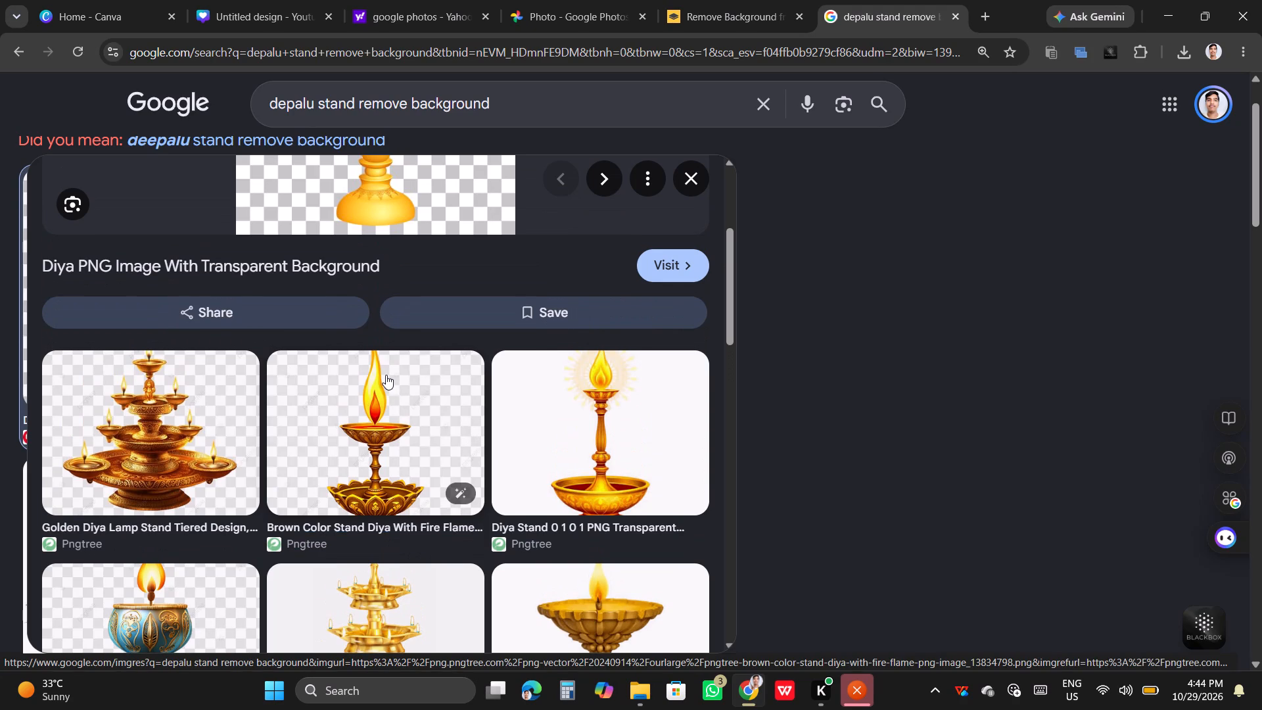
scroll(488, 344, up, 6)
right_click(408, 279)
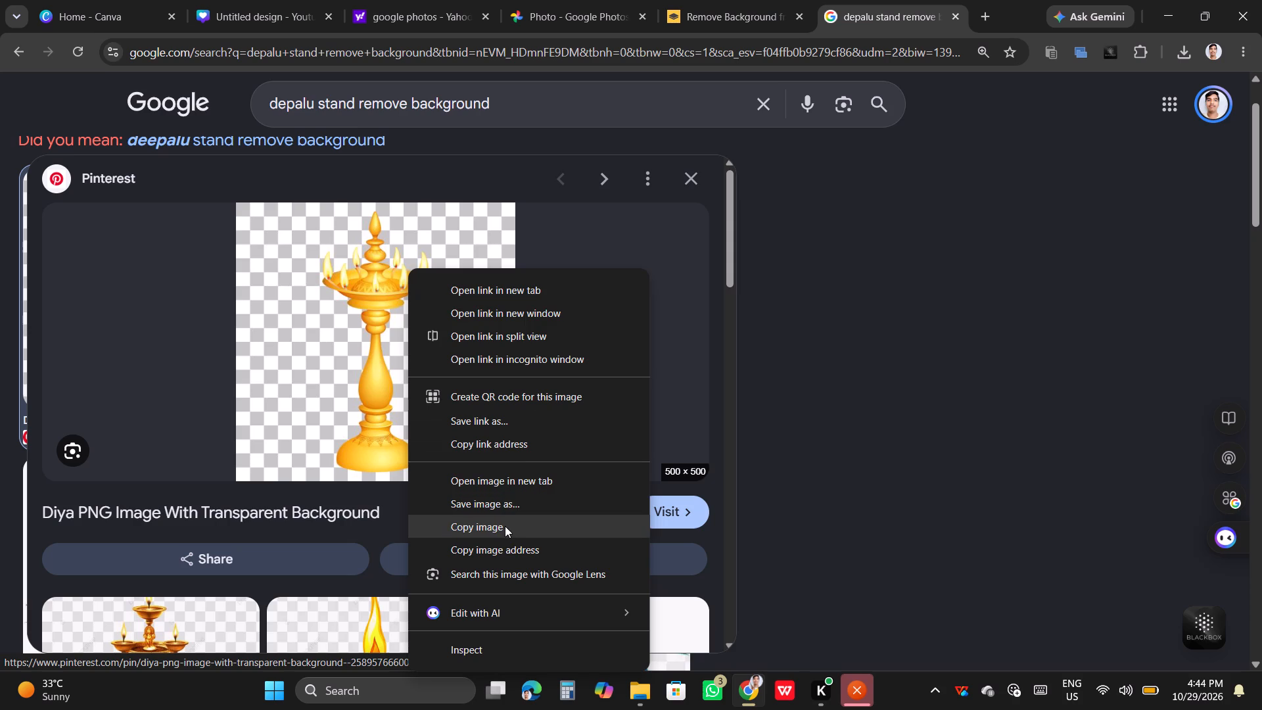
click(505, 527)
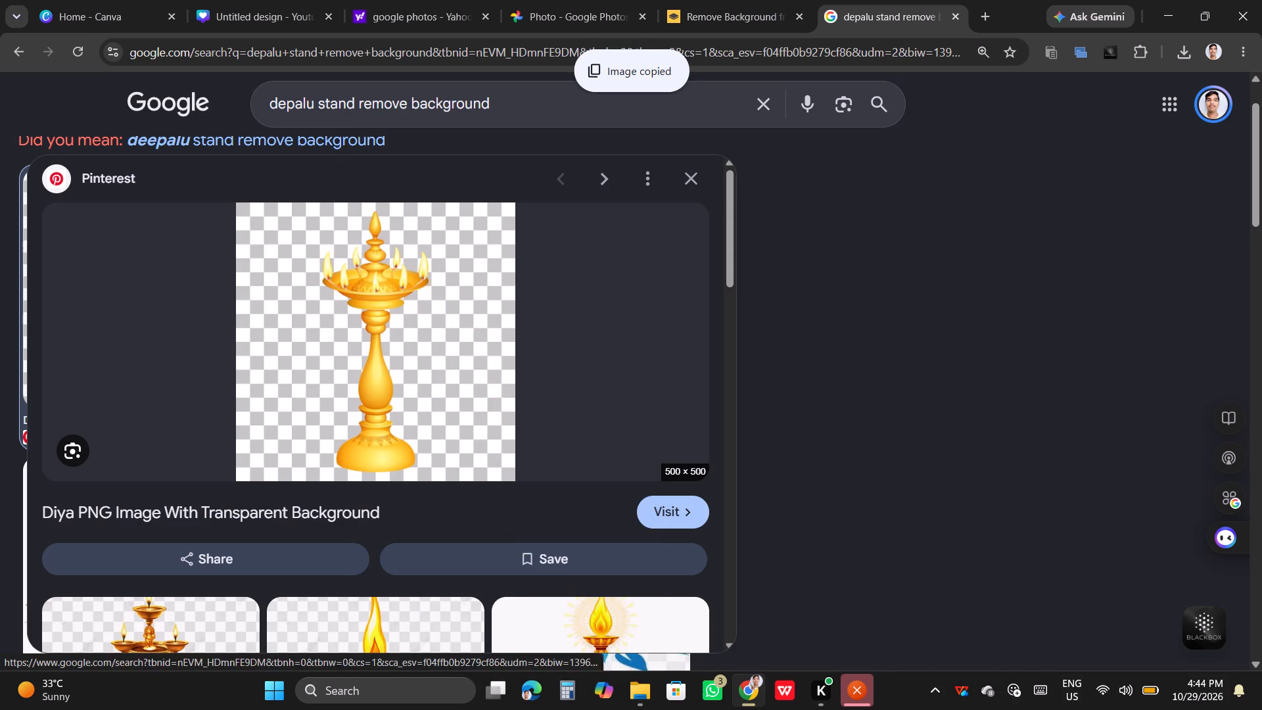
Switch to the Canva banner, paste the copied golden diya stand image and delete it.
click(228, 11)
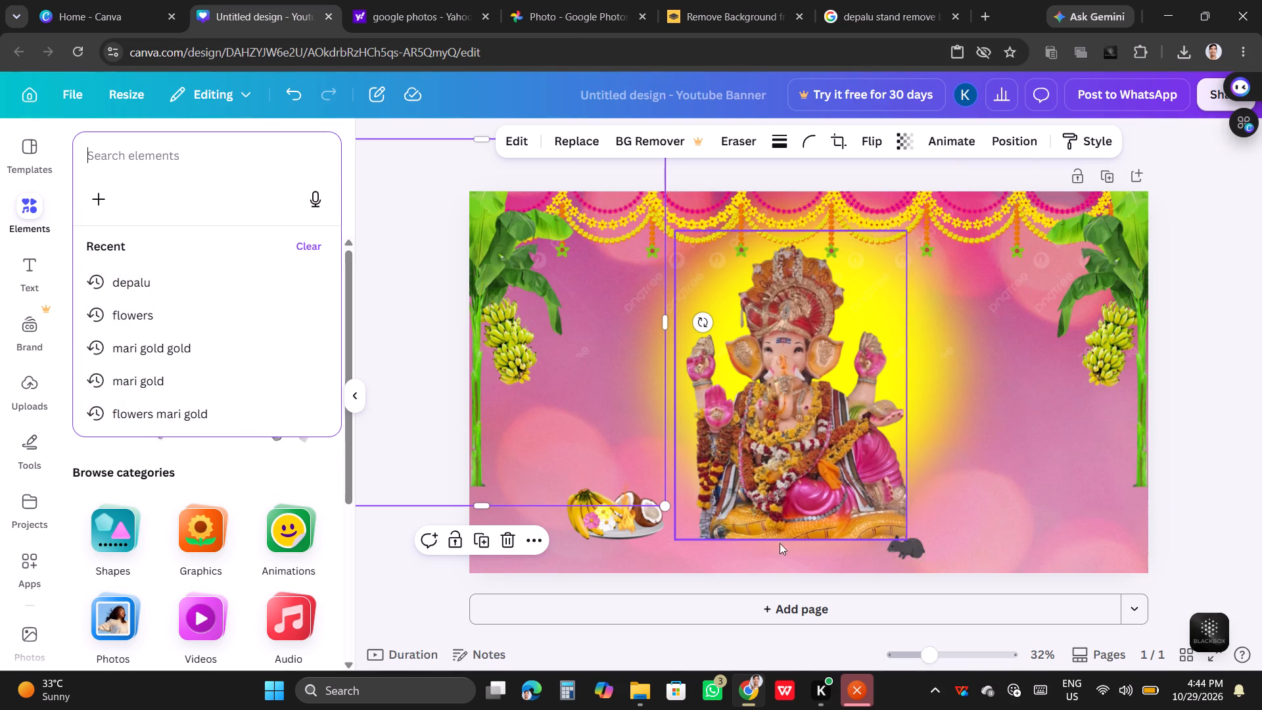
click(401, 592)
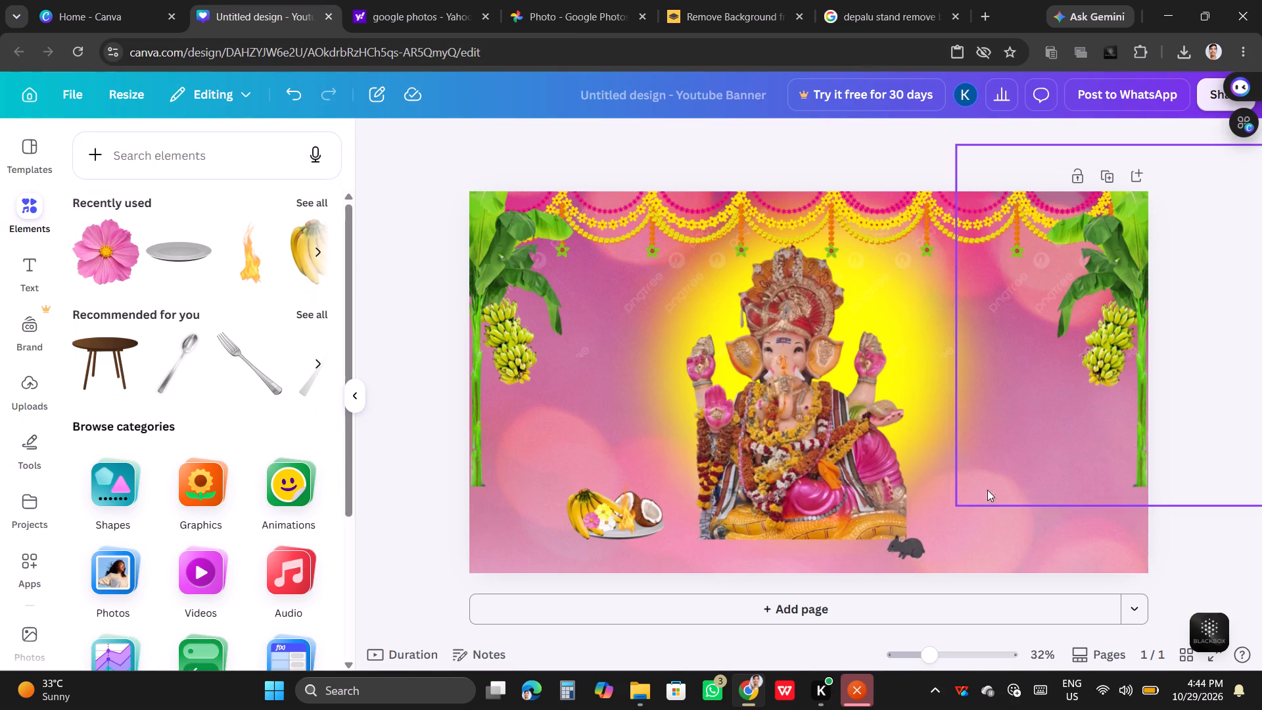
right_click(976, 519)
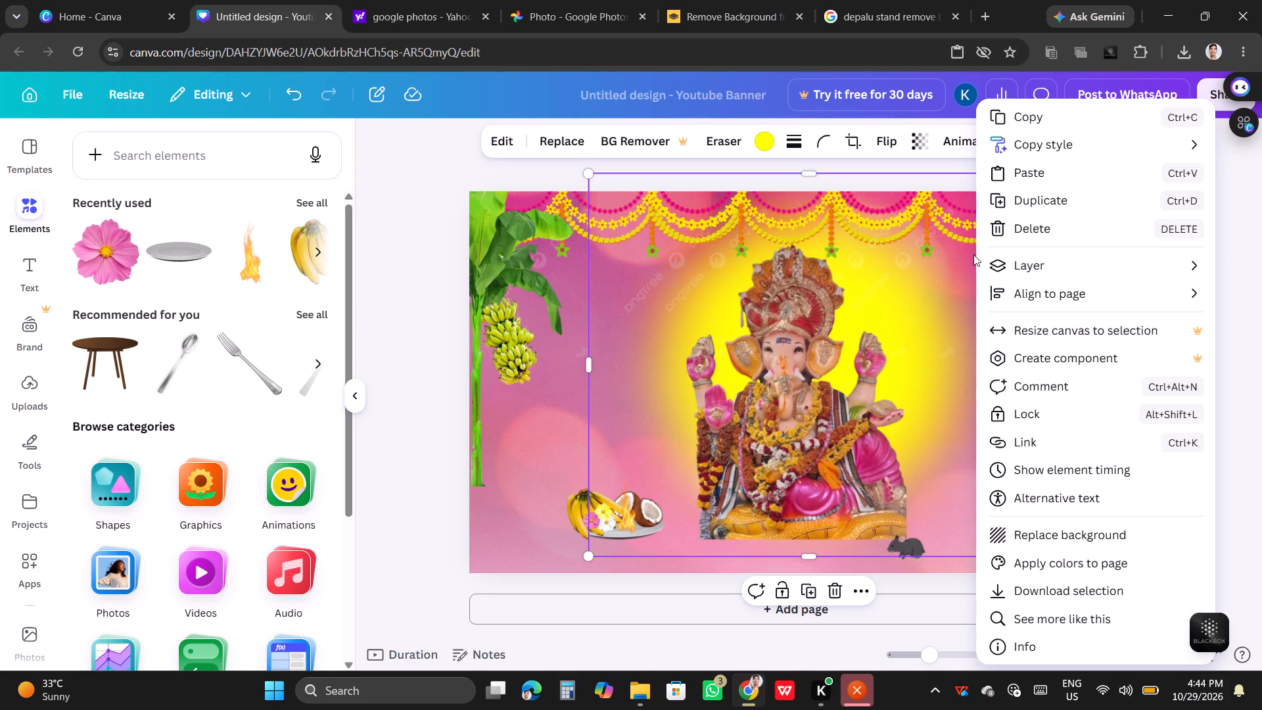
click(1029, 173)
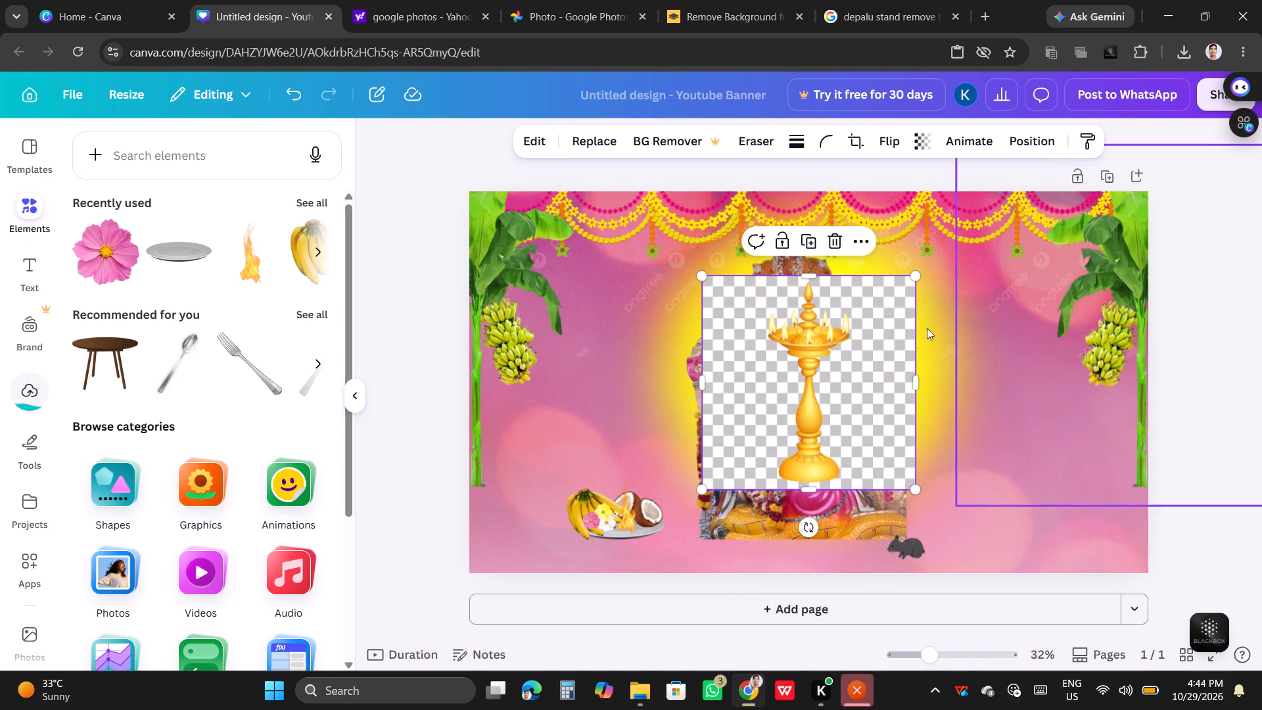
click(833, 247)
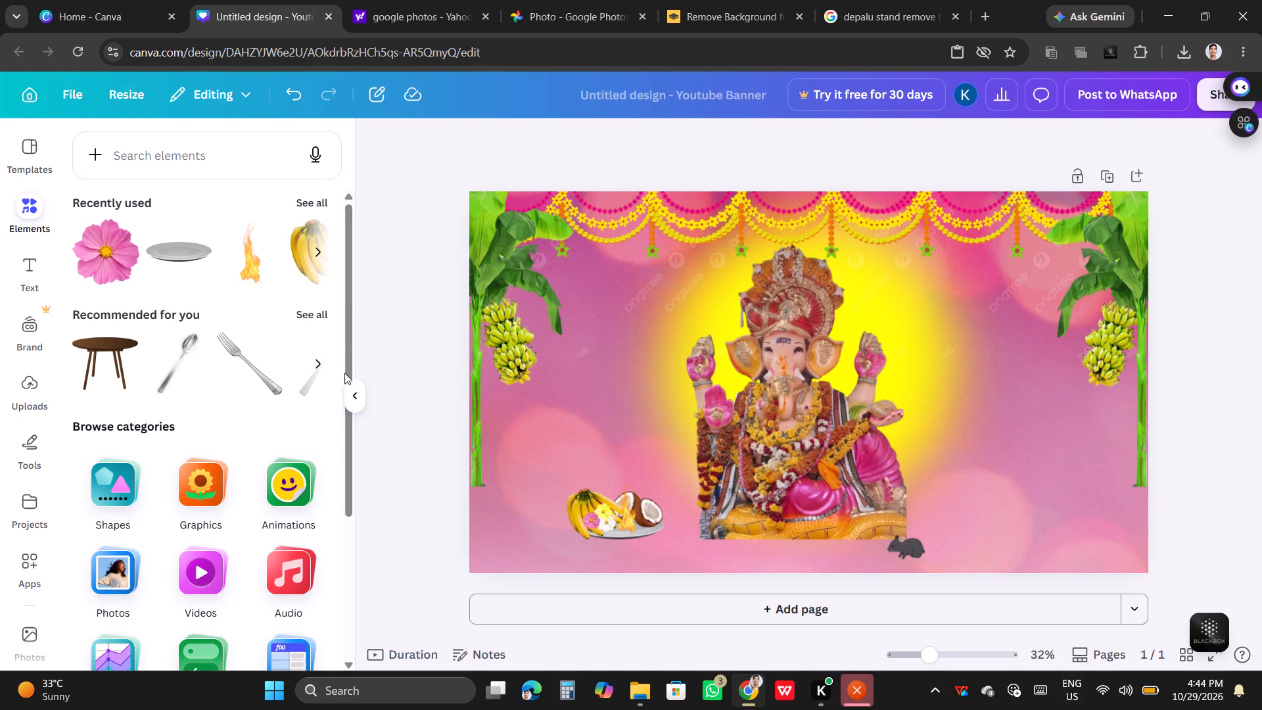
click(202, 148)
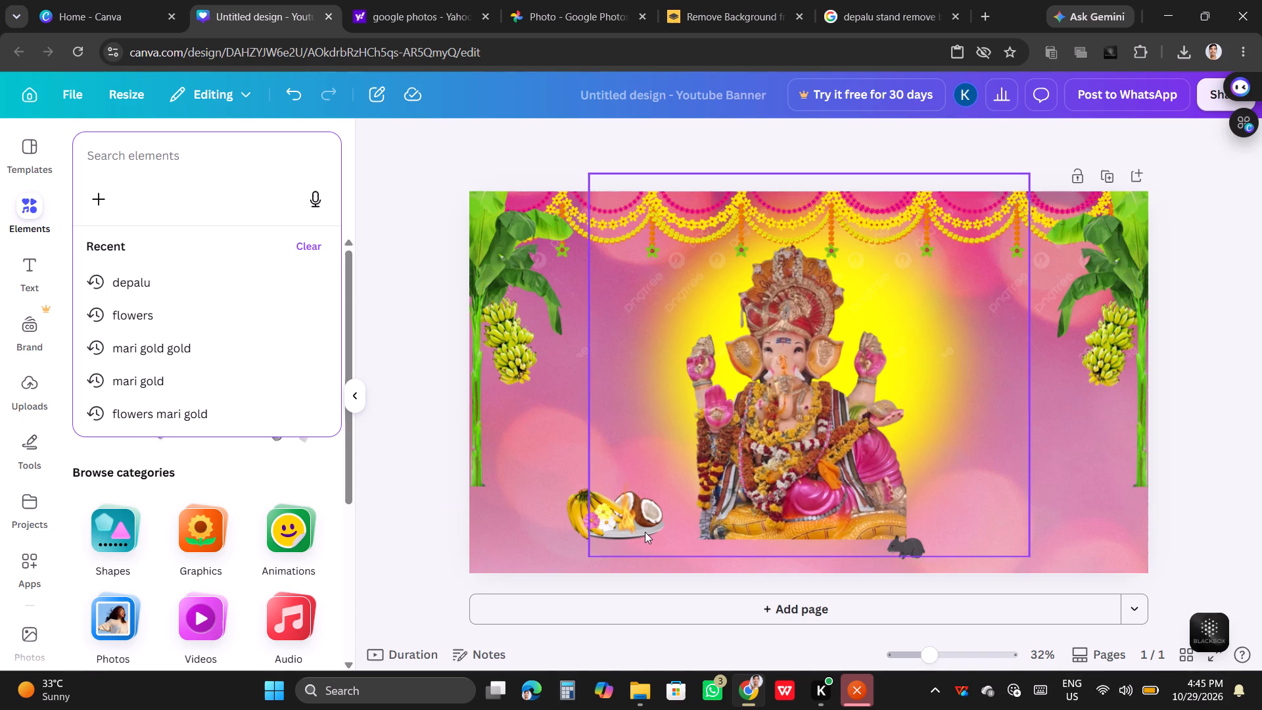
Move the white, pink and yellow flowers off the offering plate onto the empty background above it.
click(609, 526)
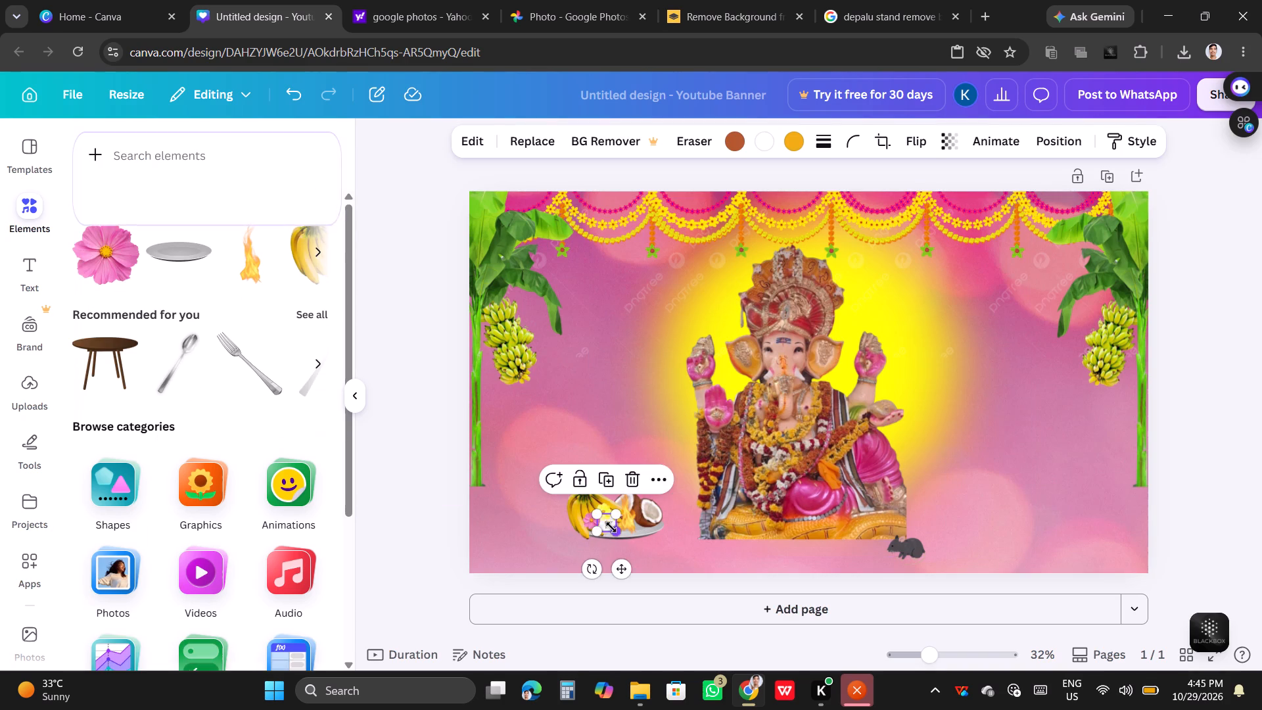
drag(609, 529, 619, 368)
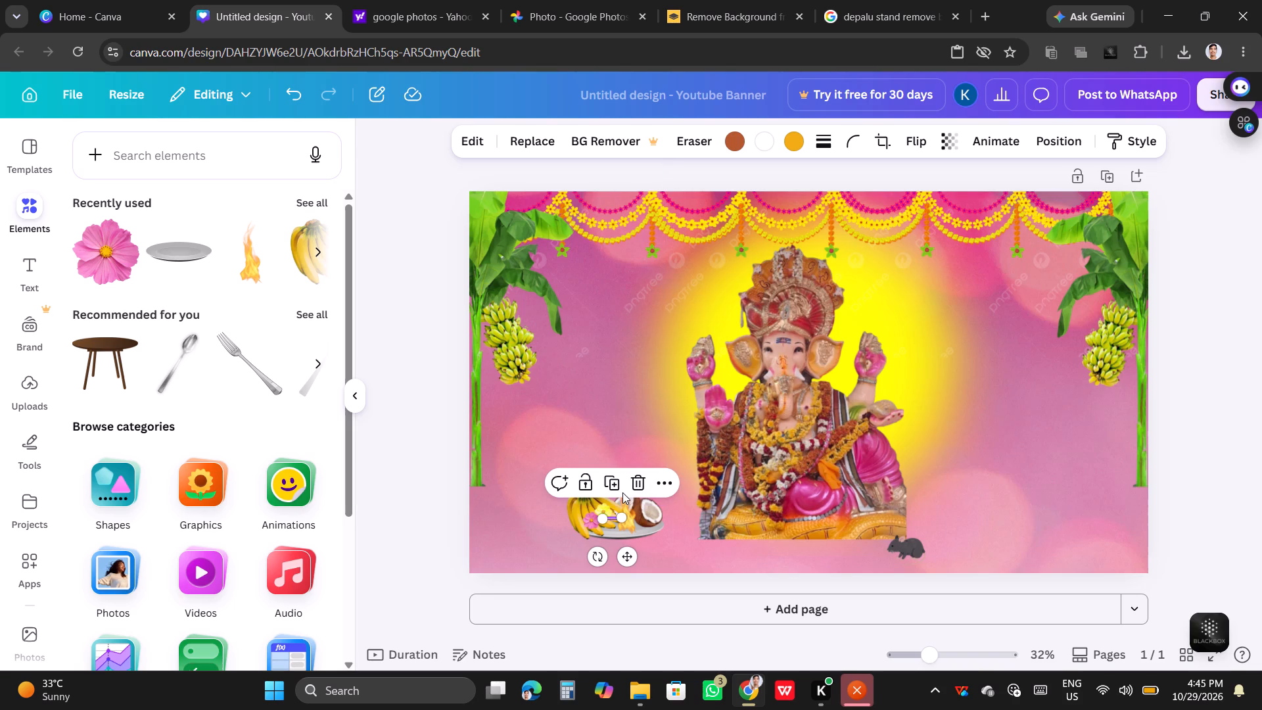
drag(607, 517, 611, 532)
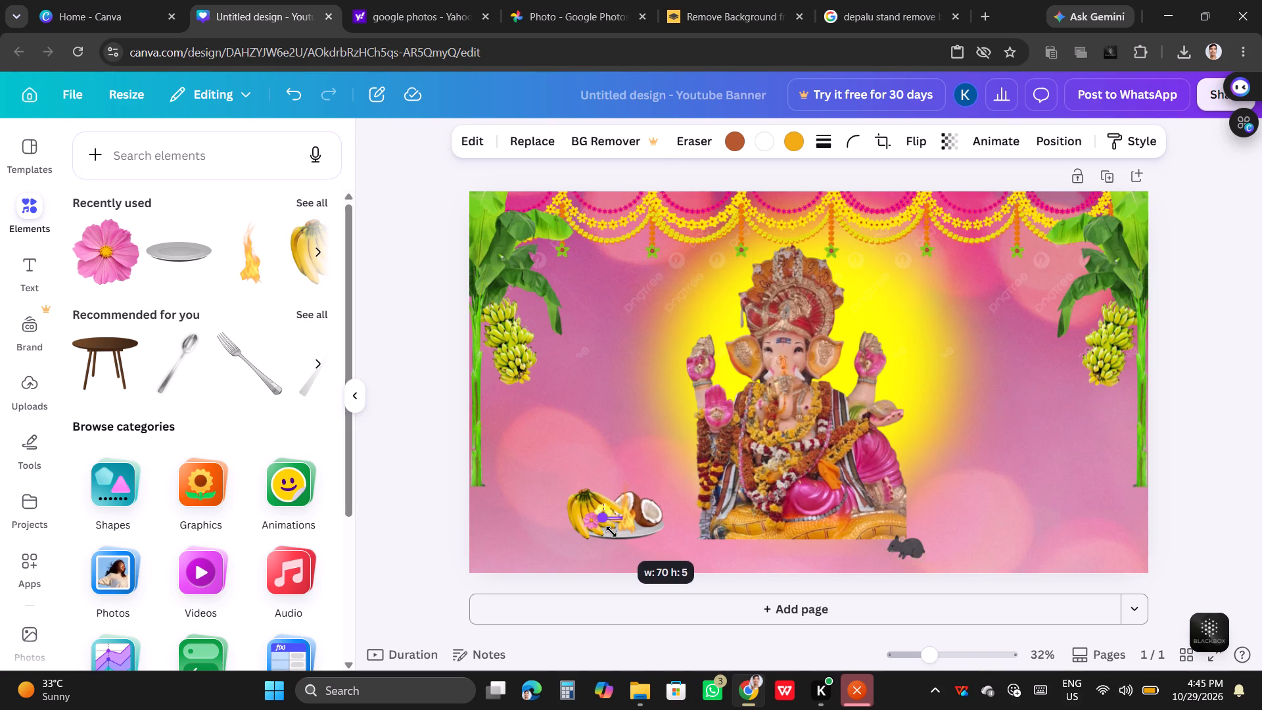
drag(611, 532, 611, 532)
drag(611, 522, 609, 531)
drag(611, 523, 614, 539)
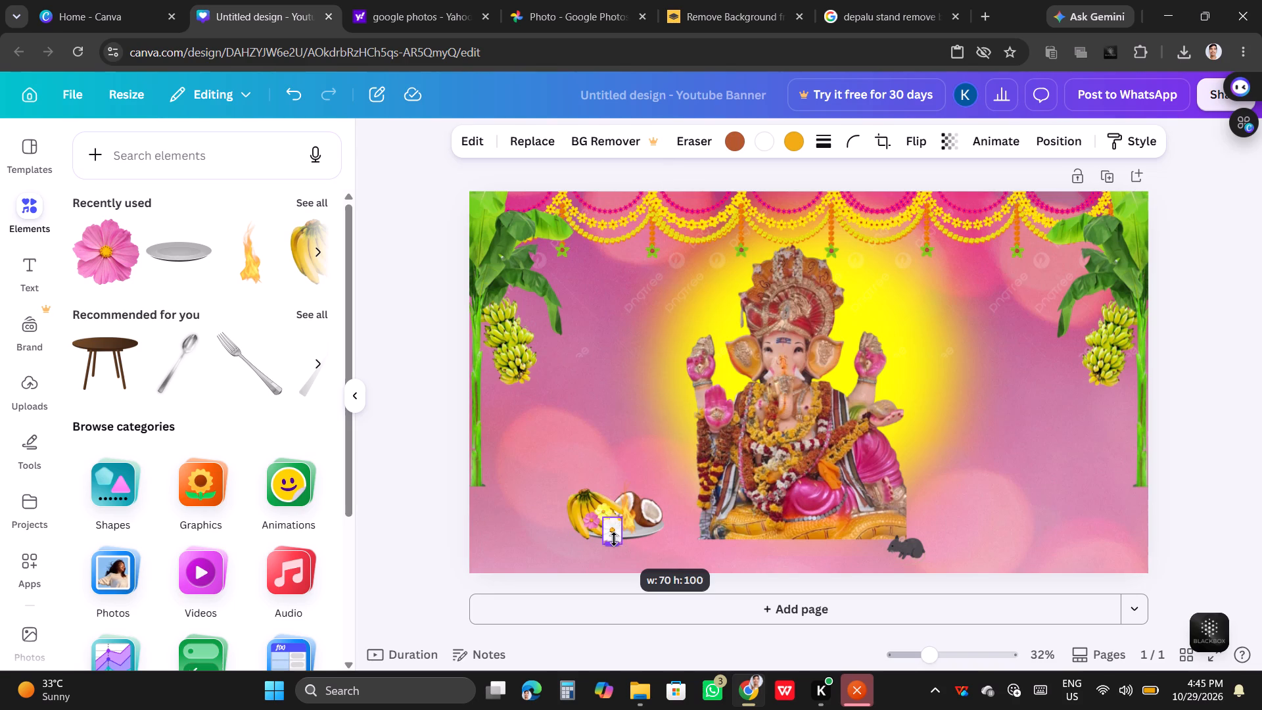
drag(614, 539, 625, 534)
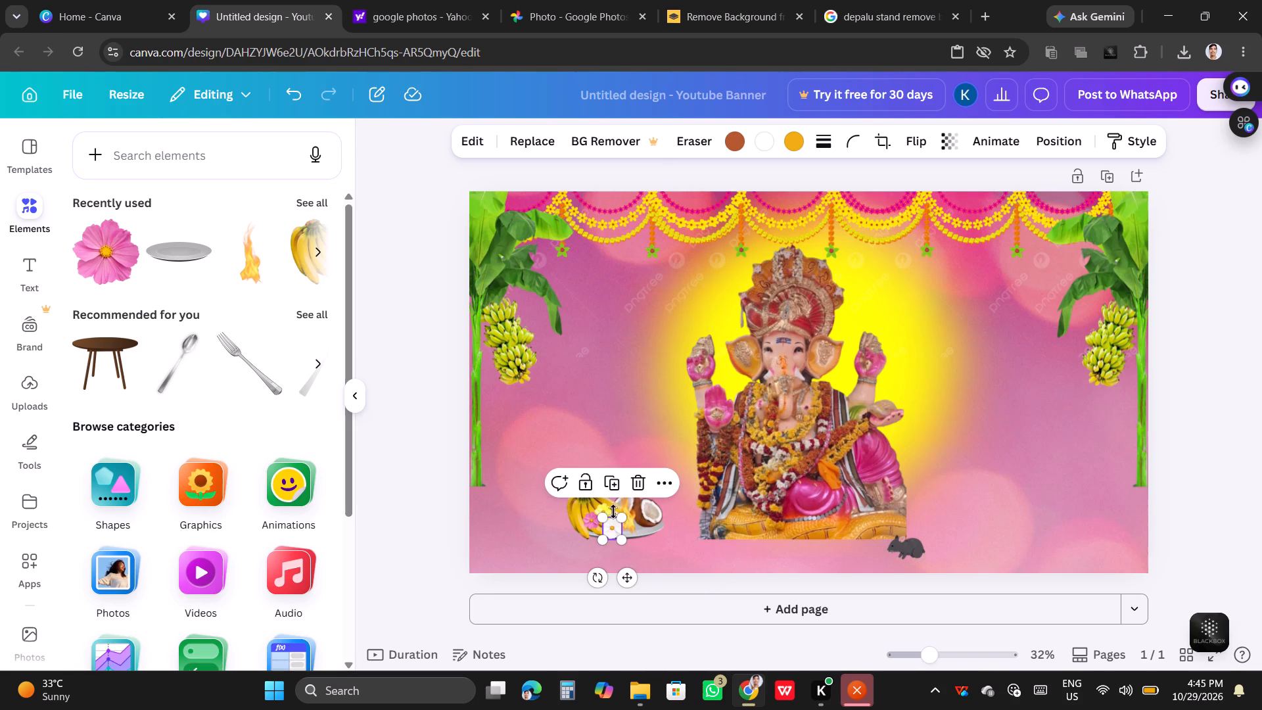
drag(610, 527, 606, 417)
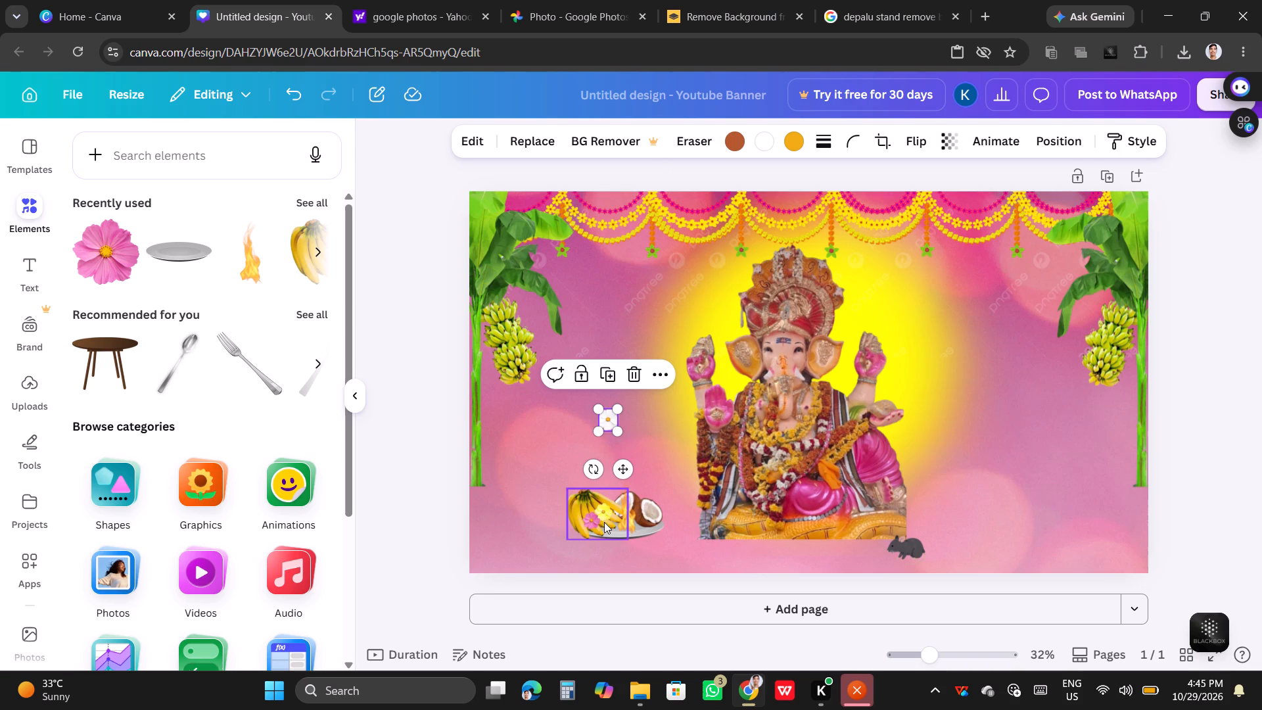
drag(590, 521, 582, 427)
drag(601, 515, 624, 456)
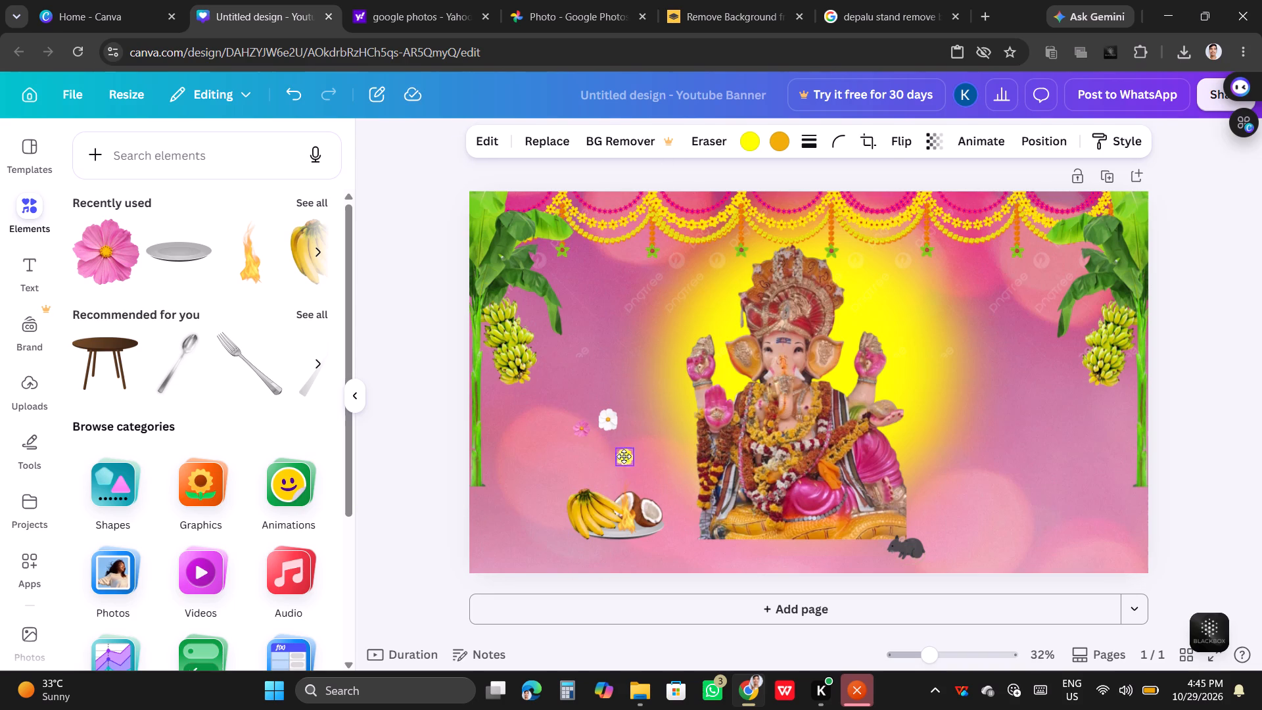
drag(624, 456, 628, 429)
Unlock the bananas and the flame, and move them and both coconut halves off the plate.
drag(590, 510, 557, 479)
click(593, 525)
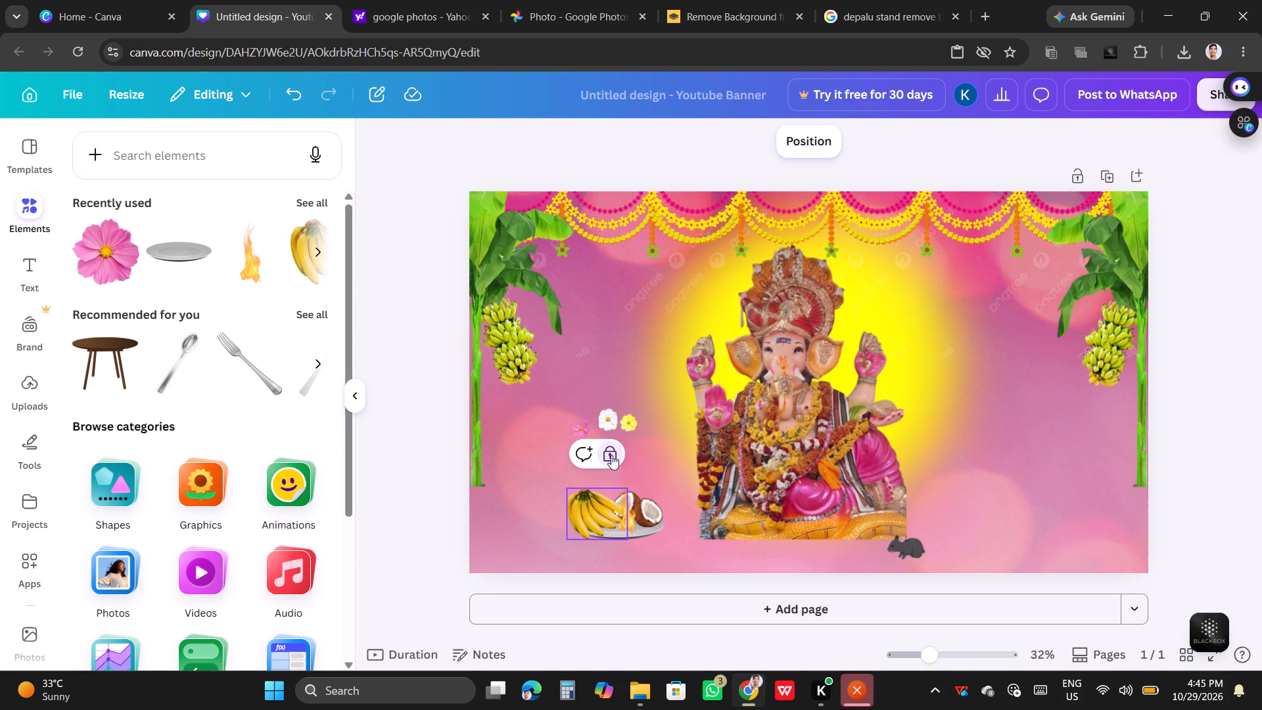
click(611, 454)
drag(586, 508, 553, 465)
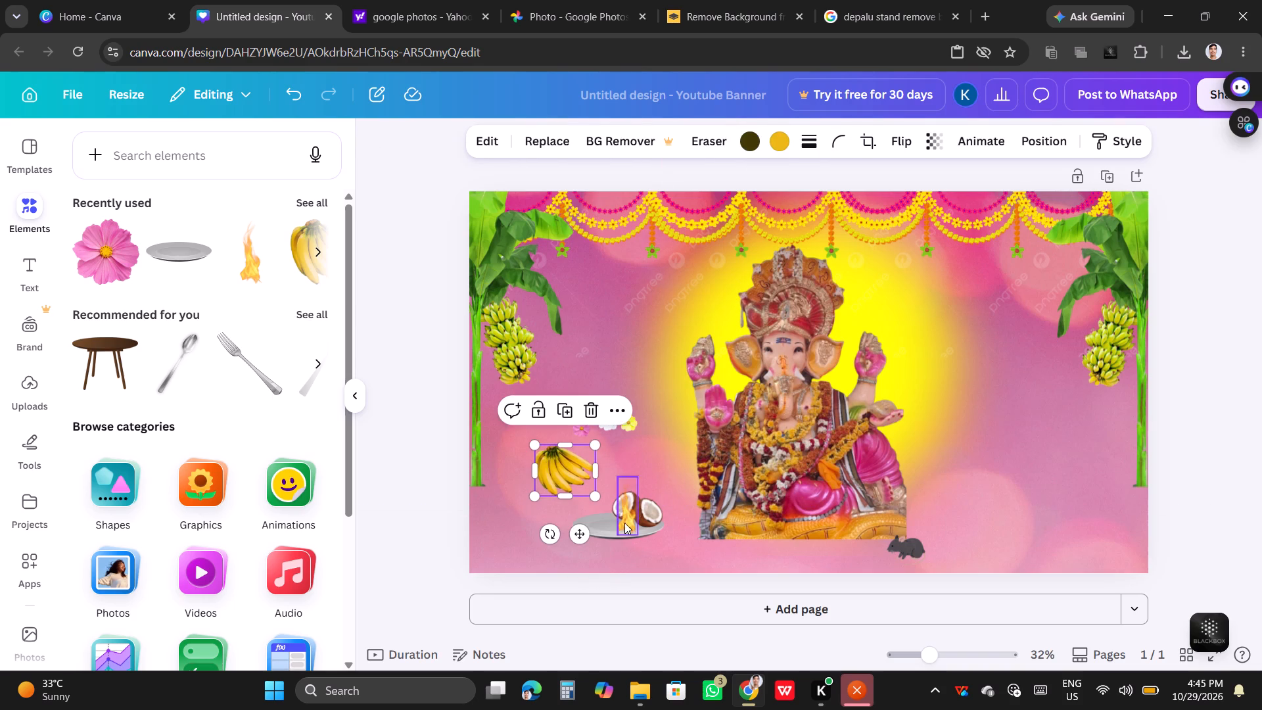
click(620, 525)
click(636, 442)
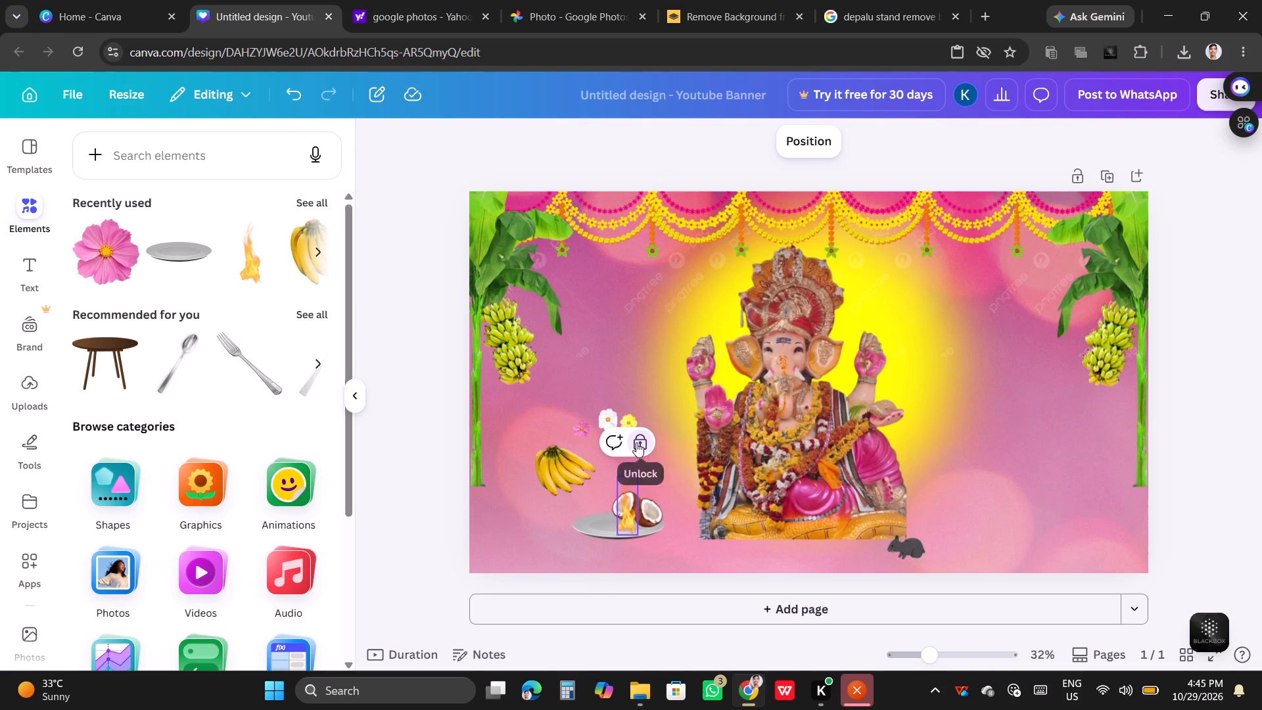
drag(626, 520, 650, 458)
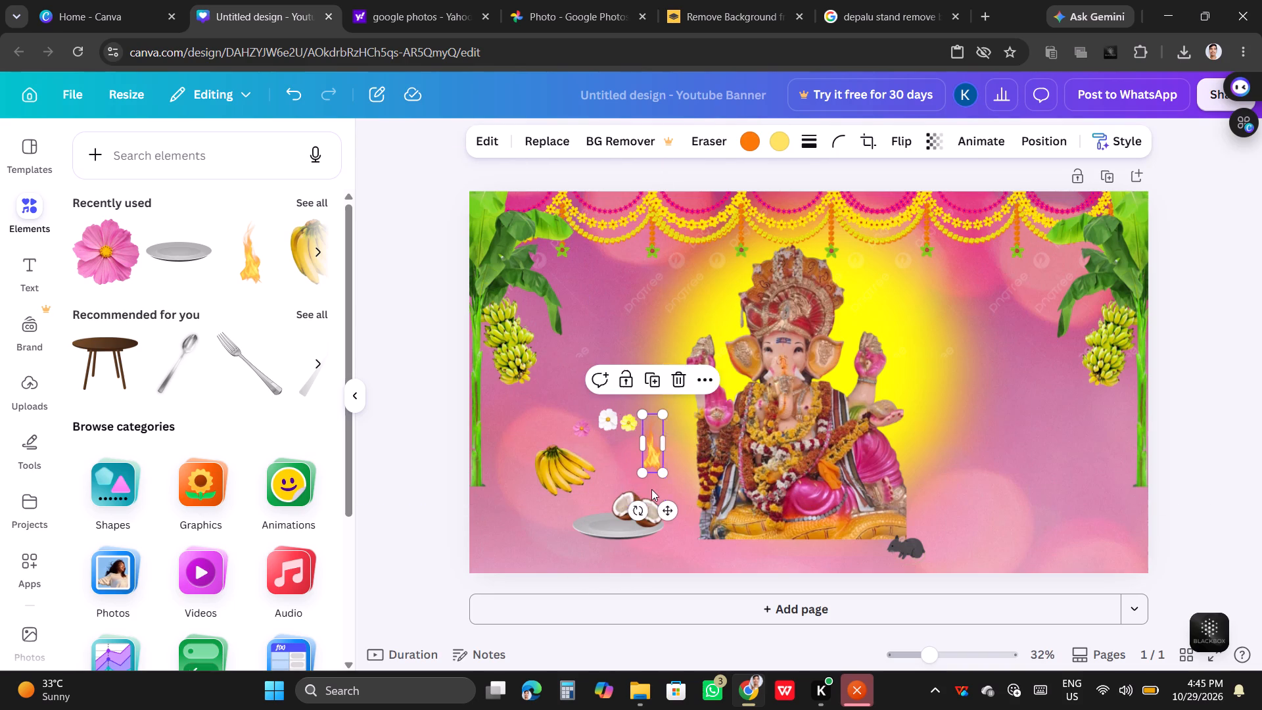
click(650, 517)
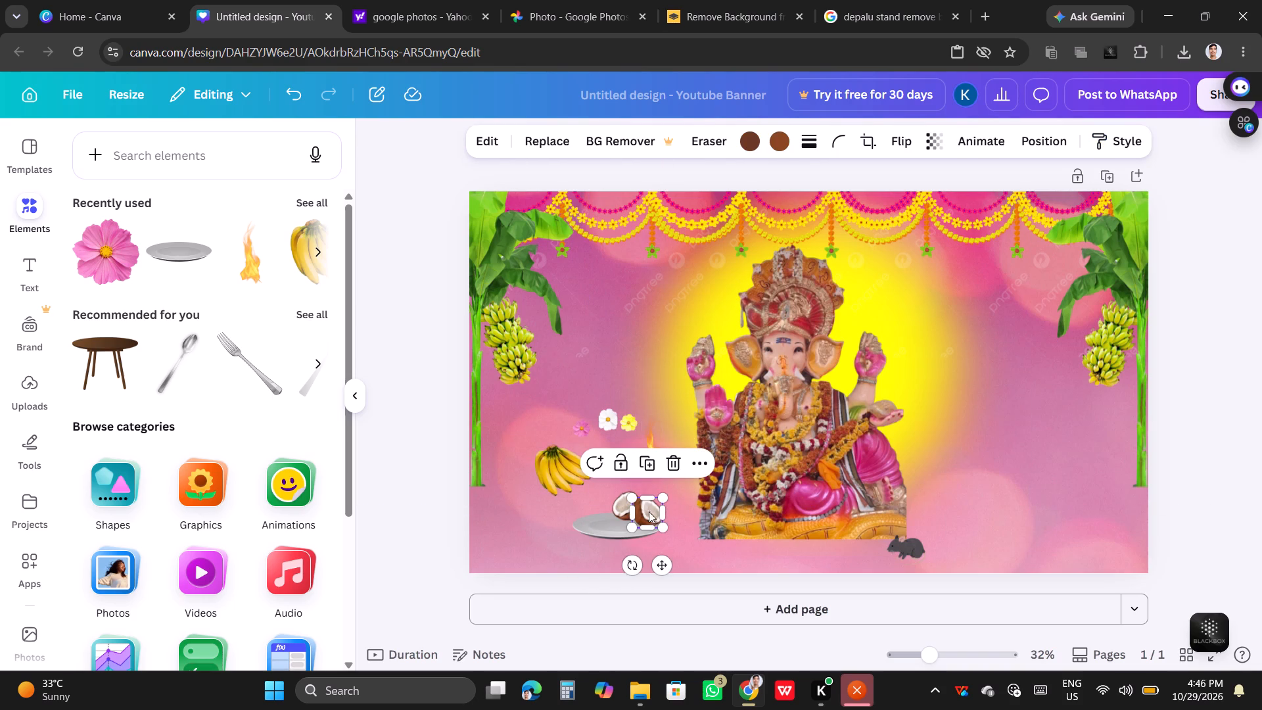
drag(647, 516, 632, 382)
click(626, 500)
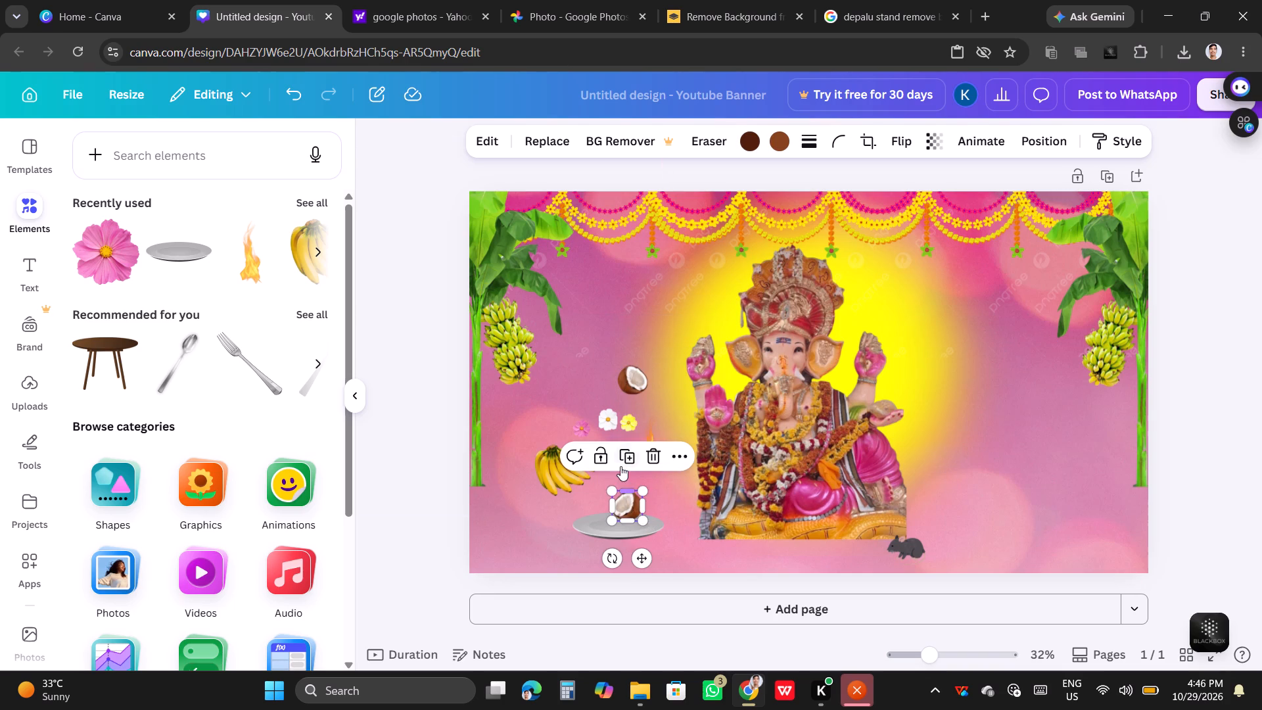
drag(629, 506, 595, 424)
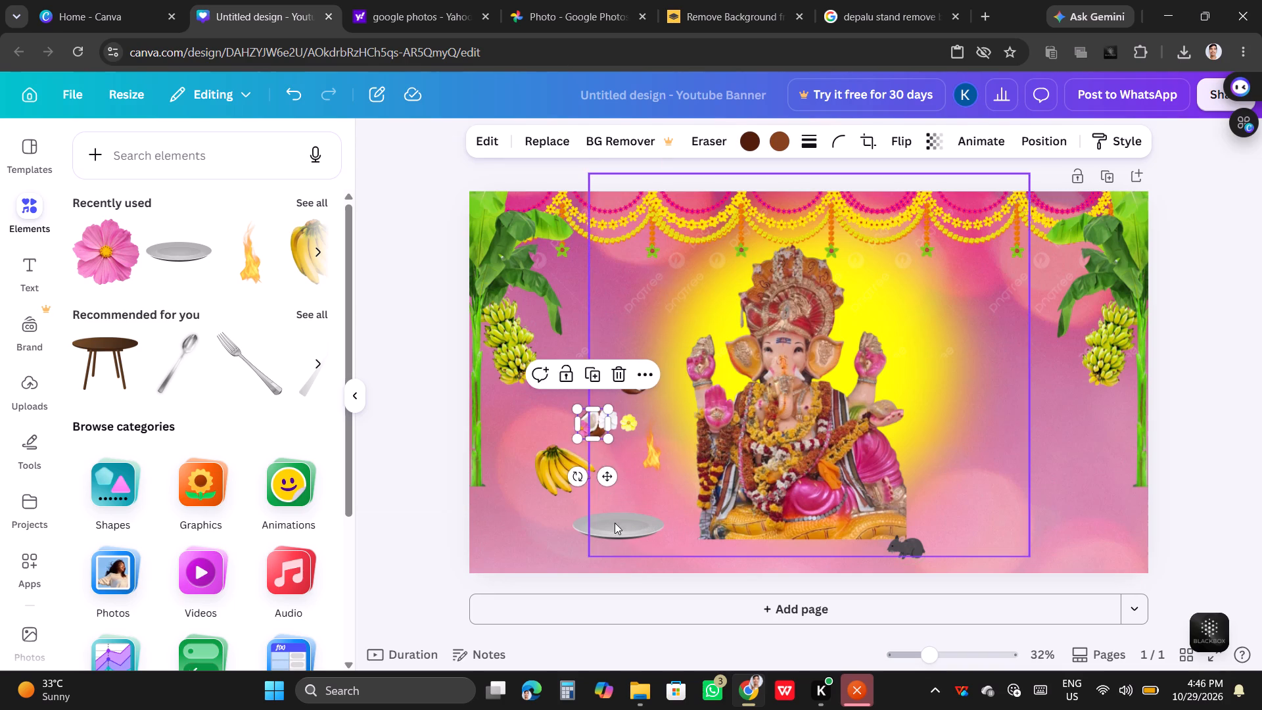
Move the empty plate to just below the idol's base and set the bananas on its left end.
click(615, 525)
click(549, 525)
click(588, 523)
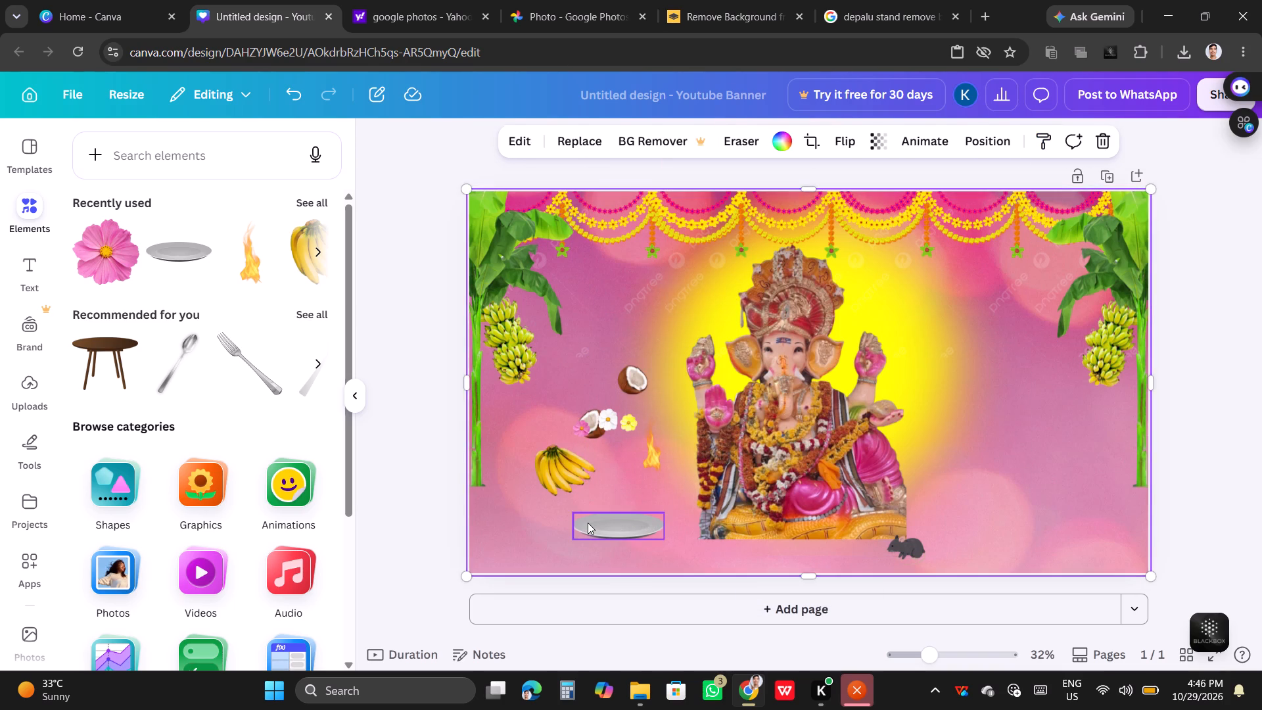
drag(595, 523, 715, 556)
drag(548, 469, 679, 523)
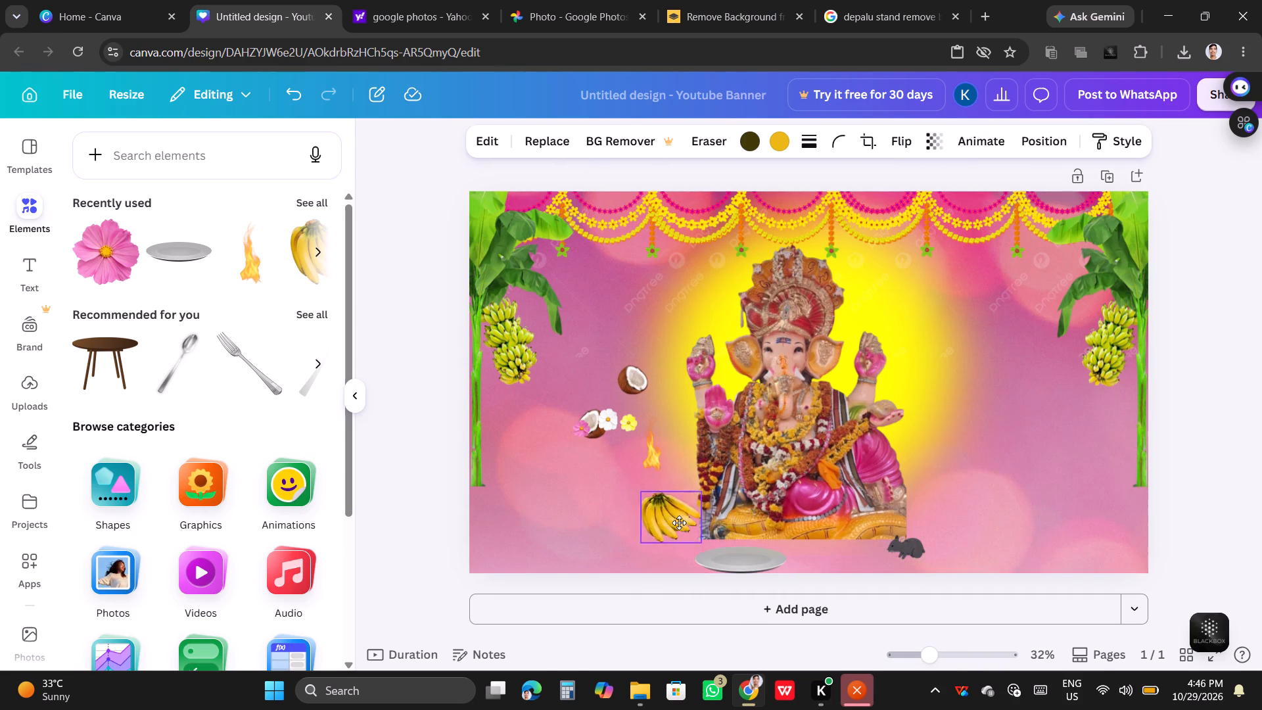
drag(679, 523, 697, 546)
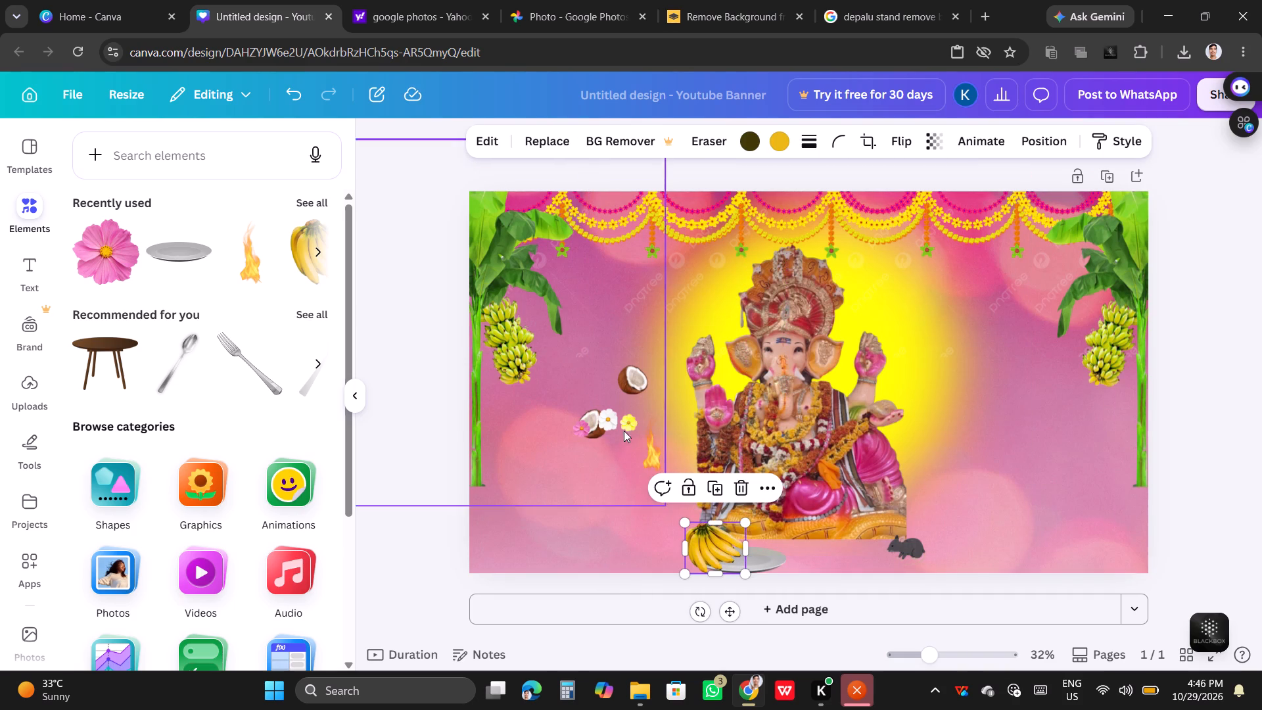
Cluster the pink, white and yellow flowers over the bananas on the plate.
drag(584, 428, 705, 532)
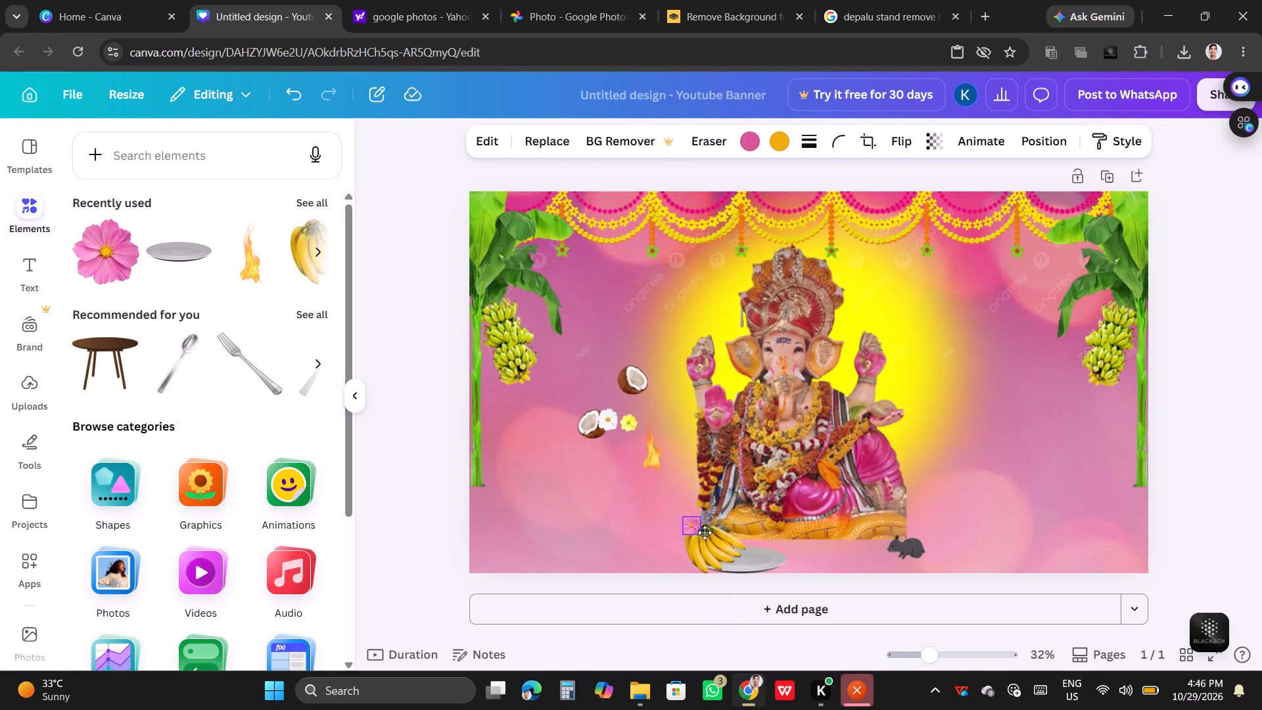
drag(705, 532, 714, 554)
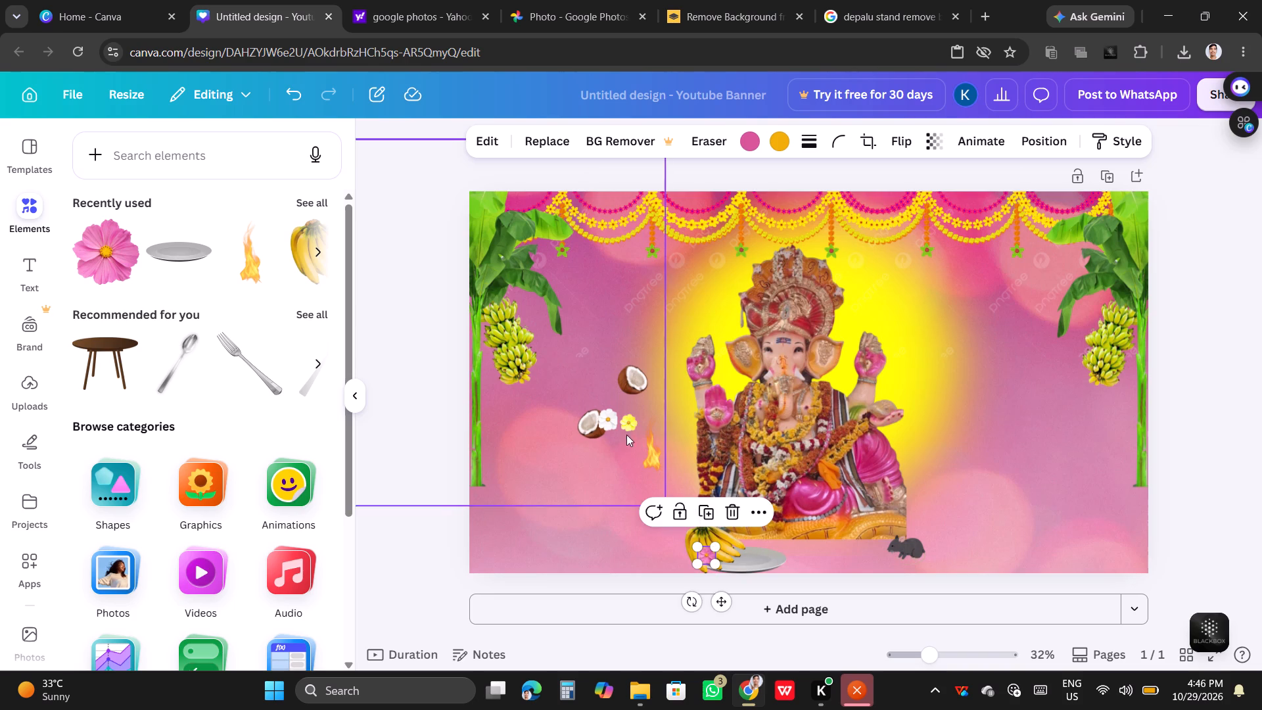
drag(611, 419, 724, 544)
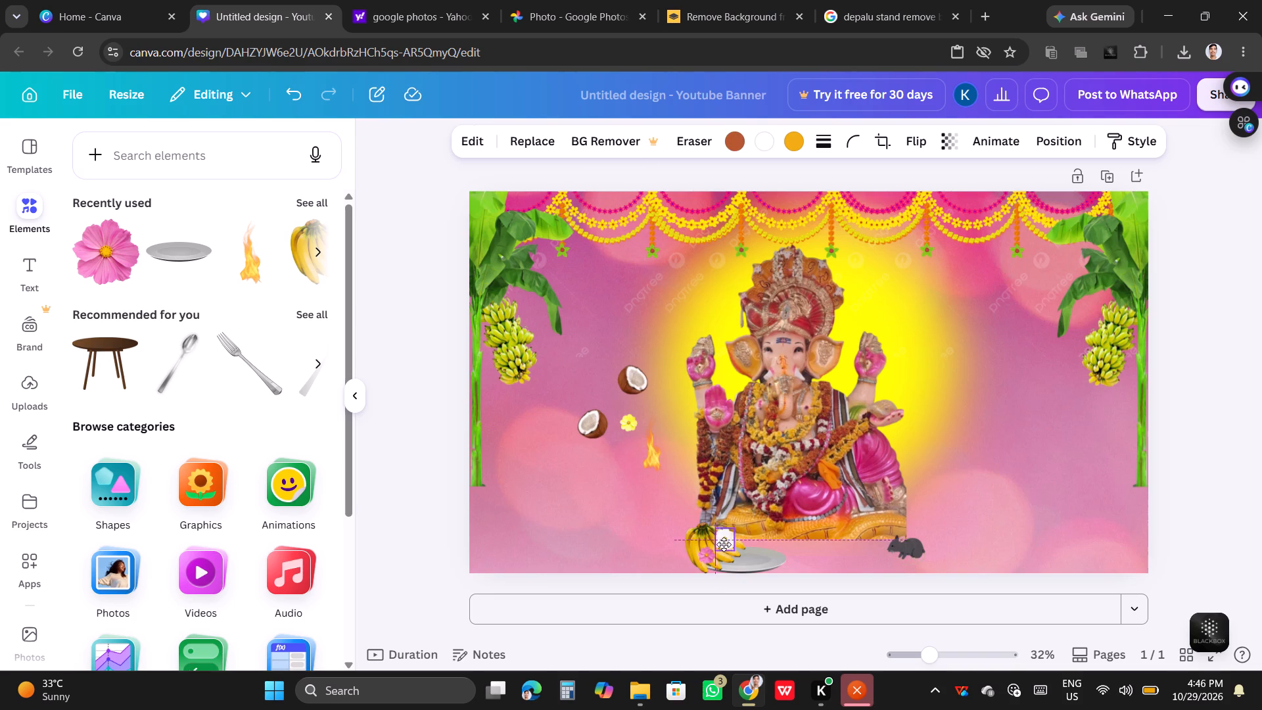
drag(724, 544, 718, 546)
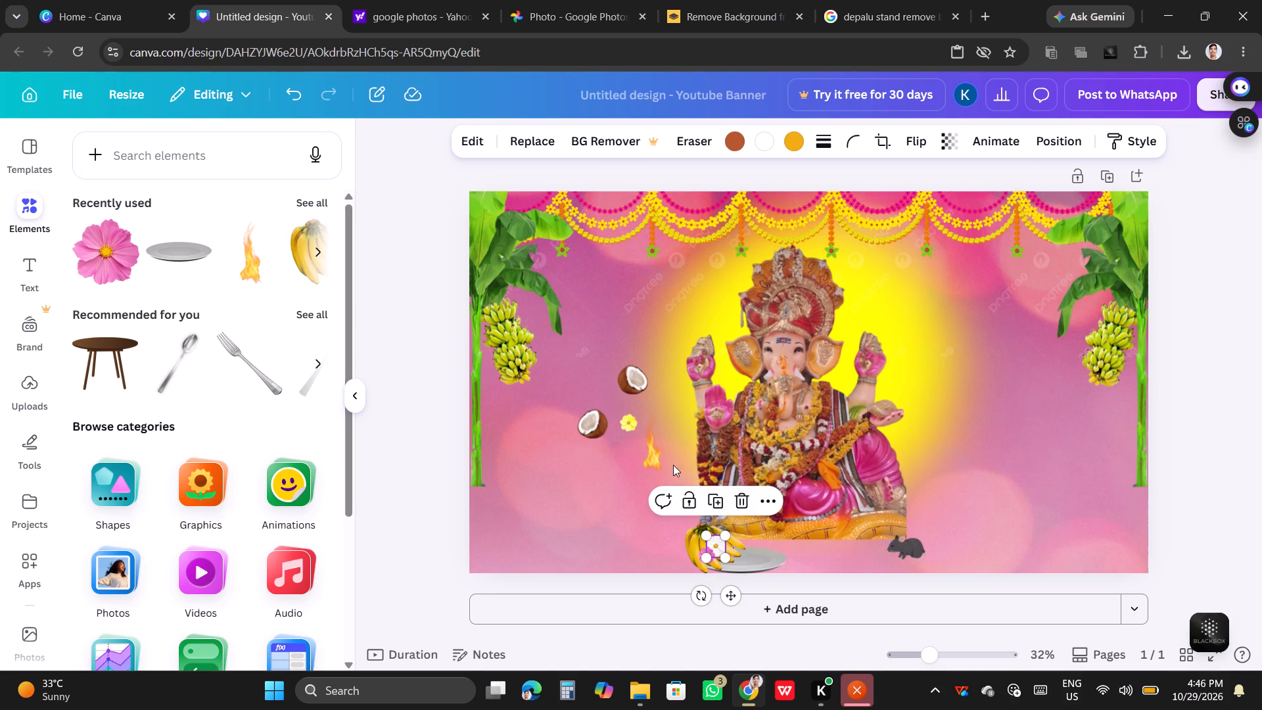
drag(624, 421, 716, 548)
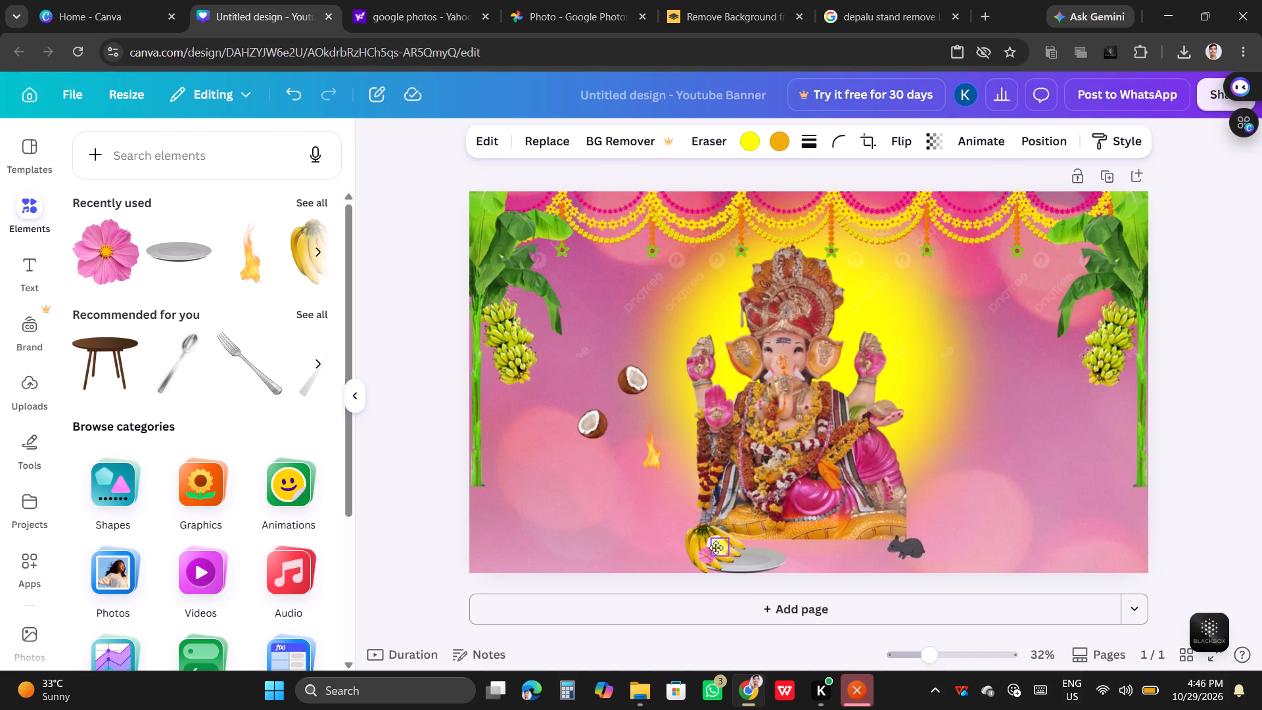
drag(716, 548, 707, 554)
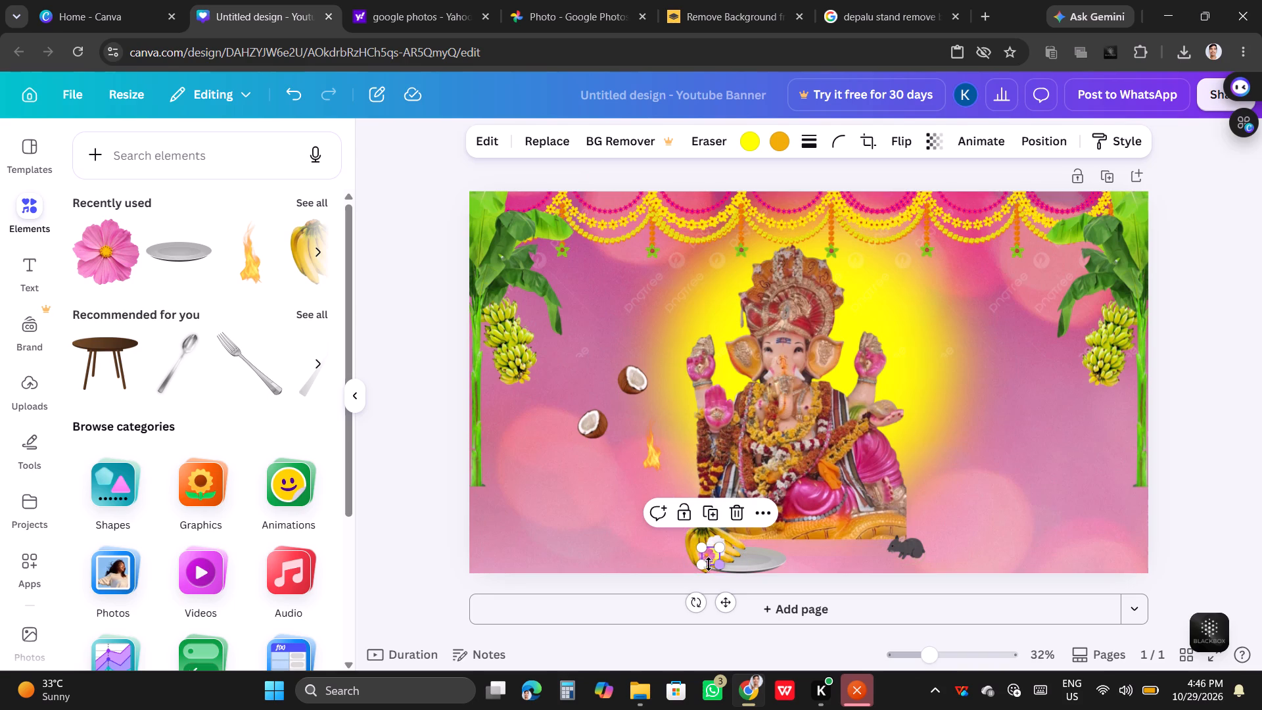
click(712, 554)
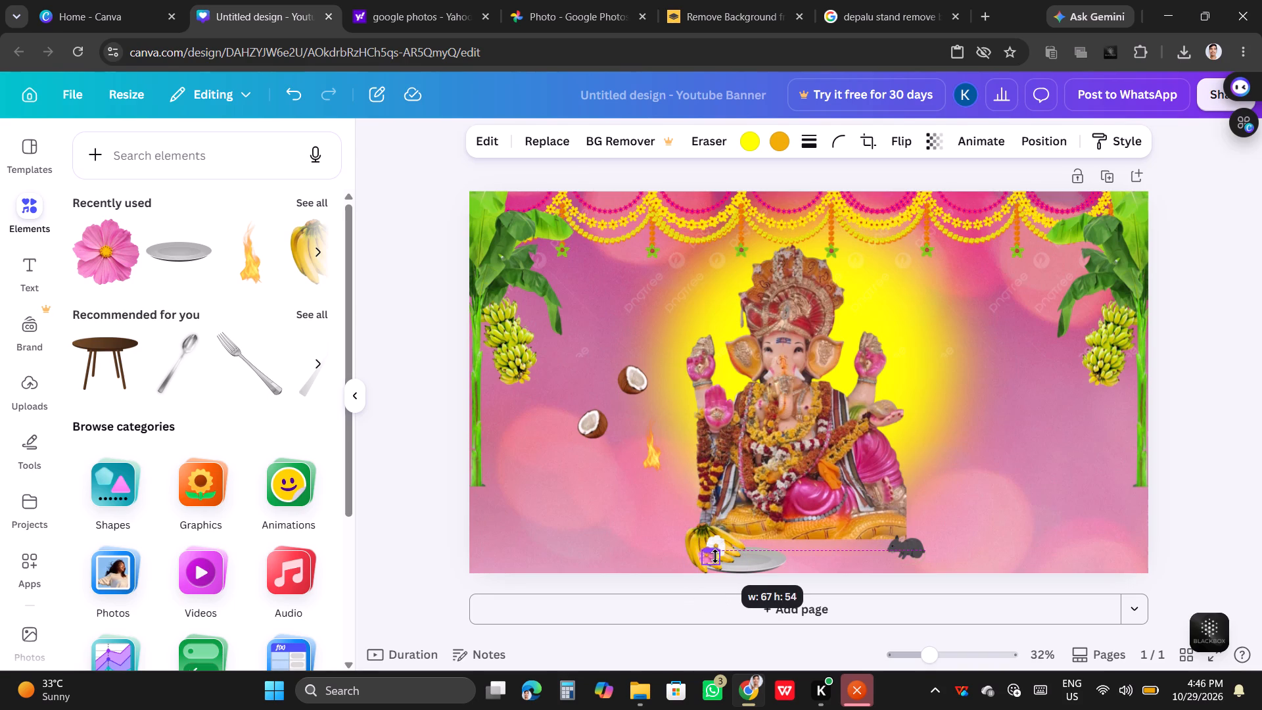
click(548, 484)
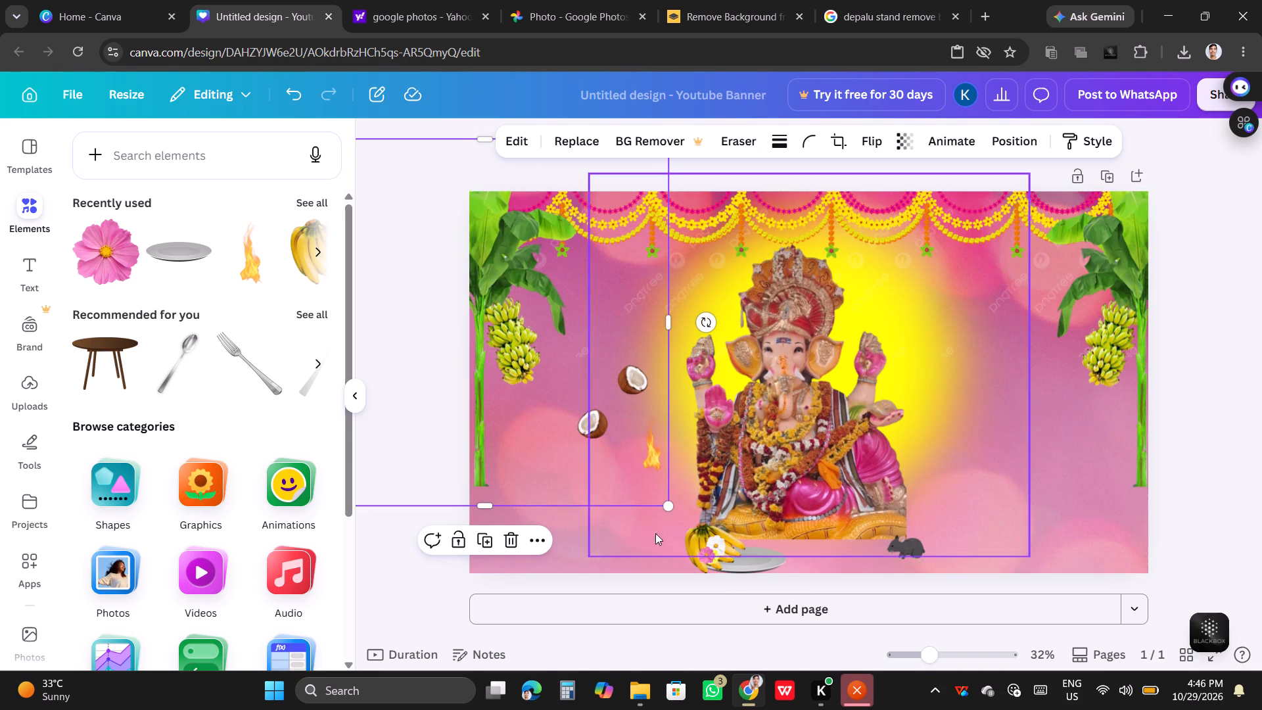
click(717, 558)
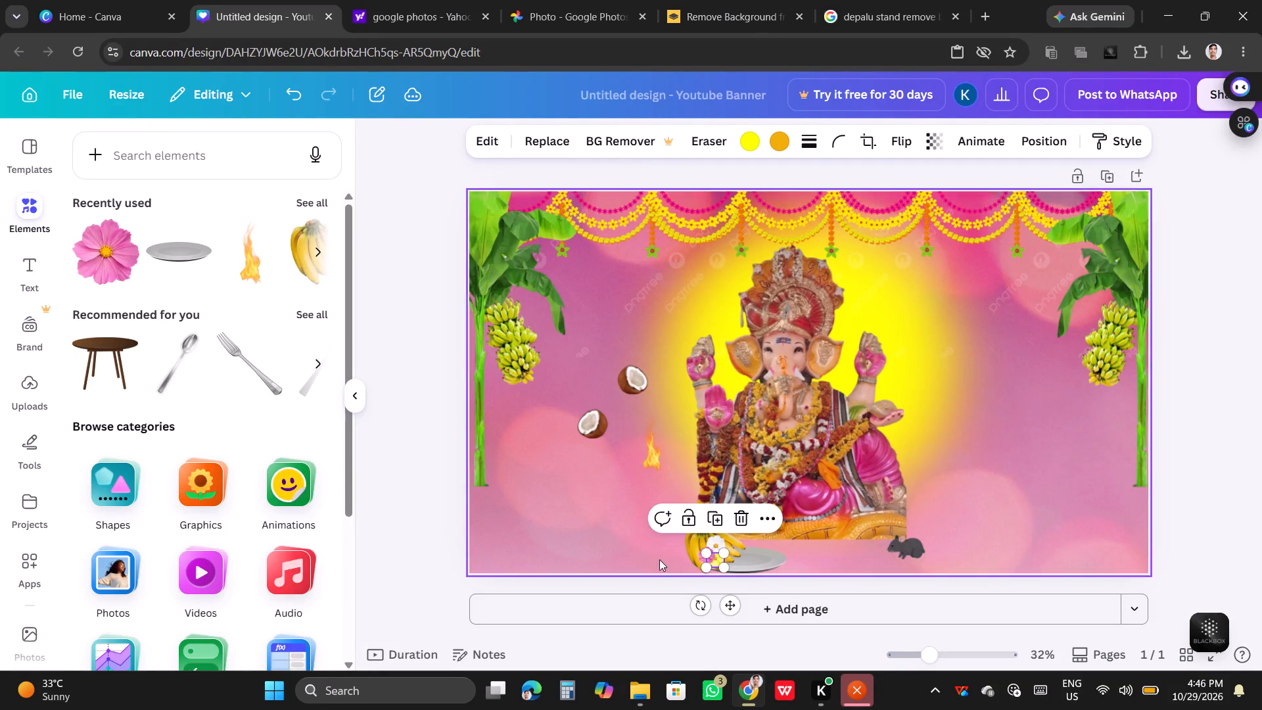
Place both coconut halves on the plate beside the flowers and set the flame in front of them.
drag(590, 419, 735, 535)
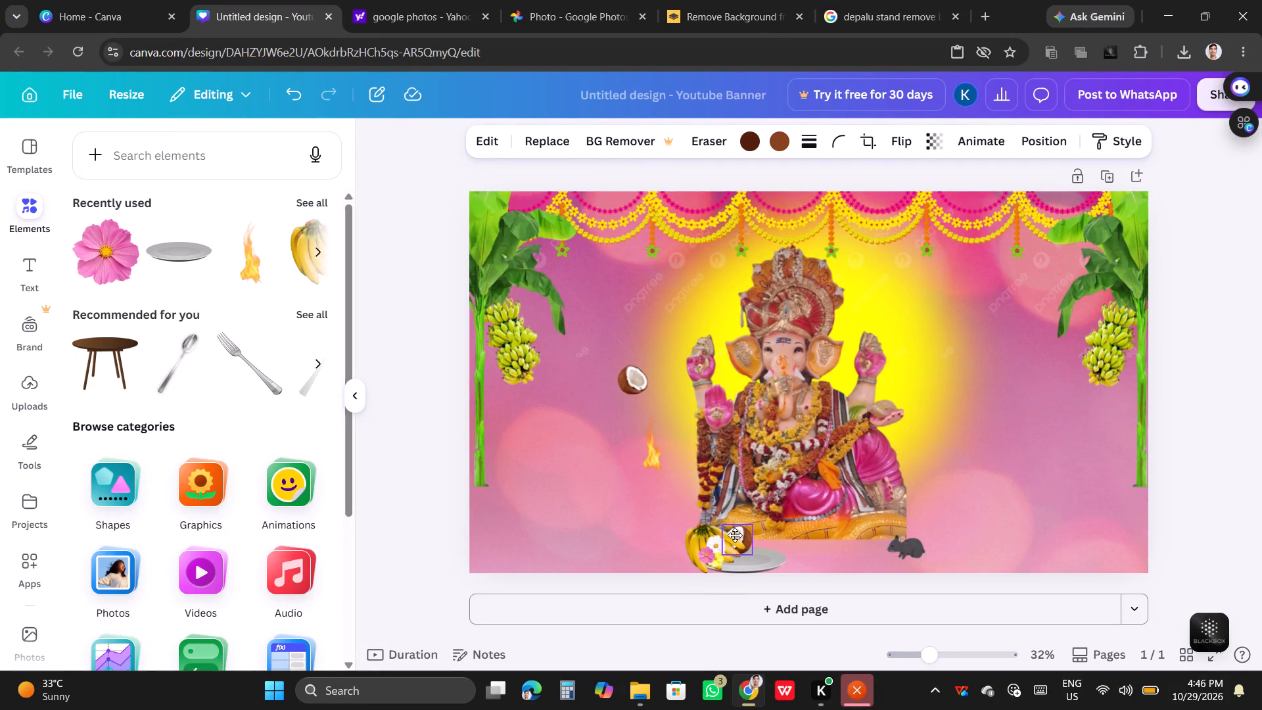
drag(735, 535, 738, 537)
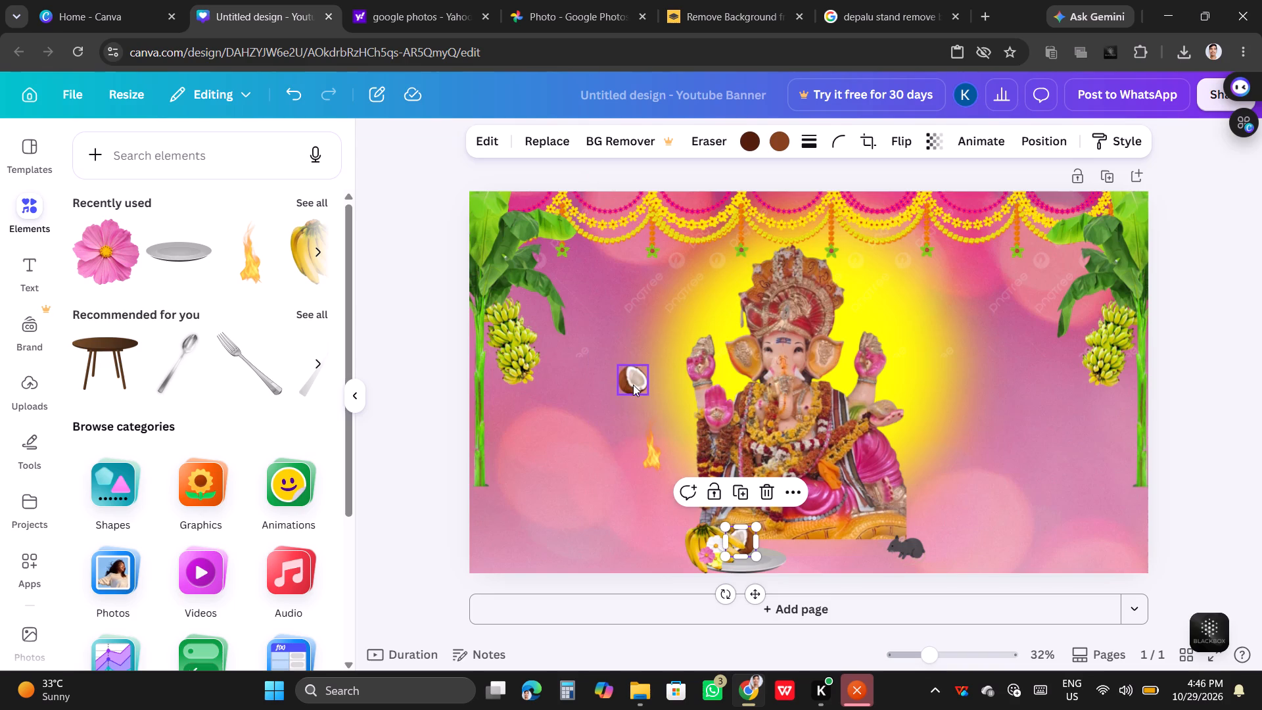
drag(632, 381, 764, 546)
drag(645, 457, 697, 519)
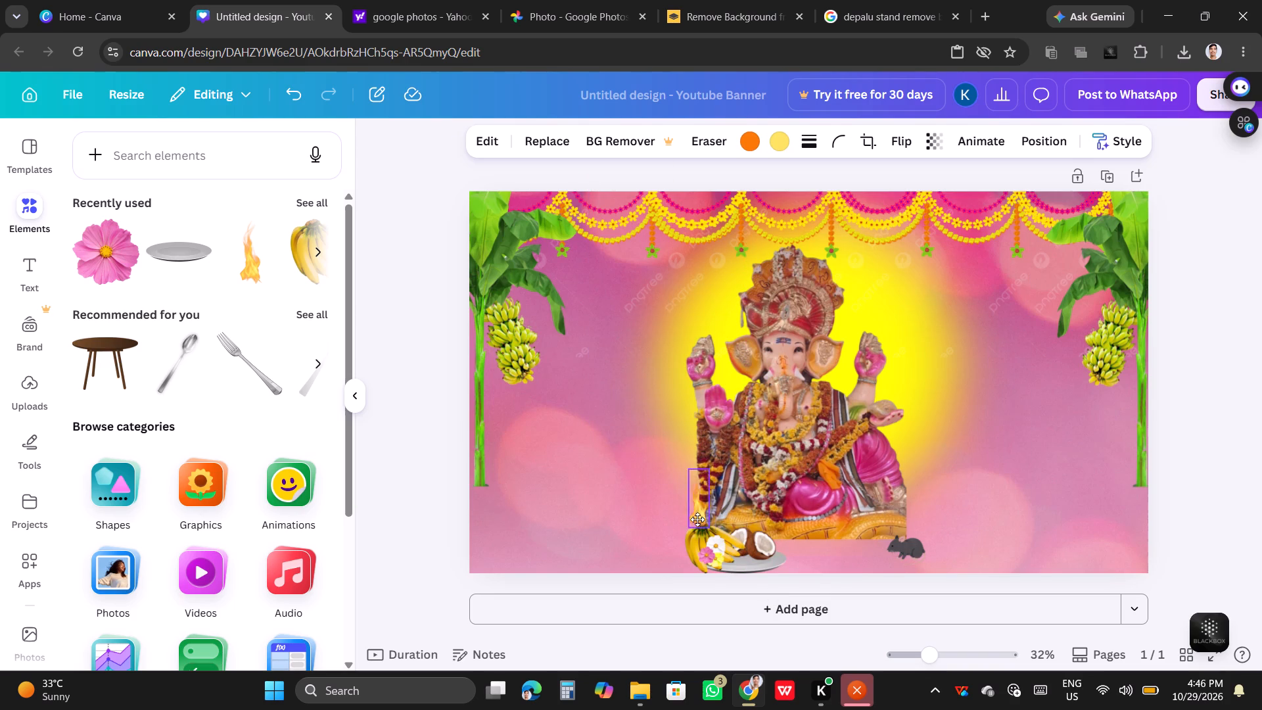
drag(697, 519, 738, 552)
click(405, 578)
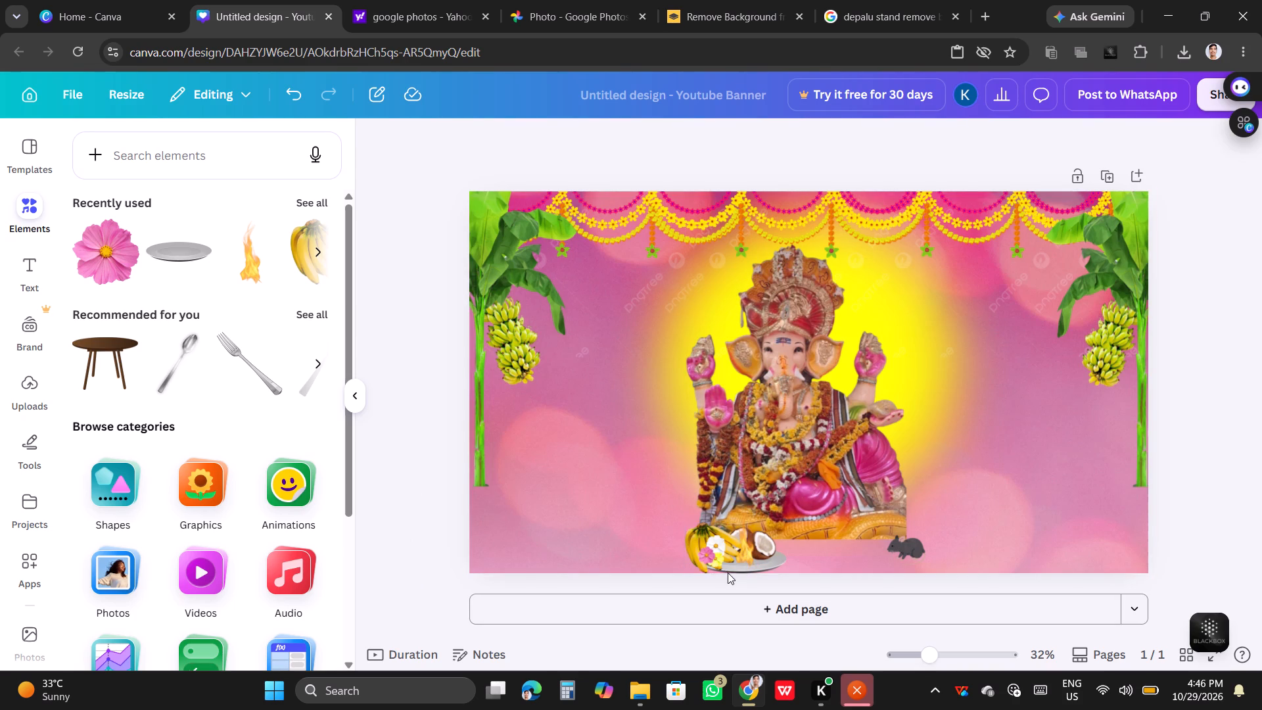
drag(741, 551, 739, 558)
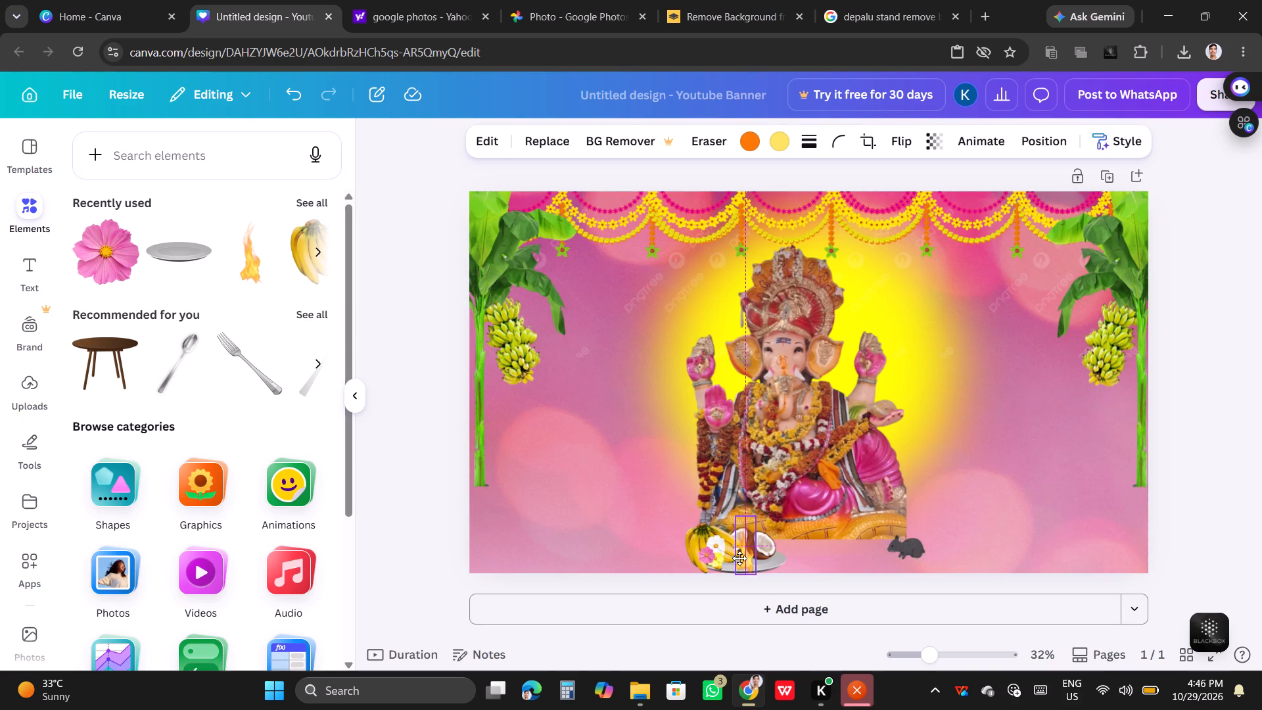
drag(739, 558, 740, 557)
click(510, 519)
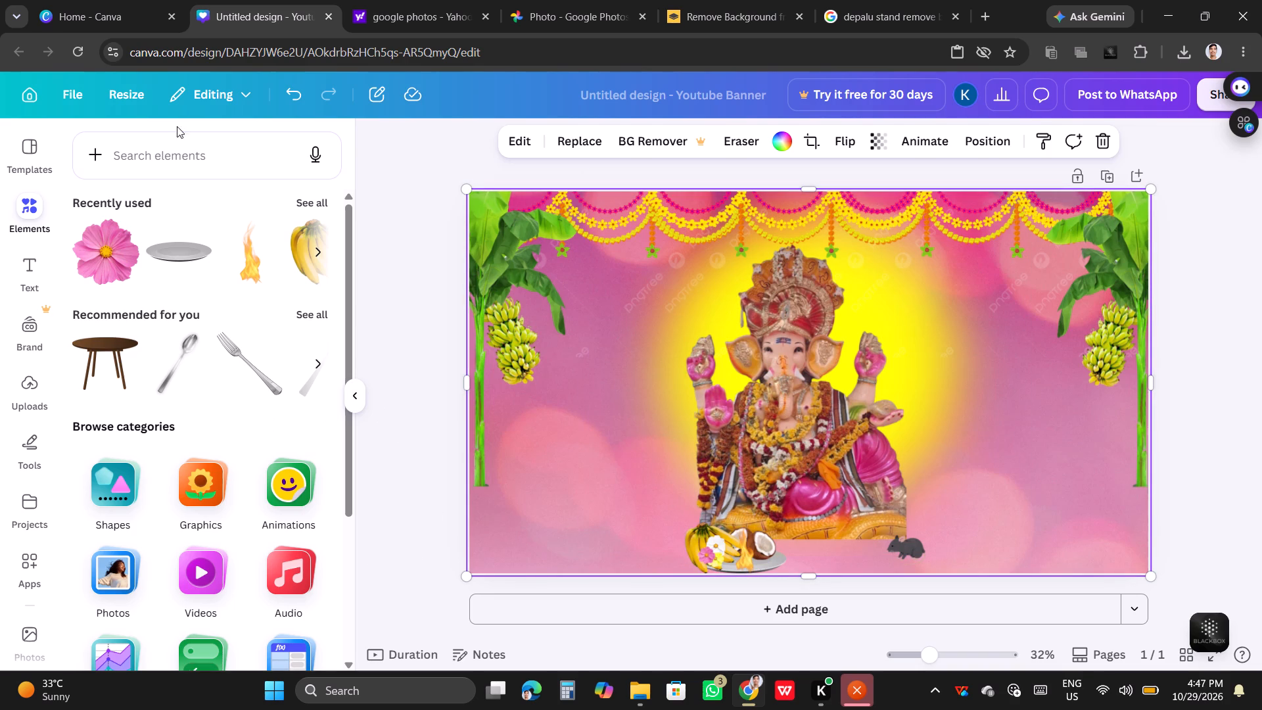
Search the elements library for "banana leaf".
key(b)
click(145, 169)
text(ba)
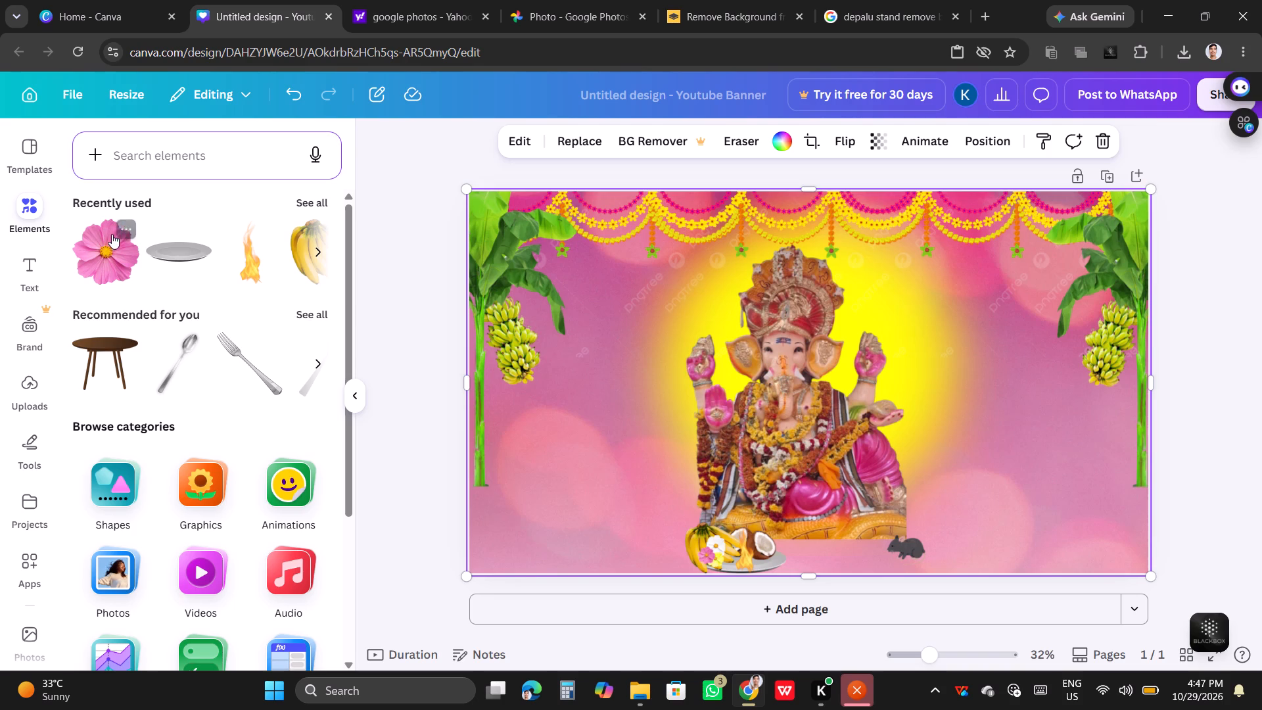
click(162, 151)
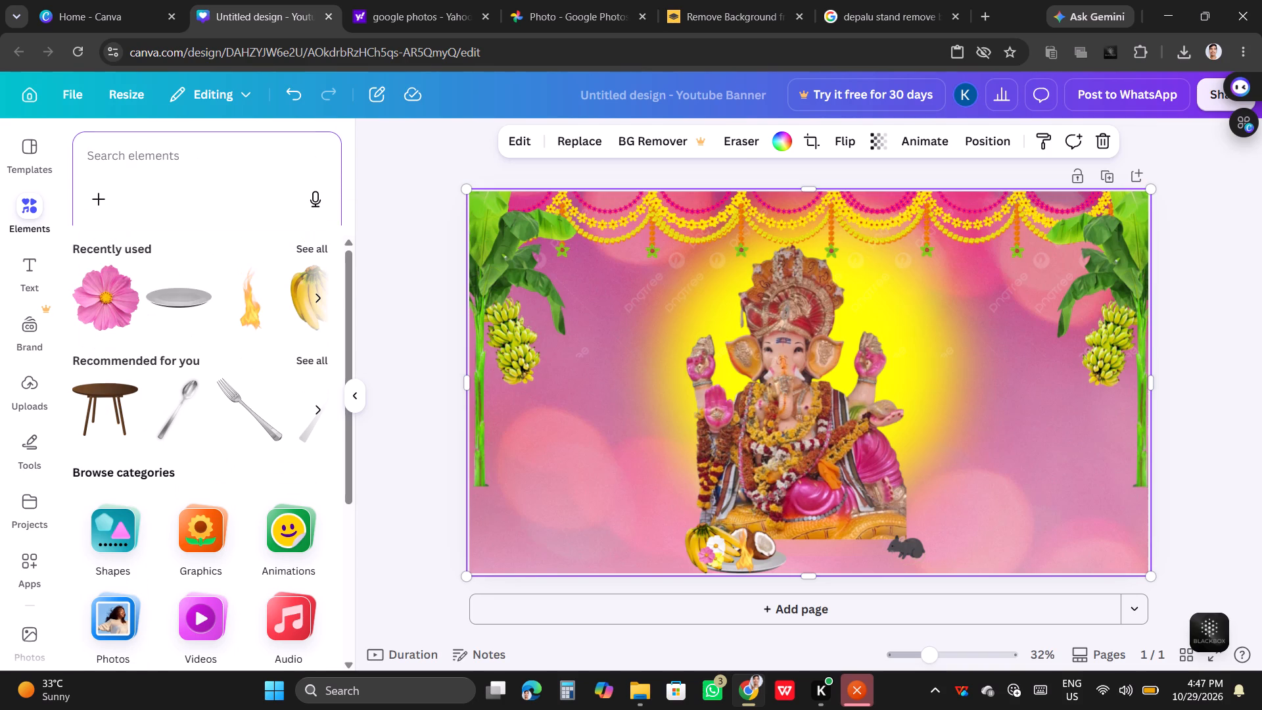
text(ba)
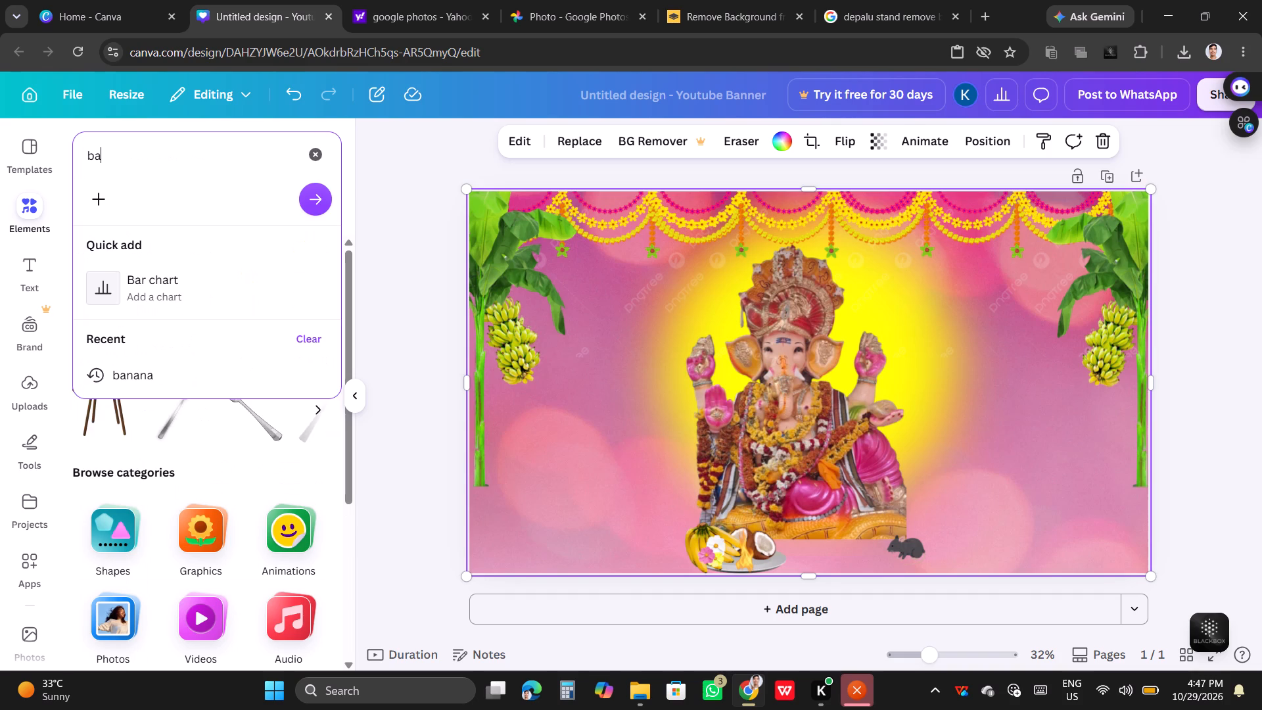
text(nana)
key(space)
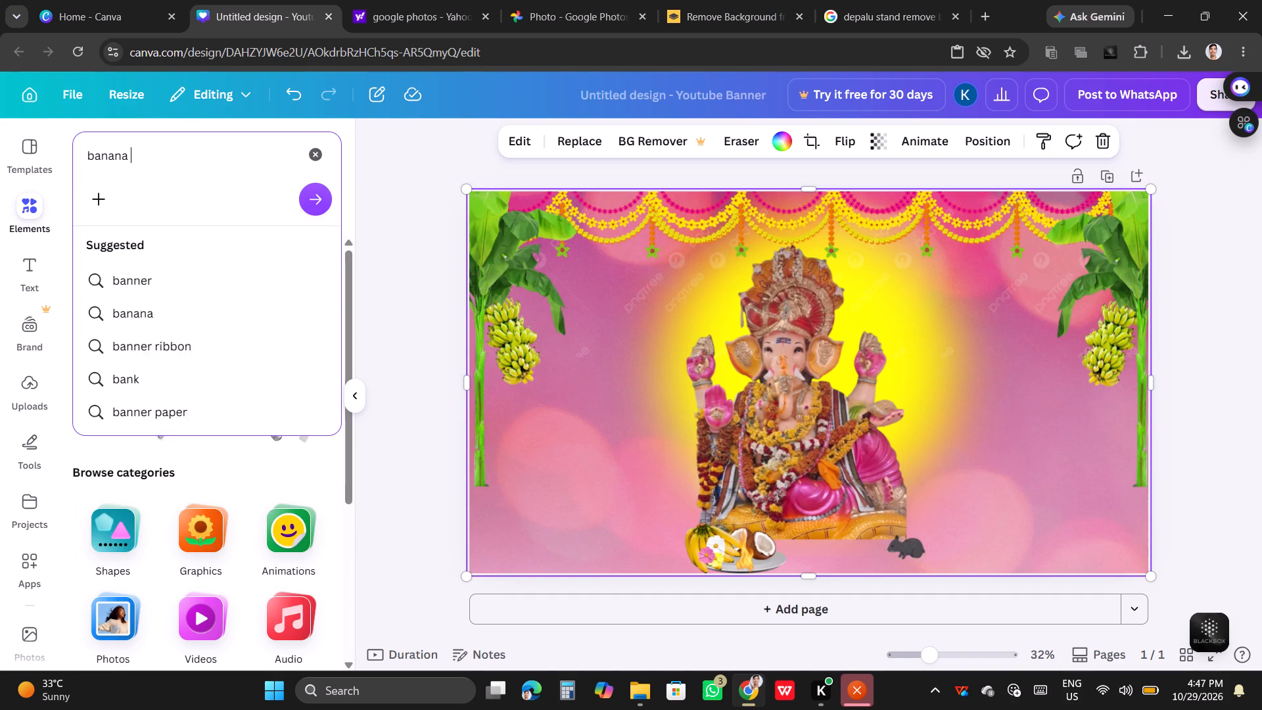
text(leaf)
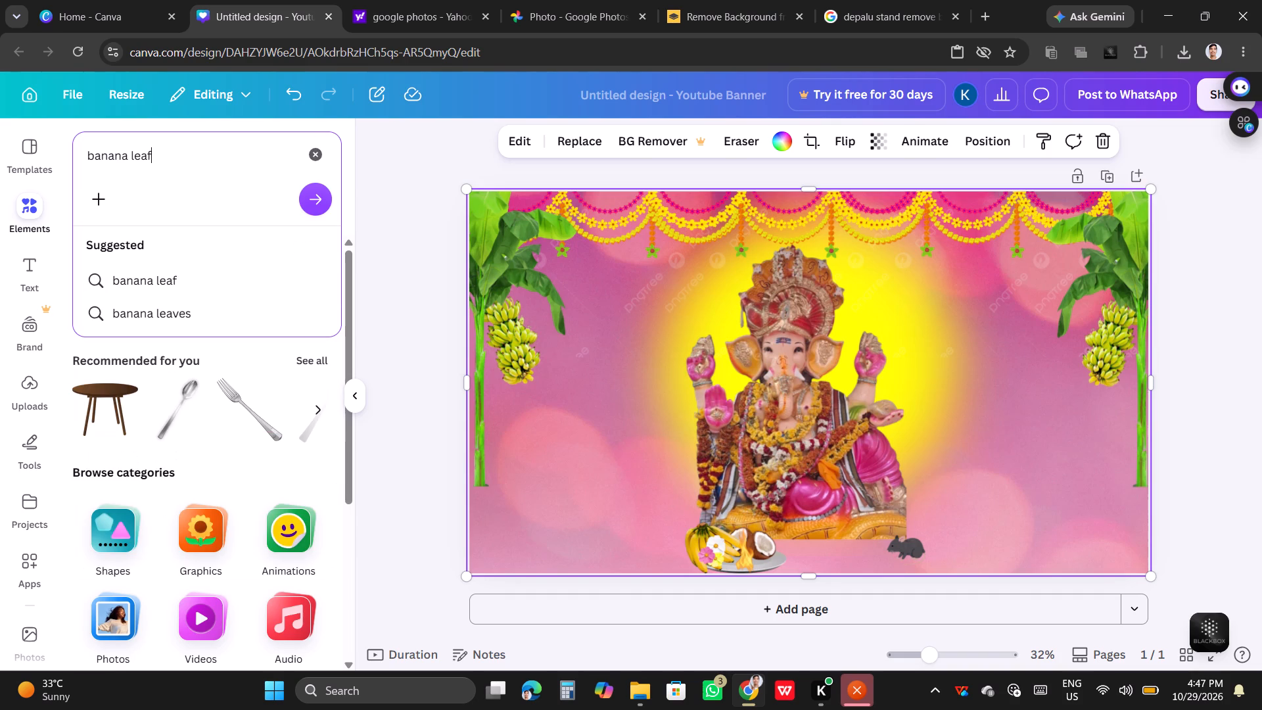
key(Return)
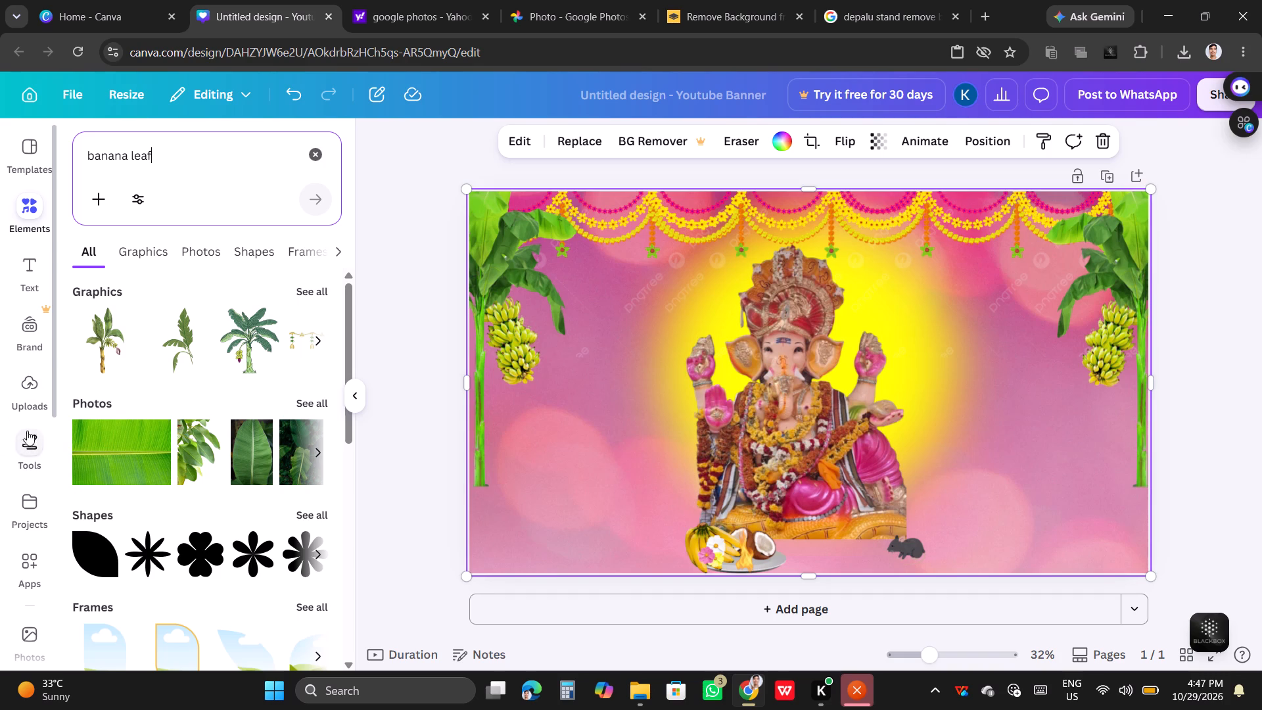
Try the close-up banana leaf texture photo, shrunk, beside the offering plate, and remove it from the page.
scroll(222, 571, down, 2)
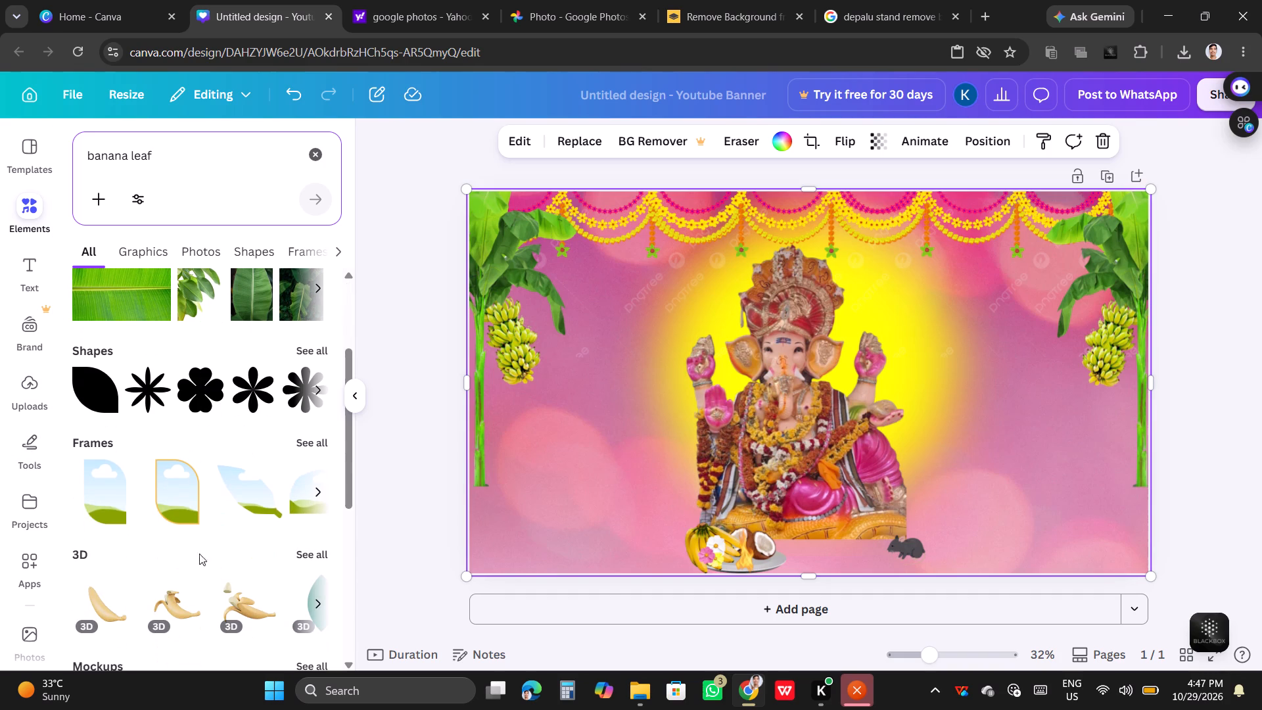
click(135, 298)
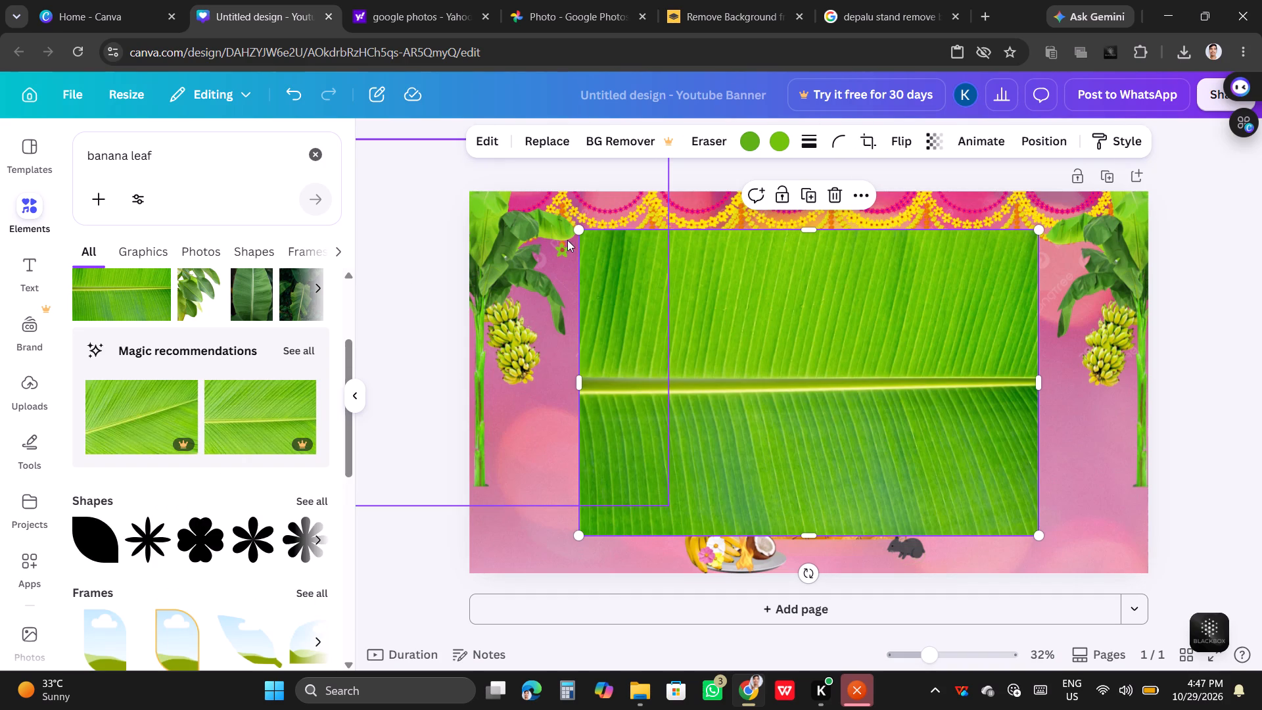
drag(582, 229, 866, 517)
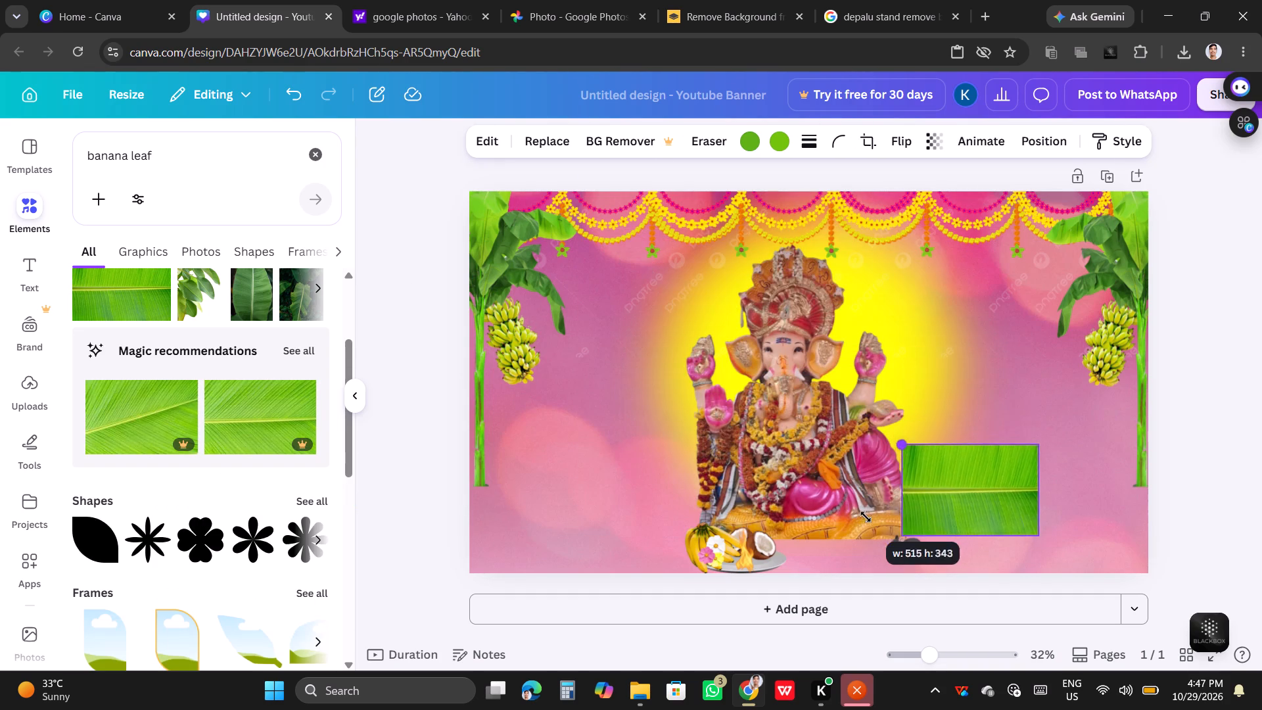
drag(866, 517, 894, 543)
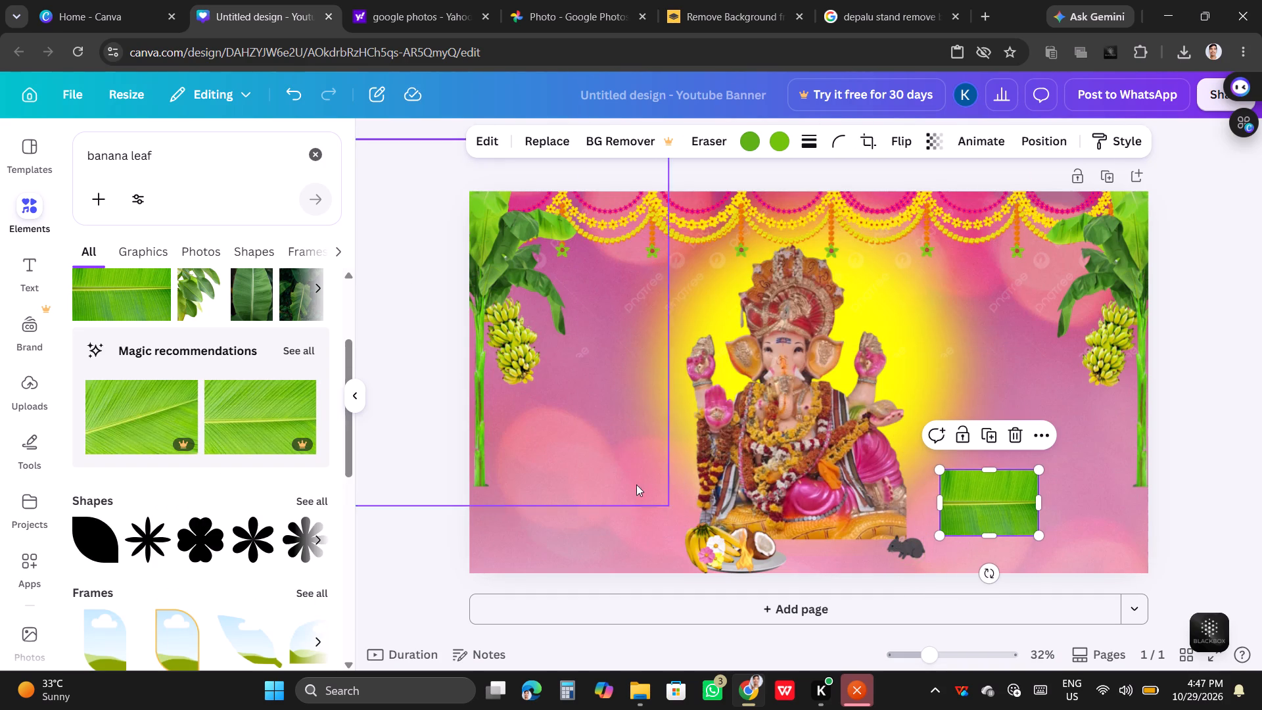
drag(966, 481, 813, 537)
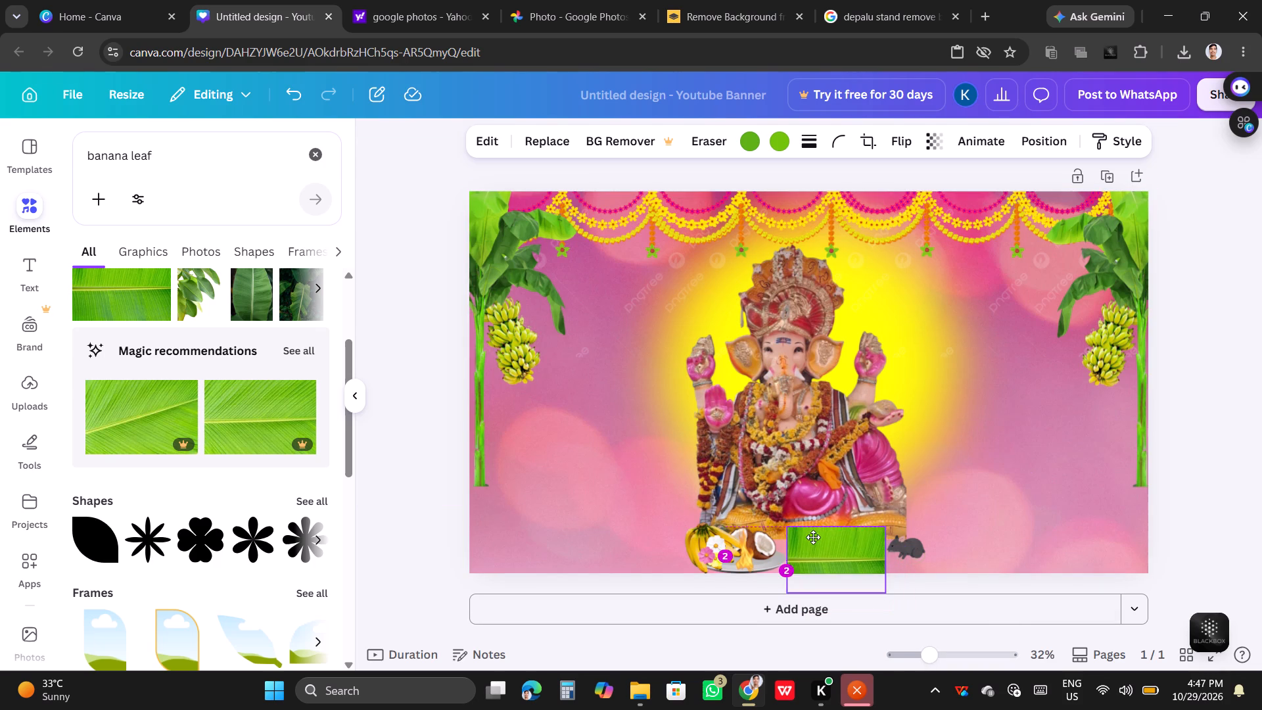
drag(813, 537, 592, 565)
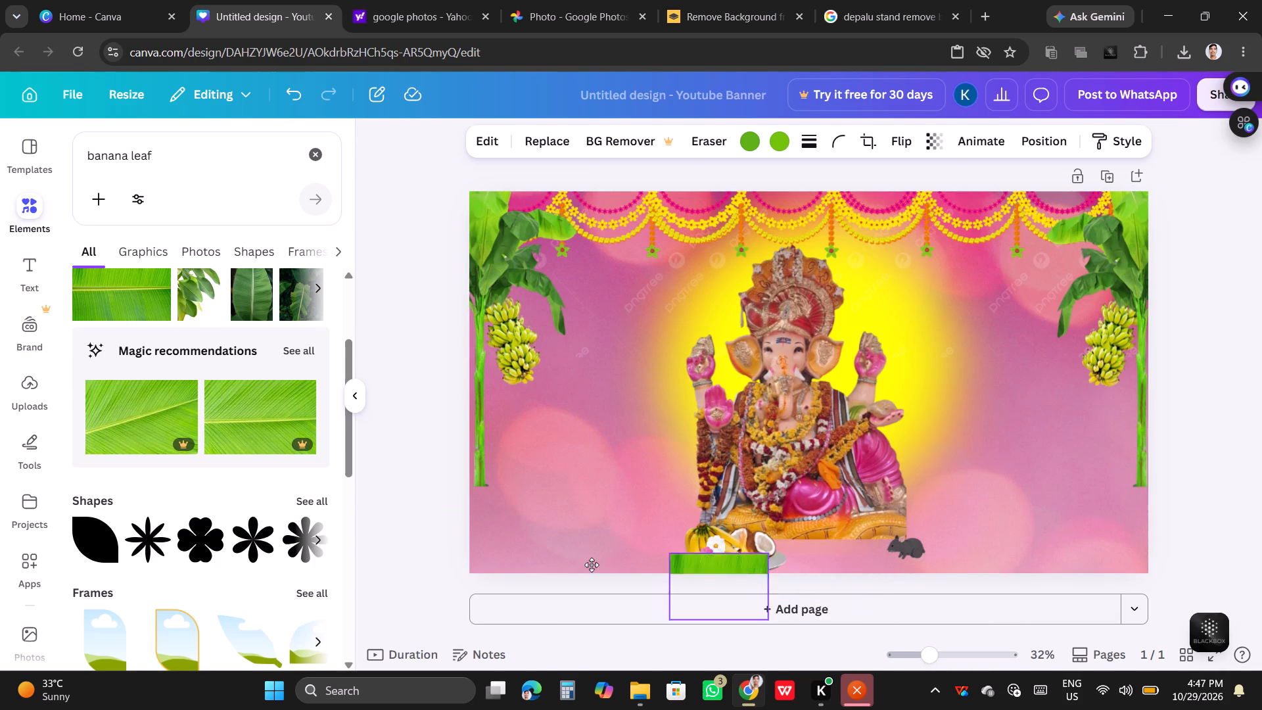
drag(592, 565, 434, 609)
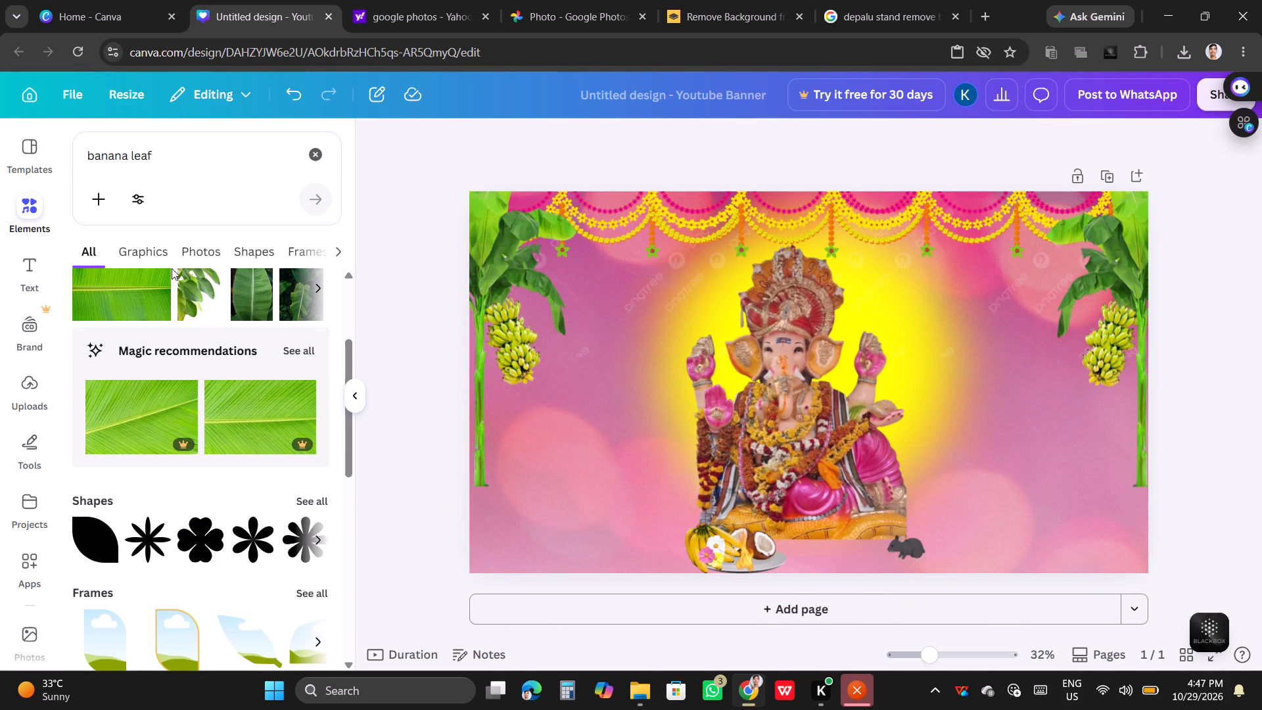
click(320, 288)
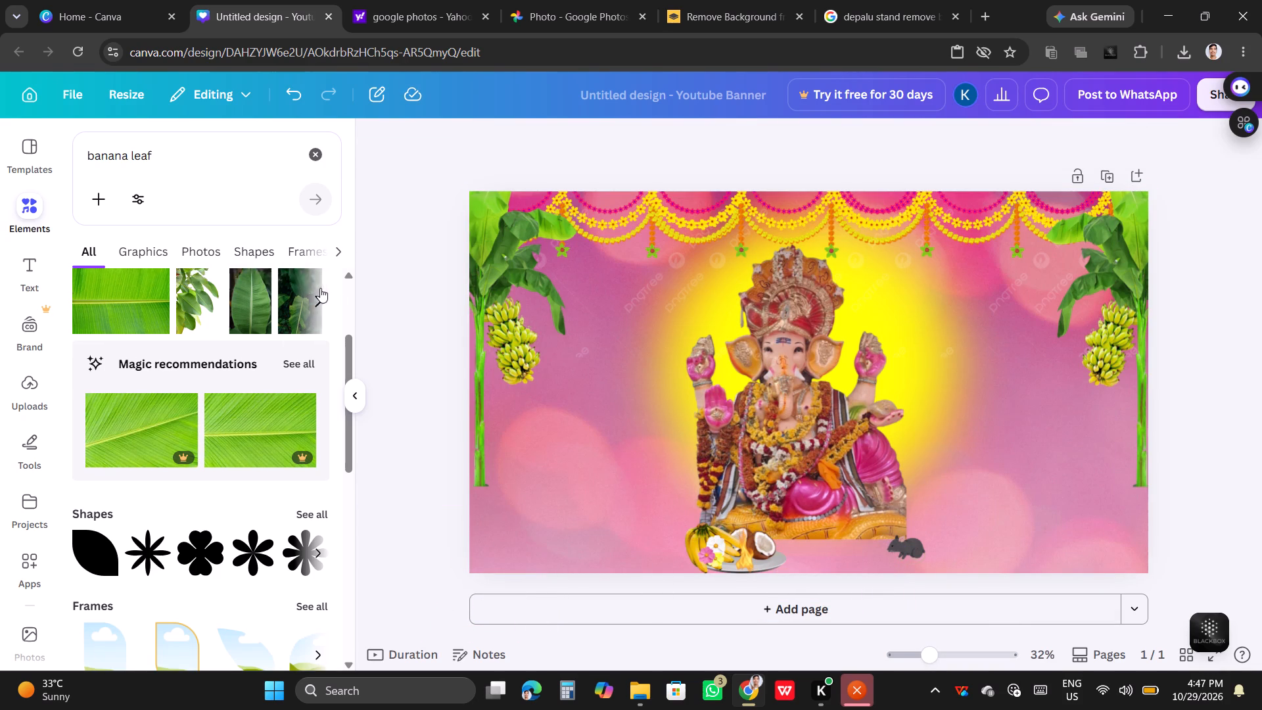
click(313, 287)
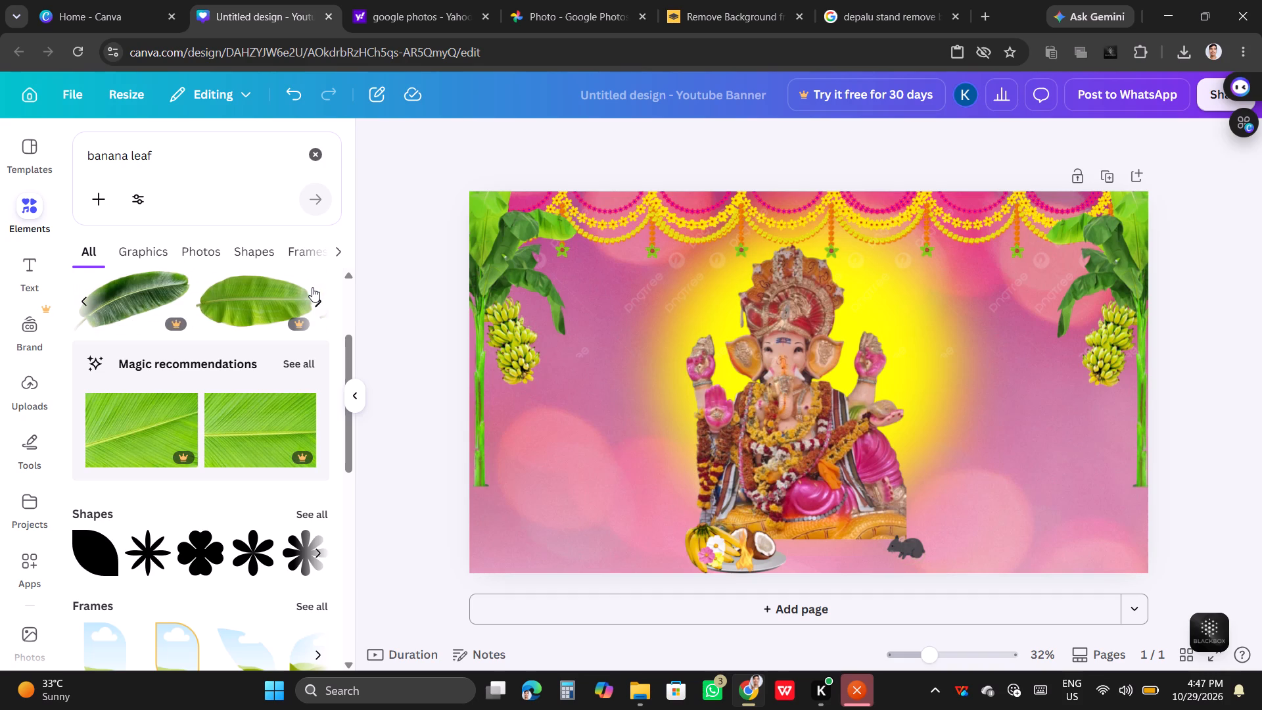
click(312, 287)
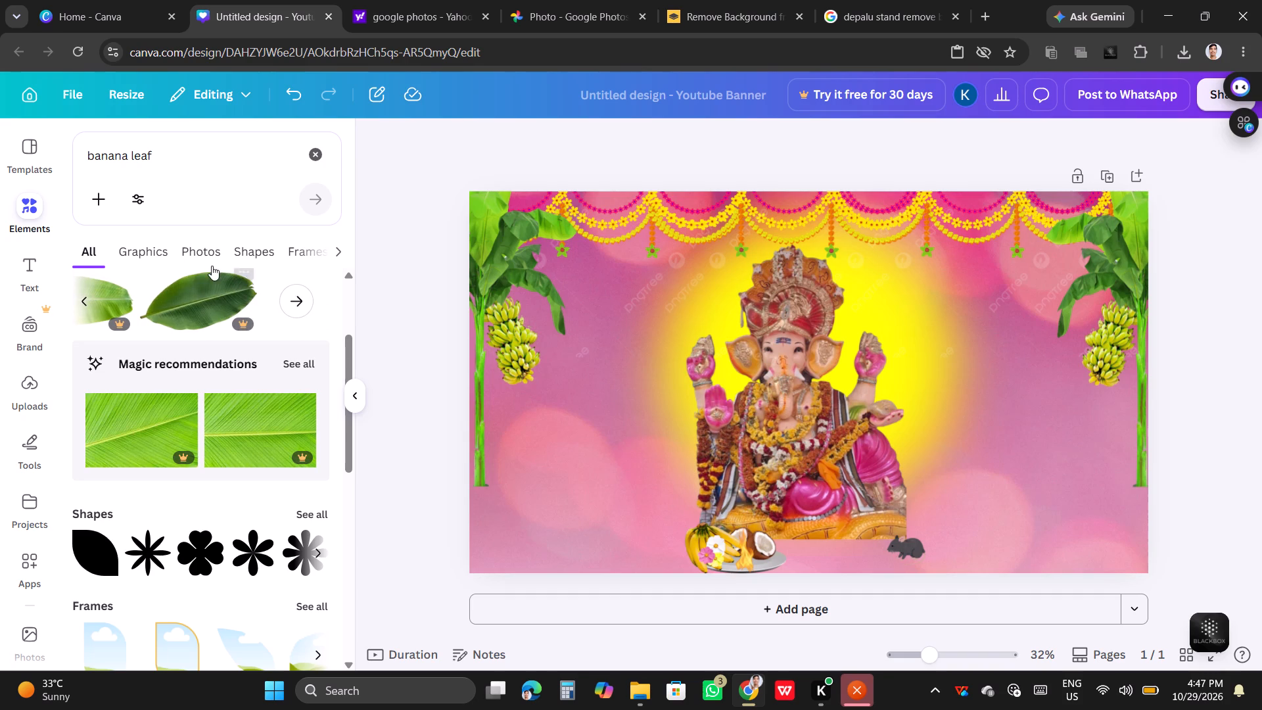
click(297, 296)
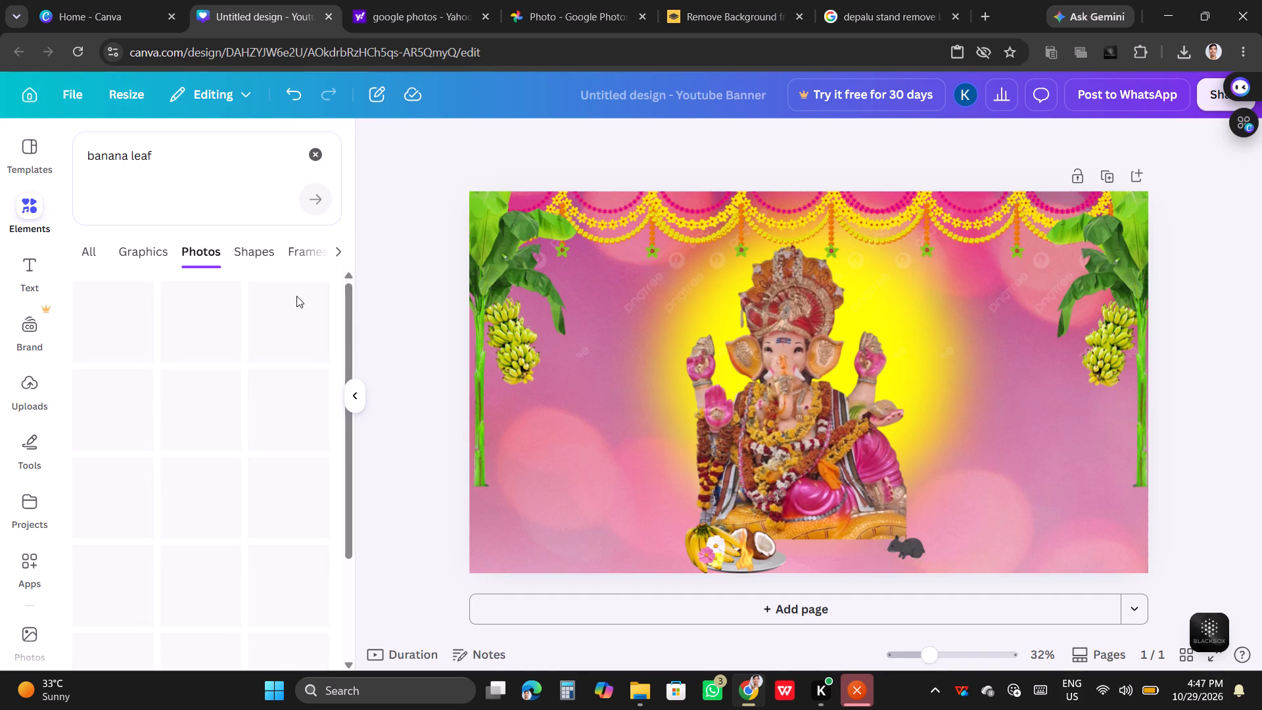
scroll(246, 423, down, 3)
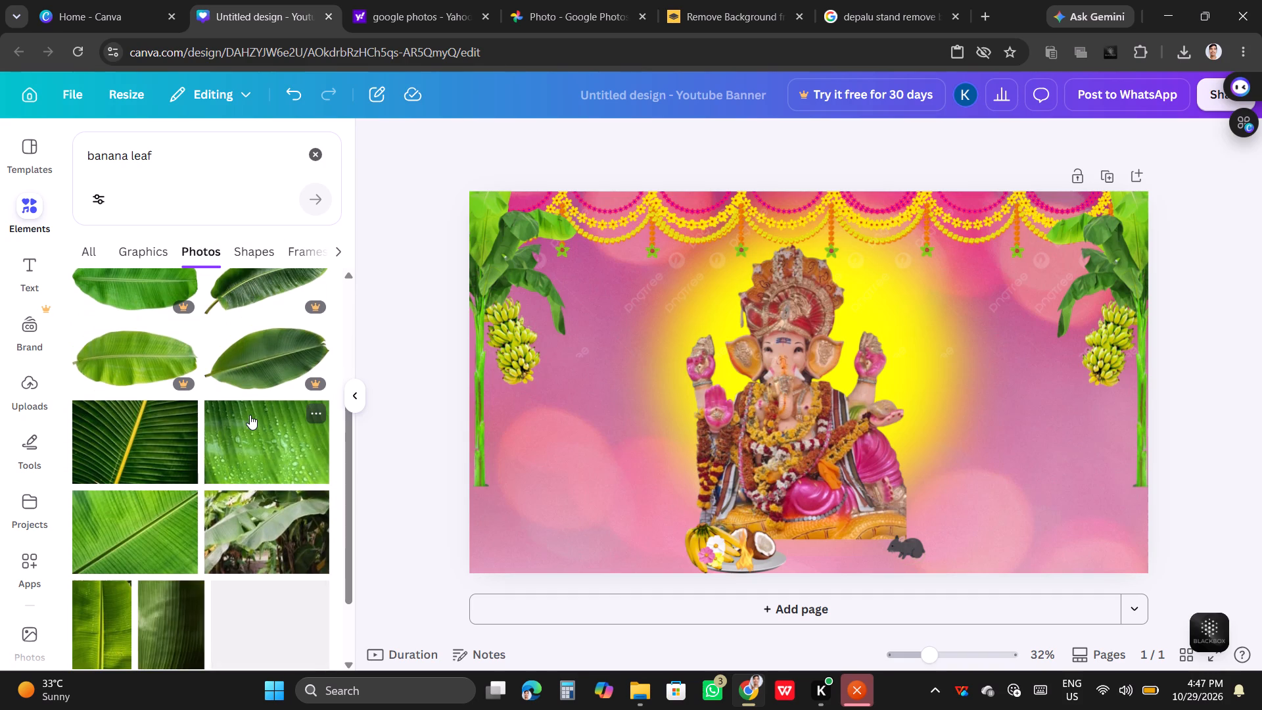
scroll(250, 415, down, 2)
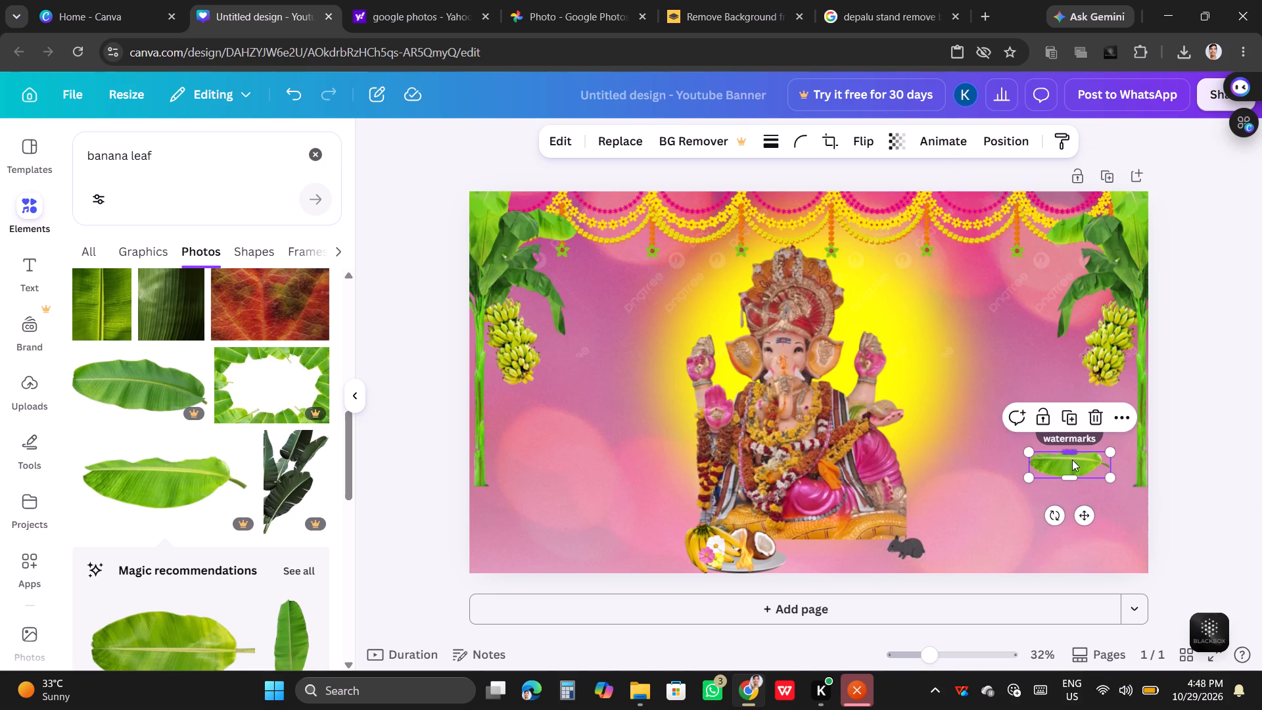
drag(1072, 461, 830, 550)
drag(830, 546, 830, 548)
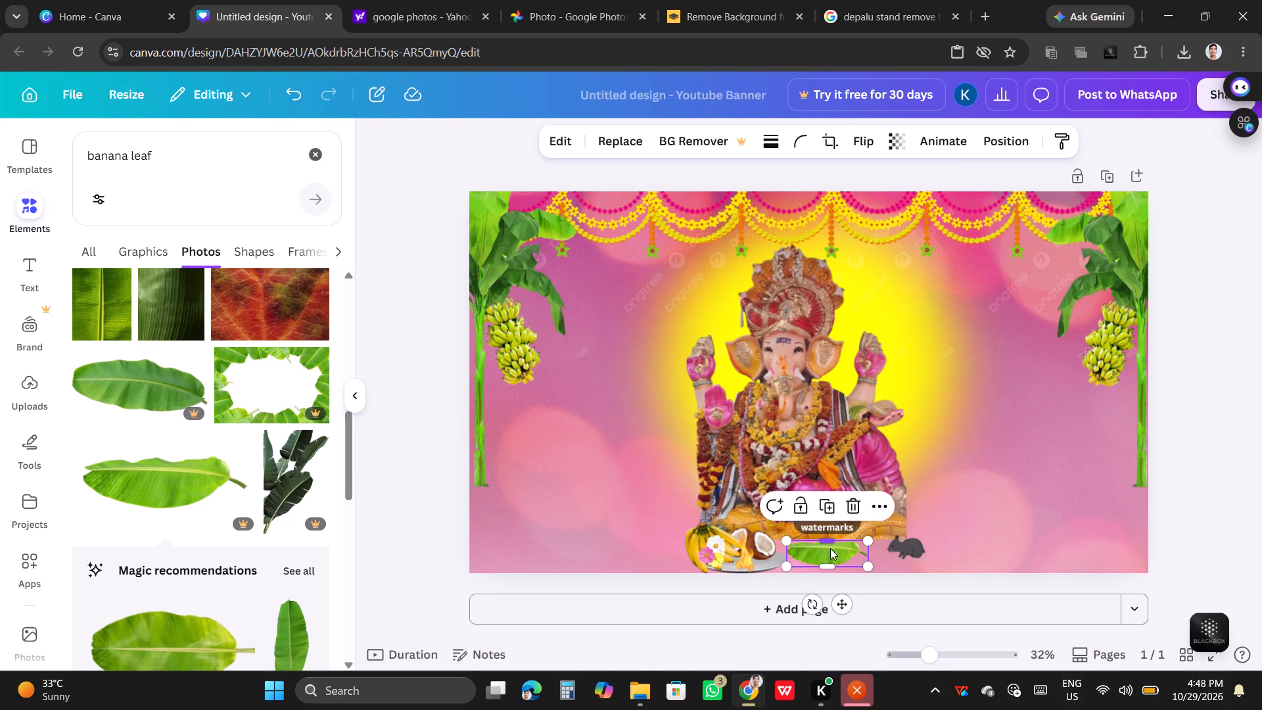
drag(830, 548, 837, 552)
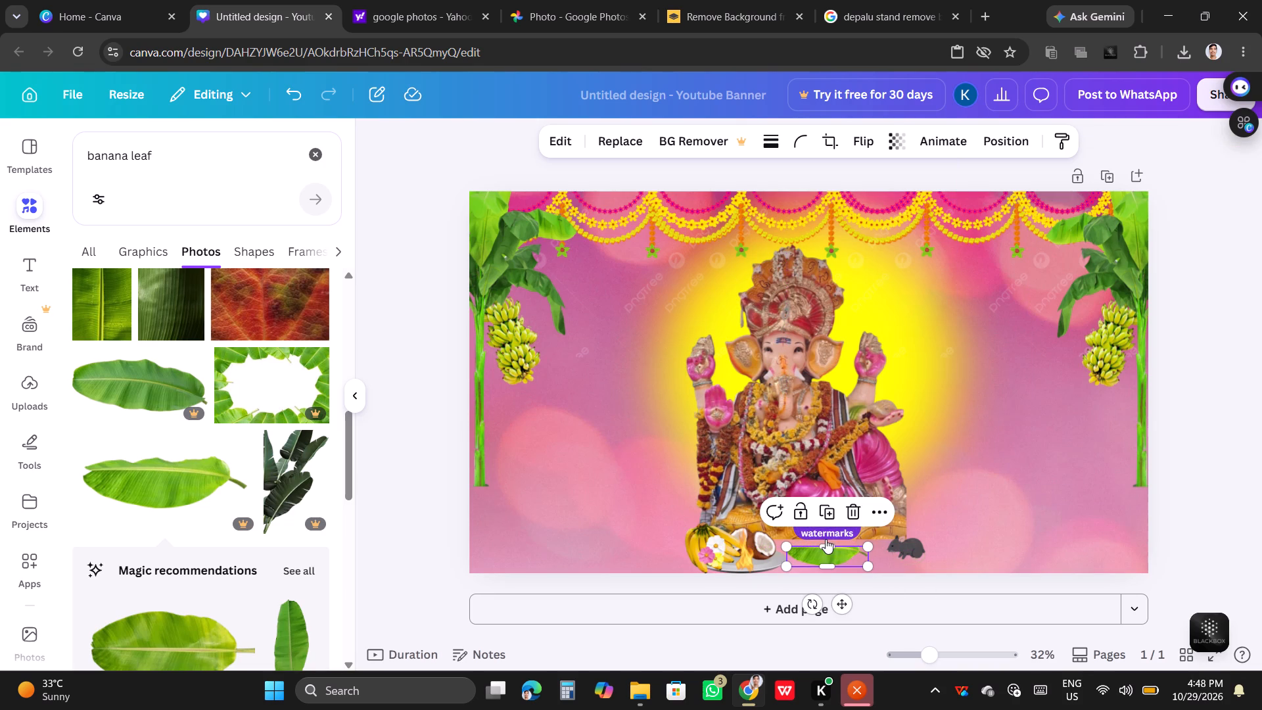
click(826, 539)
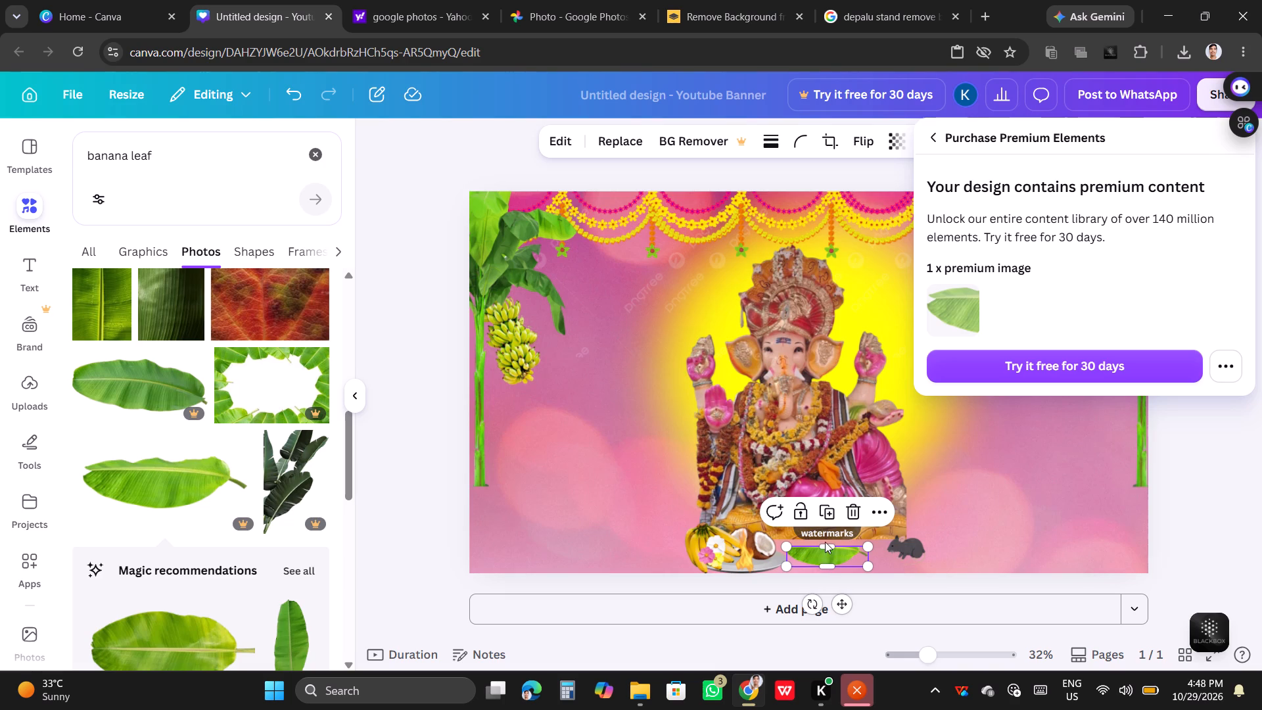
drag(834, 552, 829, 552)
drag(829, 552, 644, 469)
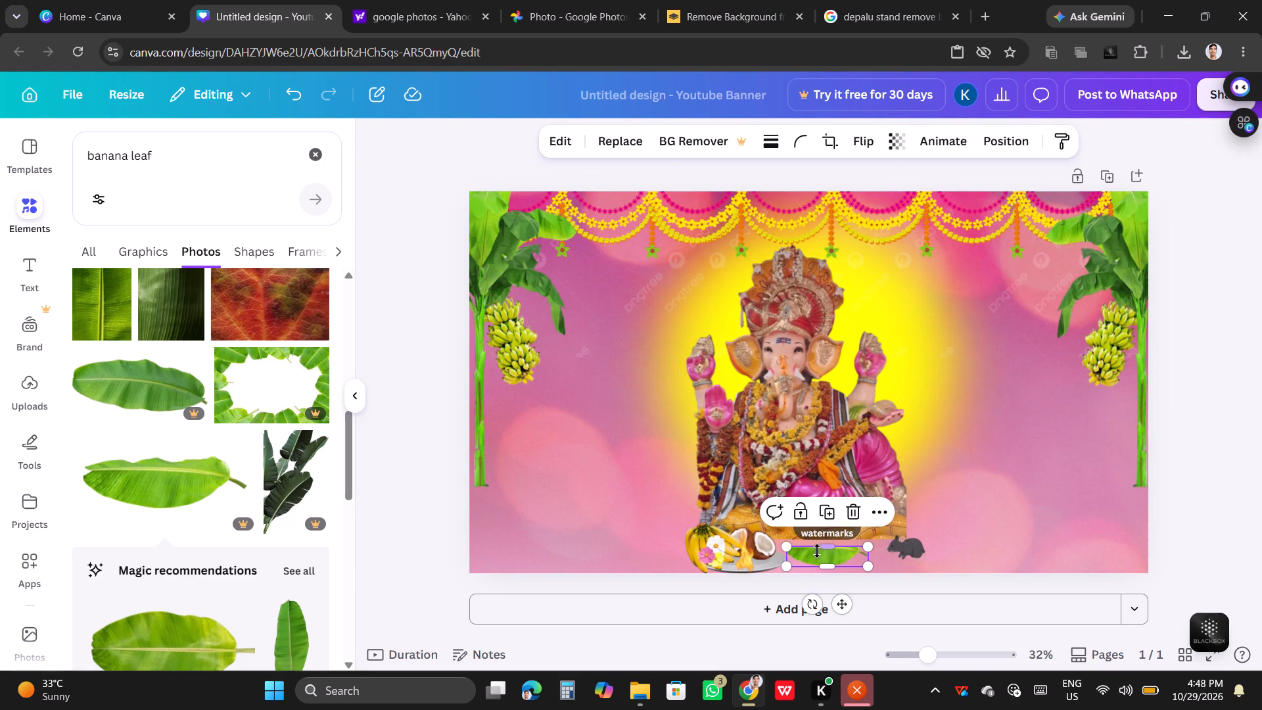
Stretch the banana leaf to about 379 by 163 so it fills the space between the offering plate and the rat.
drag(820, 547, 826, 533)
drag(824, 563, 826, 553)
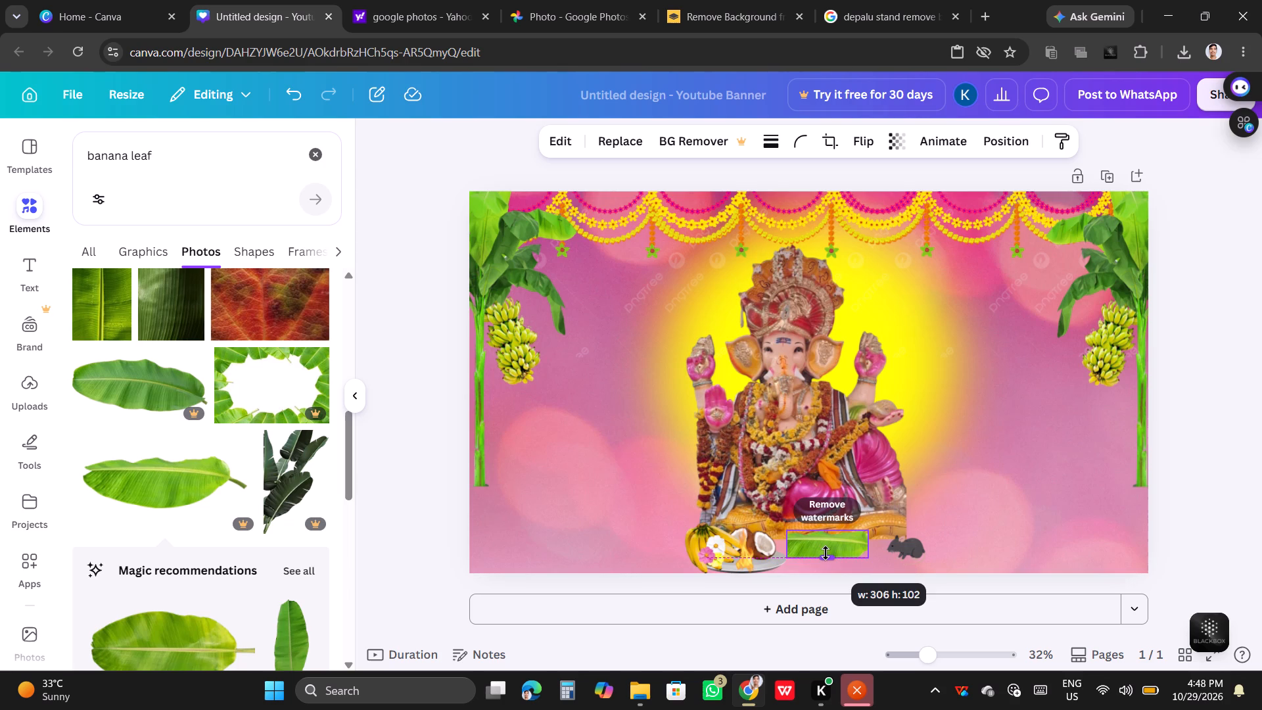
drag(826, 553, 832, 569)
drag(1077, 475, 1071, 477)
drag(810, 548, 820, 554)
click(377, 512)
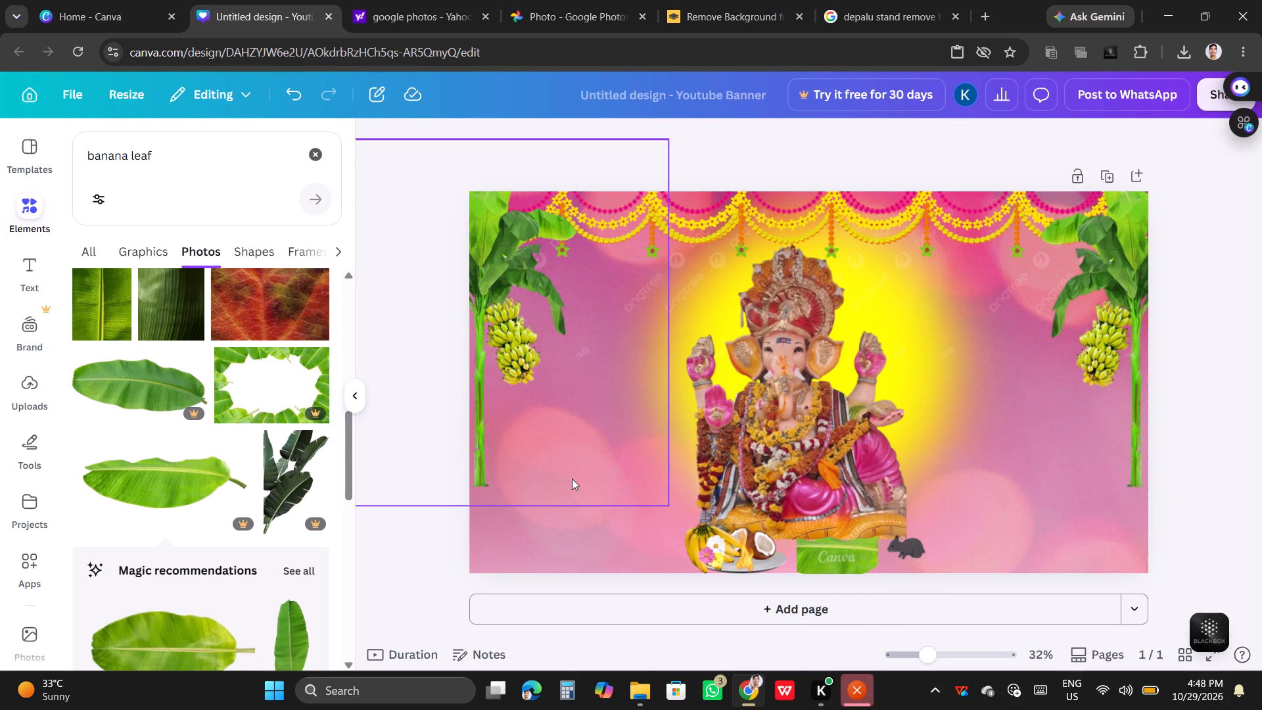
click(808, 557)
drag(793, 558, 772, 559)
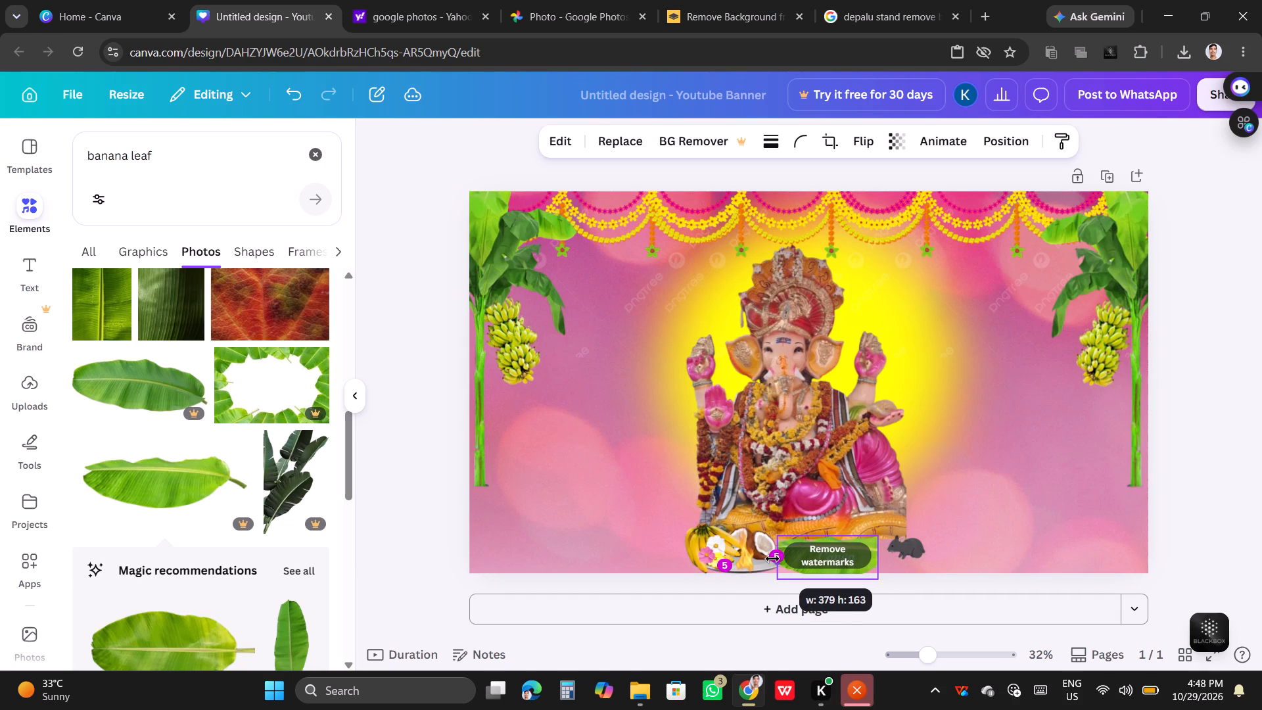
drag(772, 559, 772, 558)
click(613, 539)
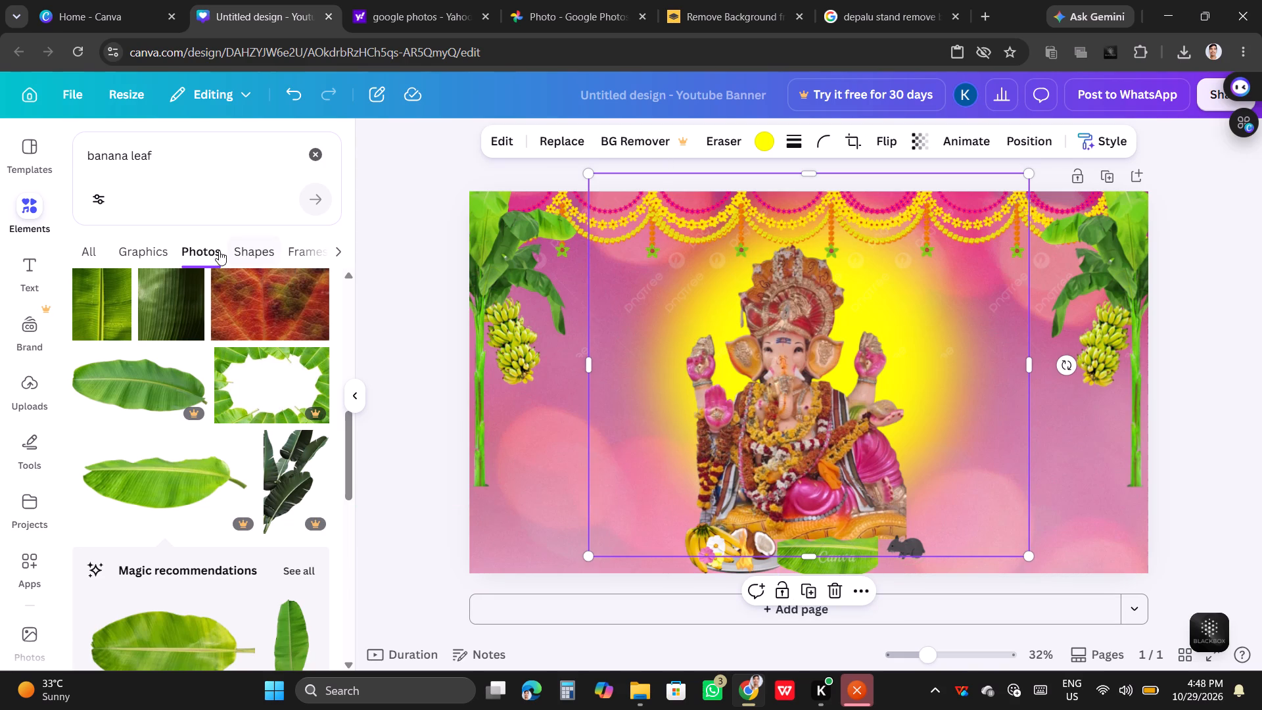
Search the elements for "food" and browse all the food graphics for a dish to put on the banana leaf.
click(316, 158)
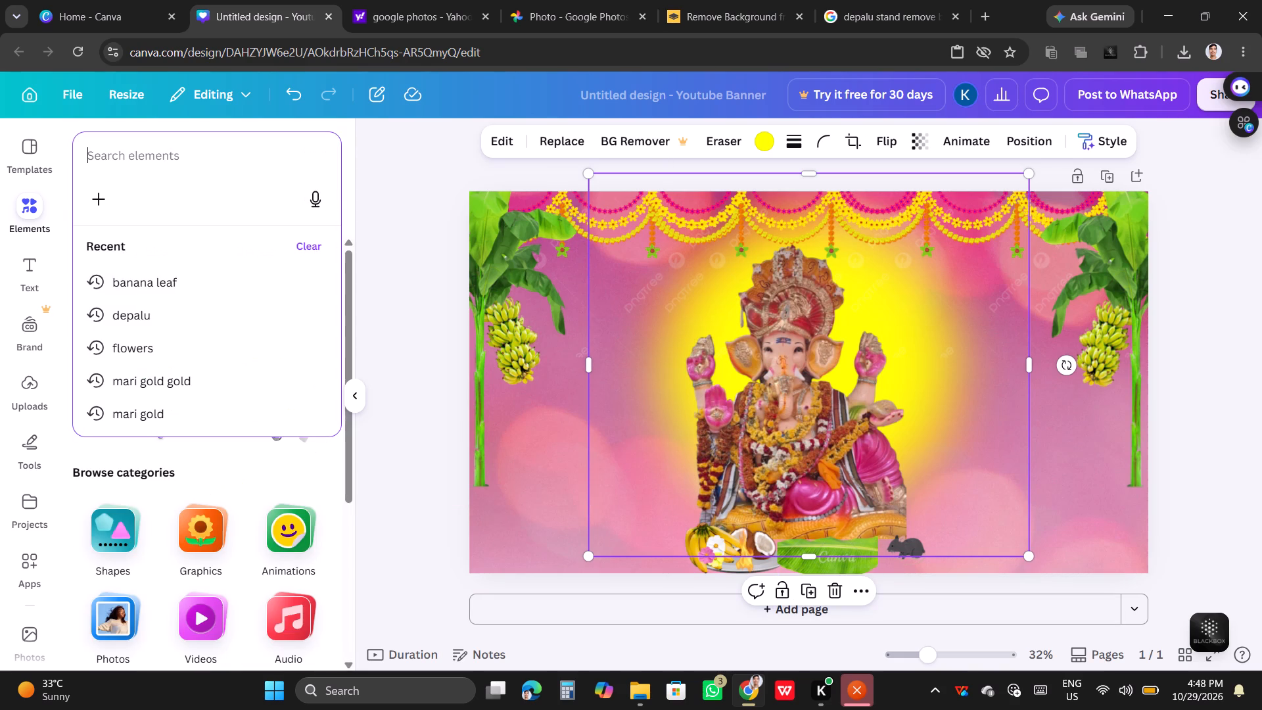
text(food)
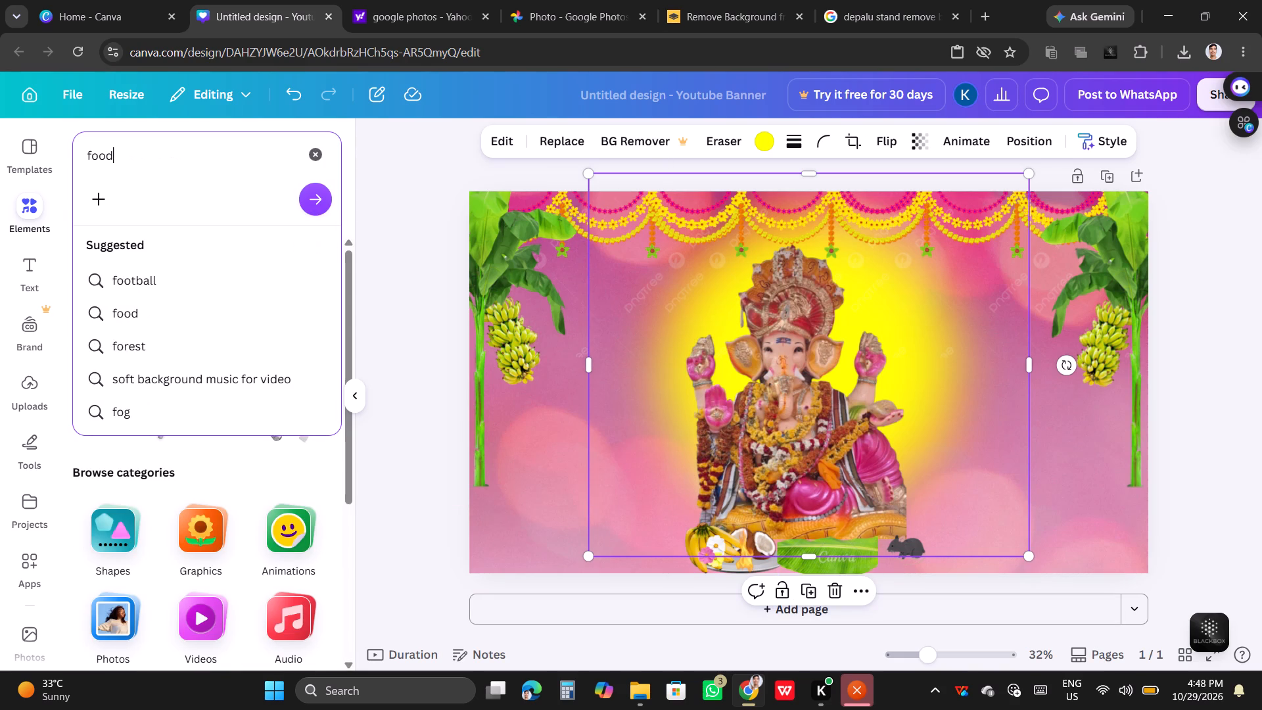
key(Return)
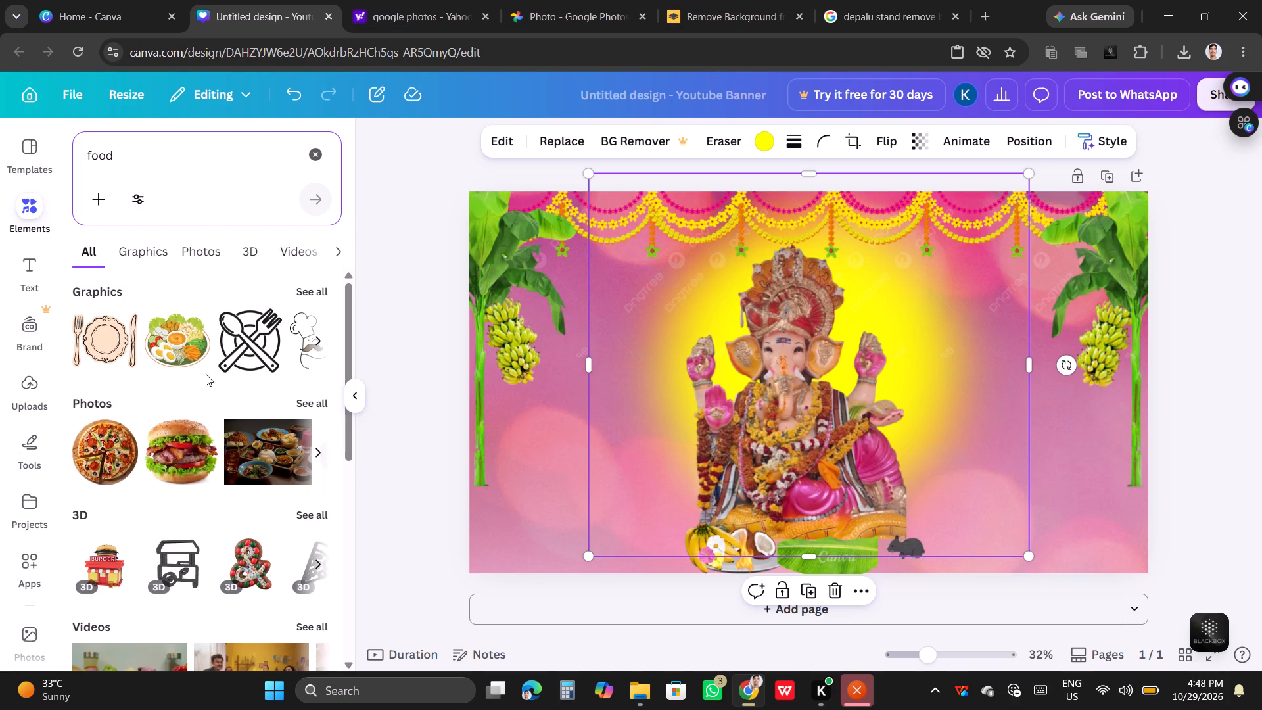
click(316, 289)
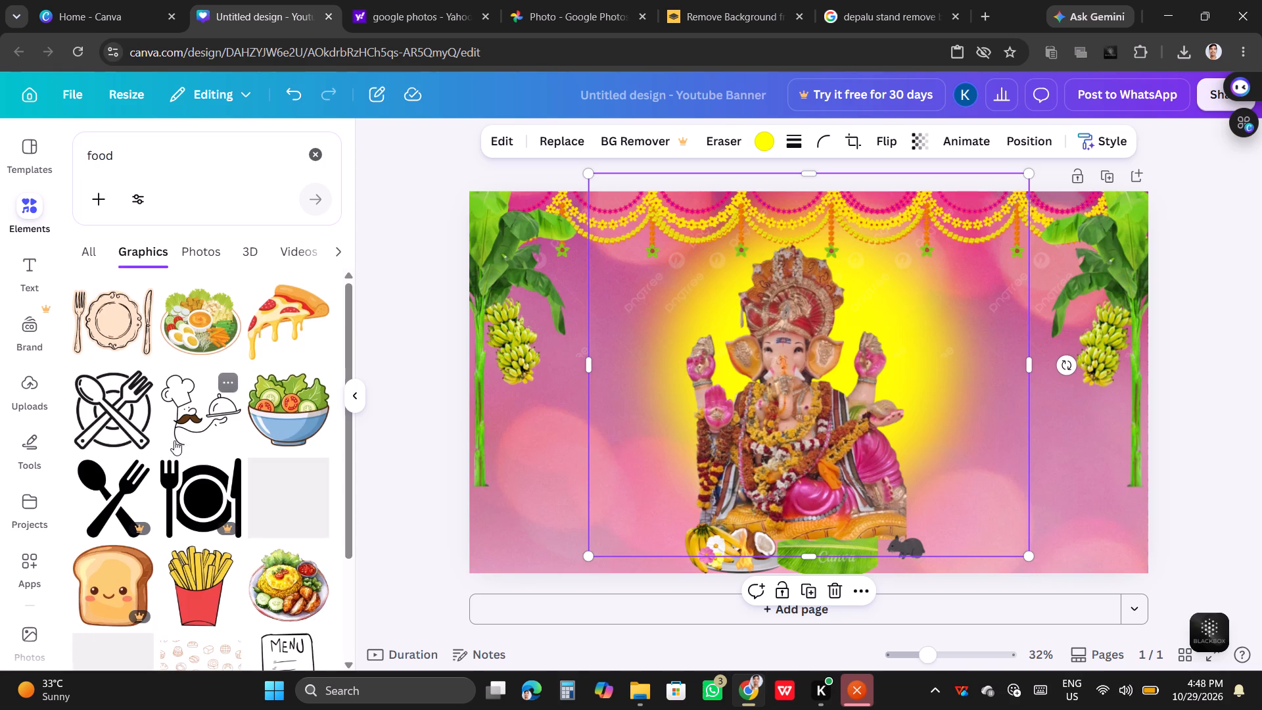
scroll(187, 448, down, 6)
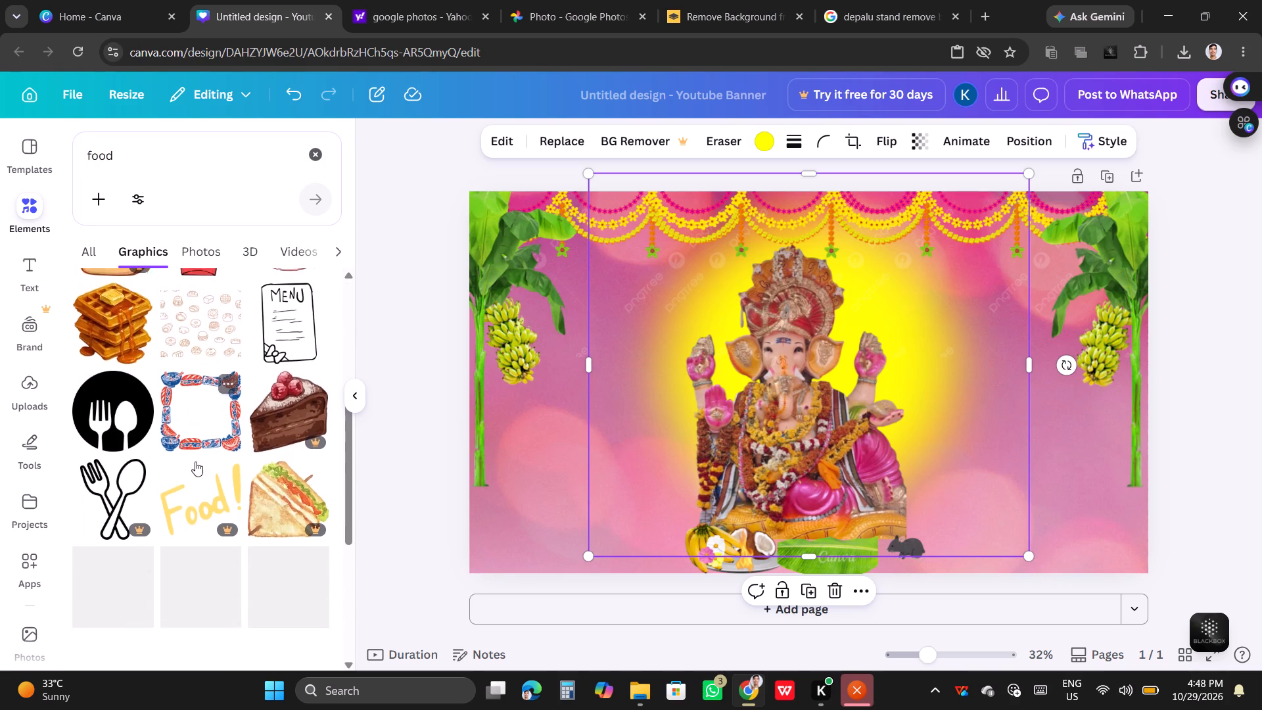
scroll(195, 461, down, 3)
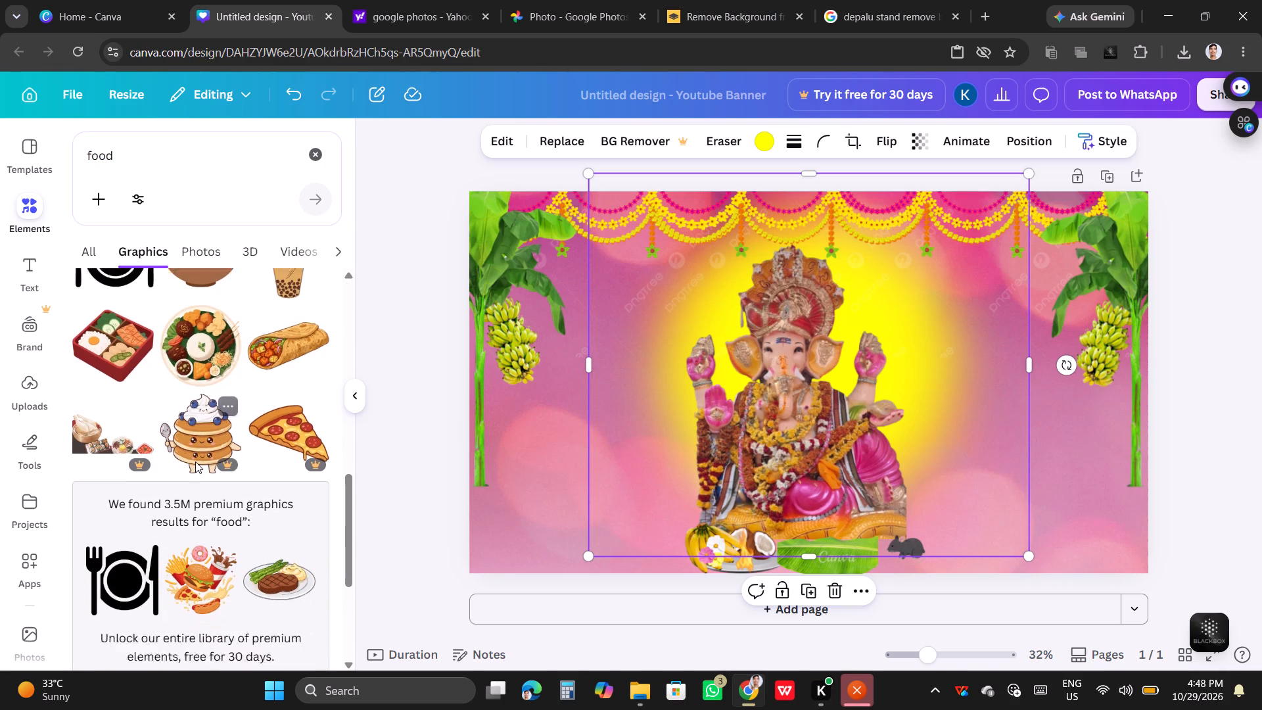
scroll(195, 461, down, 7)
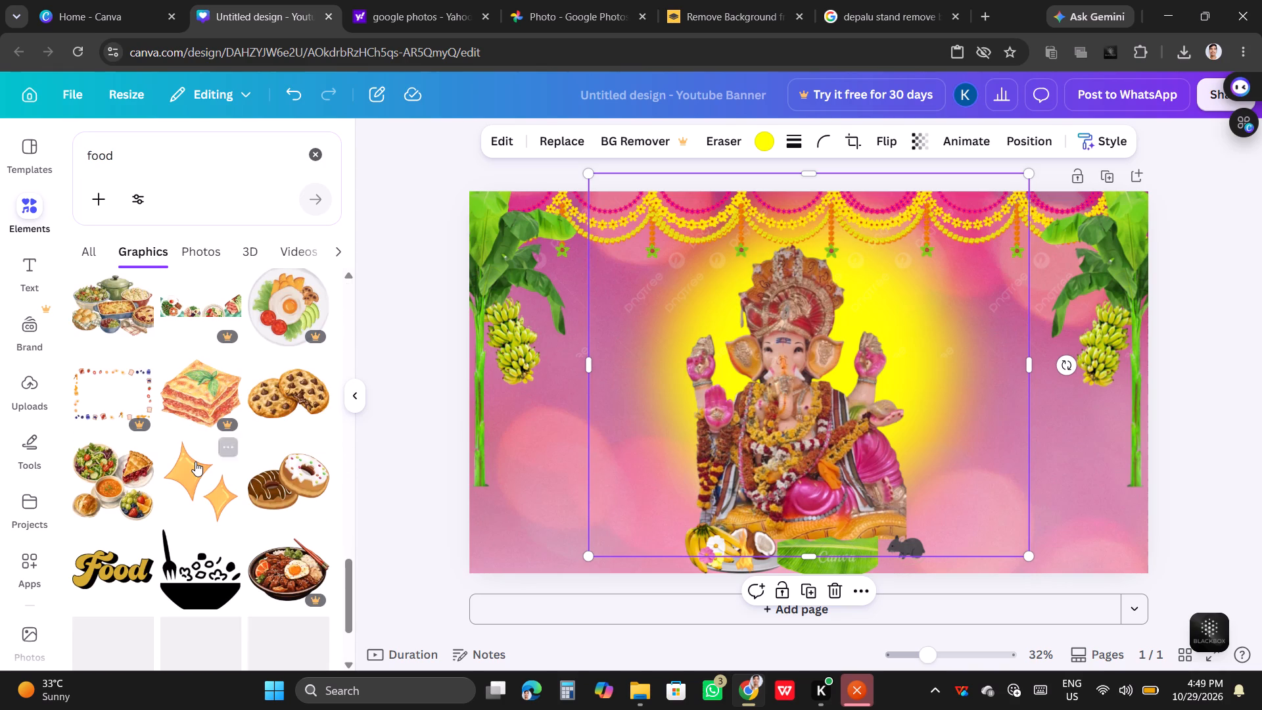
scroll(197, 461, down, 2)
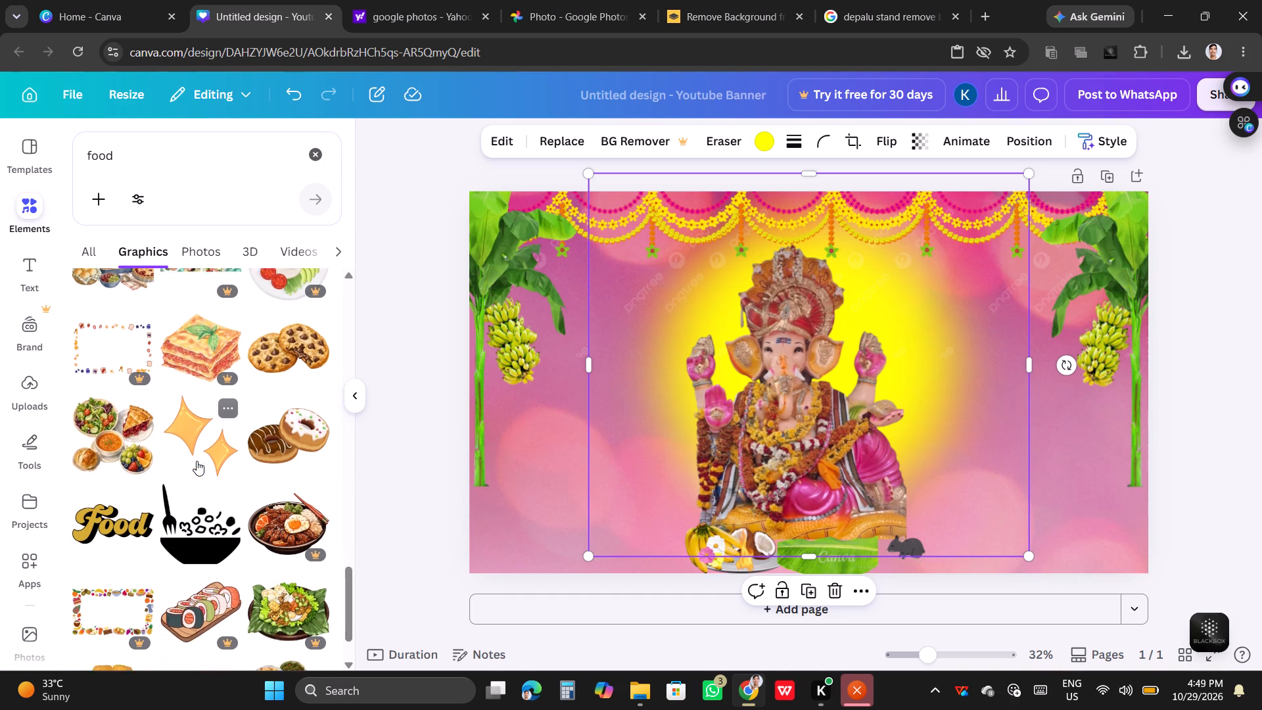
scroll(197, 519, down, 5)
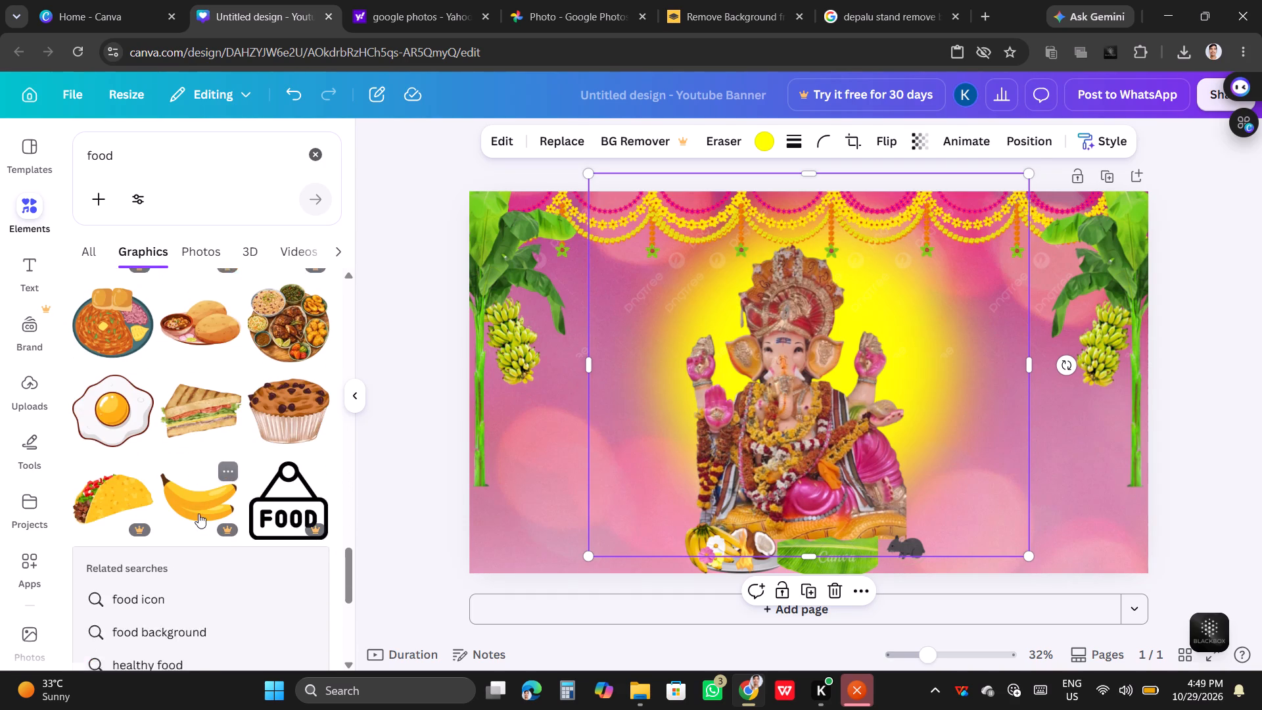
scroll(199, 513, down, 6)
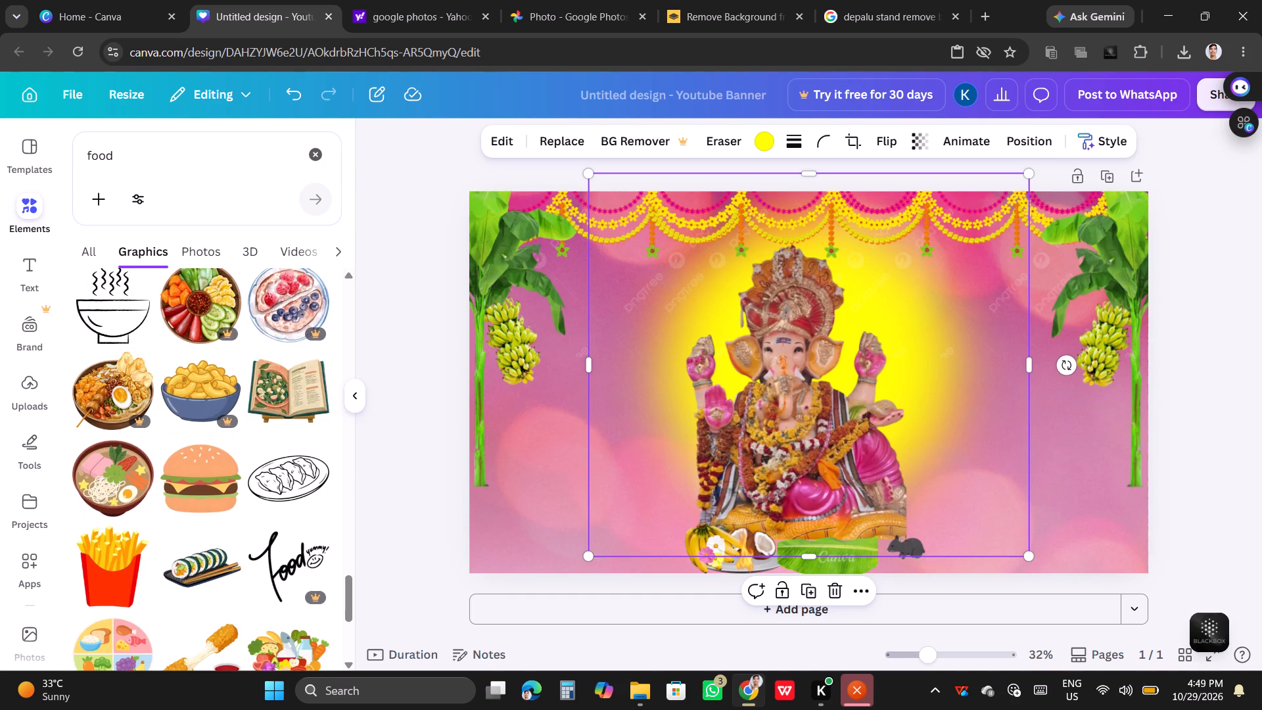
Refine the graphics search to "food rice".
key(space)
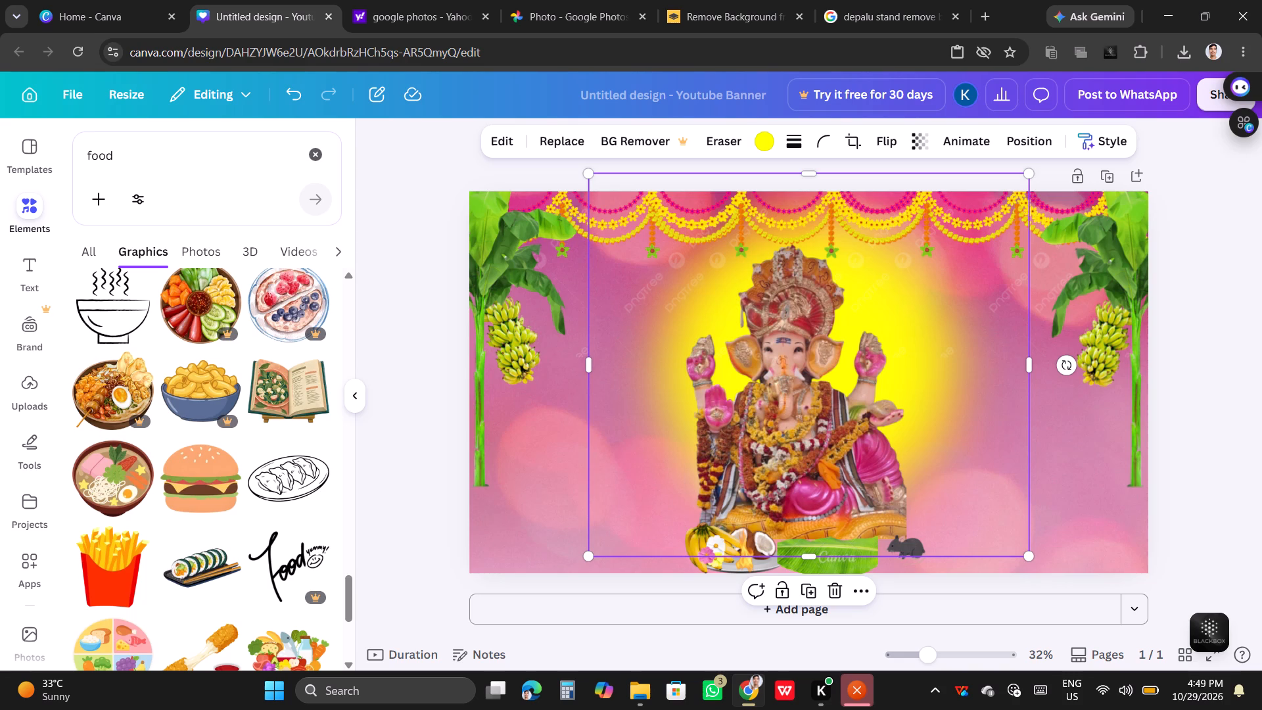
click(135, 157)
scroll(135, 156, up, 1)
key(space)
text(rice)
key(Return)
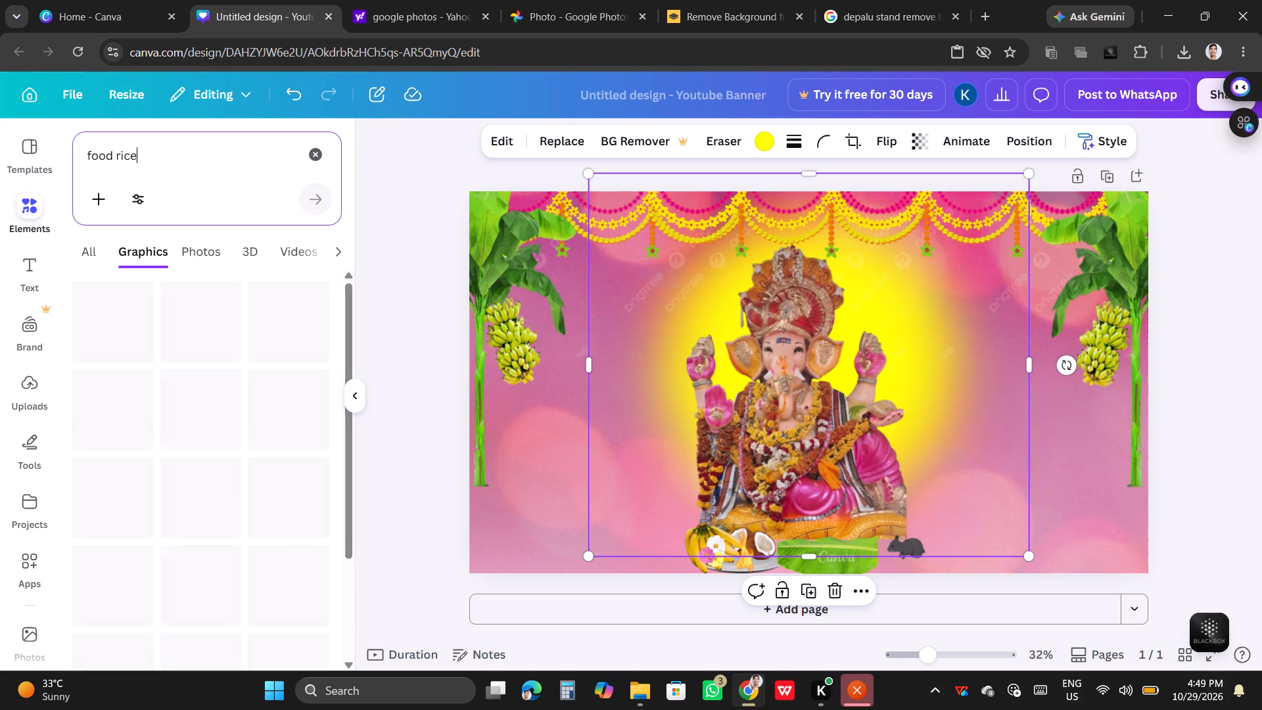
scroll(135, 156, up, 1)
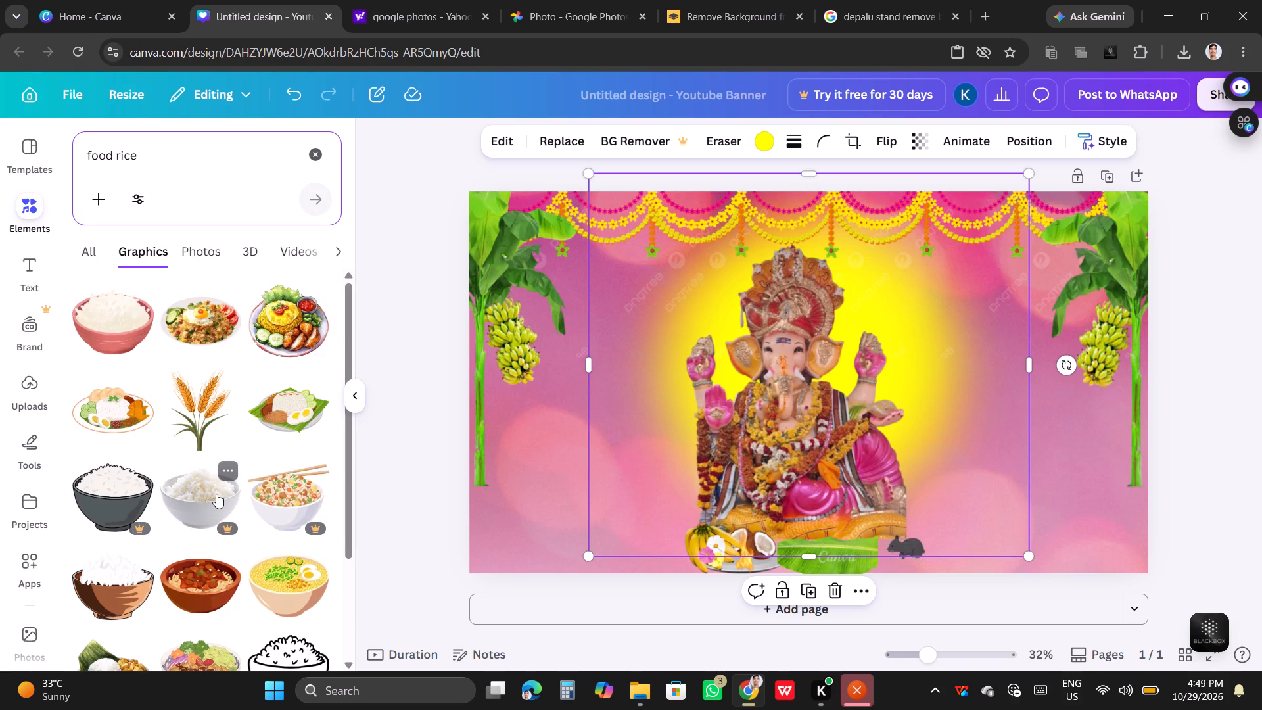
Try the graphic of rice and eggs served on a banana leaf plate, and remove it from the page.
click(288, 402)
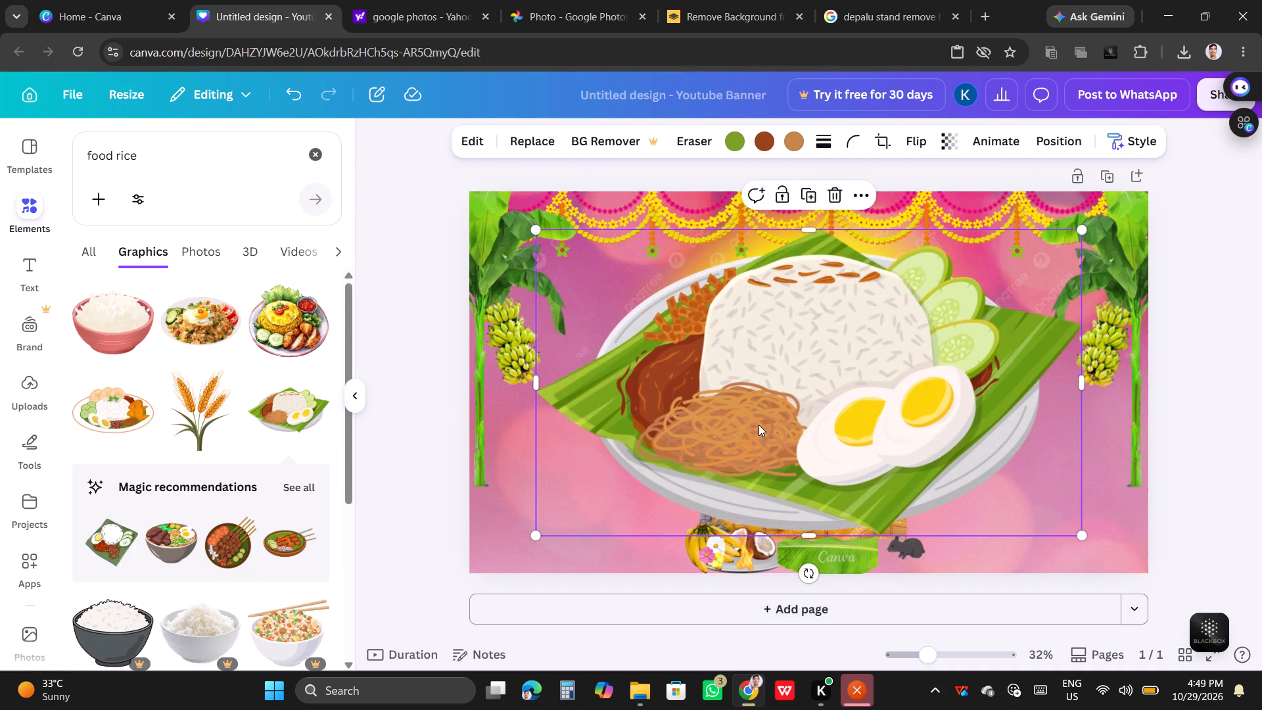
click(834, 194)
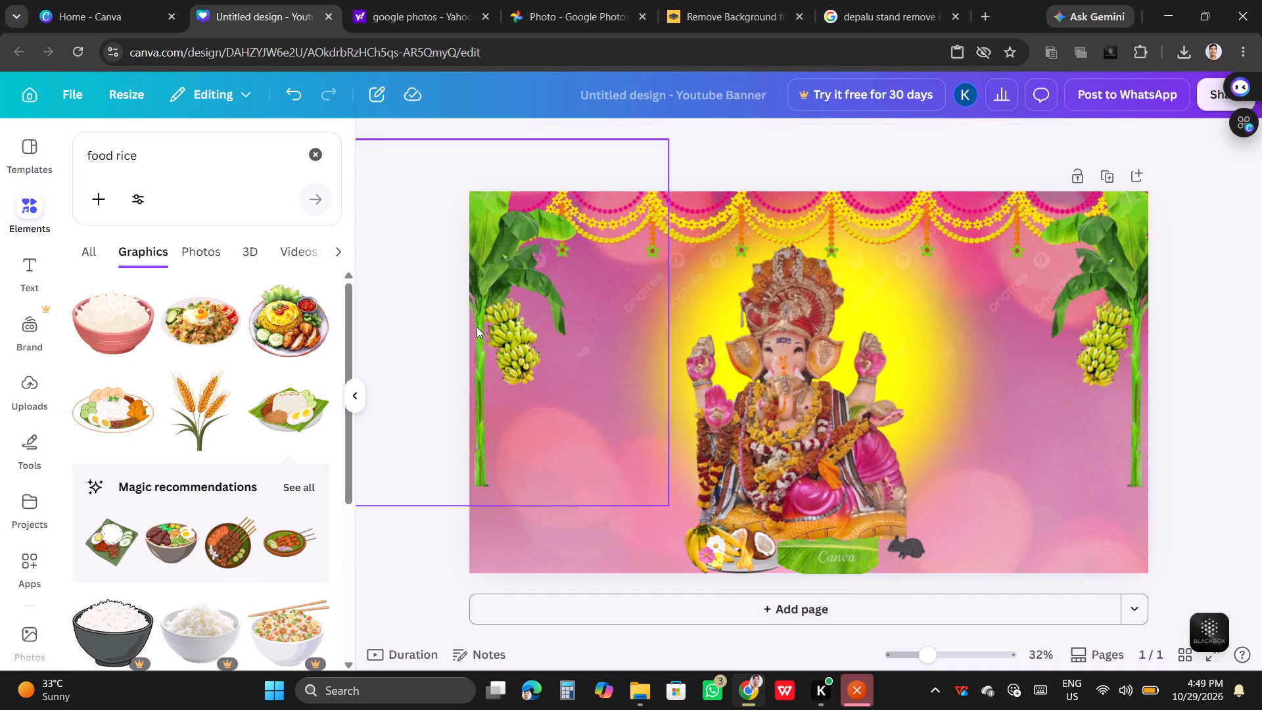
Browse the food rice graphics and add the white plate of yellow rice with green leaves to the banner.
scroll(222, 456, down, 4)
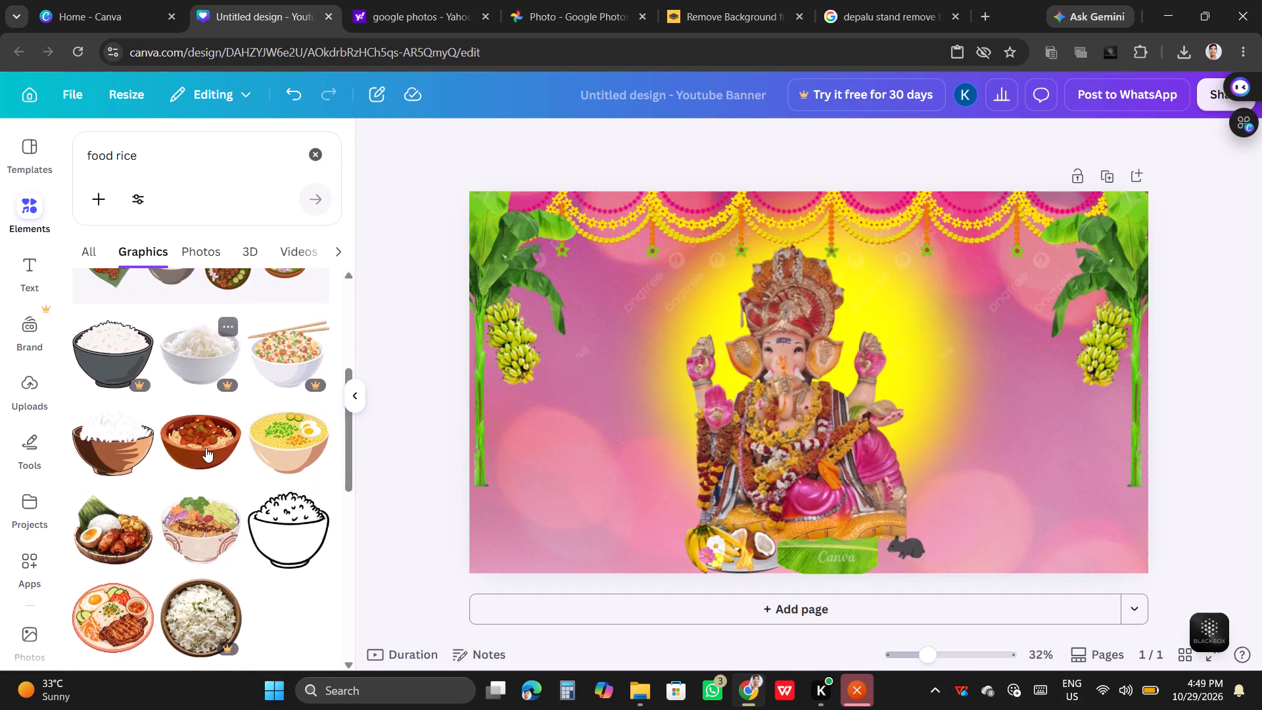
scroll(206, 448, down, 2)
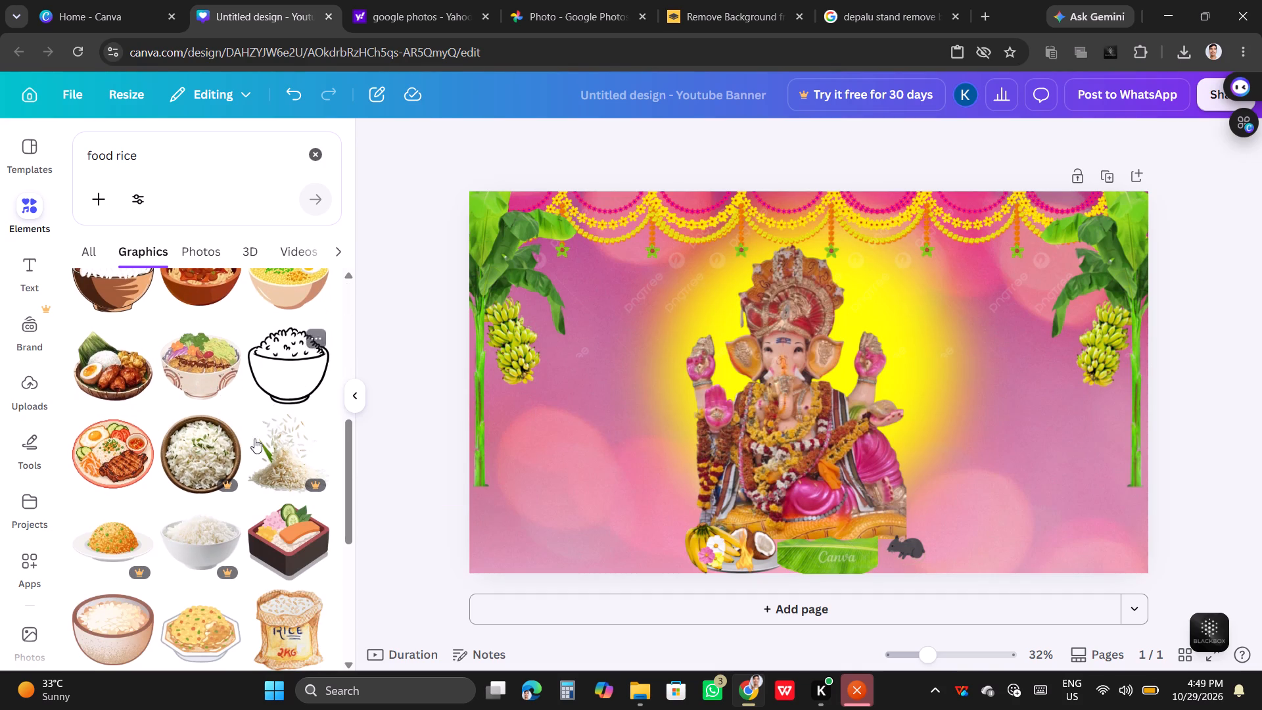
scroll(202, 492, down, 2)
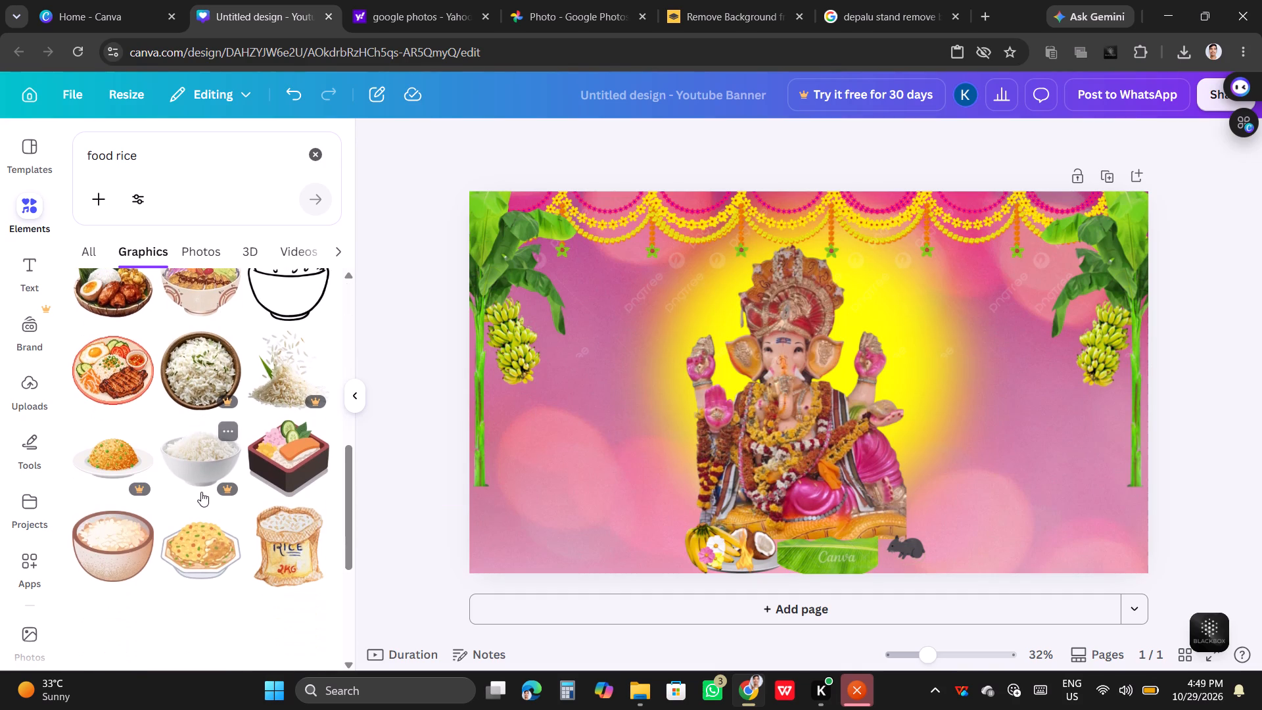
scroll(201, 492, down, 2)
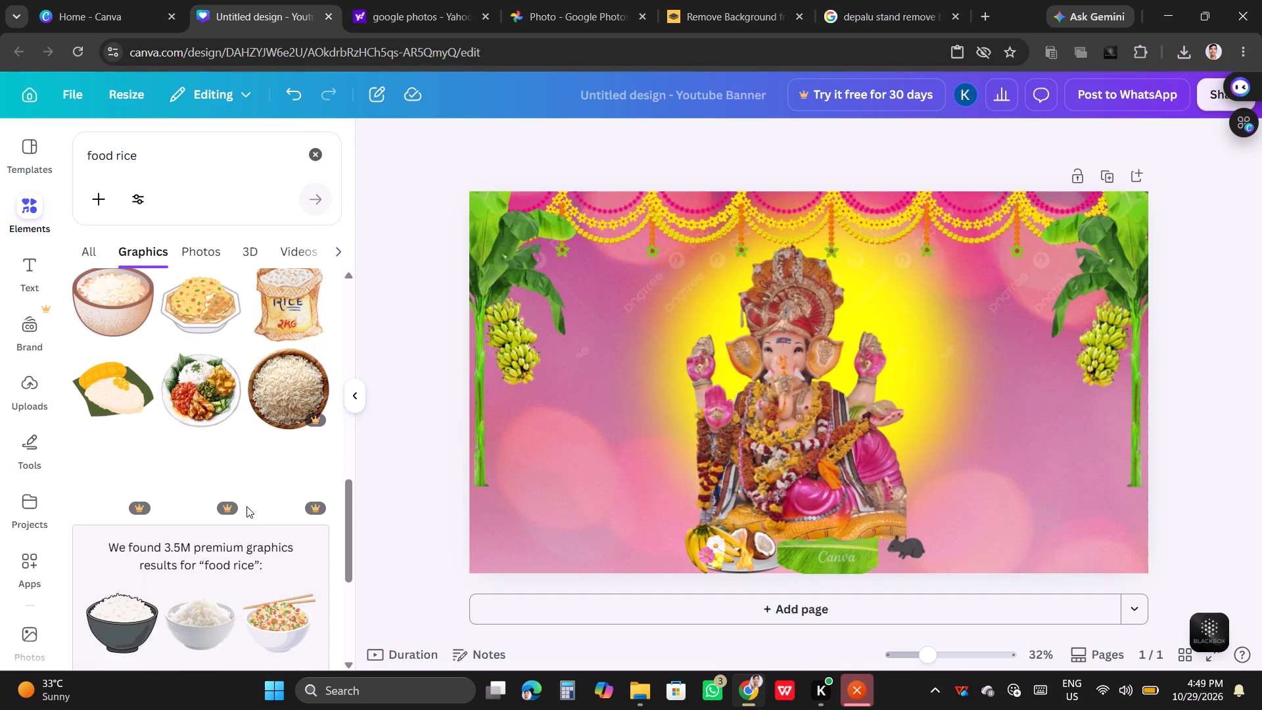
scroll(247, 506, down, 4)
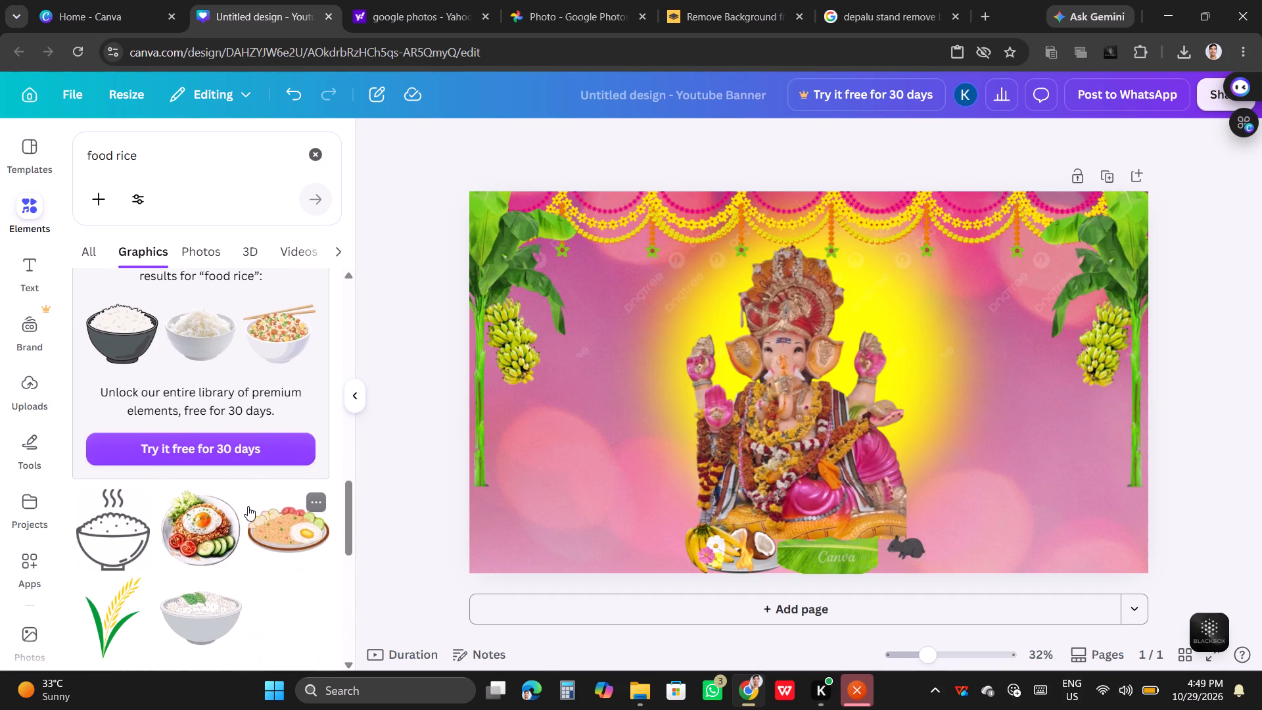
scroll(248, 506, down, 3)
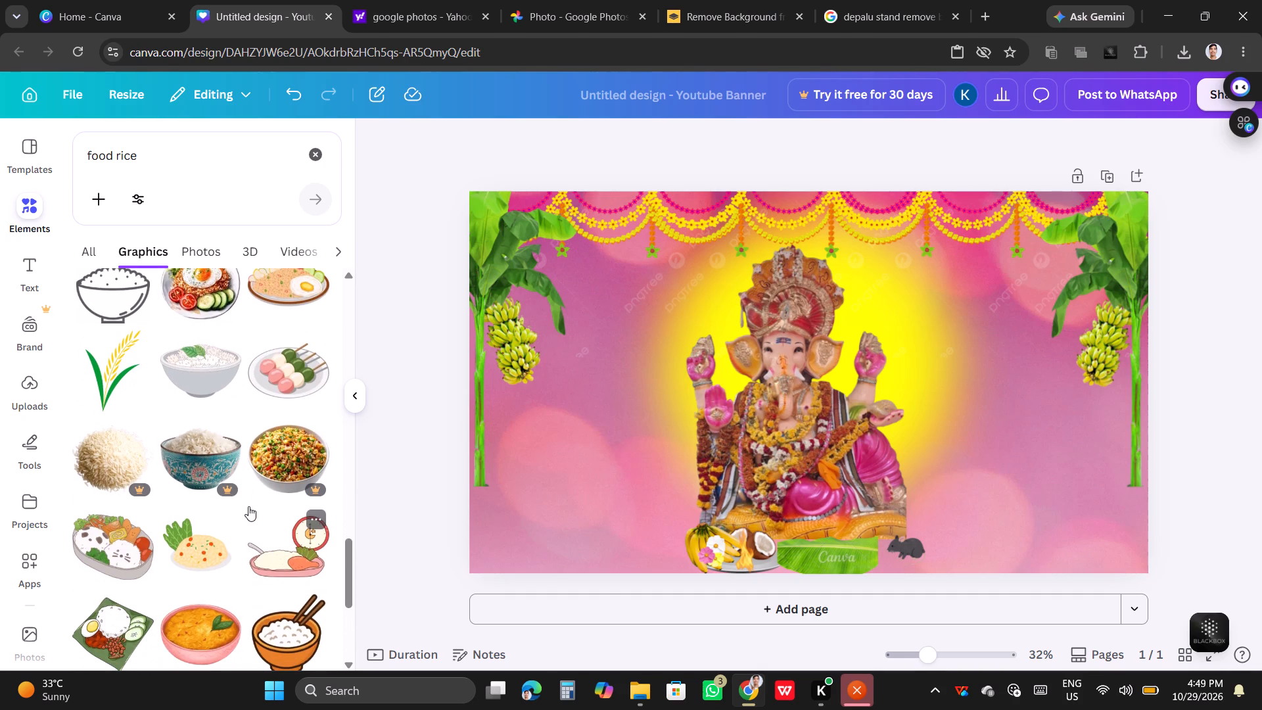
scroll(221, 481, down, 2)
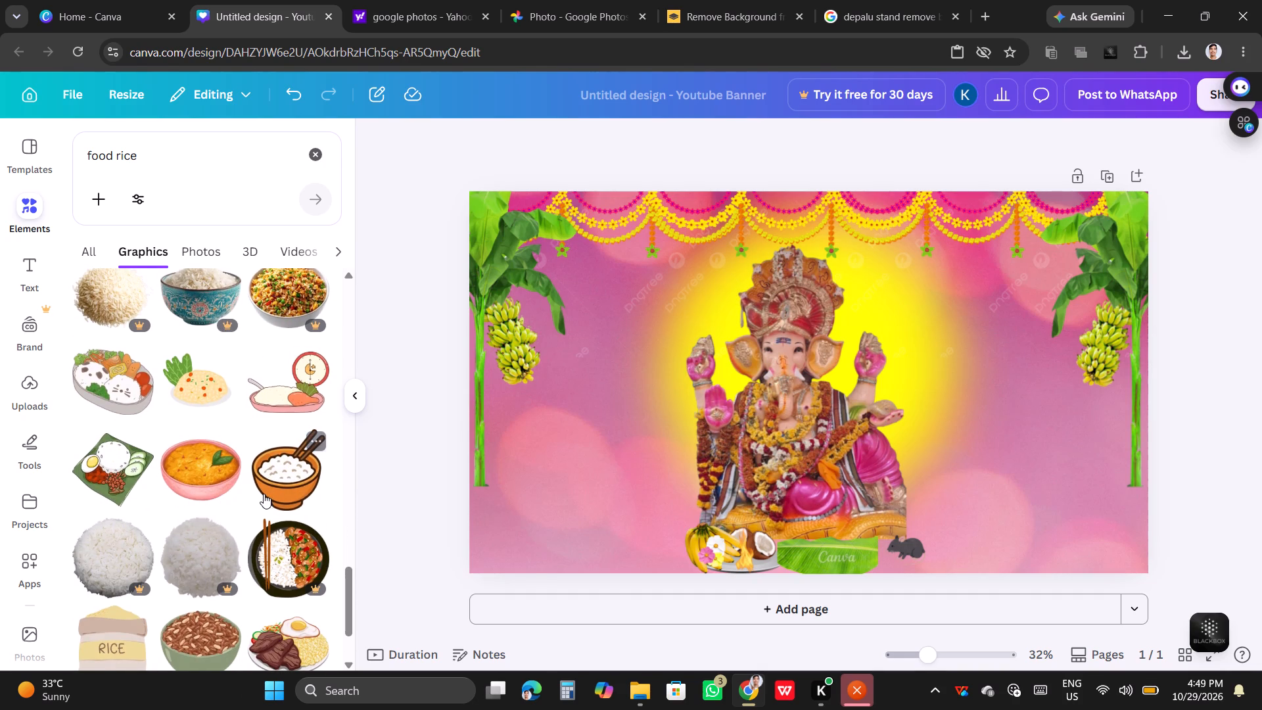
scroll(264, 494, down, 3)
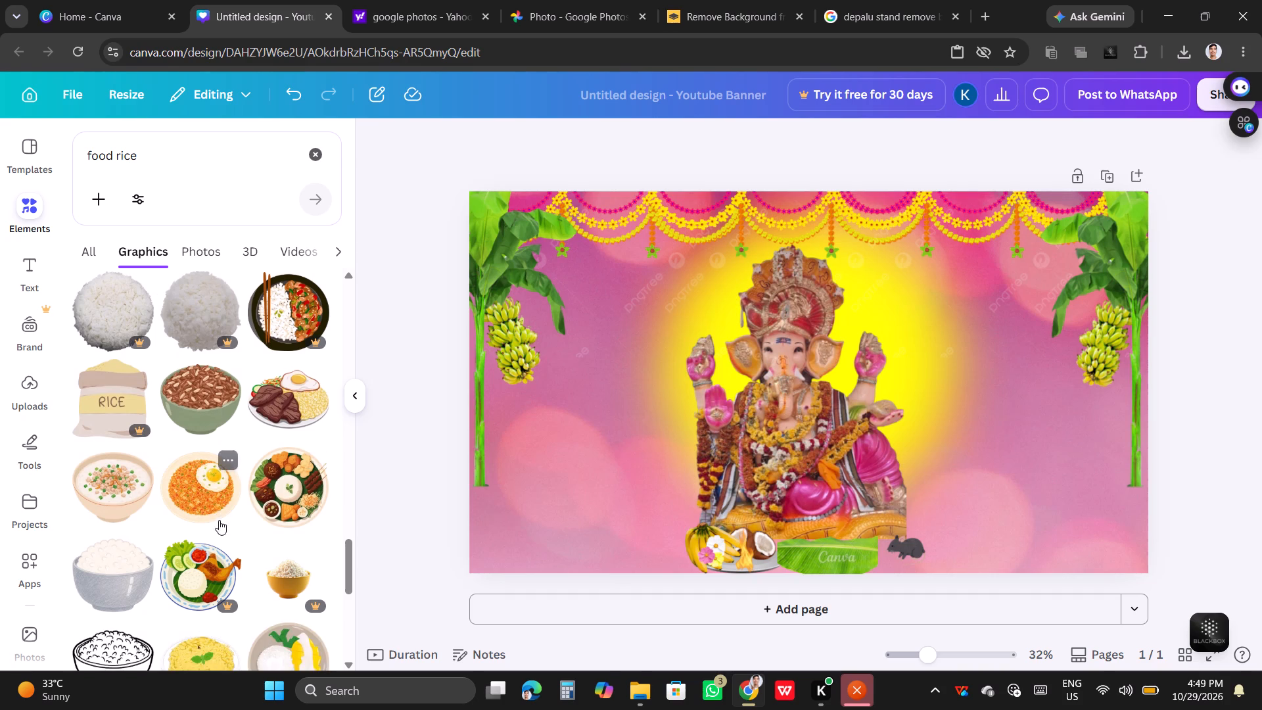
scroll(219, 523, down, 2)
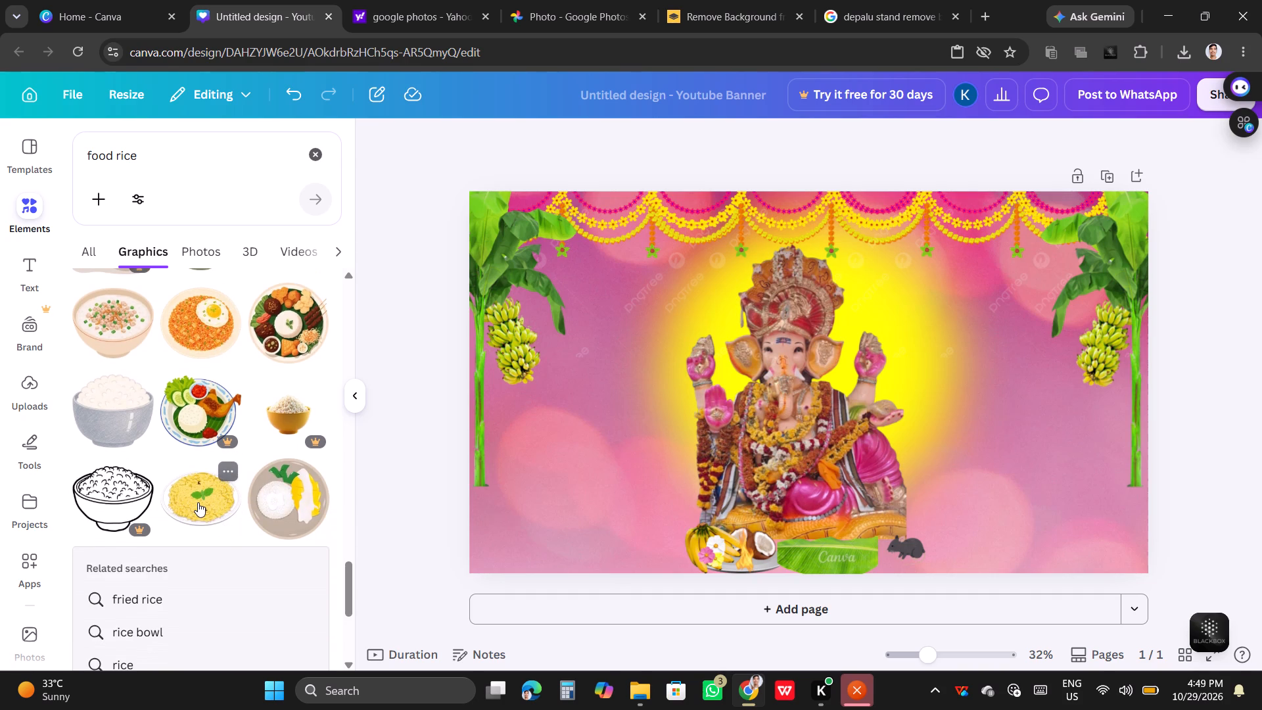
click(198, 501)
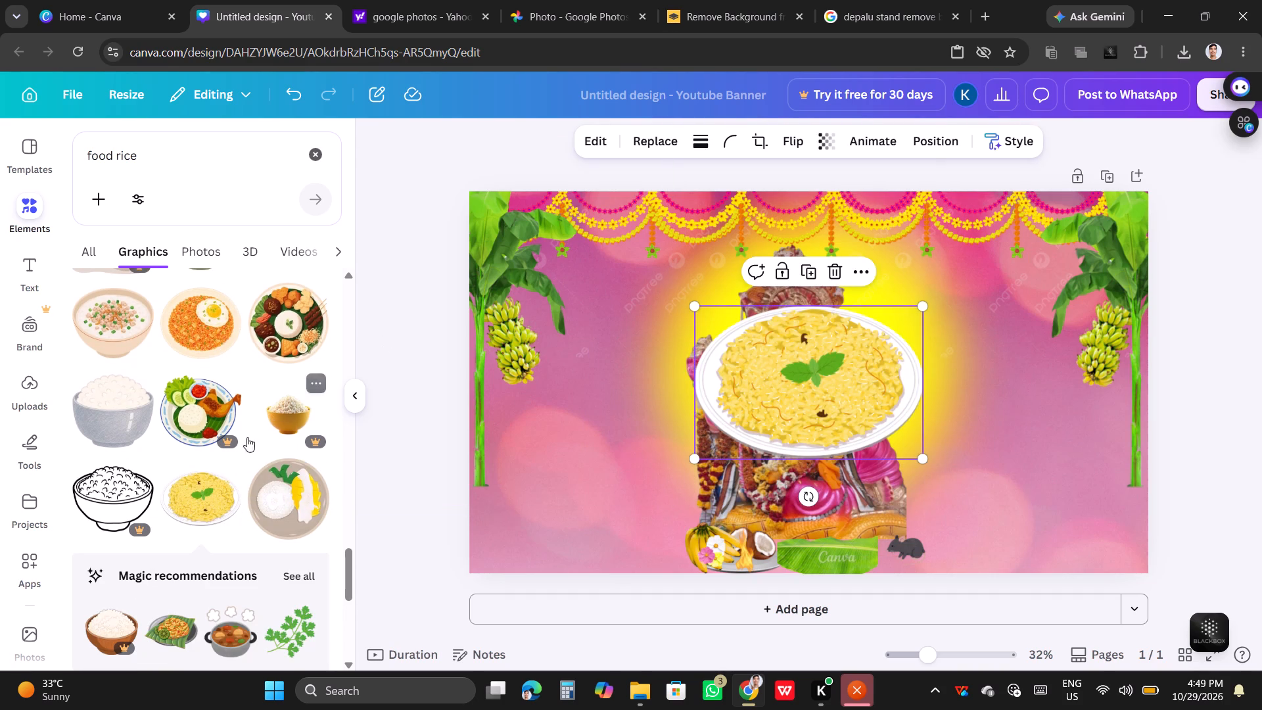
Browse further through the food rice graphics for other dishes to use.
scroll(193, 471, down, 5)
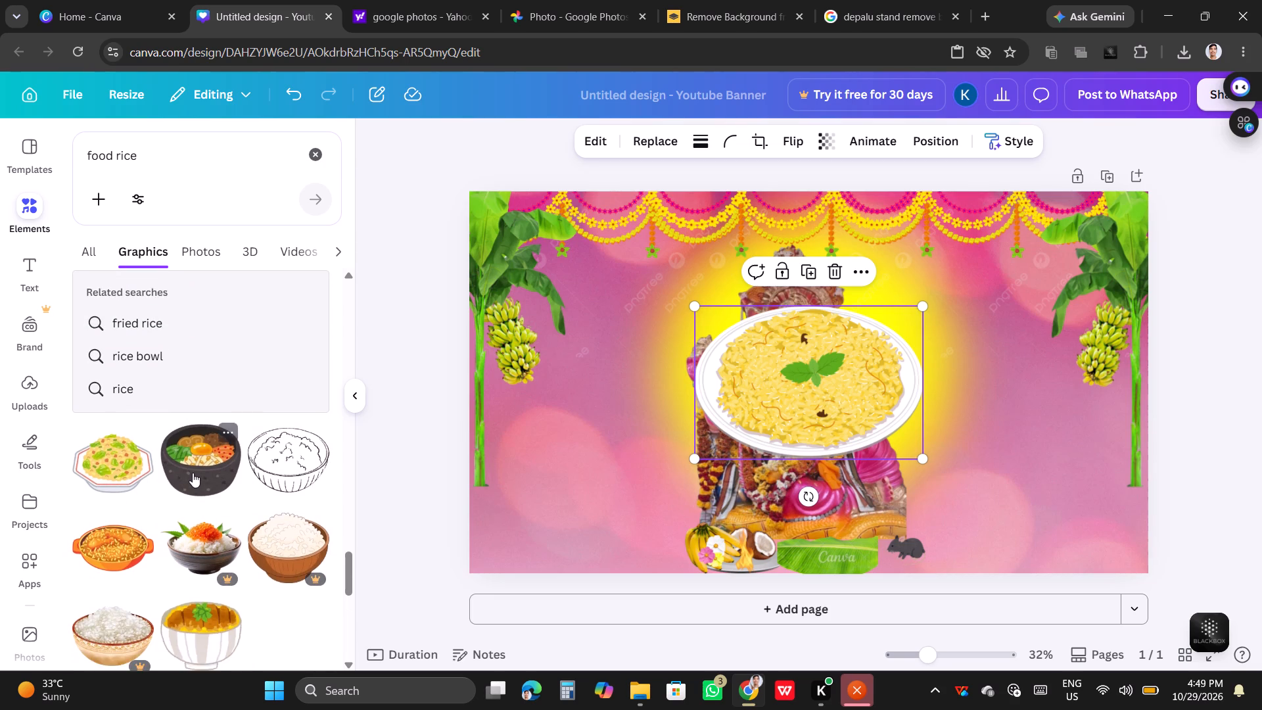
scroll(193, 473, down, 5)
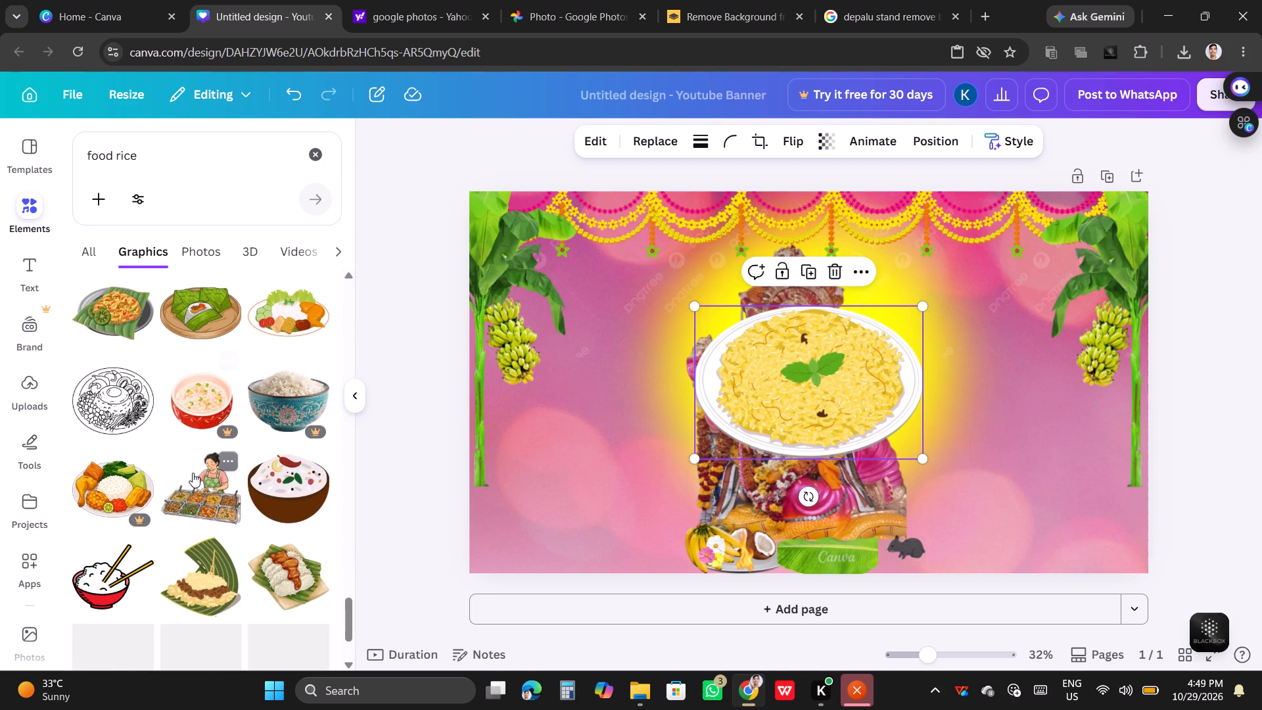
scroll(193, 473, down, 6)
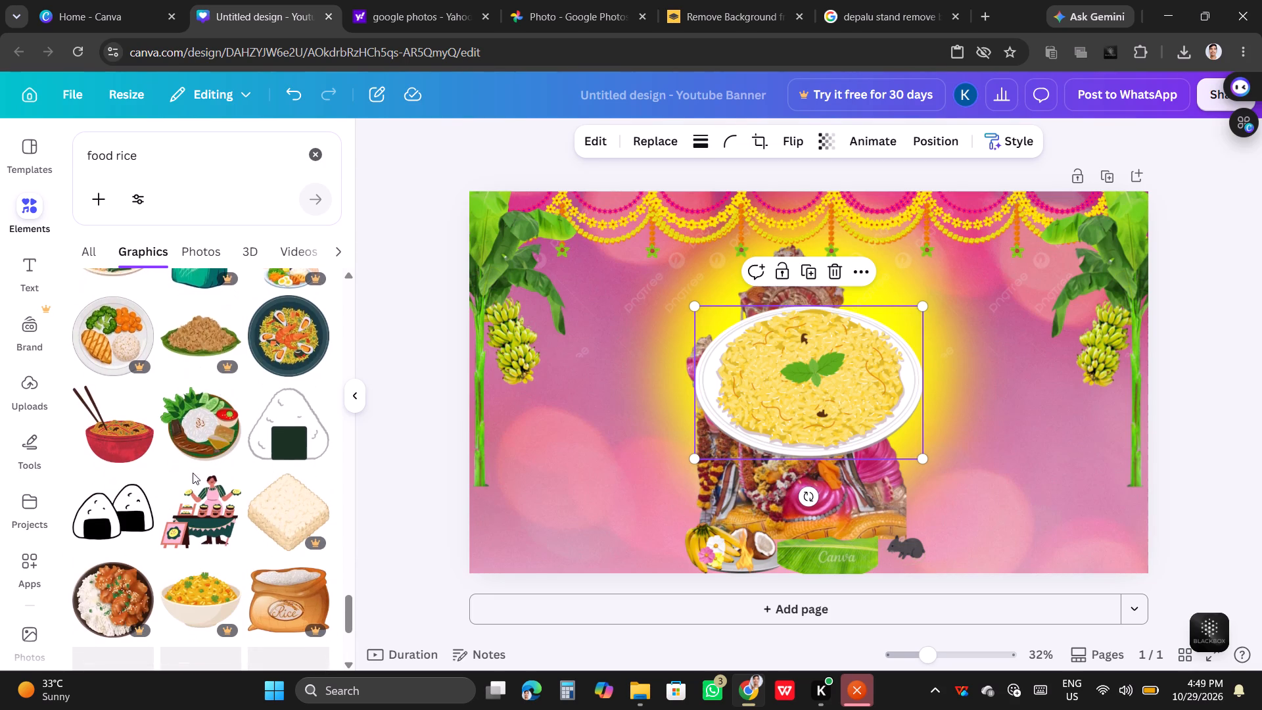
scroll(193, 473, down, 2)
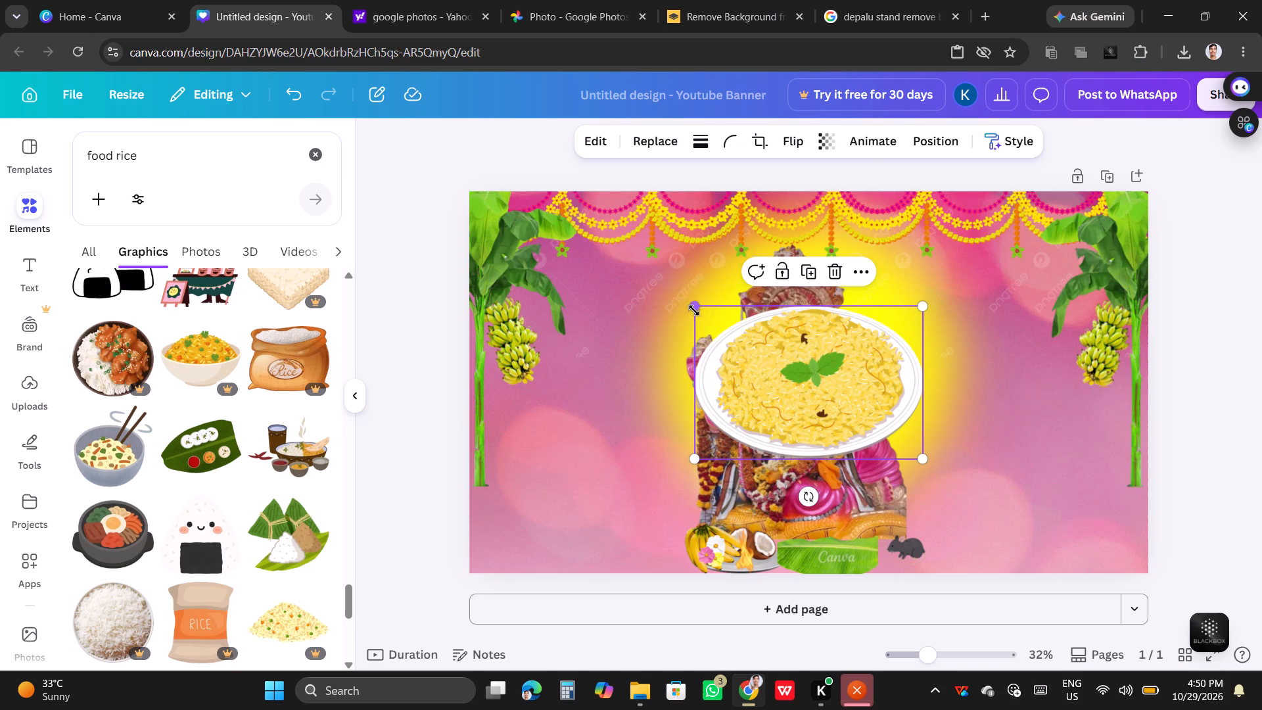
Shrink the yellow rice plate and place it on the middle of the banana leaf, shifting the yellow glow down with it.
drag(703, 314, 607, 289)
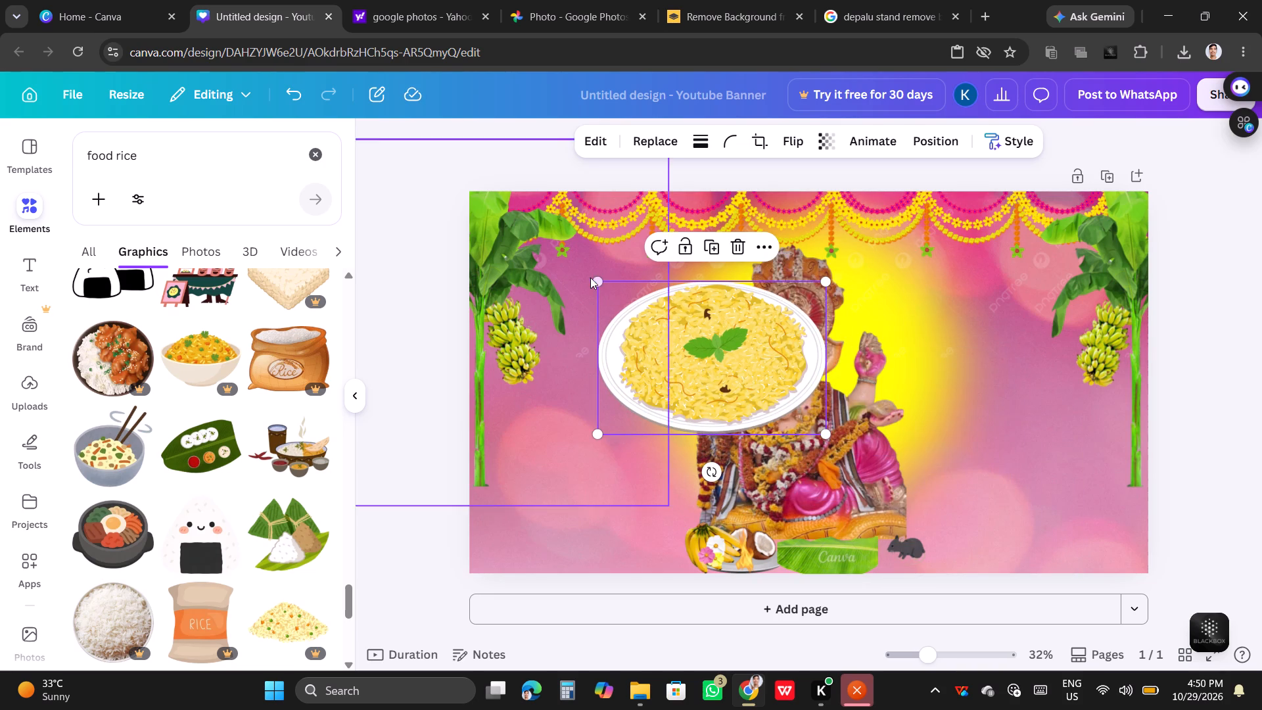
drag(601, 287, 752, 450)
drag(795, 400, 826, 534)
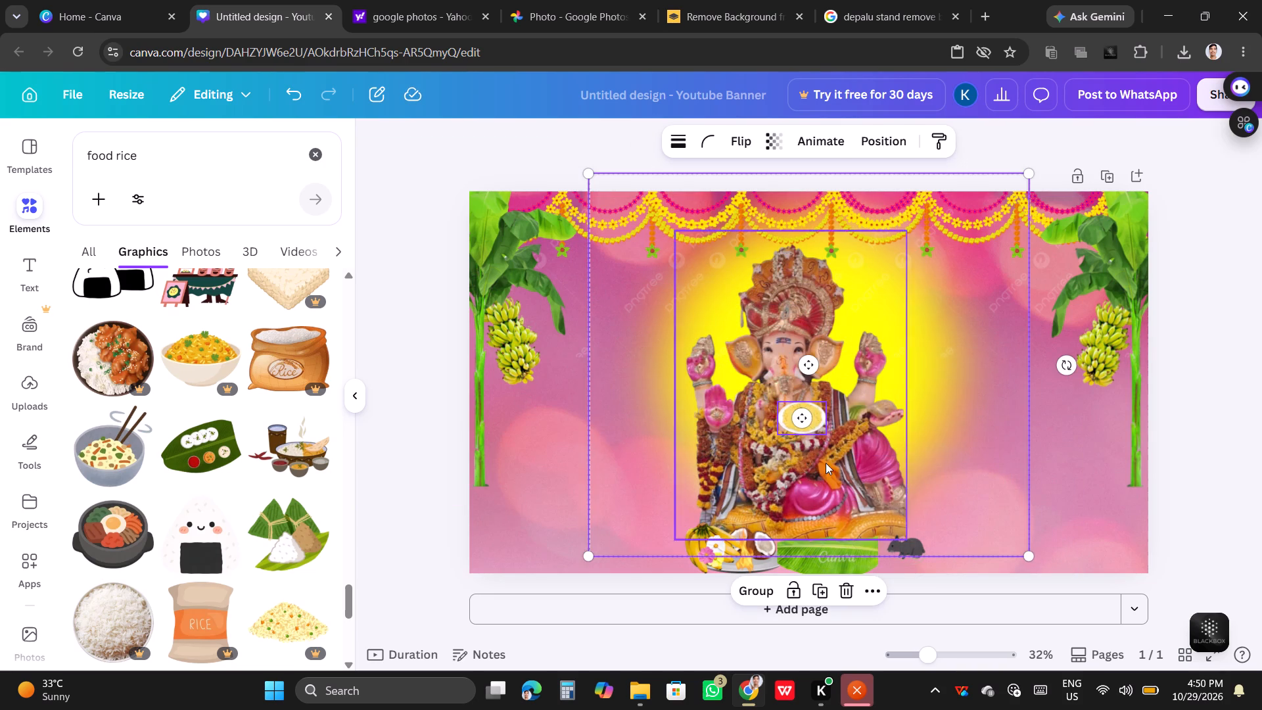
drag(799, 412, 810, 554)
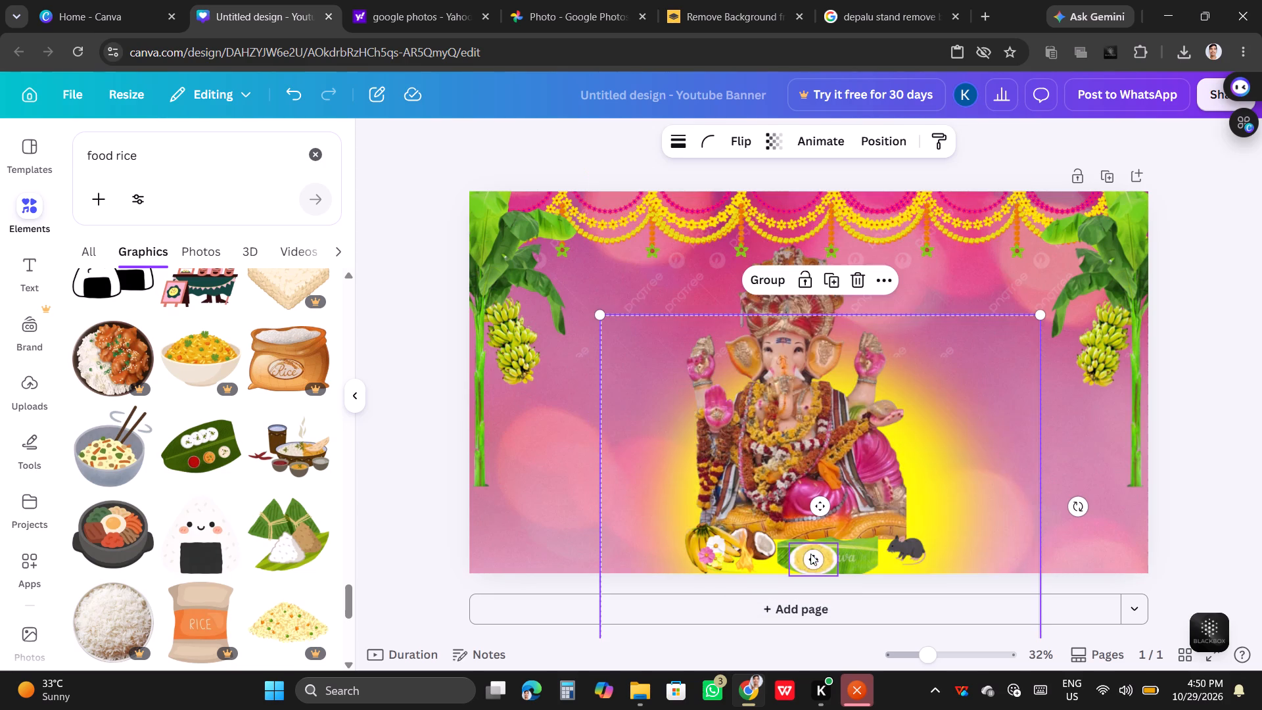
click(628, 466)
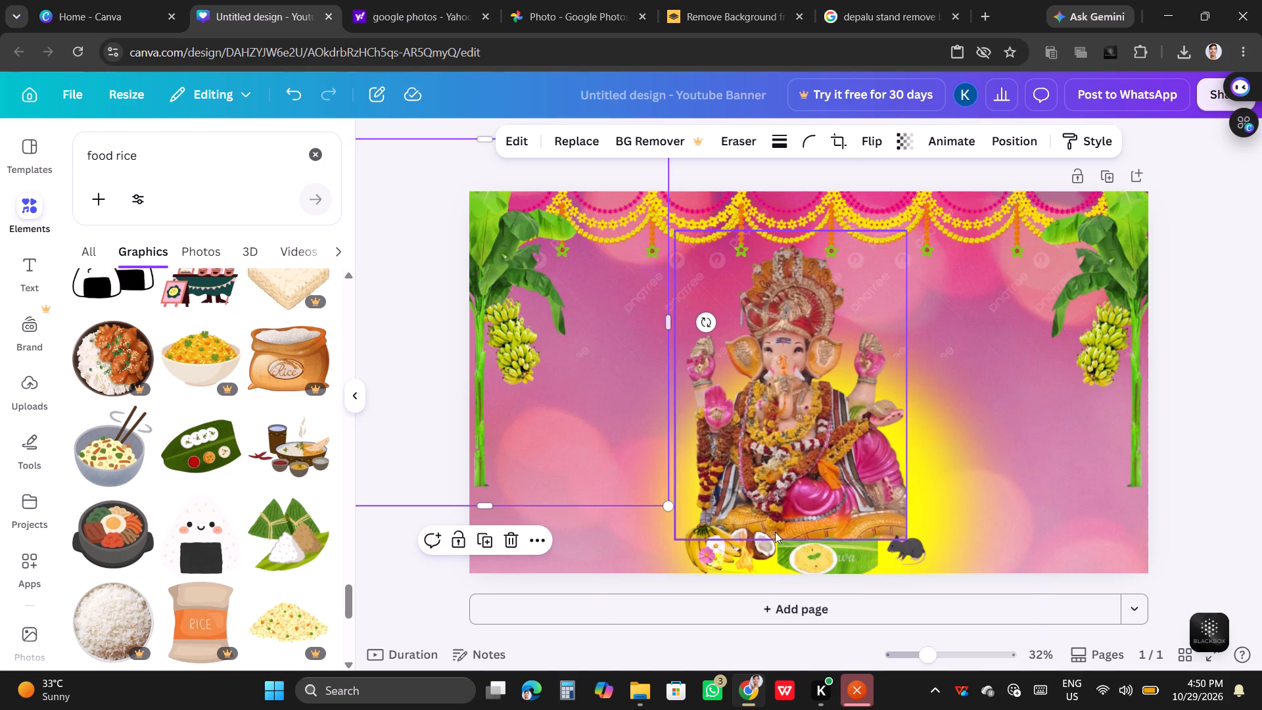
drag(806, 559, 813, 557)
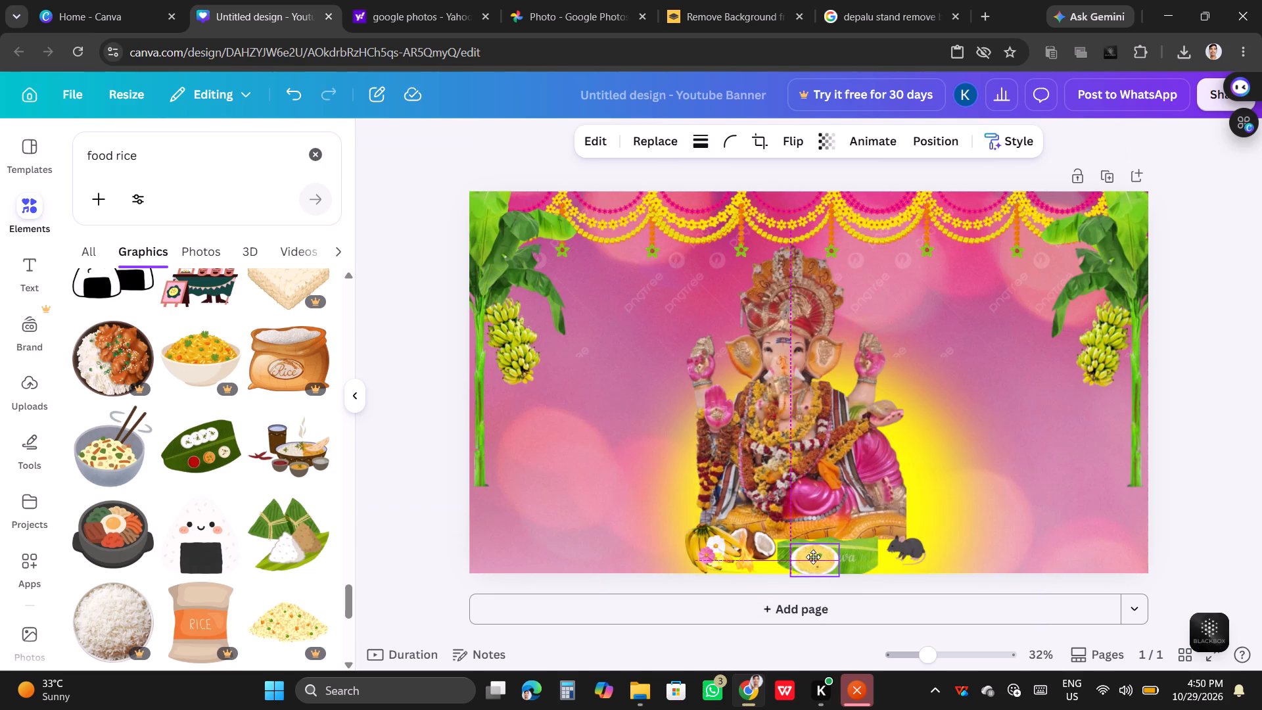
drag(813, 557, 817, 556)
click(530, 484)
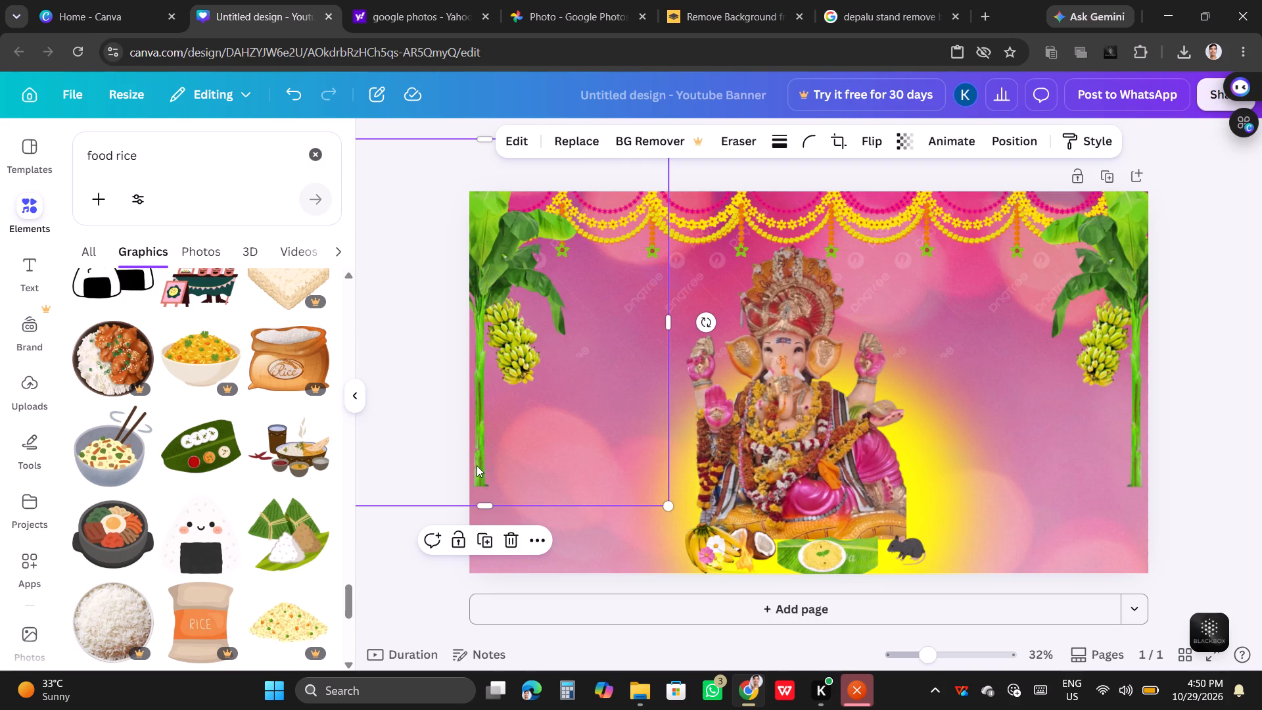
Replace the food rice search with "diwali" in the elements library and show all the matching graphics.
click(319, 155)
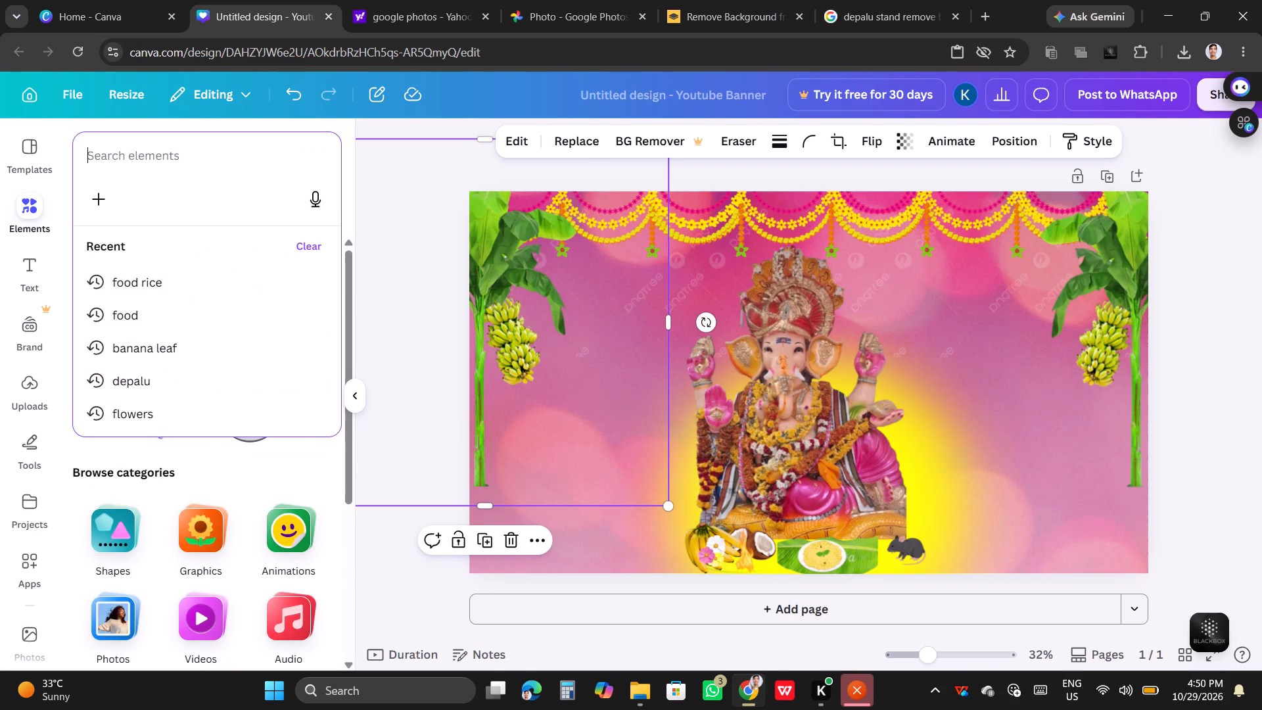
text(di)
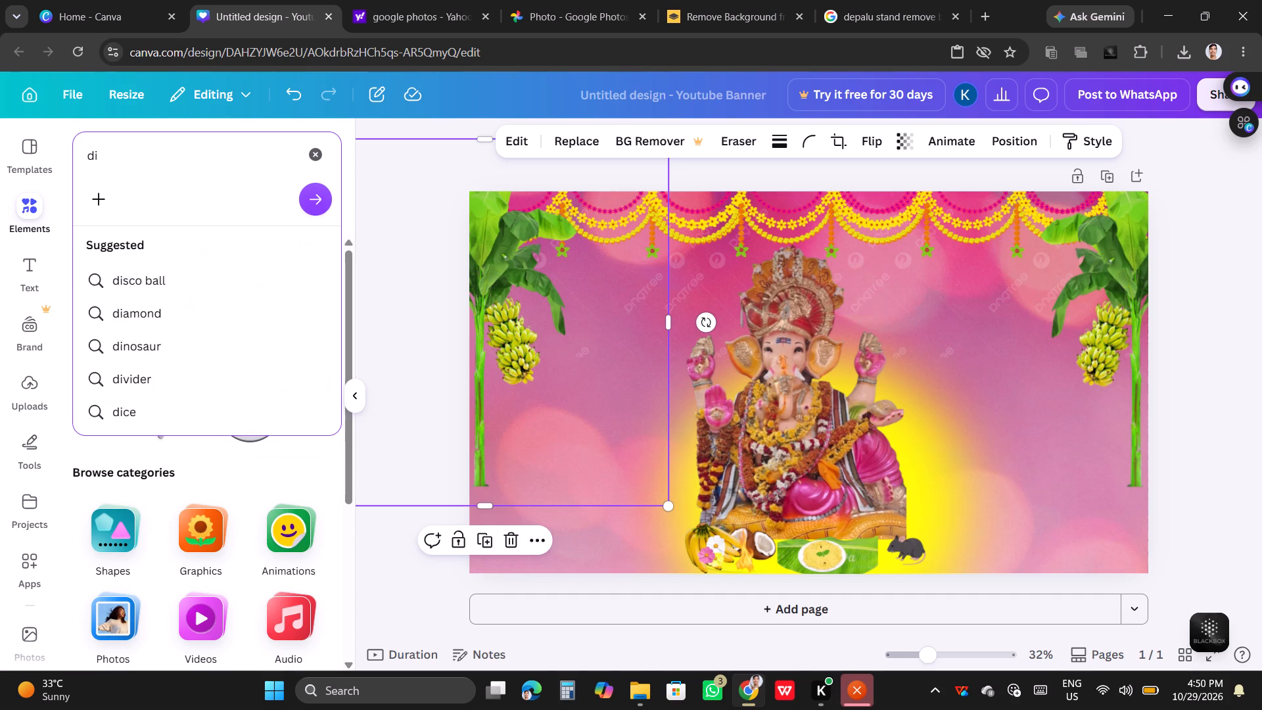
text(wali)
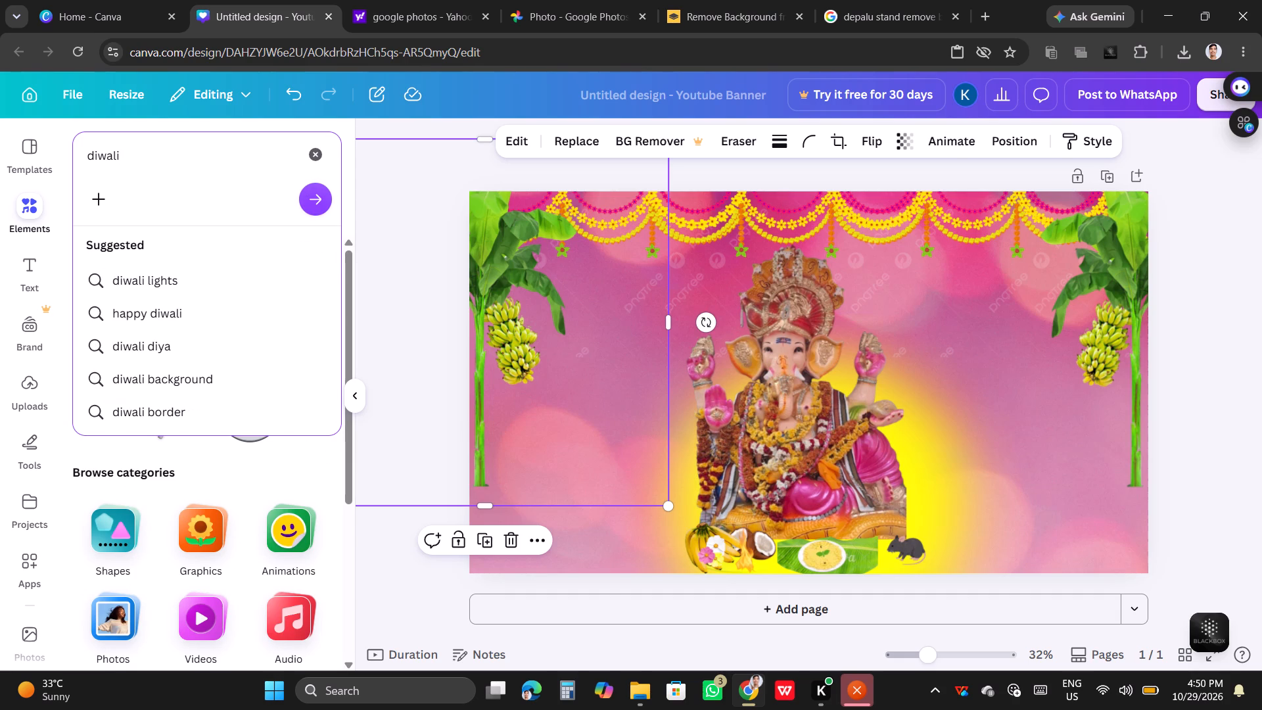
key(Return)
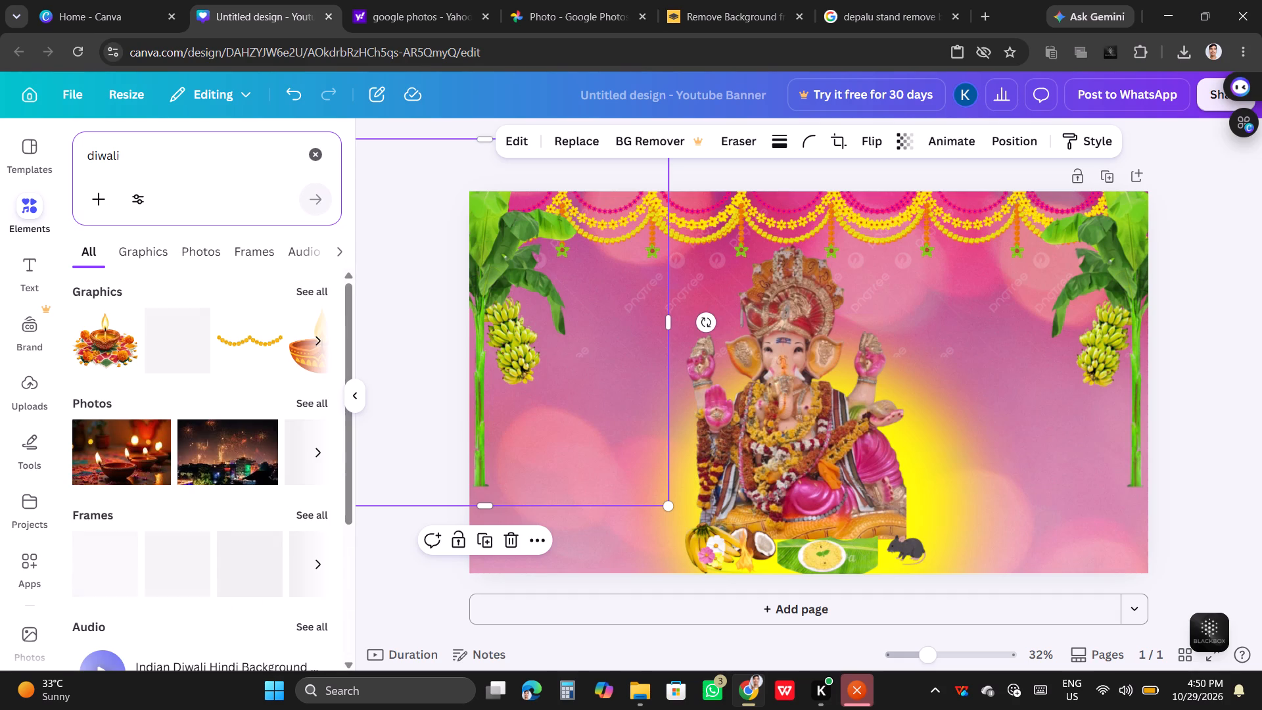
click(313, 280)
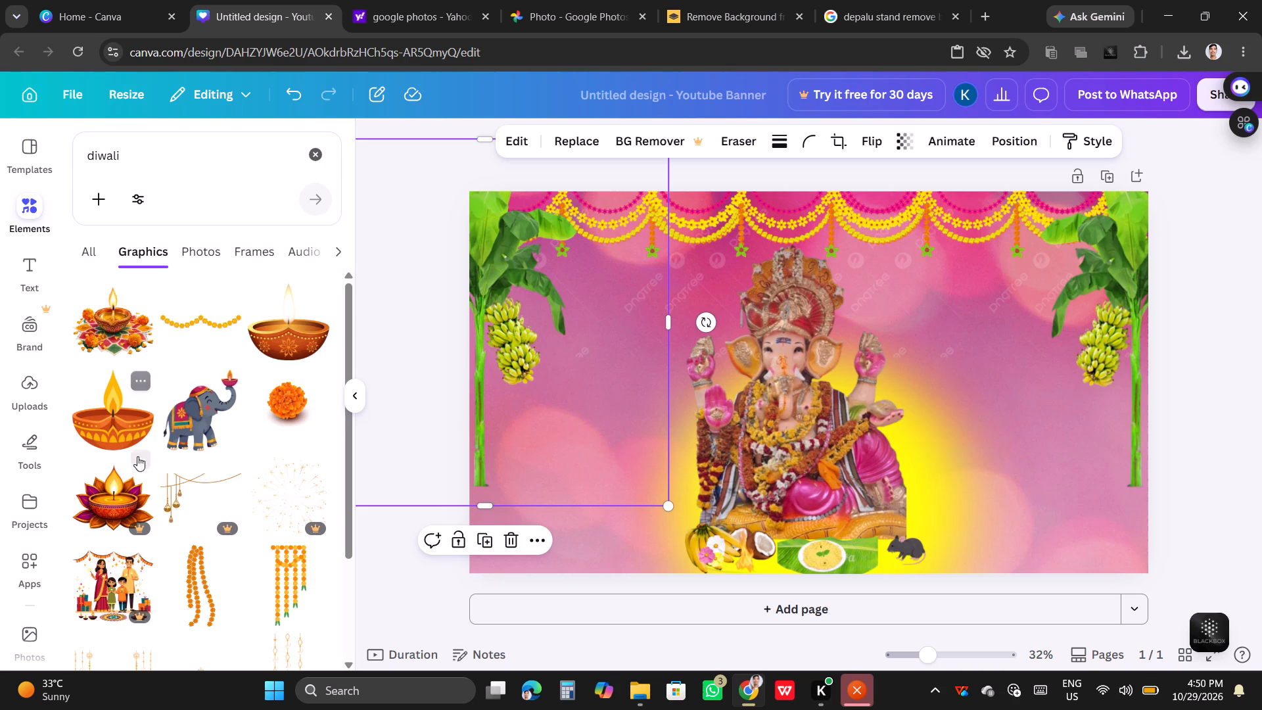
Browse through the diwali graphics for oil lamps and other festive decorations to use on the banner.
scroll(242, 565, down, 4)
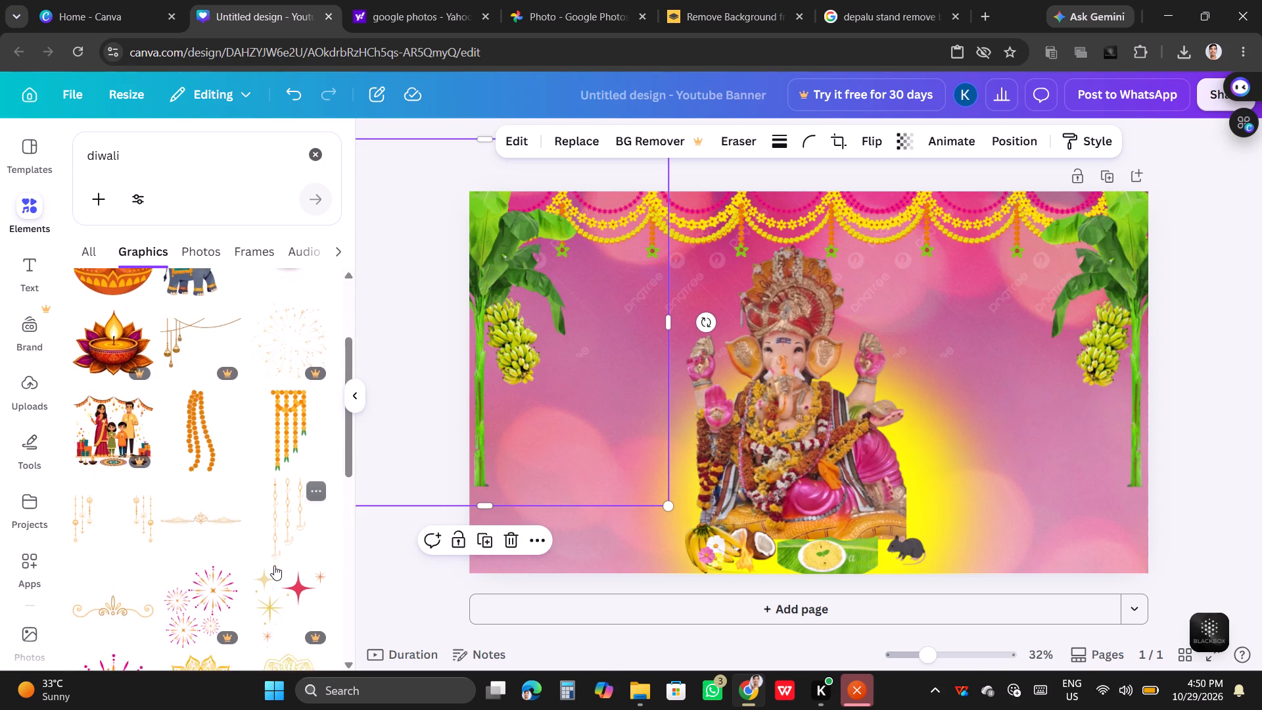
scroll(274, 565, down, 3)
scroll(274, 565, up, 7)
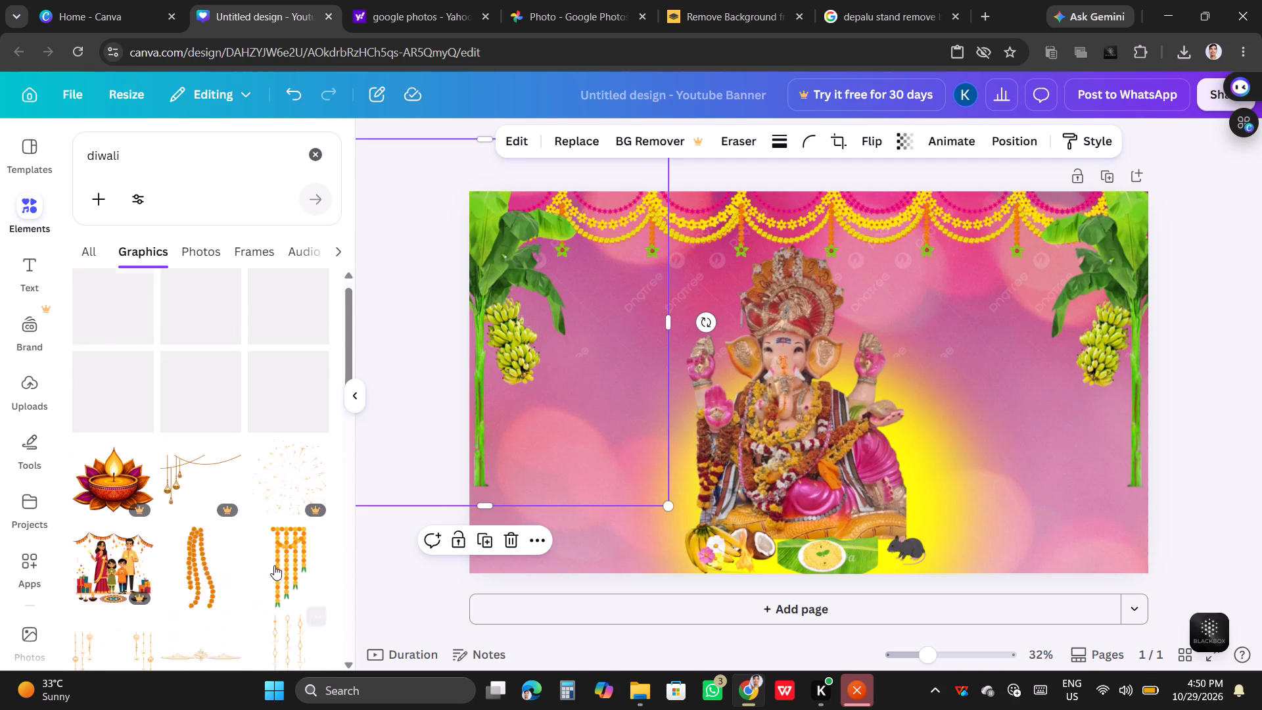
scroll(274, 565, up, 4)
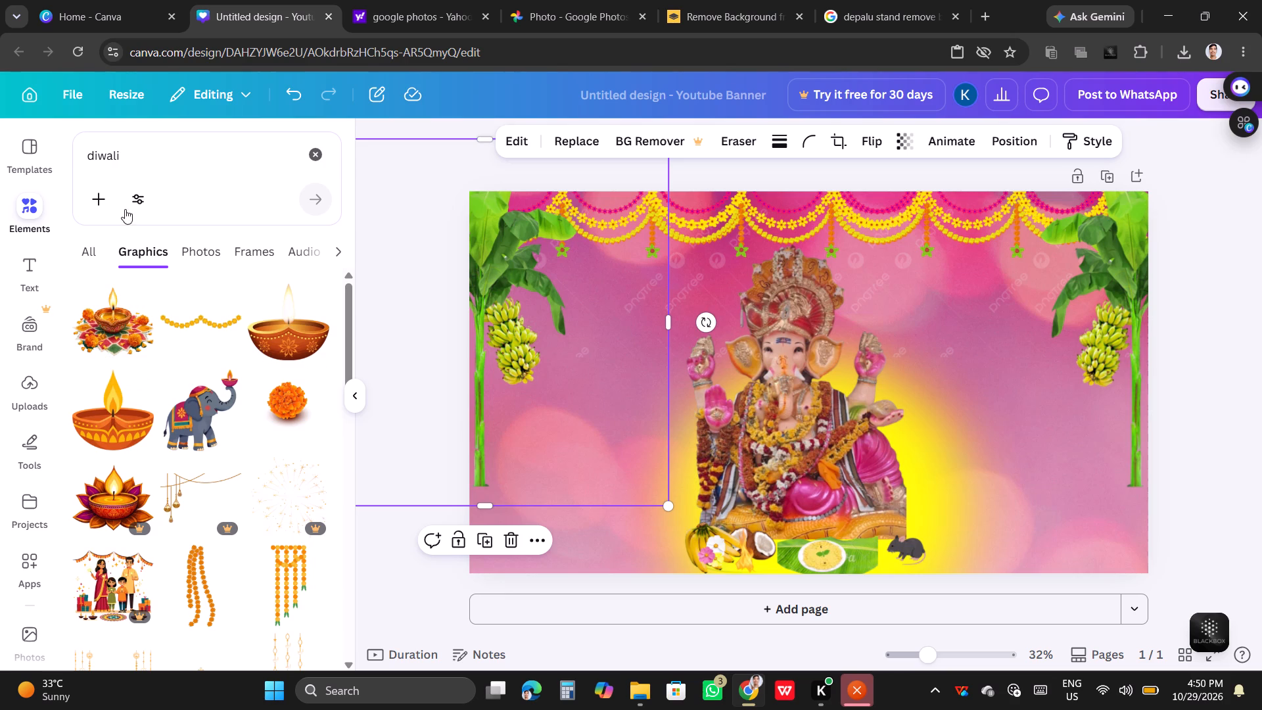
scroll(199, 329, down, 1)
scroll(211, 437, down, 6)
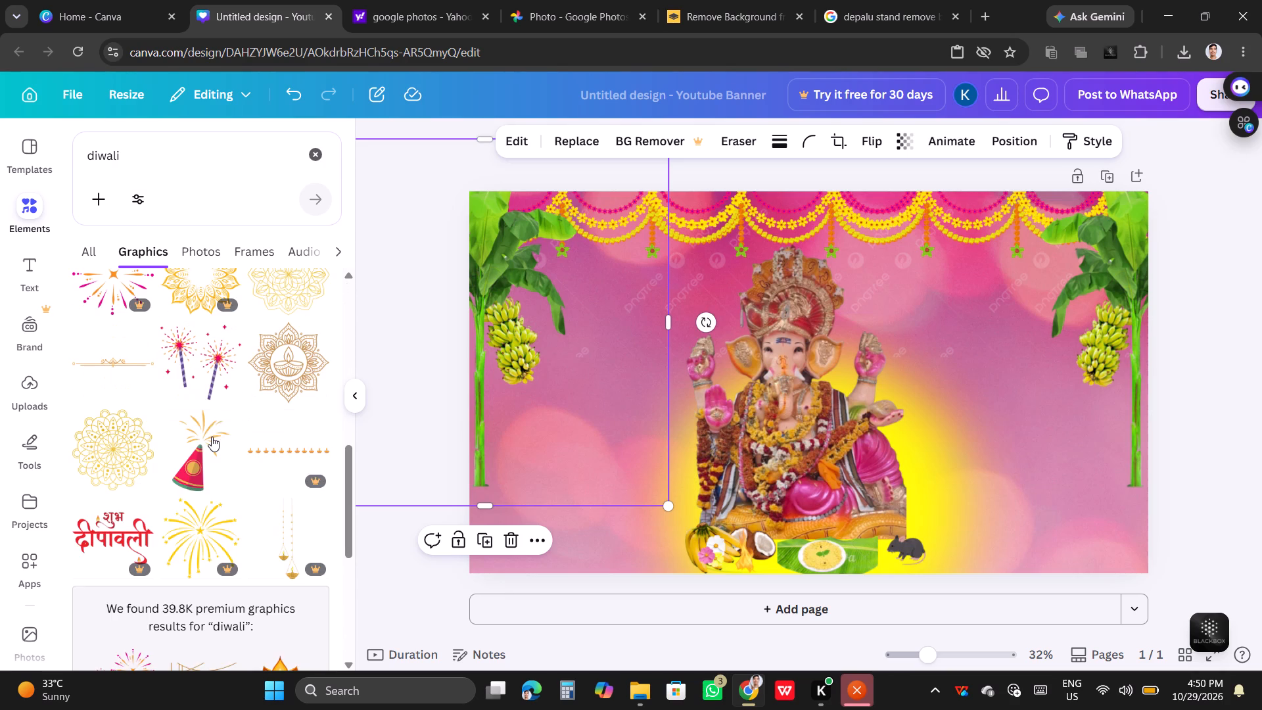
scroll(212, 437, down, 10)
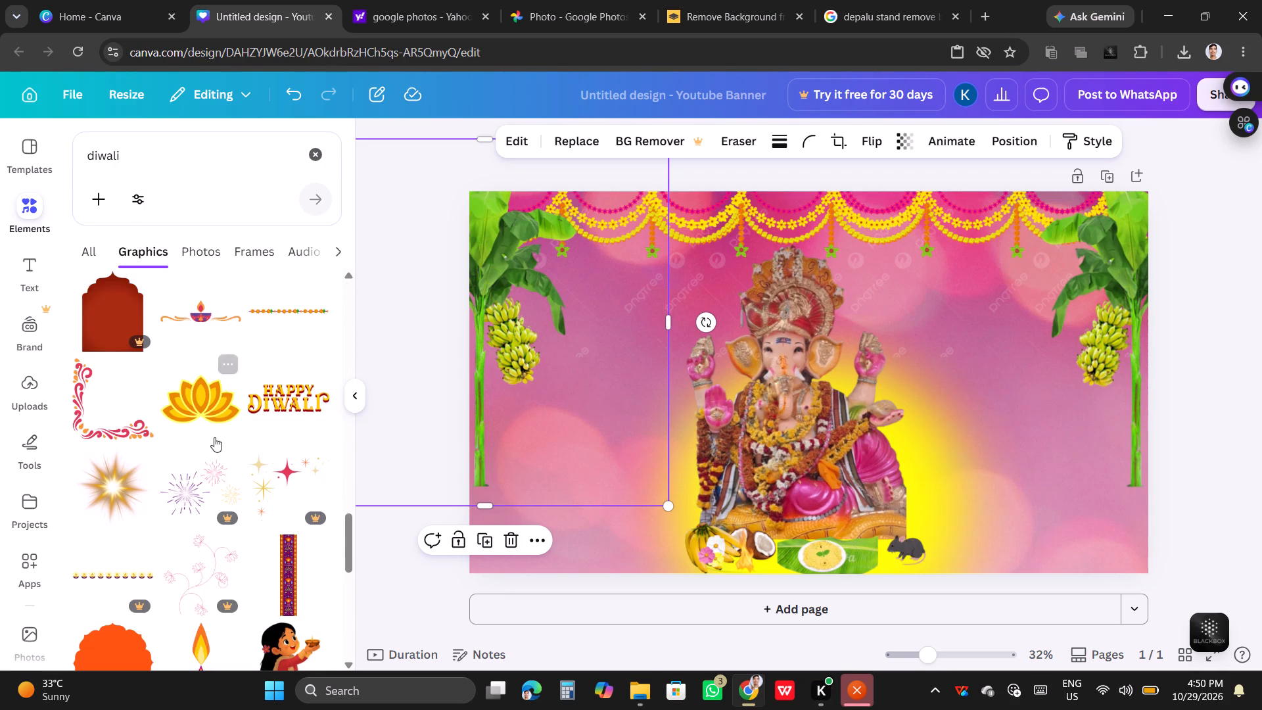
scroll(215, 437, down, 4)
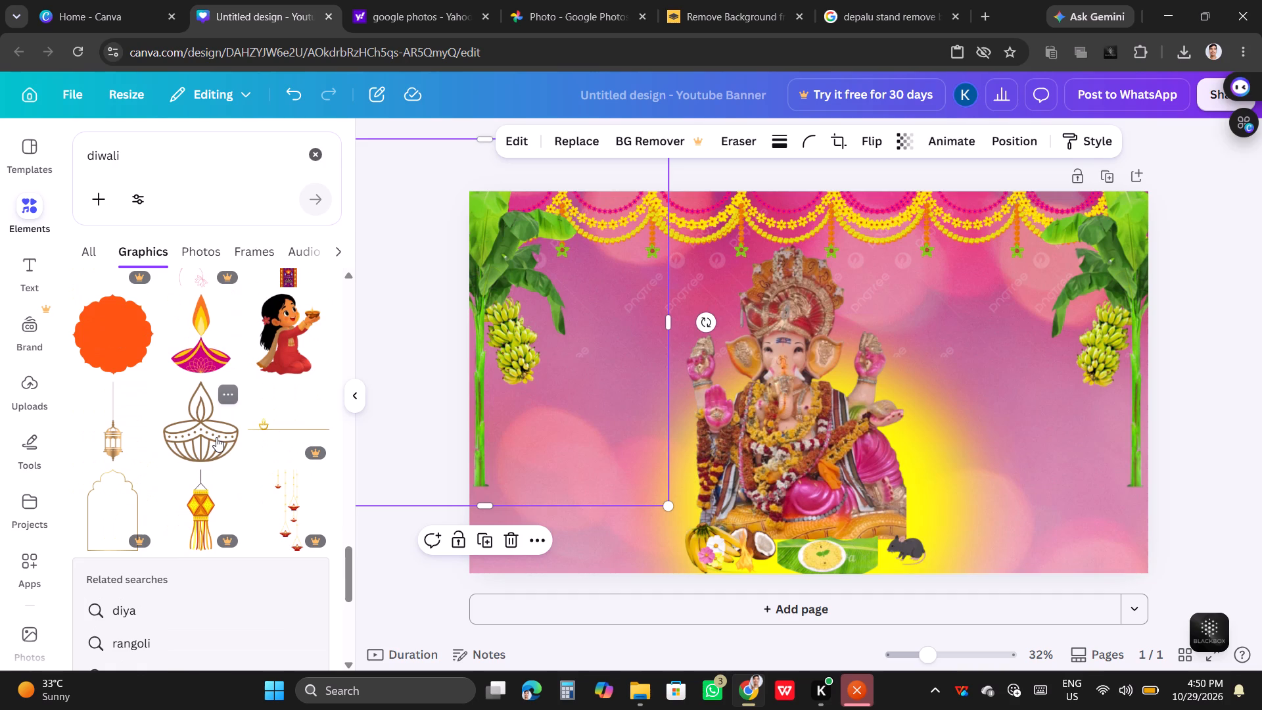
scroll(216, 437, down, 5)
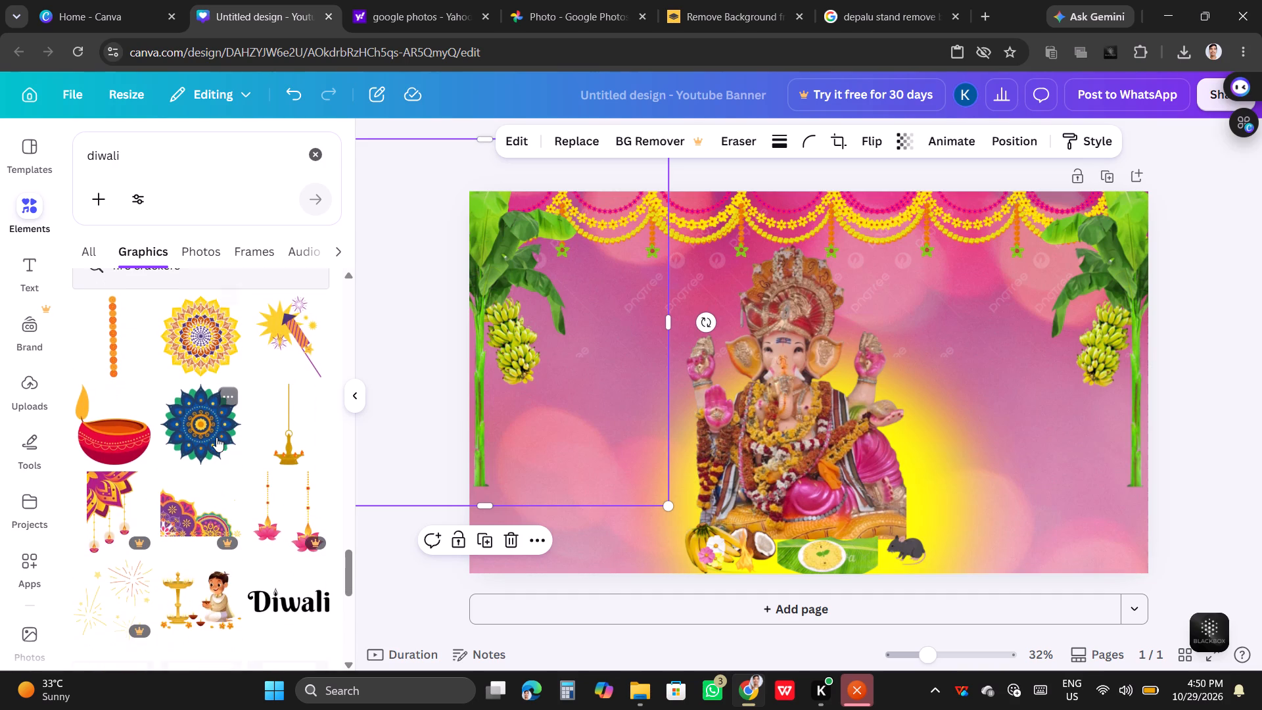
scroll(216, 437, down, 4)
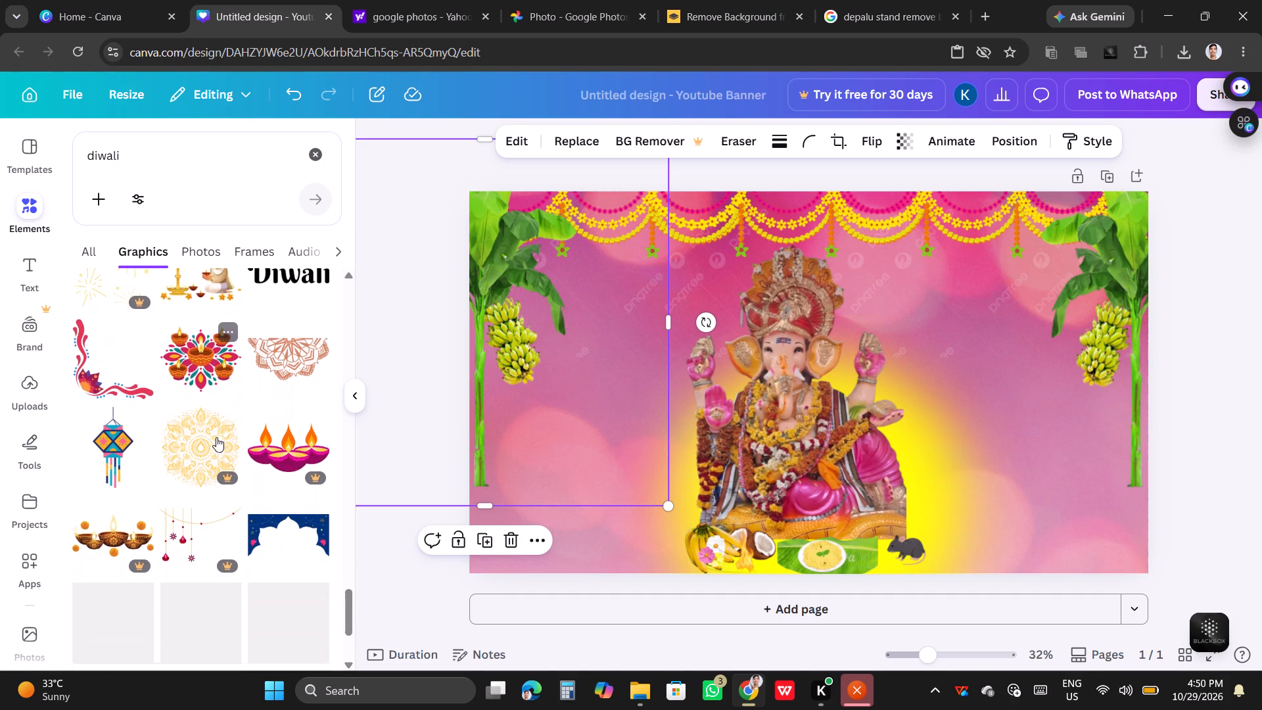
scroll(216, 437, down, 4)
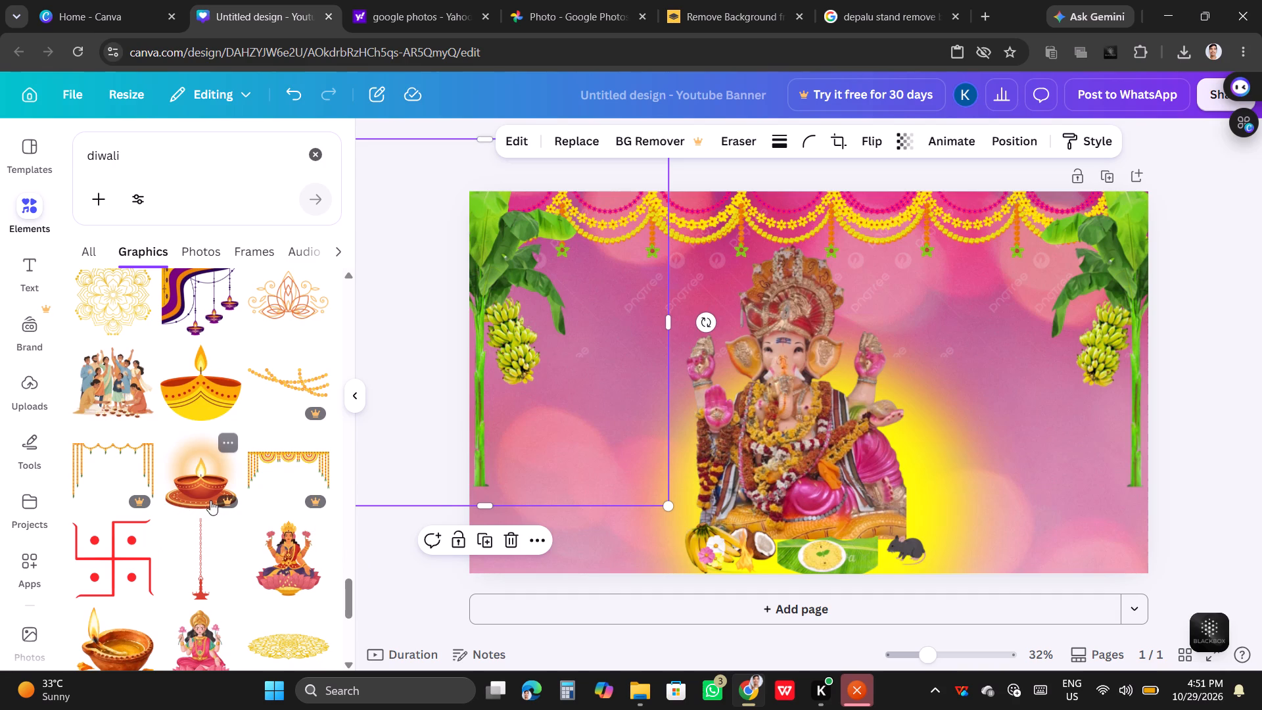
scroll(264, 506, down, 4)
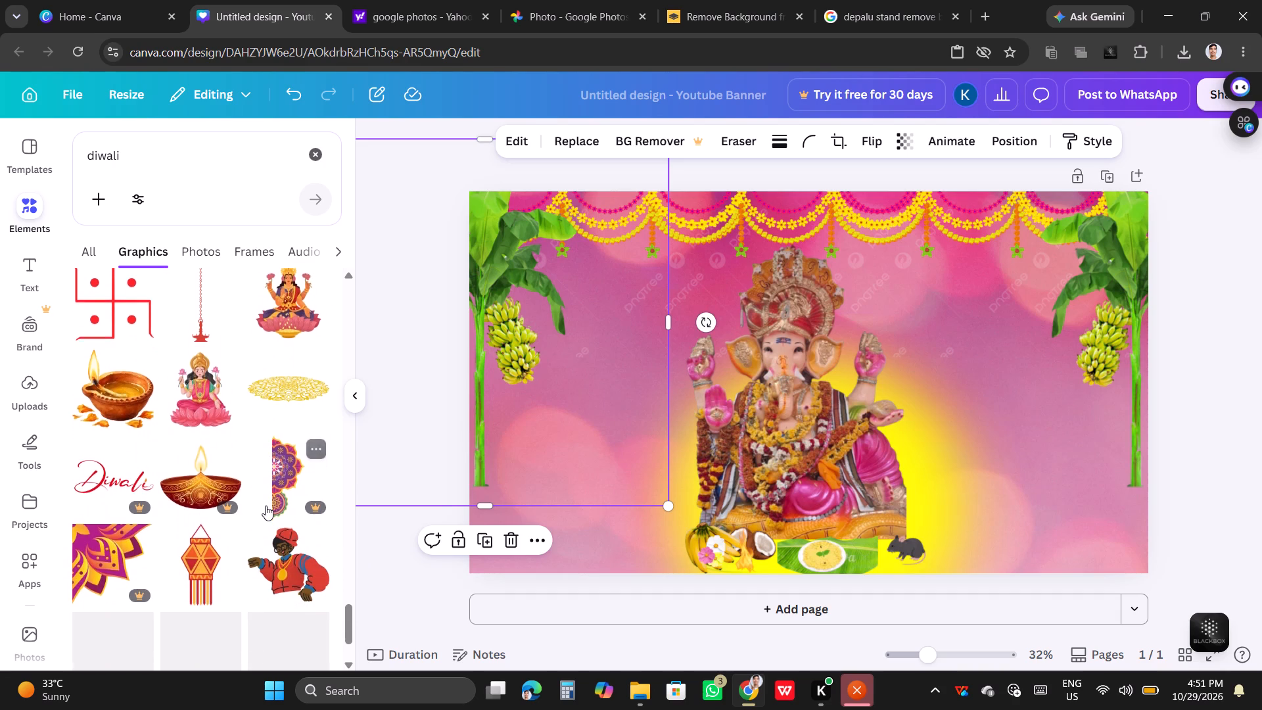
scroll(266, 506, down, 2)
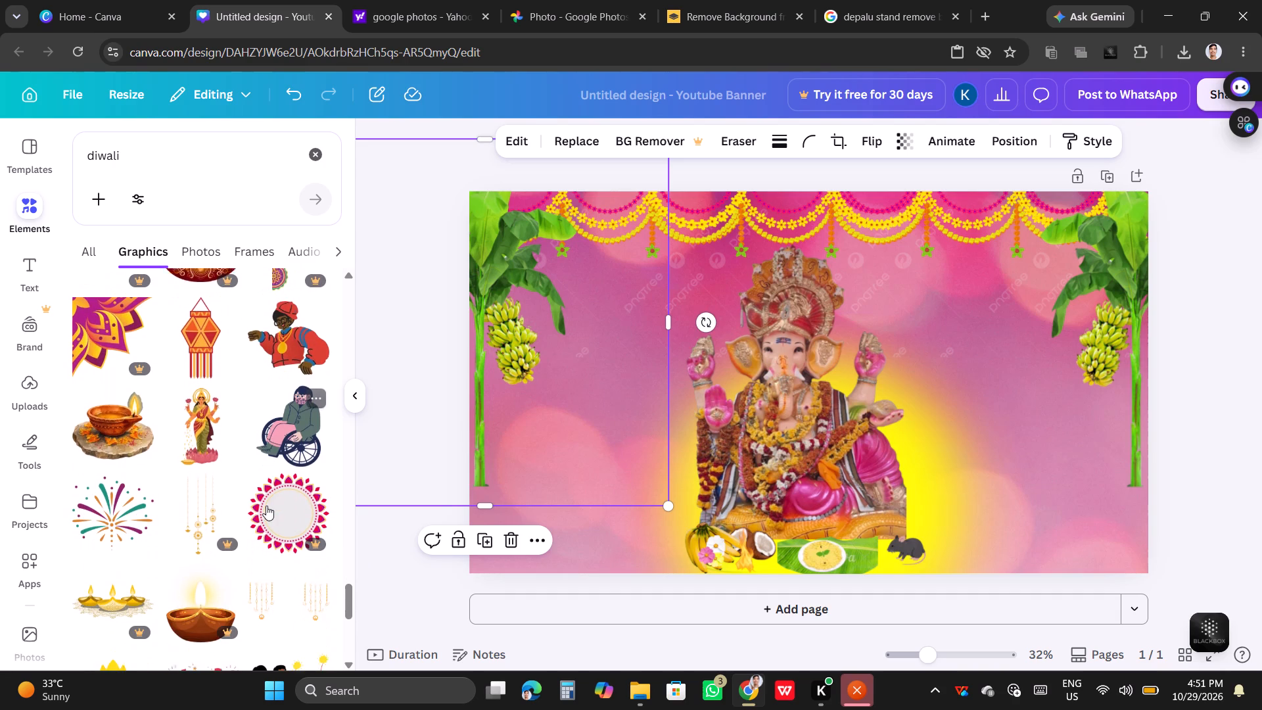
scroll(266, 506, down, 2)
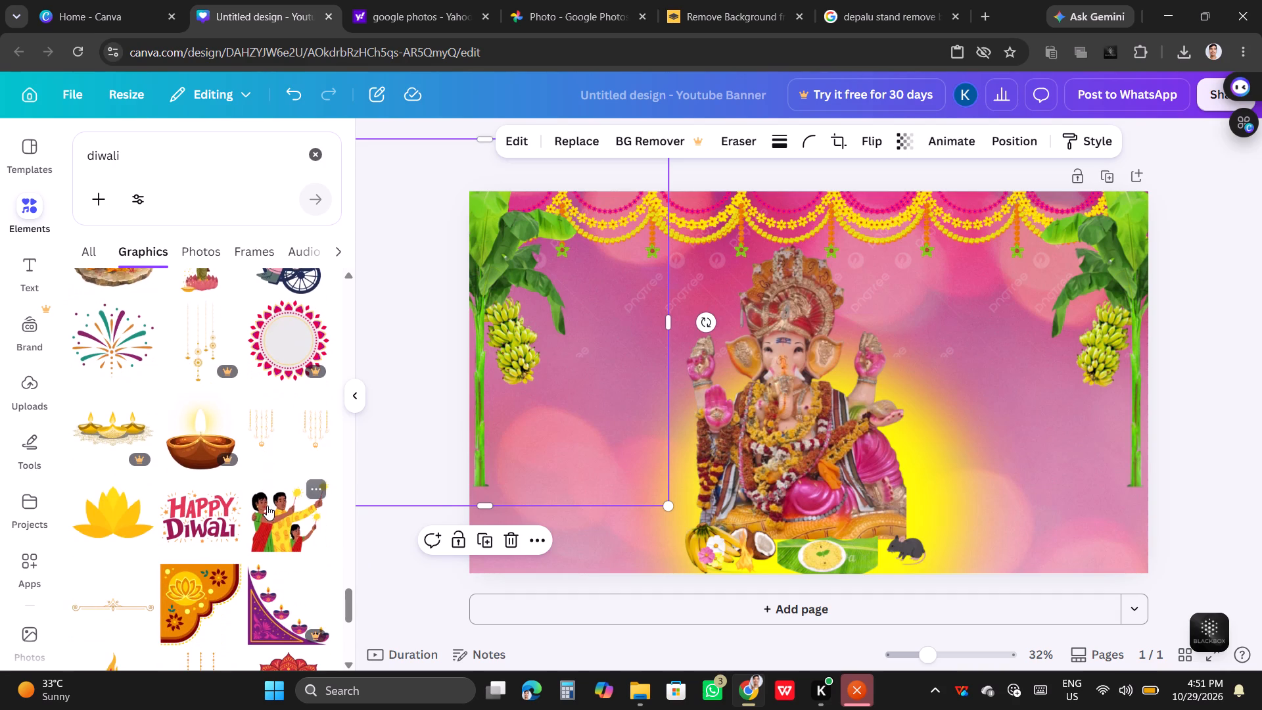
scroll(269, 506, down, 6)
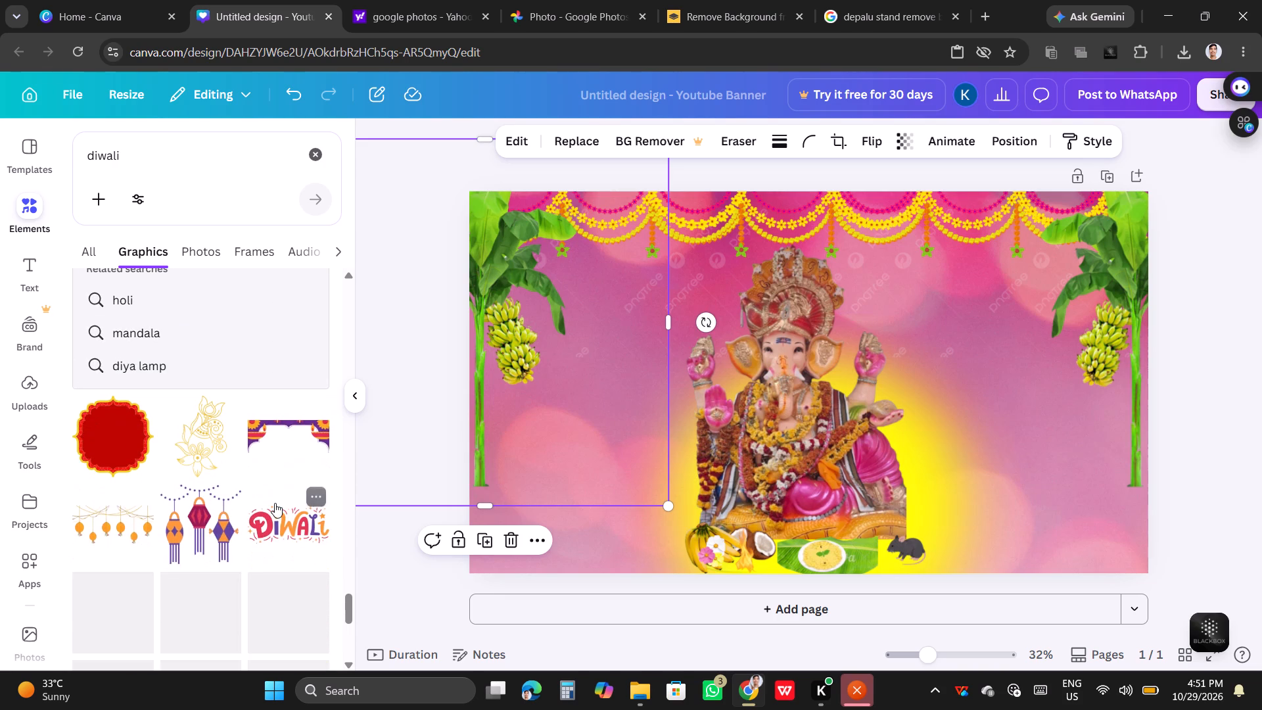
scroll(275, 503, down, 3)
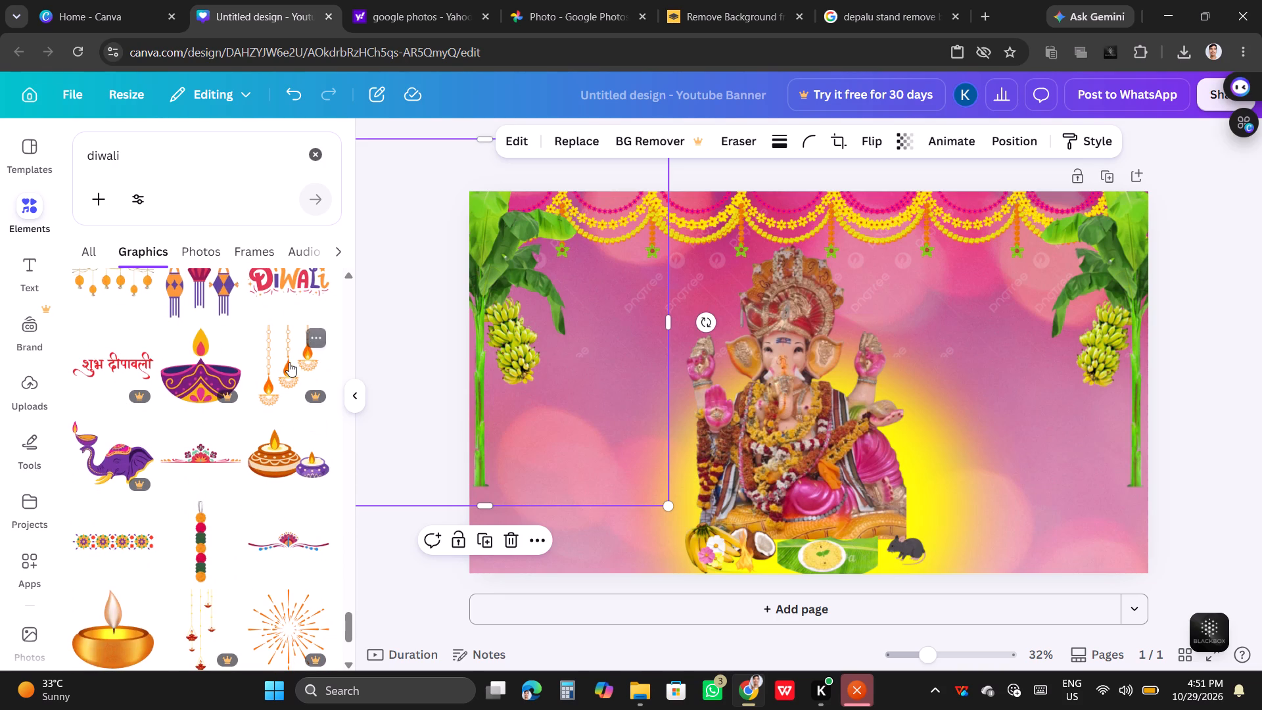
scroll(252, 432, down, 4)
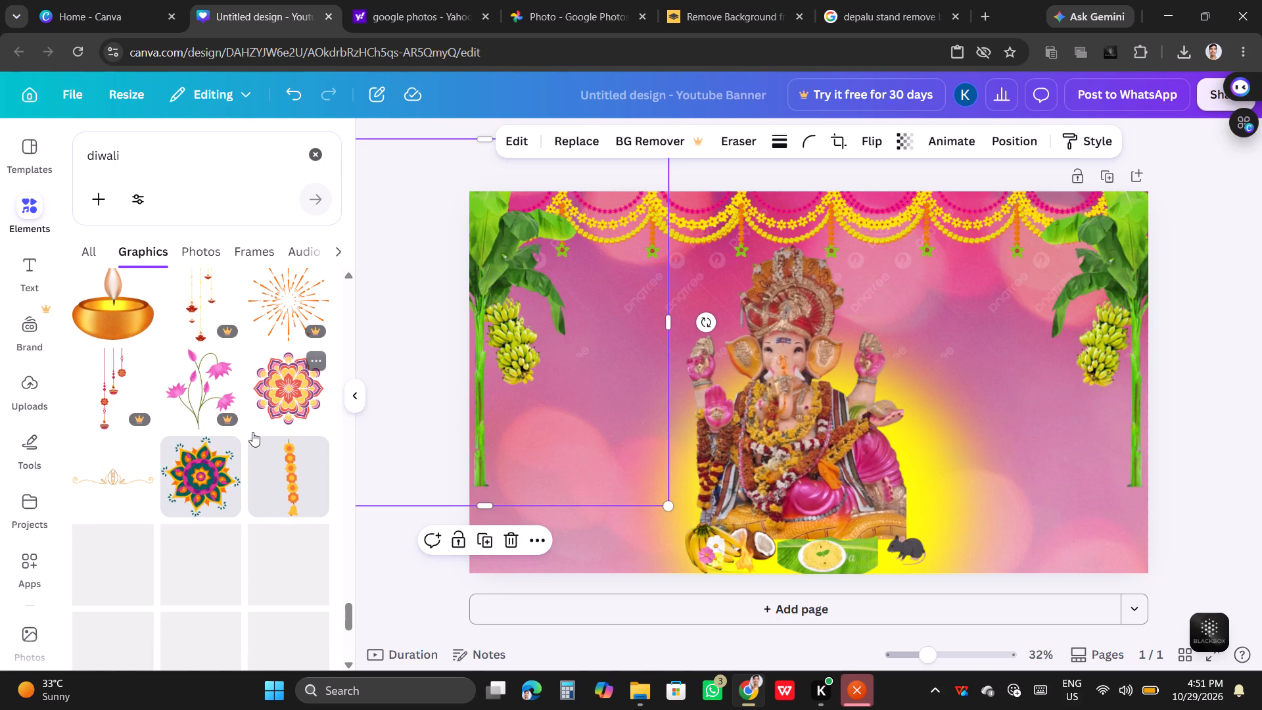
scroll(252, 432, down, 3)
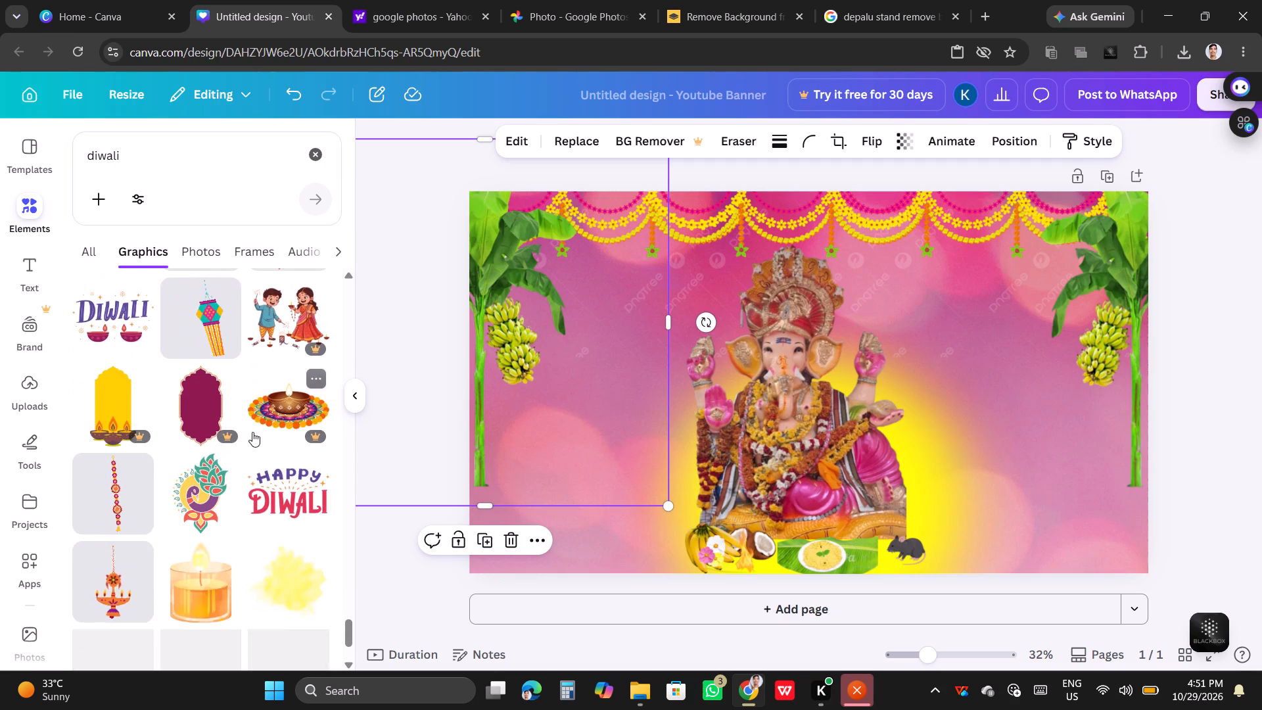
scroll(252, 432, down, 8)
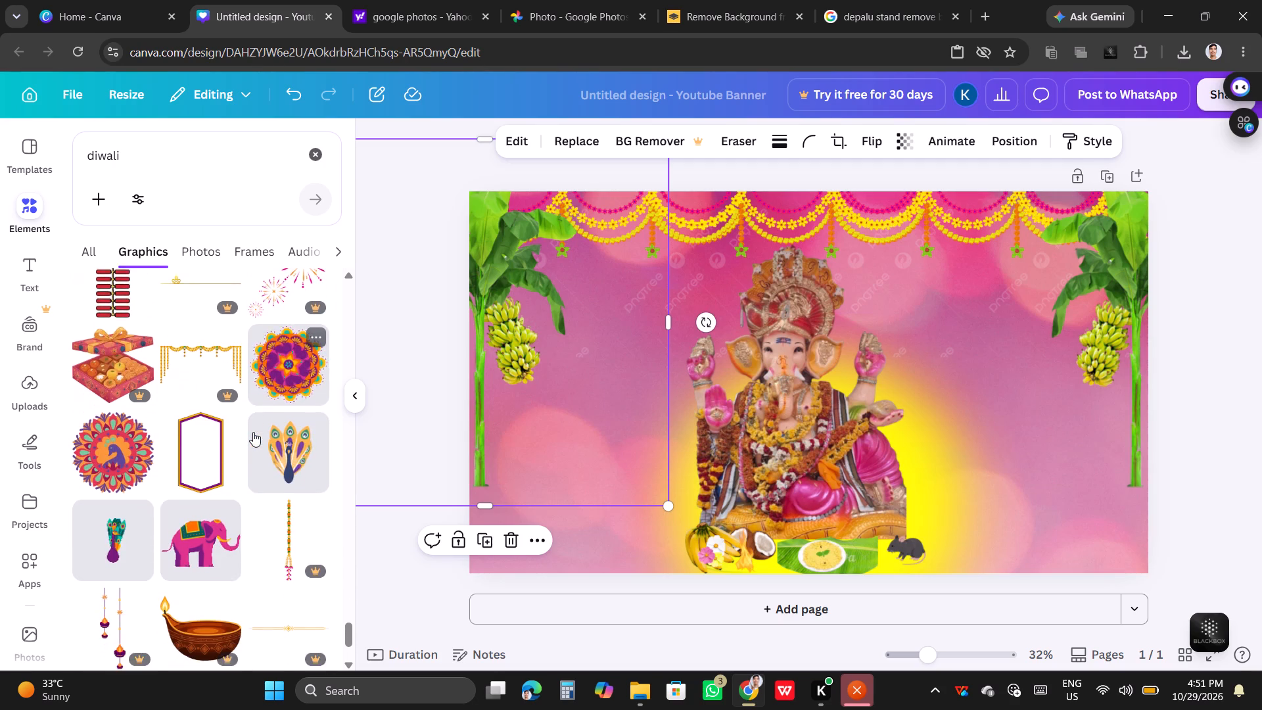
scroll(253, 432, down, 7)
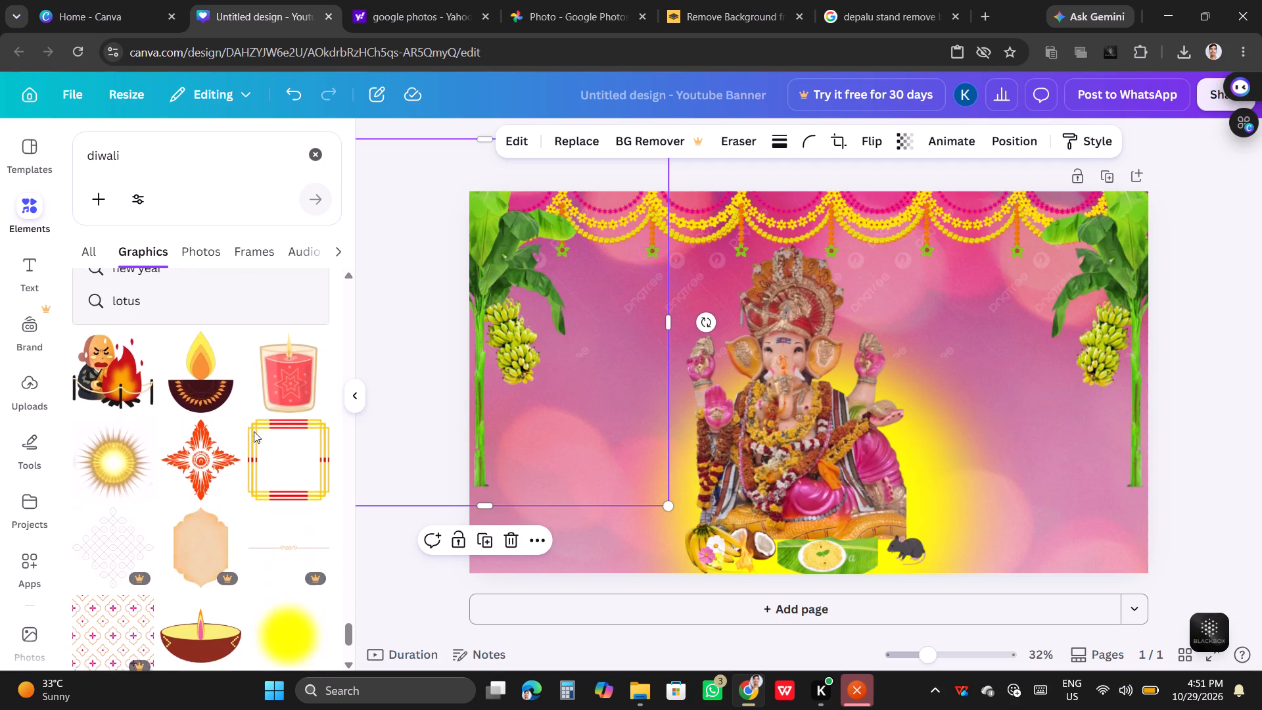
scroll(254, 431, down, 4)
scroll(249, 485, down, 3)
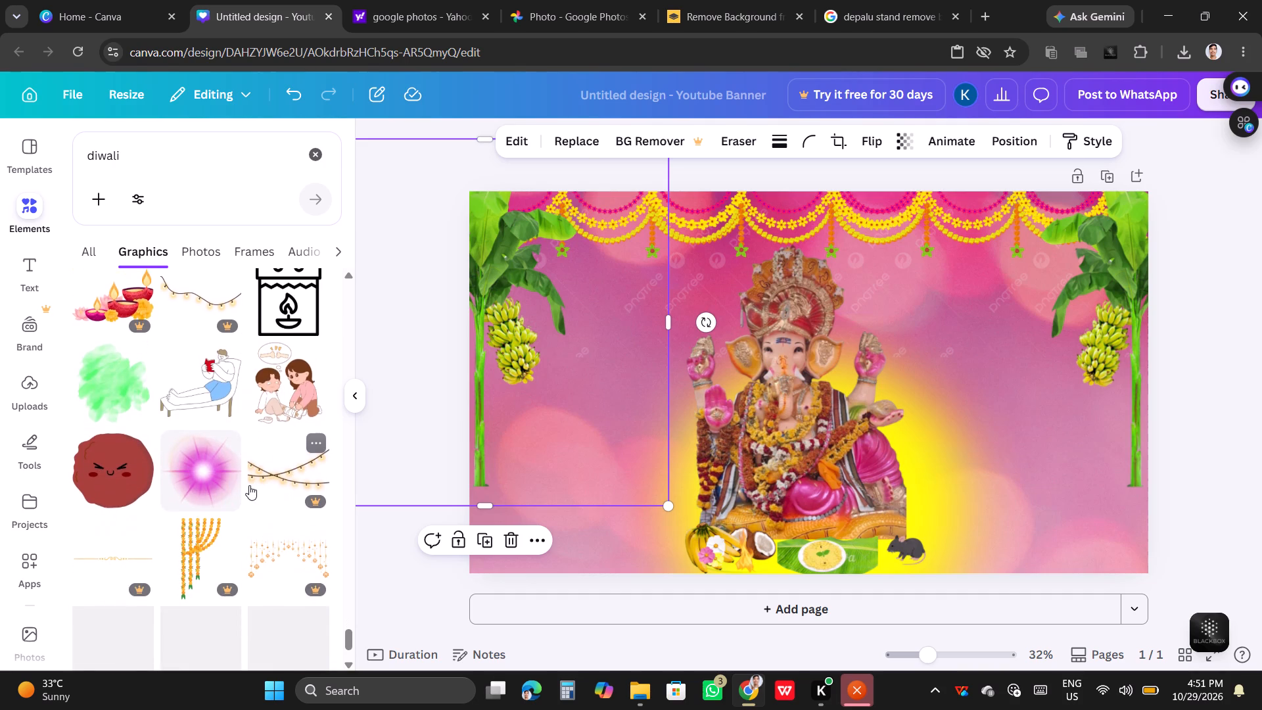
scroll(249, 485, down, 5)
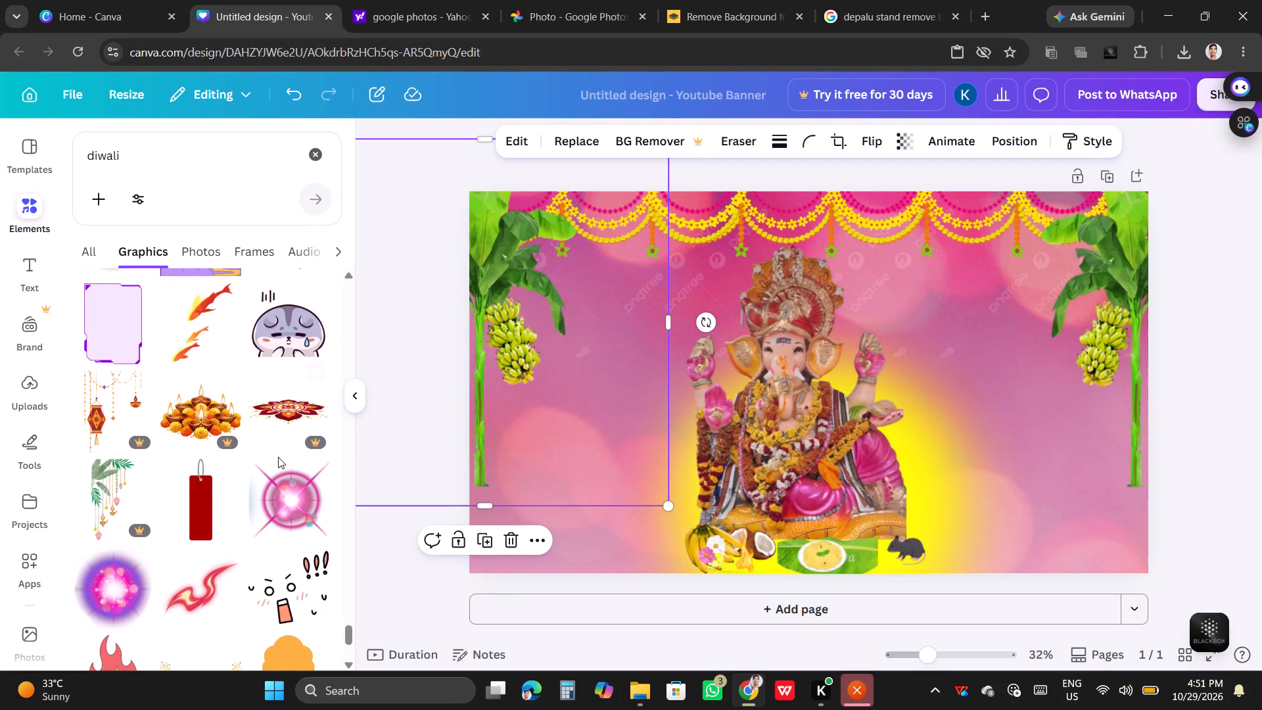
scroll(278, 457, down, 1)
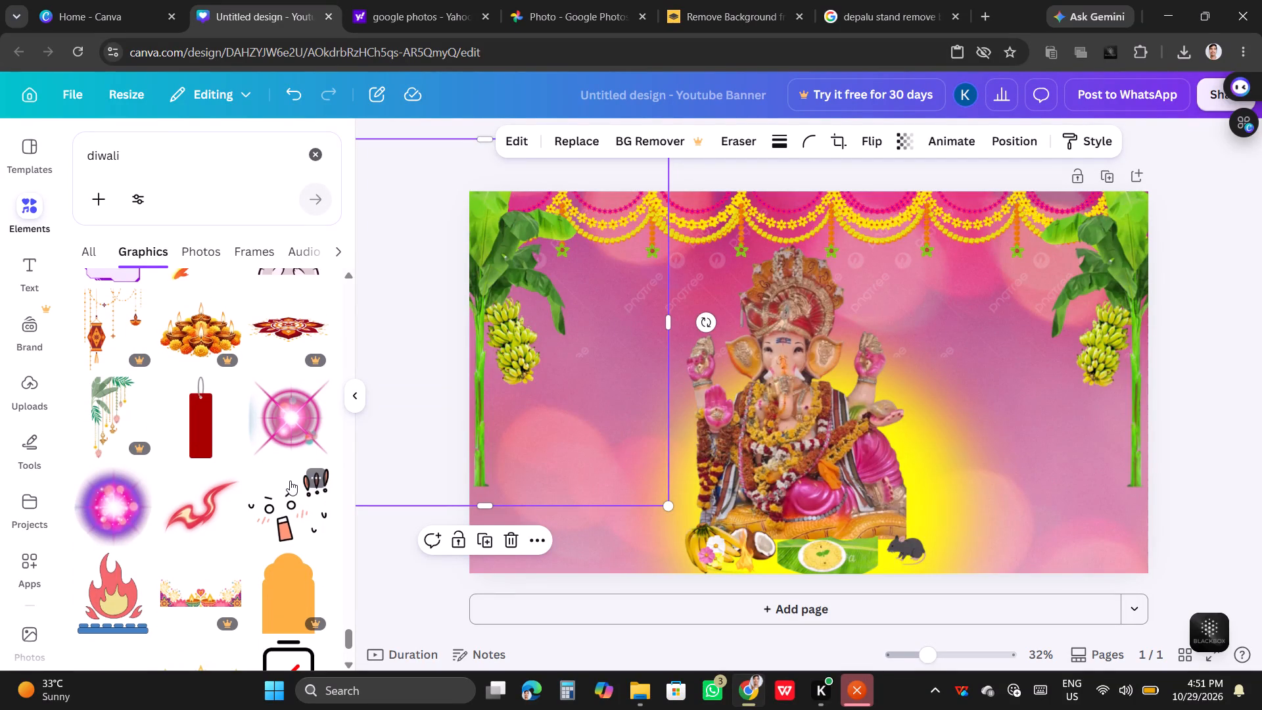
scroll(306, 500, down, 4)
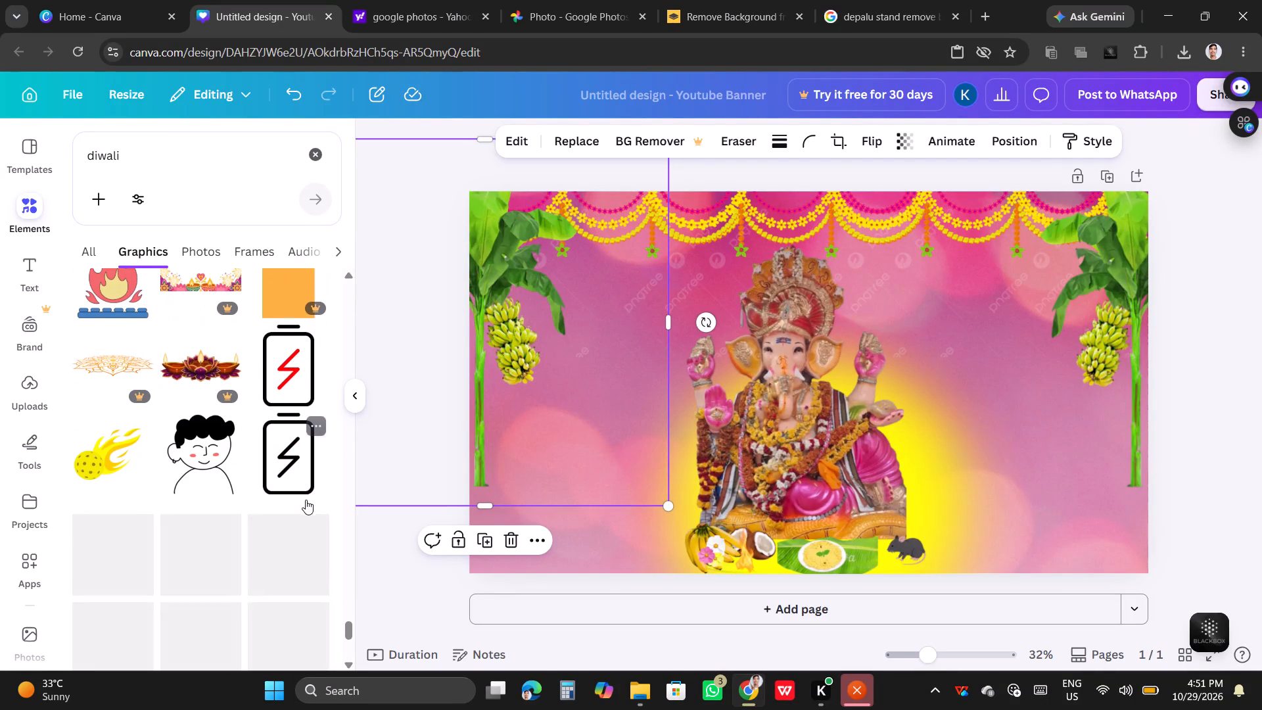
scroll(296, 483, down, 4)
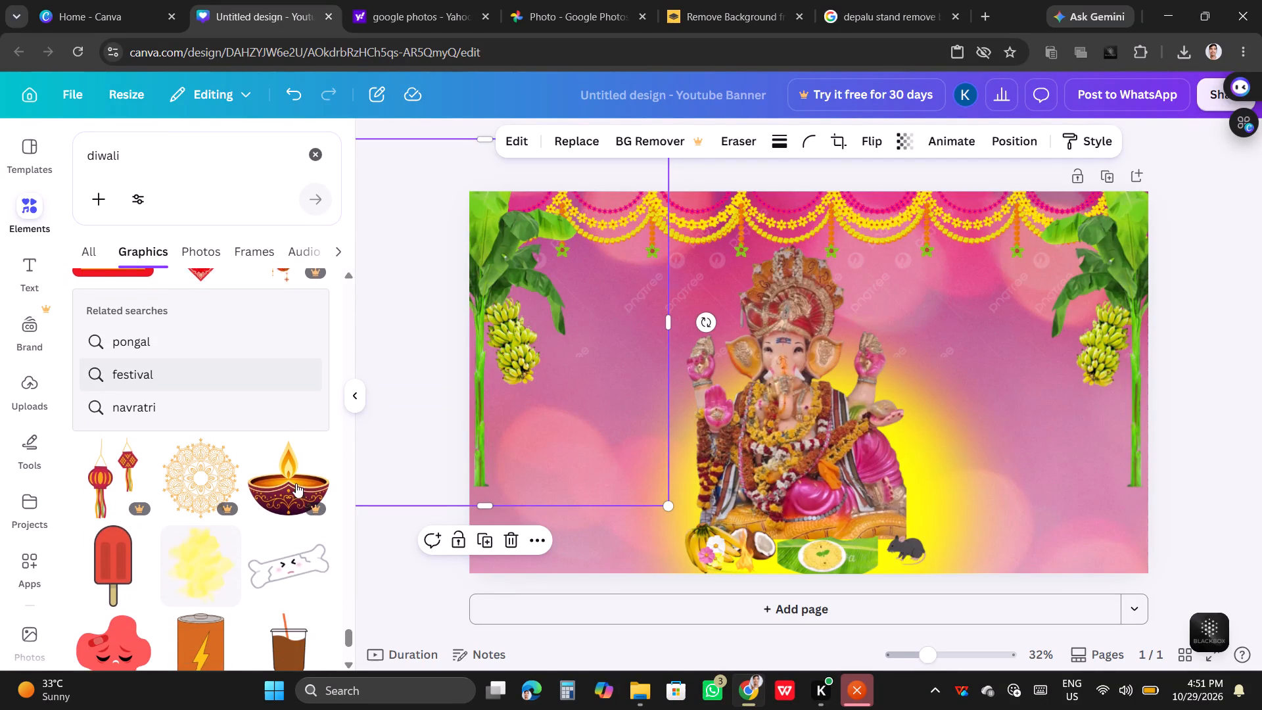
scroll(296, 482, down, 4)
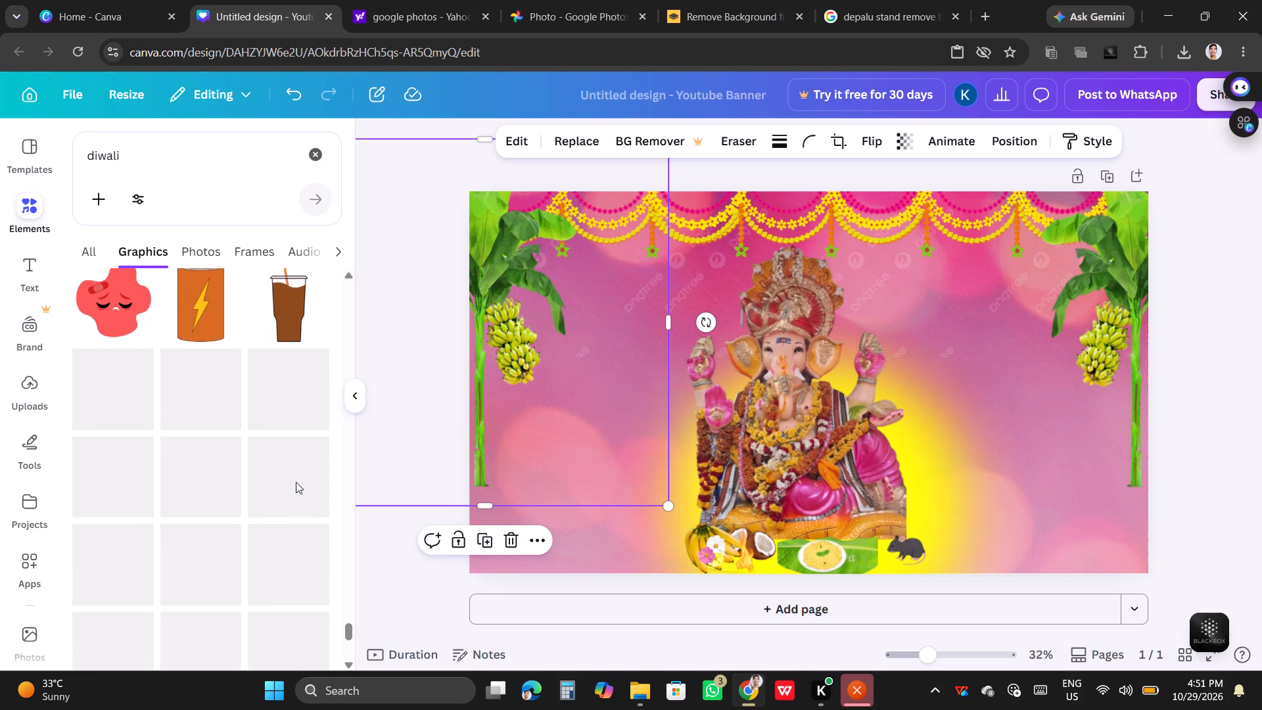
scroll(267, 464, down, 3)
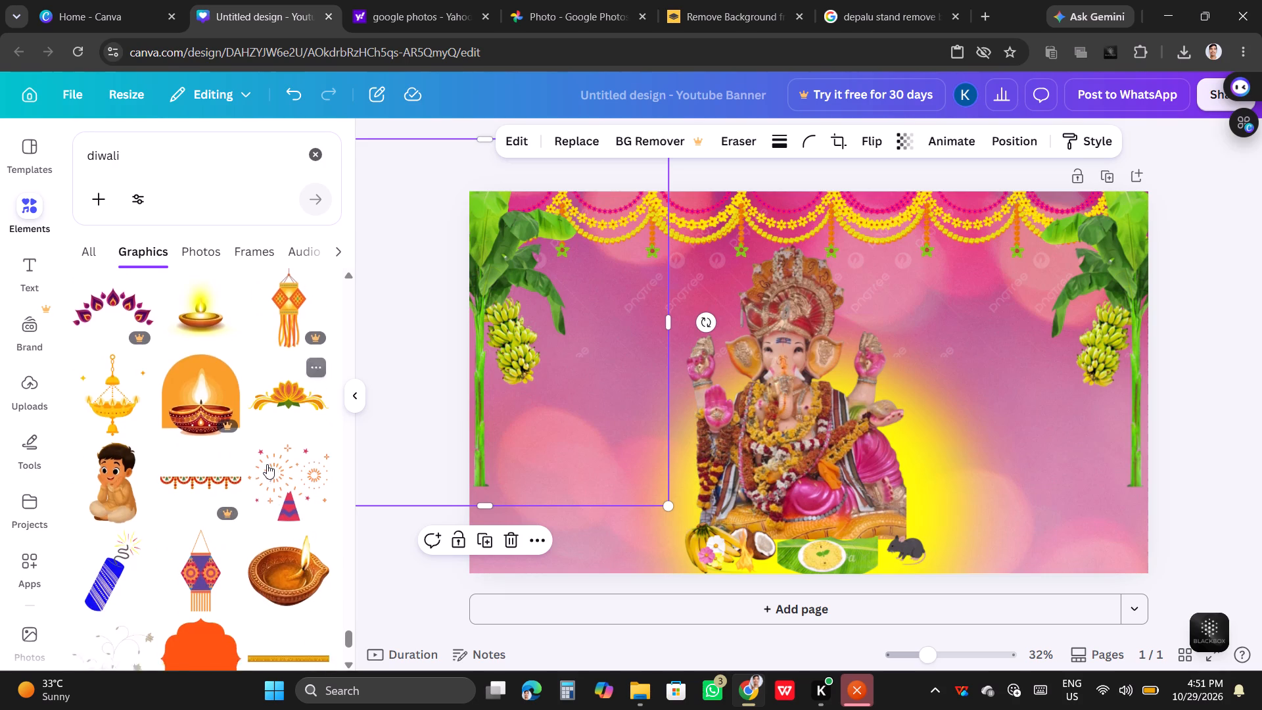
scroll(267, 463, down, 4)
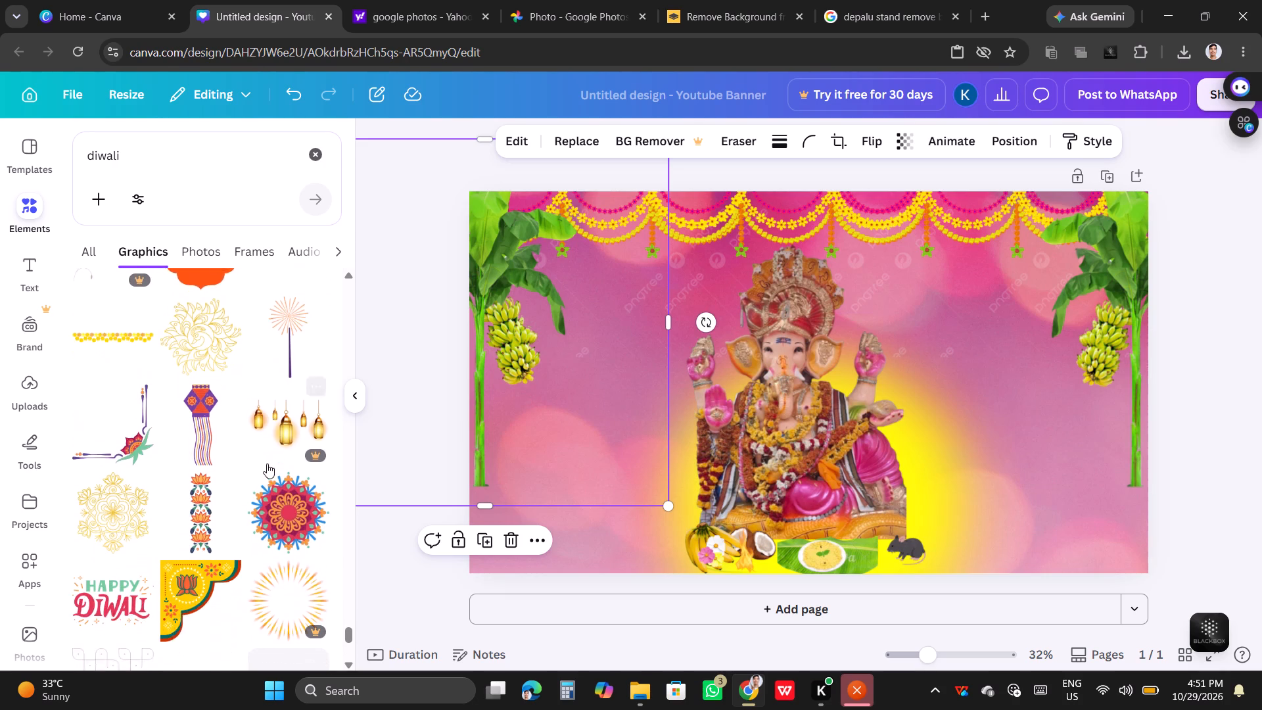
scroll(267, 463, down, 2)
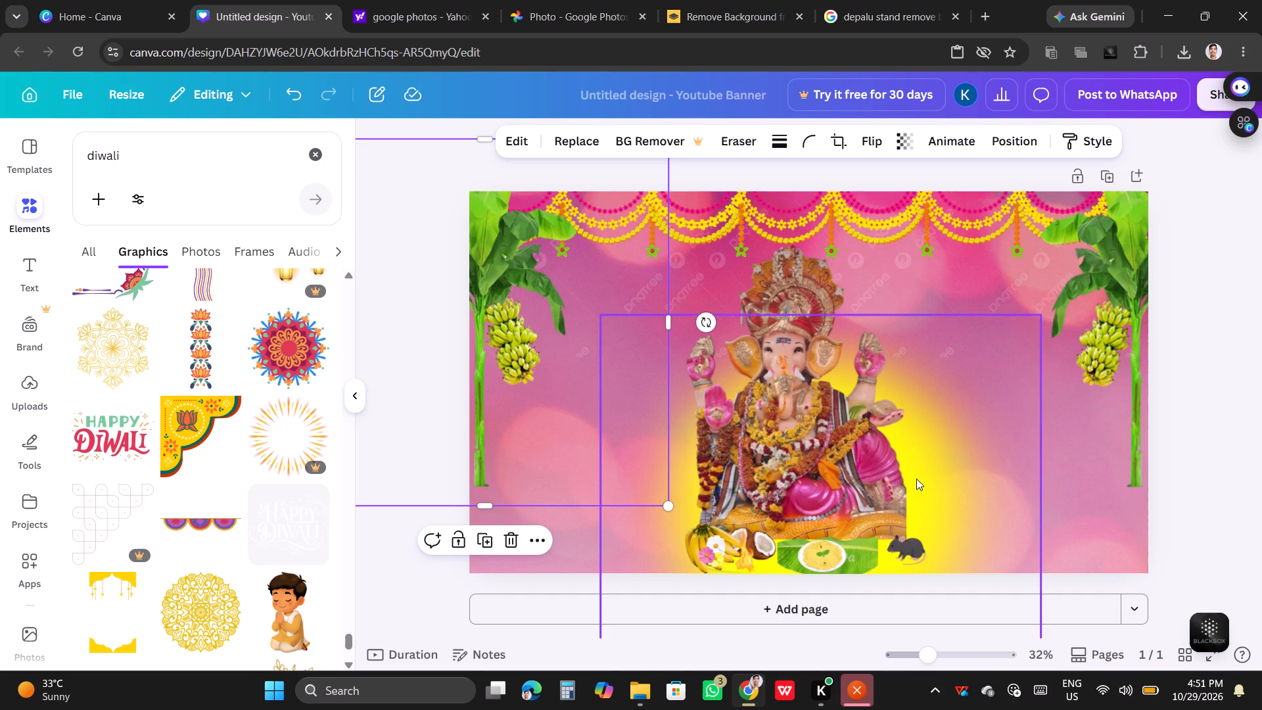
Move the yellow glow back up so it sits behind the Ganesha idol's head and upper body.
drag(919, 473, 865, 360)
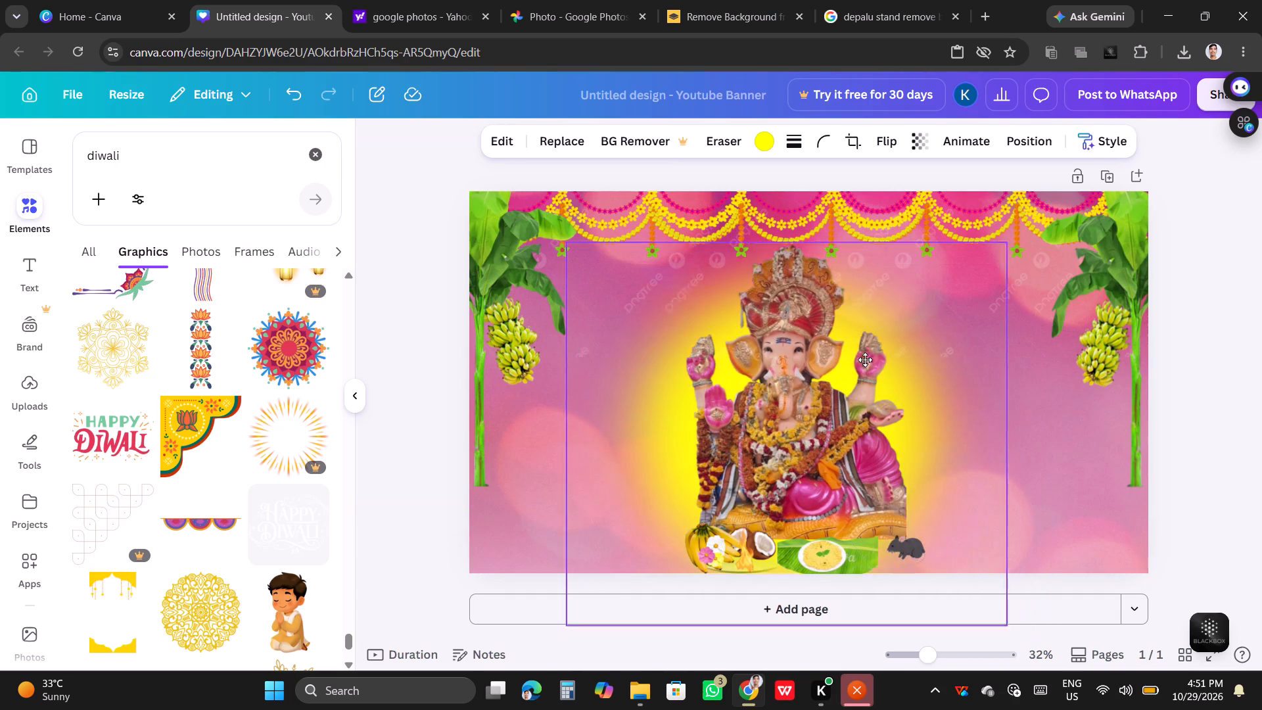
drag(865, 360, 876, 344)
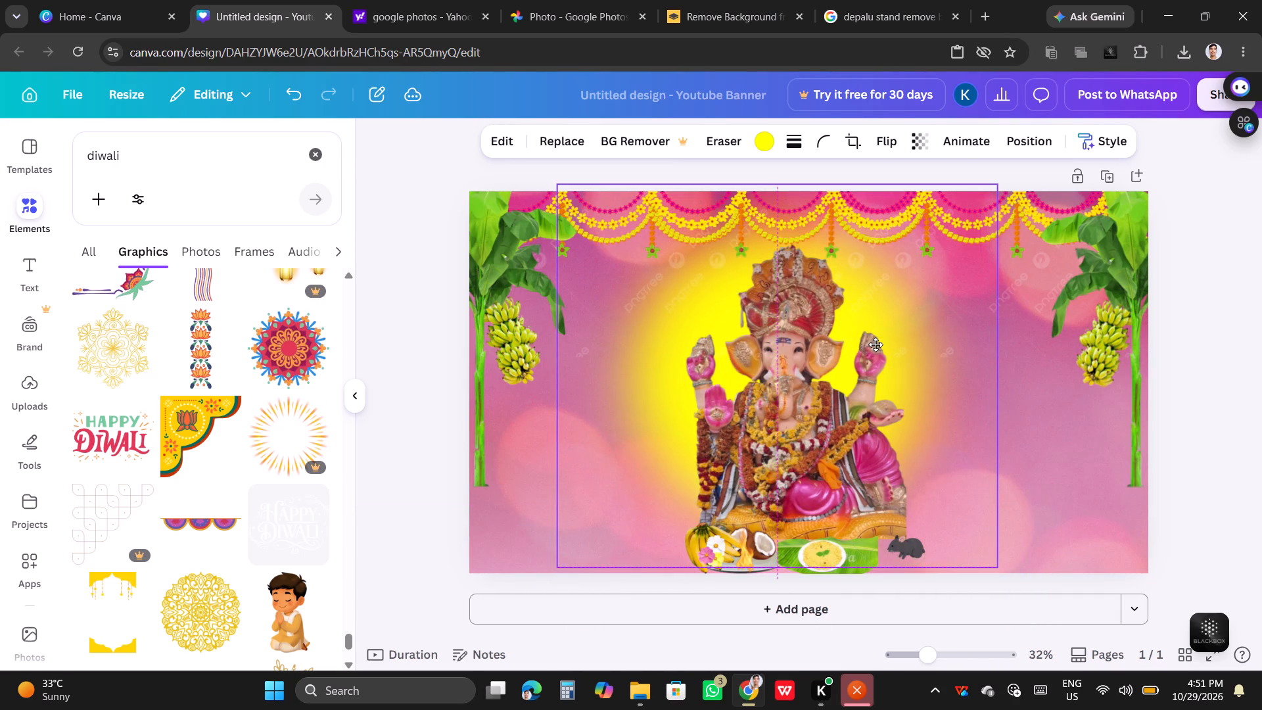
drag(876, 344, 877, 344)
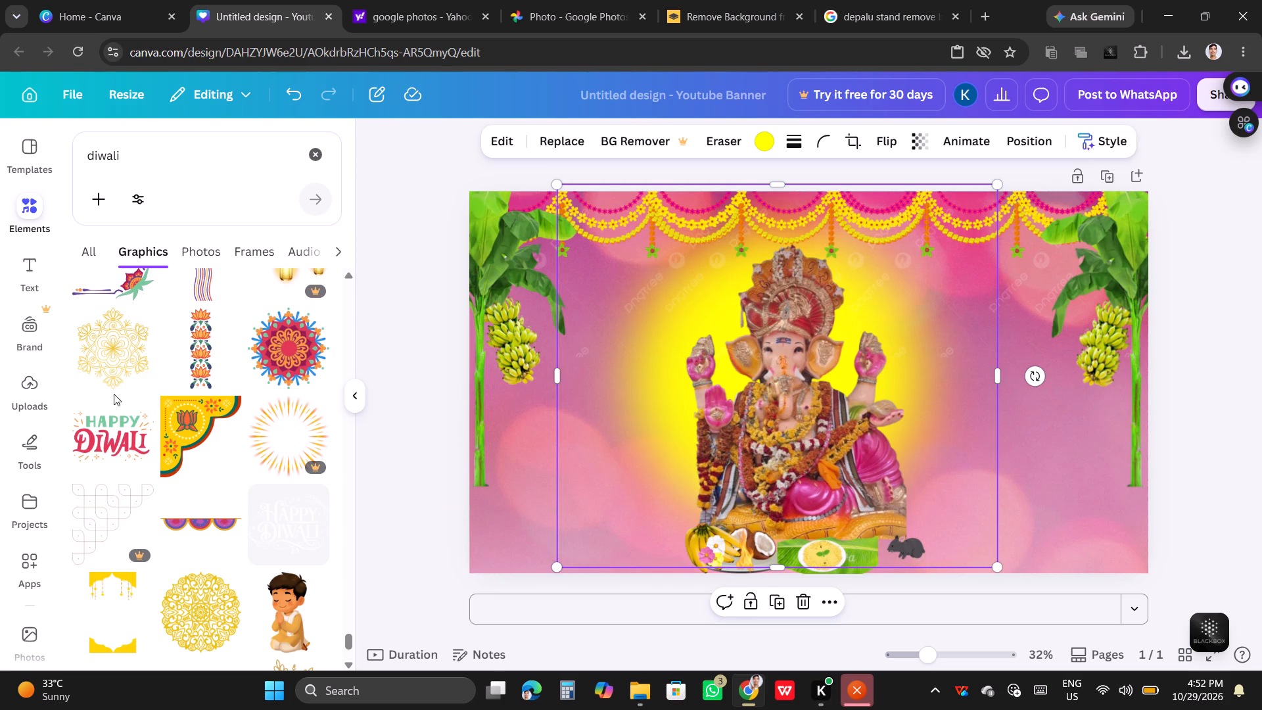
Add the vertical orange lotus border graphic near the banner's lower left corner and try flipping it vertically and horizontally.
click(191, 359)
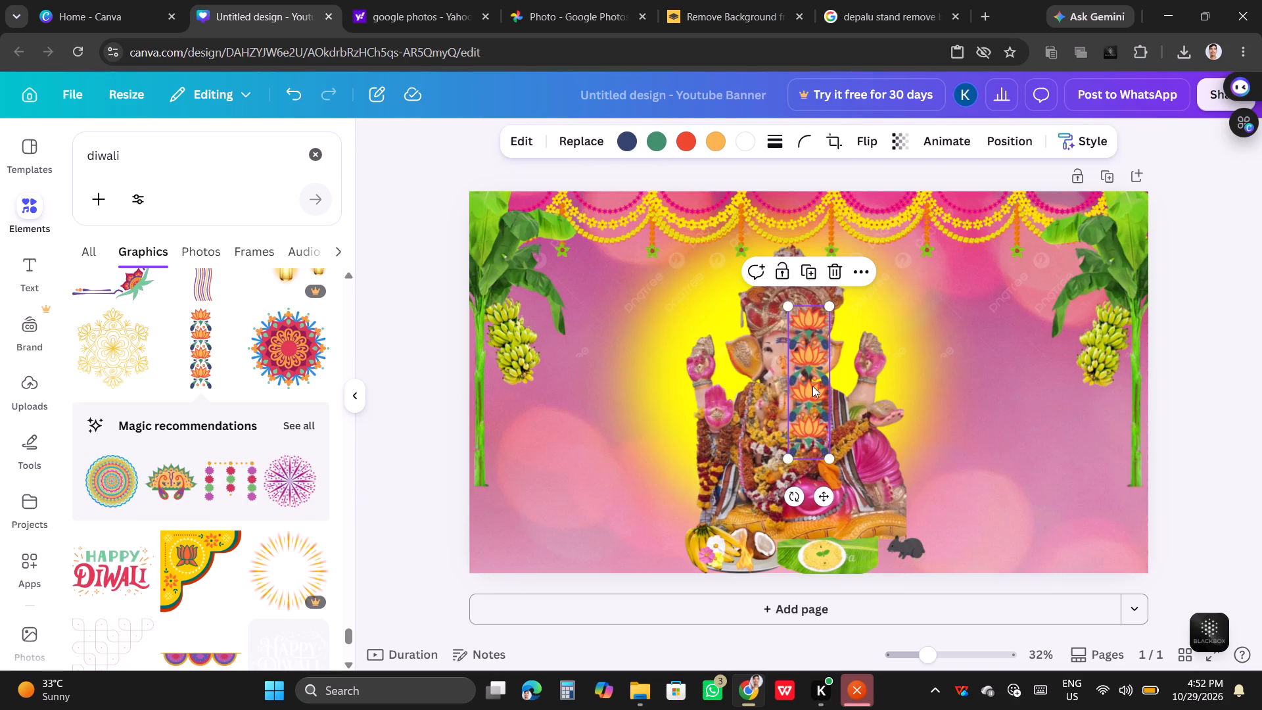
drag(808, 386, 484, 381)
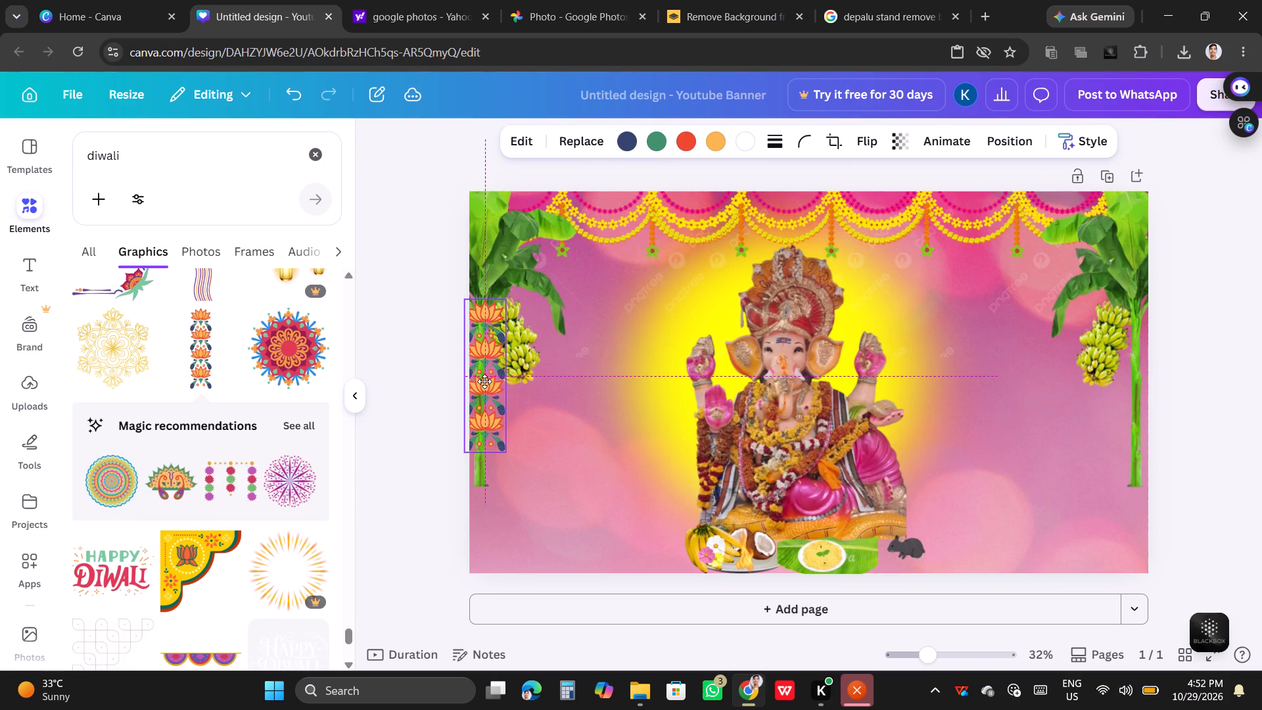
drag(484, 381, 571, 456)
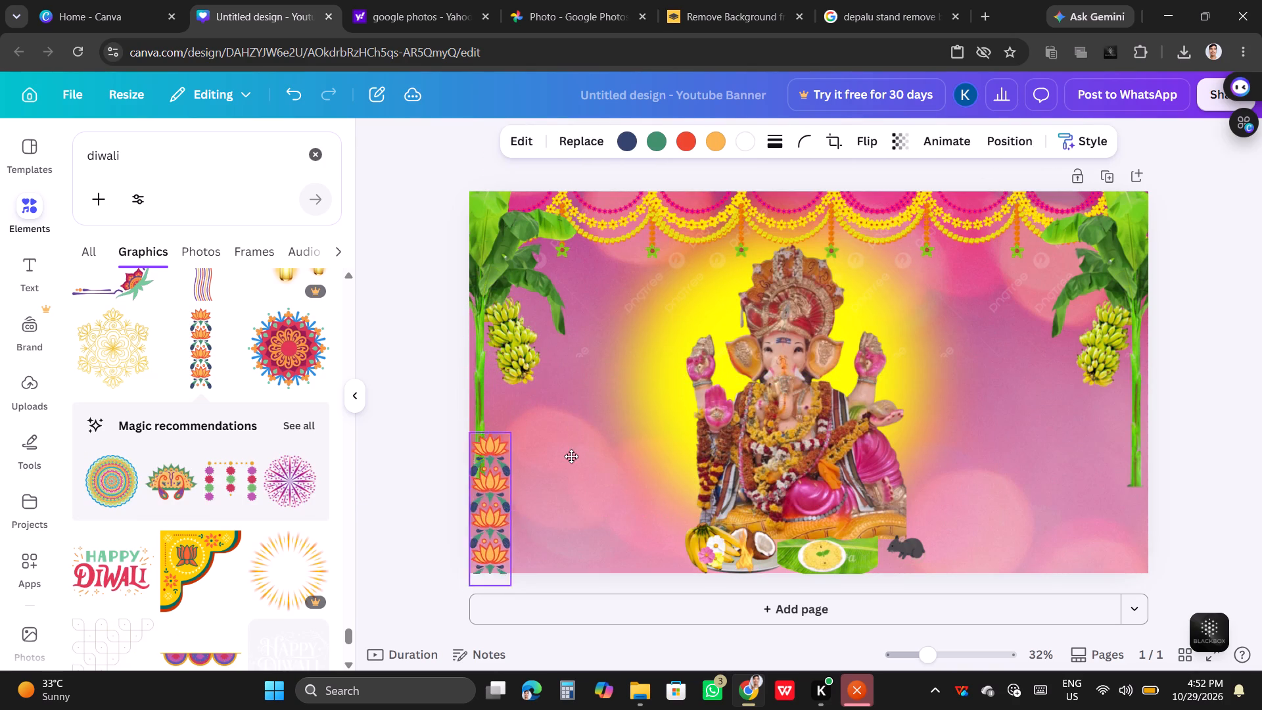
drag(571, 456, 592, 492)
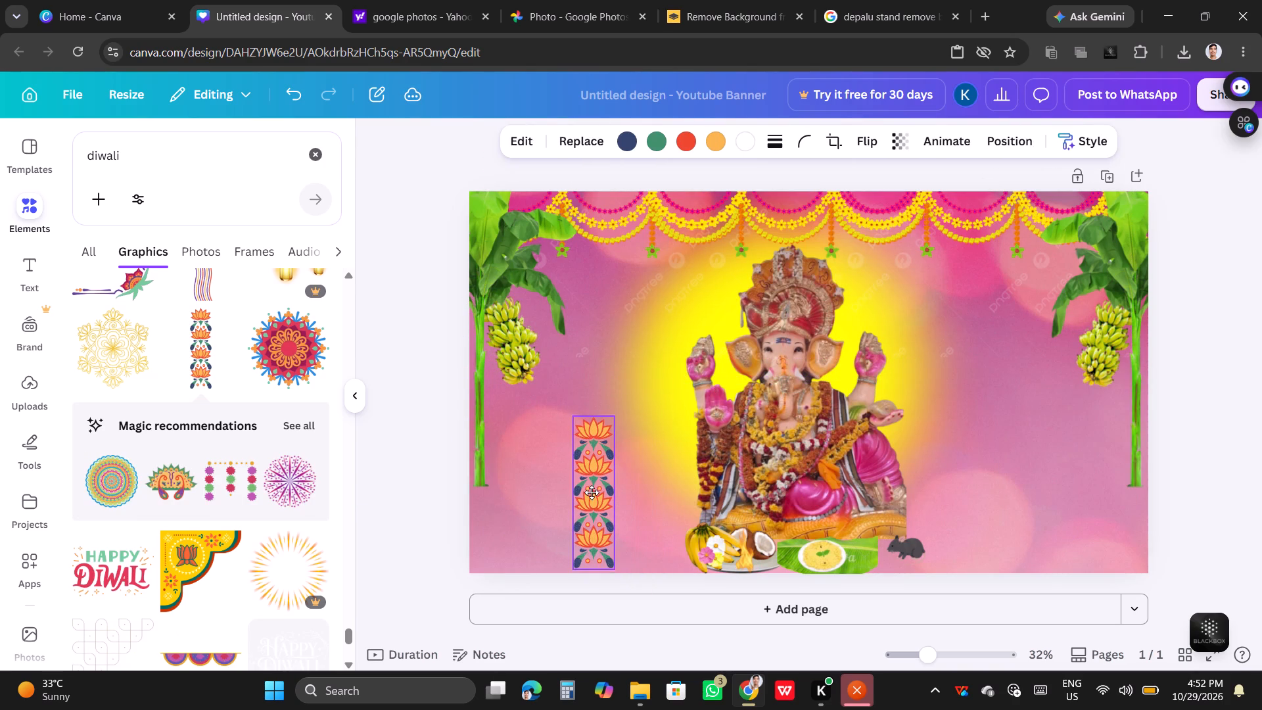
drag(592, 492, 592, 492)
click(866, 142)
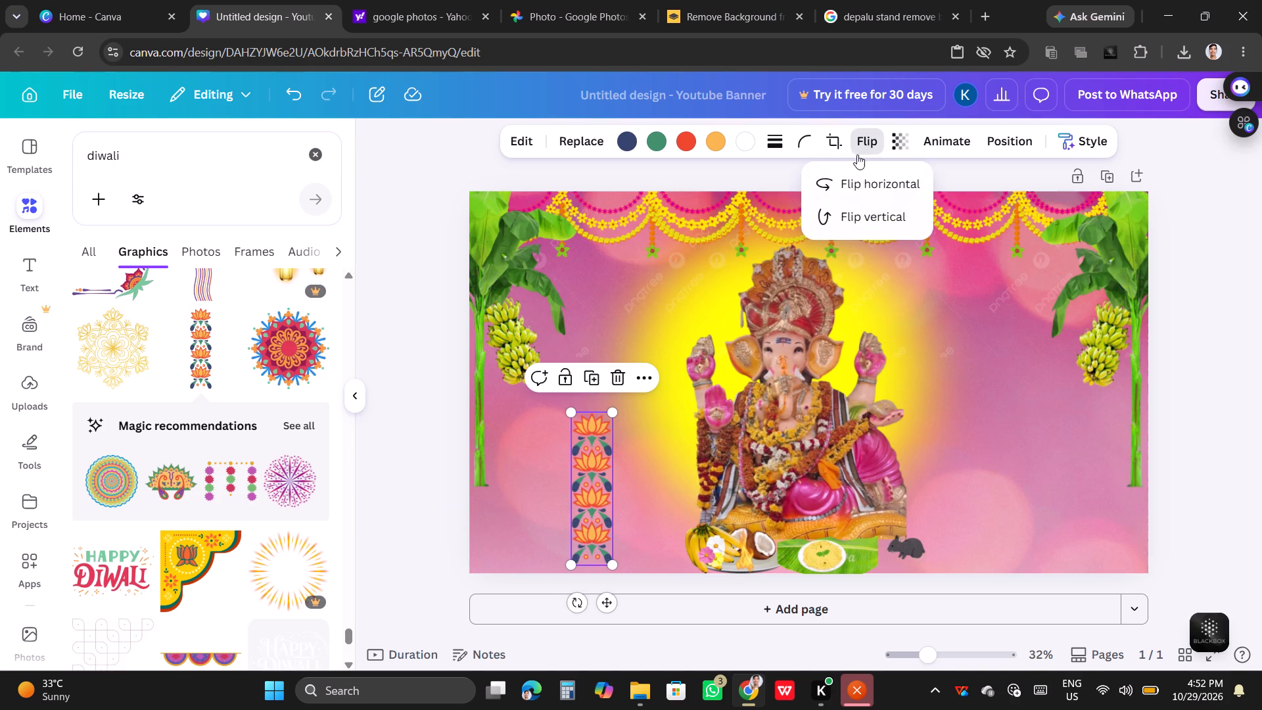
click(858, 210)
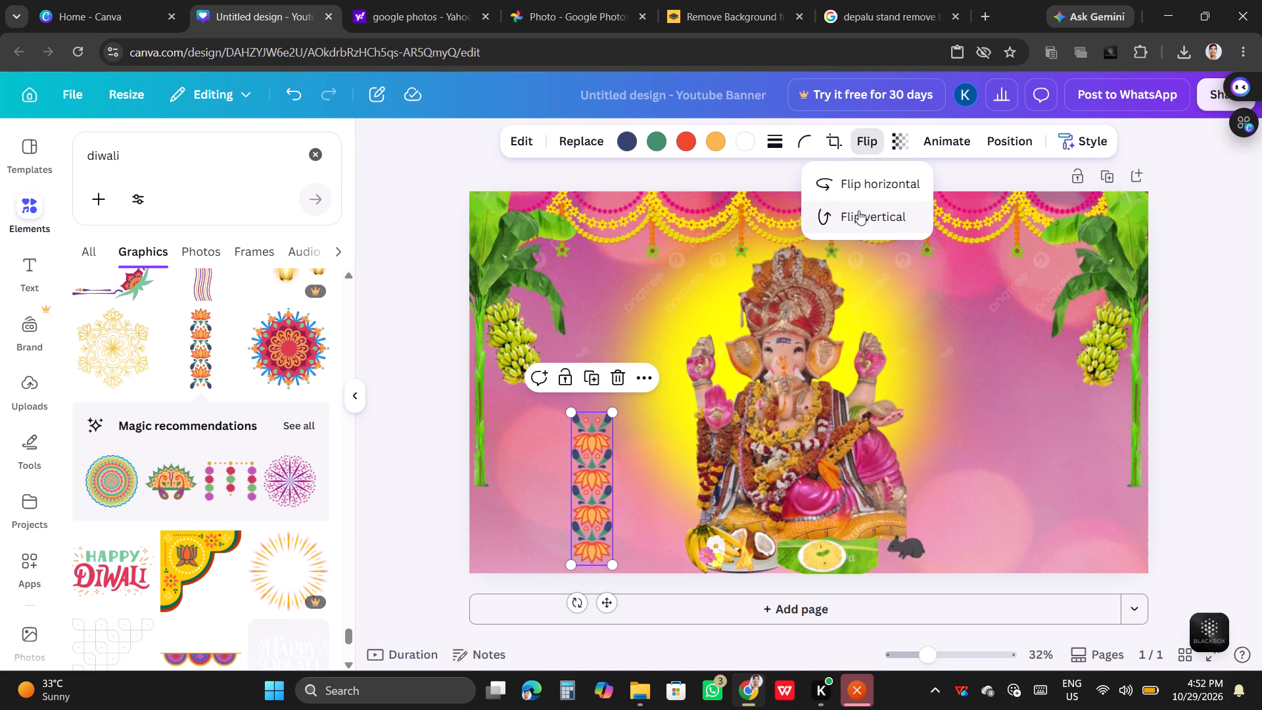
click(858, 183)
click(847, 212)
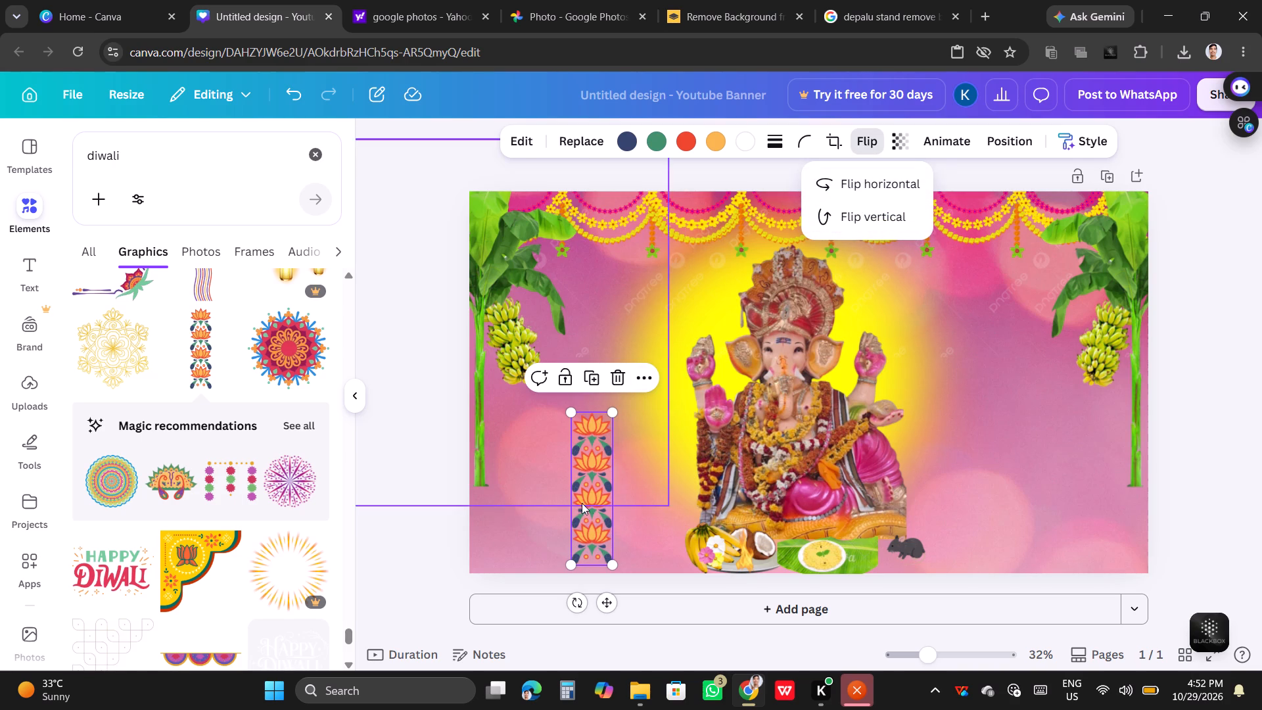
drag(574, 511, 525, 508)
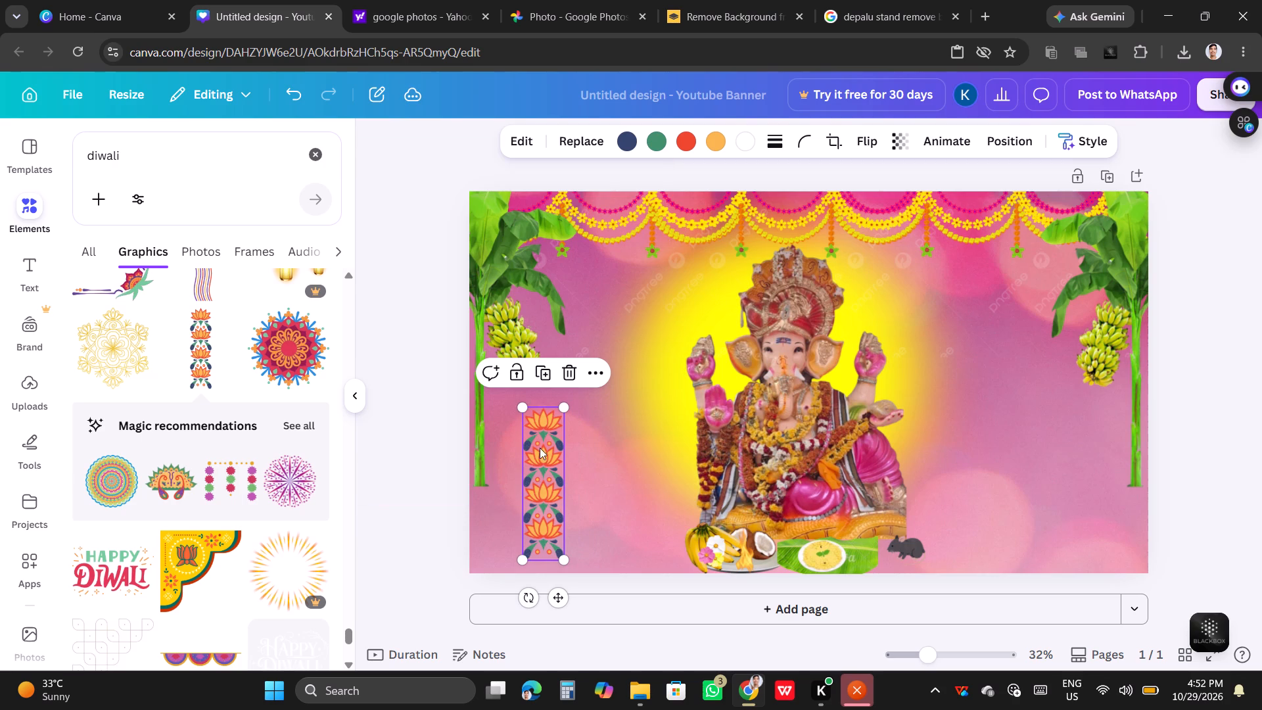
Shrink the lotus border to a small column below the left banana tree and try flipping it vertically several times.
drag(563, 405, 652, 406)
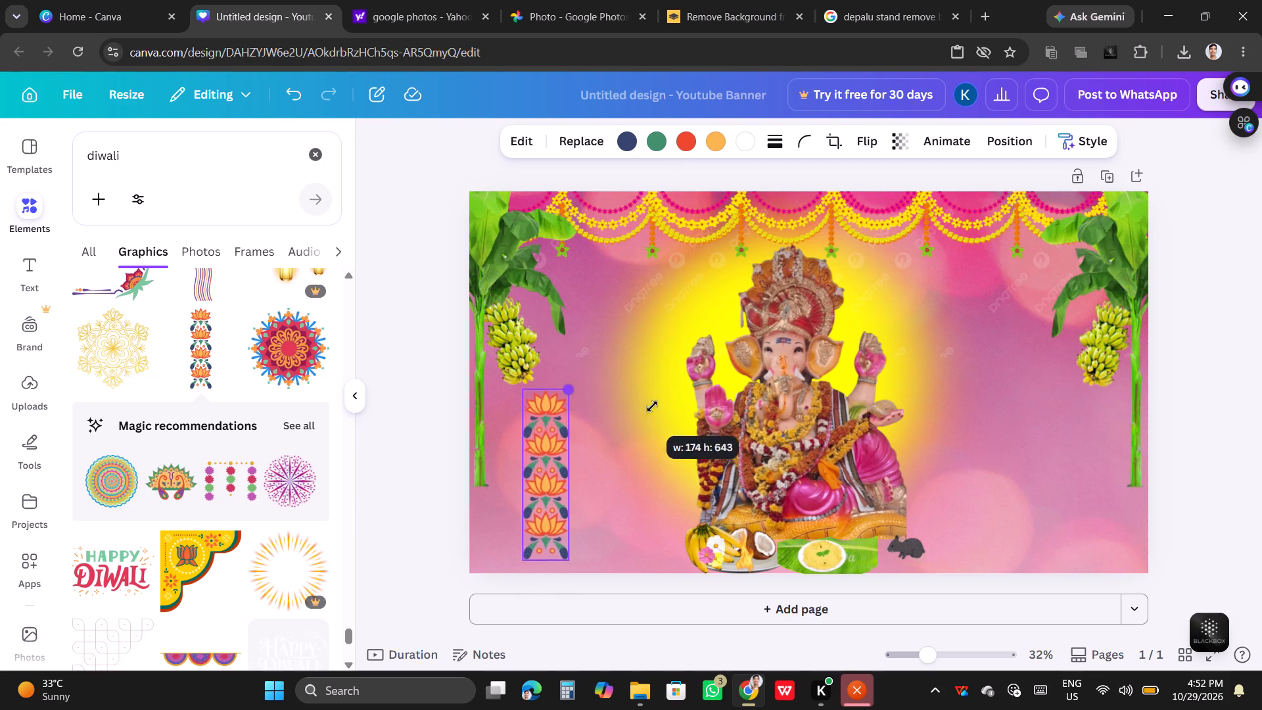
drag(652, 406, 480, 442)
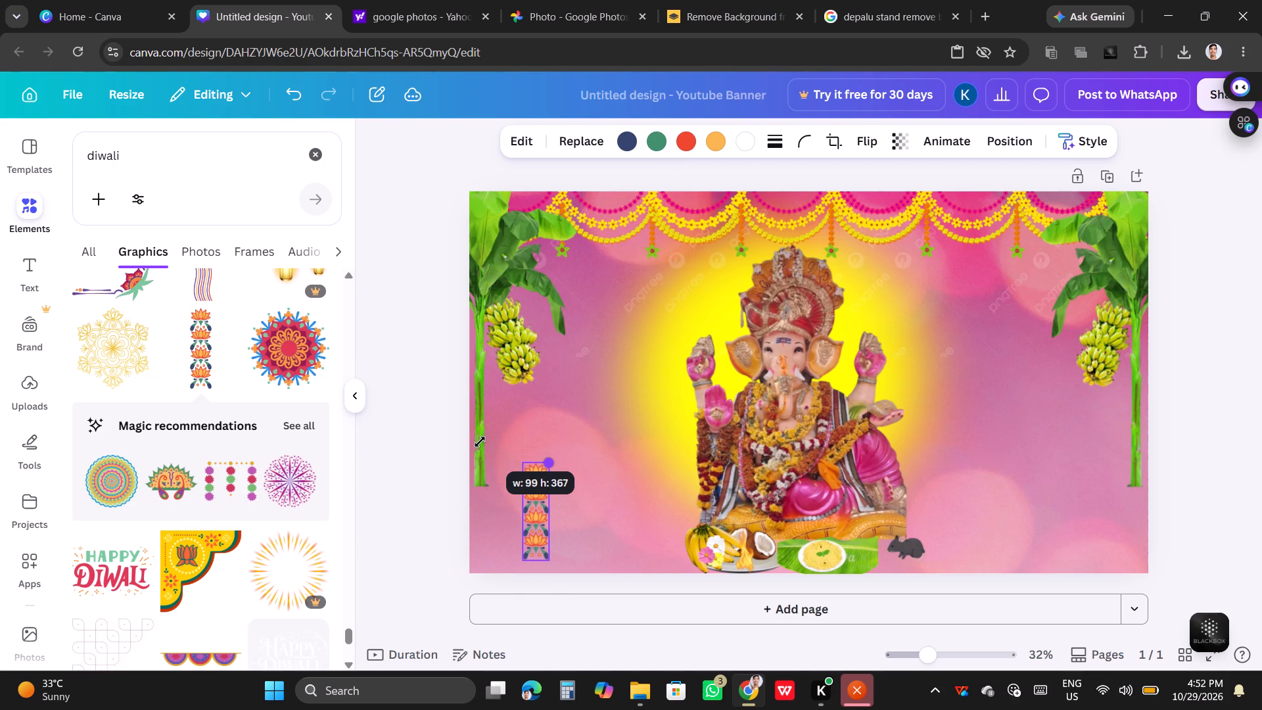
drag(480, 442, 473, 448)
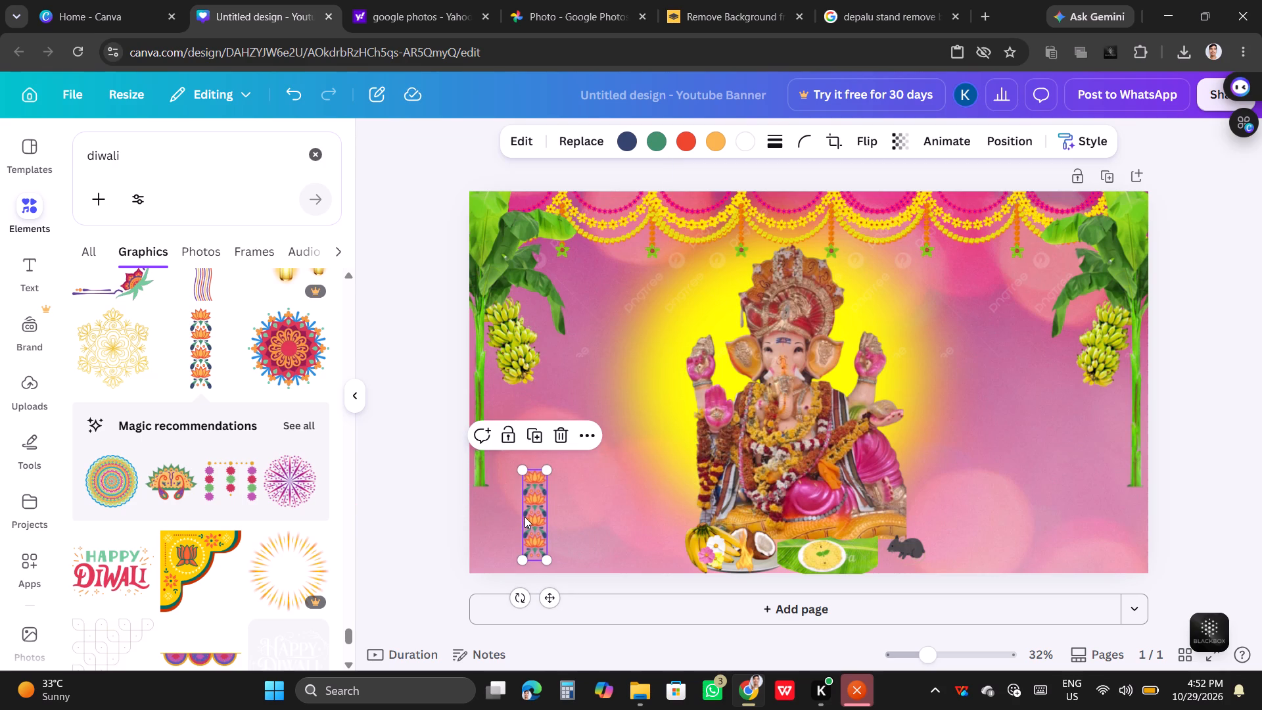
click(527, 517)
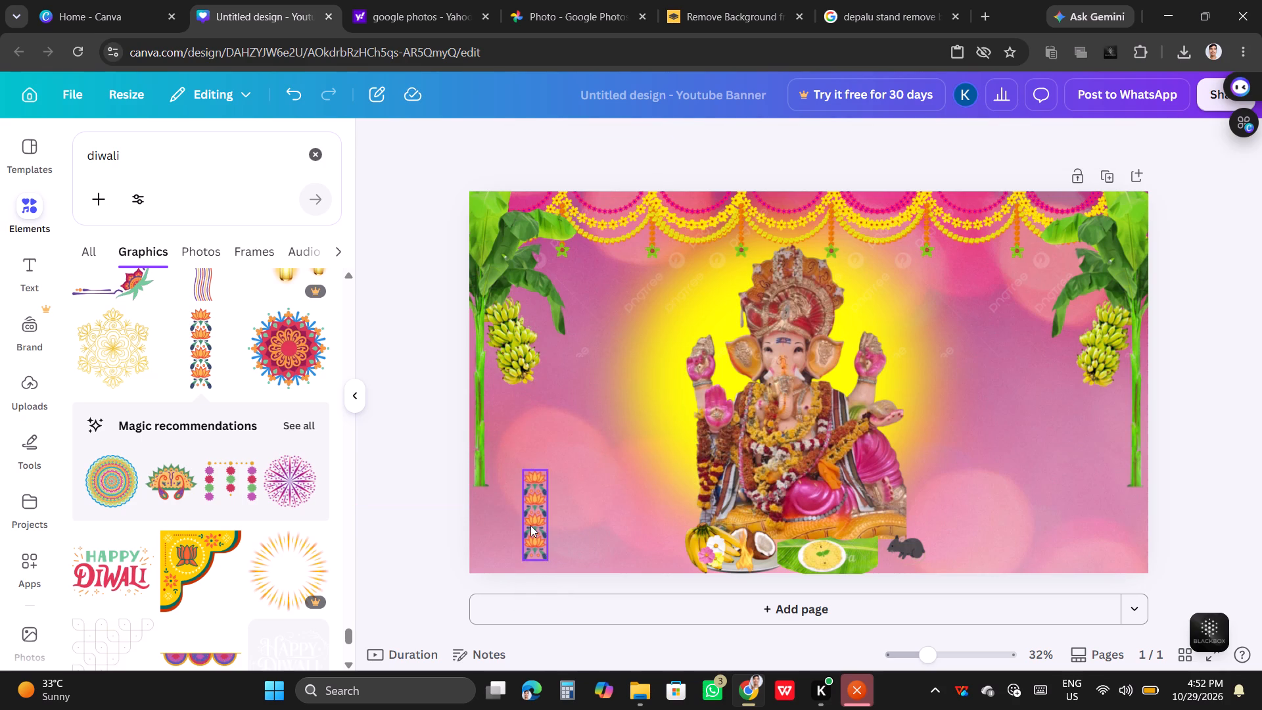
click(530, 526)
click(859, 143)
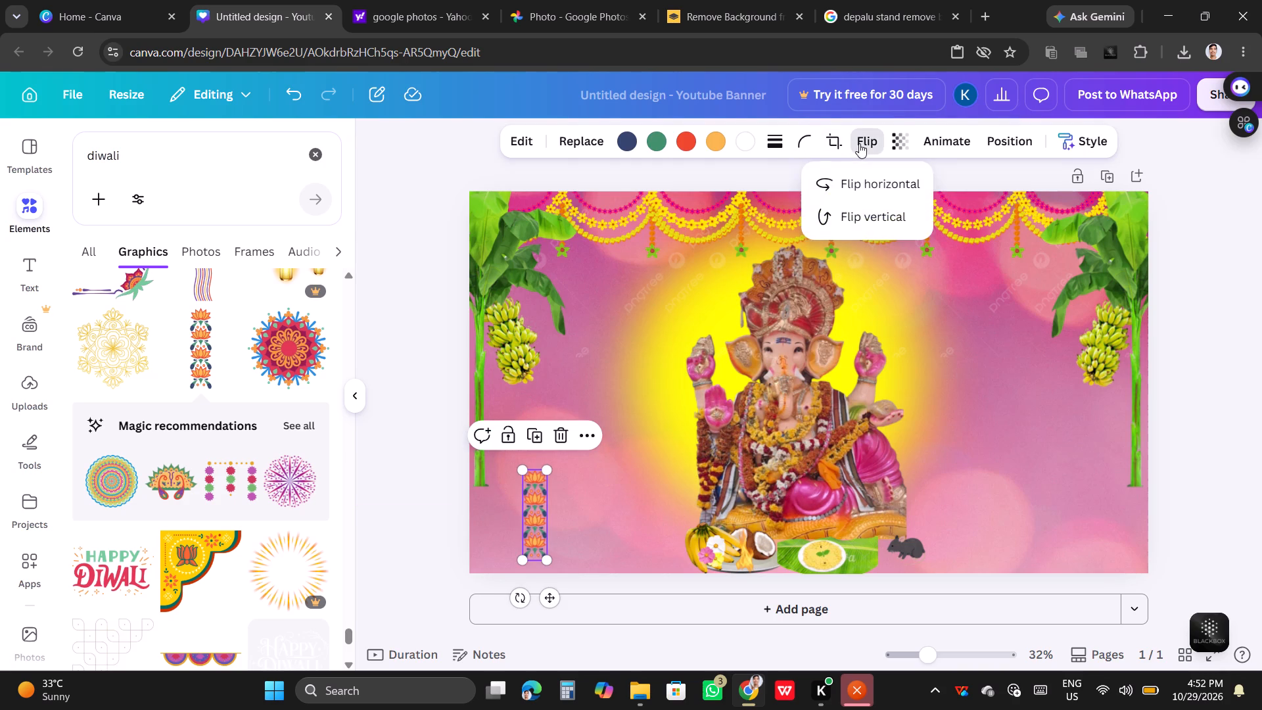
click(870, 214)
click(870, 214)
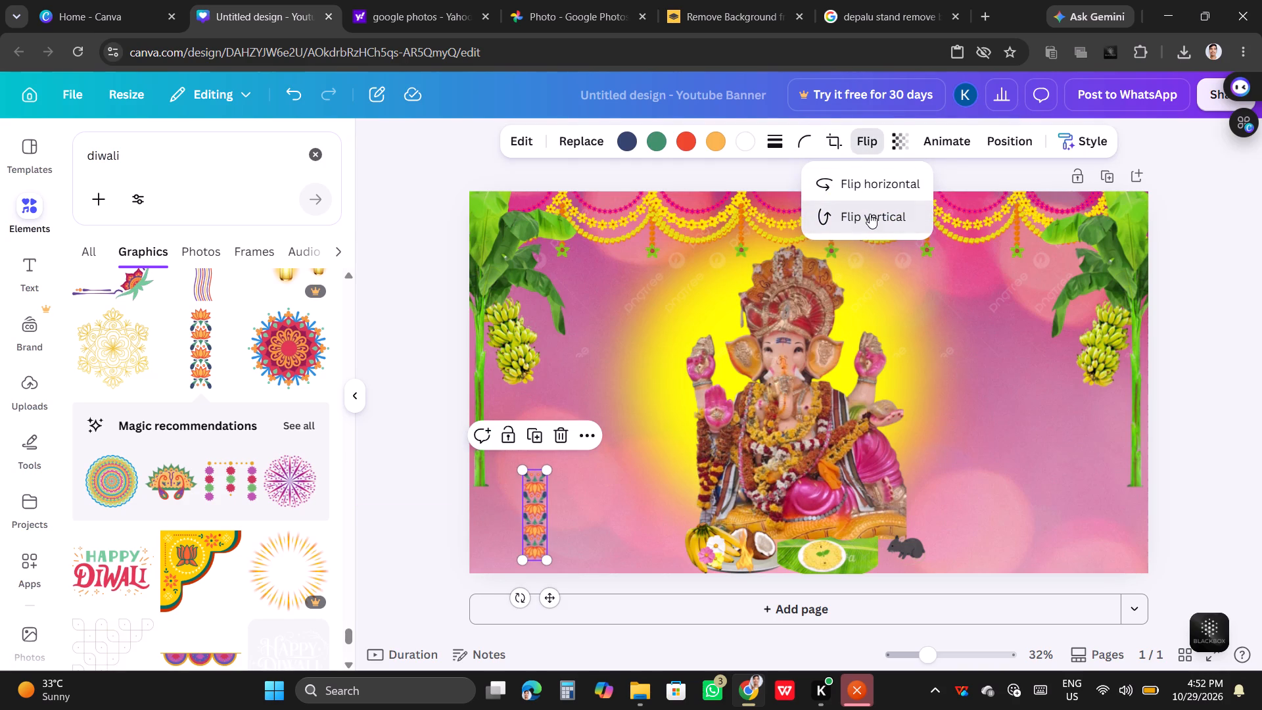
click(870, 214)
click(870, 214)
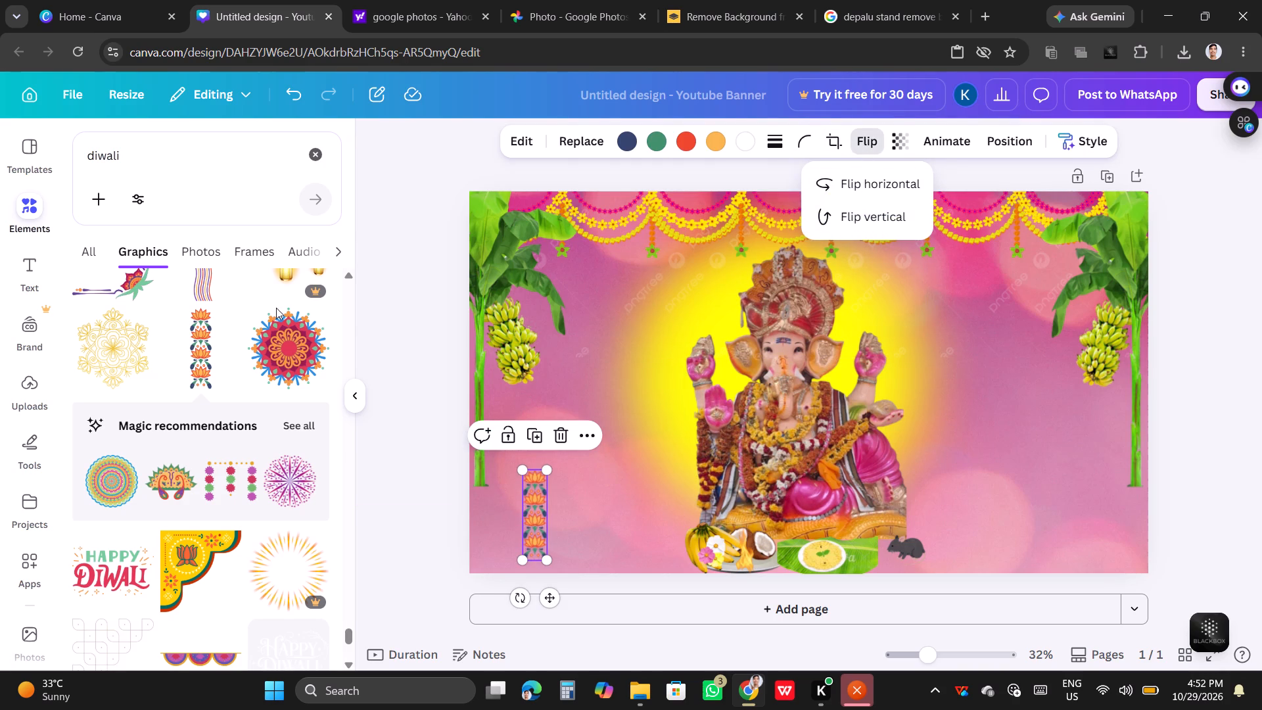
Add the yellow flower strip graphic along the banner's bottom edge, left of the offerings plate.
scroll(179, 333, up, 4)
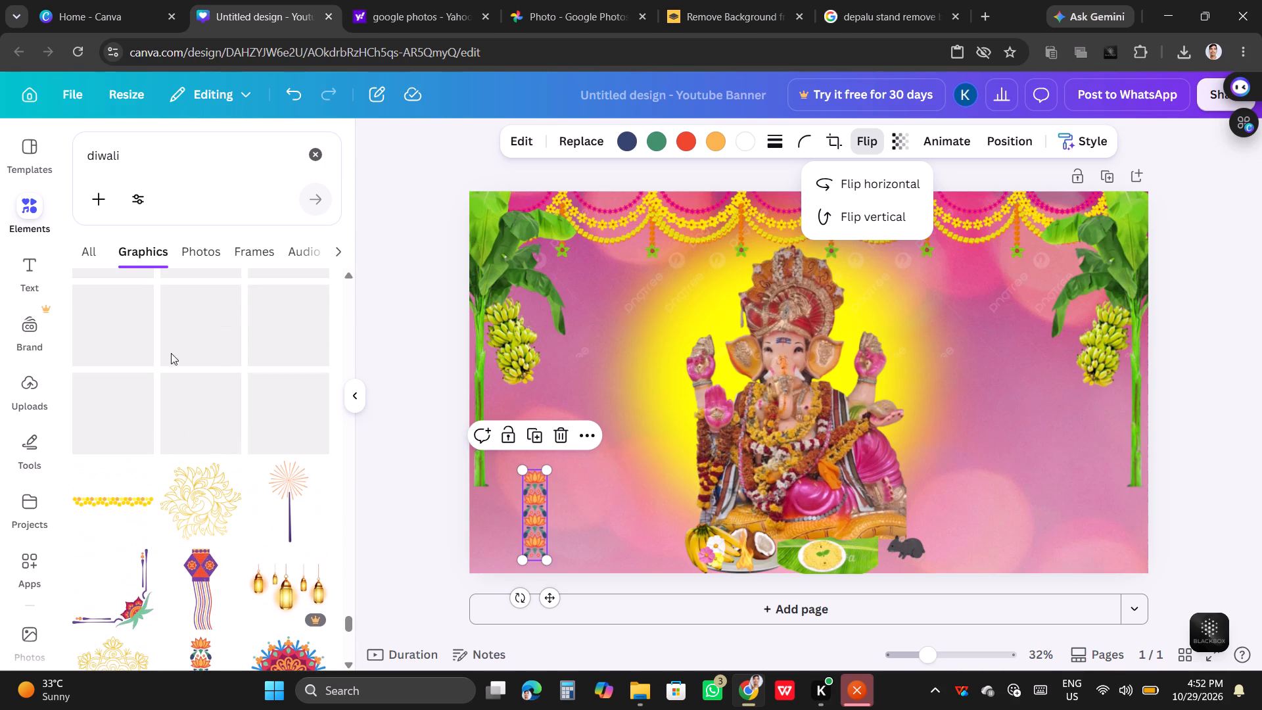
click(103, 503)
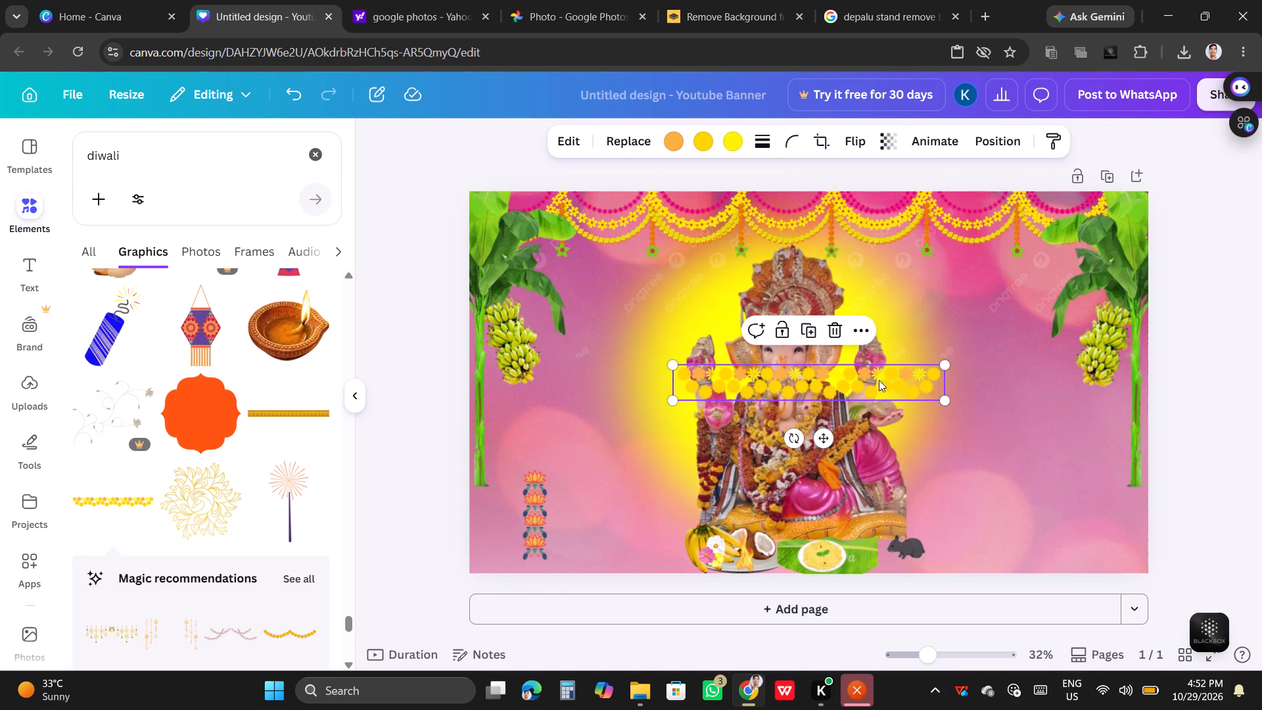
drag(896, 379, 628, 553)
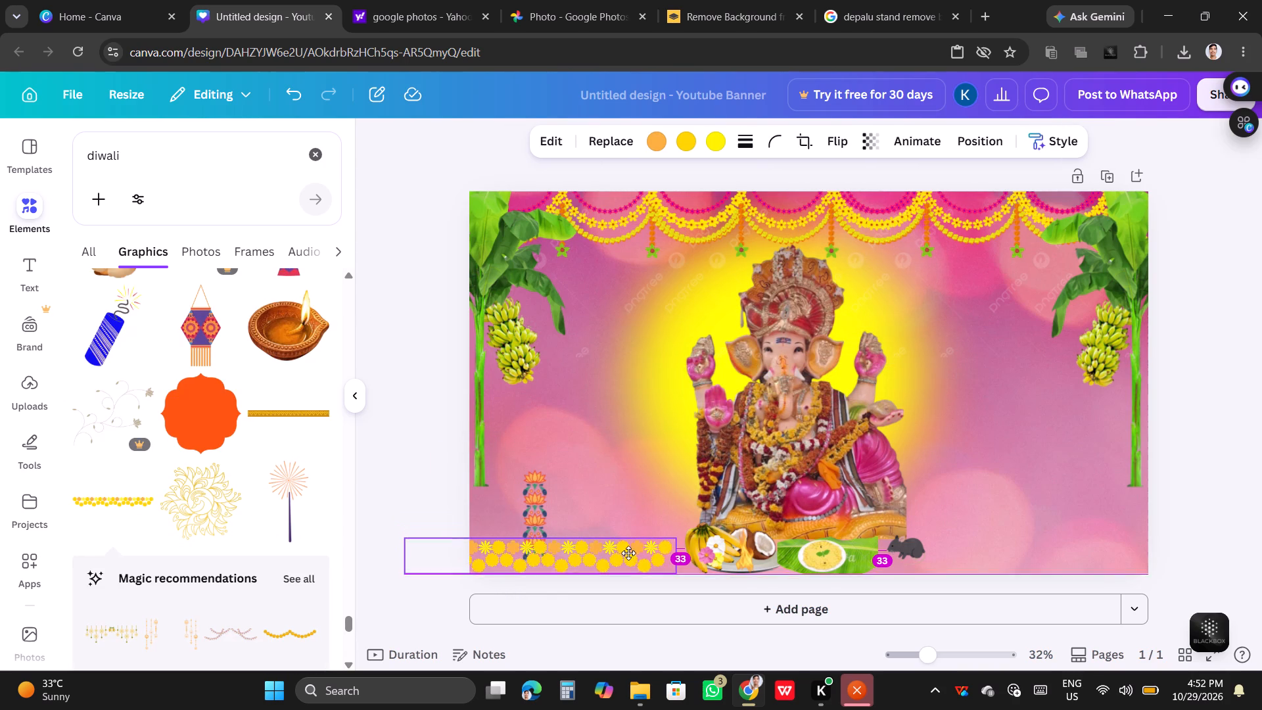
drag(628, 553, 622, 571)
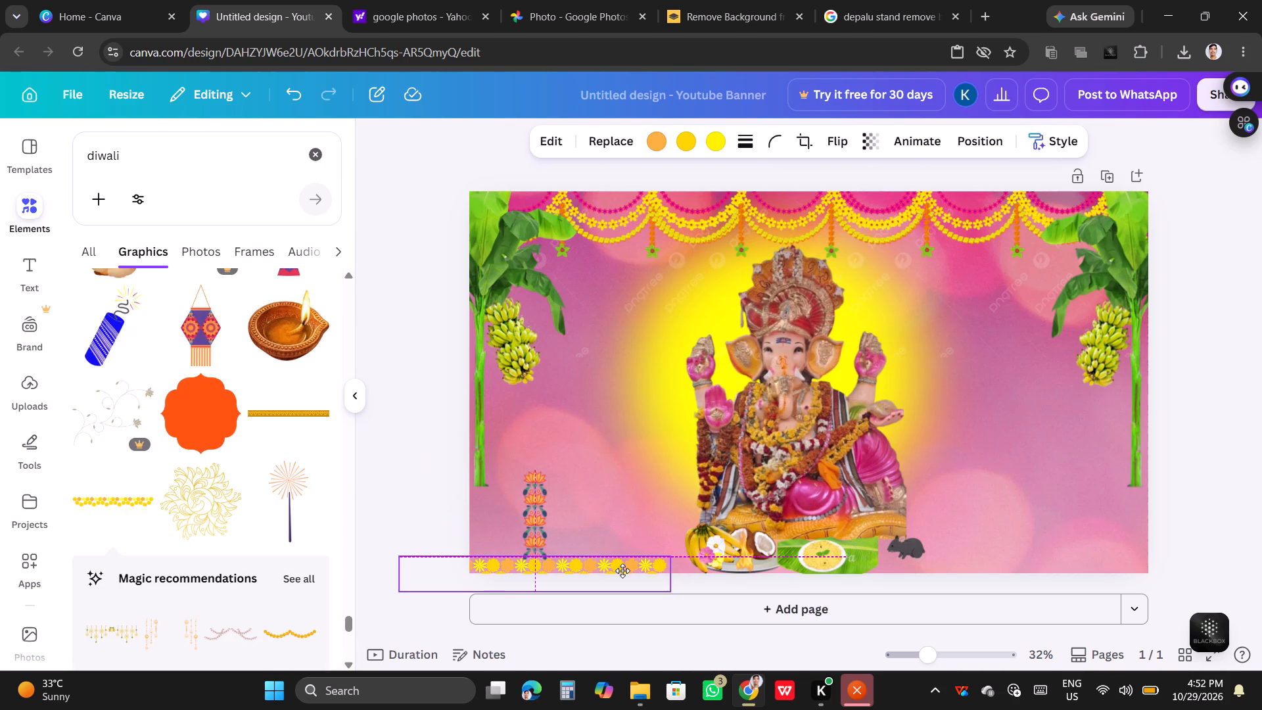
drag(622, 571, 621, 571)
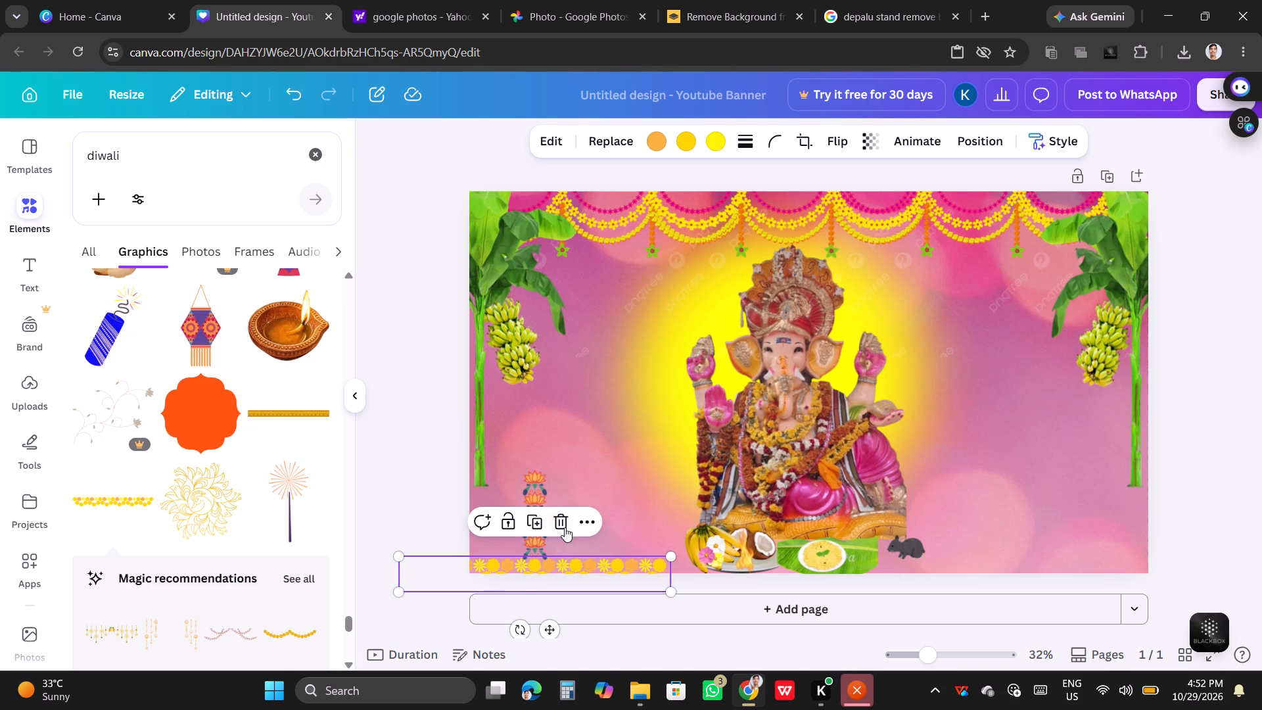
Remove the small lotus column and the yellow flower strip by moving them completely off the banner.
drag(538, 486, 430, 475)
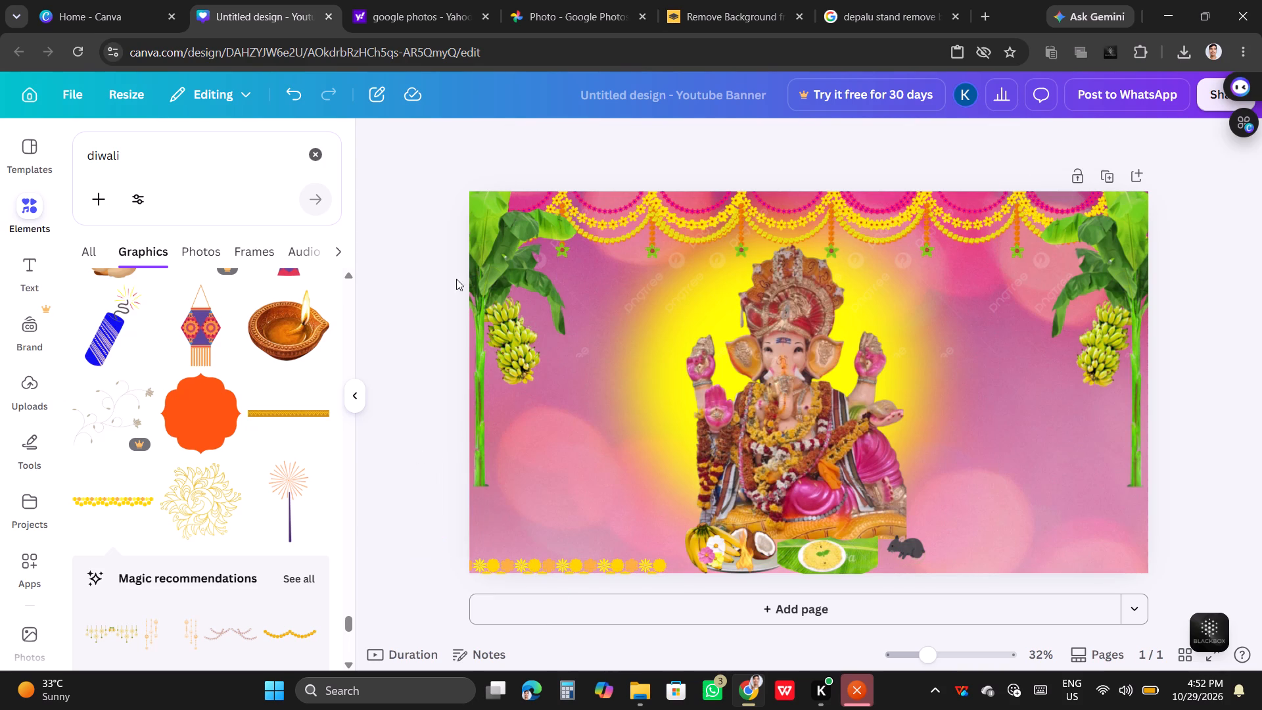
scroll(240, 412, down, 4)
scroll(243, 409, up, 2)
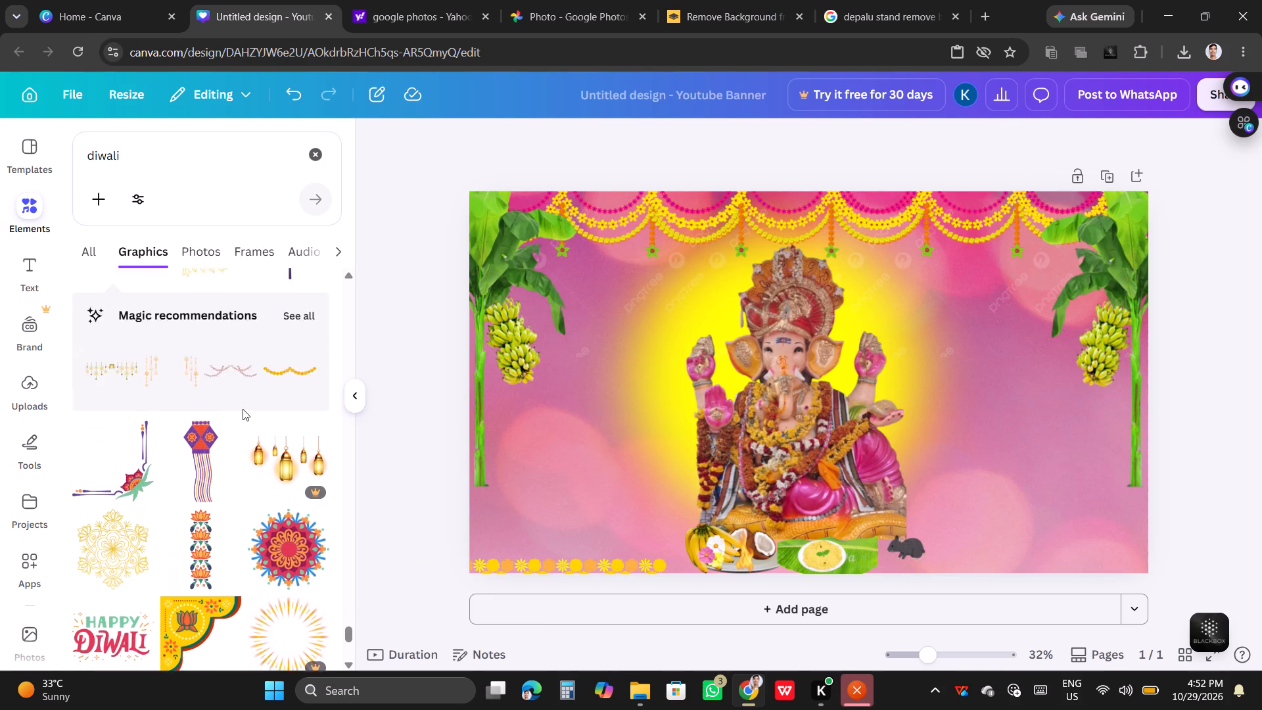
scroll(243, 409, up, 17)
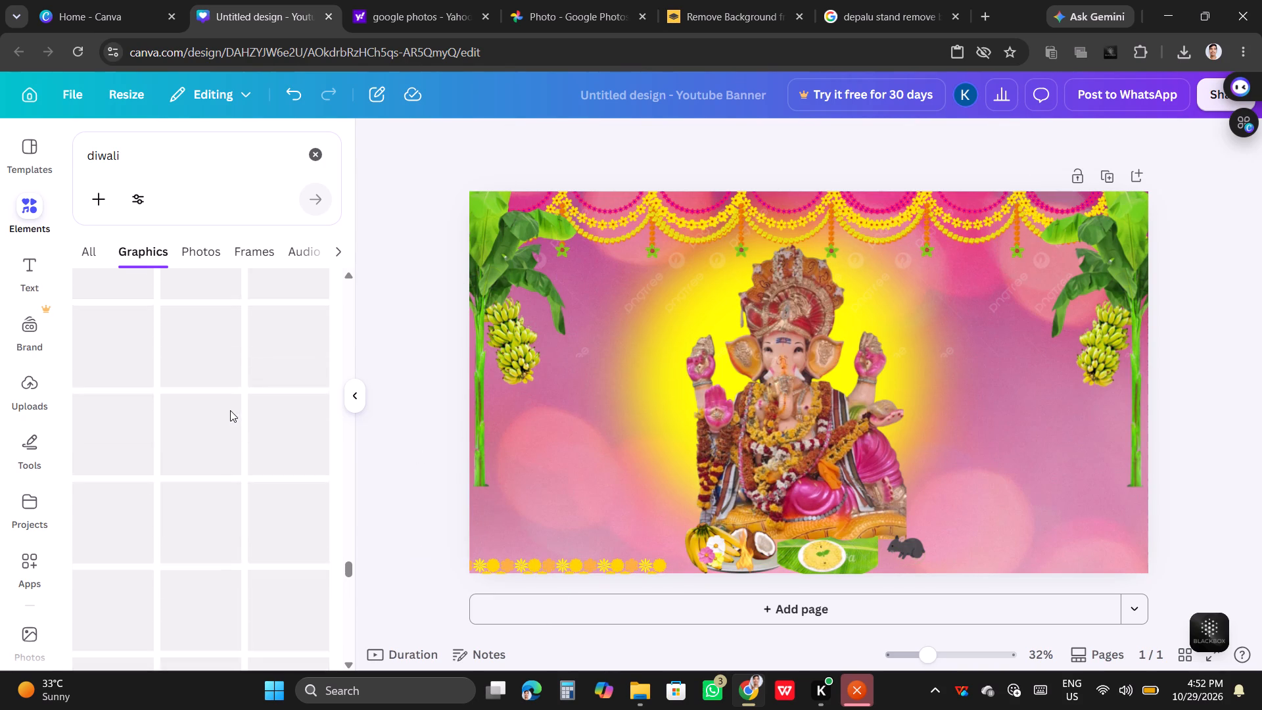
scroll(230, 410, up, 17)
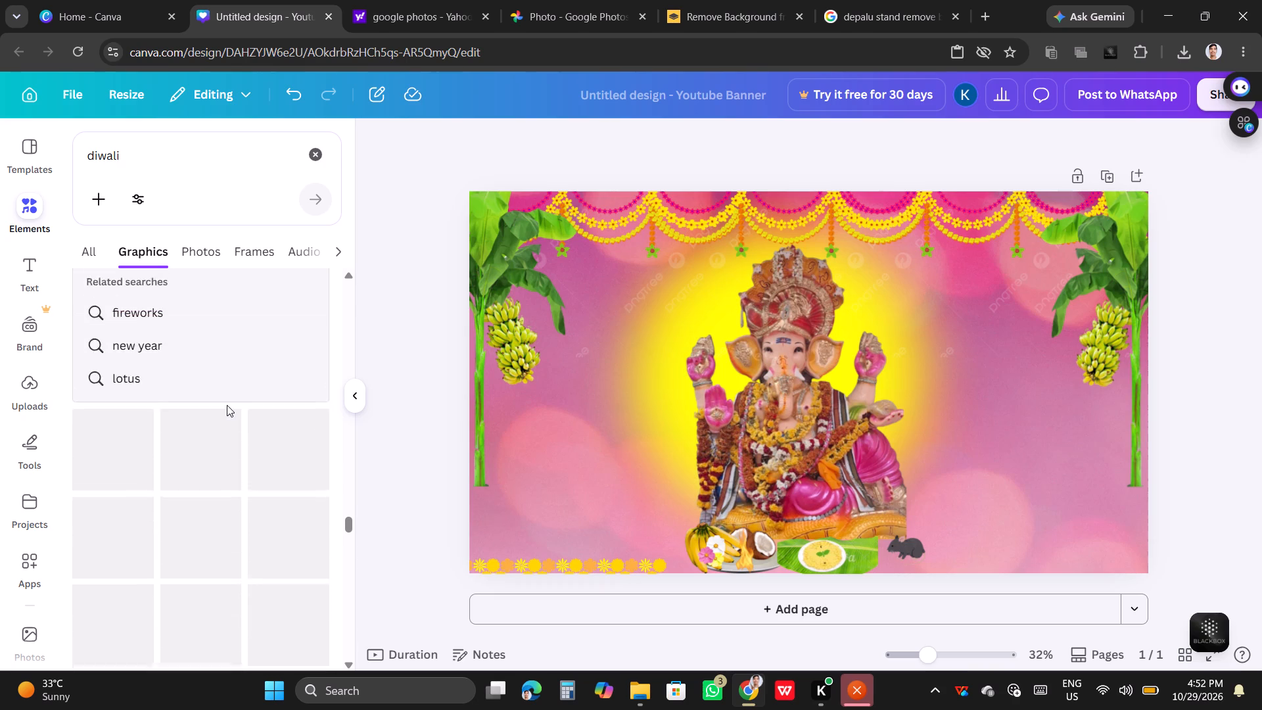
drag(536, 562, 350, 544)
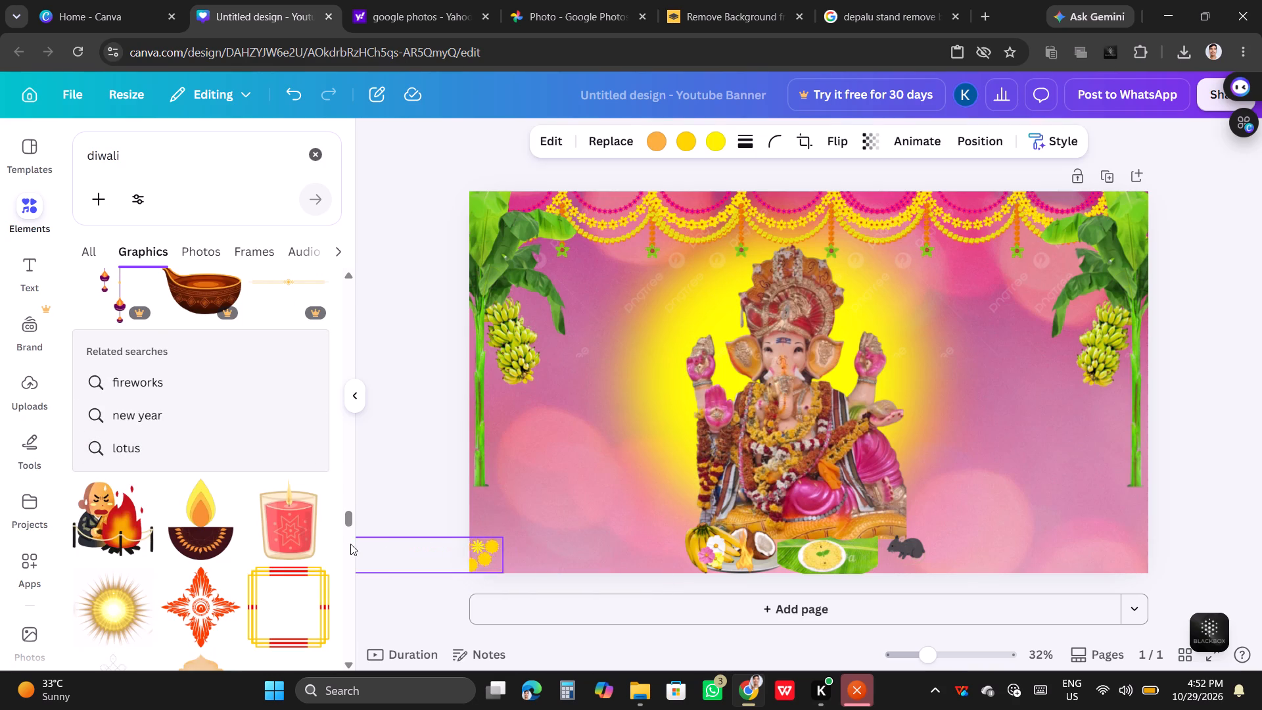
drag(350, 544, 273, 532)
Add the orange lit diya graphic from the diwali results, shrink it to a small lamp, and park it to the right of the idol.
scroll(196, 433, up, 19)
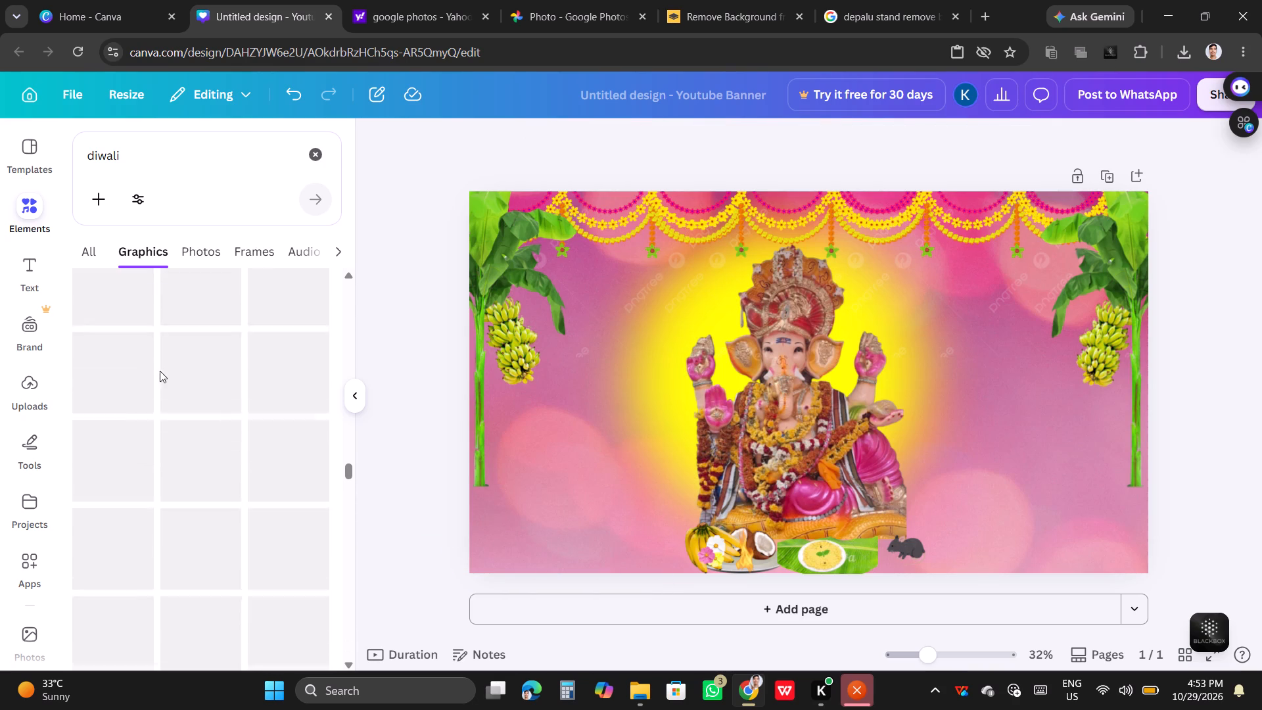
scroll(160, 371, up, 17)
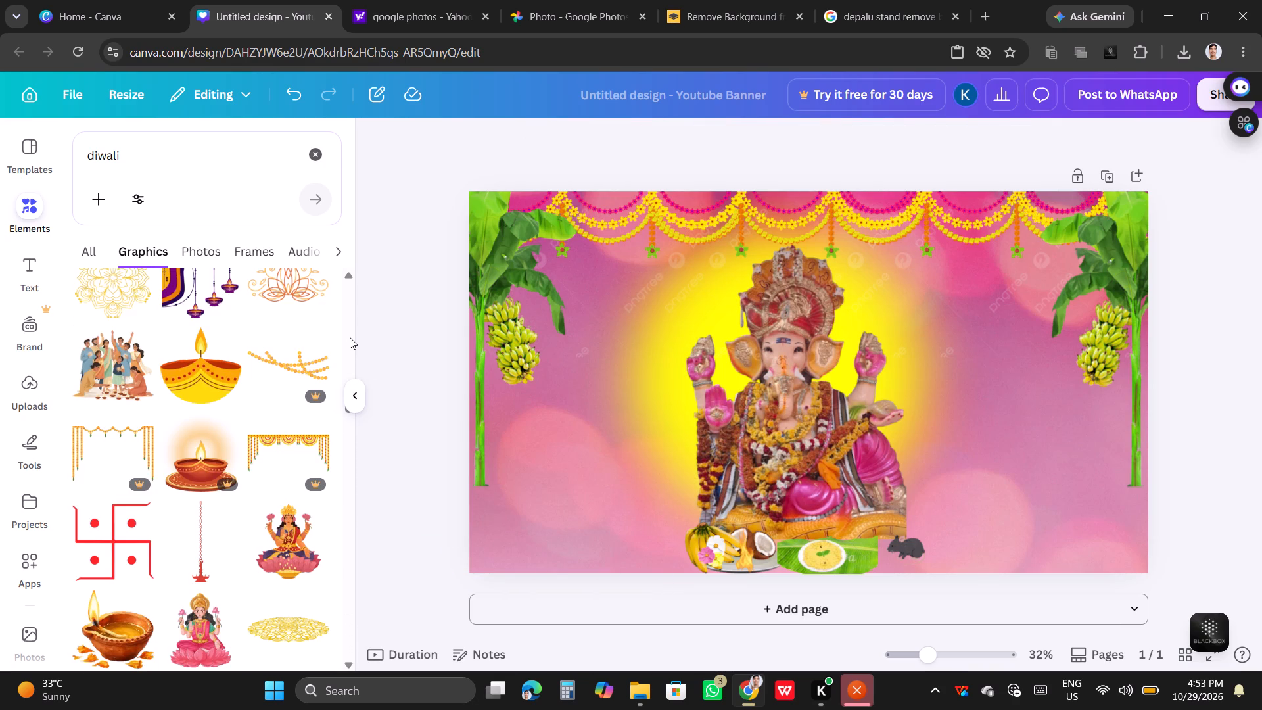
drag(346, 330, 349, 299)
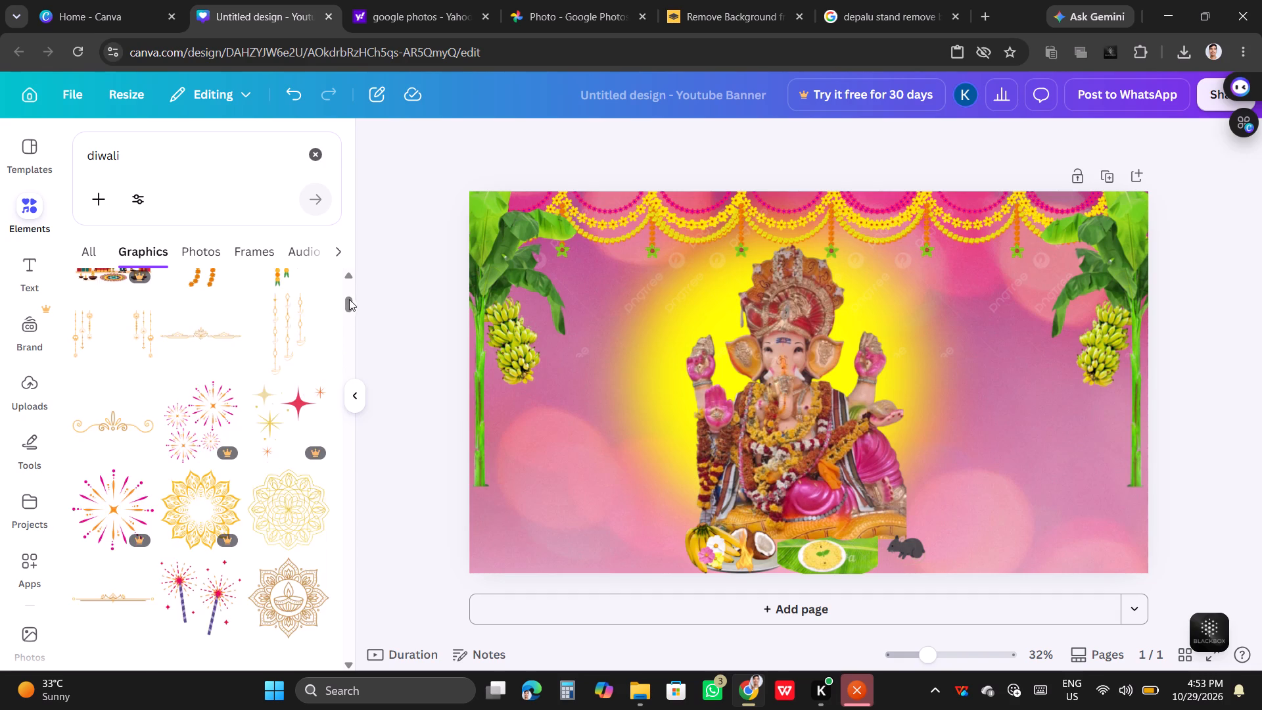
drag(349, 299, 352, 274)
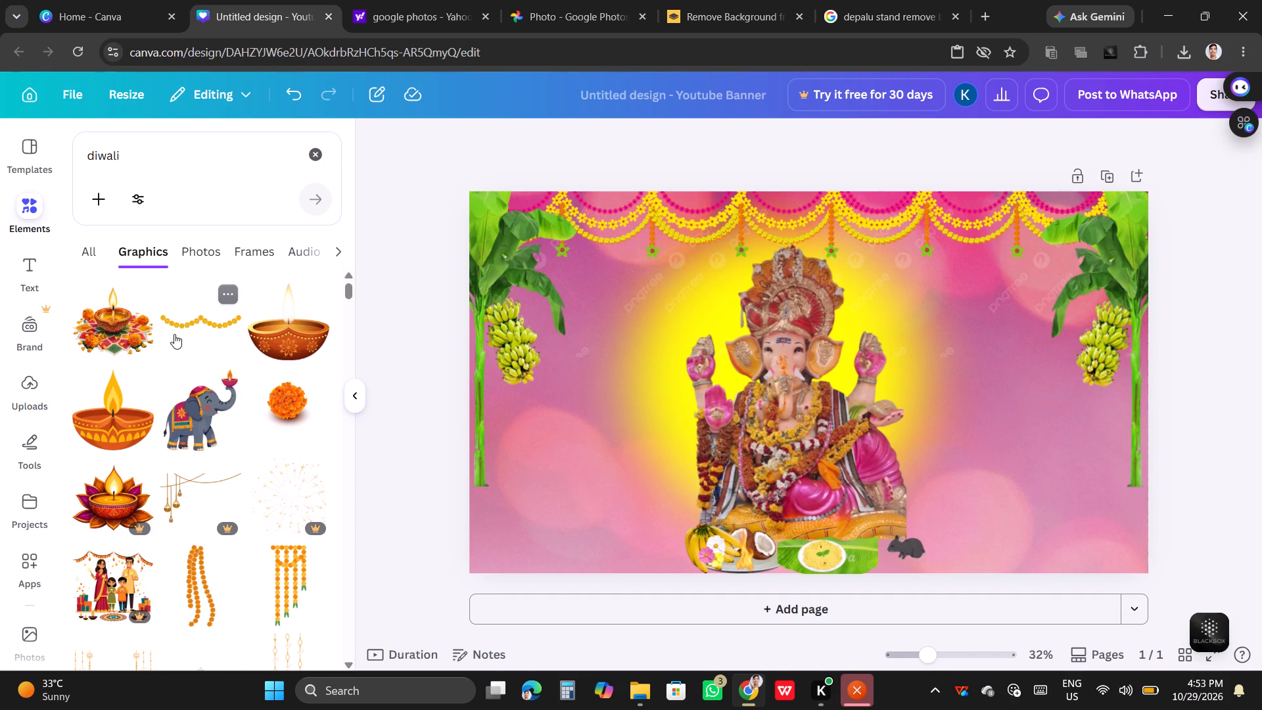
click(105, 421)
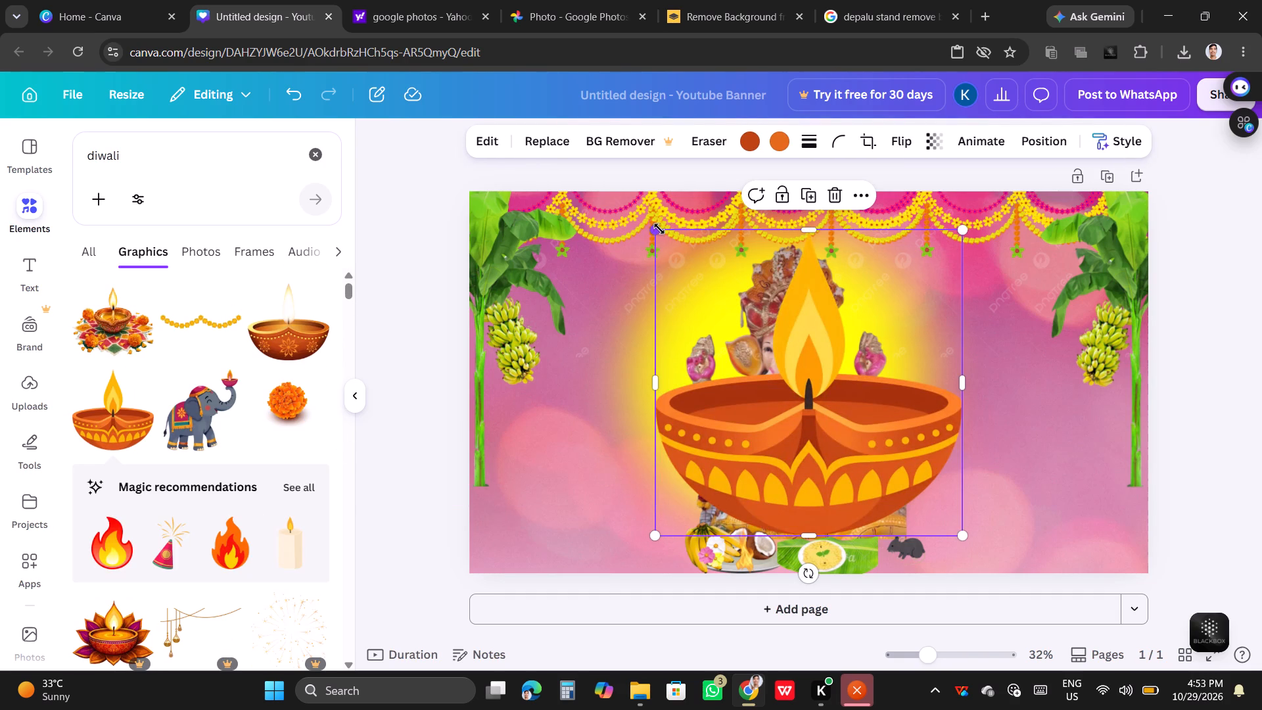
drag(657, 235, 866, 477)
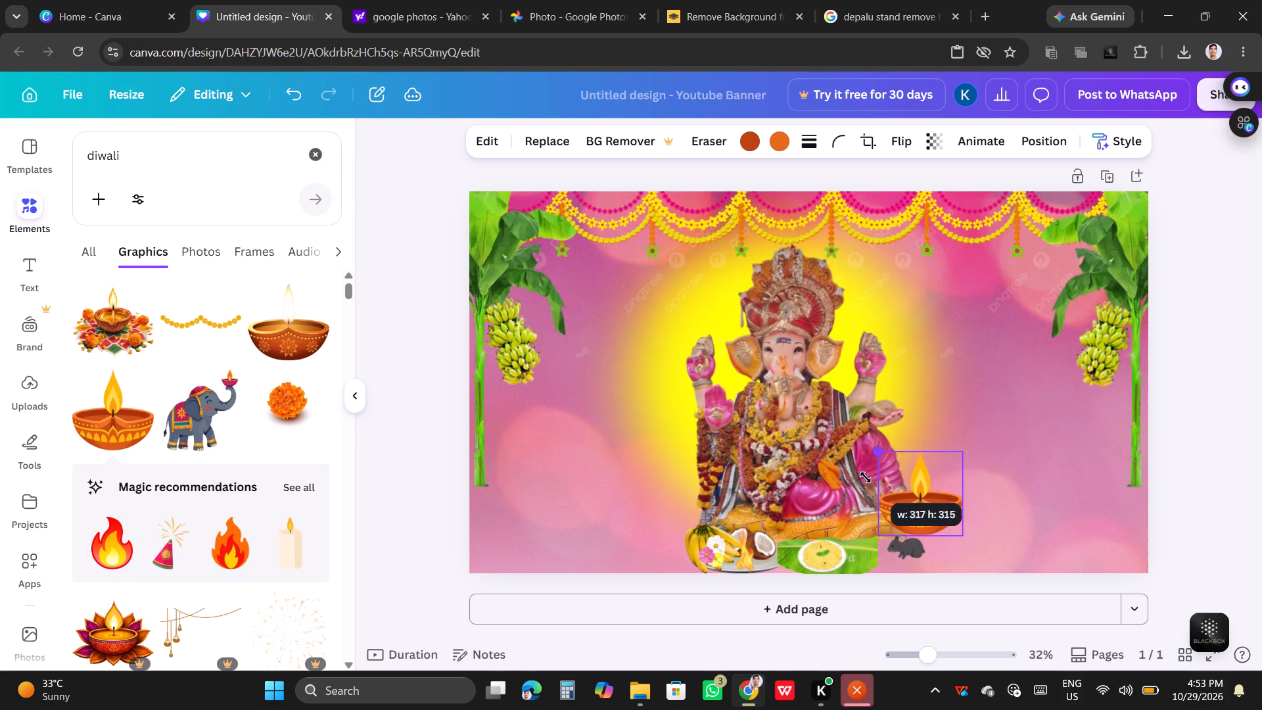
drag(866, 477, 893, 525)
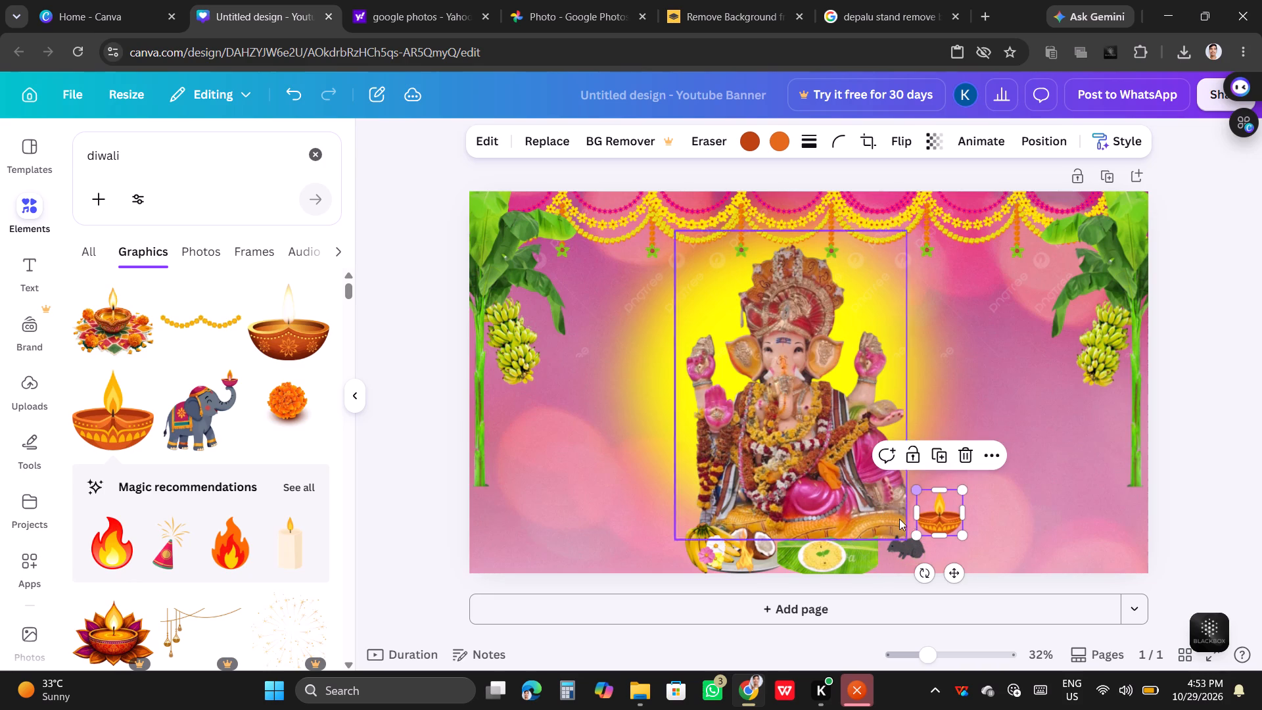
drag(931, 509, 889, 544)
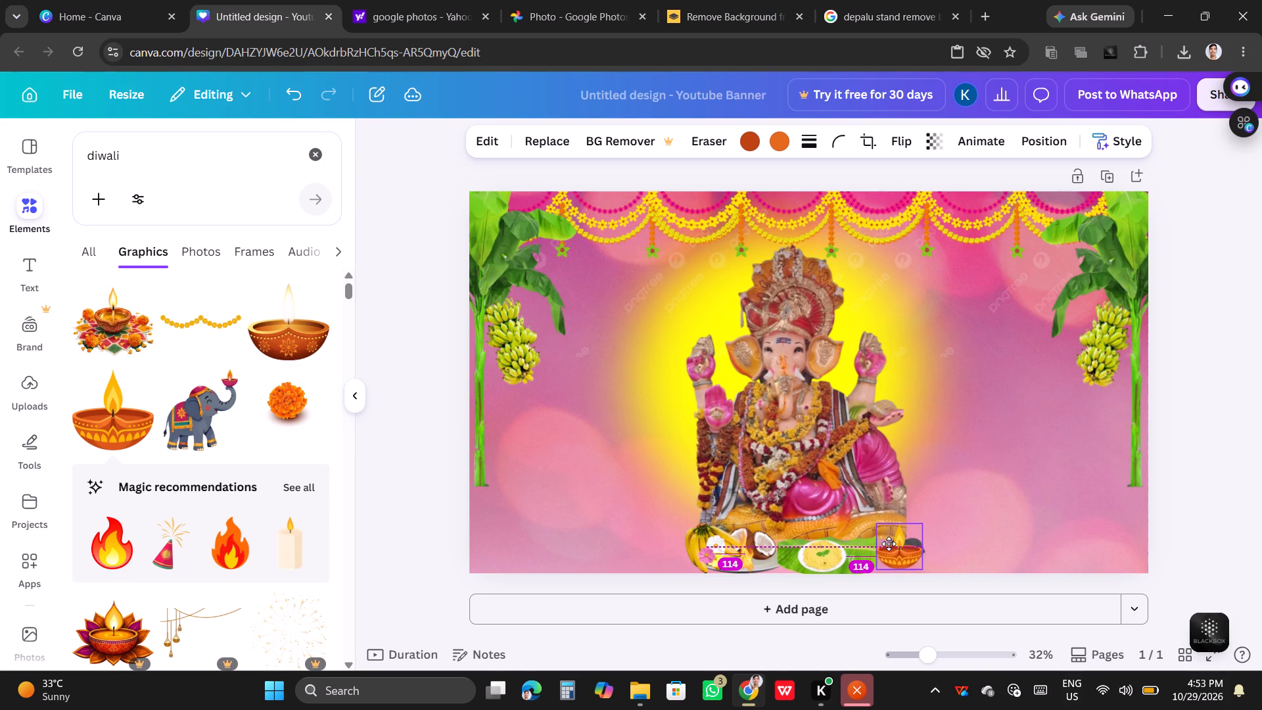
drag(889, 544, 869, 548)
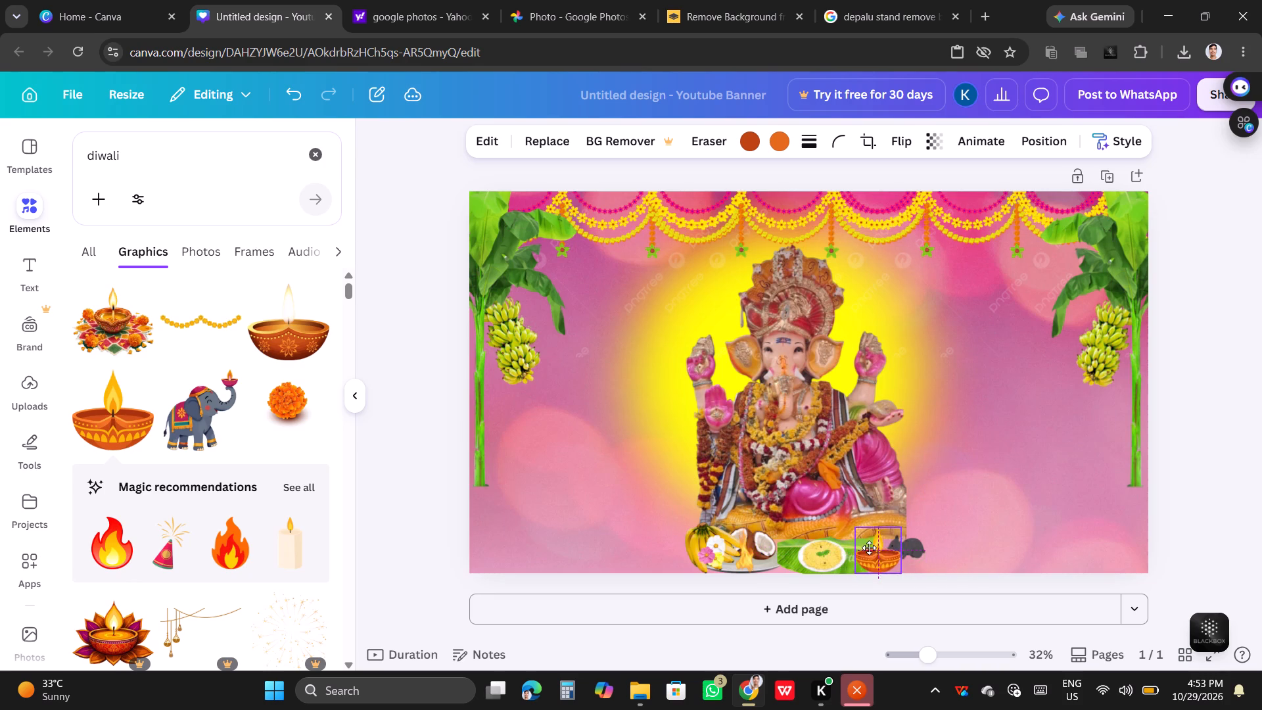
drag(869, 548, 930, 559)
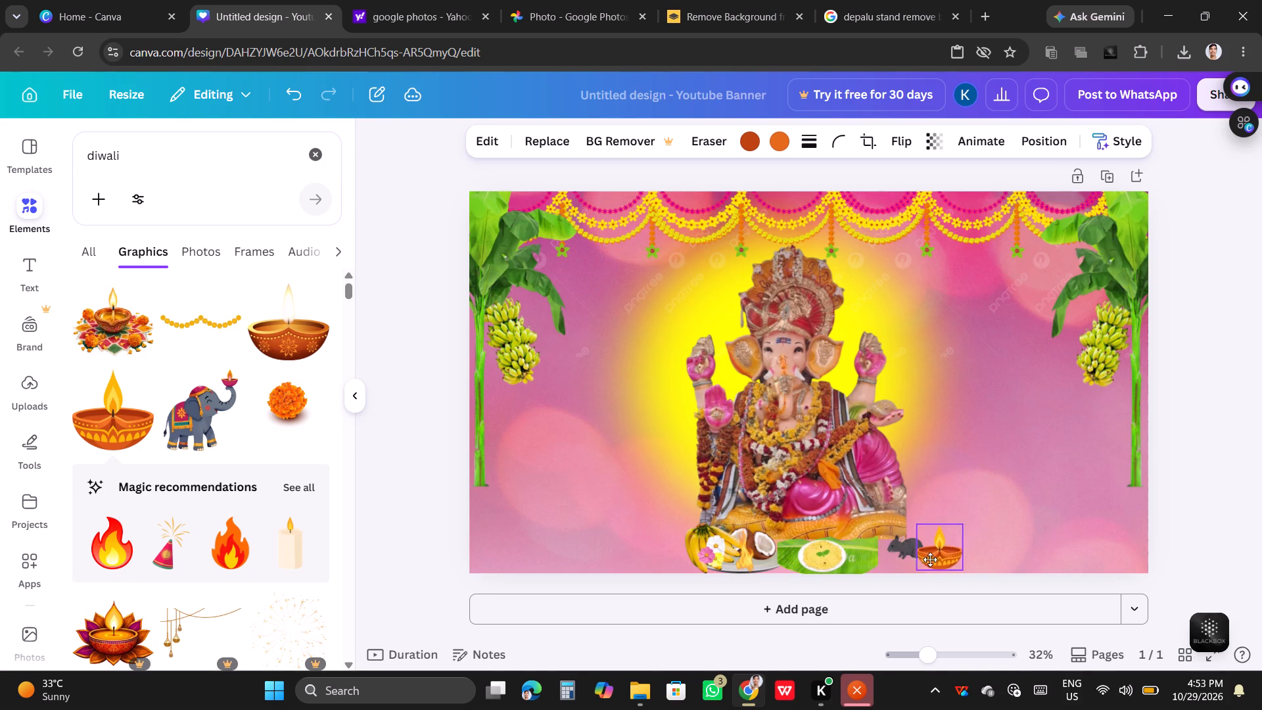
drag(930, 559, 974, 475)
Move the rat up against the right end of the idol's base, above the banana leaf's edge.
drag(899, 545, 885, 545)
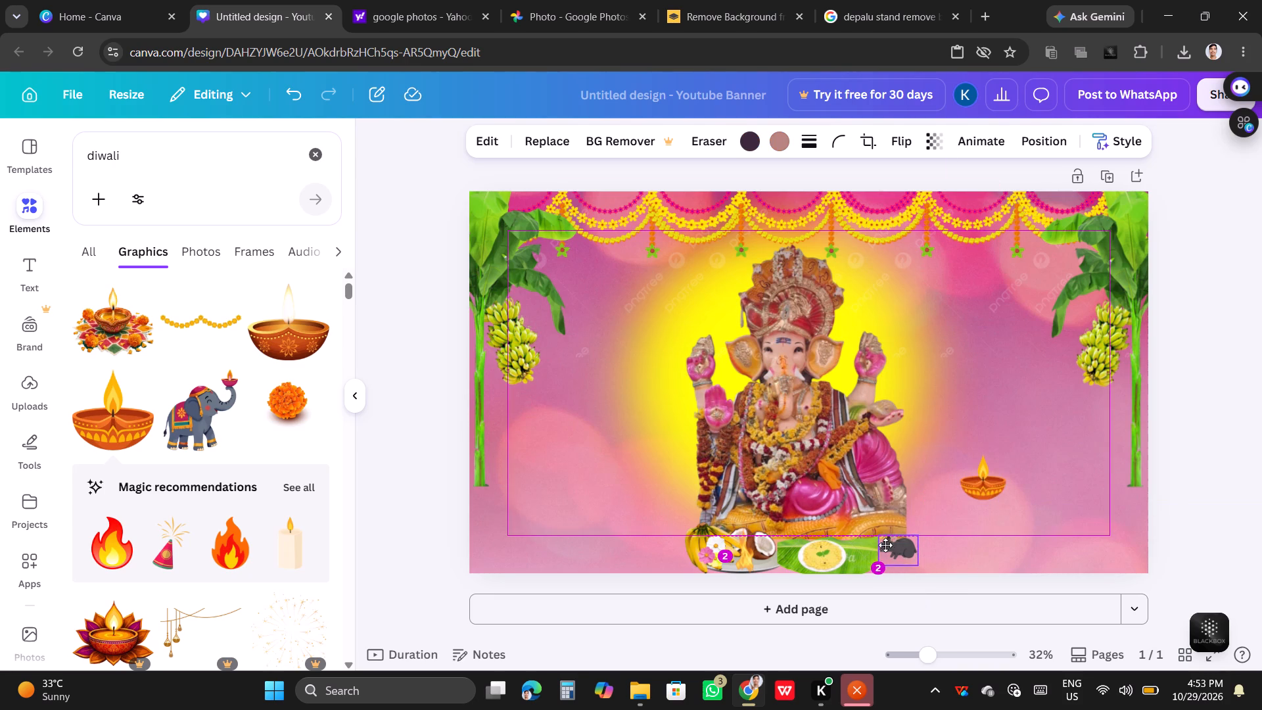
drag(885, 545, 900, 556)
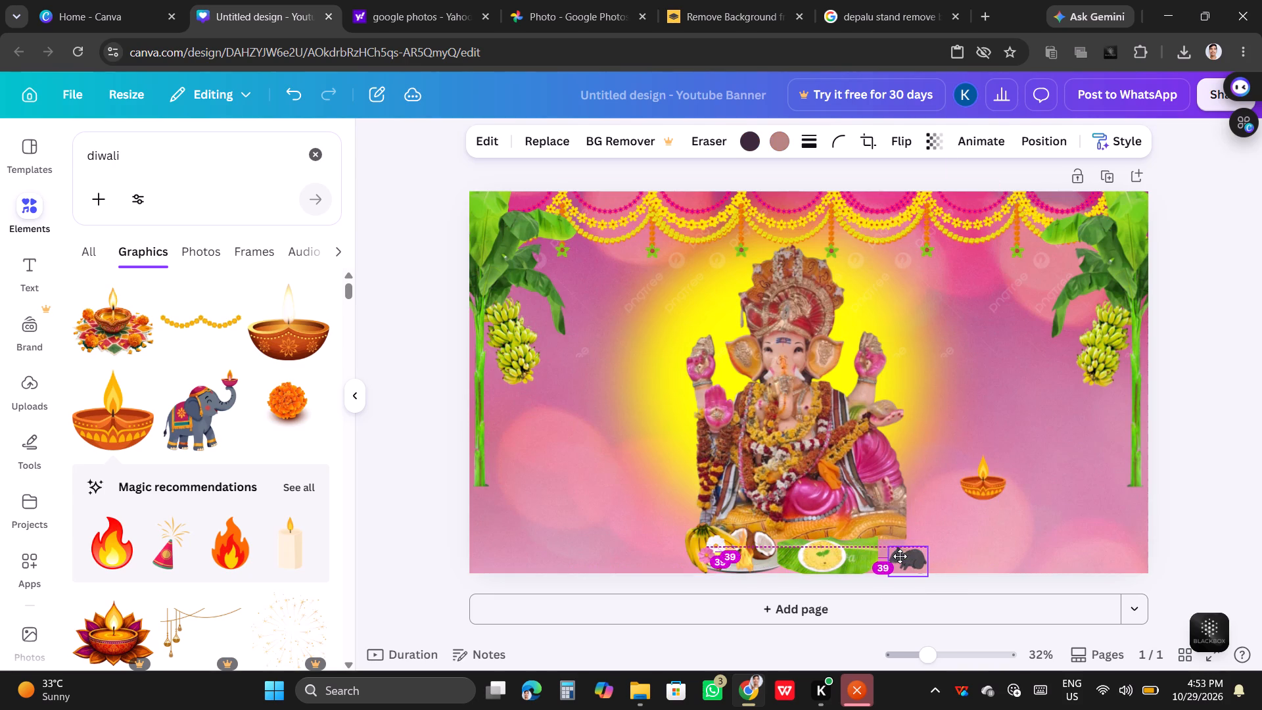
drag(900, 556, 895, 512)
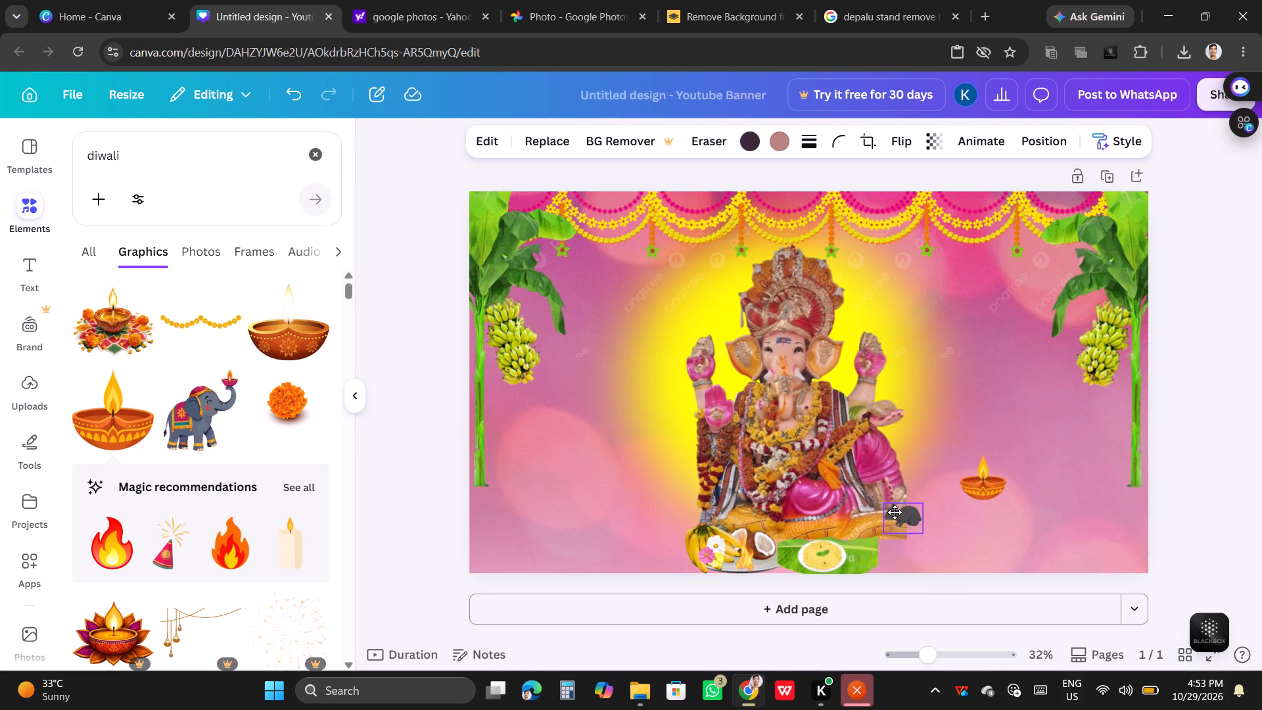
drag(895, 512, 881, 521)
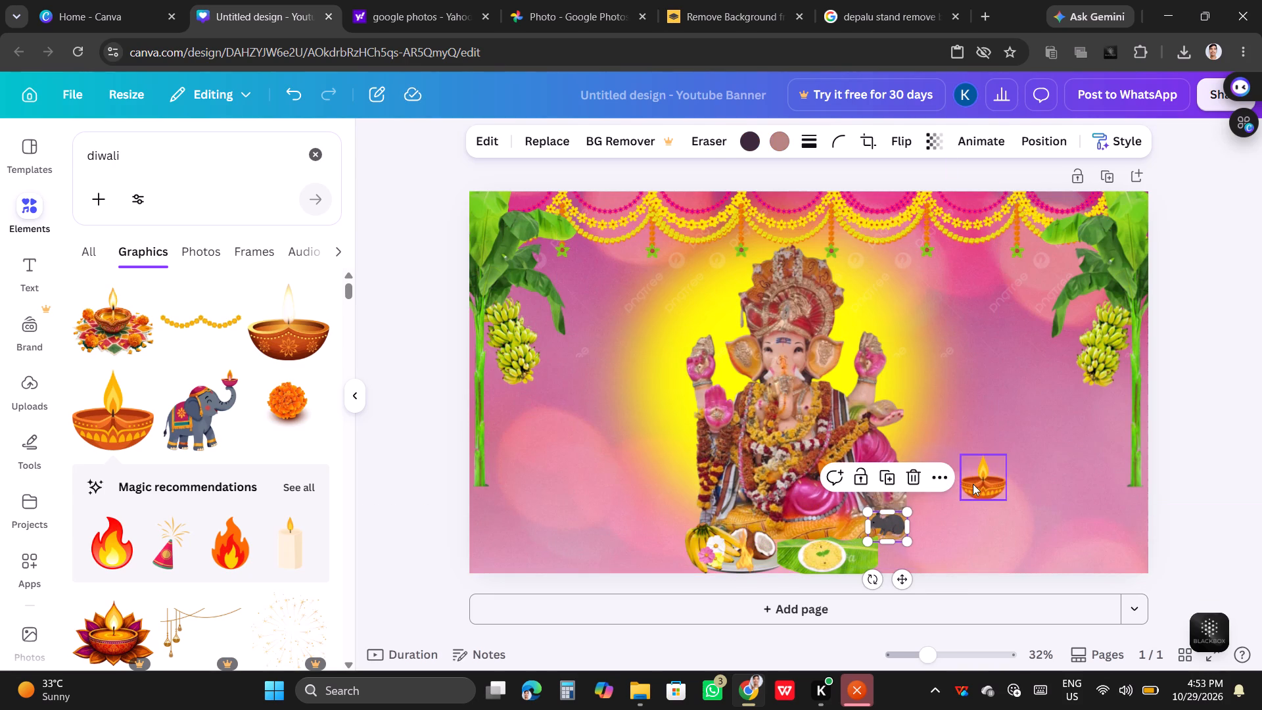
Place the small diya lamp near the banner's bottom edge, just right of the banana leaf food.
drag(973, 484, 903, 552)
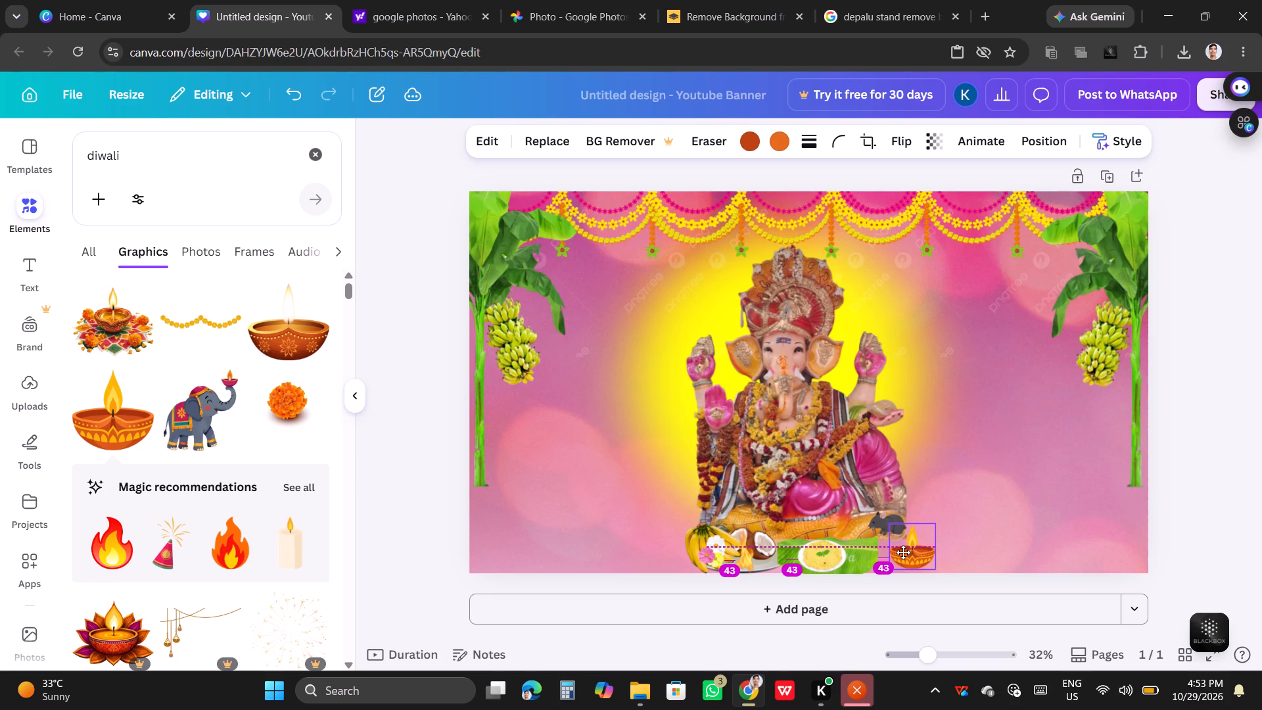
drag(903, 552, 904, 550)
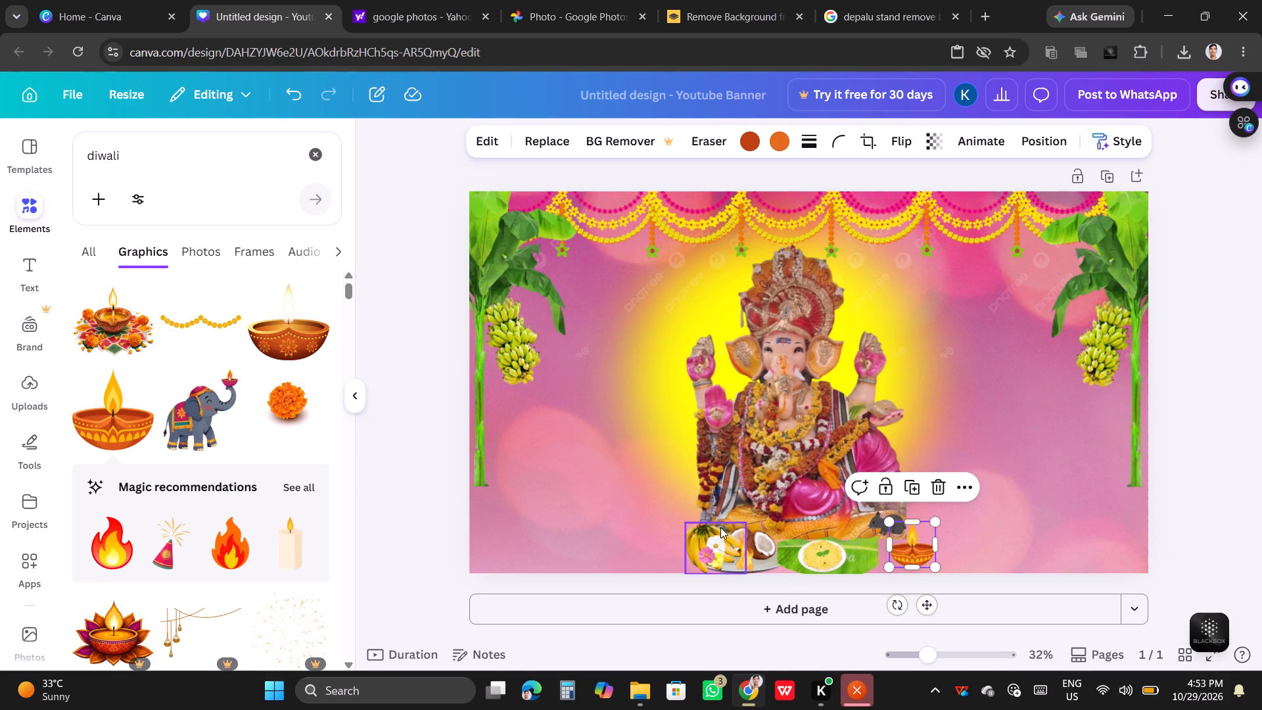
drag(904, 545, 917, 548)
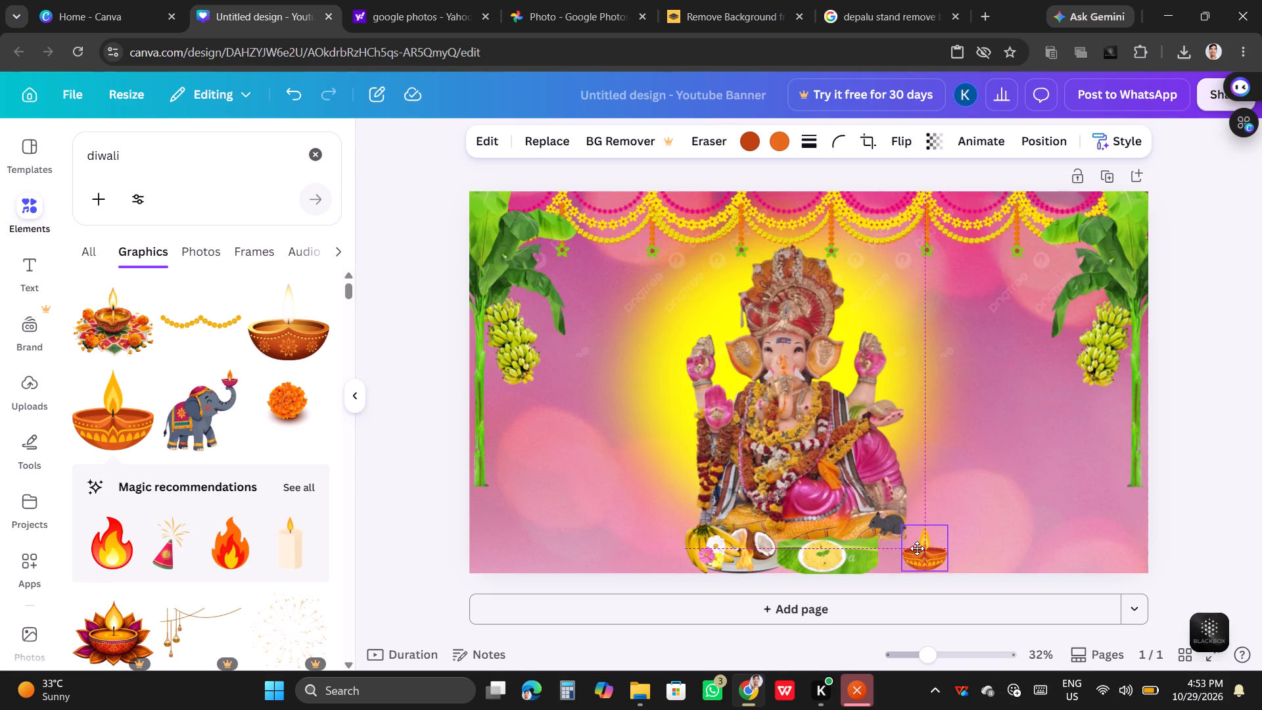
drag(917, 548, 921, 548)
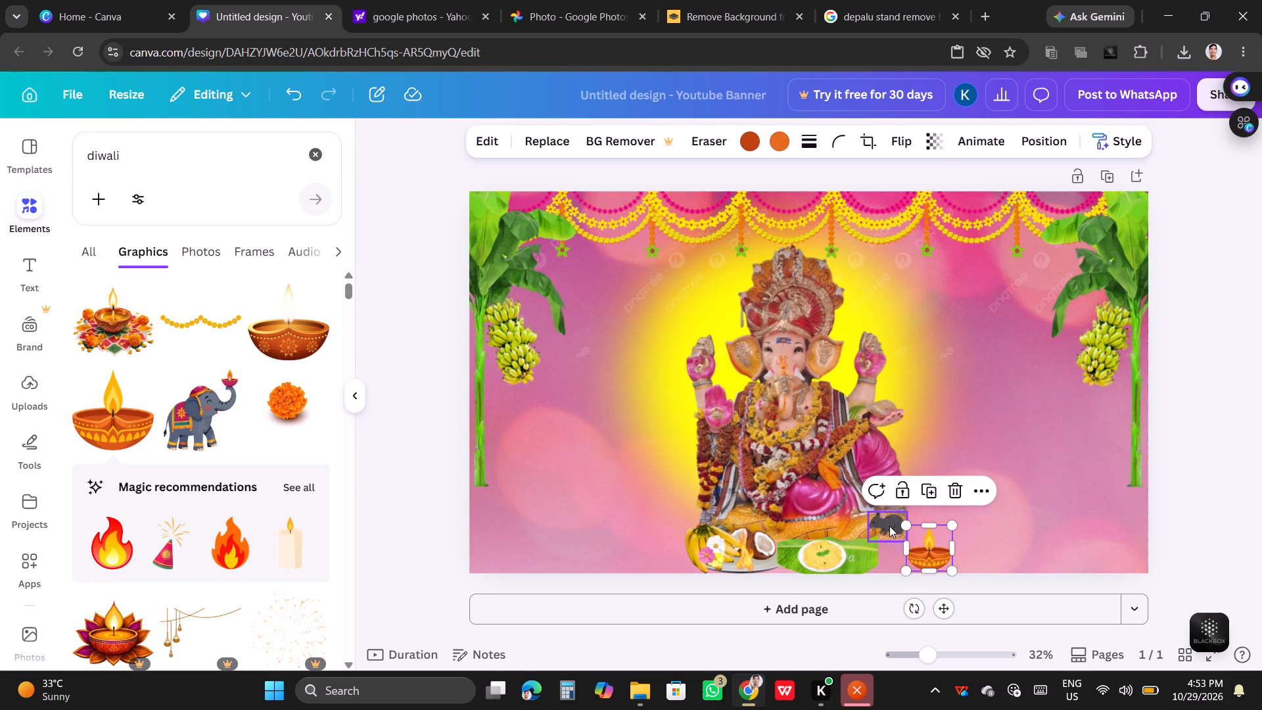
Reposition the rat at the right corner of the idol's base, between the banana leaf and the diya lamp.
drag(889, 522, 886, 545)
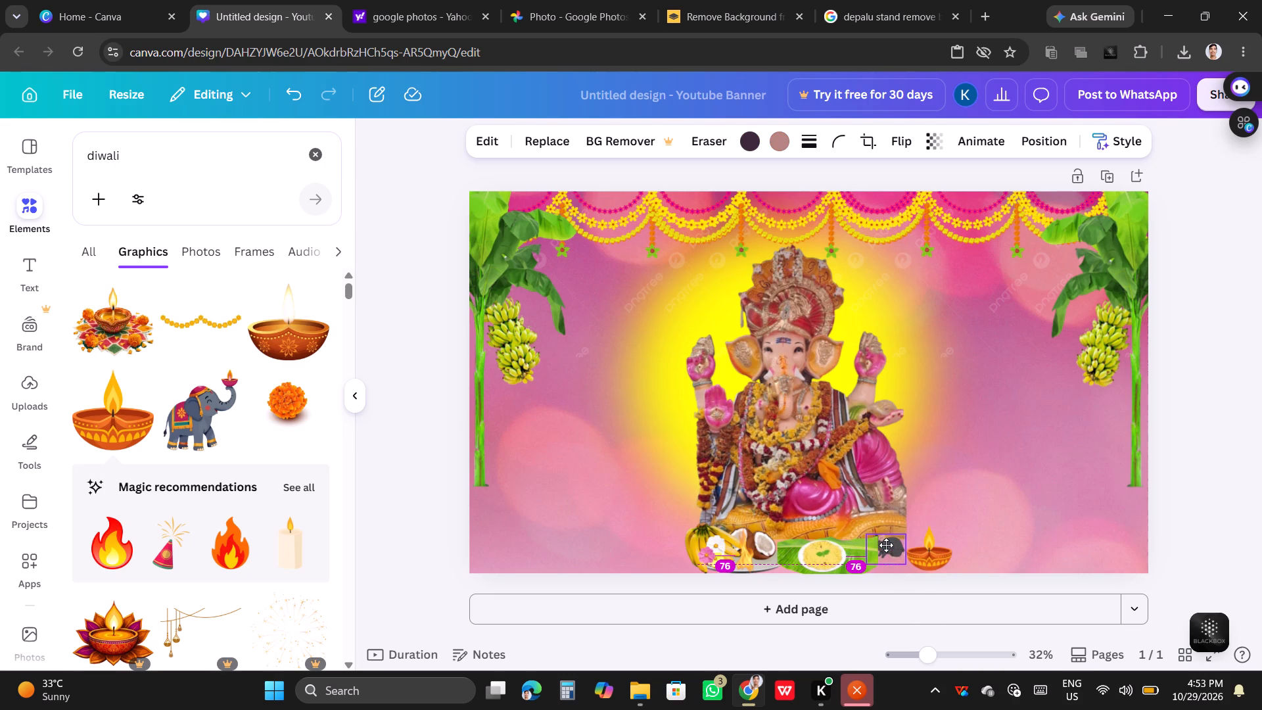
drag(886, 545, 908, 503)
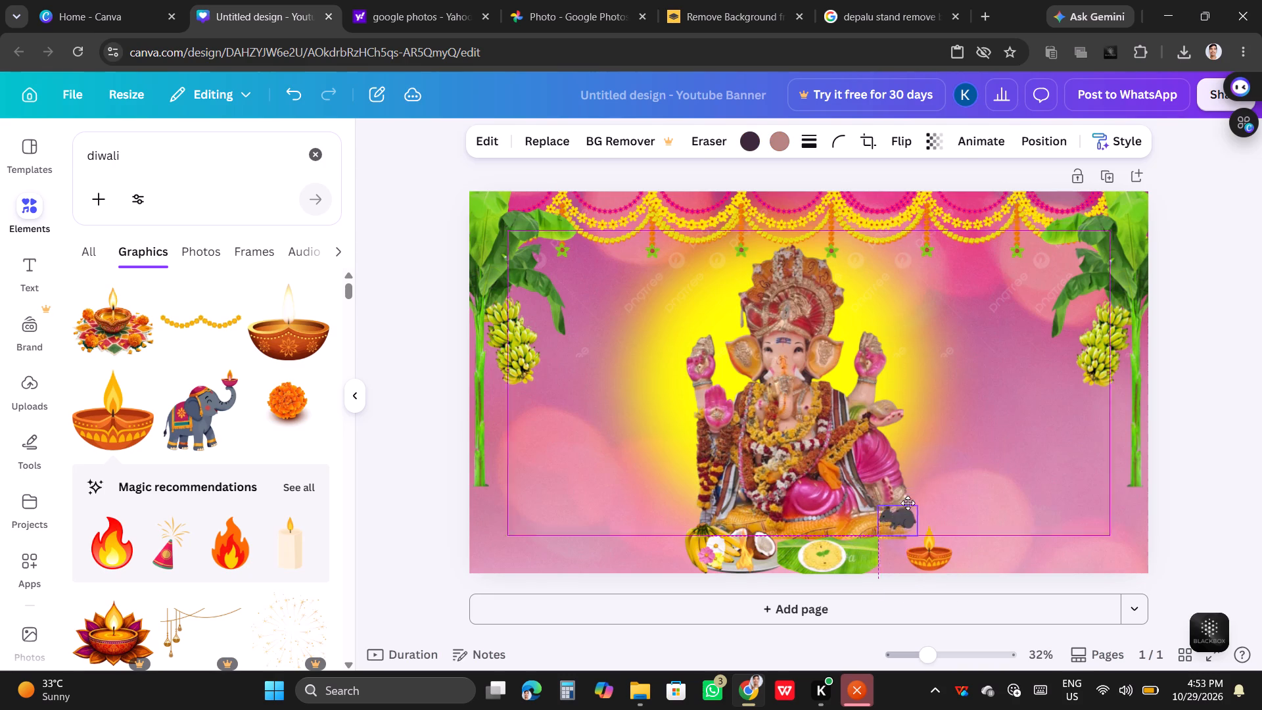
drag(908, 503, 954, 494)
drag(954, 494, 881, 531)
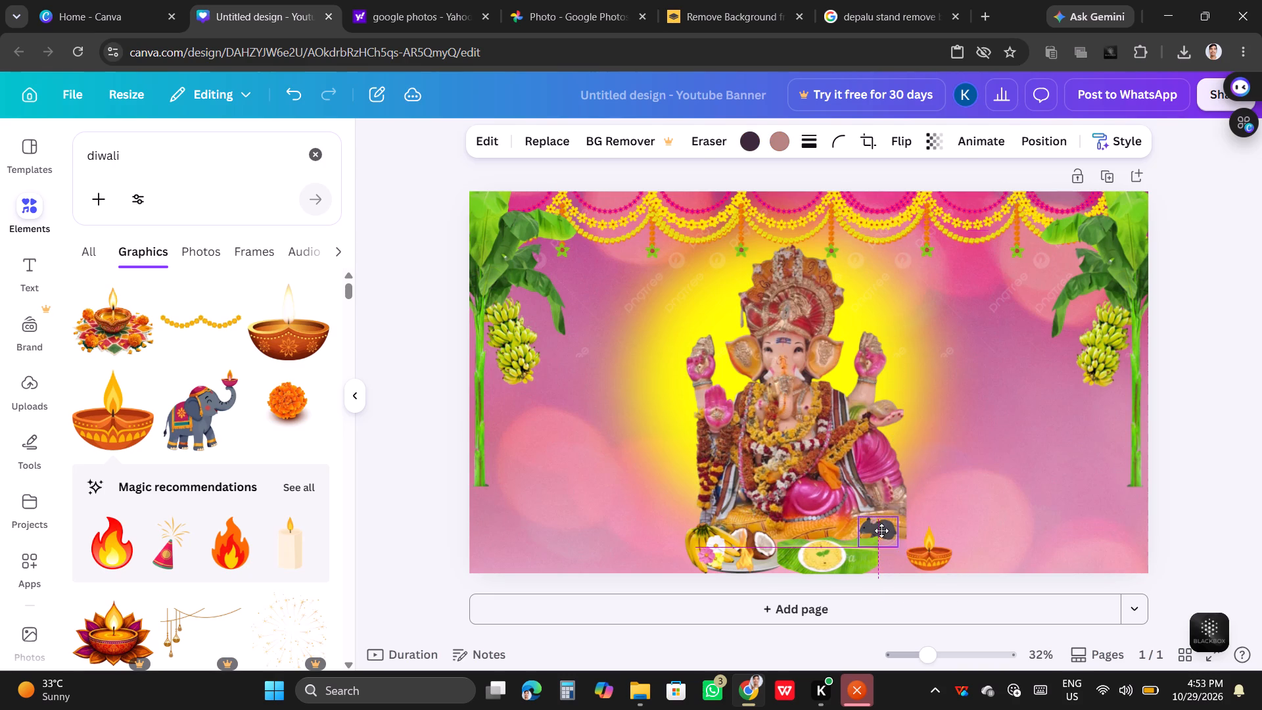
drag(881, 531, 885, 529)
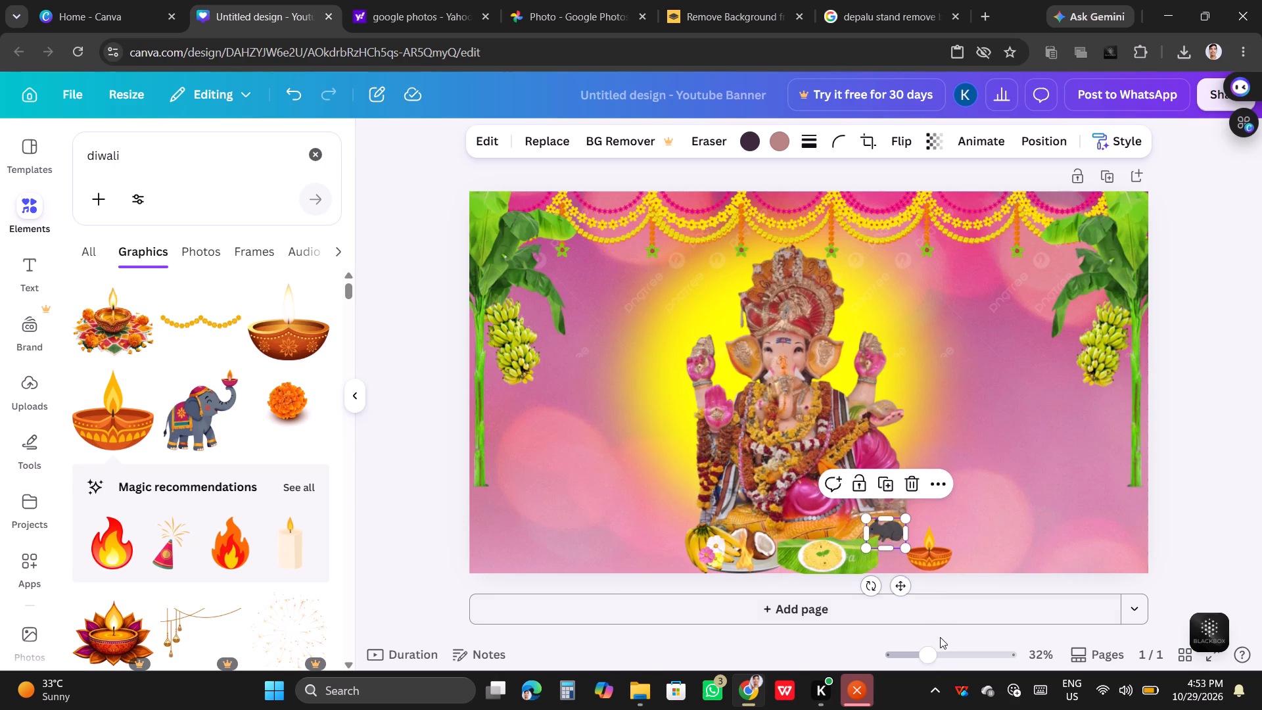
Duplicate the diya lamp and place the copy at the banner's bottom edge, left of the offerings plate.
click(936, 552)
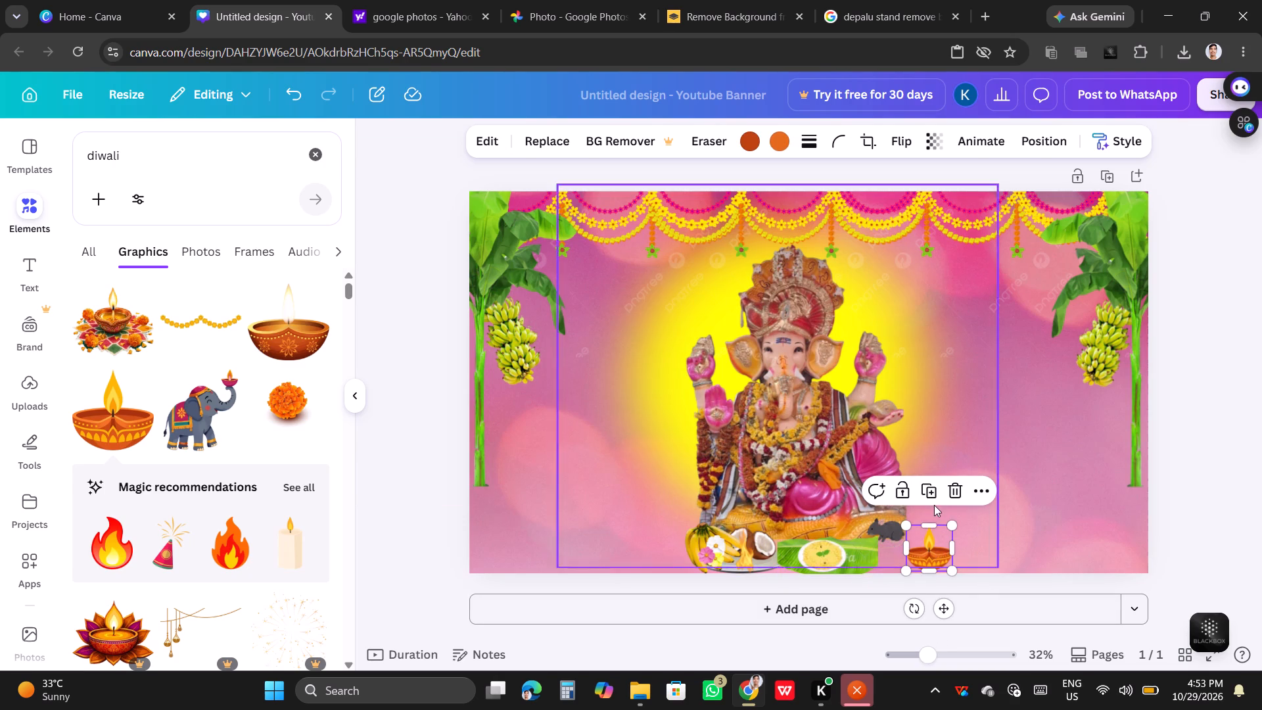
click(934, 489)
drag(925, 554, 828, 511)
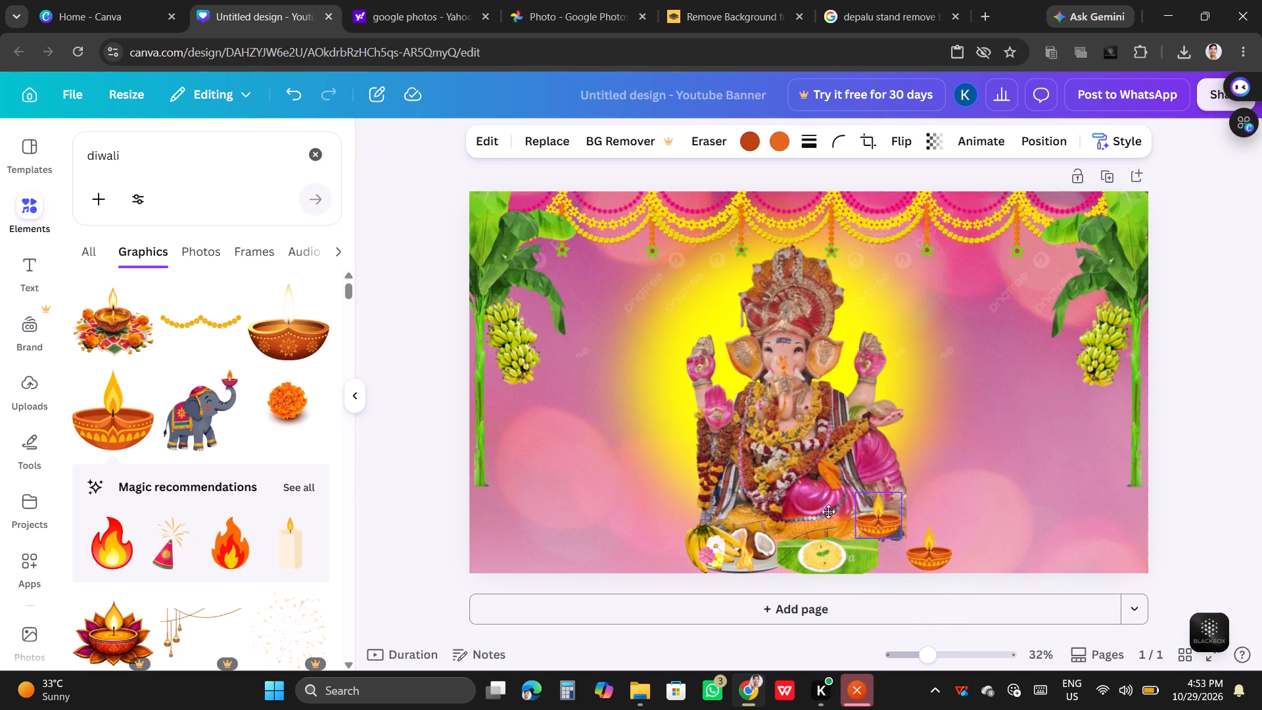
drag(828, 511, 660, 550)
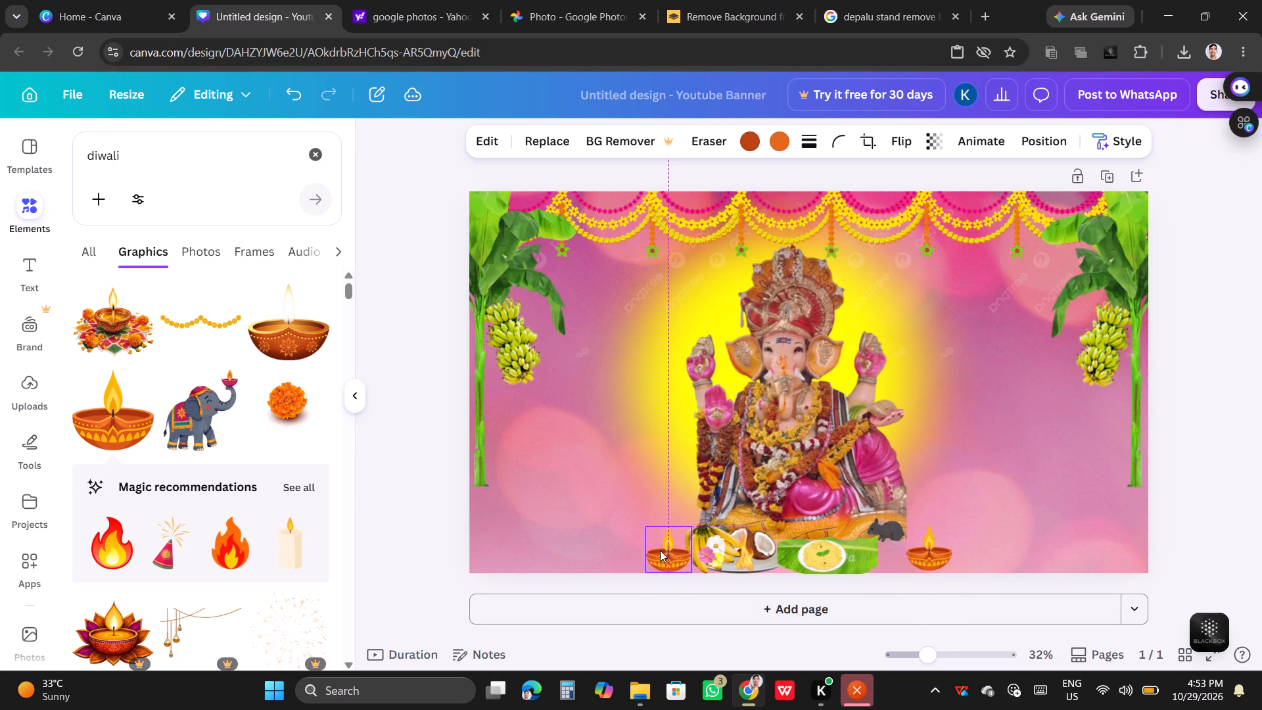
click(415, 540)
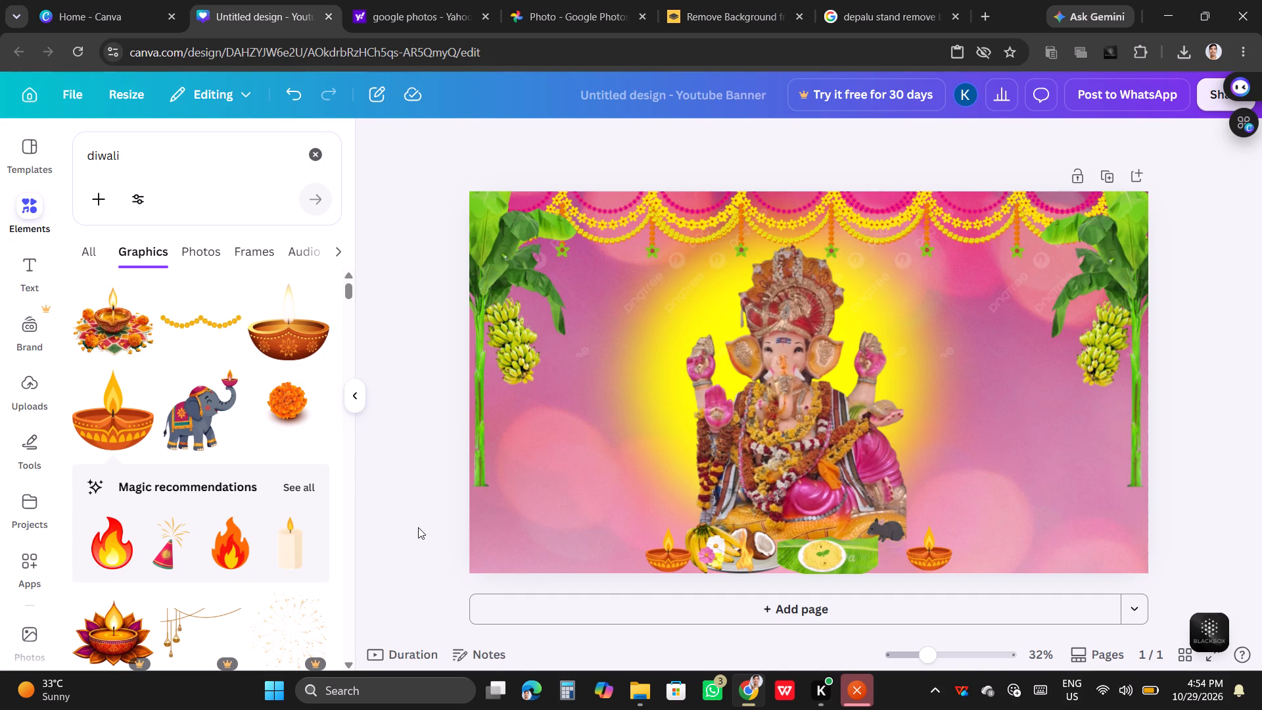
Search the design elements for "elephant" in place of diwali.
scroll(418, 527, up, 2)
click(317, 150)
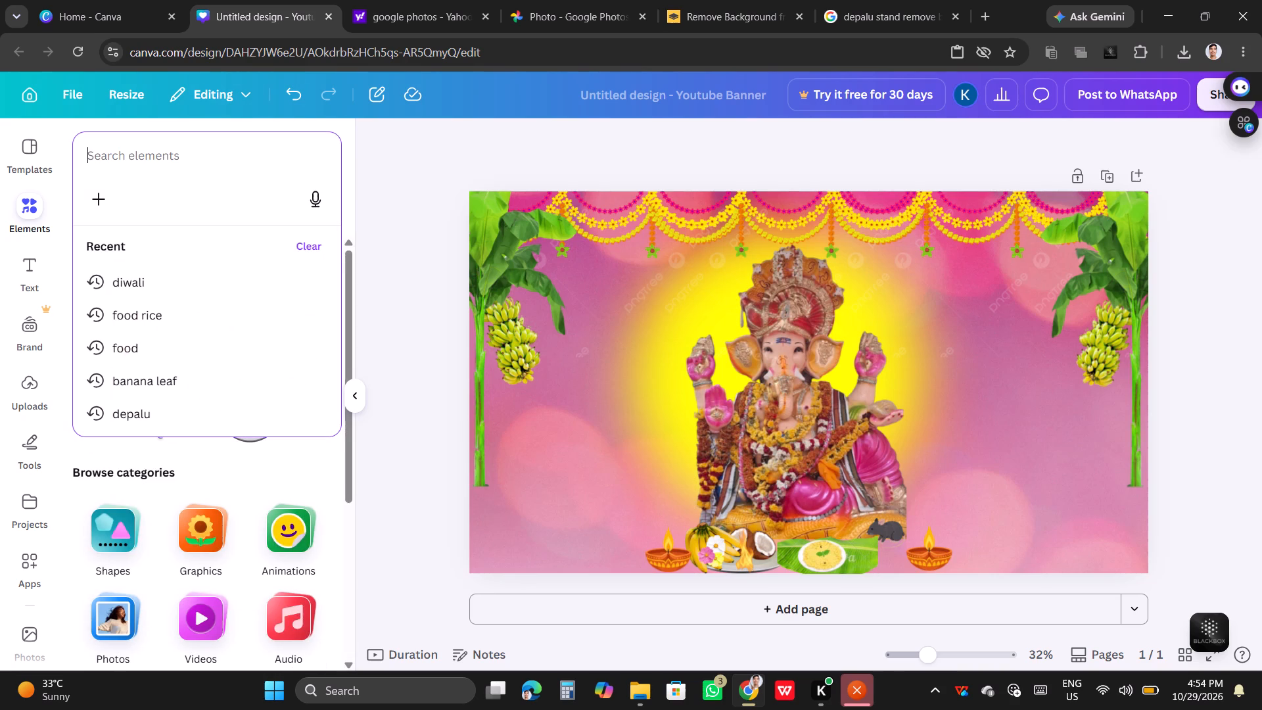
text(ele)
text(pk)
key(BackSpace)
text(ham)
key(BackSpace)
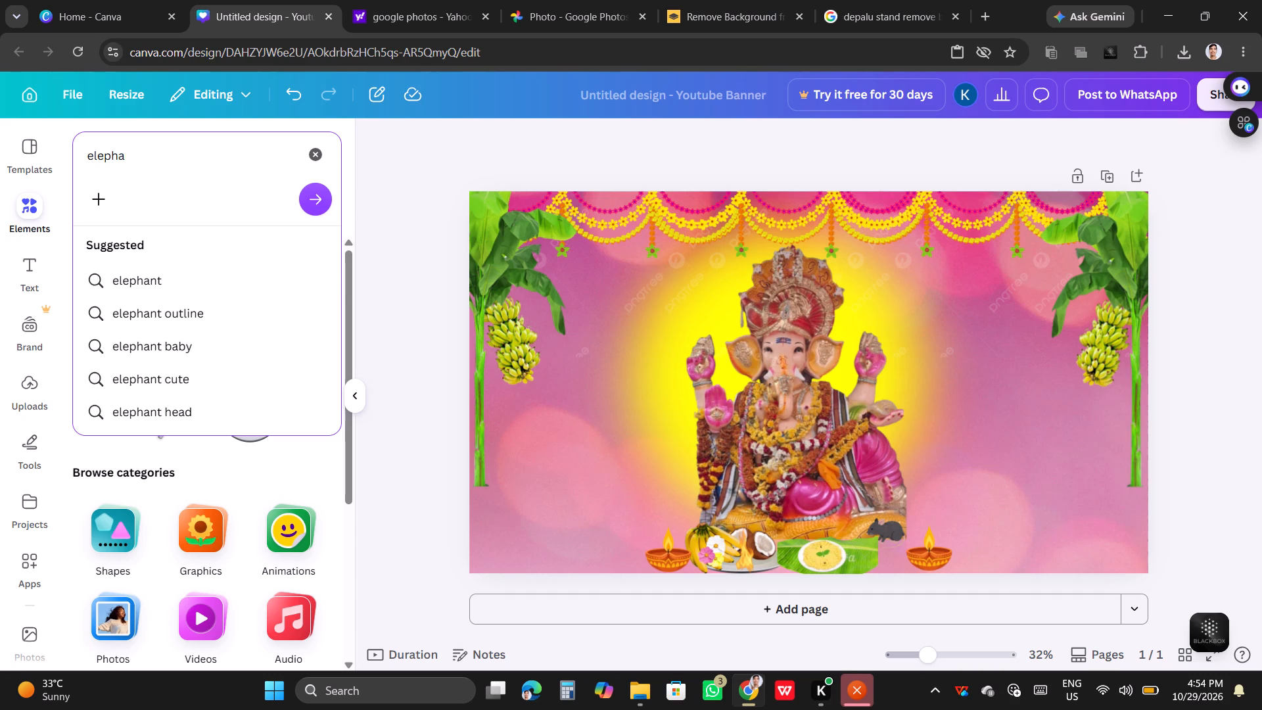
text(nt)
key(Return)
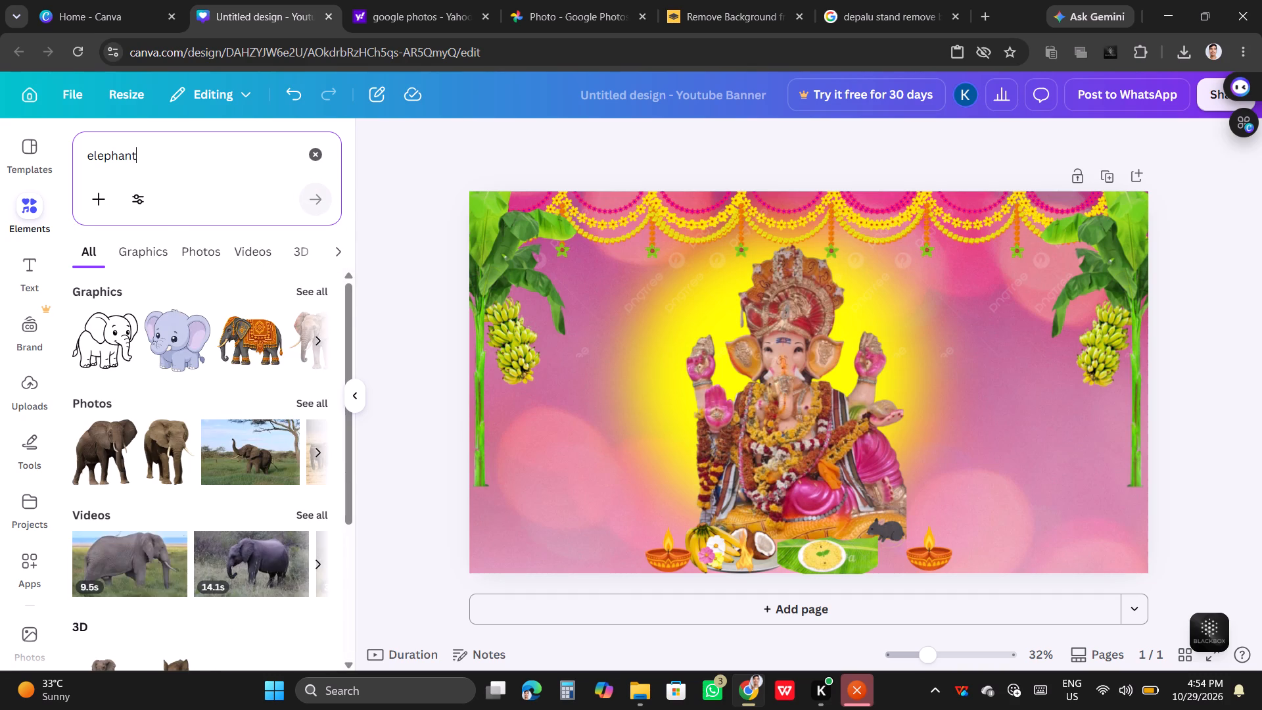
Add the decorated elephant graphic with the orange blanket, shrink it, and place it right of the idol below the banana bunch.
click(240, 351)
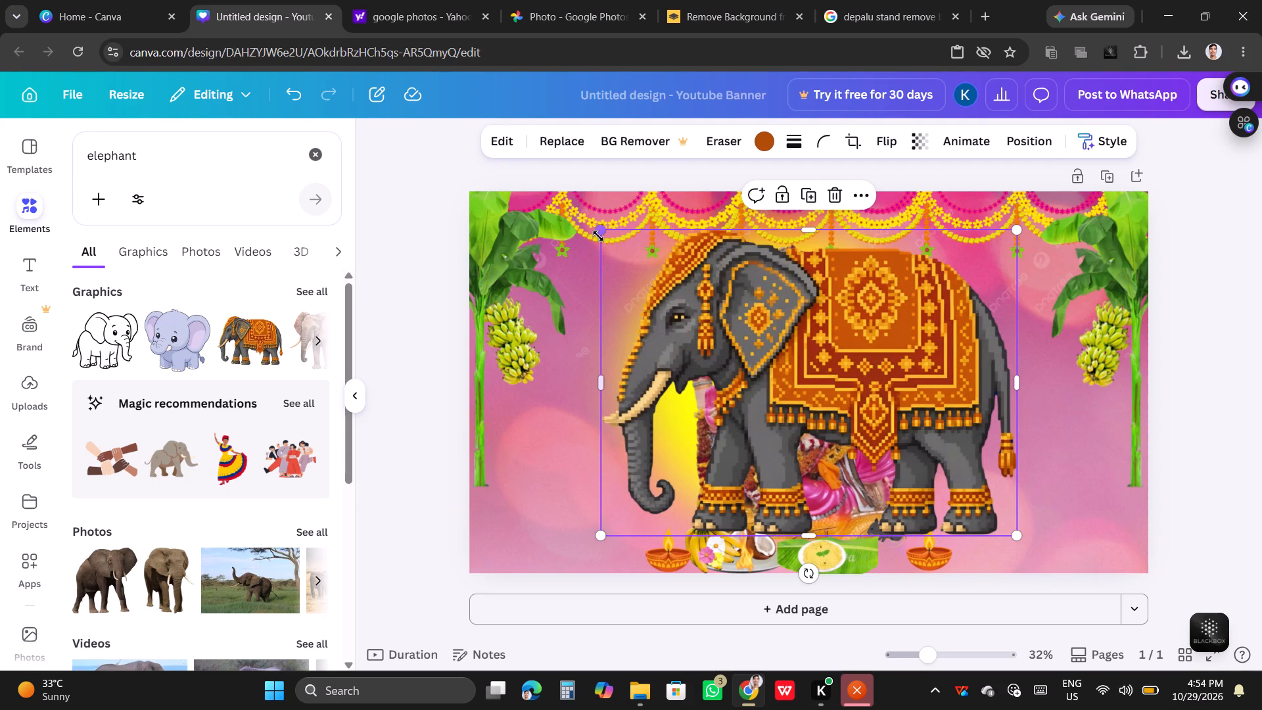
drag(605, 230, 804, 420)
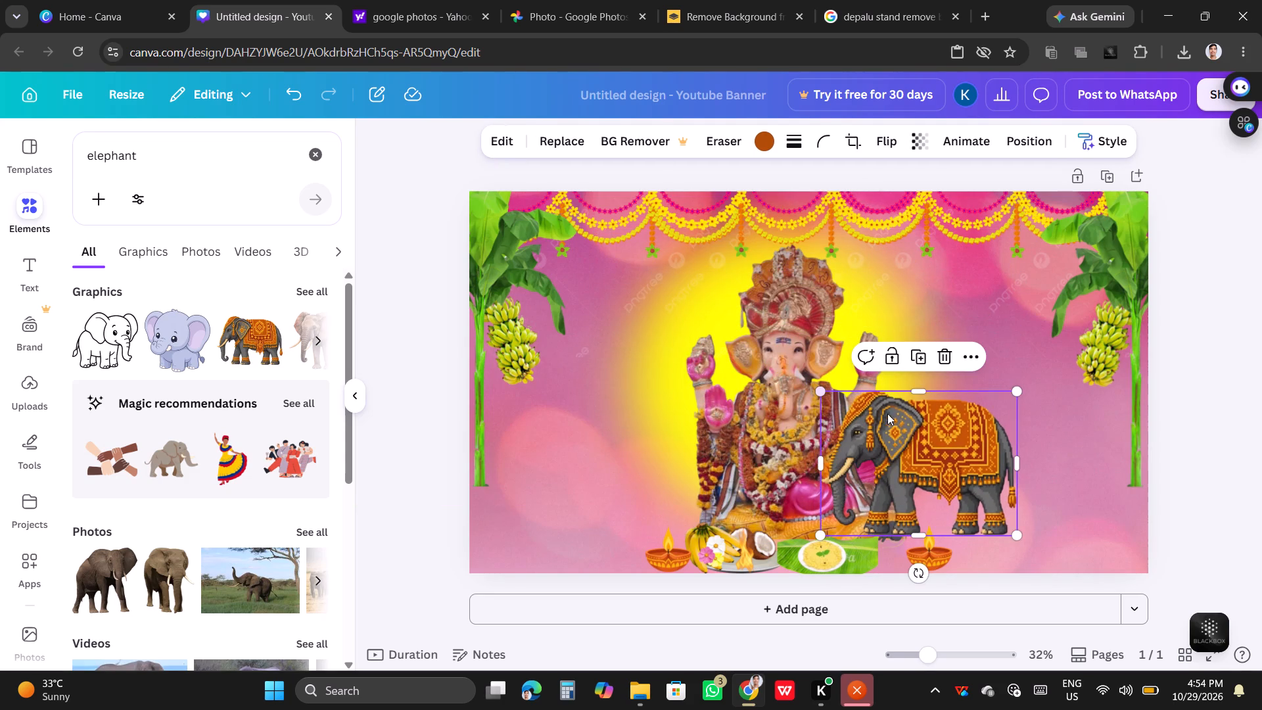
drag(893, 440, 987, 425)
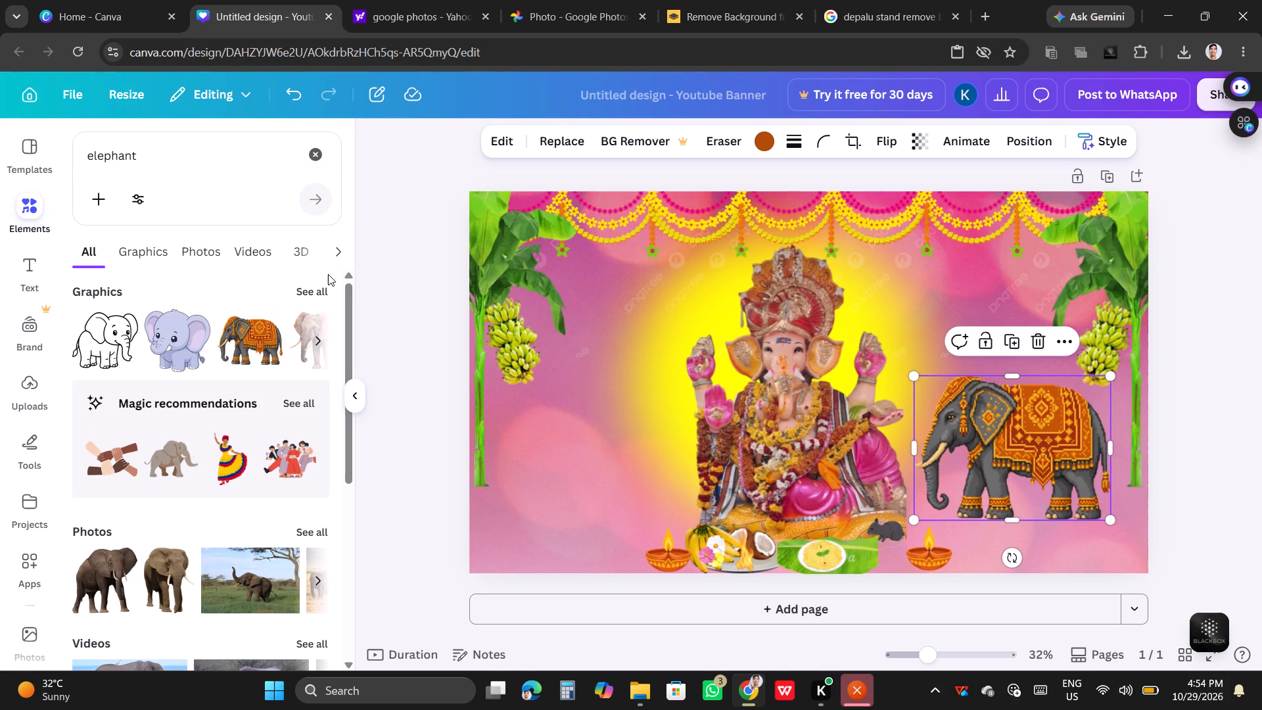
Add the raised-trunk elephant graphic with the pink blanket and delete the elephant with the orange blanket.
click(318, 292)
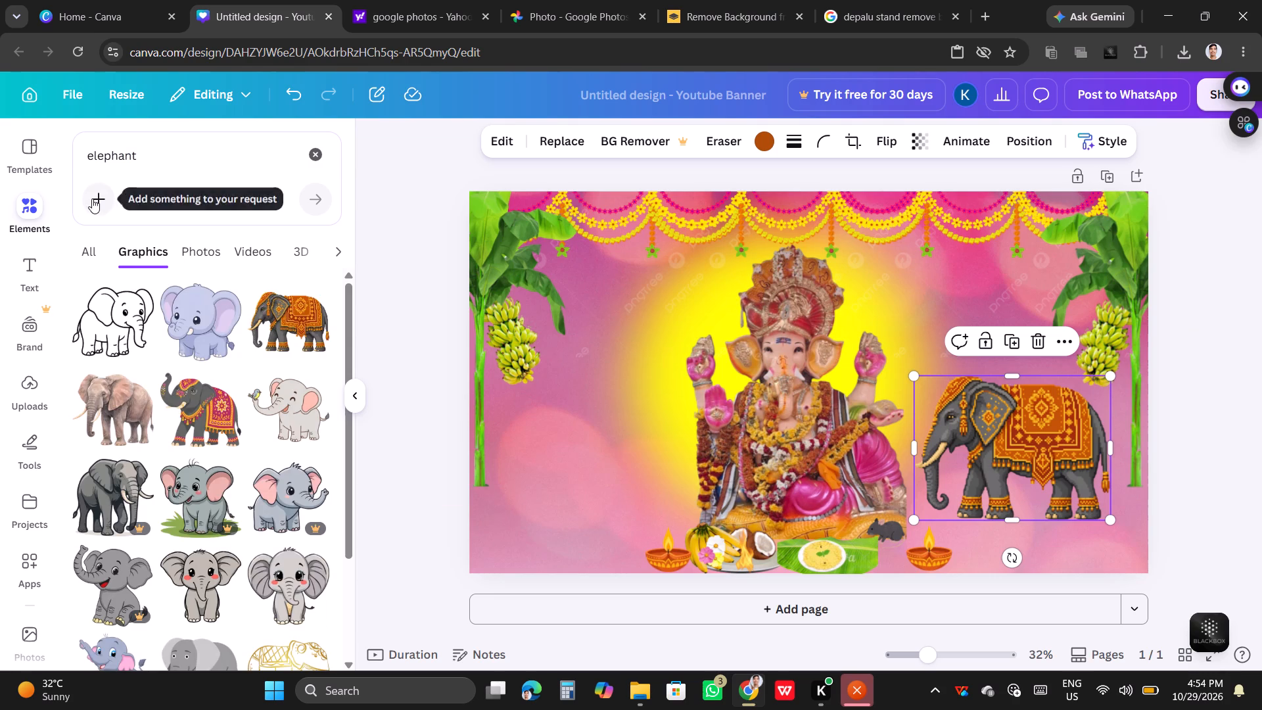
click(183, 413)
drag(824, 387, 644, 476)
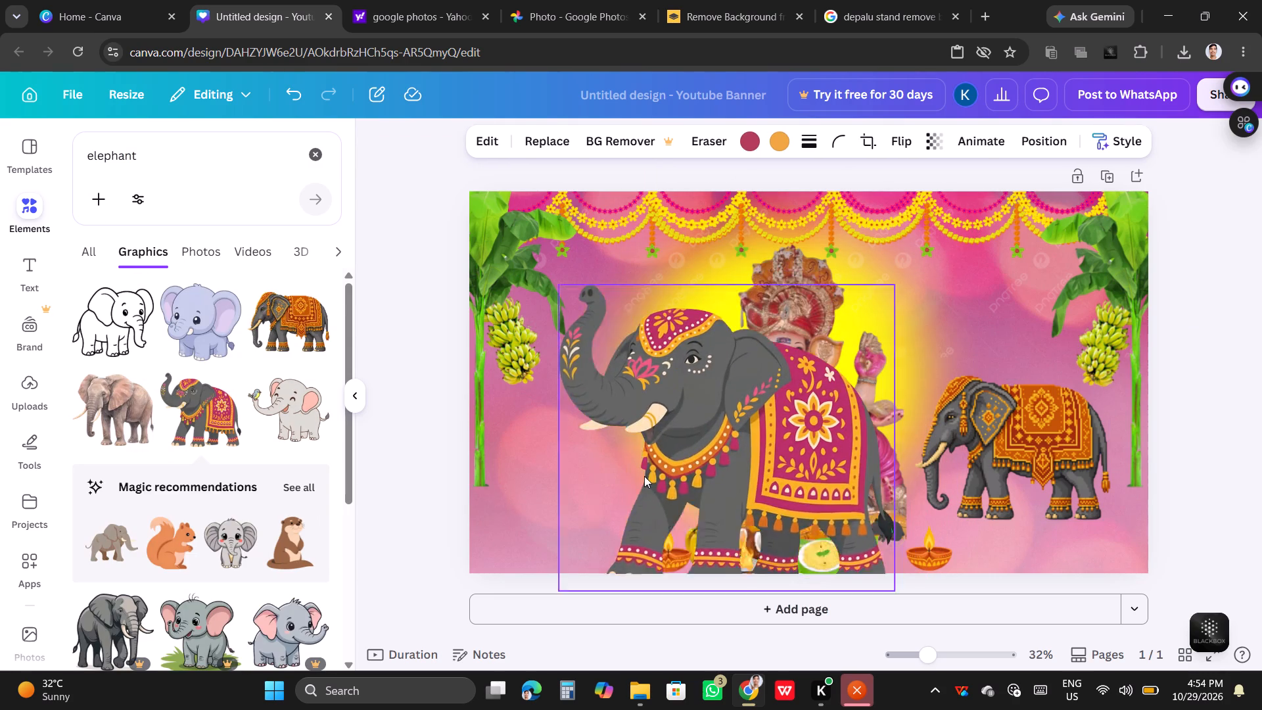
drag(644, 476, 620, 383)
click(1025, 446)
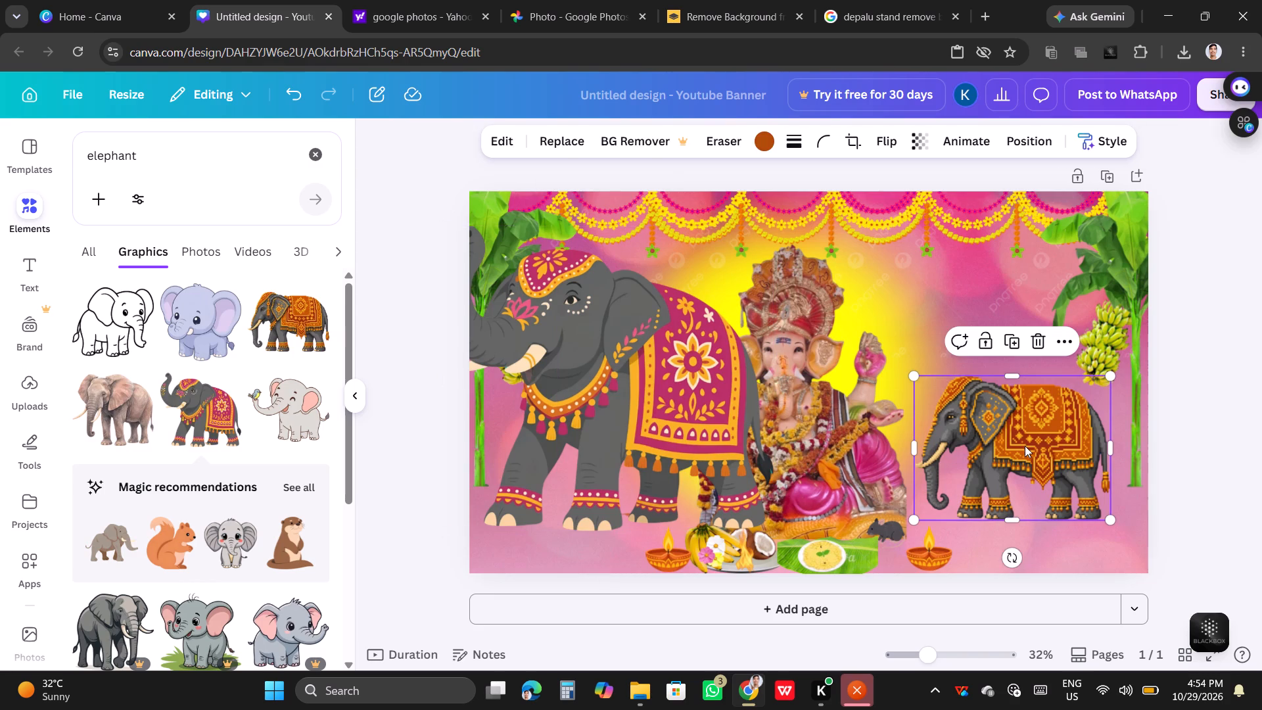
click(1037, 336)
Shrink the pink-blanket elephant to about half size and place it at the banner's bottom-right corner, beside the diya lamp.
drag(668, 383, 966, 420)
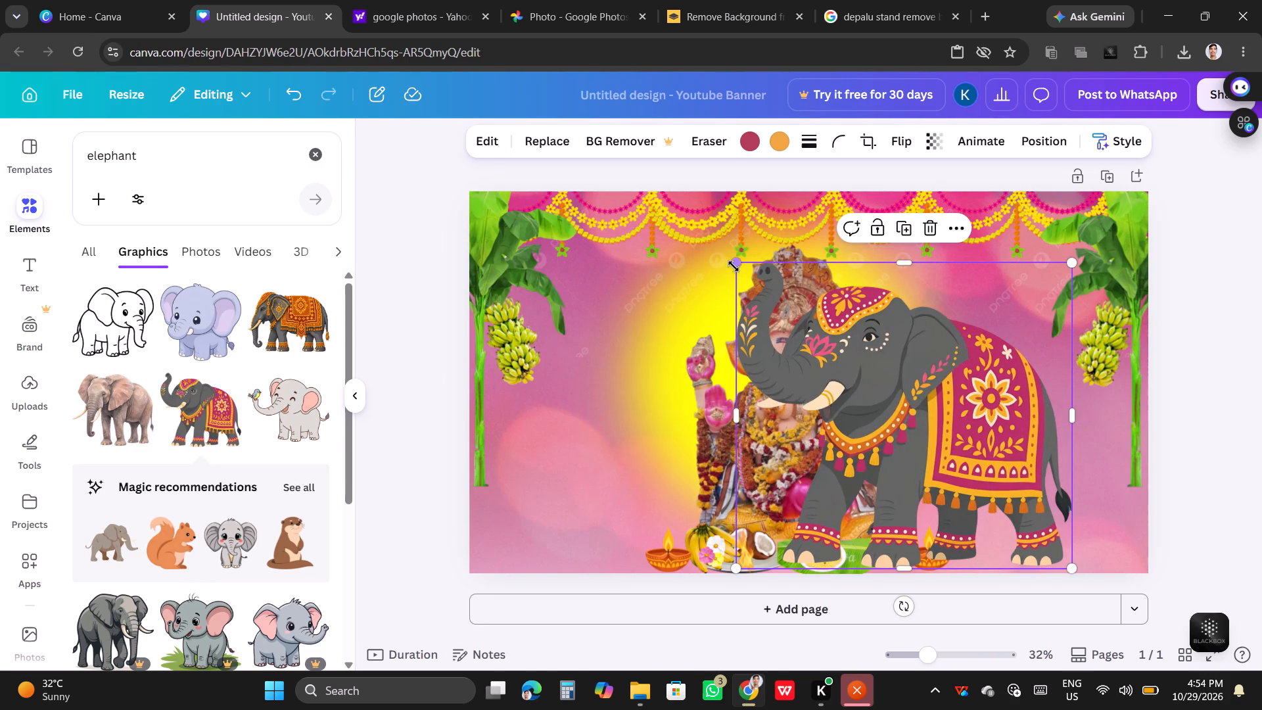
drag(739, 266, 916, 395)
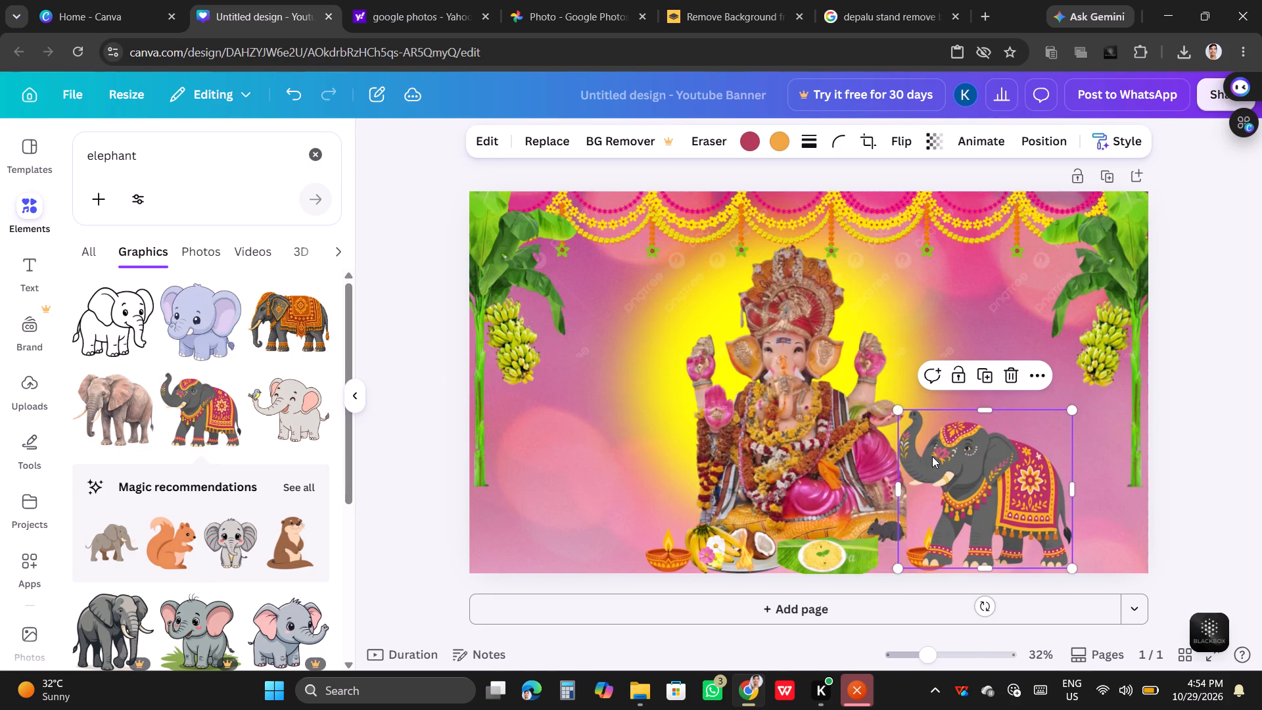
drag(942, 477, 966, 422)
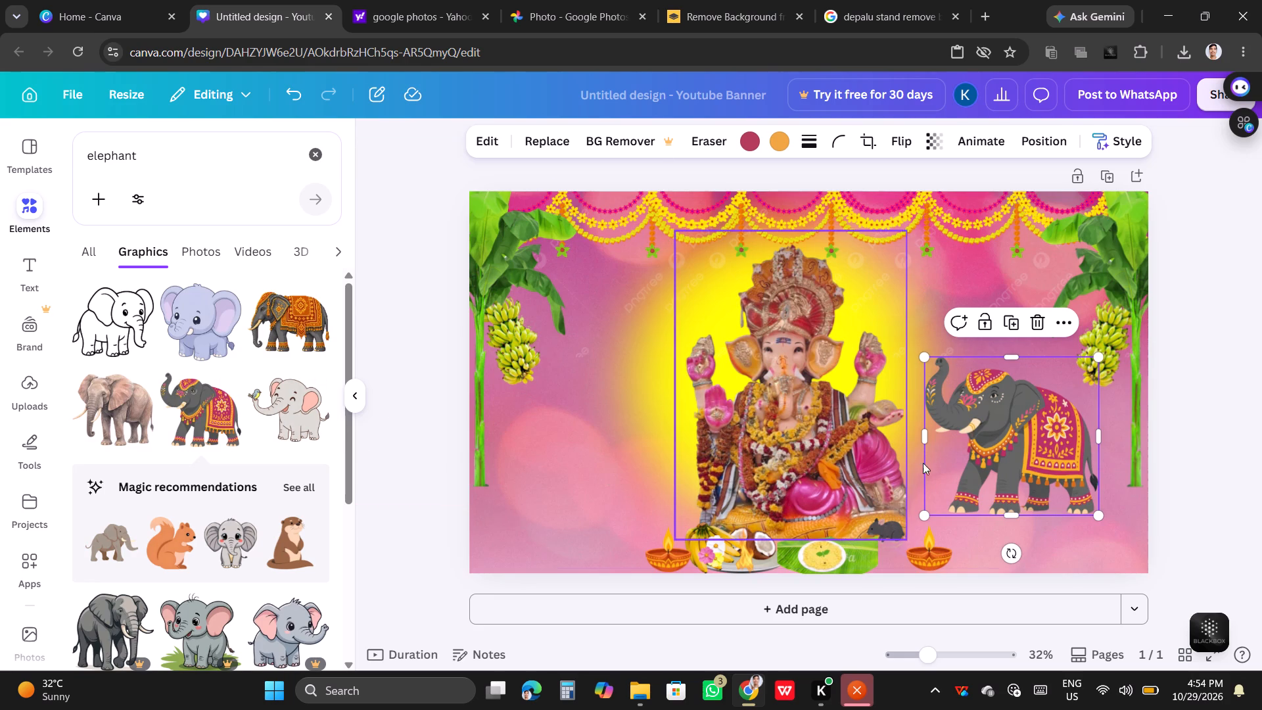
drag(1006, 447, 1037, 500)
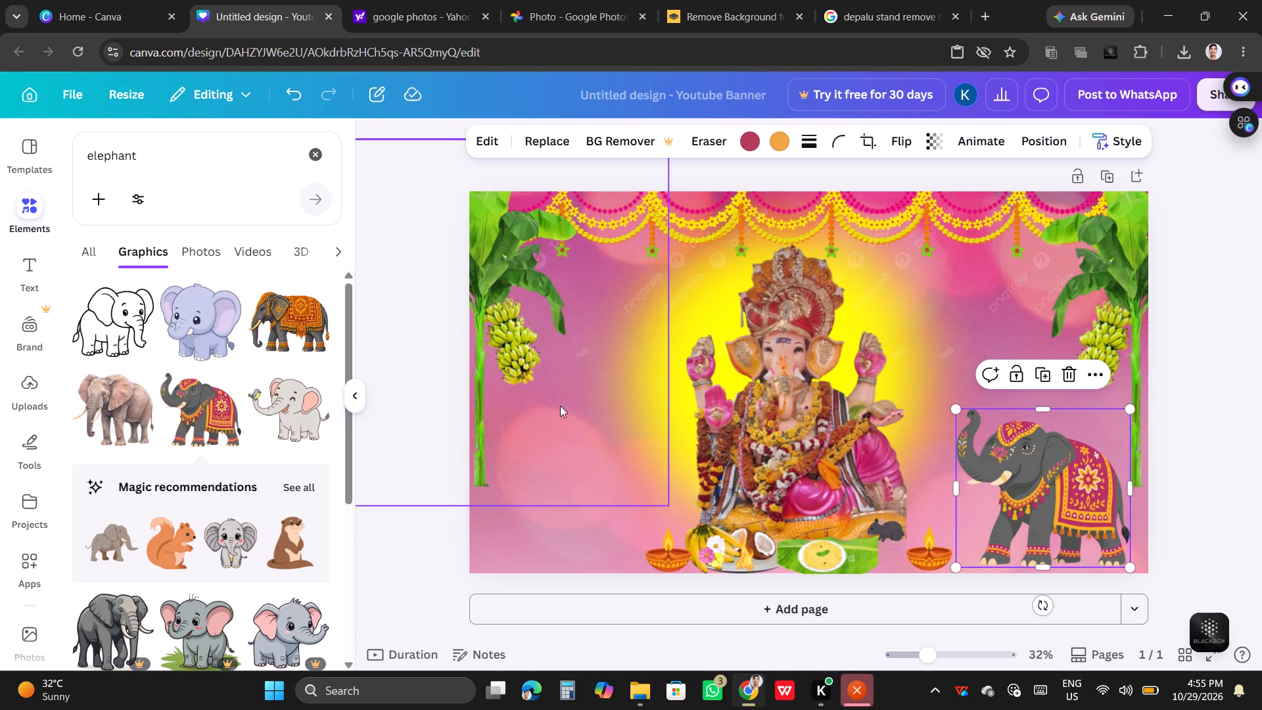
Duplicate the elephant, flip the copy horizontally, and place it at the banner's bottom-left corner facing the idol.
click(1036, 368)
drag(1017, 495, 517, 481)
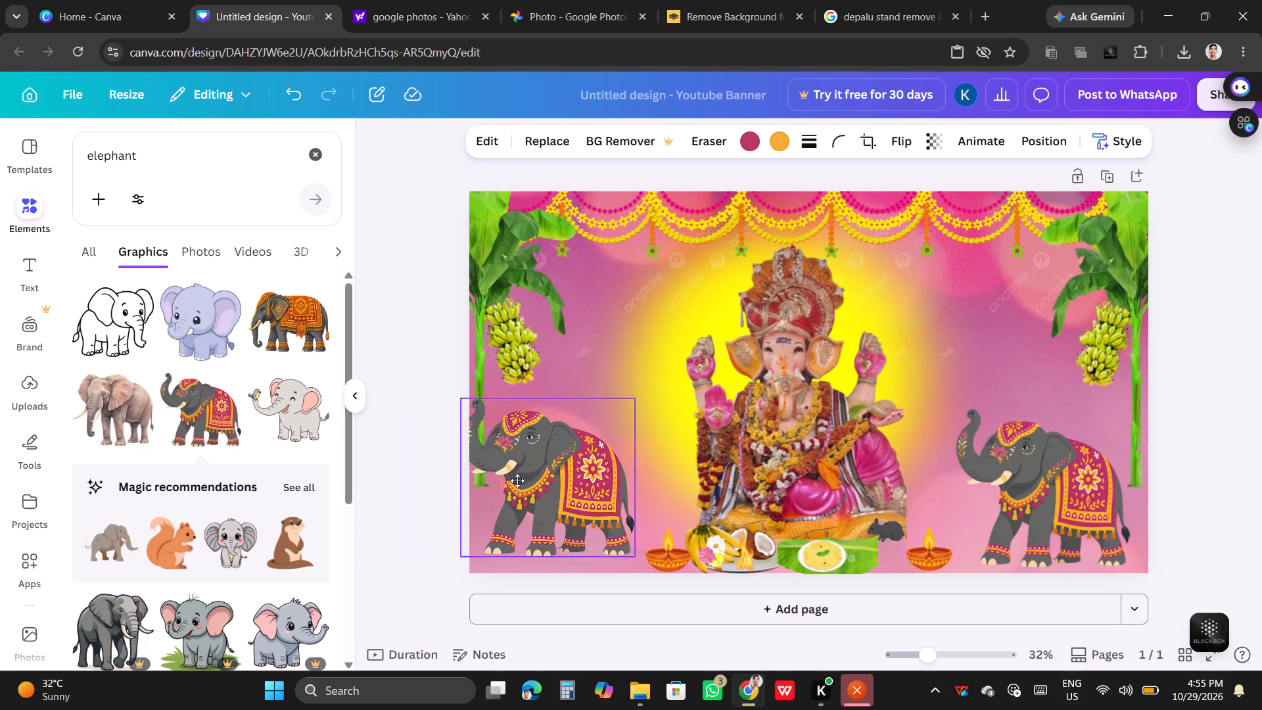
drag(517, 481, 536, 473)
click(892, 145)
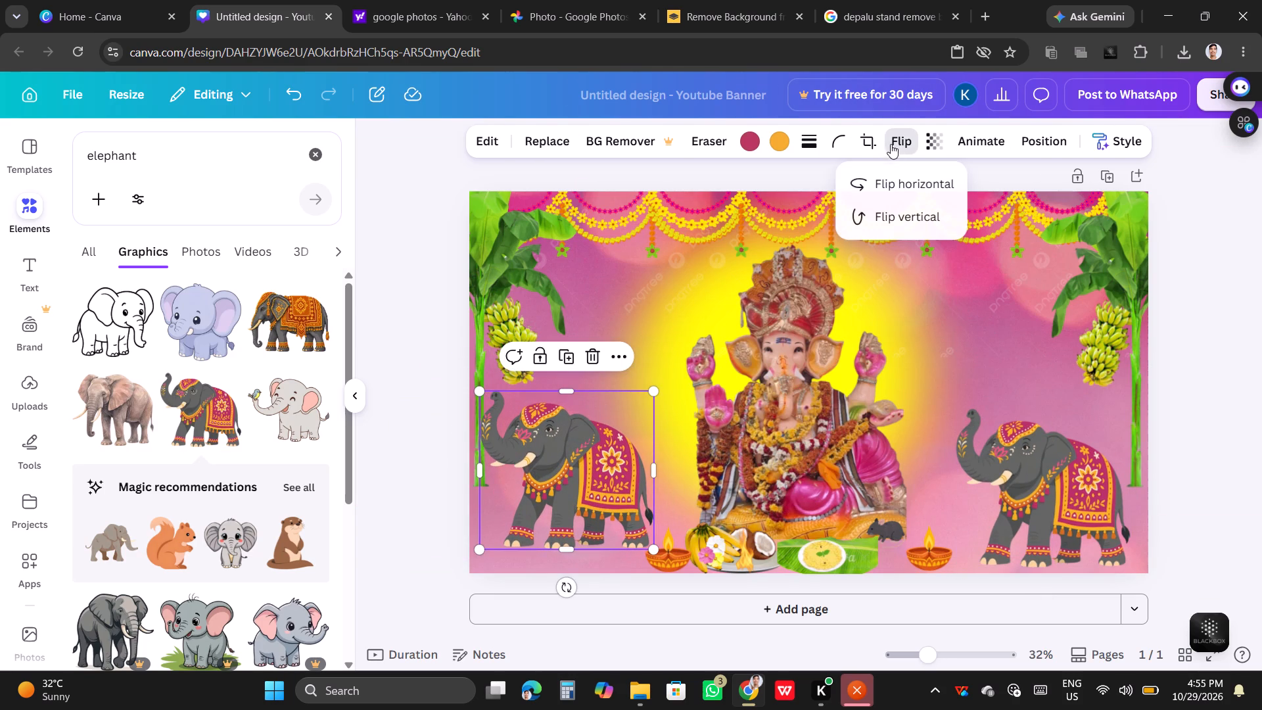
click(890, 174)
drag(573, 459, 566, 481)
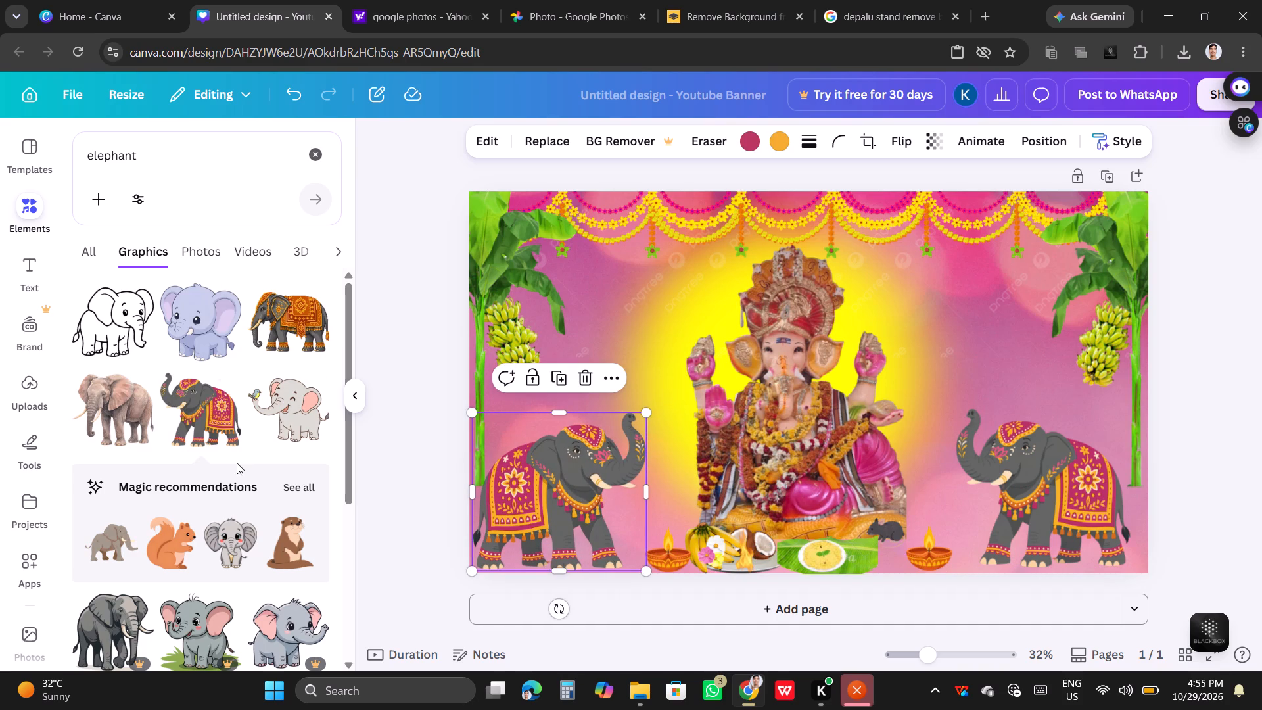
Browse the elephant graphics results for further decorations suited to the banner.
scroll(237, 463, down, 4)
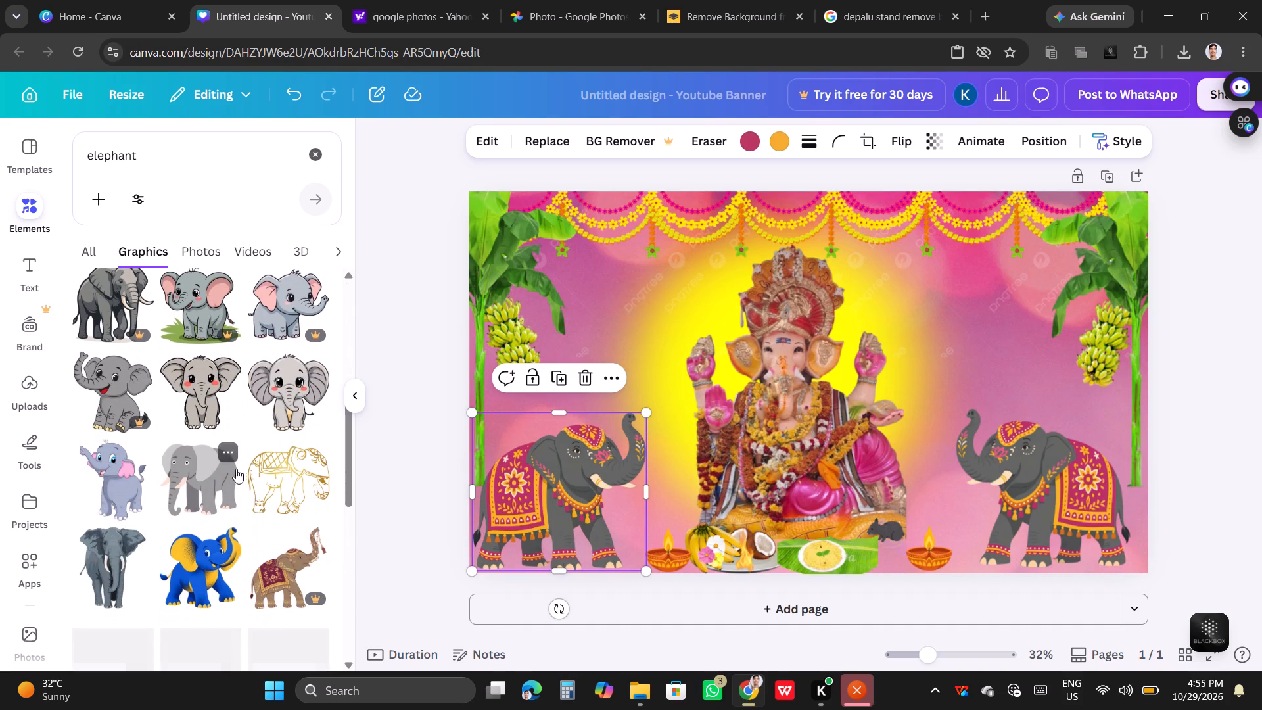
scroll(227, 627, down, 1)
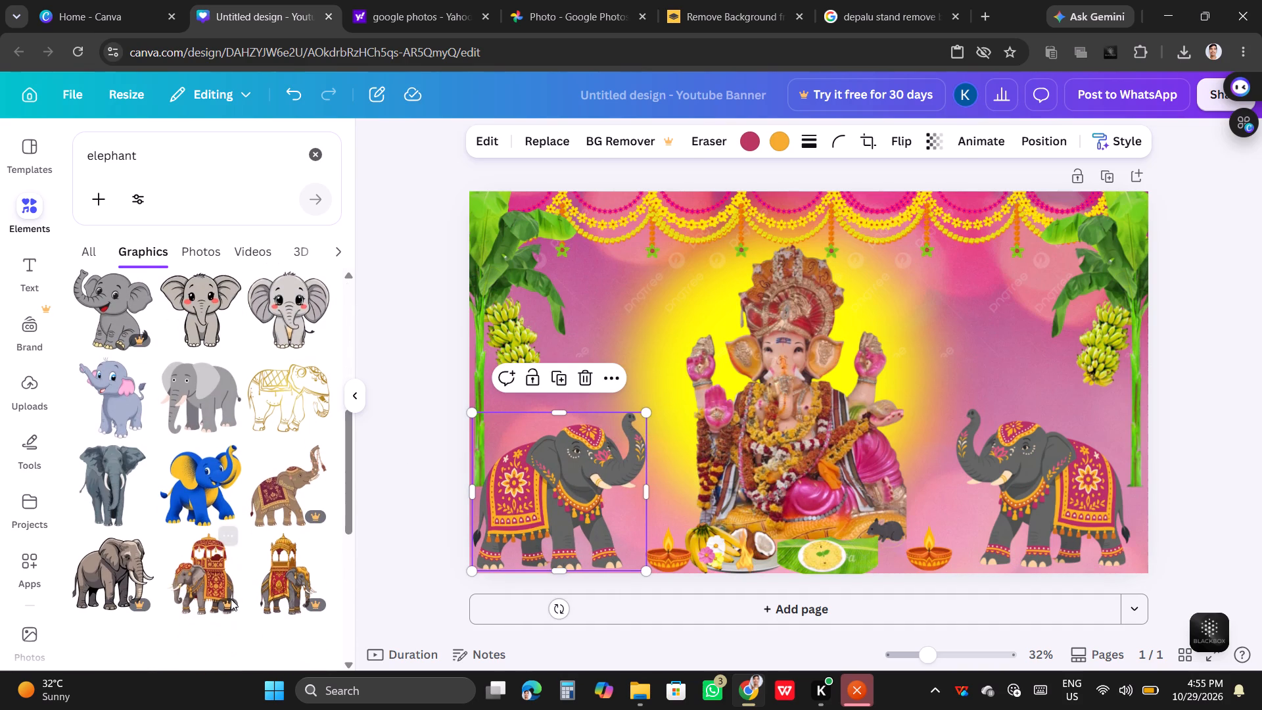
scroll(249, 544, down, 1)
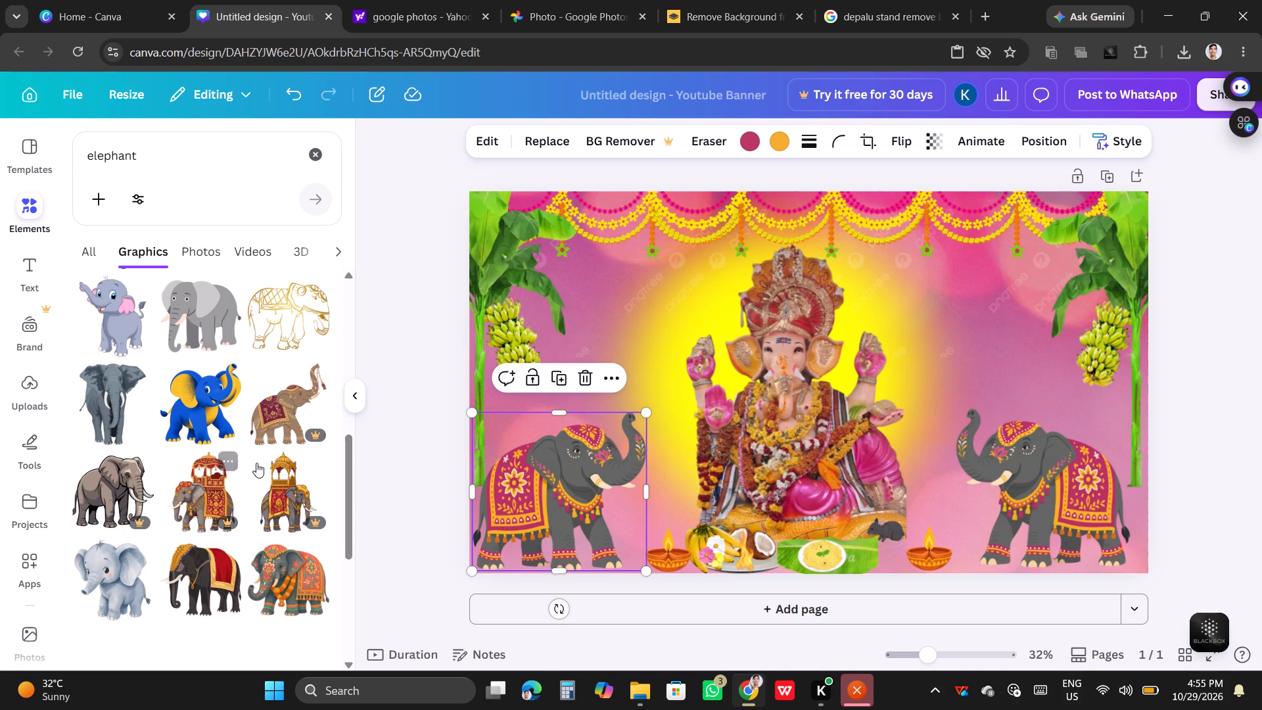
scroll(237, 549, down, 1)
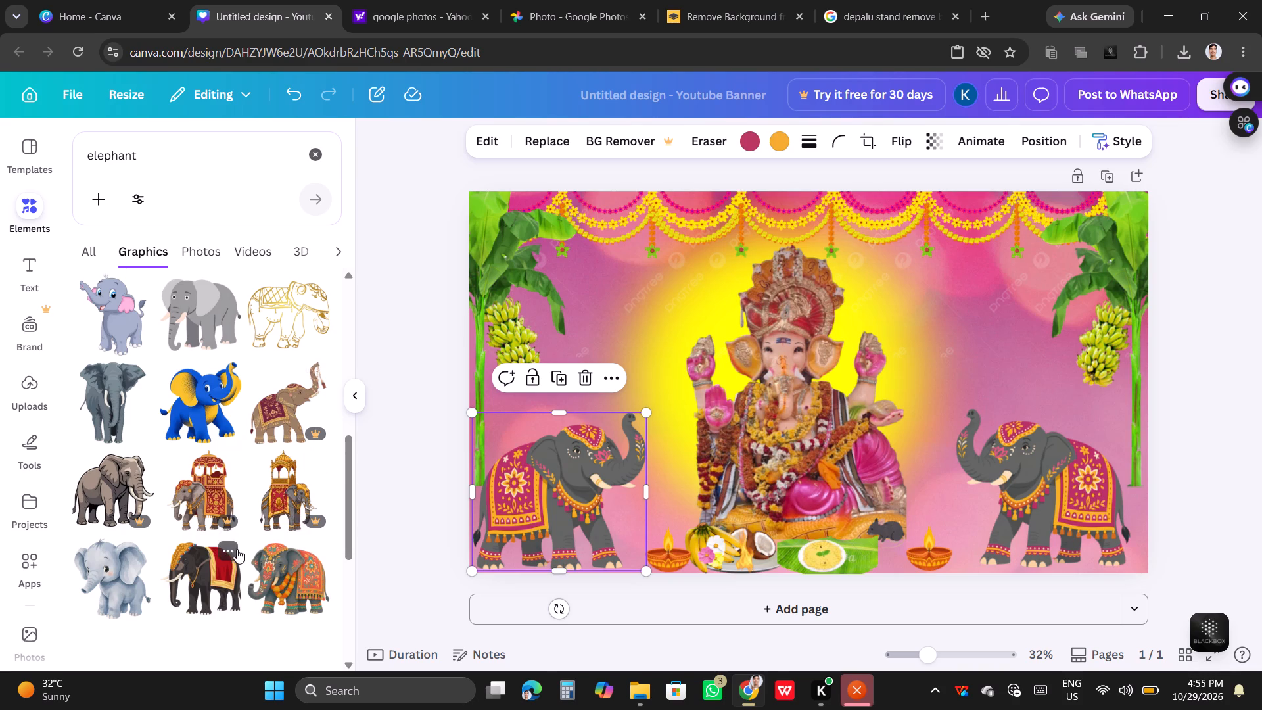
scroll(237, 548, down, 3)
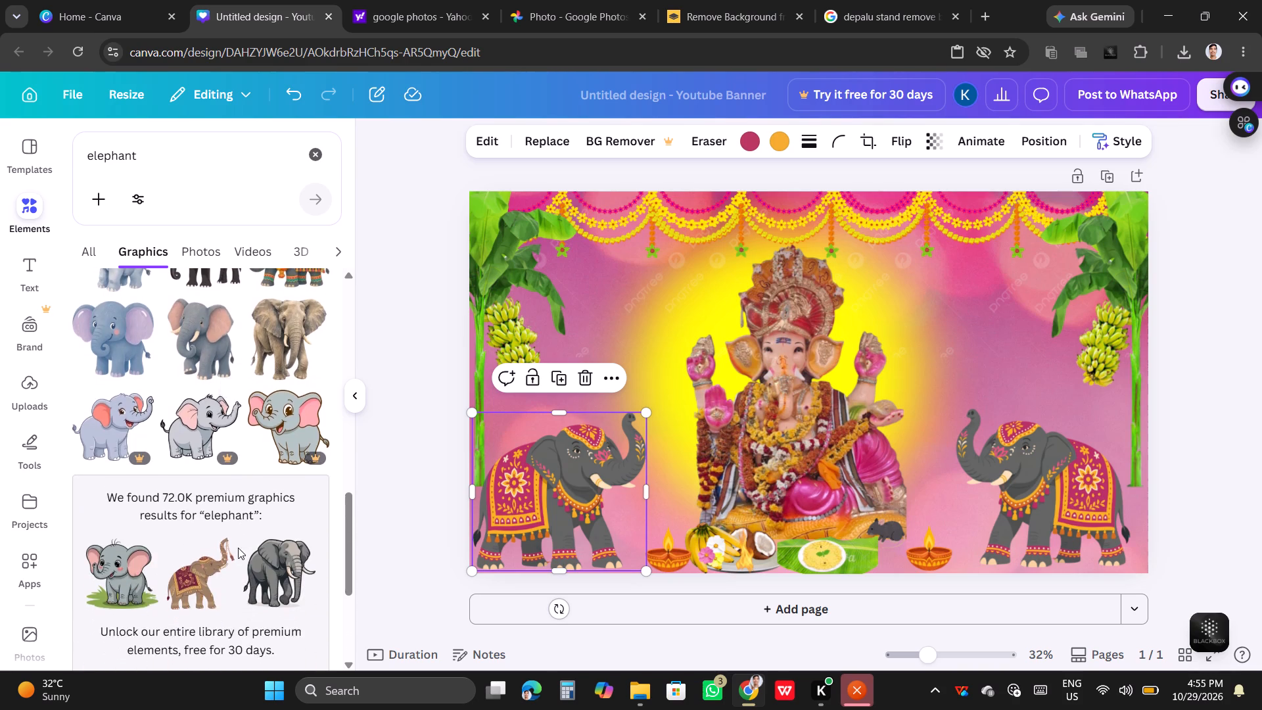
scroll(238, 548, down, 4)
scroll(238, 547, up, 4)
scroll(238, 546, down, 2)
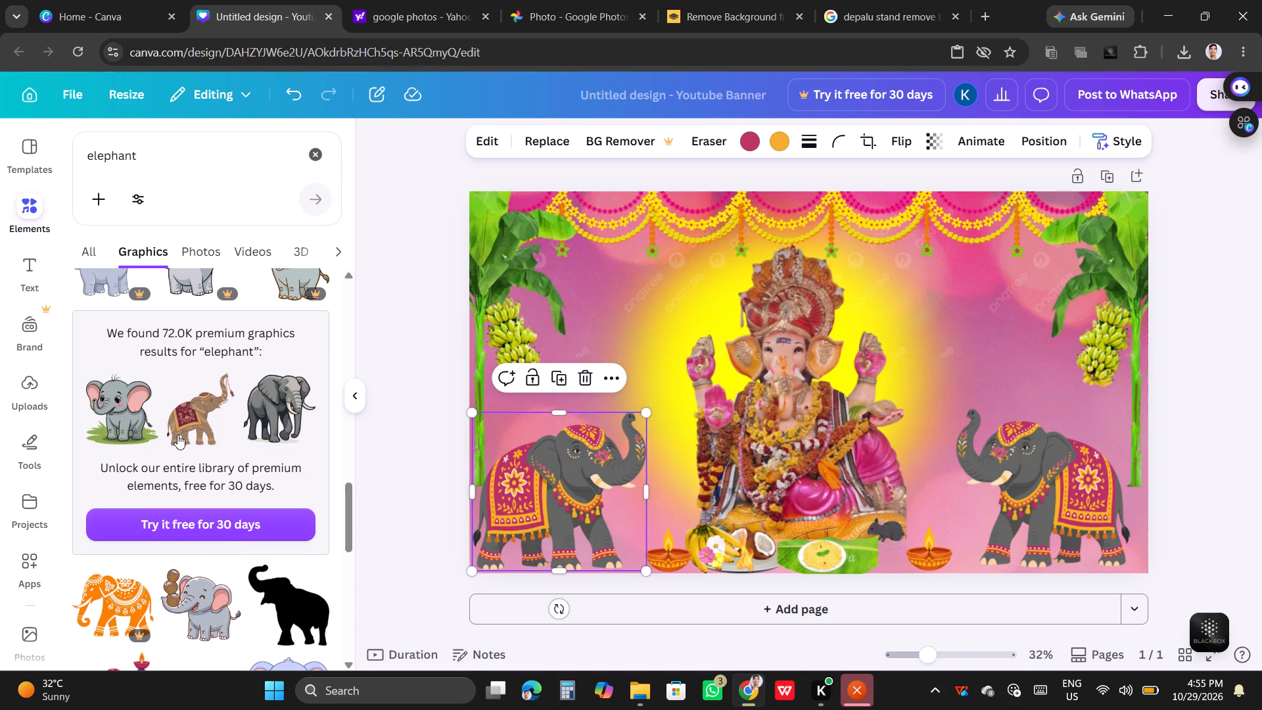
scroll(177, 435, down, 8)
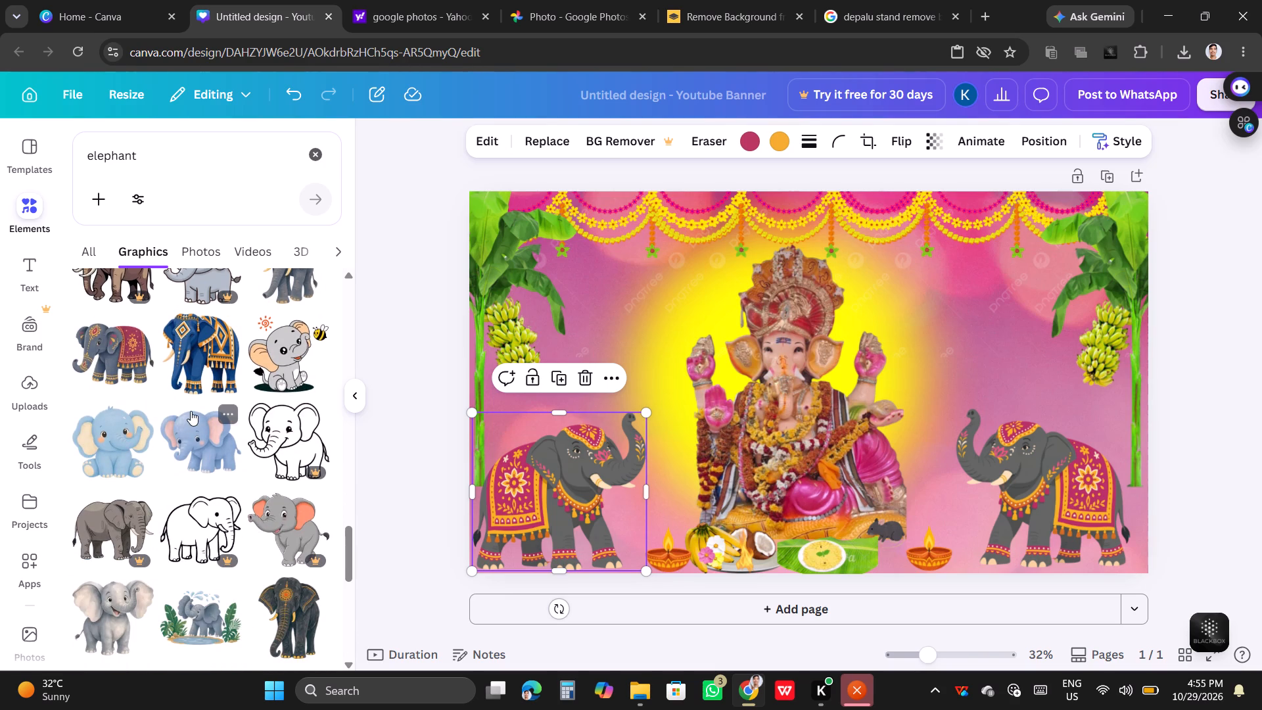
scroll(191, 403, down, 4)
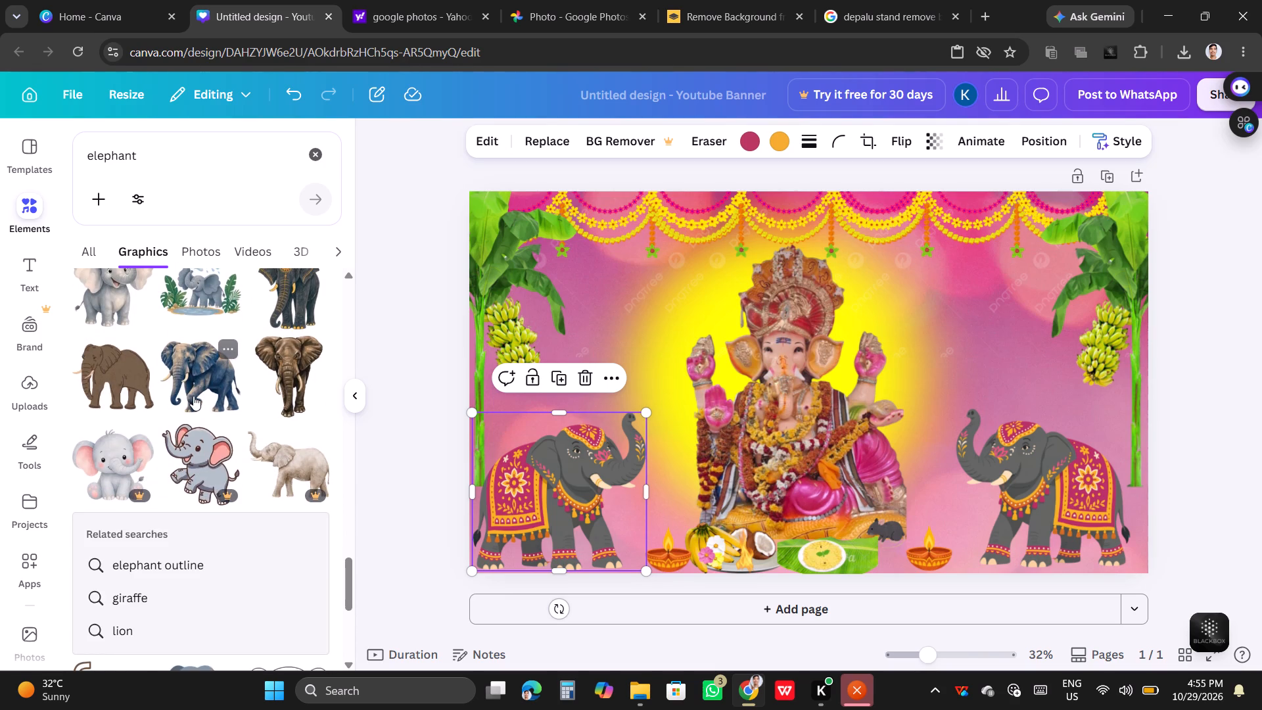
scroll(195, 394, down, 8)
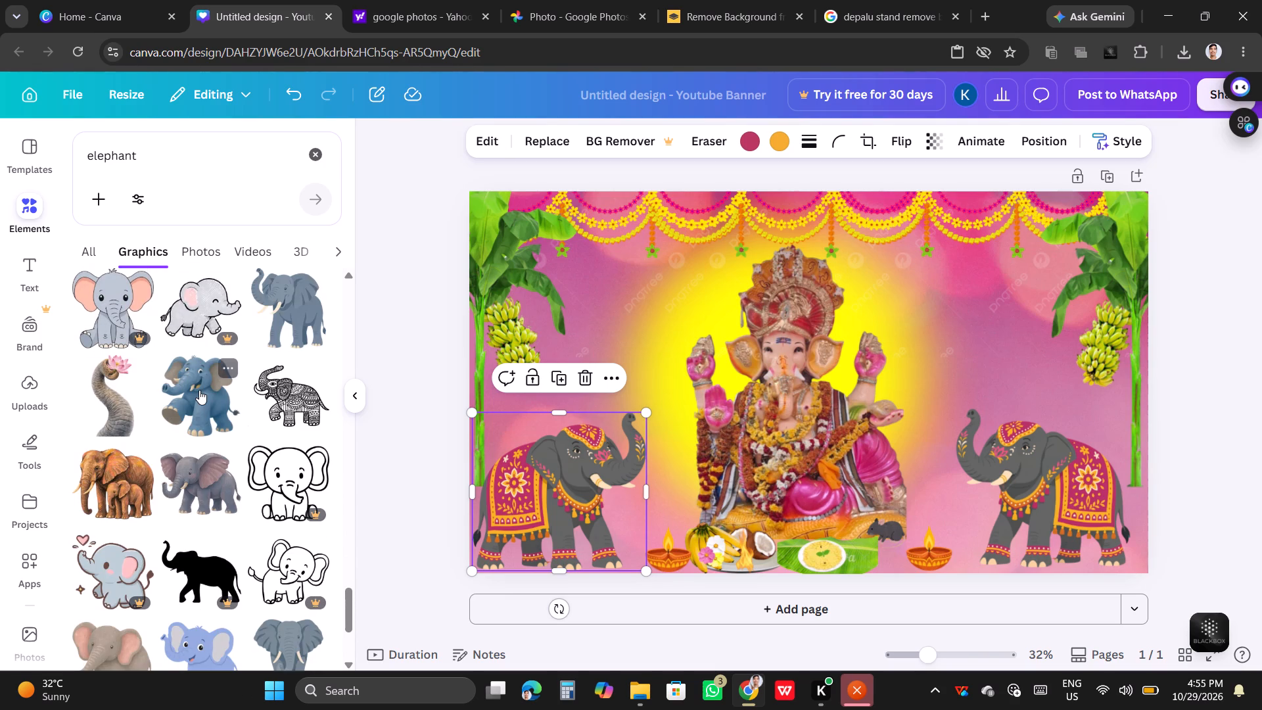
scroll(199, 389, down, 5)
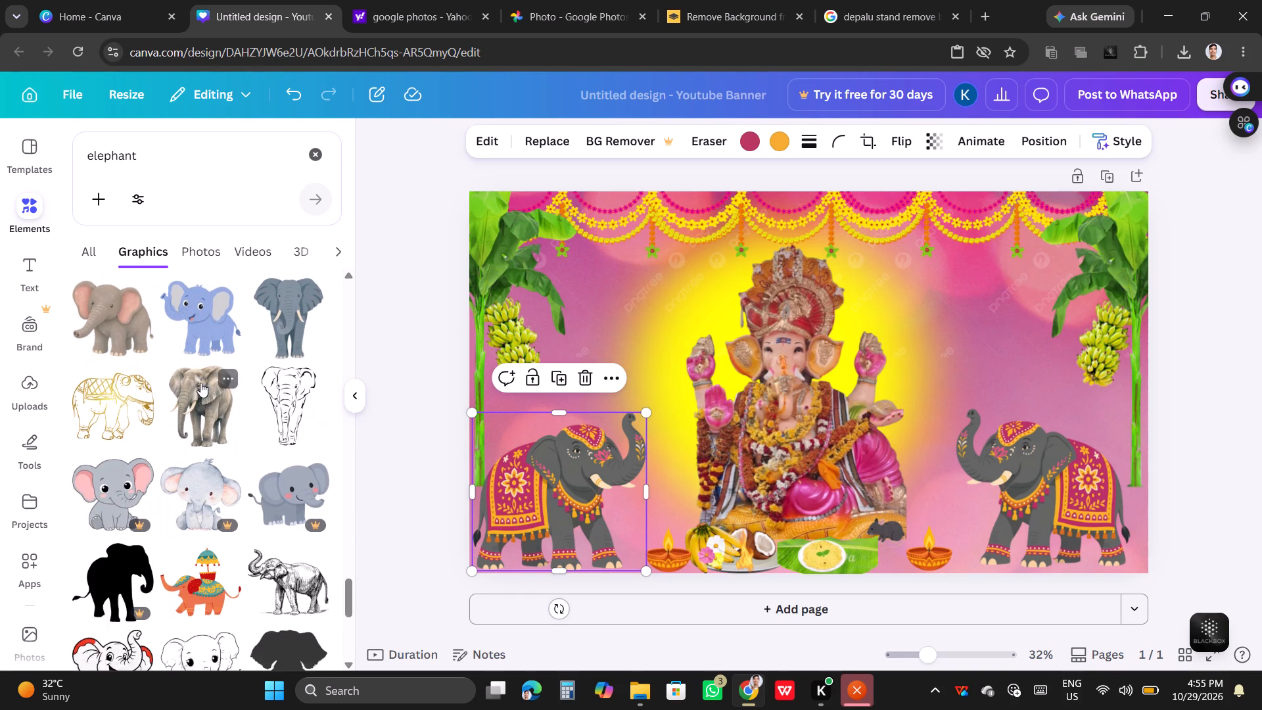
scroll(200, 383, down, 9)
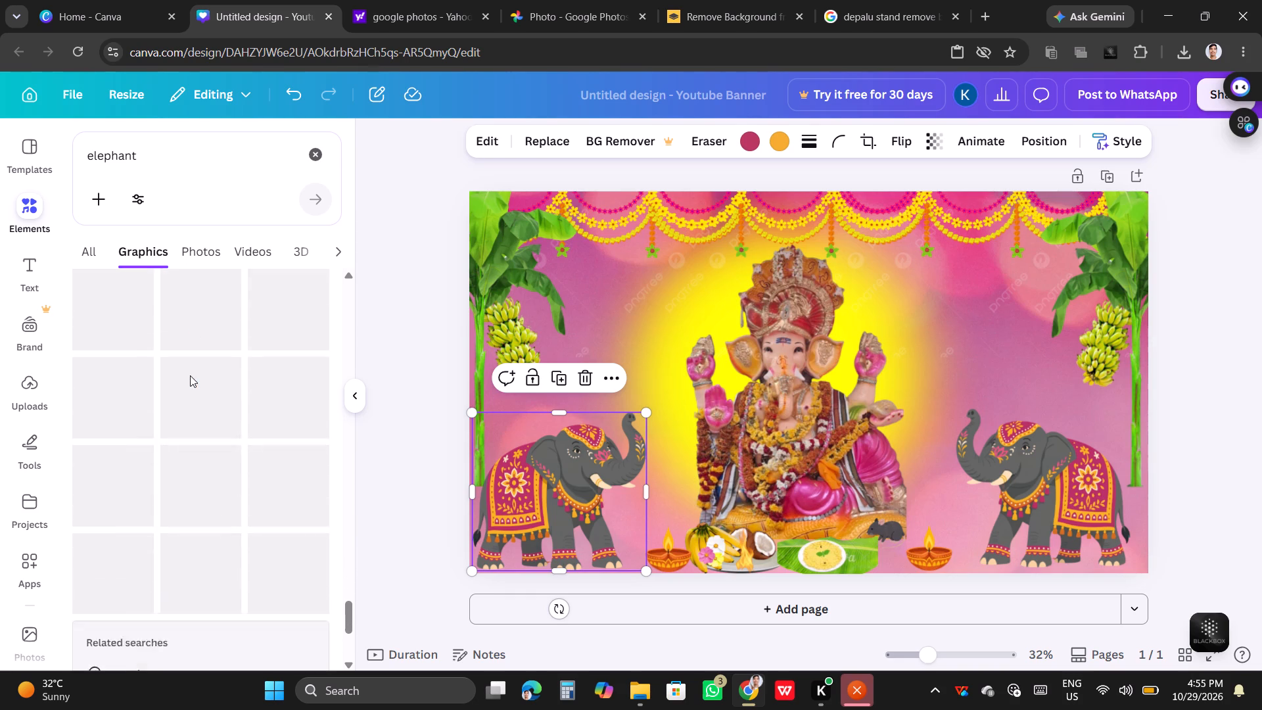
scroll(199, 534, down, 1)
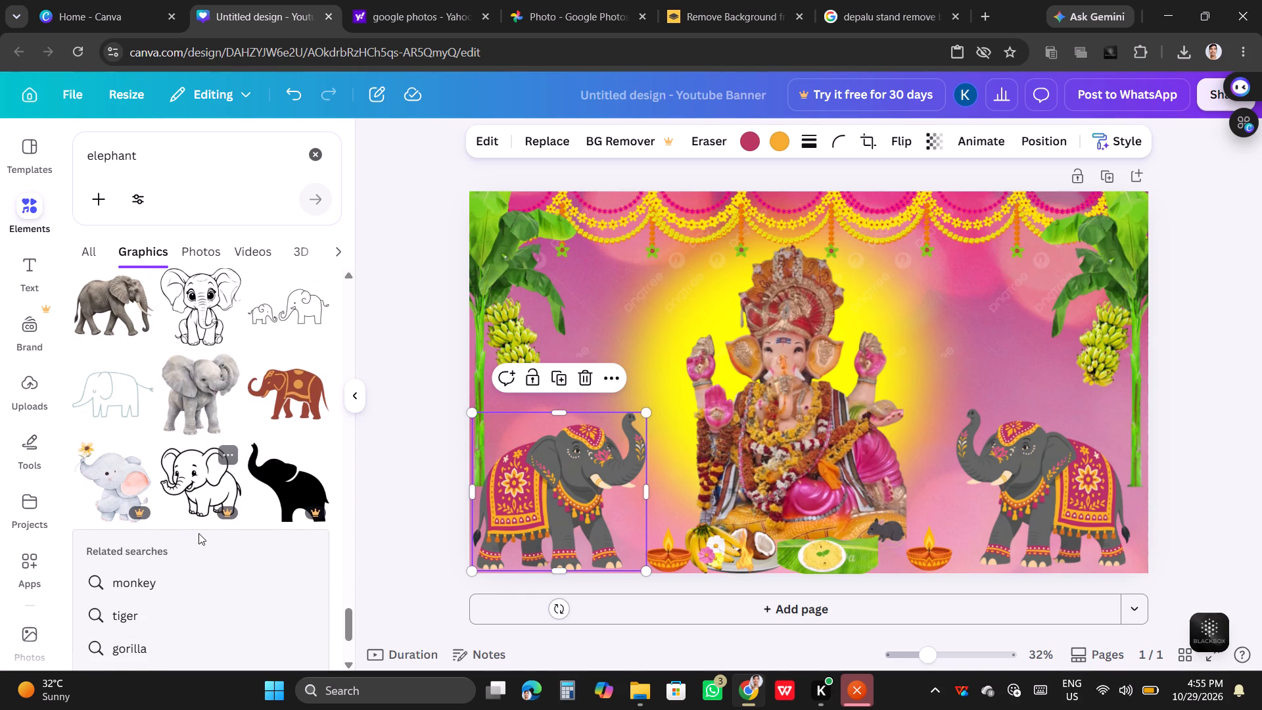
scroll(199, 531, up, 12)
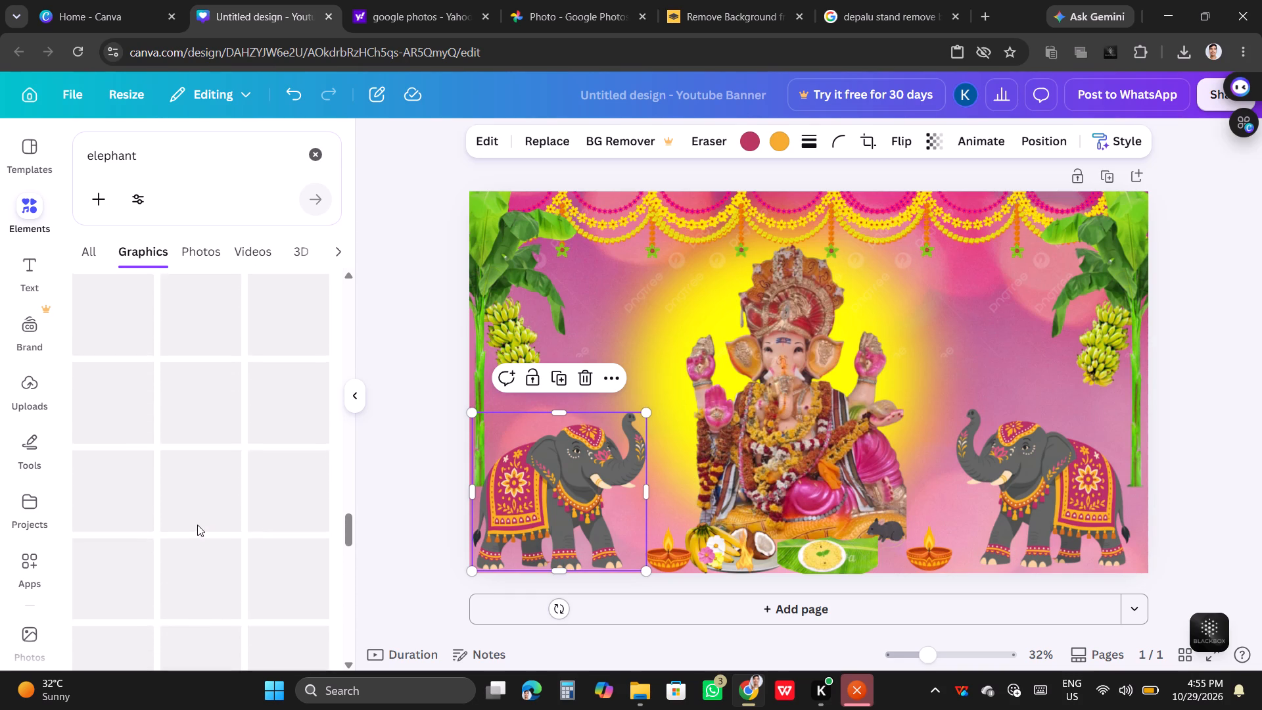
scroll(197, 525, up, 11)
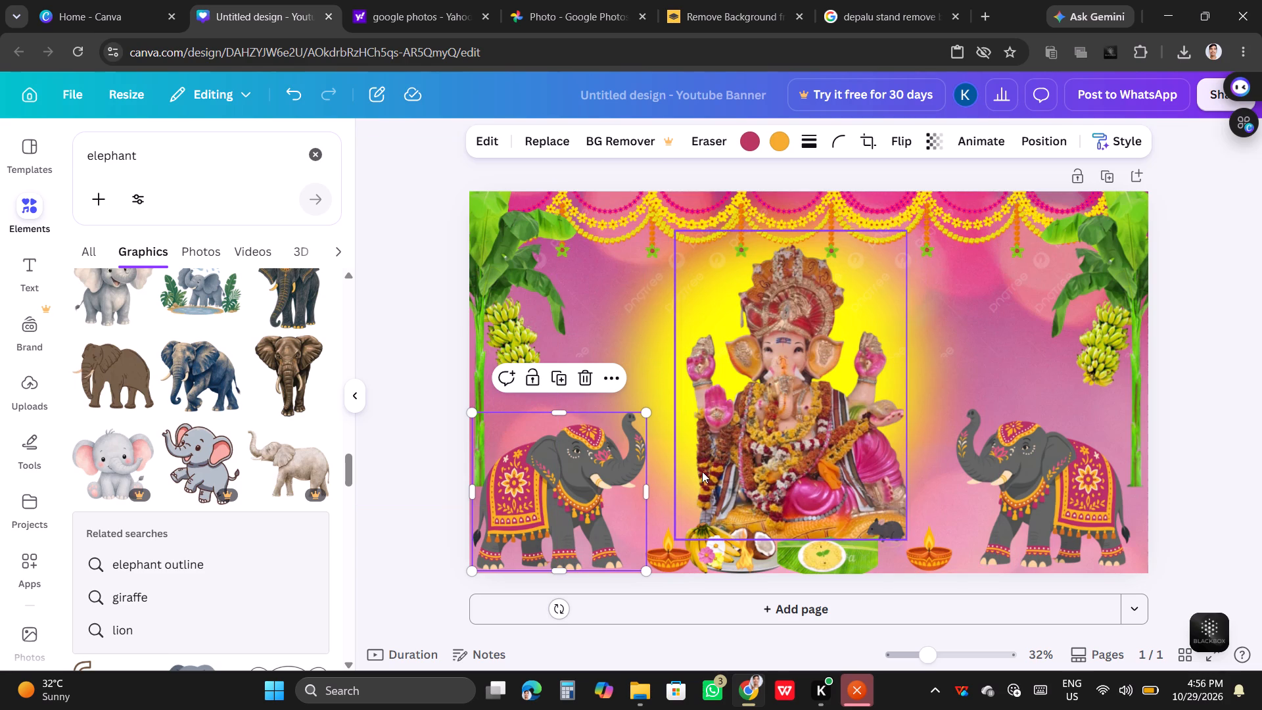
Recentre the yellow glow behind the Ganesha idol and lock it in place.
drag(771, 463, 751, 459)
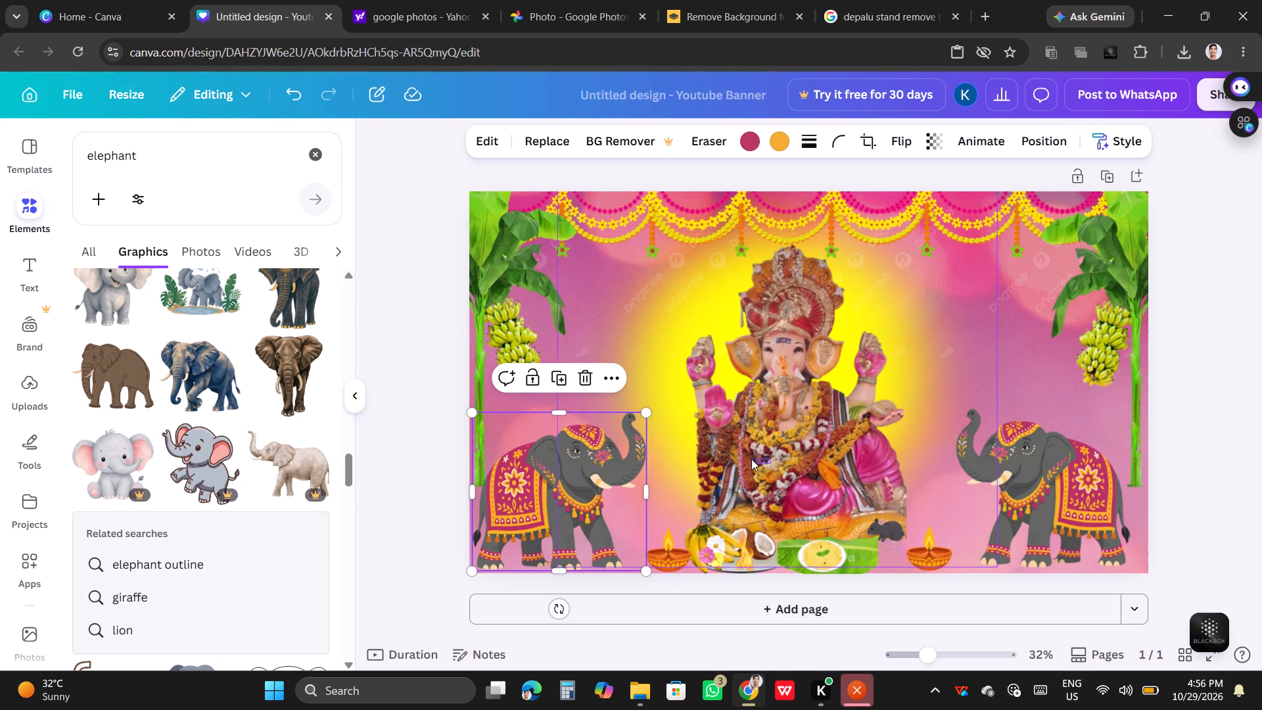
drag(751, 459, 749, 457)
drag(743, 457, 743, 456)
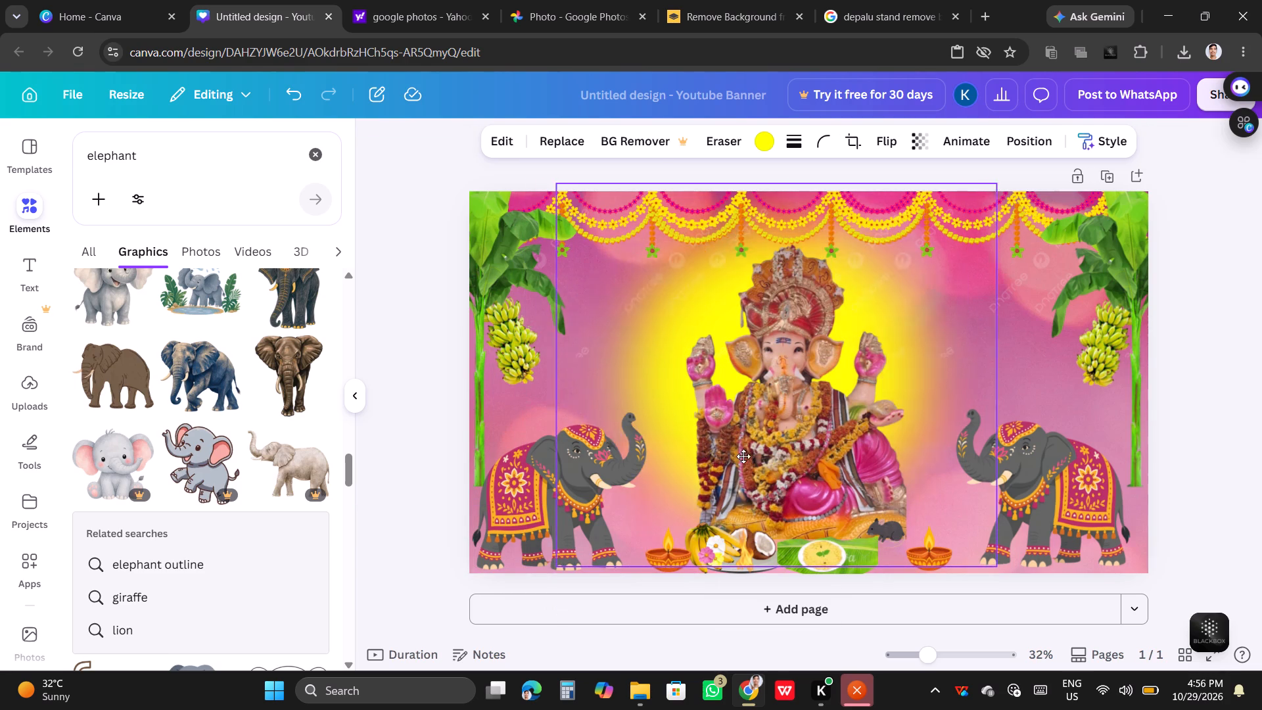
drag(743, 456, 762, 468)
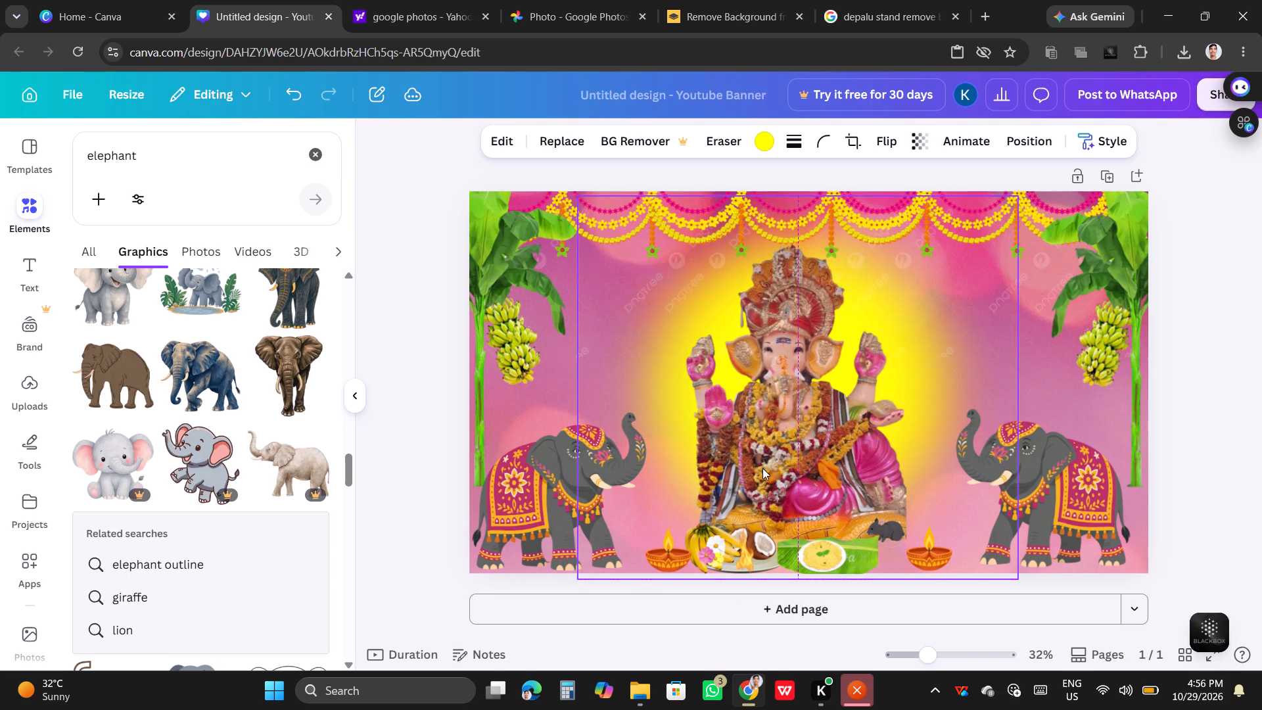
click(755, 425)
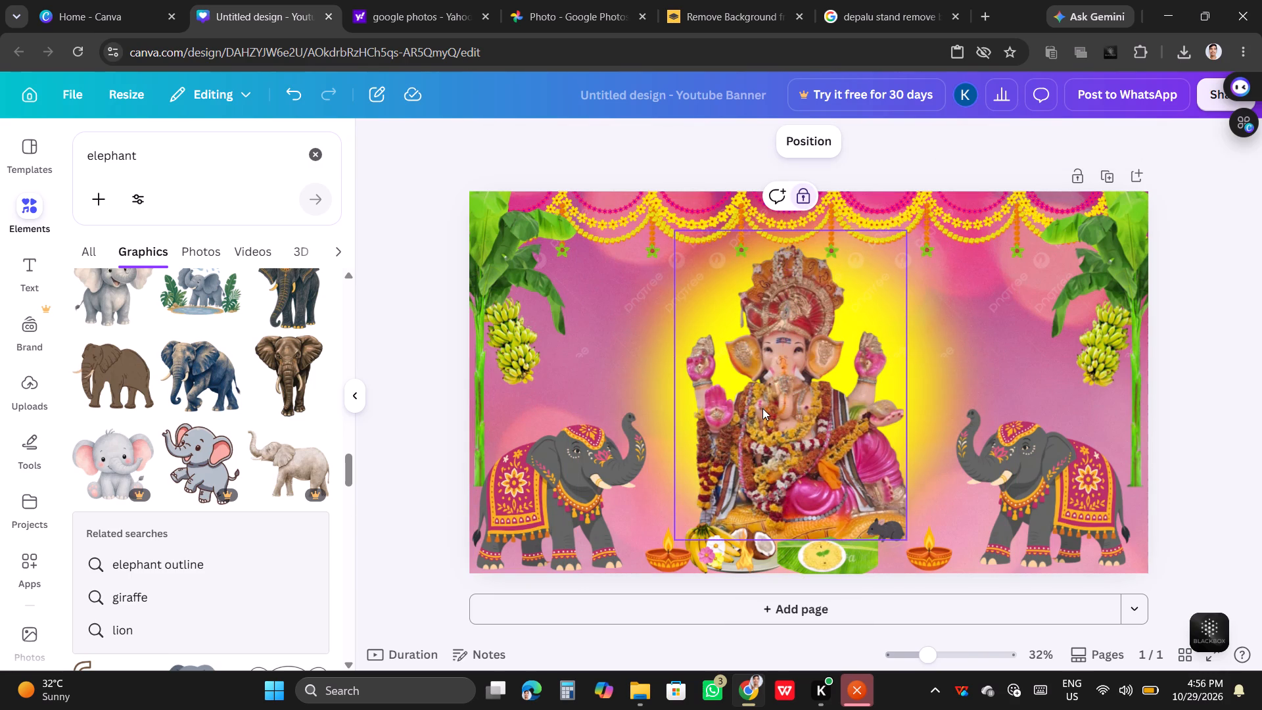
click(671, 379)
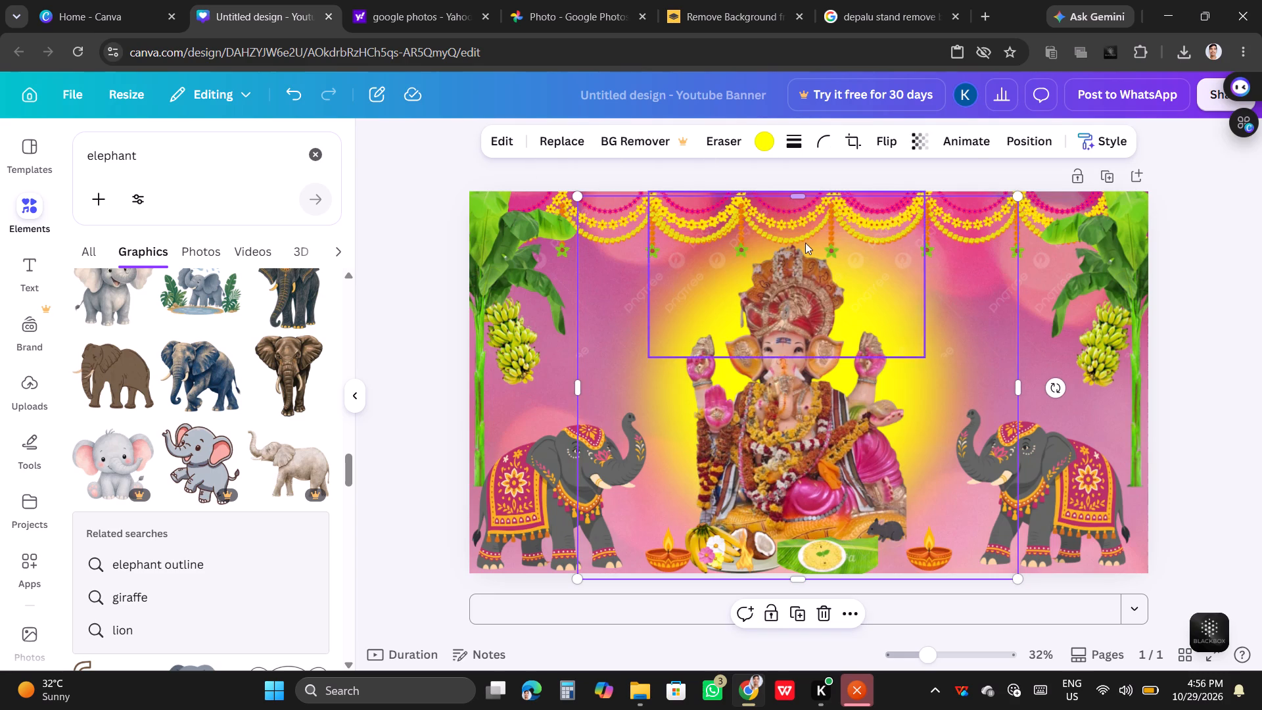
click(774, 608)
drag(817, 395, 716, 398)
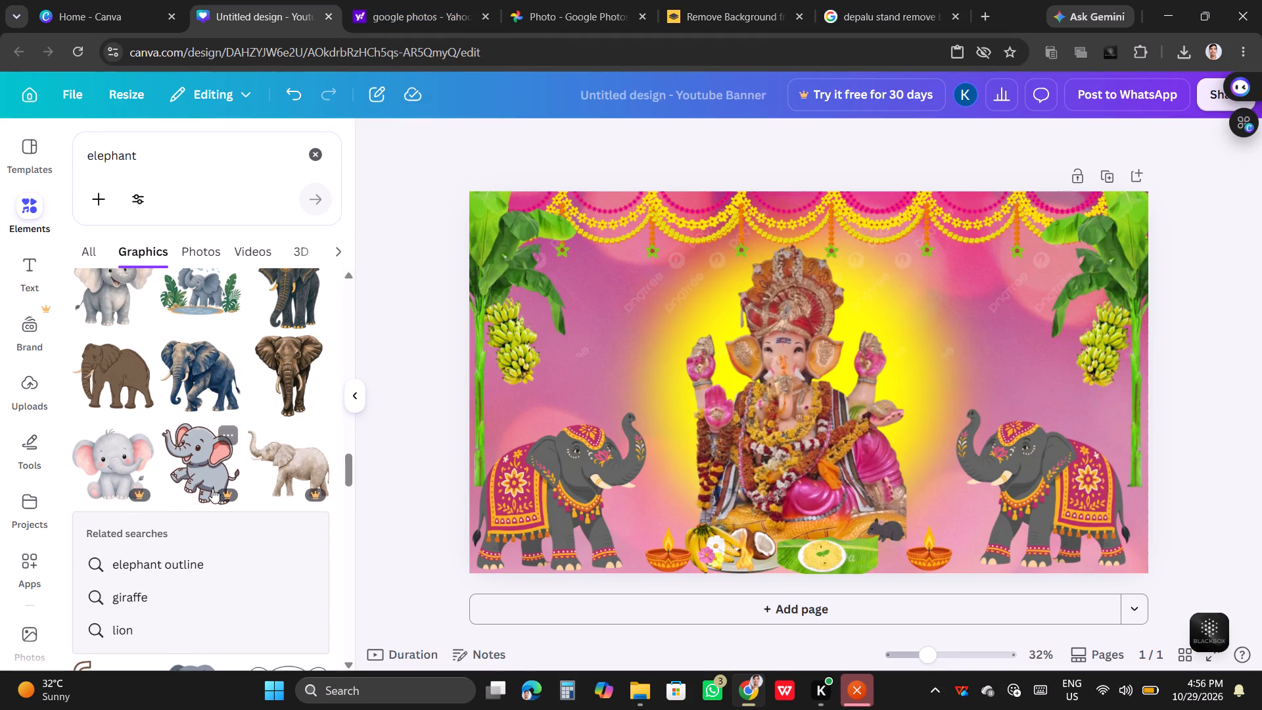
Look through the elephant graphics results once more for another suitable decoration.
scroll(212, 488, down, 9)
scroll(214, 488, up, 3)
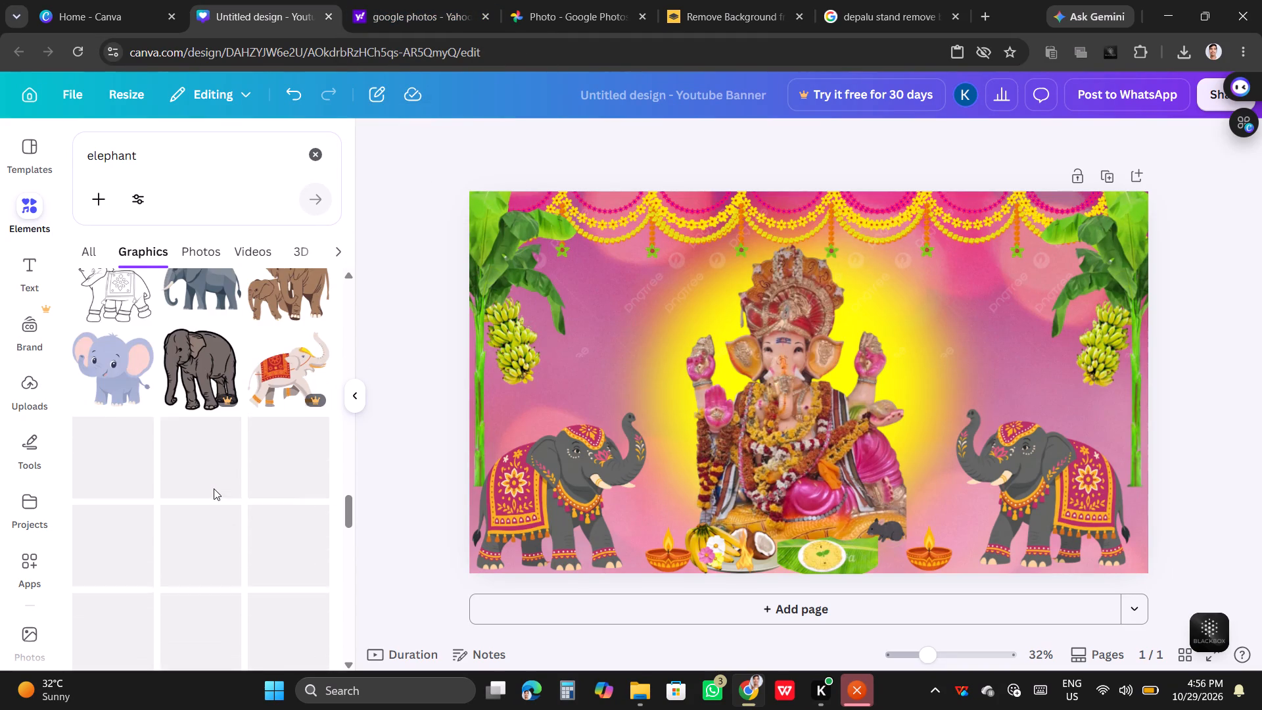
scroll(199, 404, down, 3)
scroll(199, 411, up, 3)
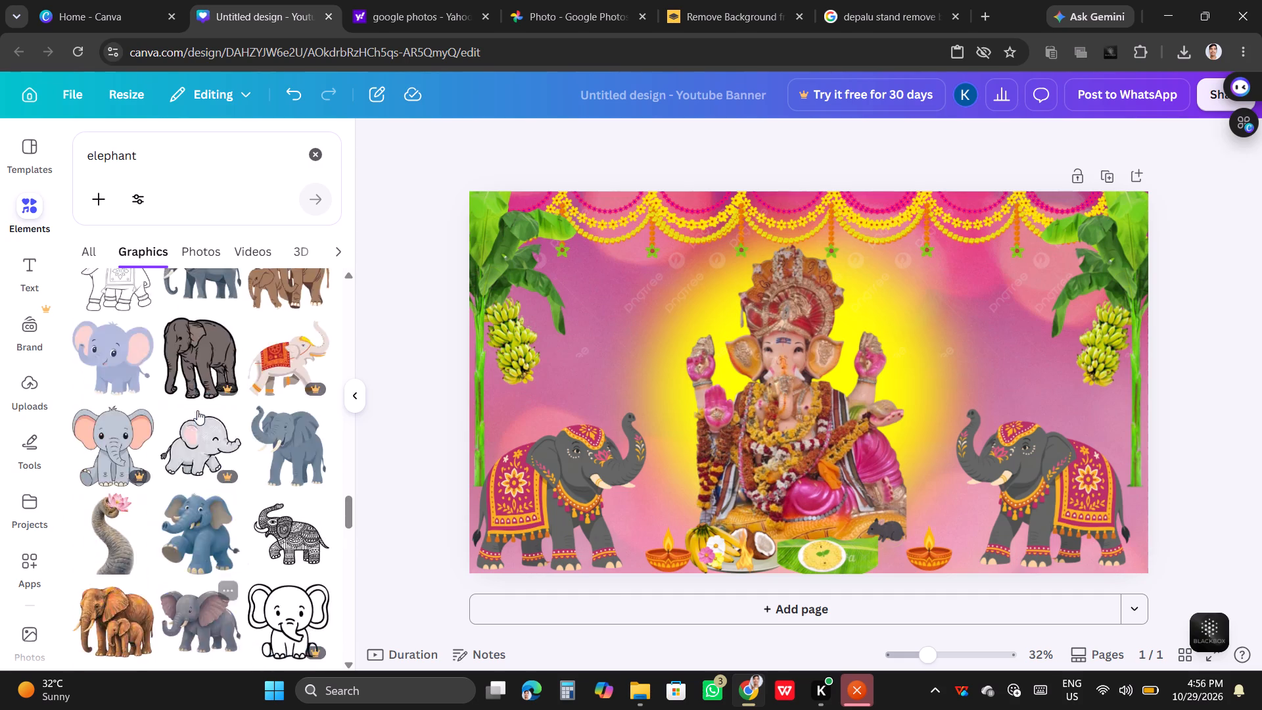
scroll(197, 410, up, 5)
scroll(197, 410, up, 16)
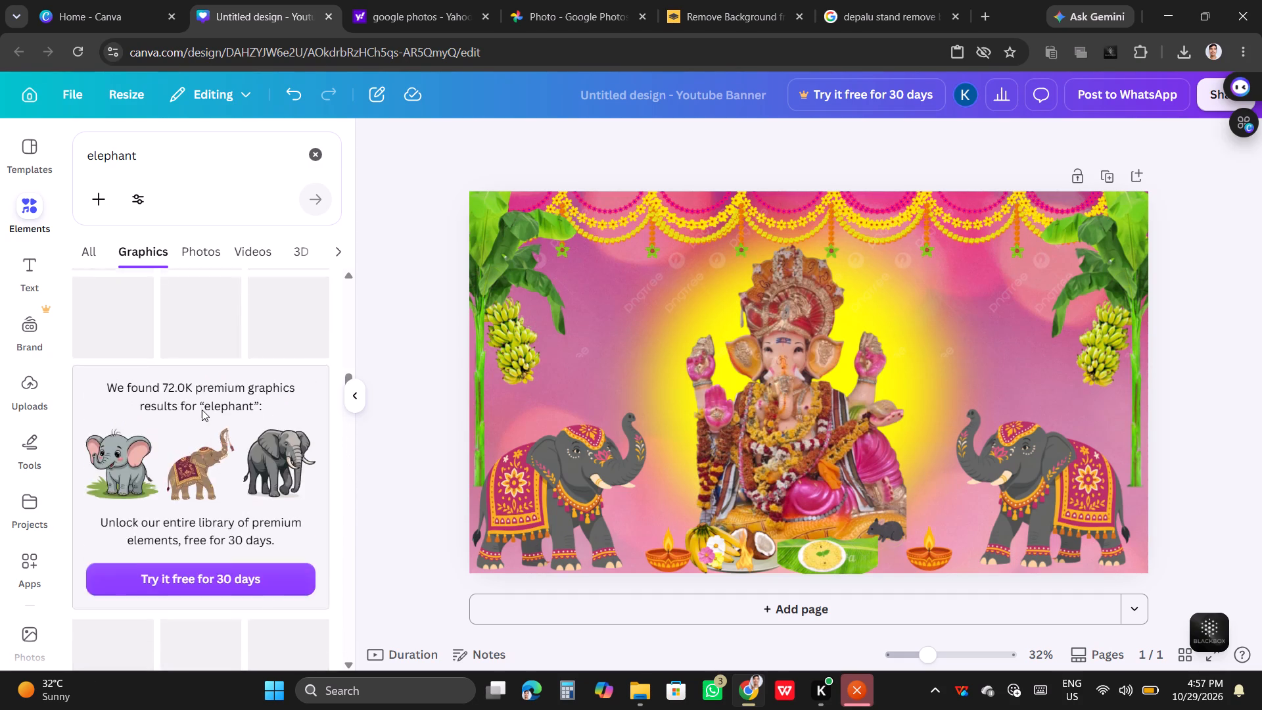
scroll(202, 410, up, 7)
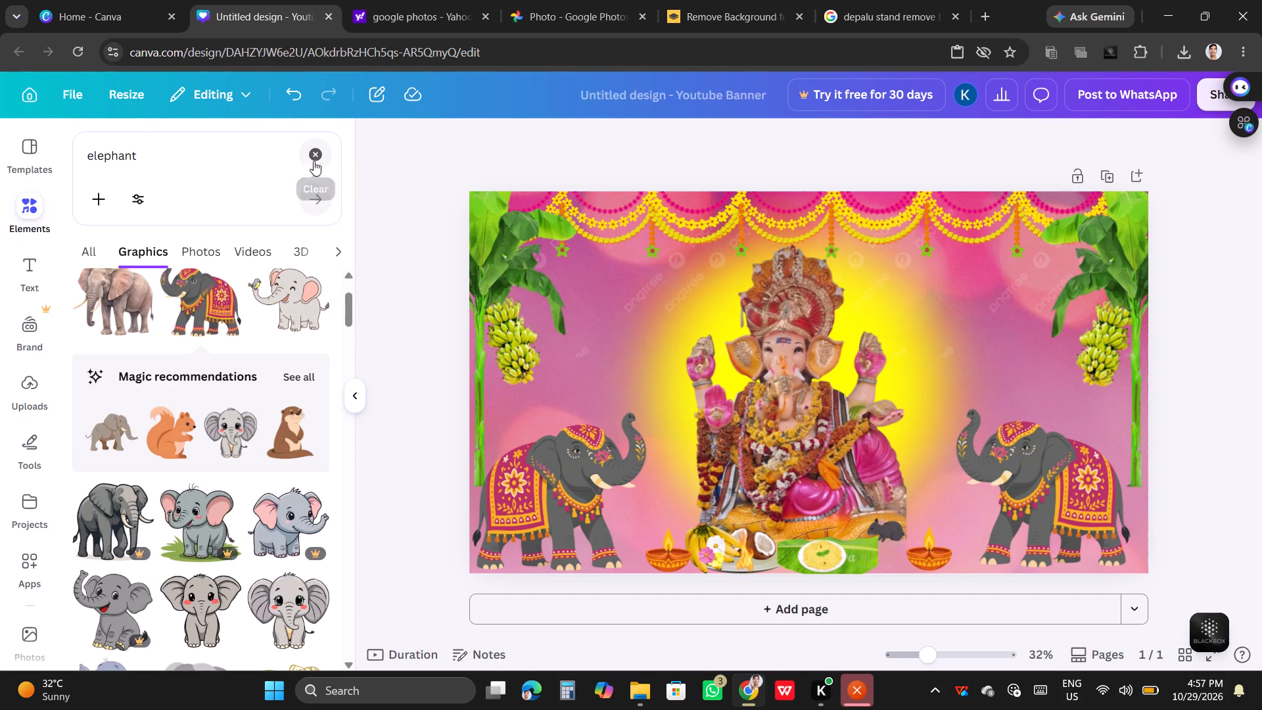
Search the element library for "diwali" and browse its graphics results for another decoration suited to the banner.
click(314, 155)
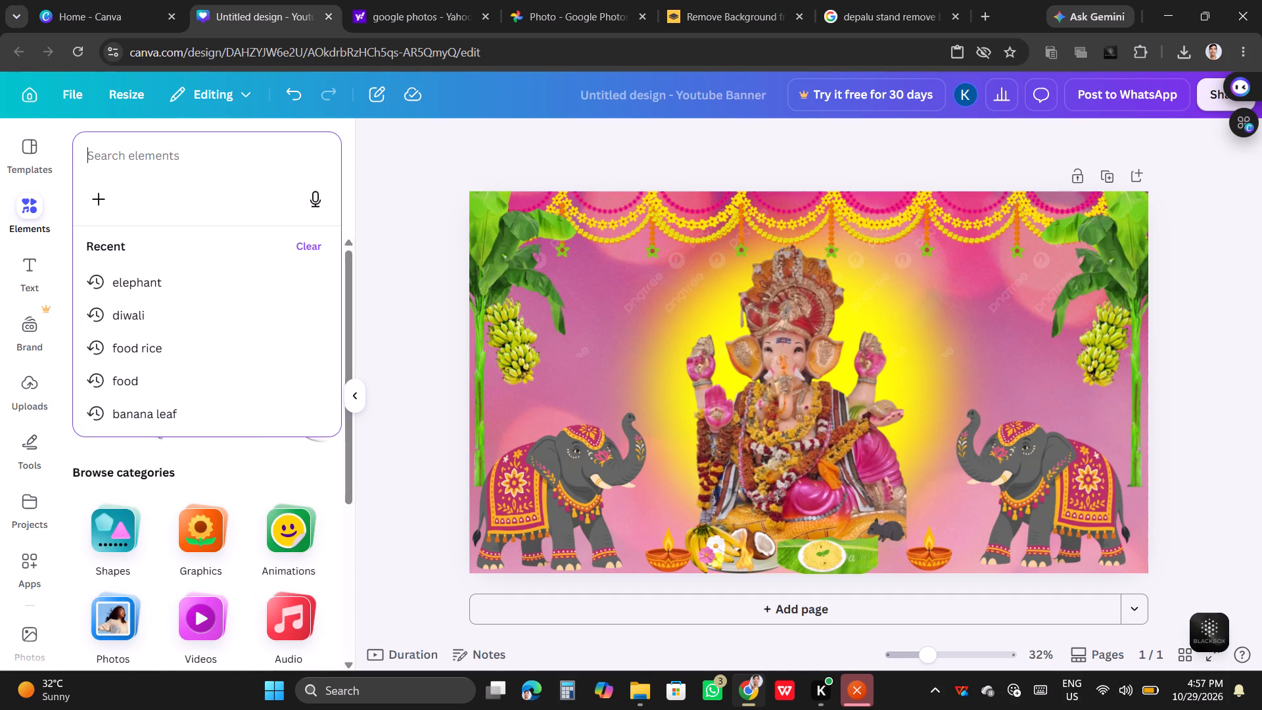
key(d)
text(iwa)
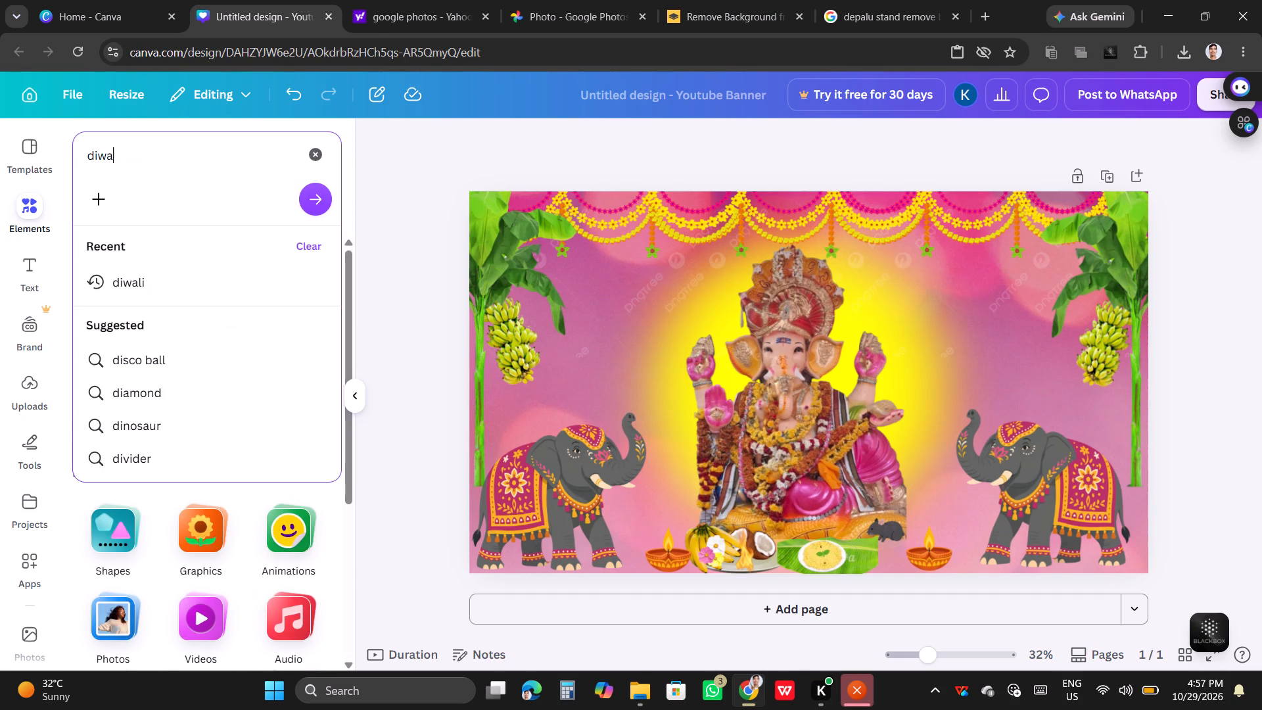
text(li)
key(Return)
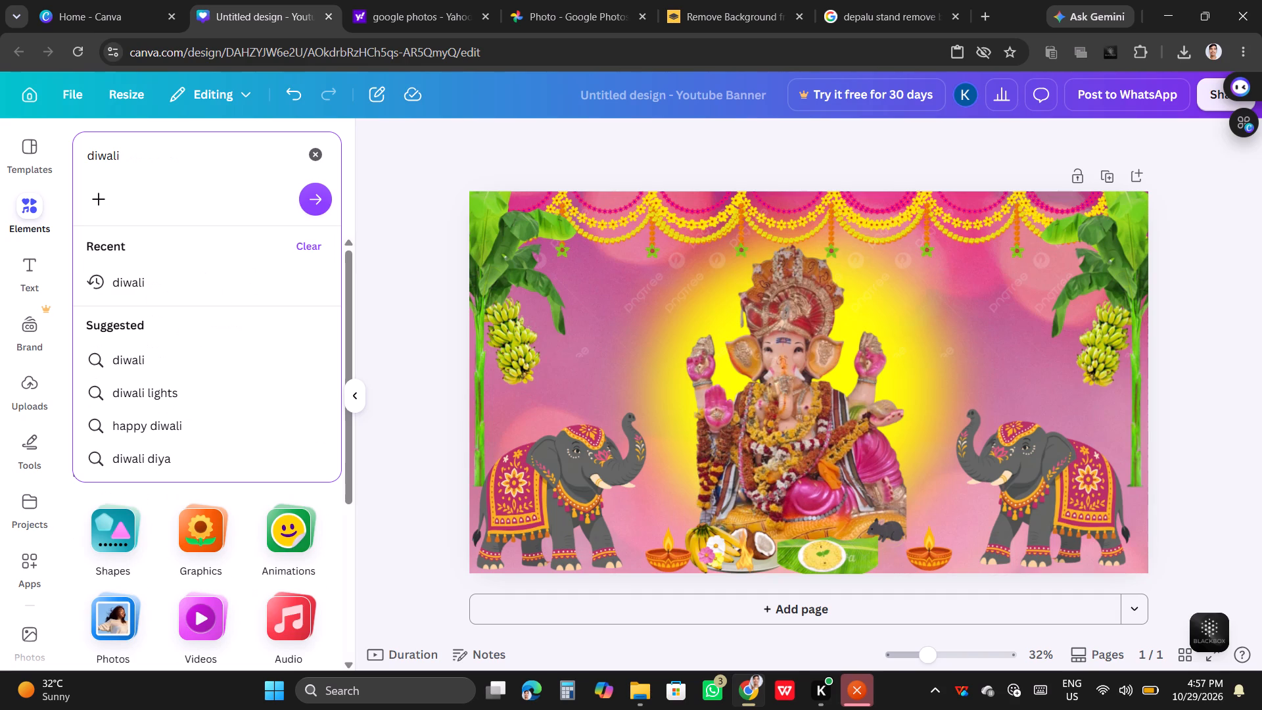
scroll(0, 396, down, 1)
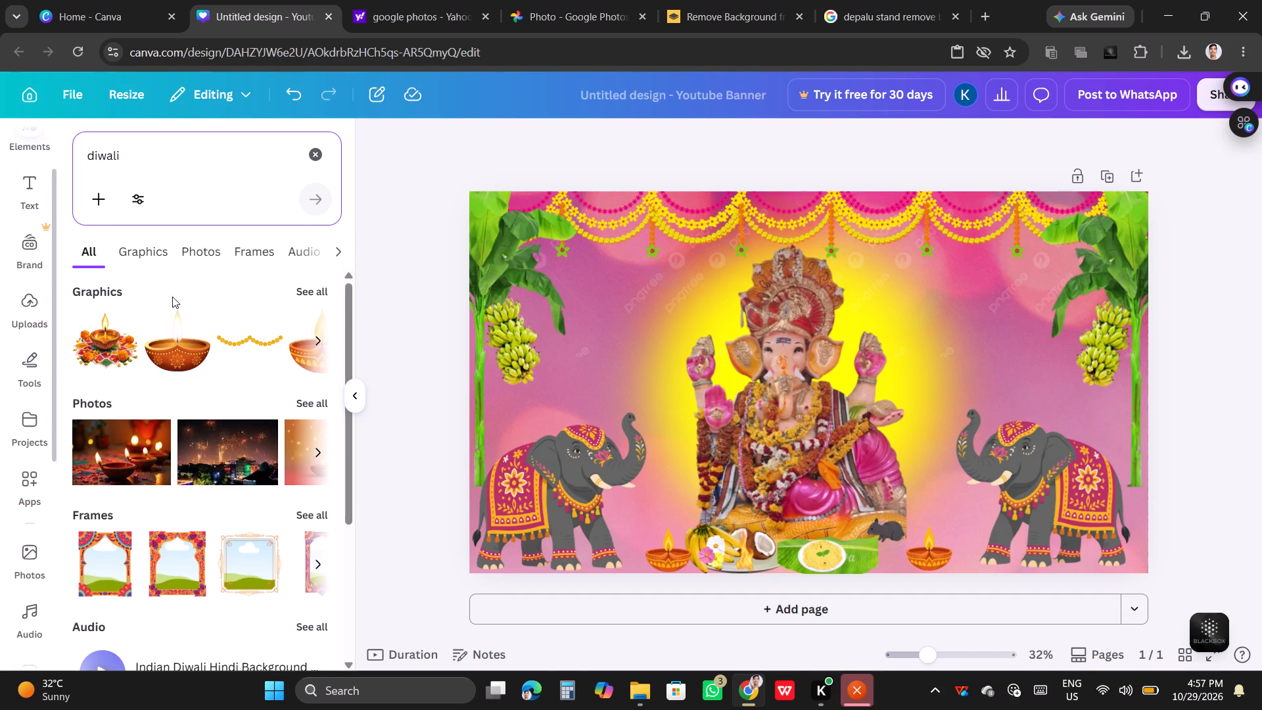
click(313, 289)
scroll(244, 429, down, 2)
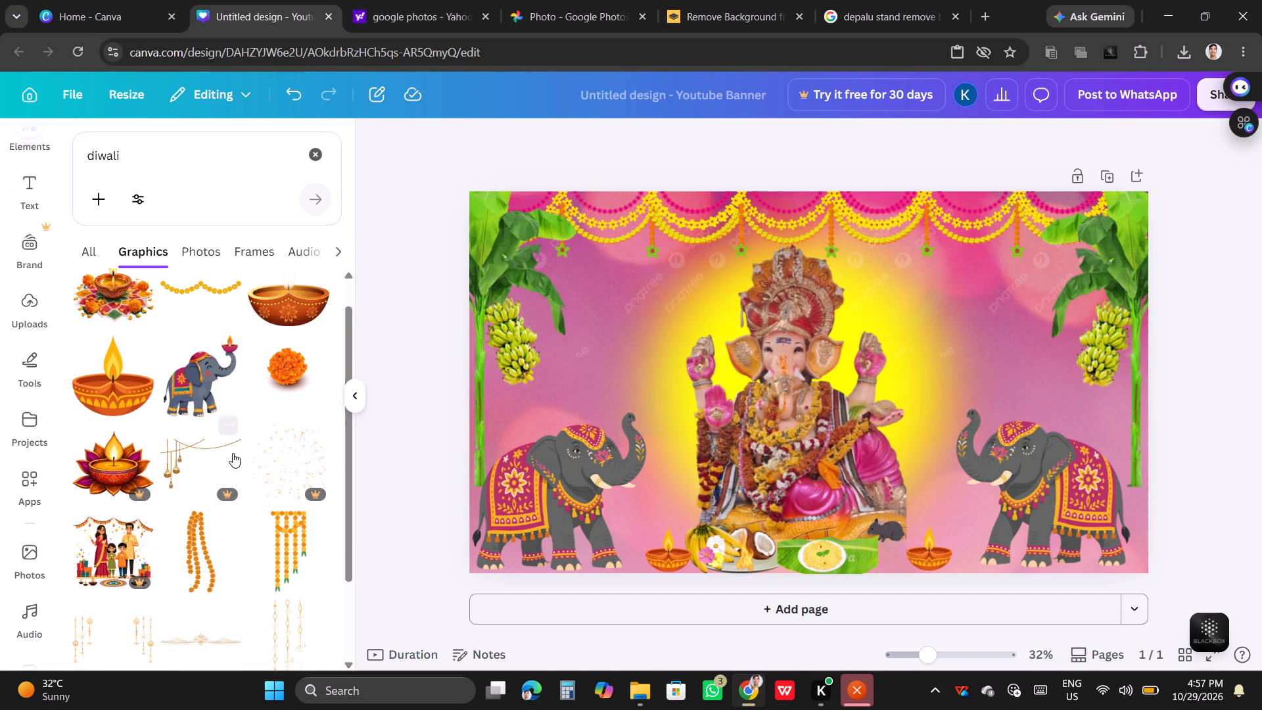
scroll(233, 453, down, 7)
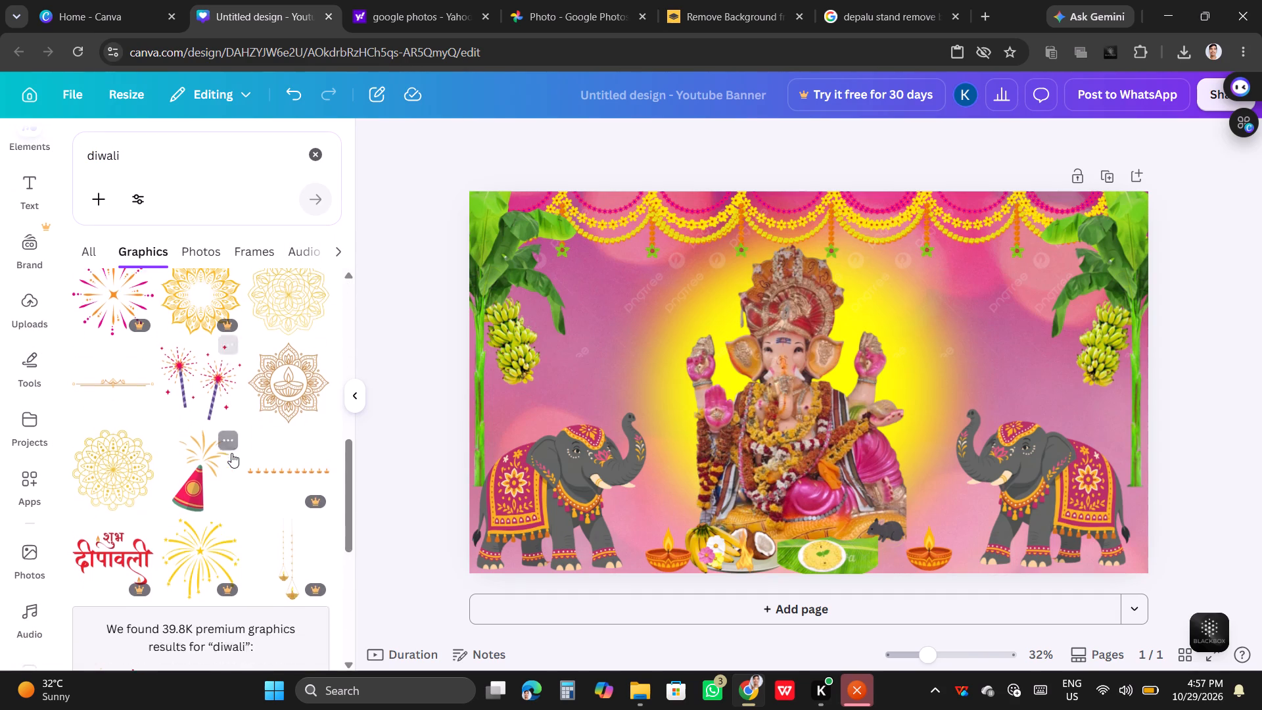
scroll(231, 453, down, 6)
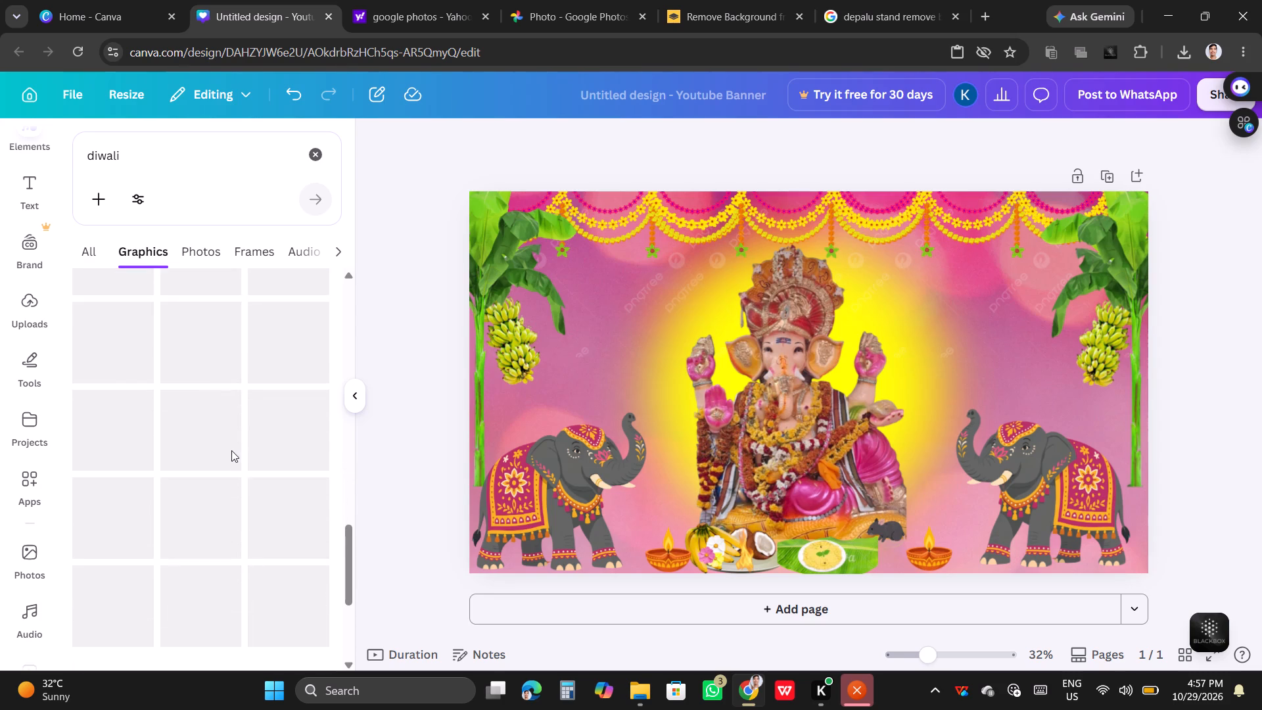
scroll(231, 450, up, 2)
scroll(231, 450, down, 5)
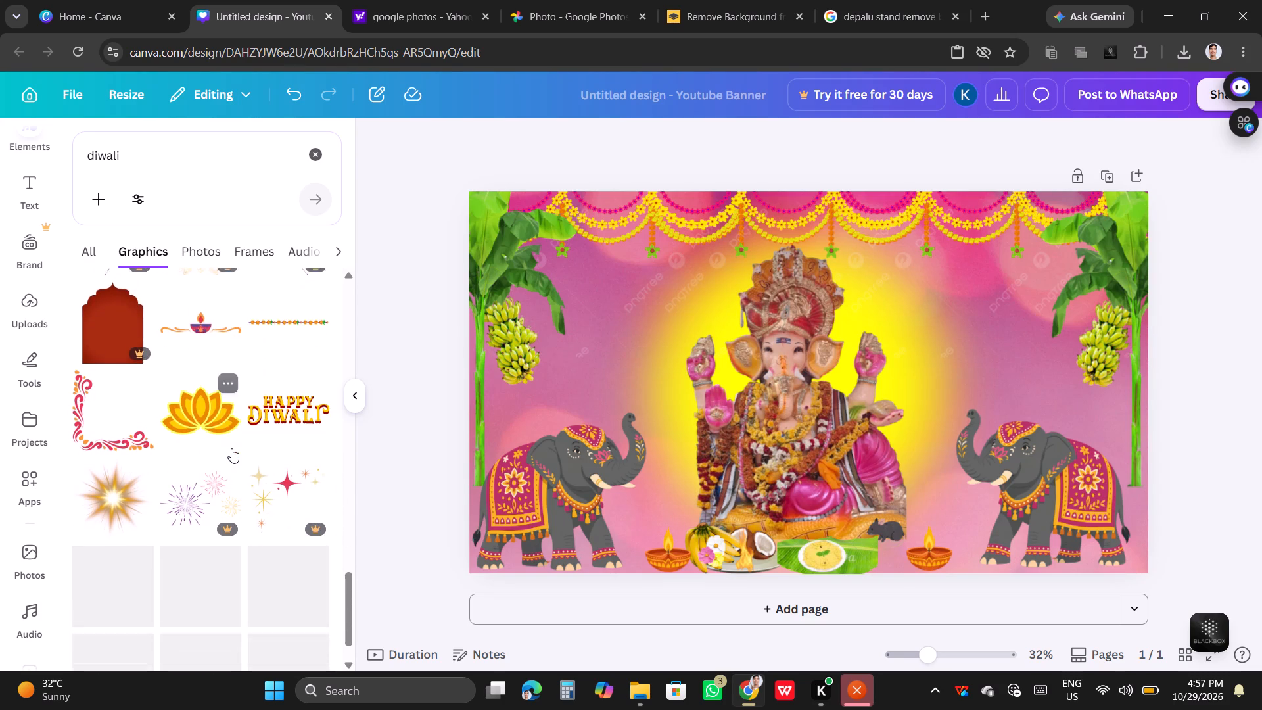
scroll(229, 437, down, 2)
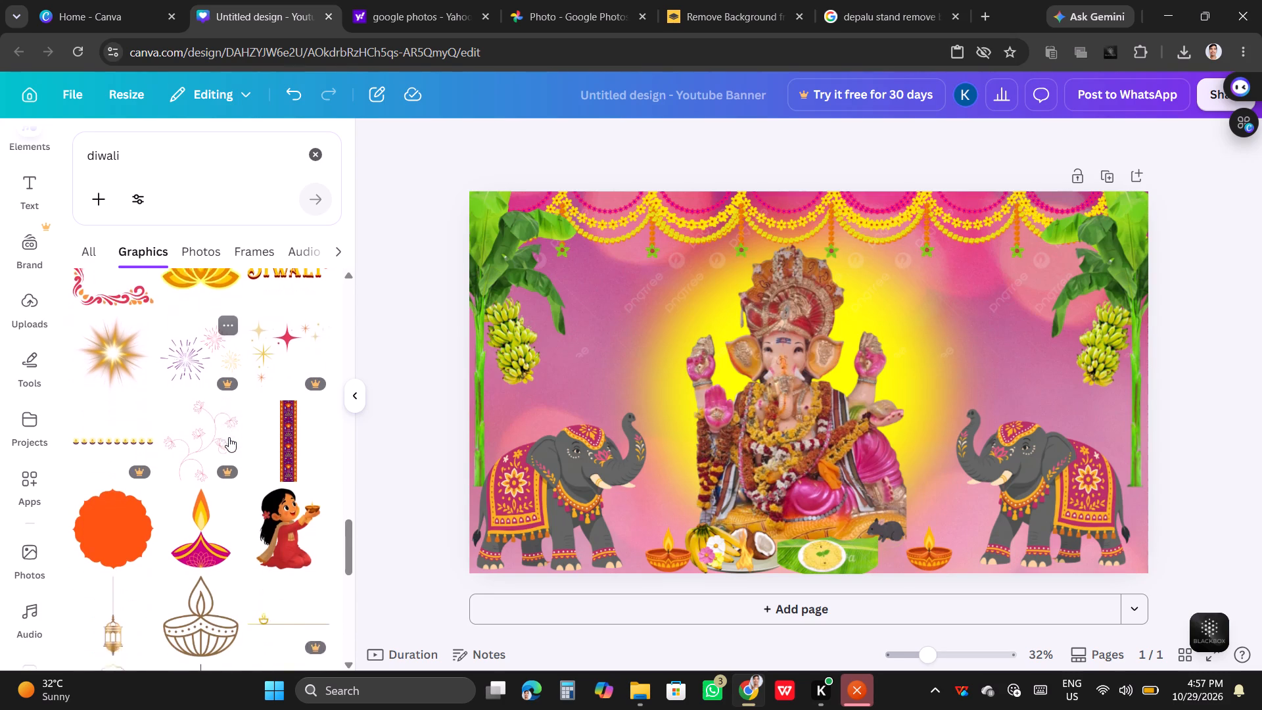
scroll(229, 437, down, 3)
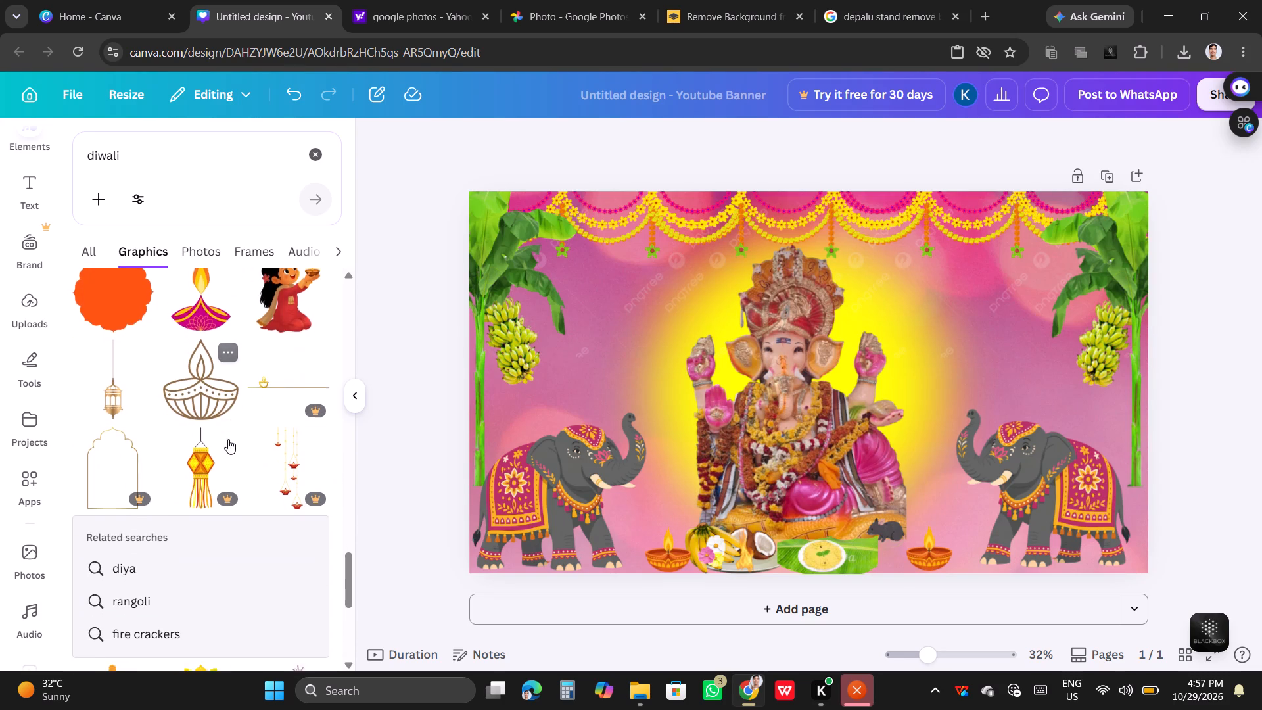
scroll(228, 451, down, 6)
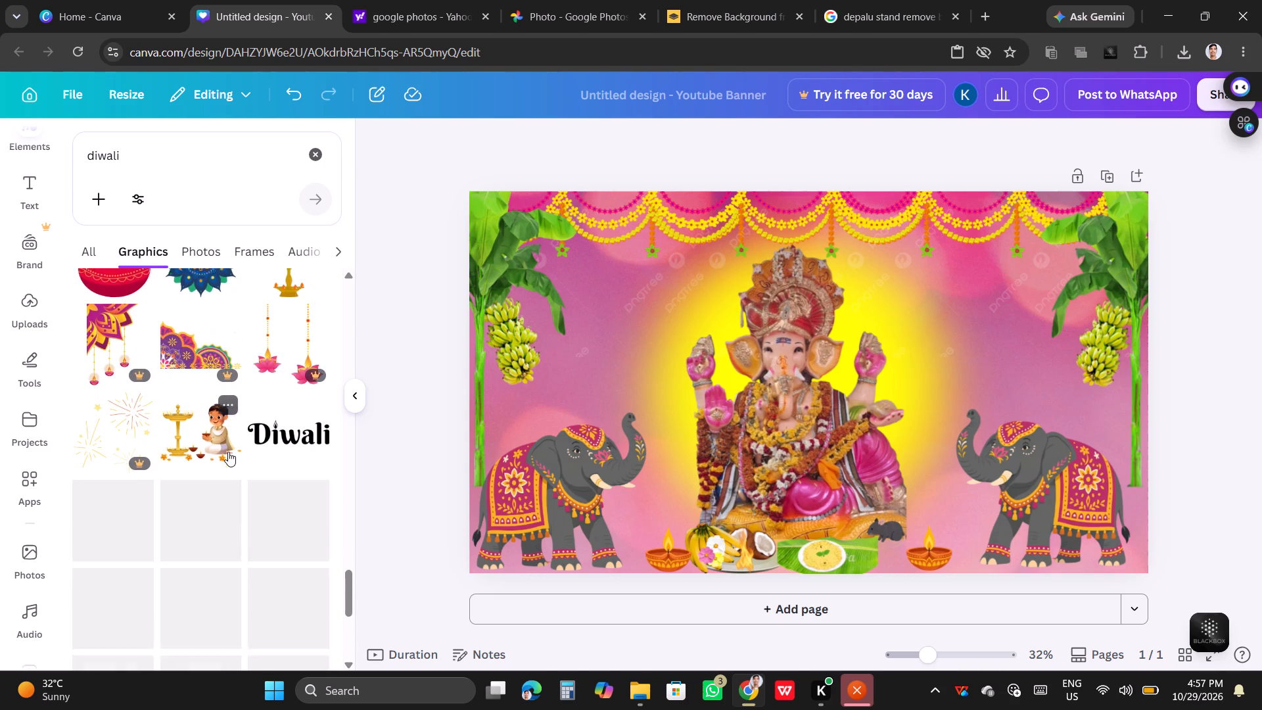
scroll(228, 452, down, 2)
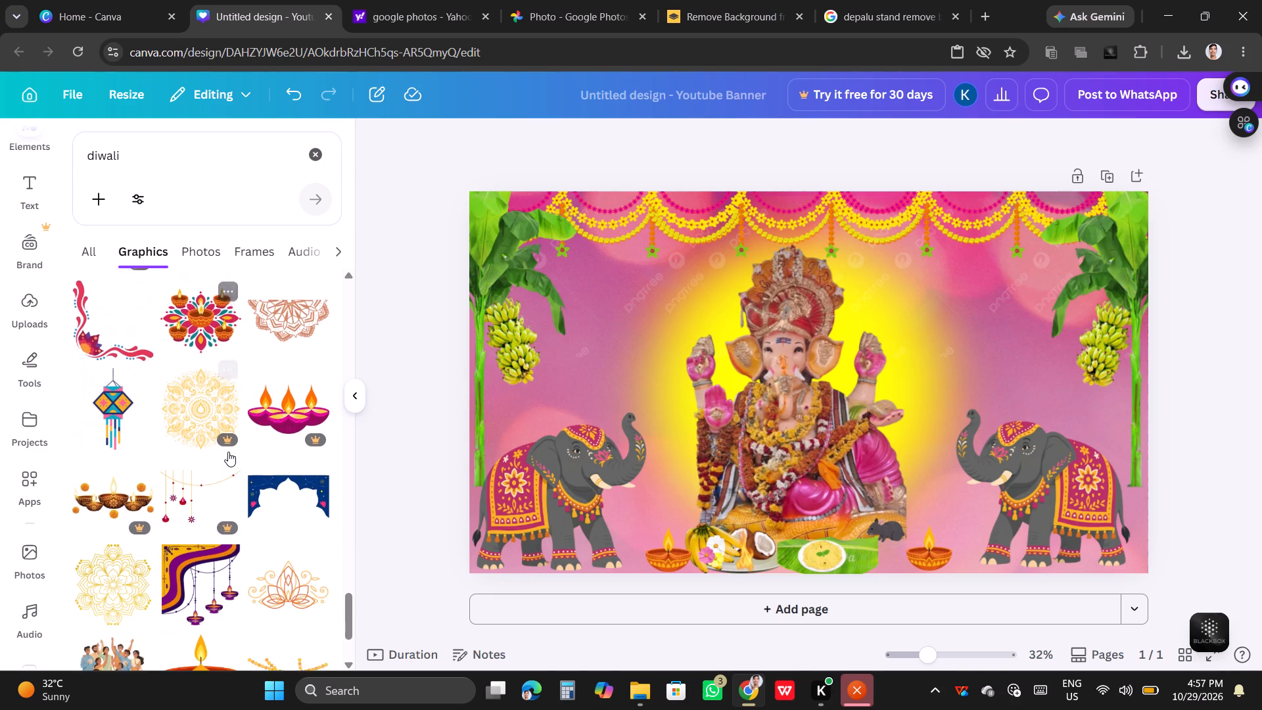
scroll(228, 452, down, 5)
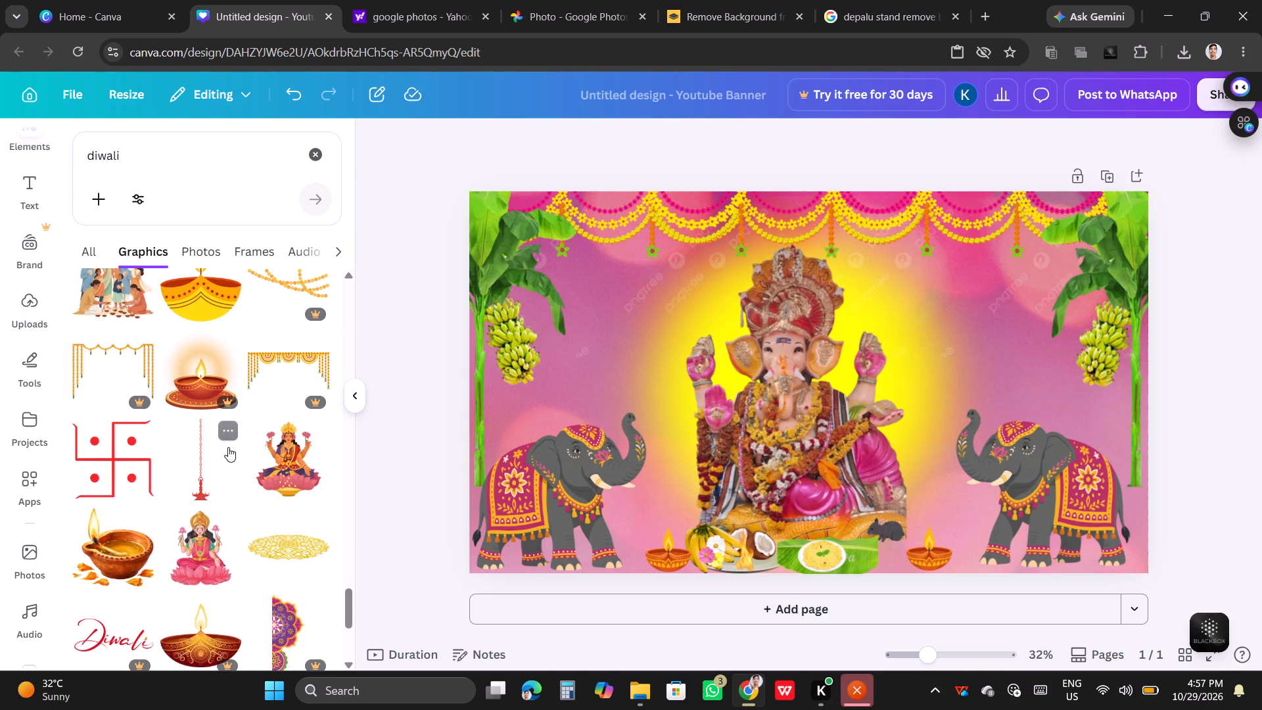
Add the goddess seated on a pink lotus, shrink her to about half size, and place her between the banana tree and the idol, above the left elephant.
click(292, 472)
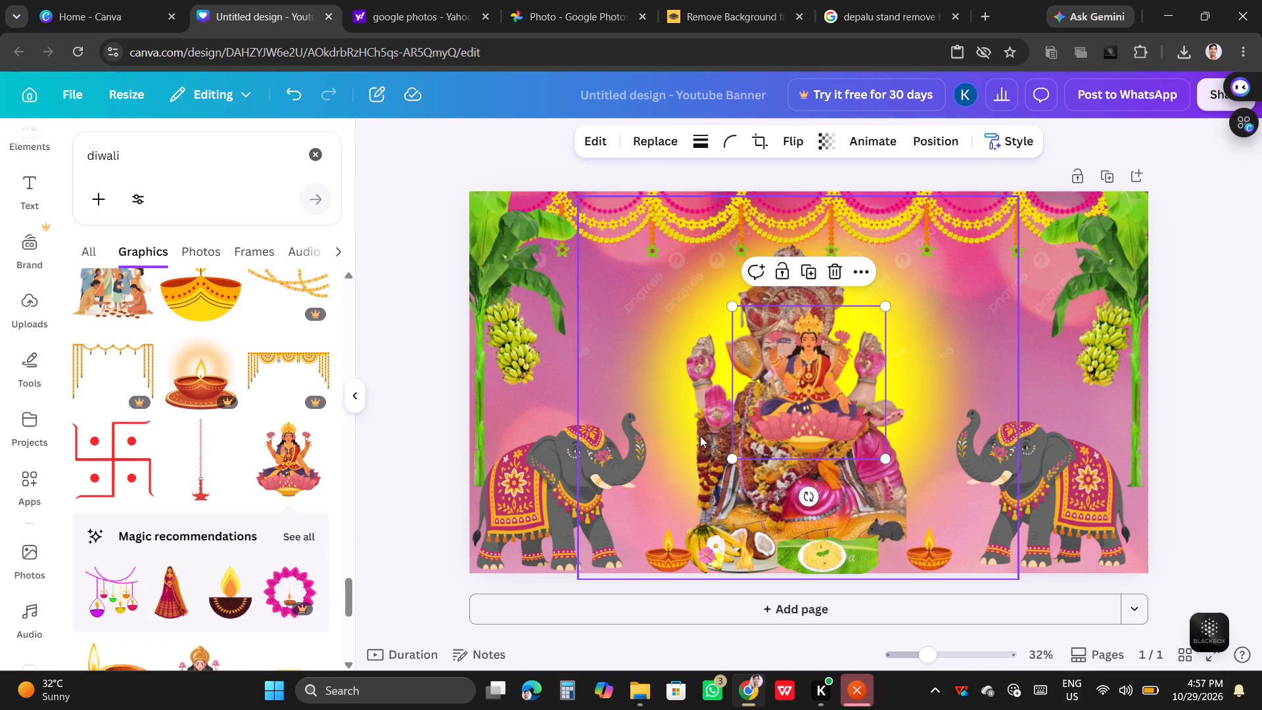
drag(785, 421, 604, 373)
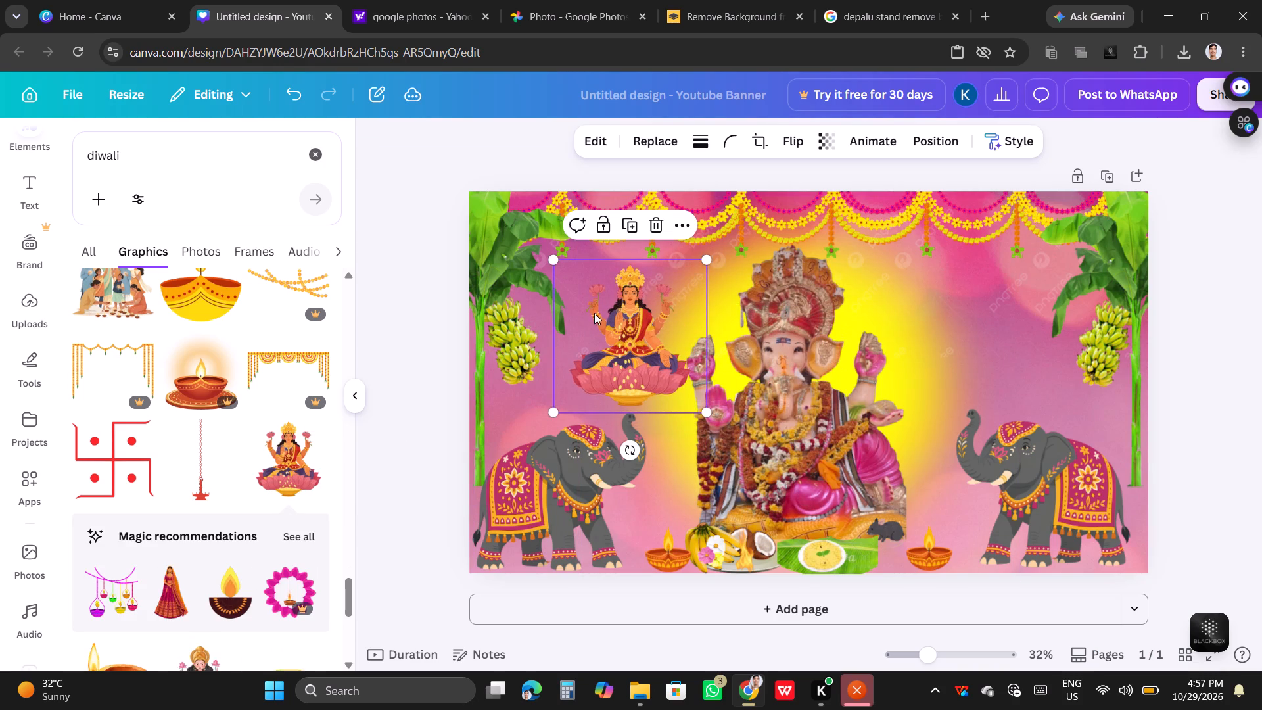
drag(555, 261, 622, 333)
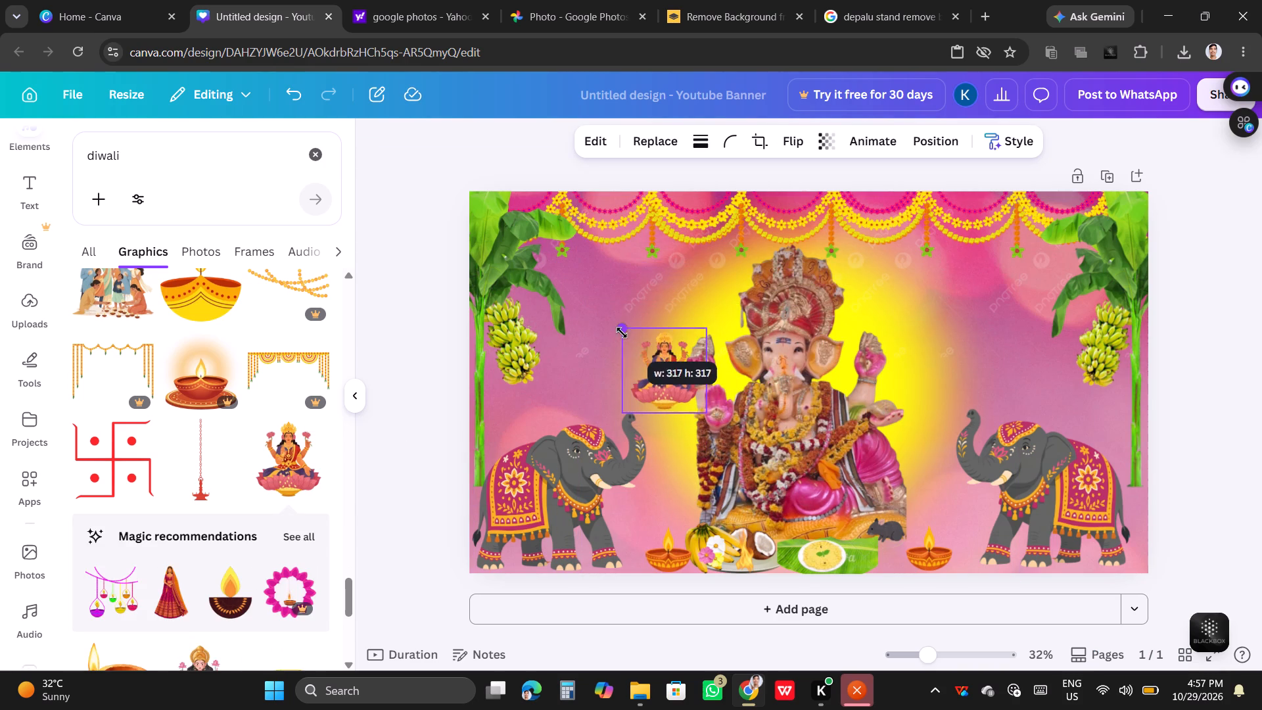
drag(622, 333, 623, 337)
drag(672, 386, 622, 327)
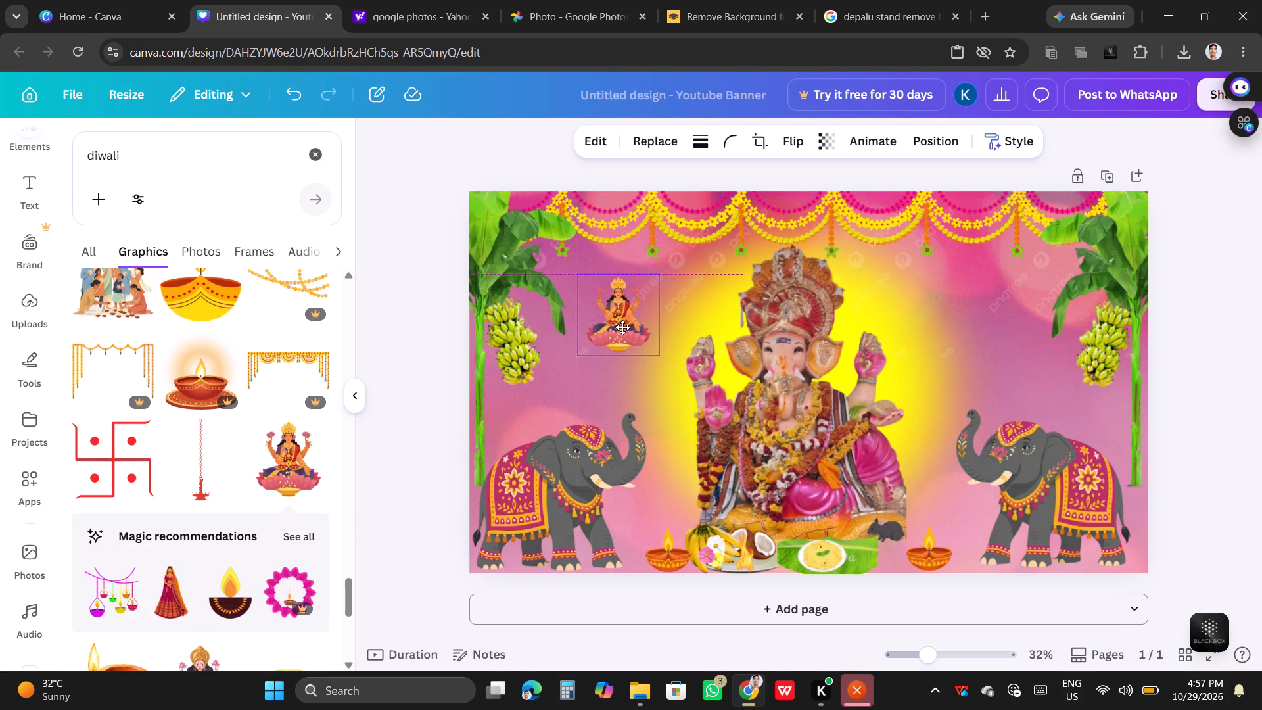
drag(622, 327, 624, 342)
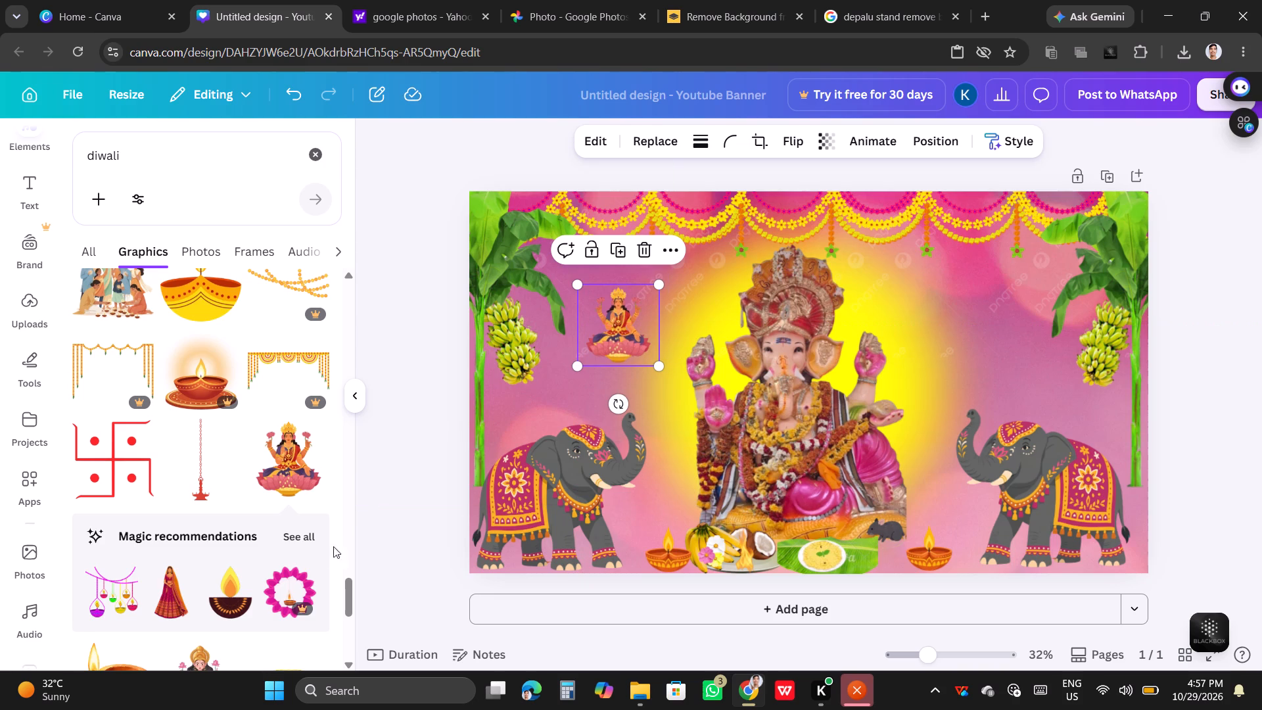
Browse further diwali graphics and the Animations category for more decorations suited to the banner.
scroll(229, 478, down, 2)
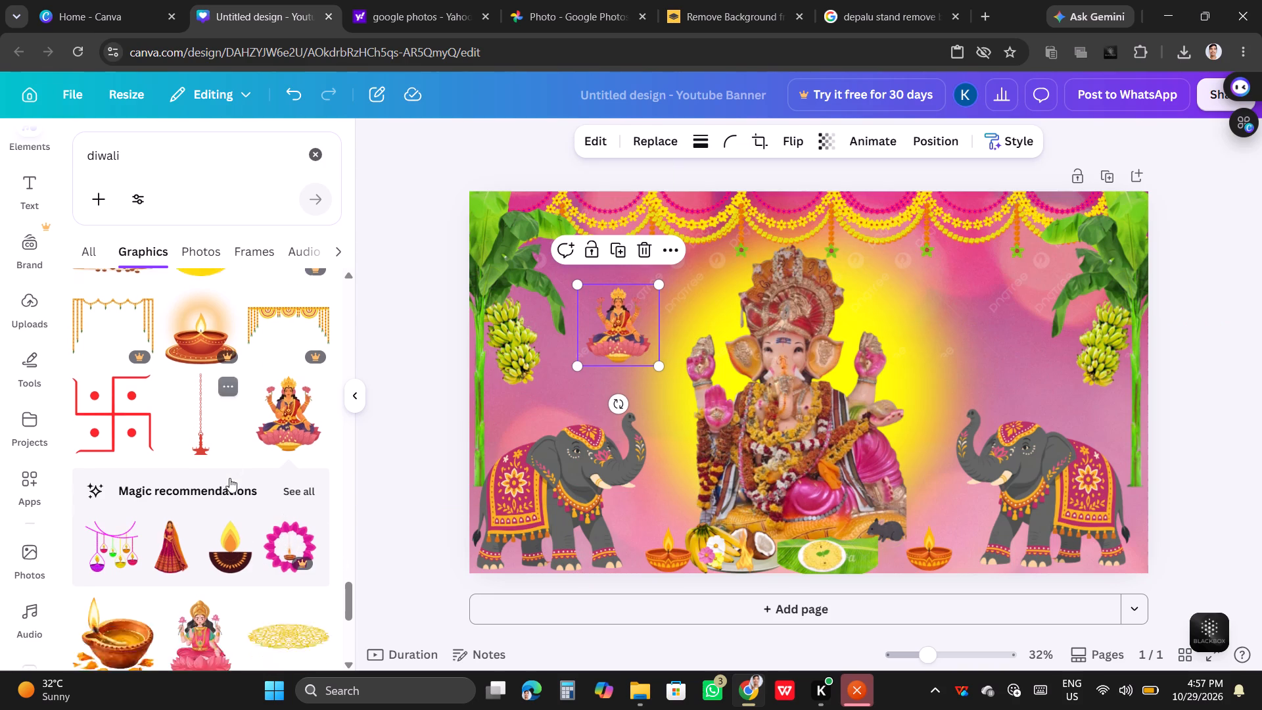
scroll(229, 506, down, 3)
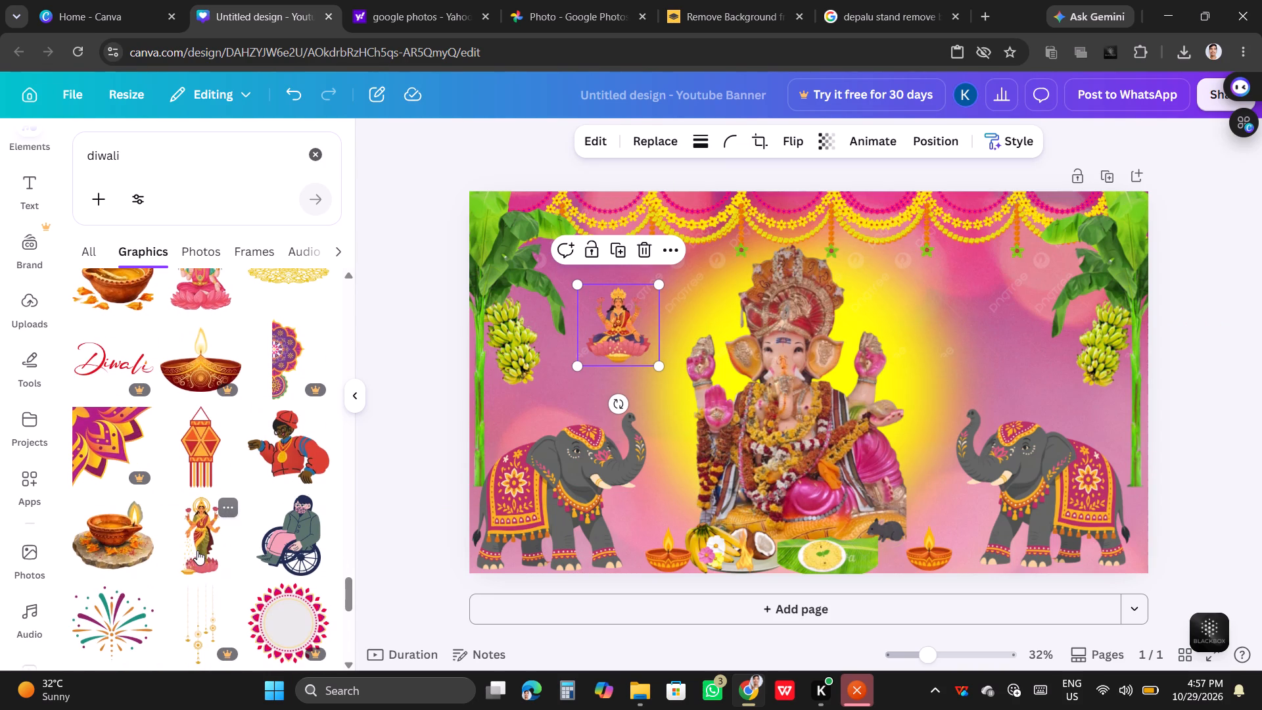
scroll(253, 557, down, 10)
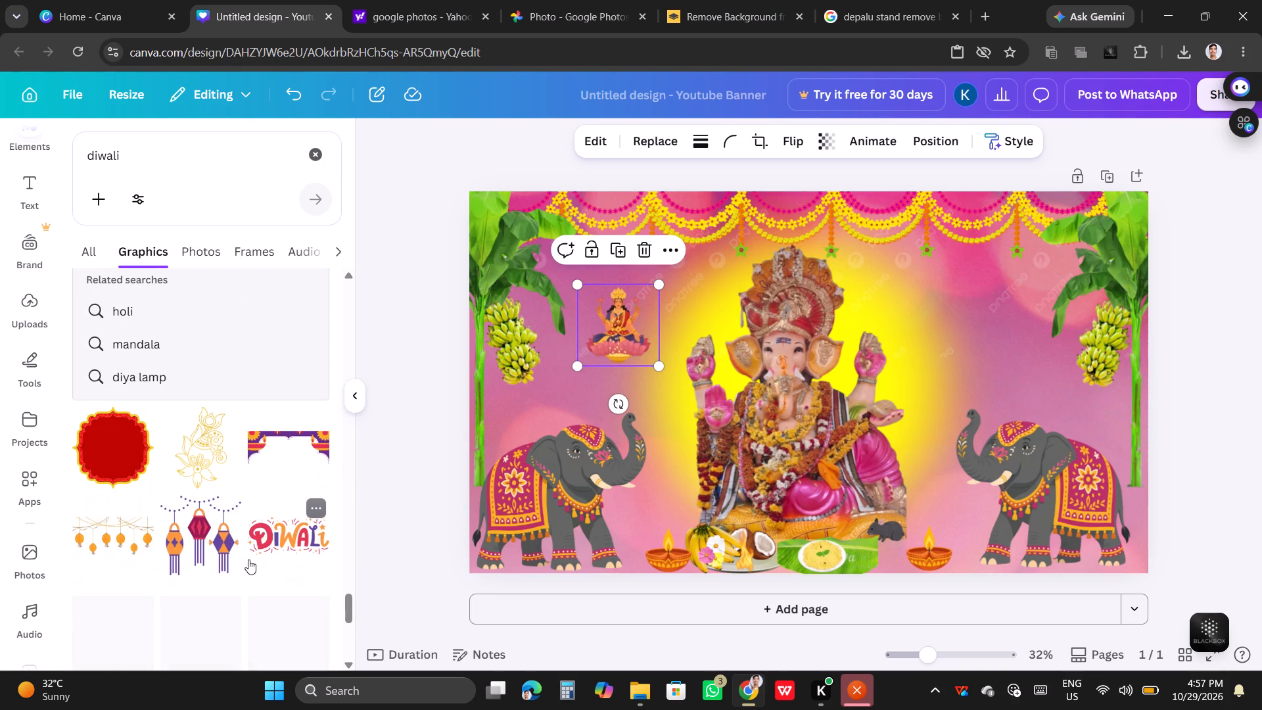
scroll(248, 559, down, 3)
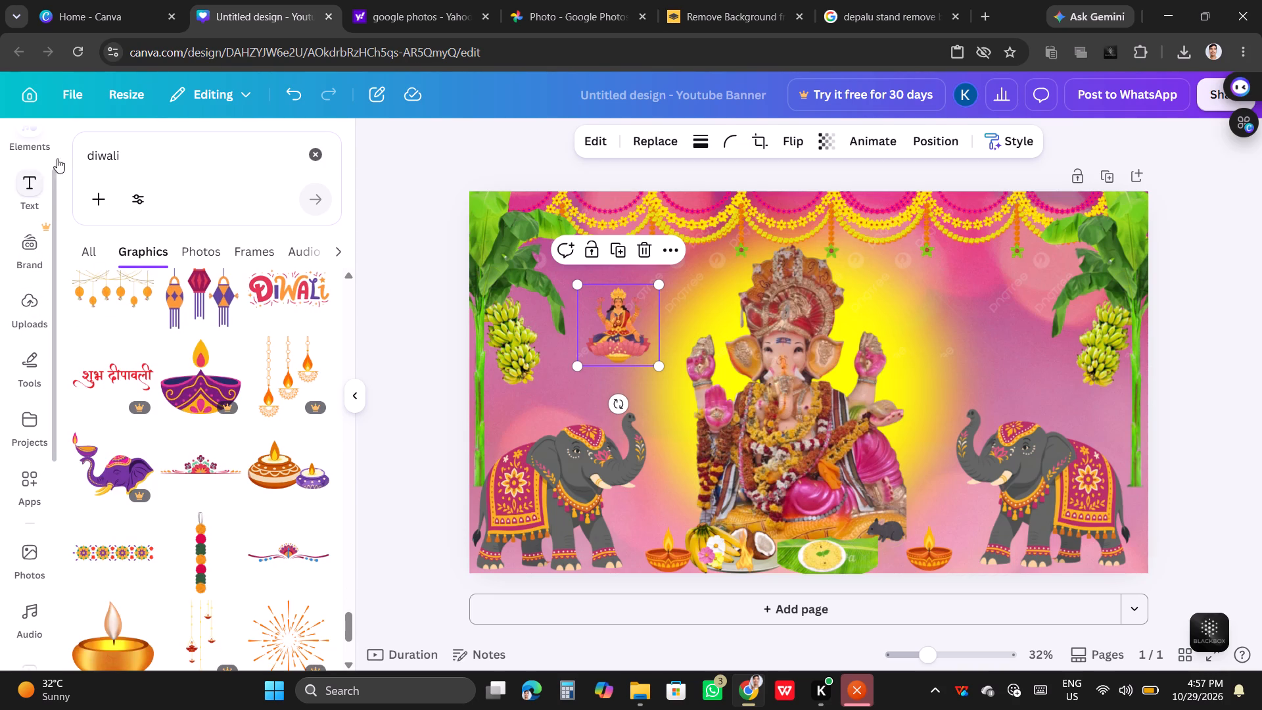
click(317, 153)
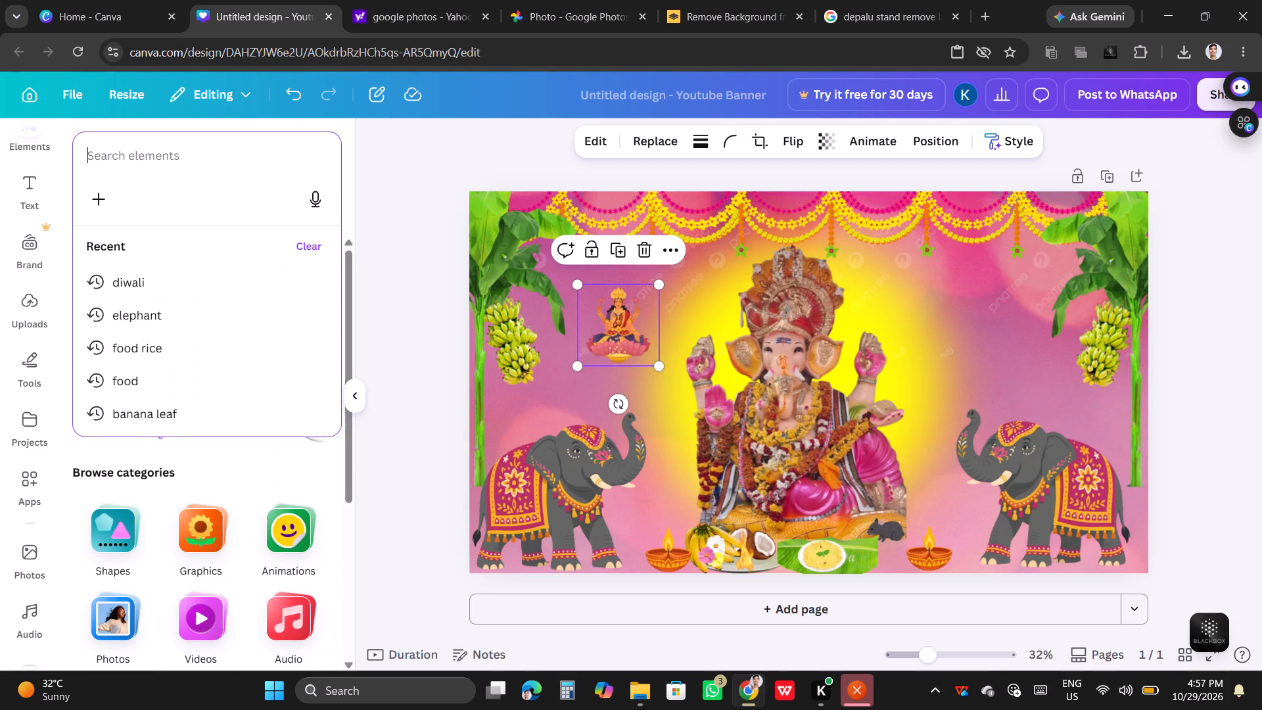
click(278, 548)
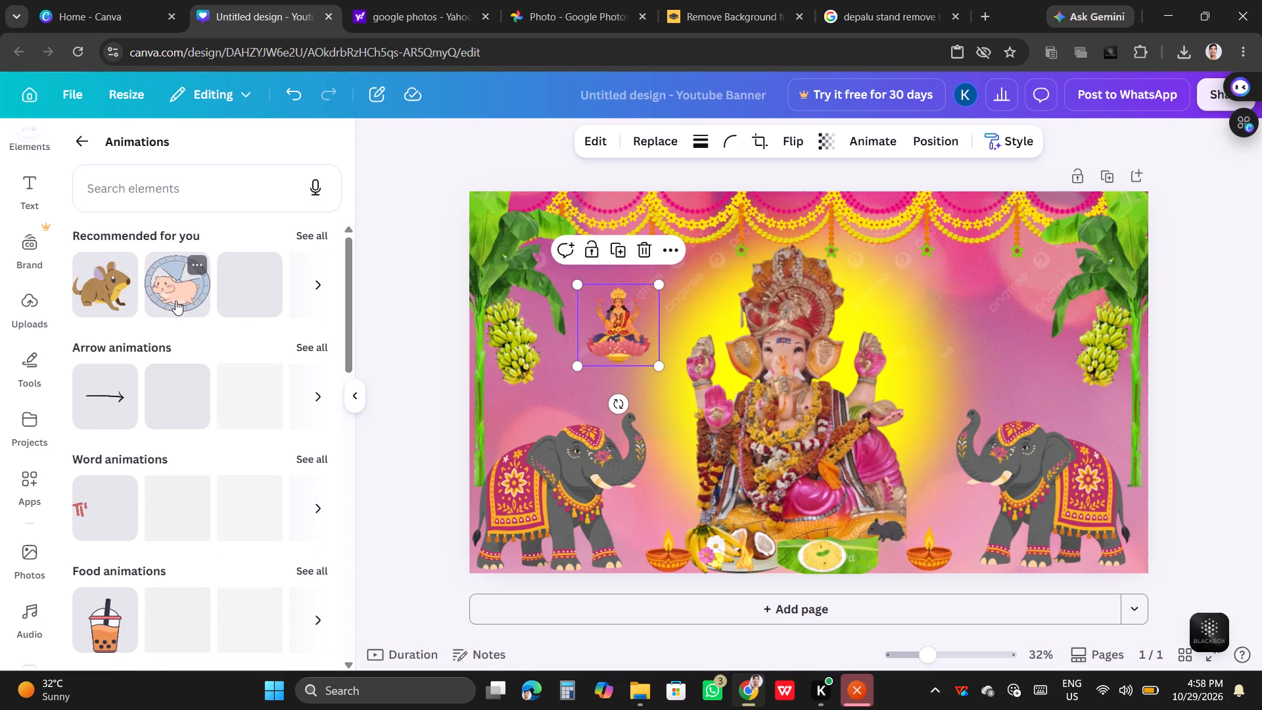
click(83, 143)
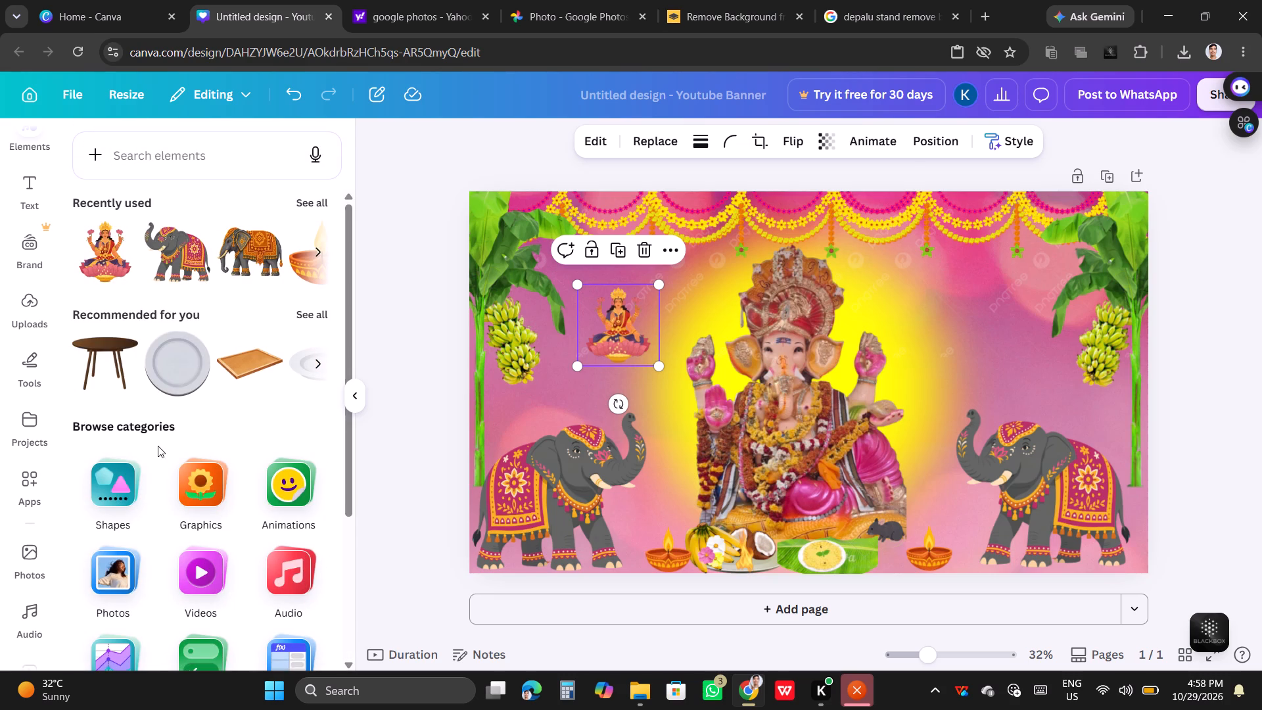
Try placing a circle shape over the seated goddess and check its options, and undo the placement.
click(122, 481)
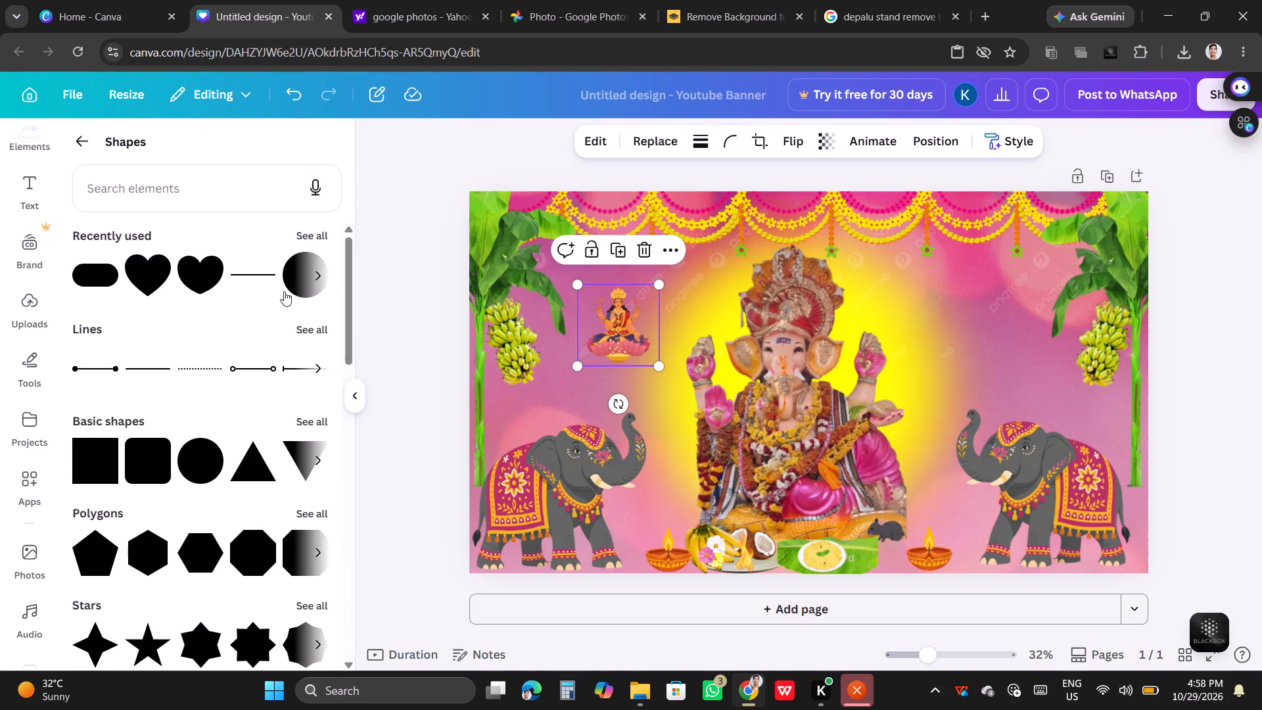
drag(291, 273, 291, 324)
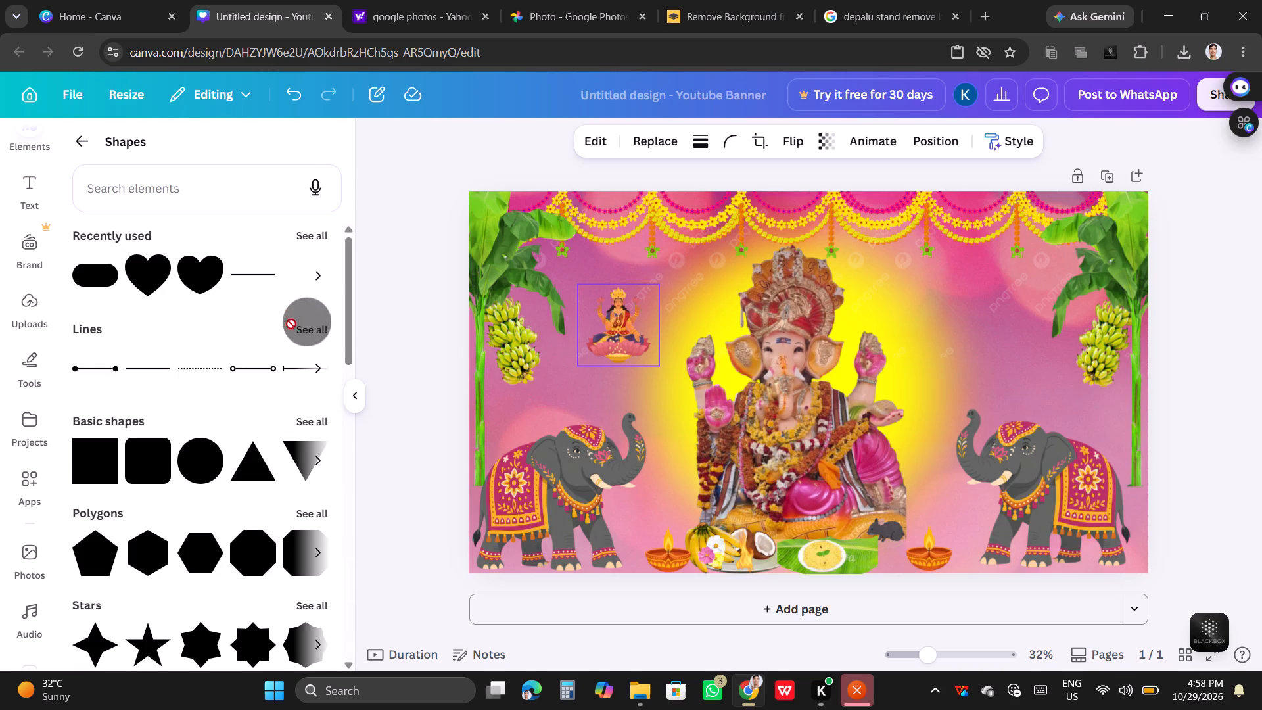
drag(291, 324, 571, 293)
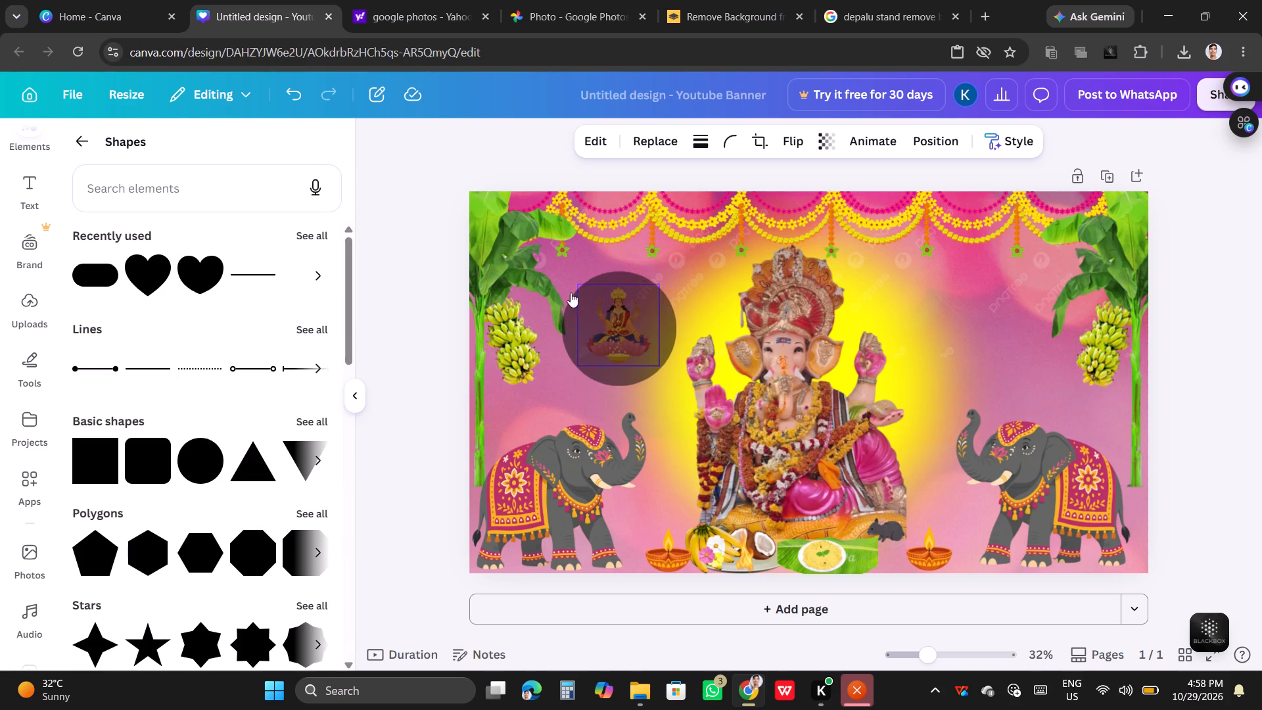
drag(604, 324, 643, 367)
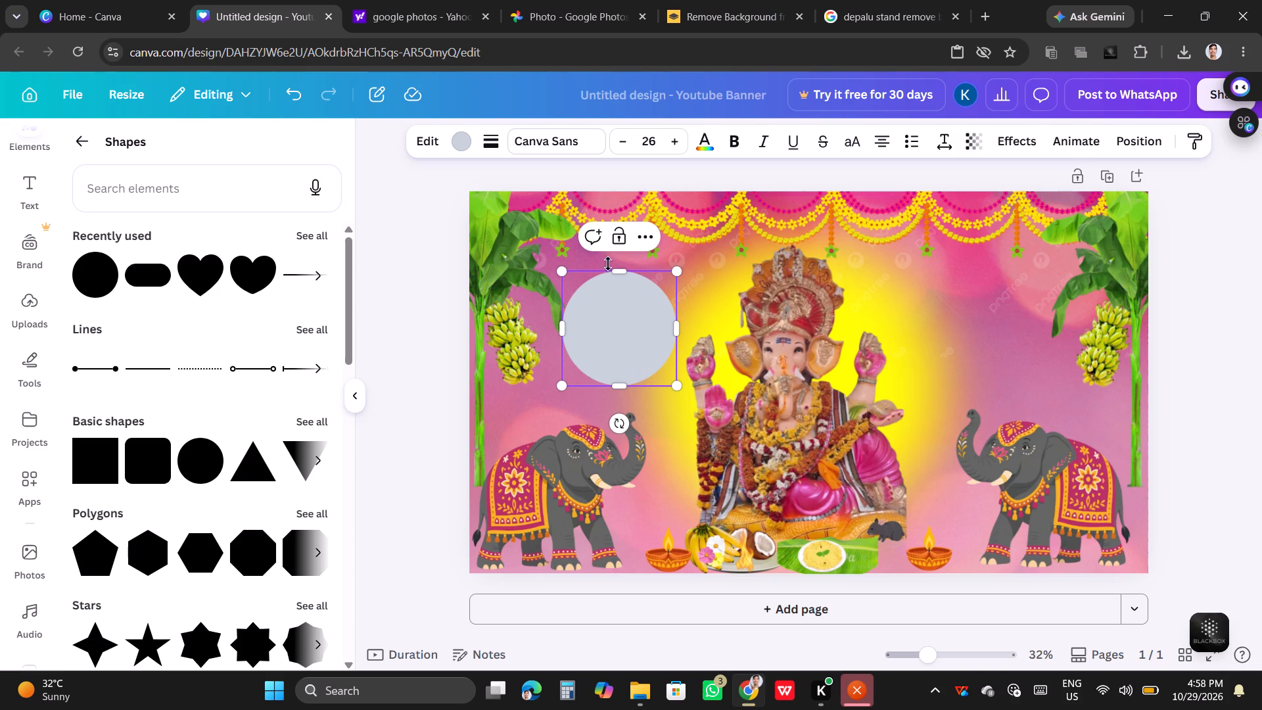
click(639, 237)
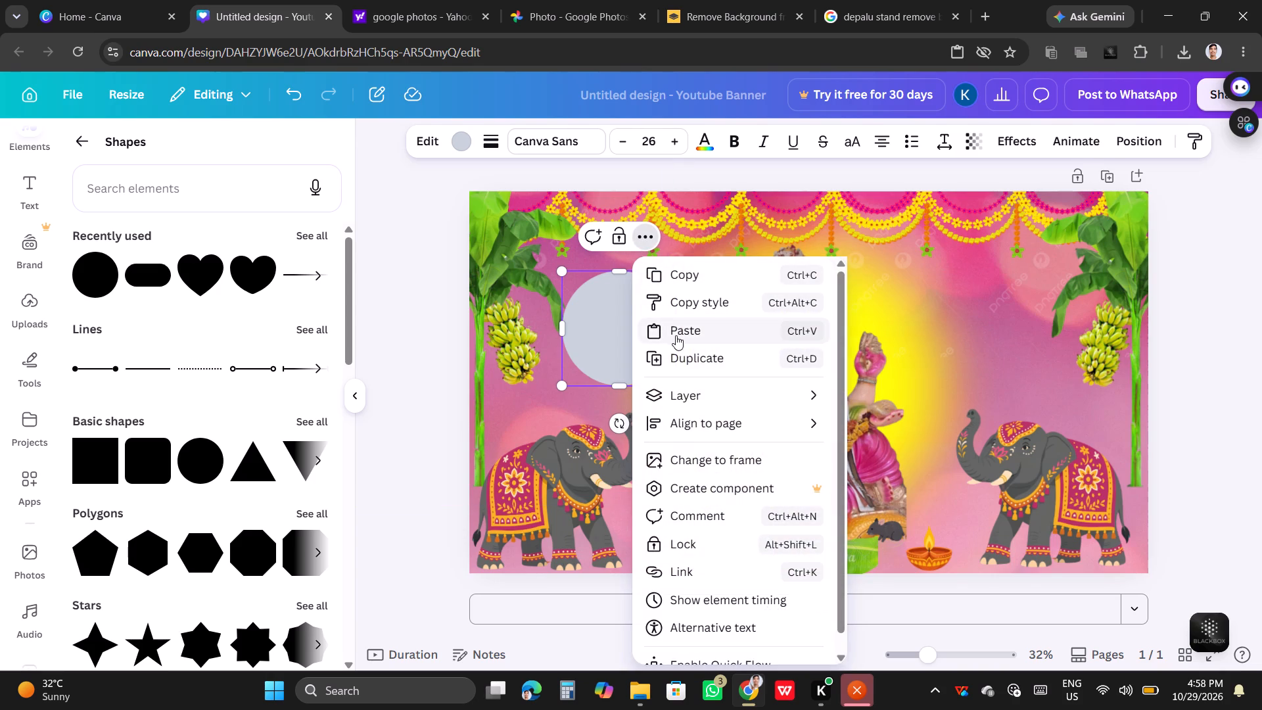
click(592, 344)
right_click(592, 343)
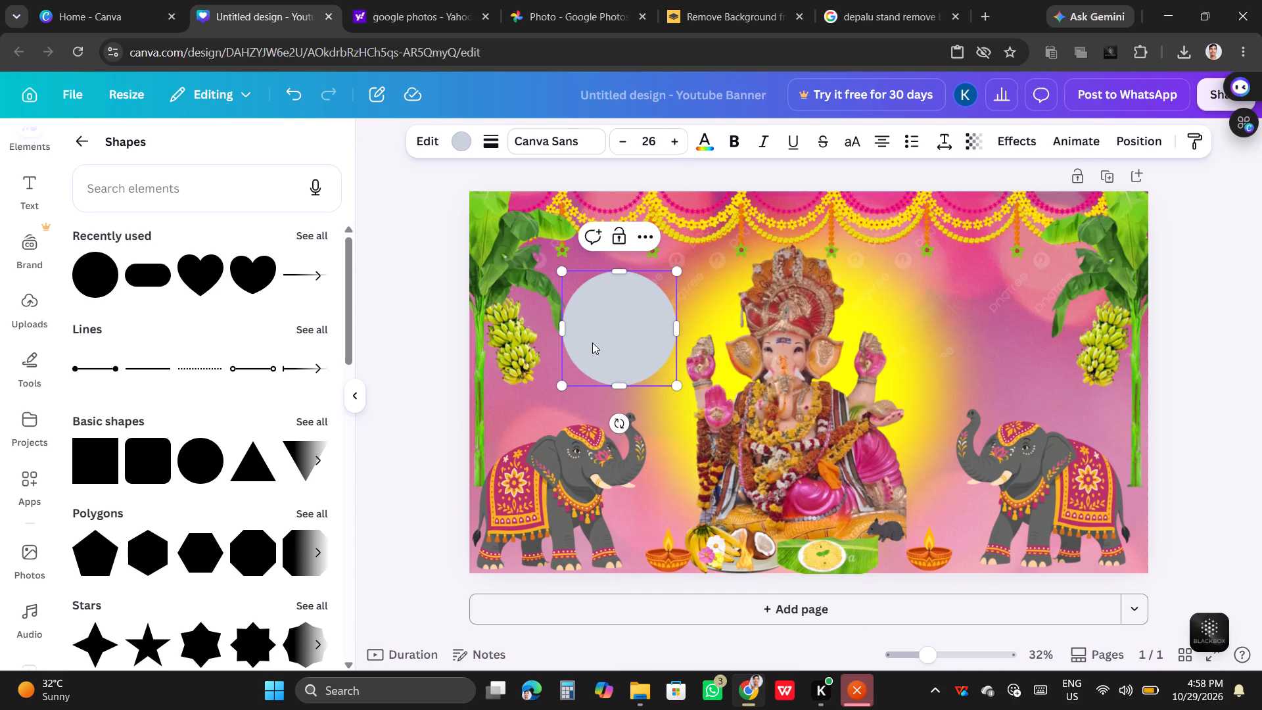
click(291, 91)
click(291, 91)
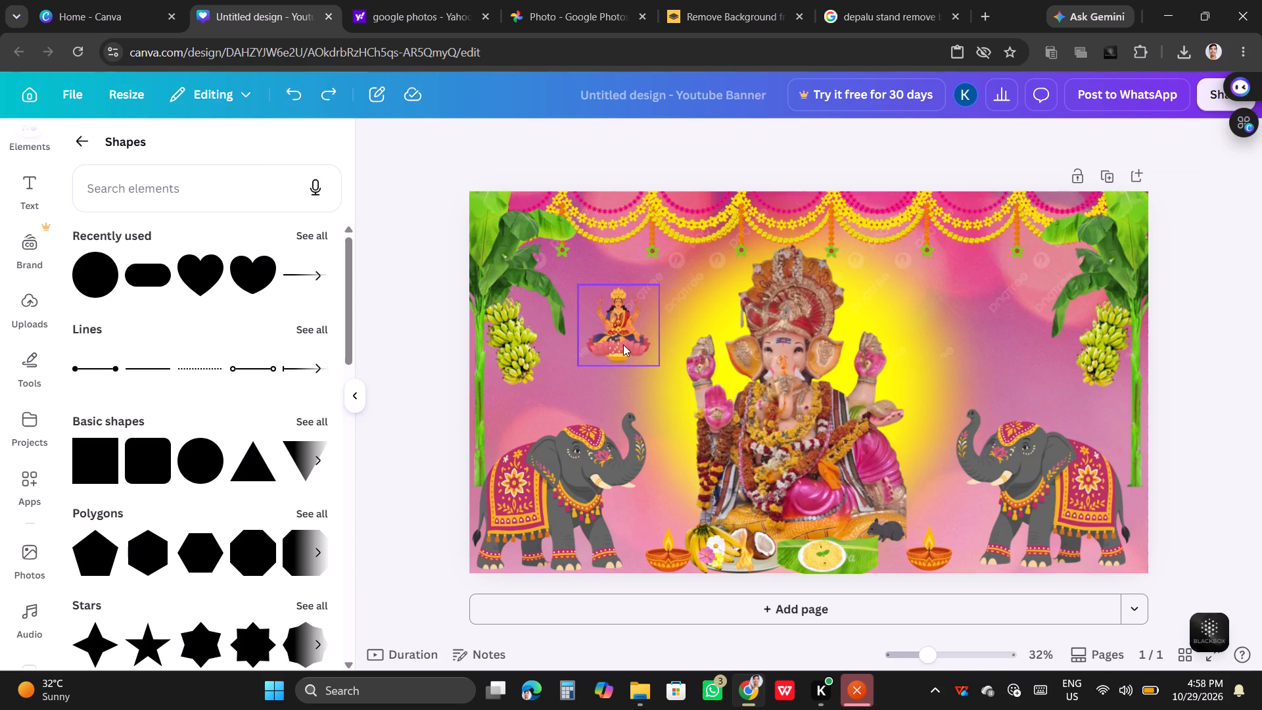
Move the seated goddess against the left side of the Ganesha idol's crown, above his raised hand.
drag(622, 341, 703, 354)
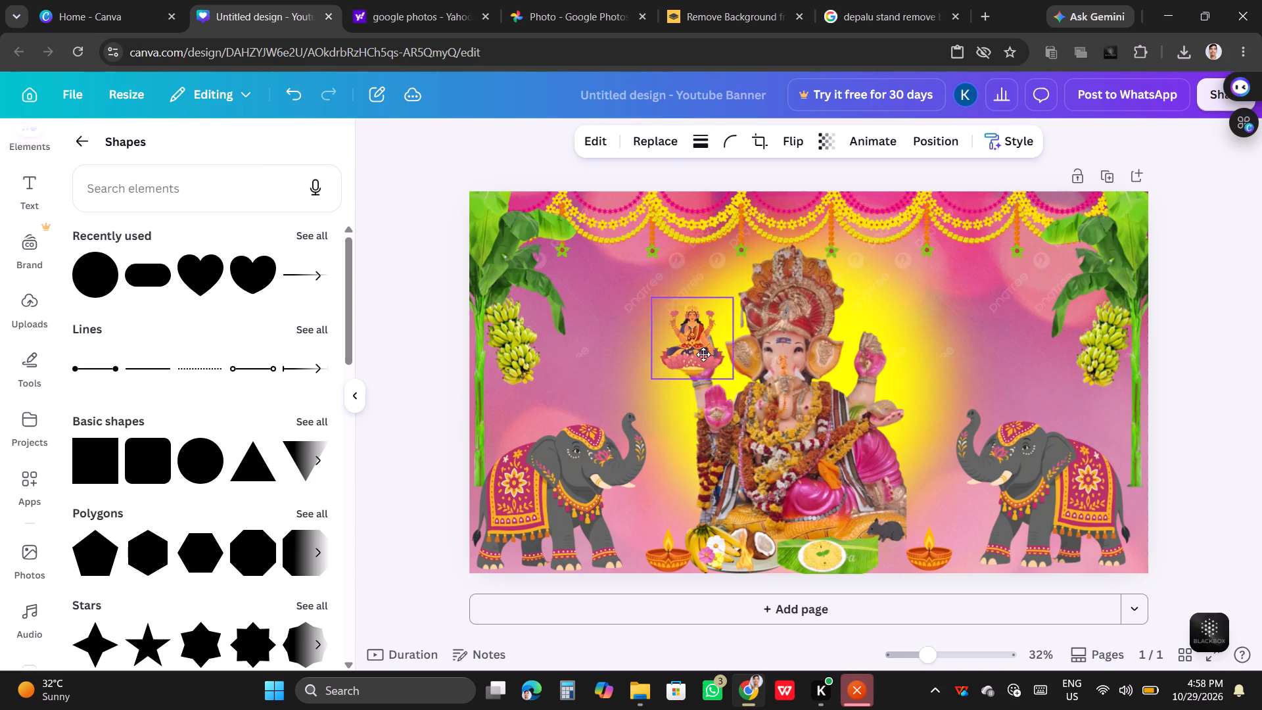
drag(703, 354, 717, 345)
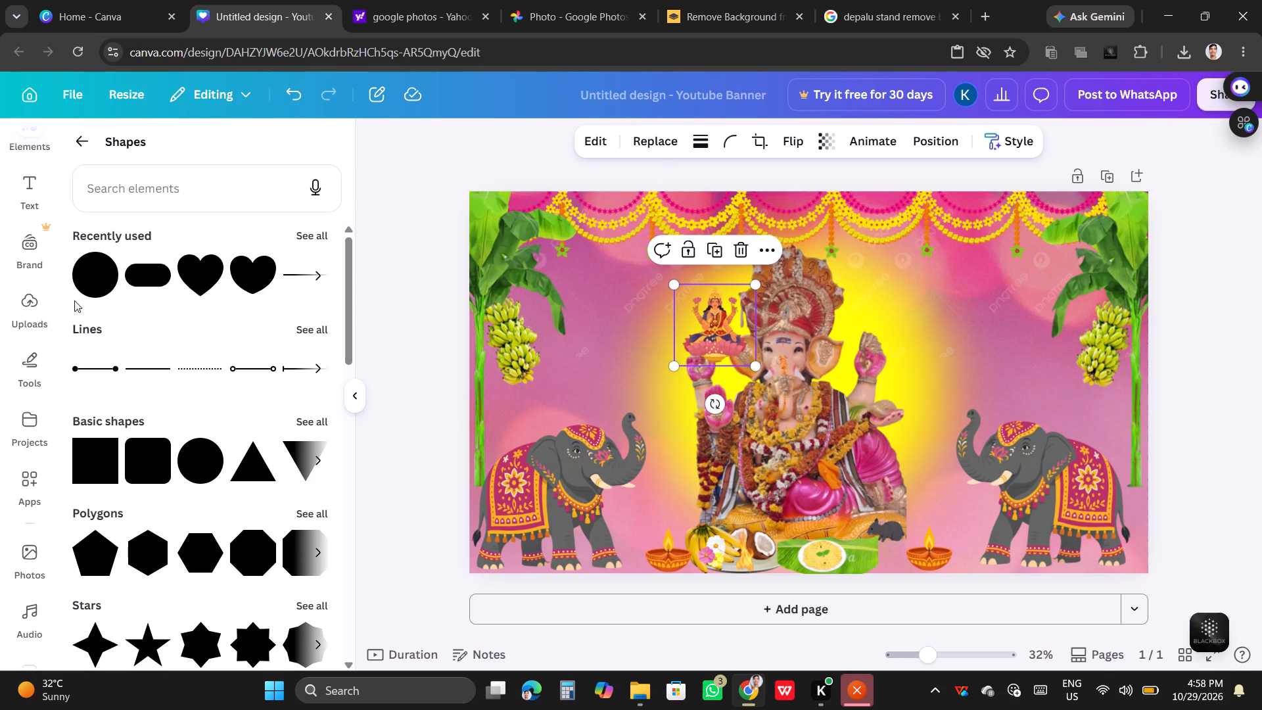
Look through the previously uploaded images for a further picture to use in the banner.
click(97, 269)
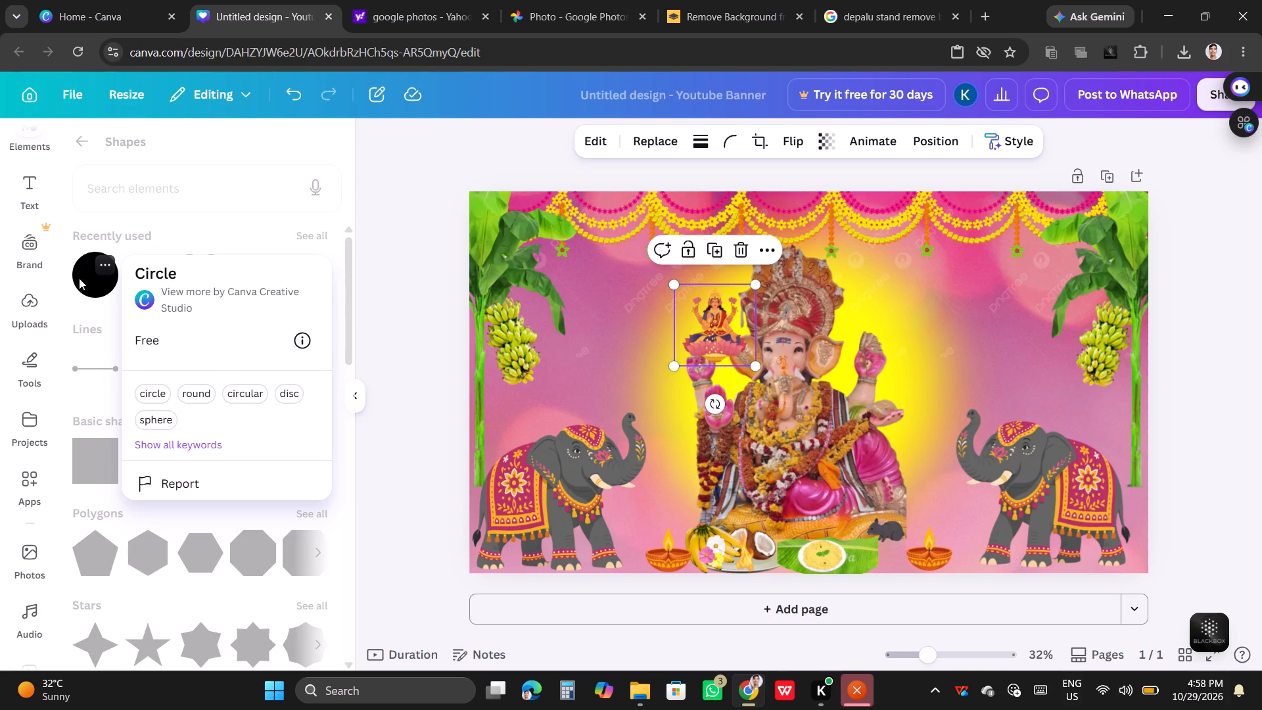
click(25, 312)
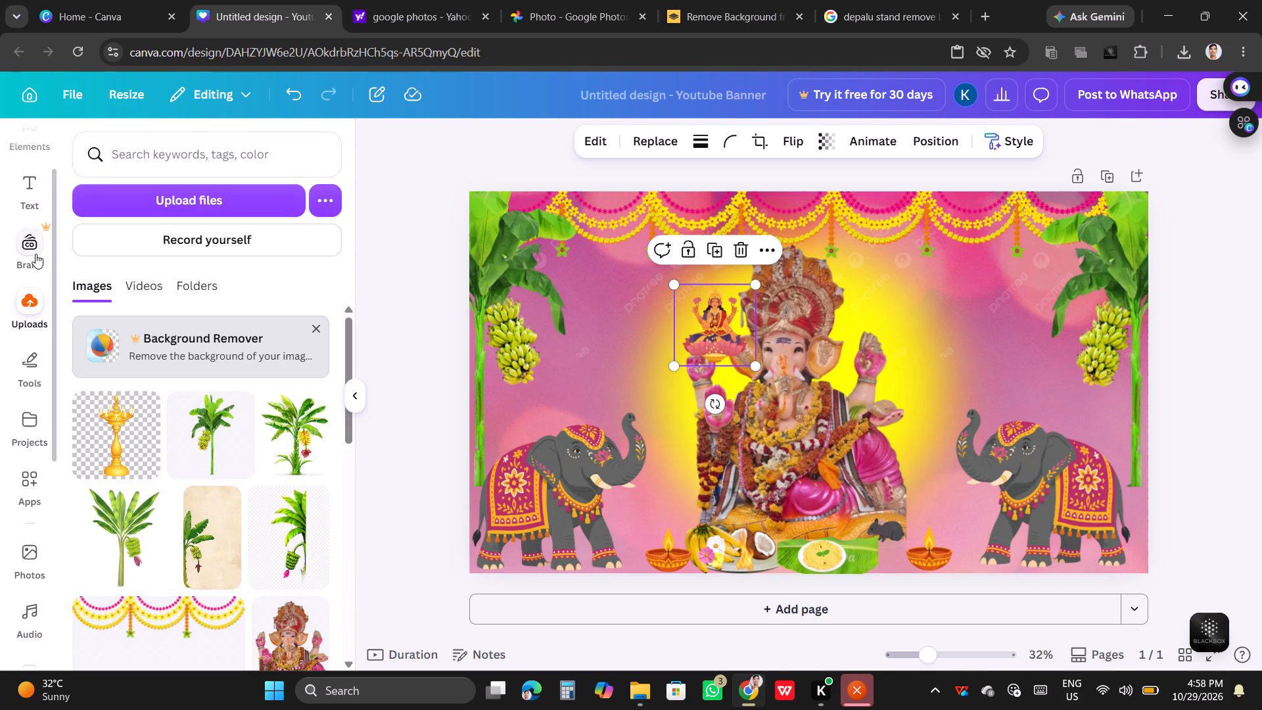
scroll(183, 534, down, 4)
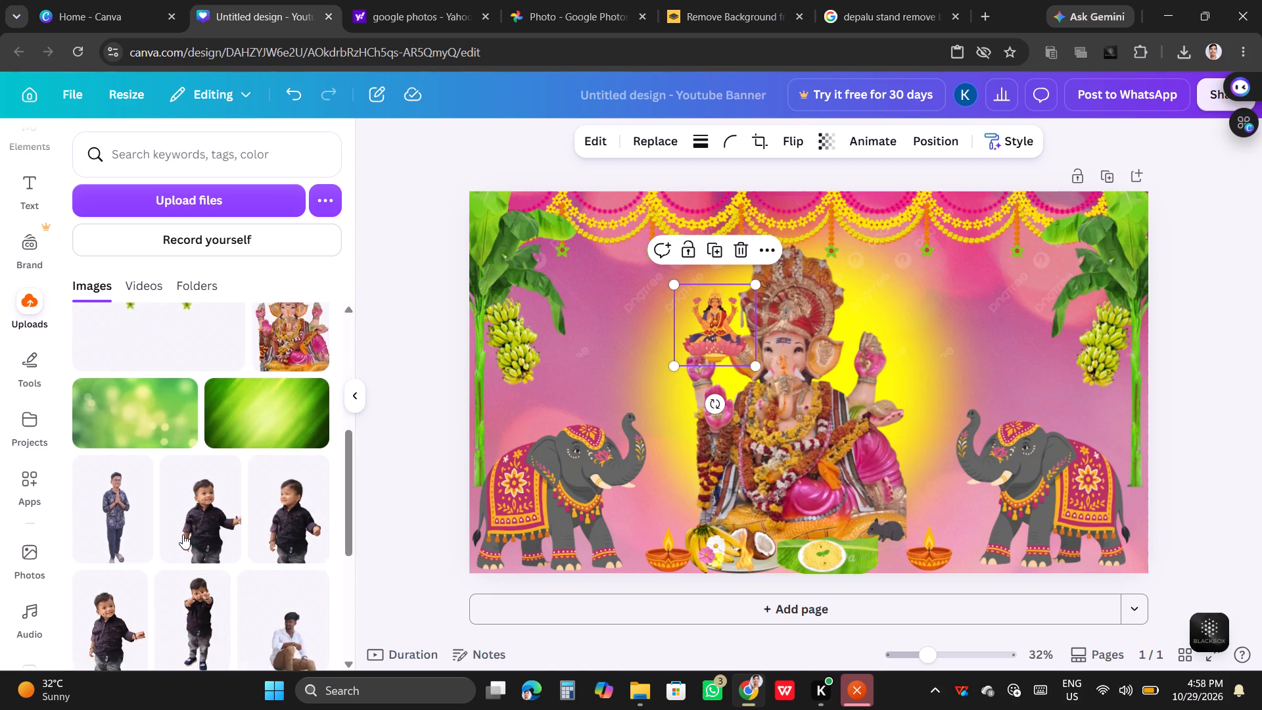
scroll(183, 534, down, 8)
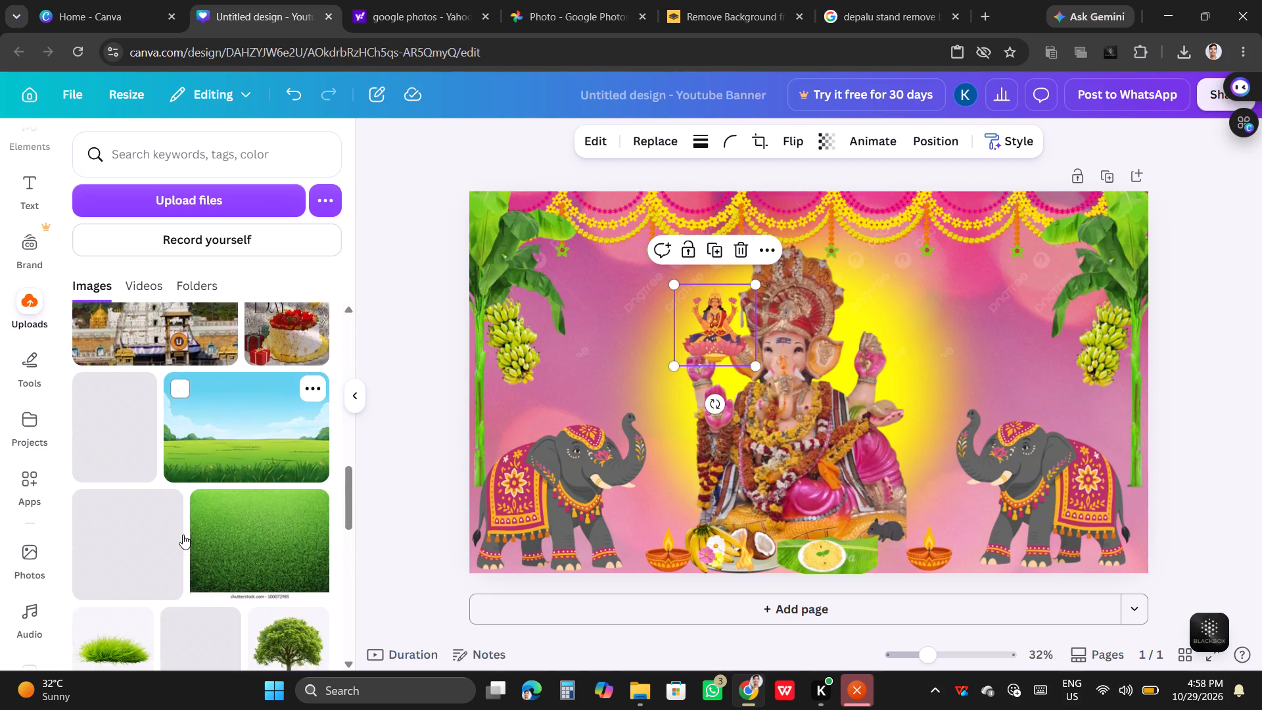
scroll(183, 534, down, 2)
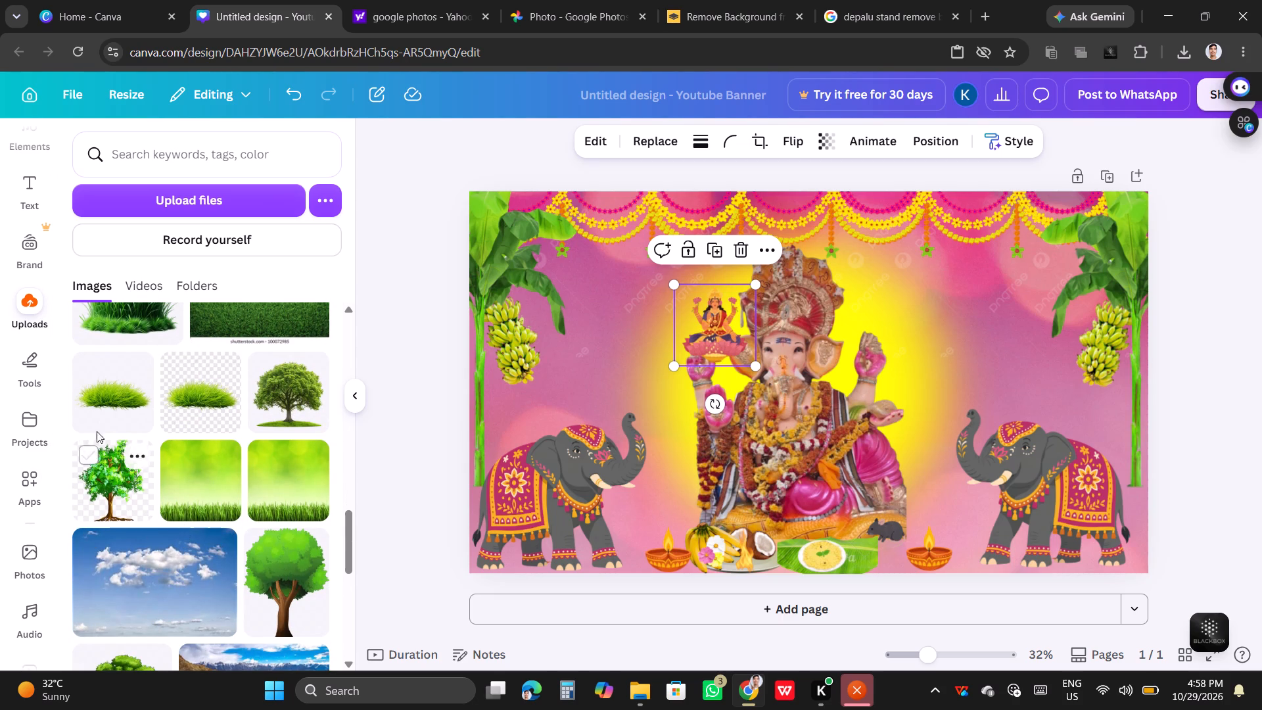
scroll(199, 417, down, 6)
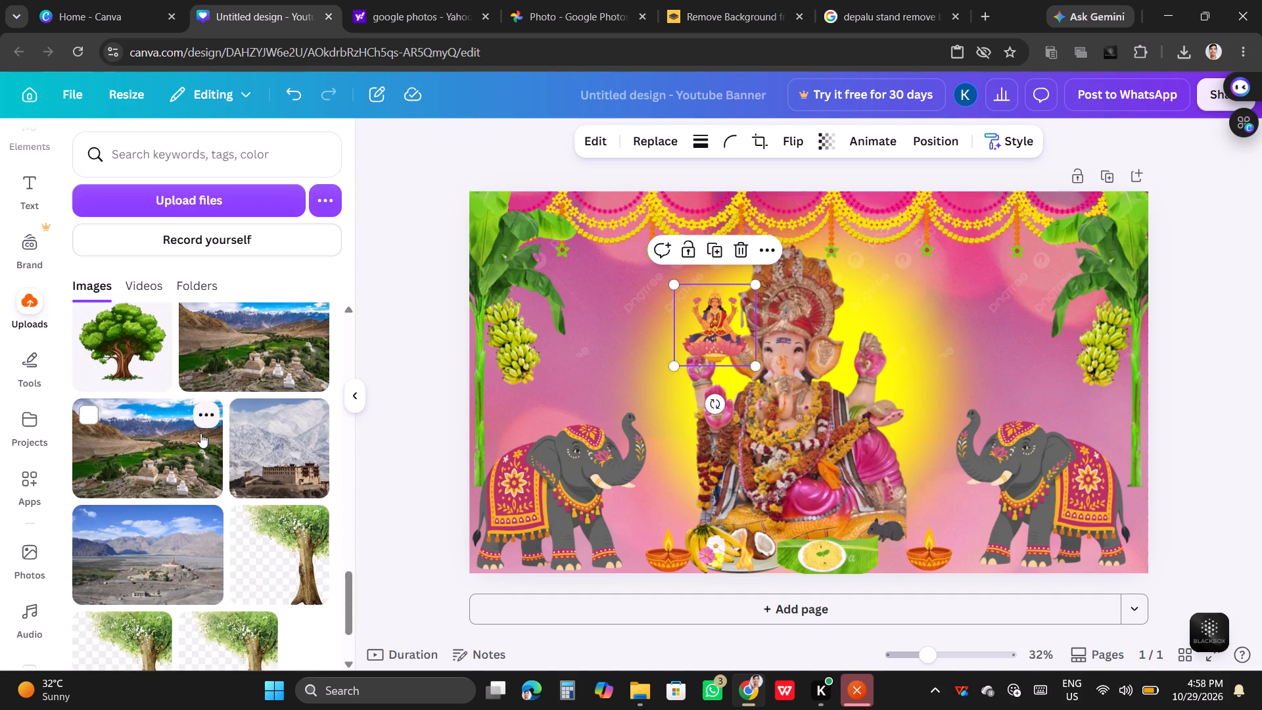
scroll(200, 433, down, 3)
scroll(167, 527, down, 3)
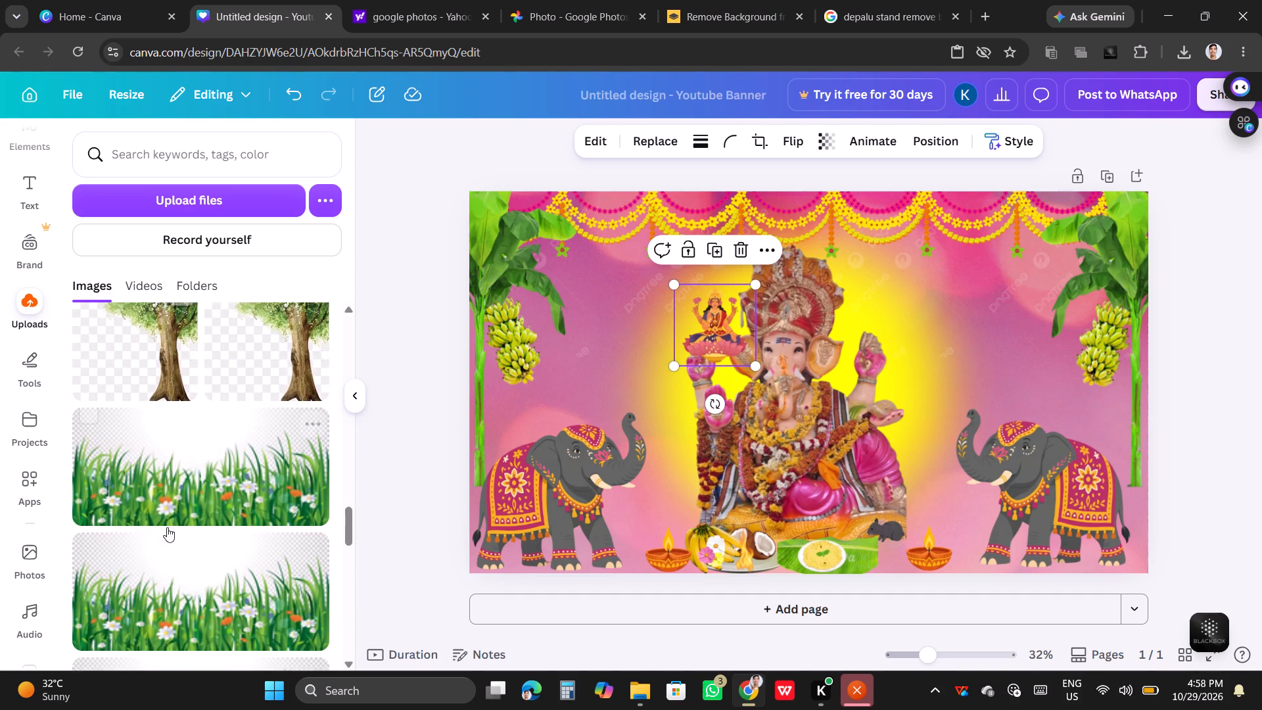
scroll(174, 517, up, 8)
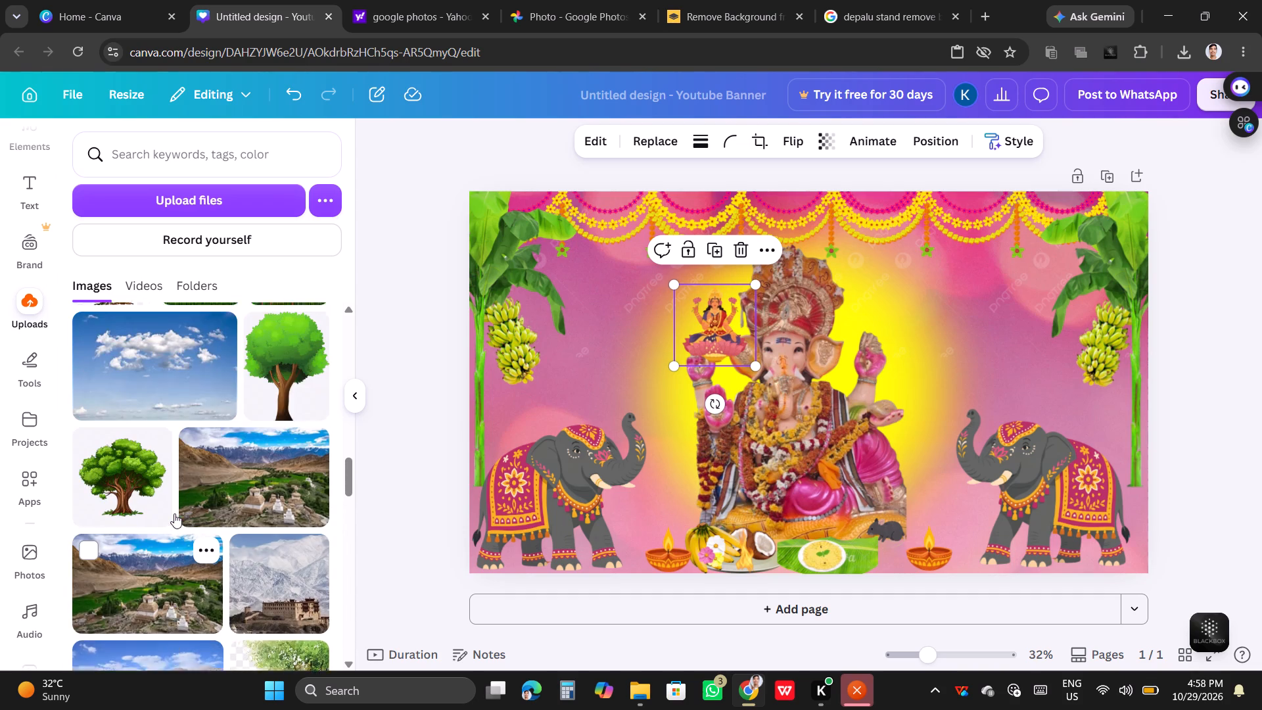
scroll(174, 513, up, 8)
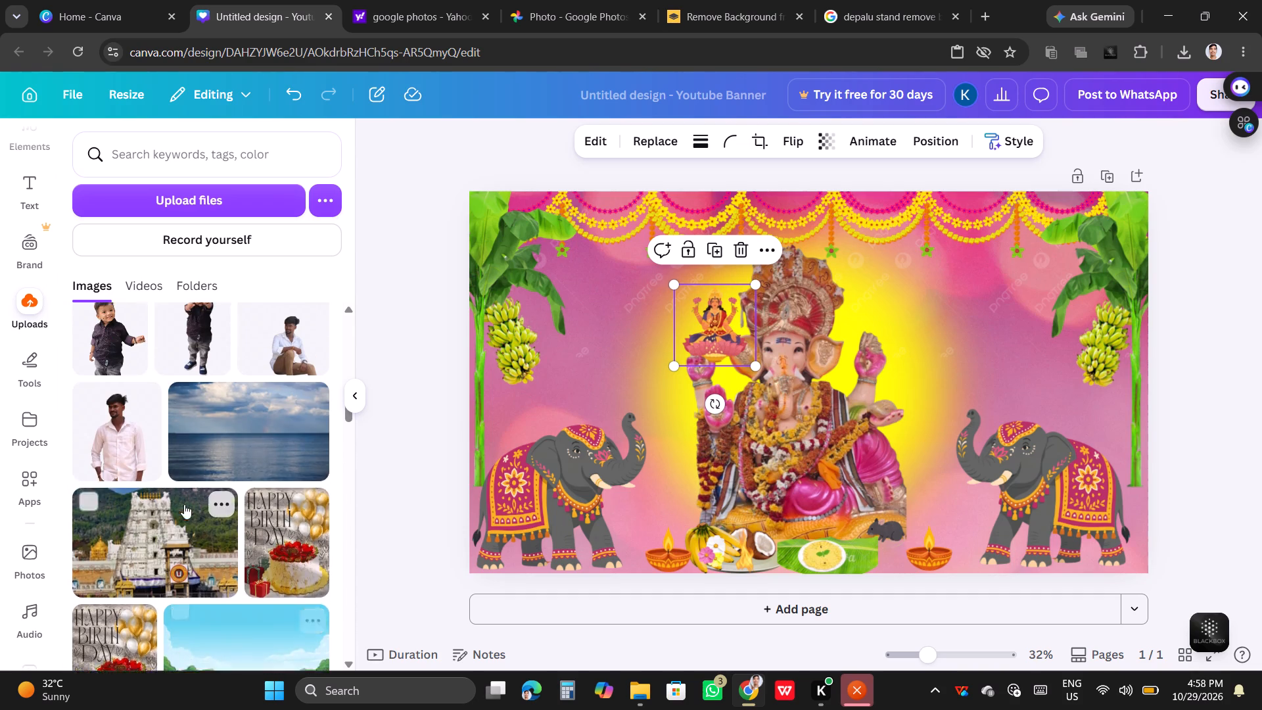
scroll(184, 504, up, 7)
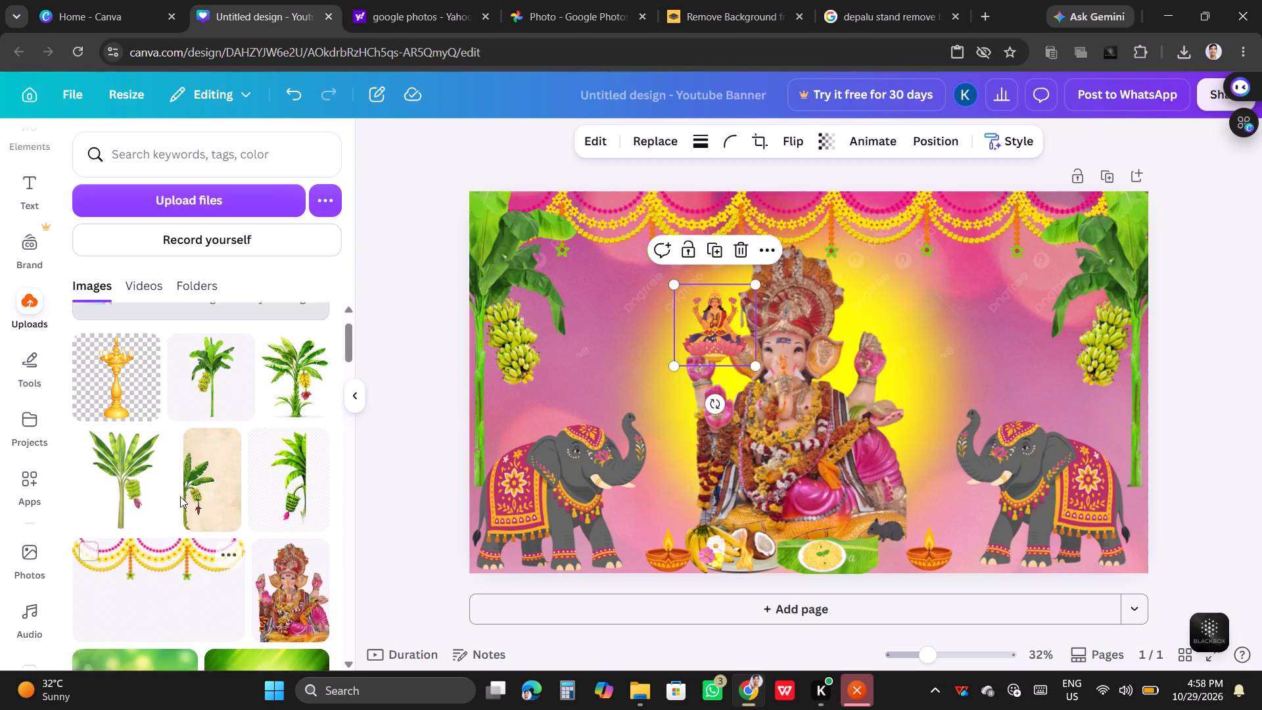
scroll(180, 496, up, 2)
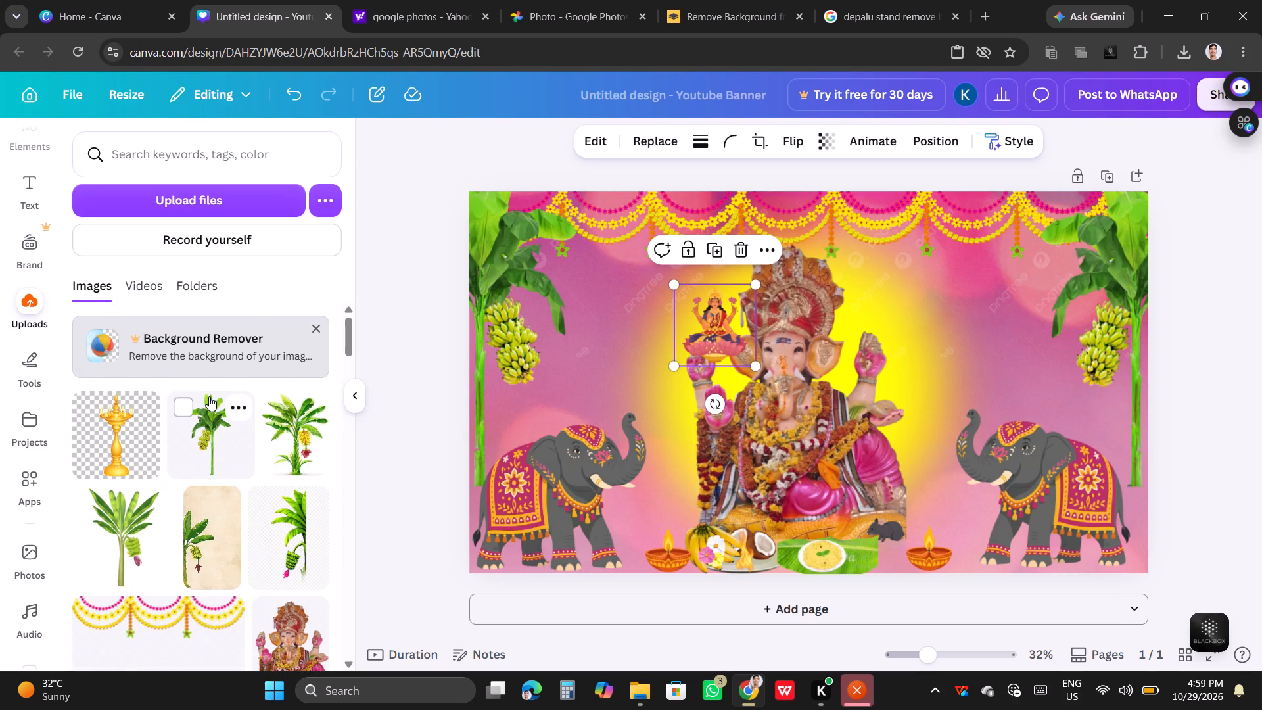
Add the uploaded cut-out of the standing man with folded hands and enlarge it to nearly the banner's full height.
click(310, 327)
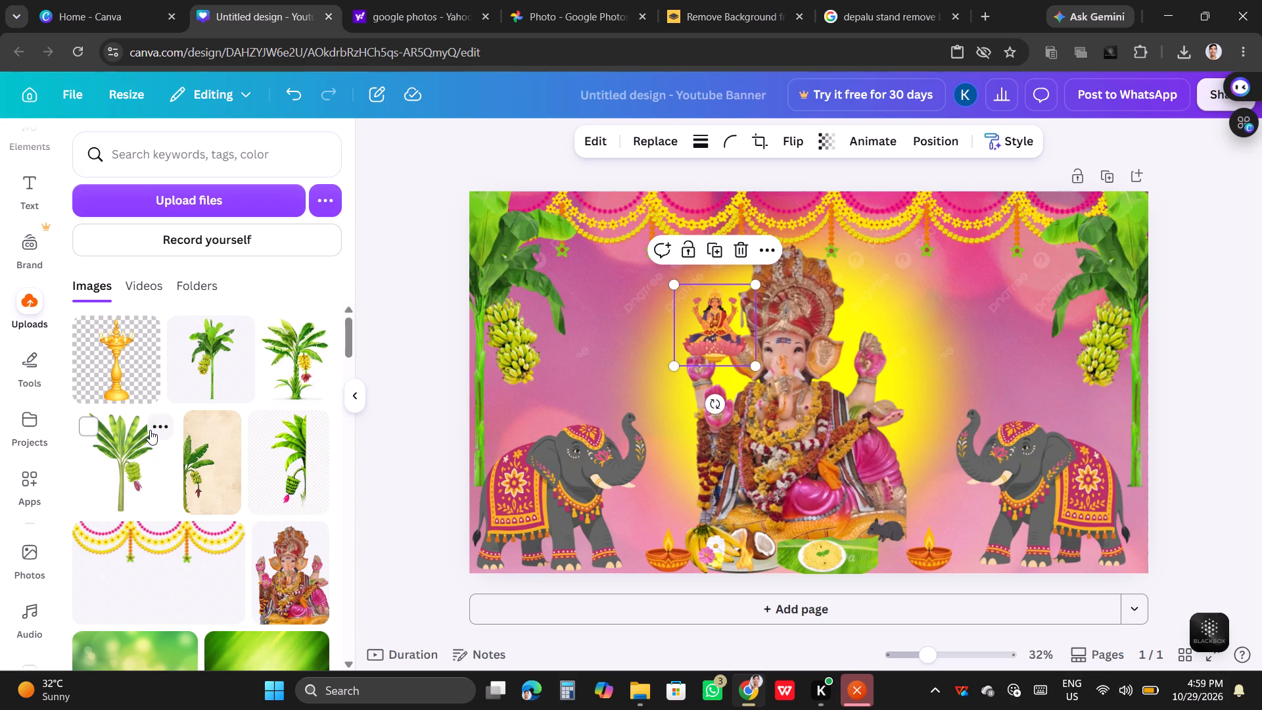
scroll(185, 457, down, 4)
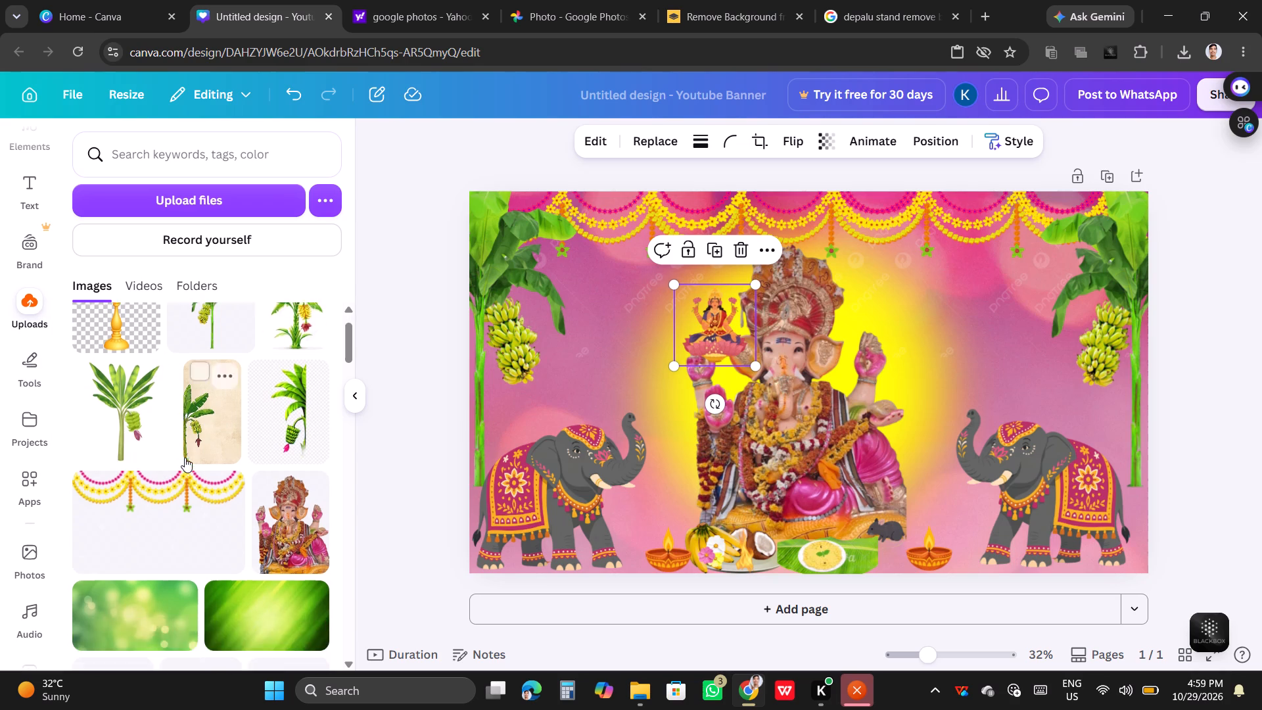
scroll(185, 458, down, 3)
scroll(184, 461, up, 2)
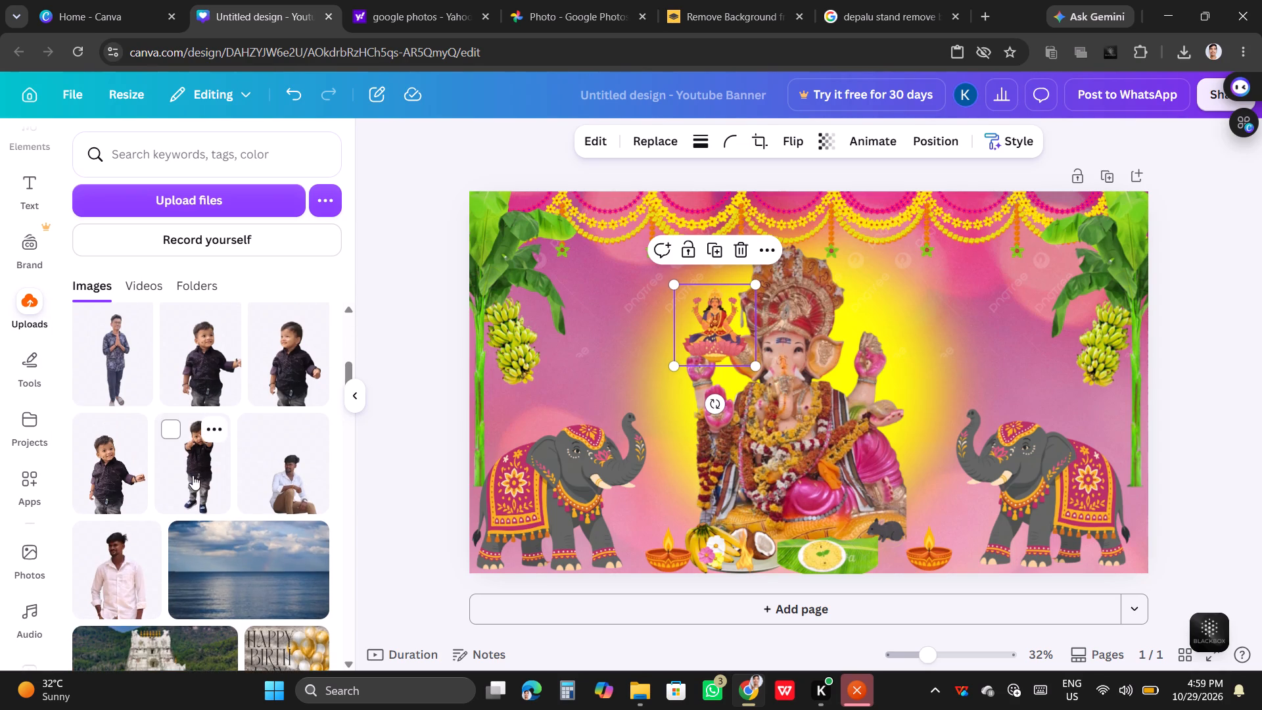
scroll(193, 475, up, 1)
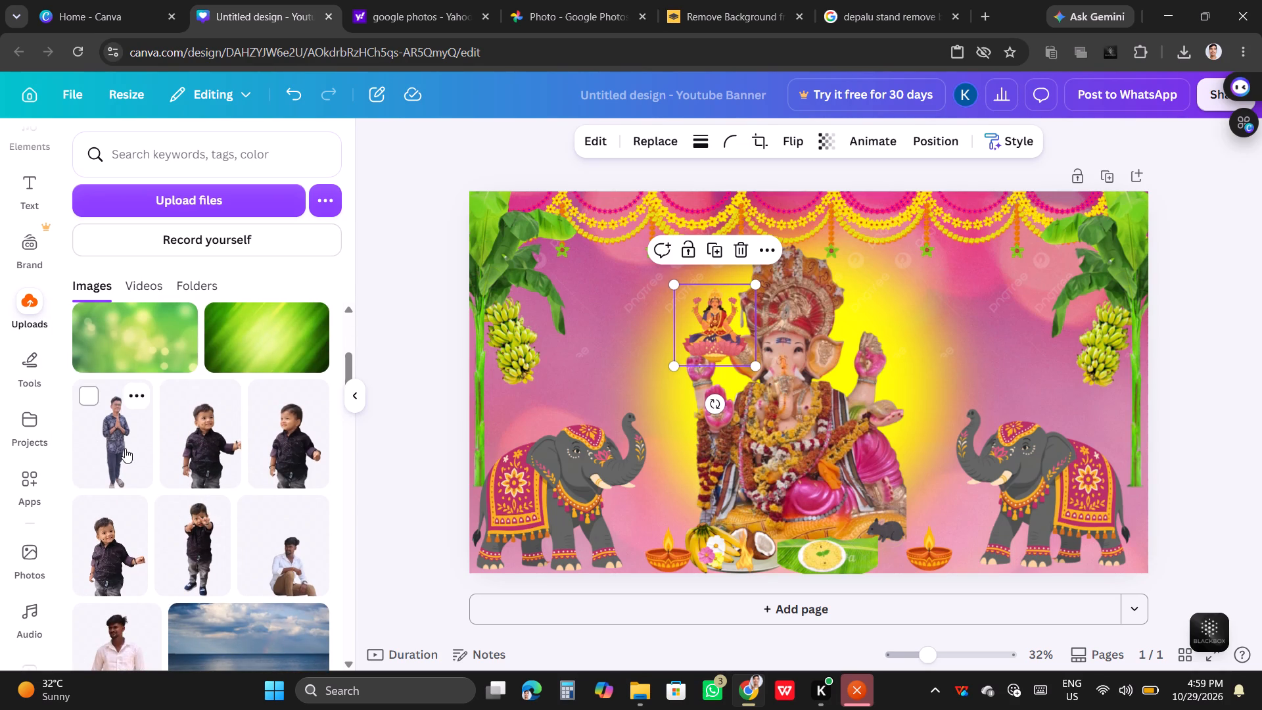
click(125, 448)
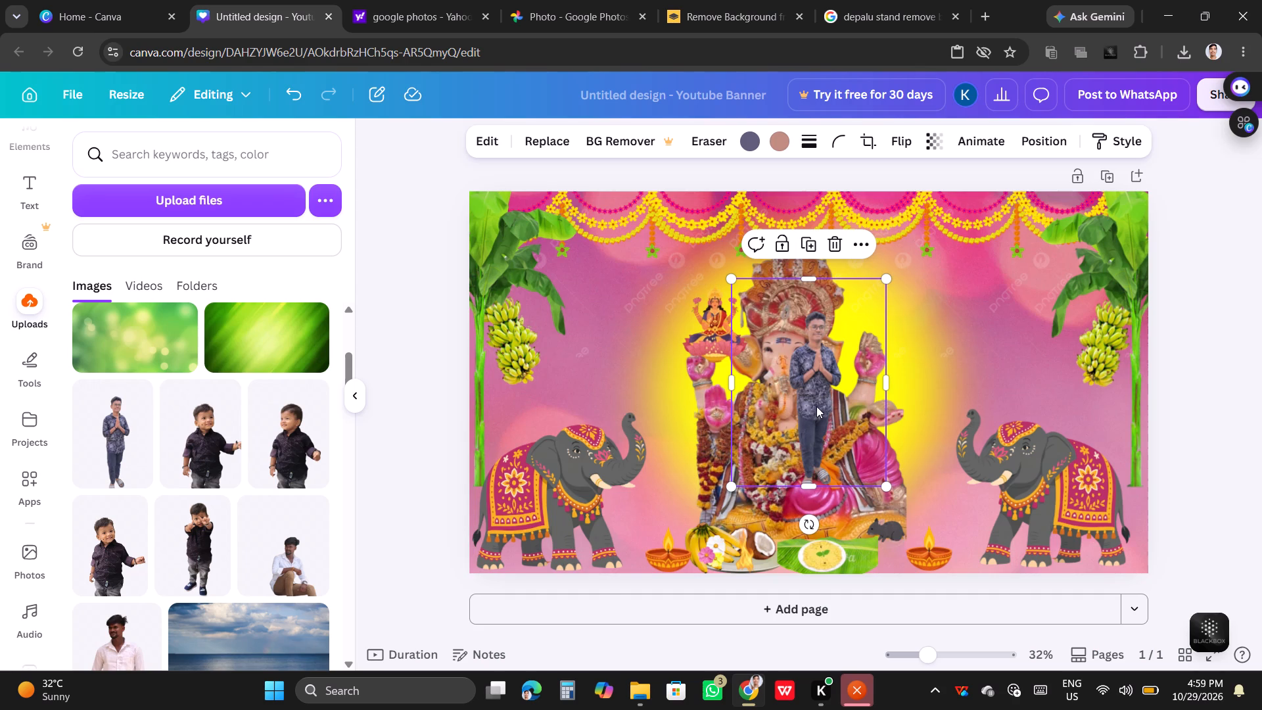
drag(816, 406, 611, 487)
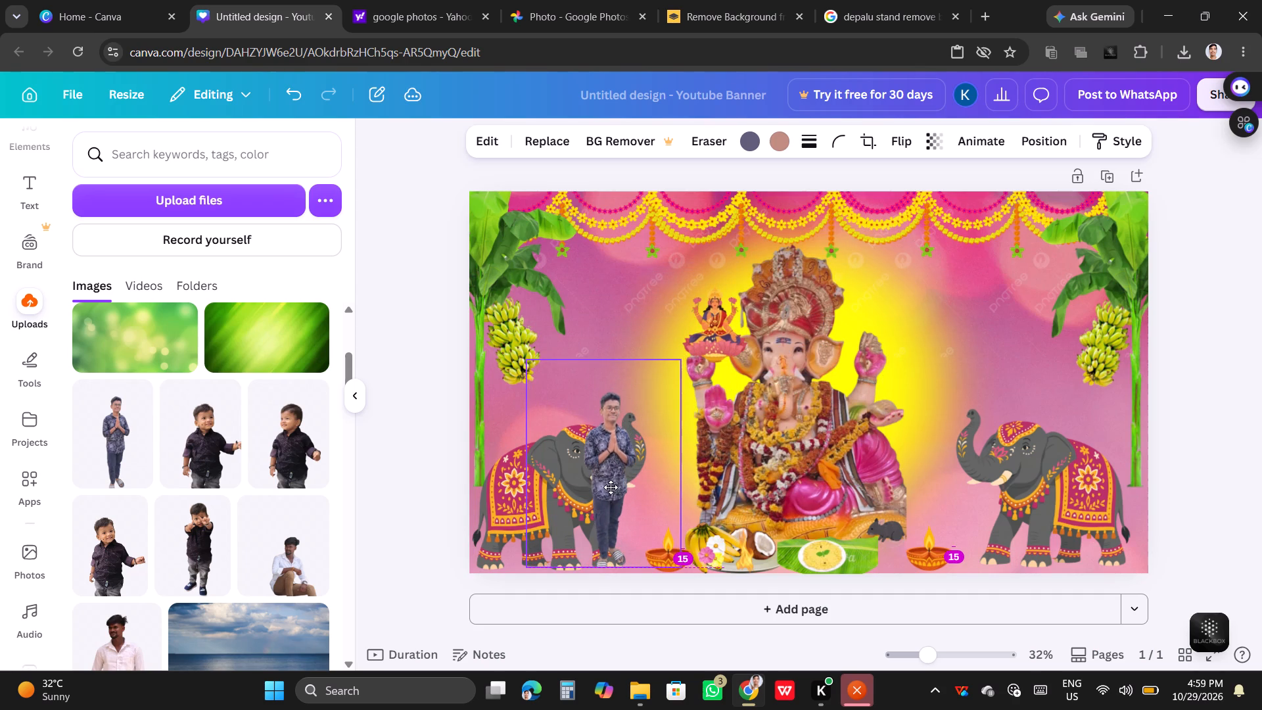
drag(611, 487, 588, 364)
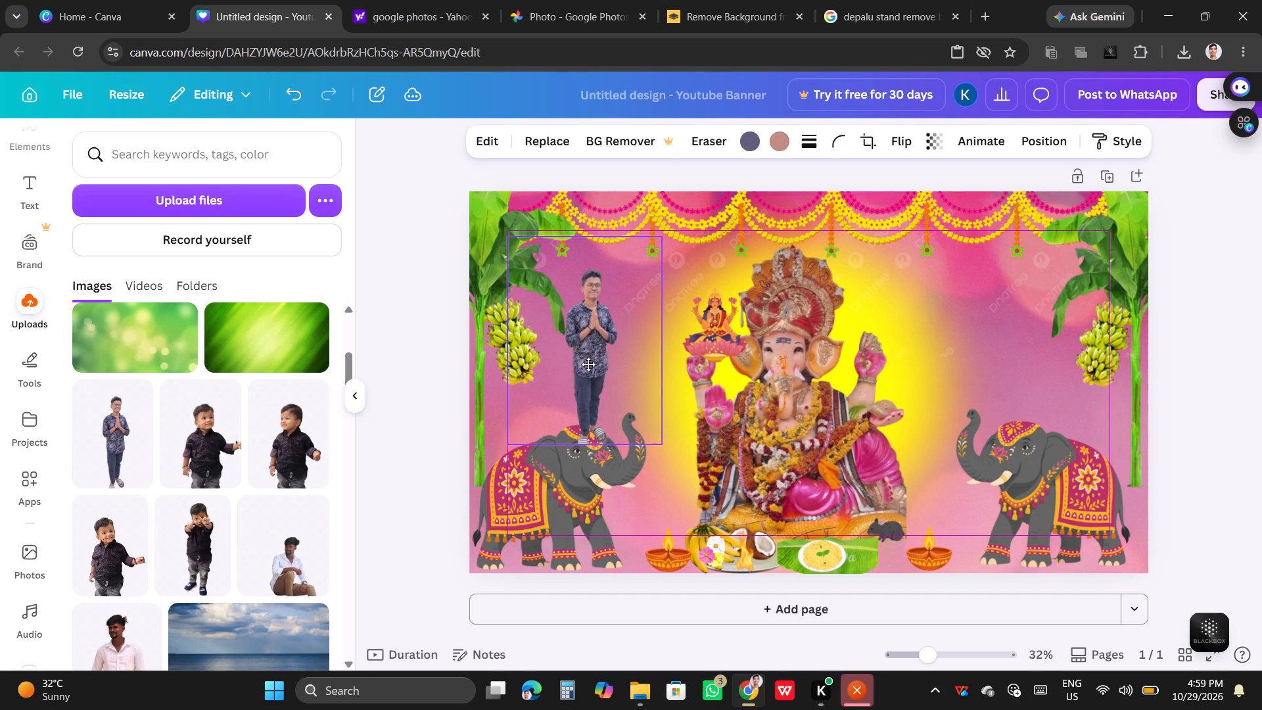
drag(588, 364, 579, 441)
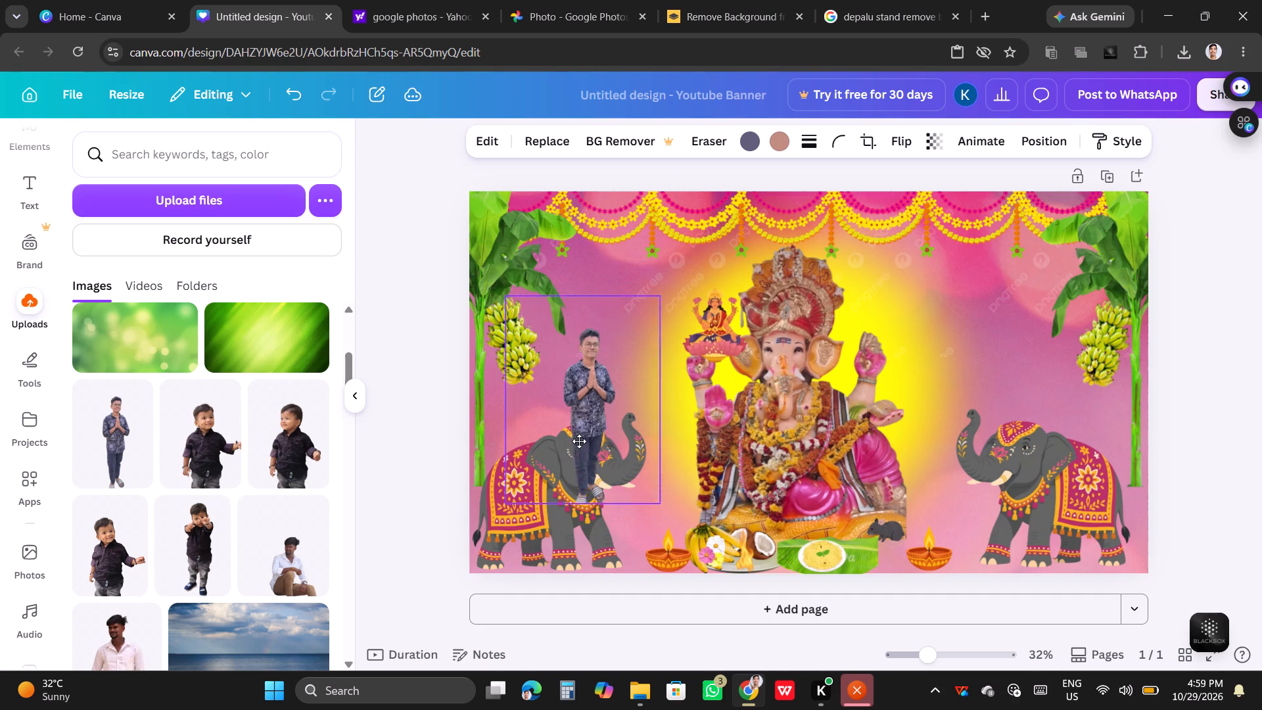
drag(579, 441, 983, 408)
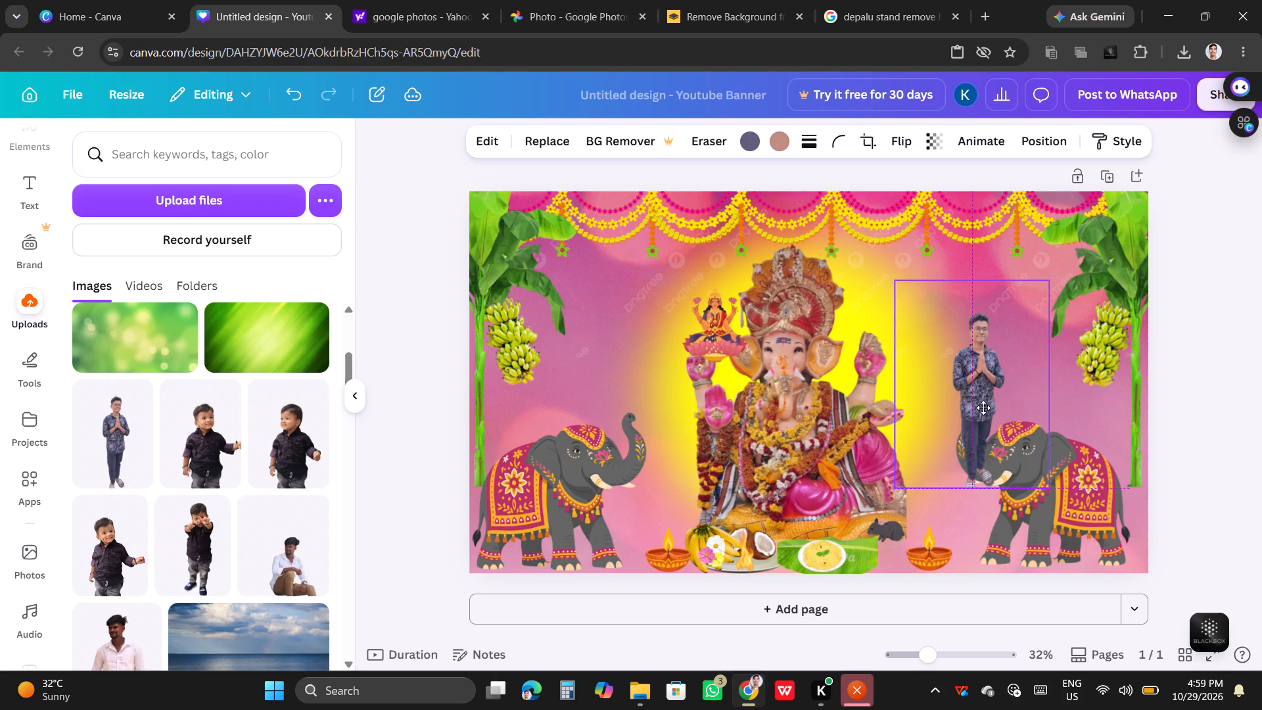
drag(983, 408, 974, 380)
drag(1044, 461, 1069, 517)
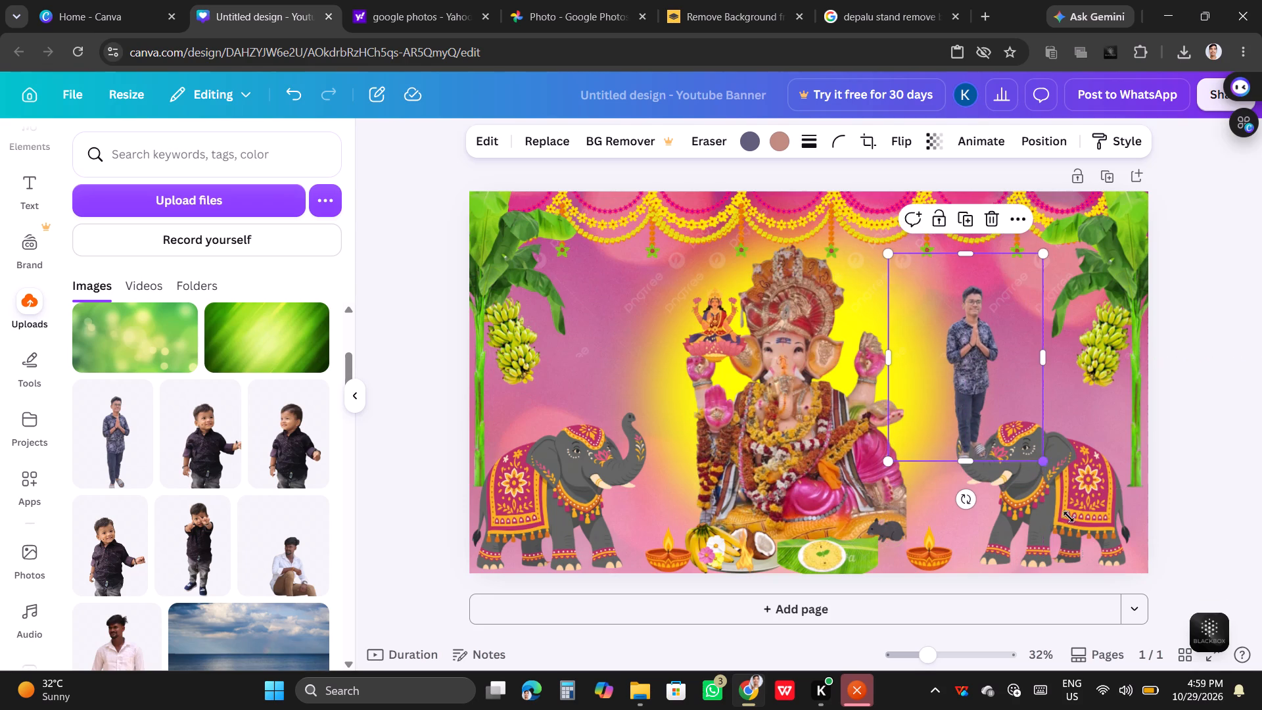
drag(1069, 517, 1142, 647)
Clear the left elephant out of its corner and stand the man there, with his lower legs running off the banner's bottom edge.
drag(1039, 515, 732, 472)
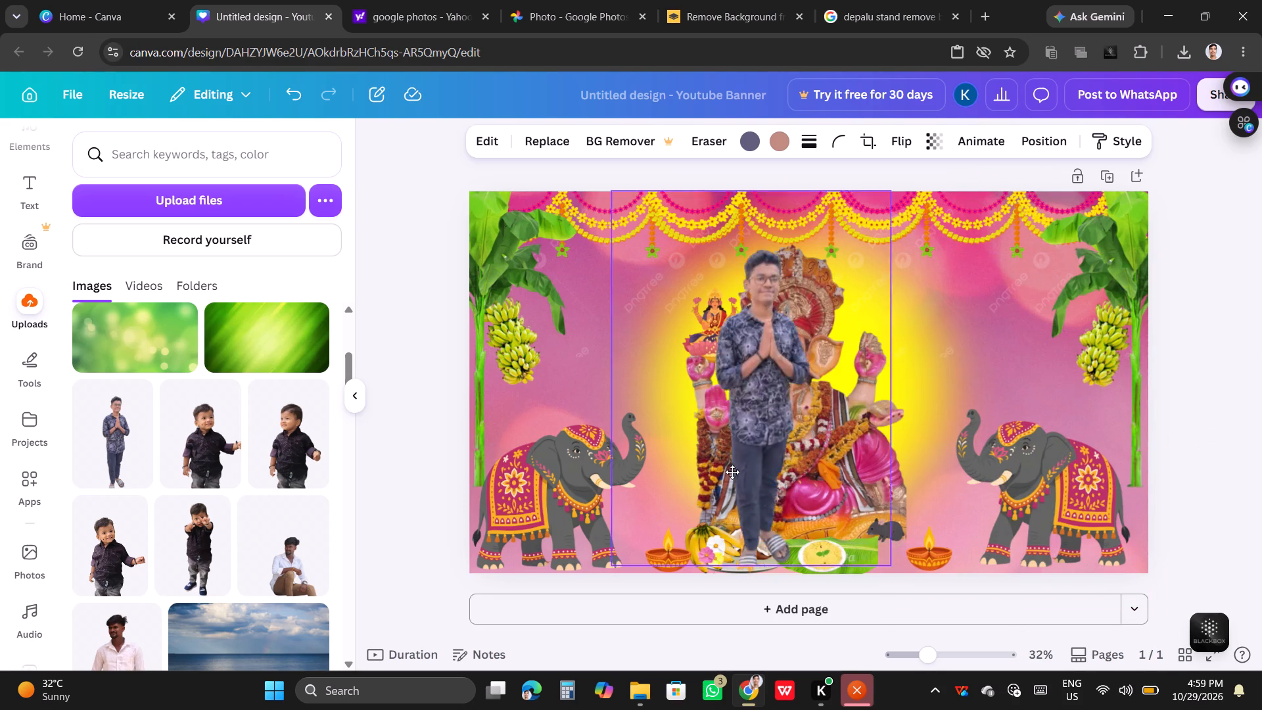
drag(732, 472, 593, 498)
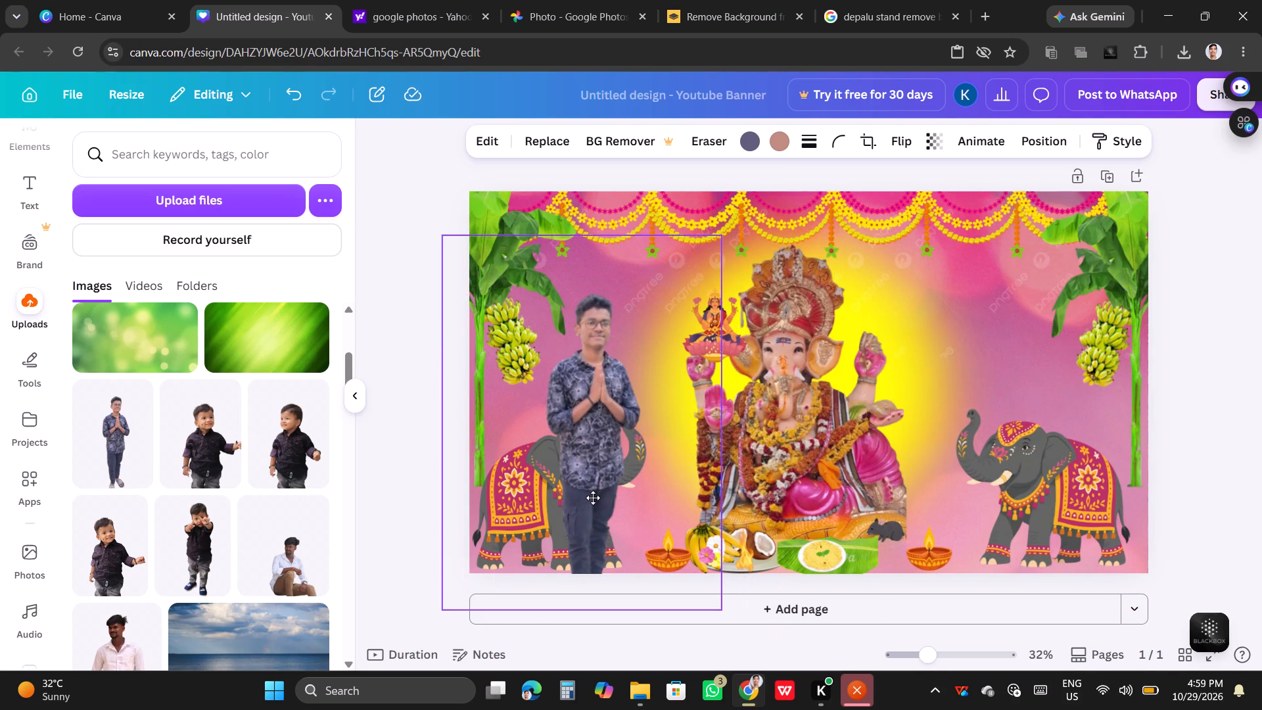
drag(593, 498, 768, 465)
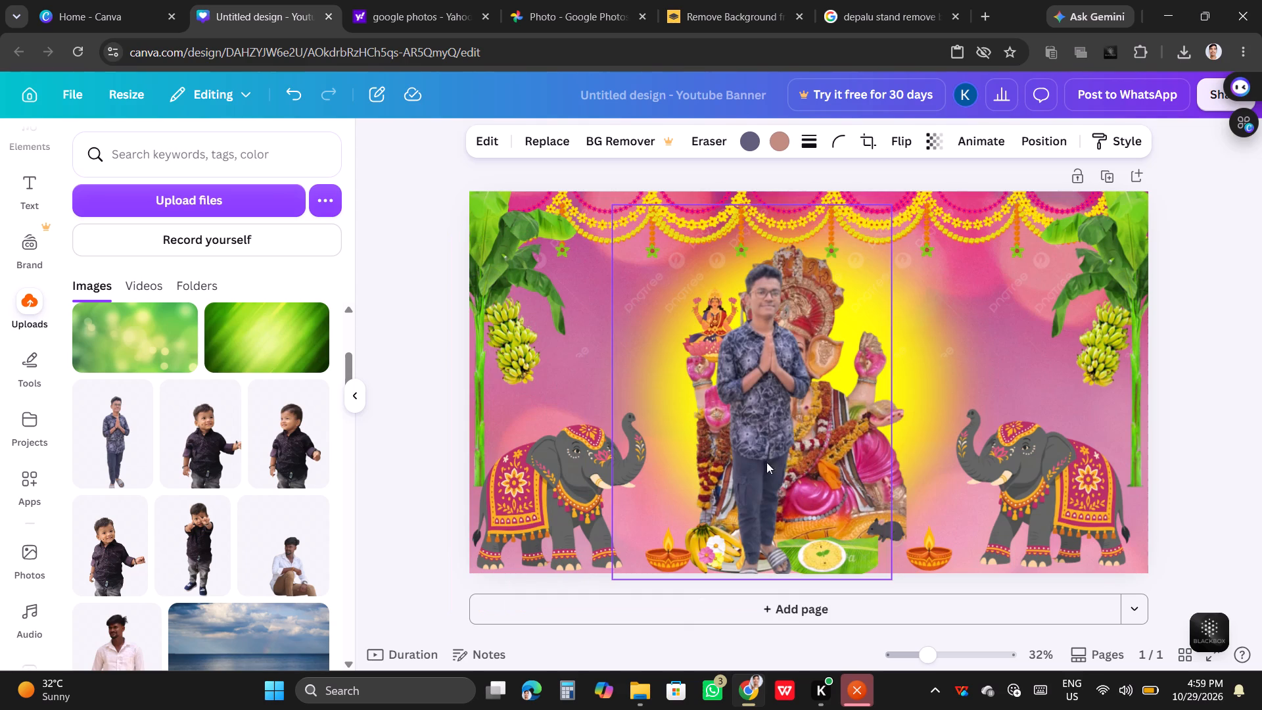
drag(542, 515, 563, 557)
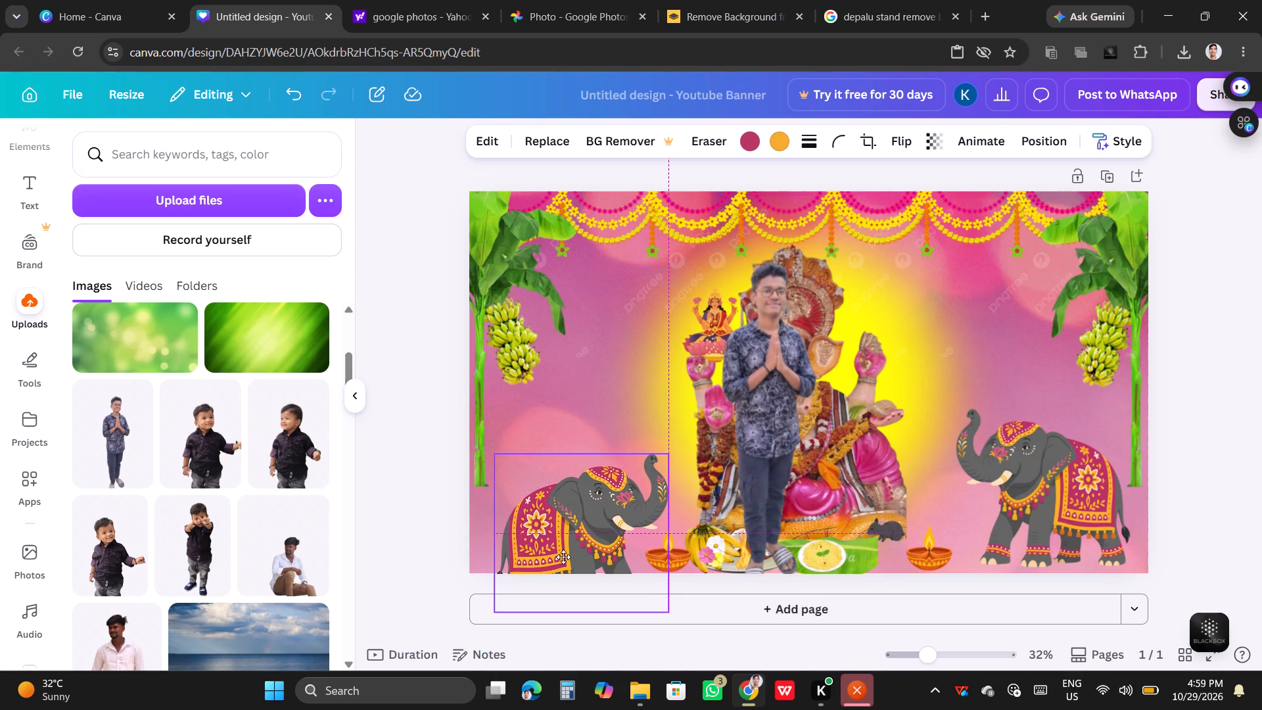
drag(563, 557, 951, 358)
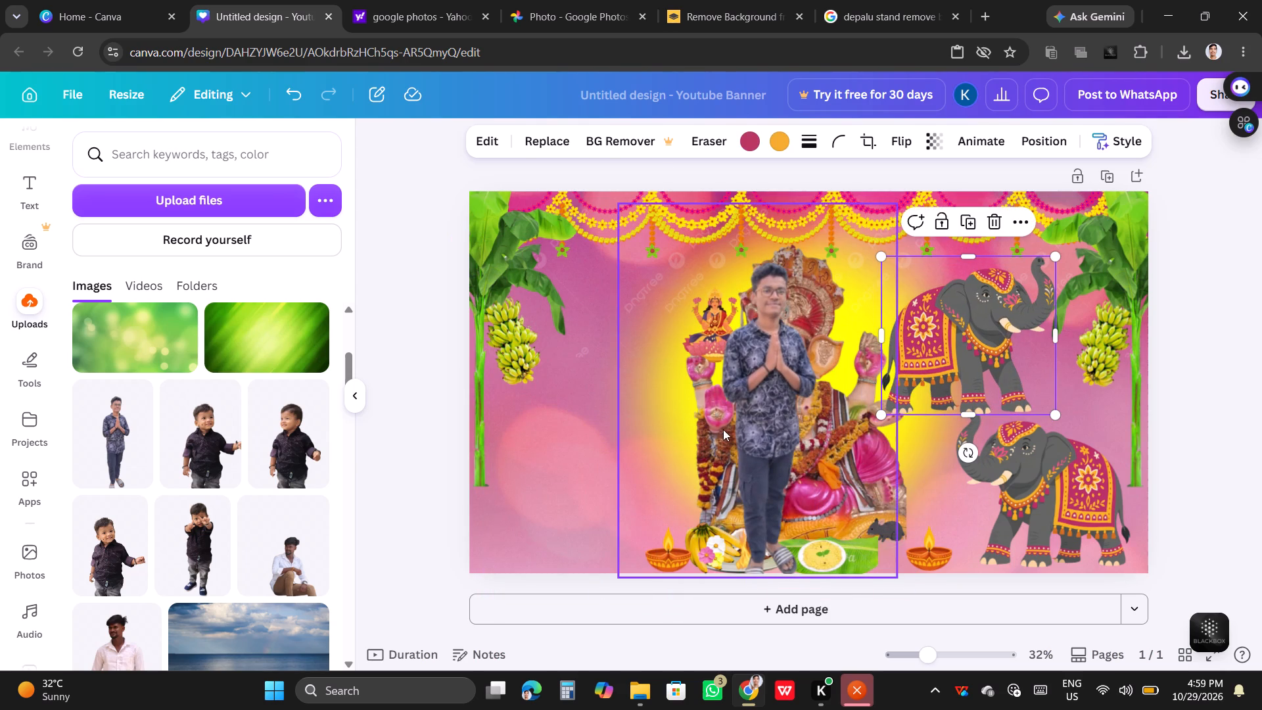
drag(768, 420, 569, 500)
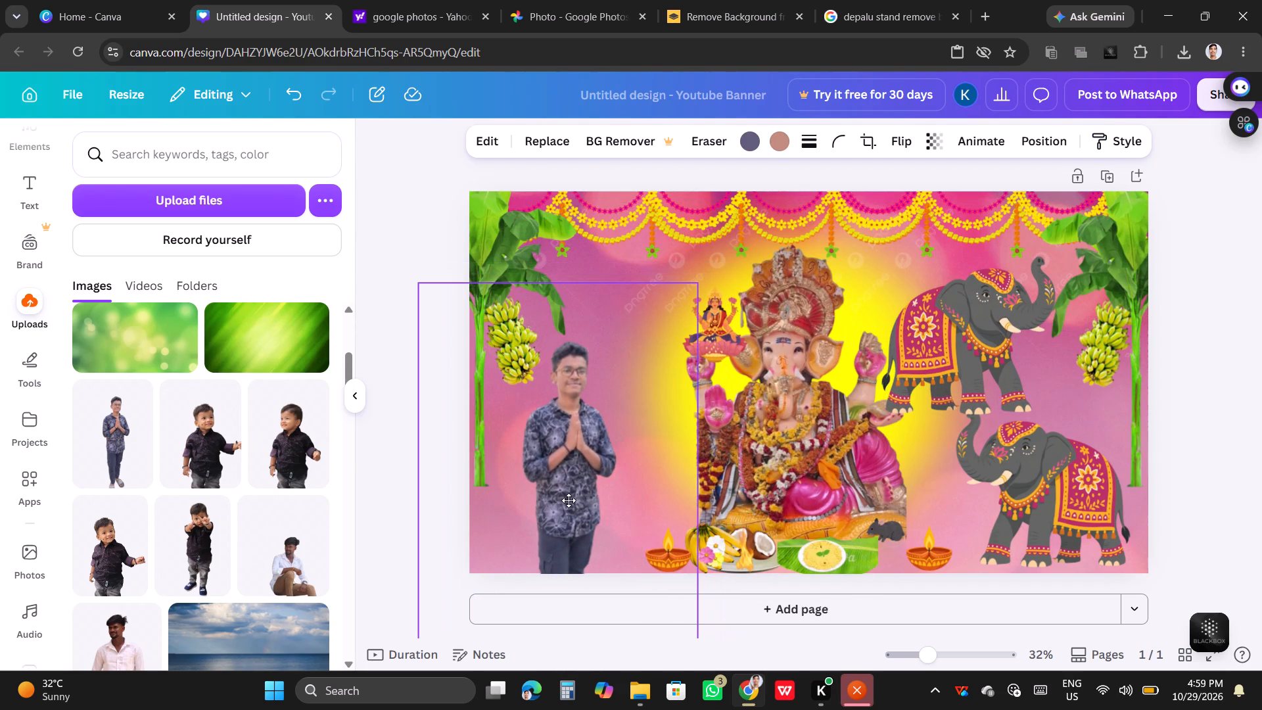
drag(569, 500, 570, 500)
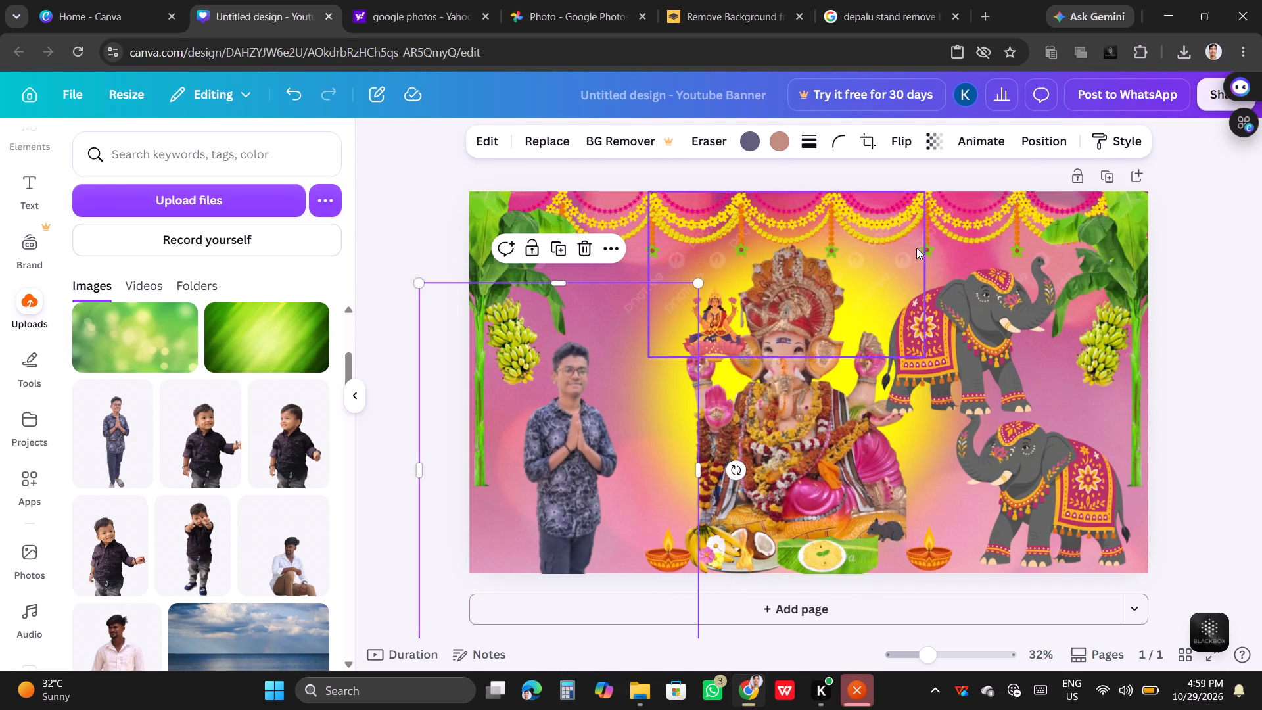
Shrink the displaced elephant to about two thirds and place it above the man's head, between the left banana tree and the goddess.
drag(987, 345, 814, 273)
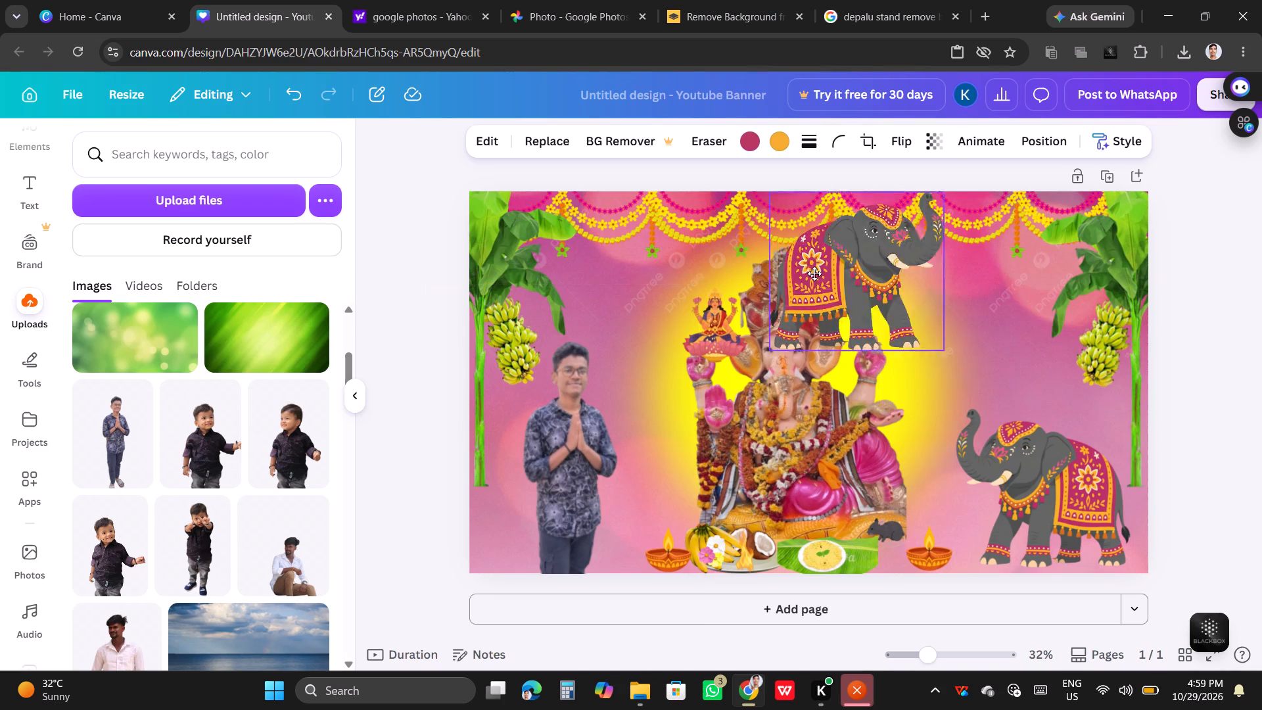
drag(814, 273, 613, 363)
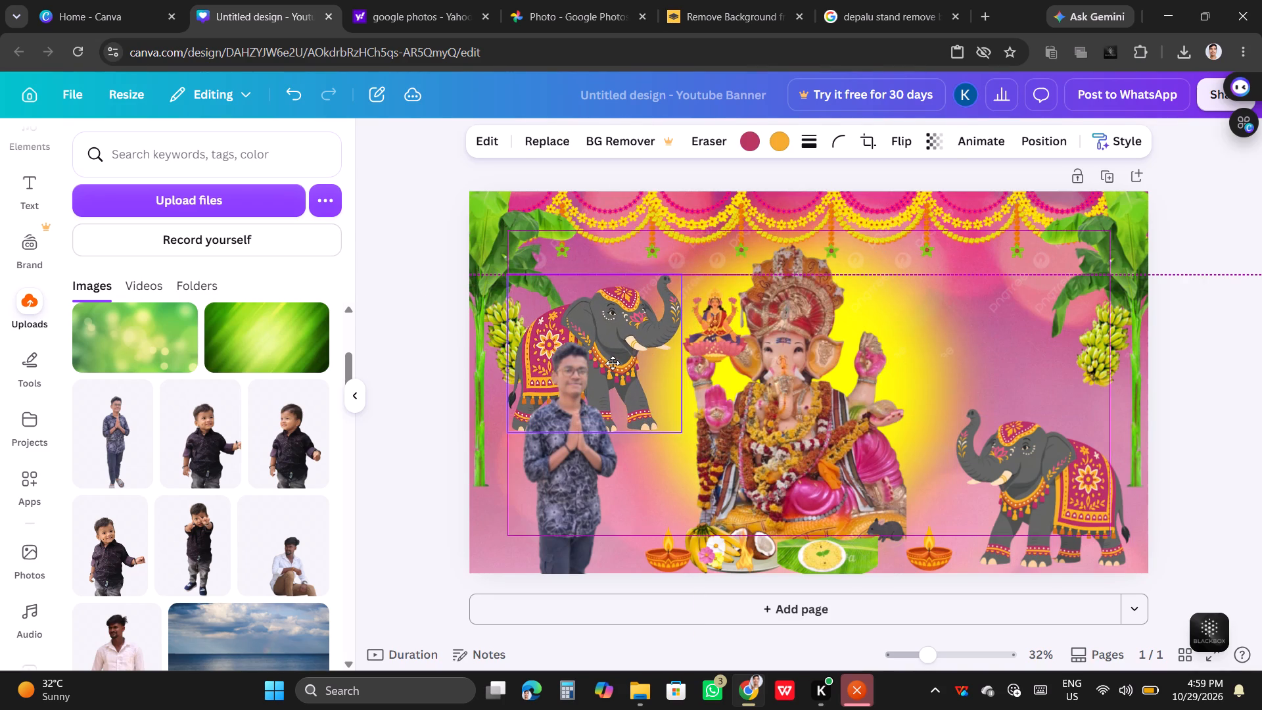
drag(613, 363, 601, 360)
drag(497, 273, 554, 339)
drag(648, 390, 634, 329)
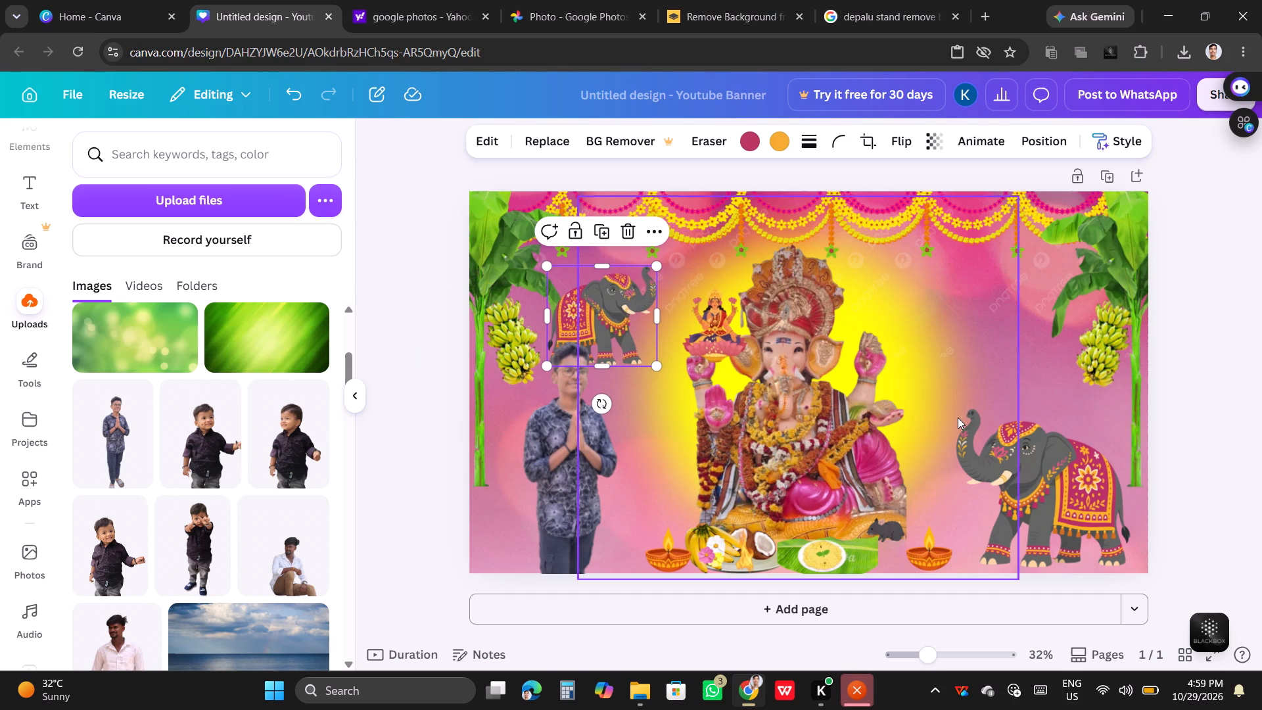
Shrink the right elephant to about 70% and place it level with the left elephant, between Ganesha and the right banana tree.
click(1008, 477)
drag(958, 411, 970, 427)
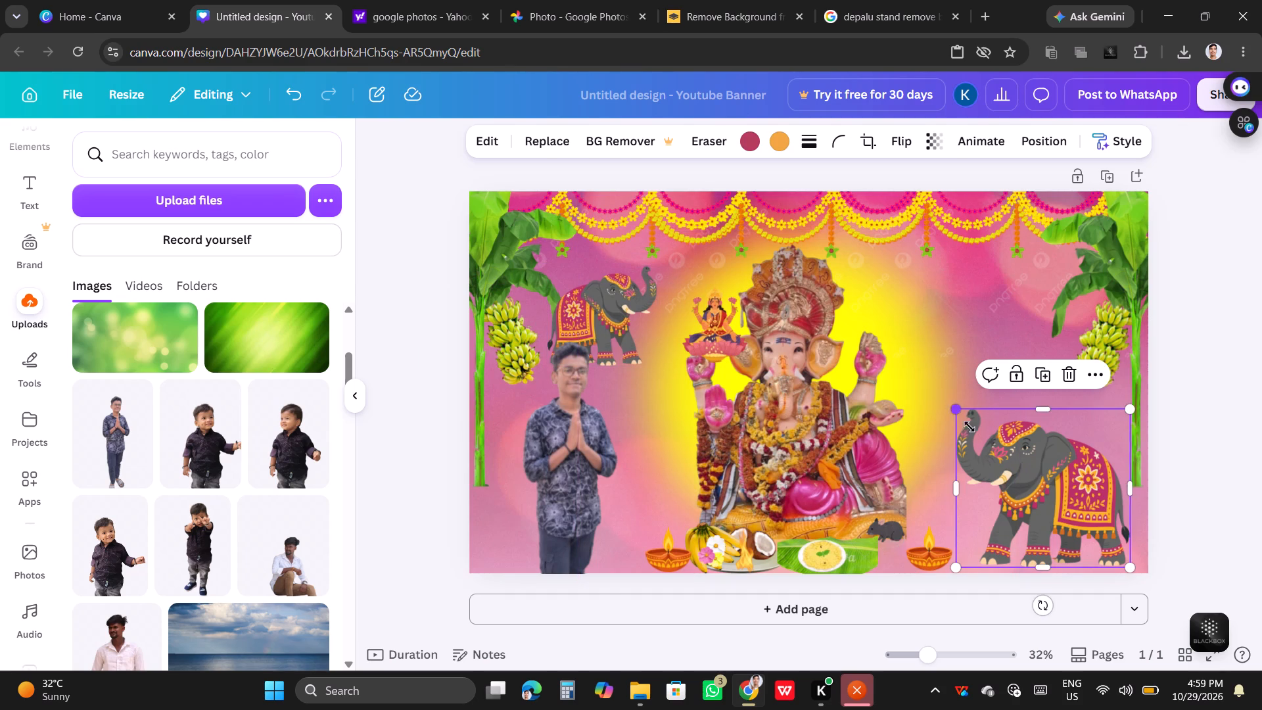
drag(970, 427, 1006, 468)
drag(1054, 517, 946, 335)
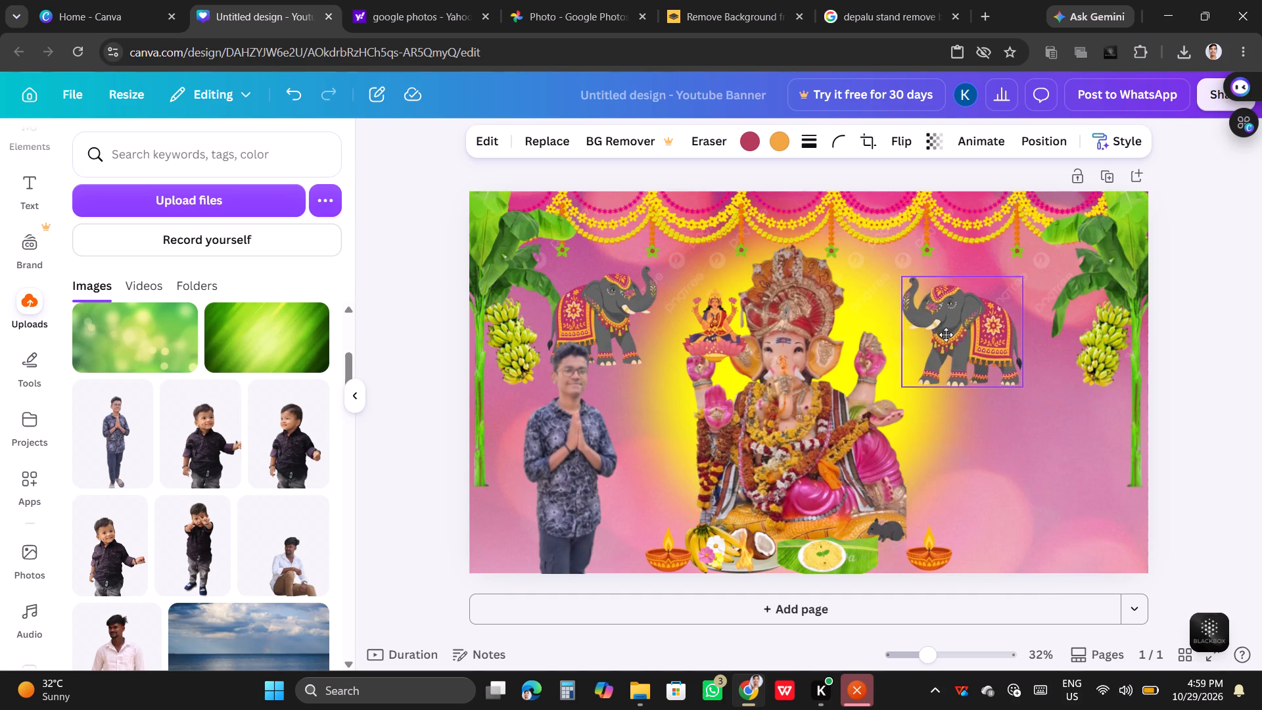
drag(946, 335, 964, 317)
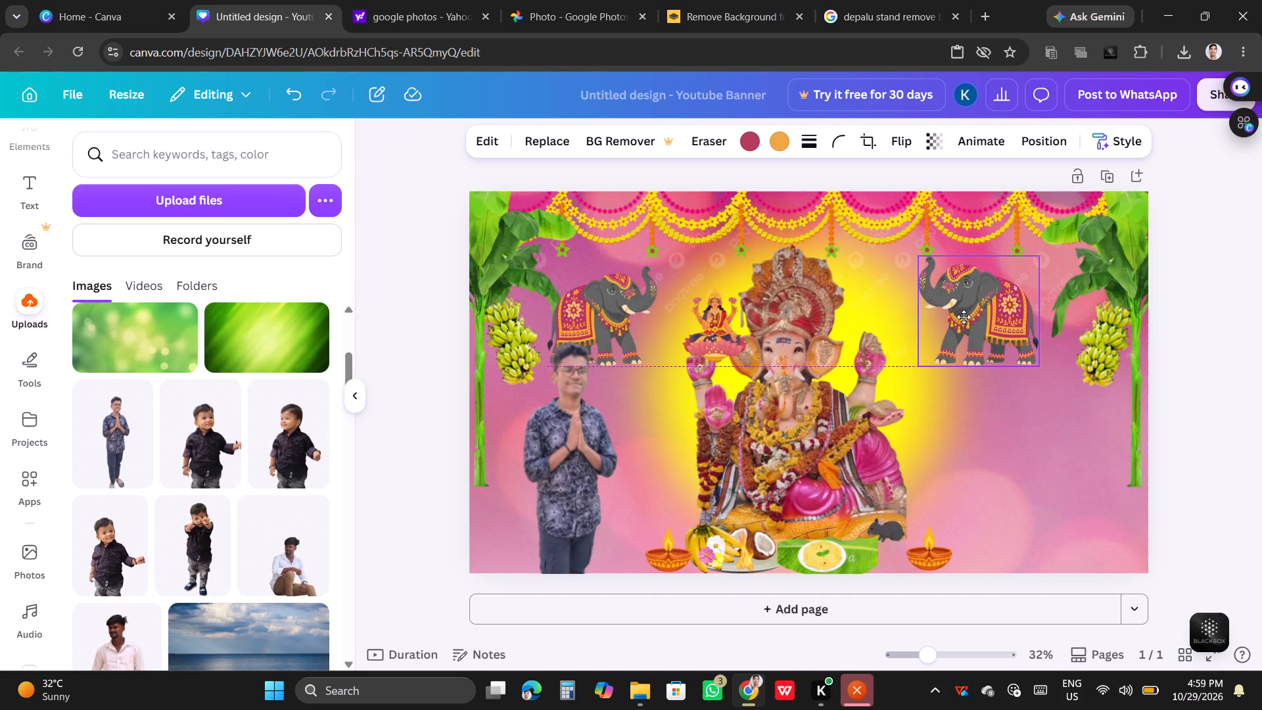
drag(964, 317, 956, 309)
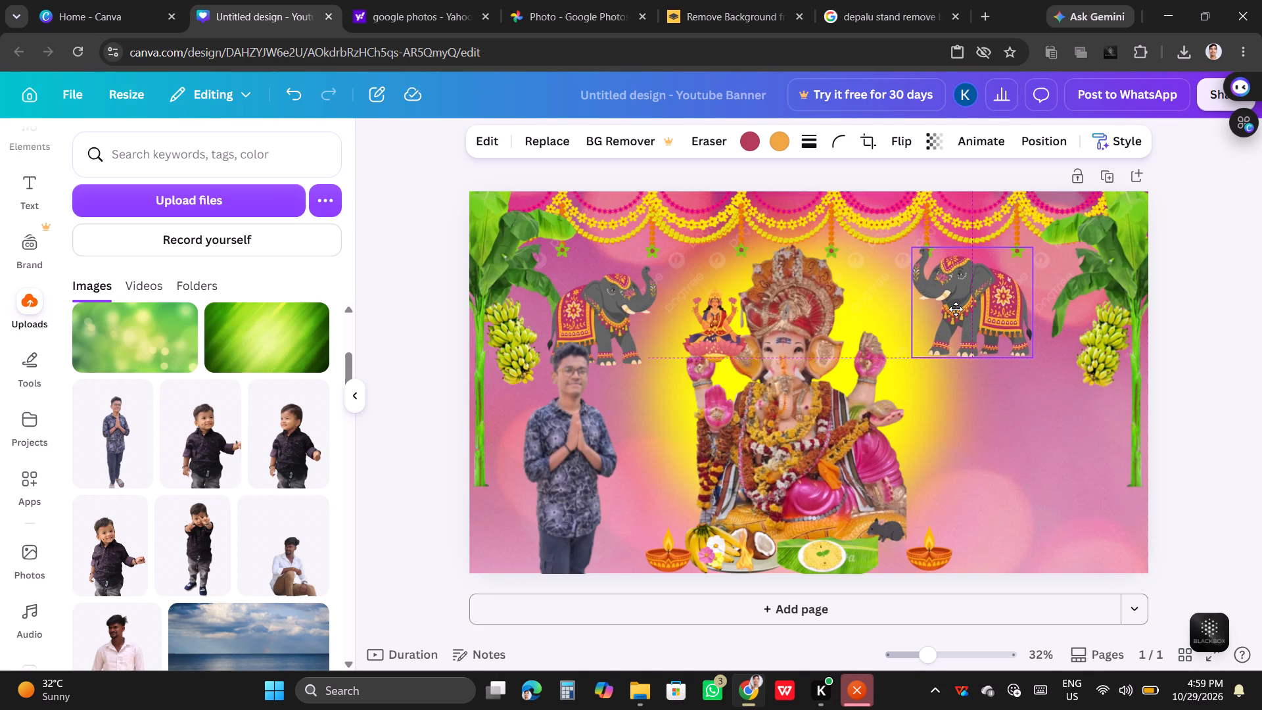
drag(956, 309, 954, 317)
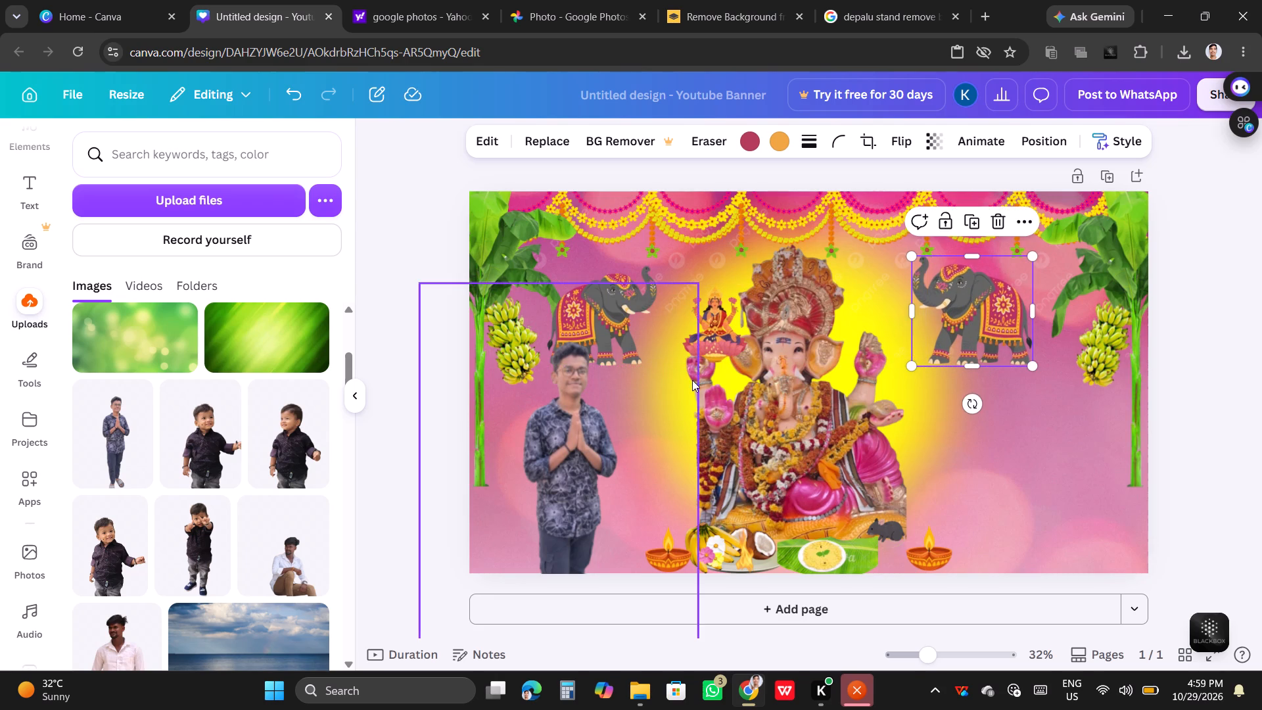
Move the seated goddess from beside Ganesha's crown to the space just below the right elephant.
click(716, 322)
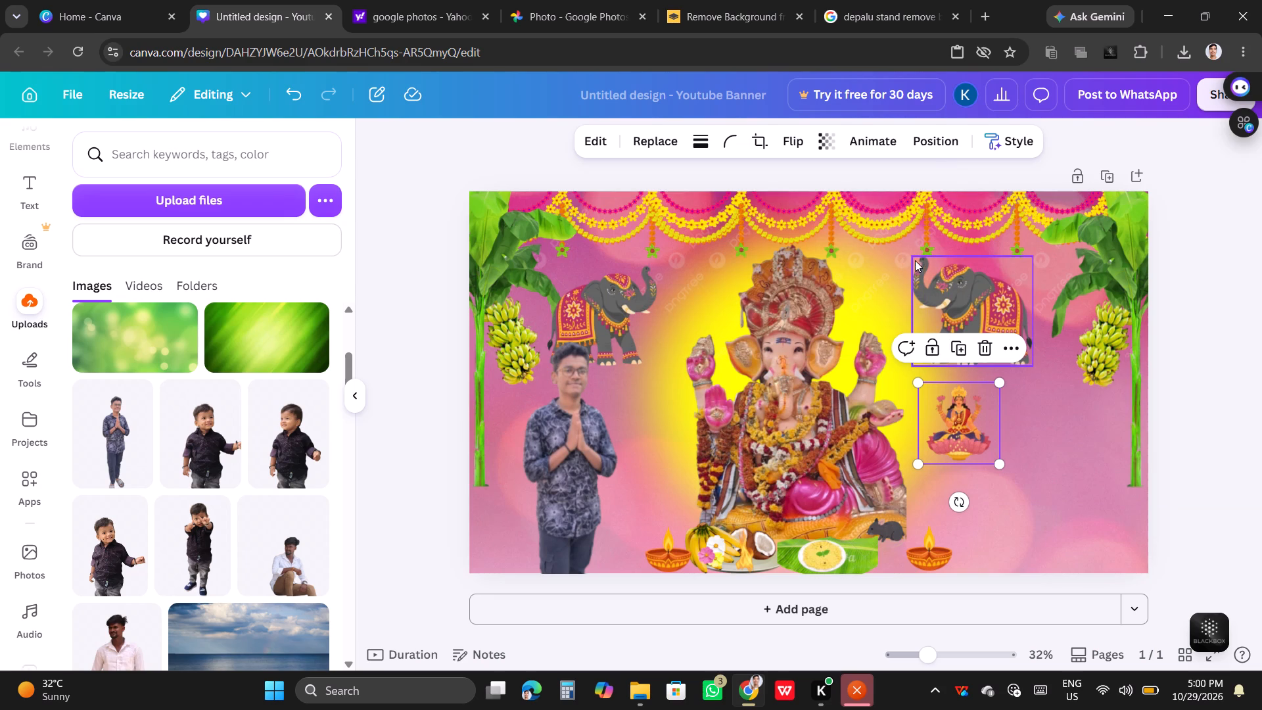
Shrink the right elephant slightly more, closer to the left elephant's size.
click(939, 297)
drag(914, 258, 922, 266)
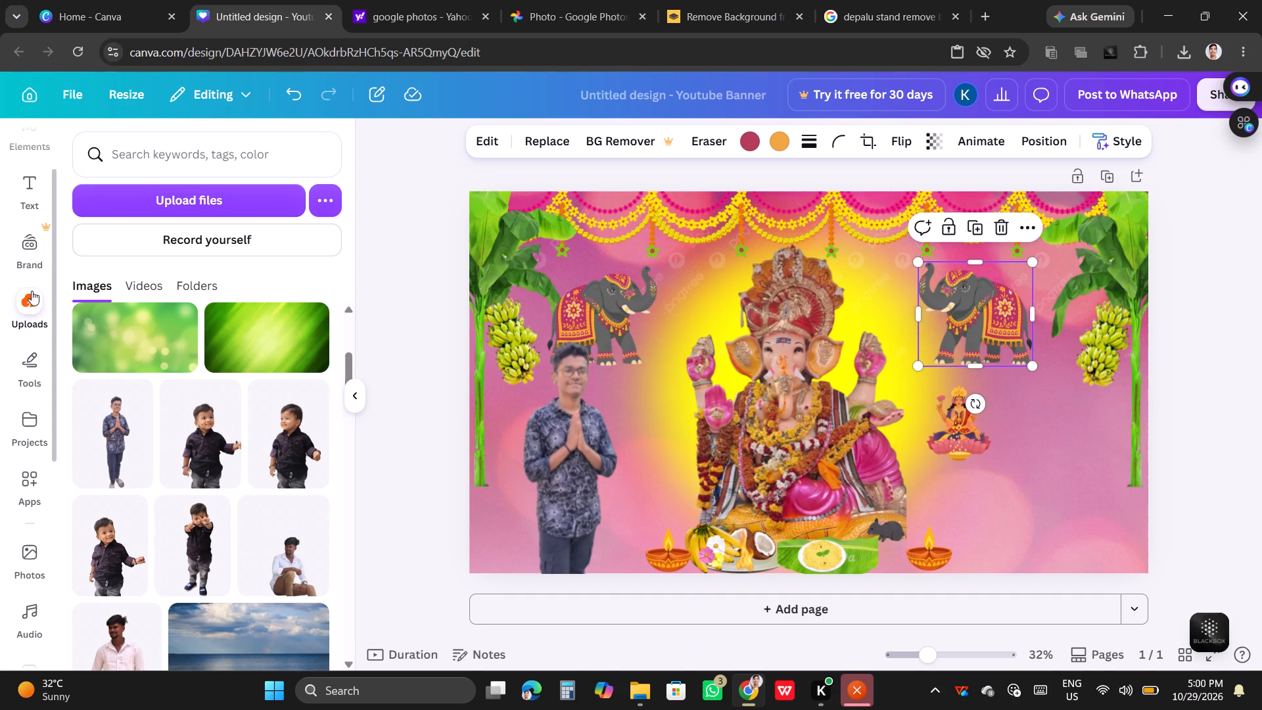
Browse the Retro collection of the Frames elements for a decorative frame to use in the banner.
scroll(22, 171, up, 2)
click(32, 198)
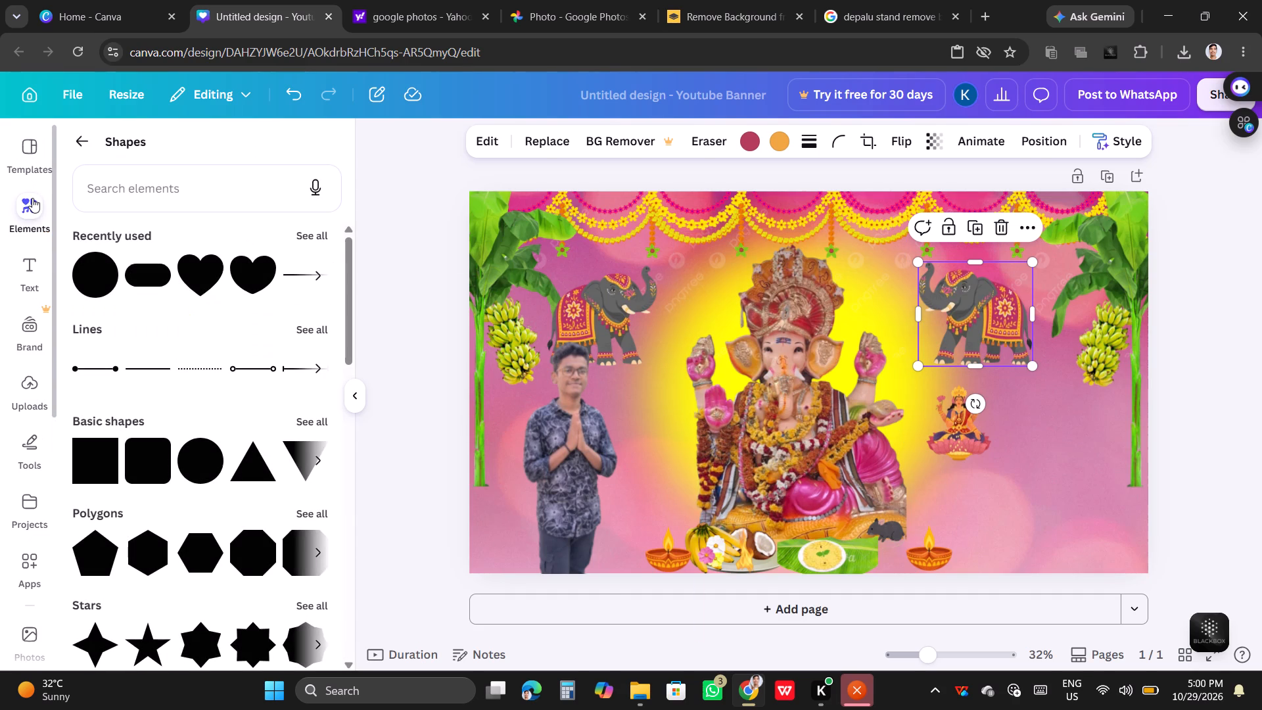
click(78, 147)
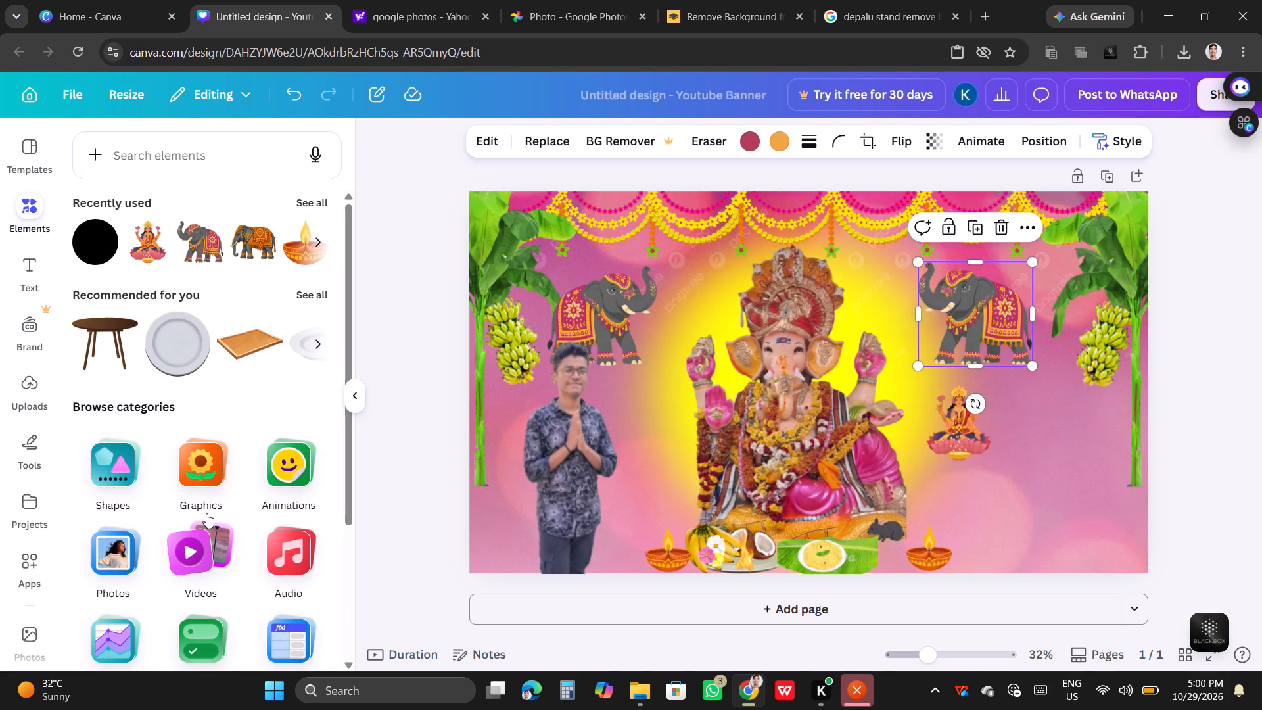
scroll(208, 513, down, 1)
scroll(144, 529, down, 3)
click(192, 537)
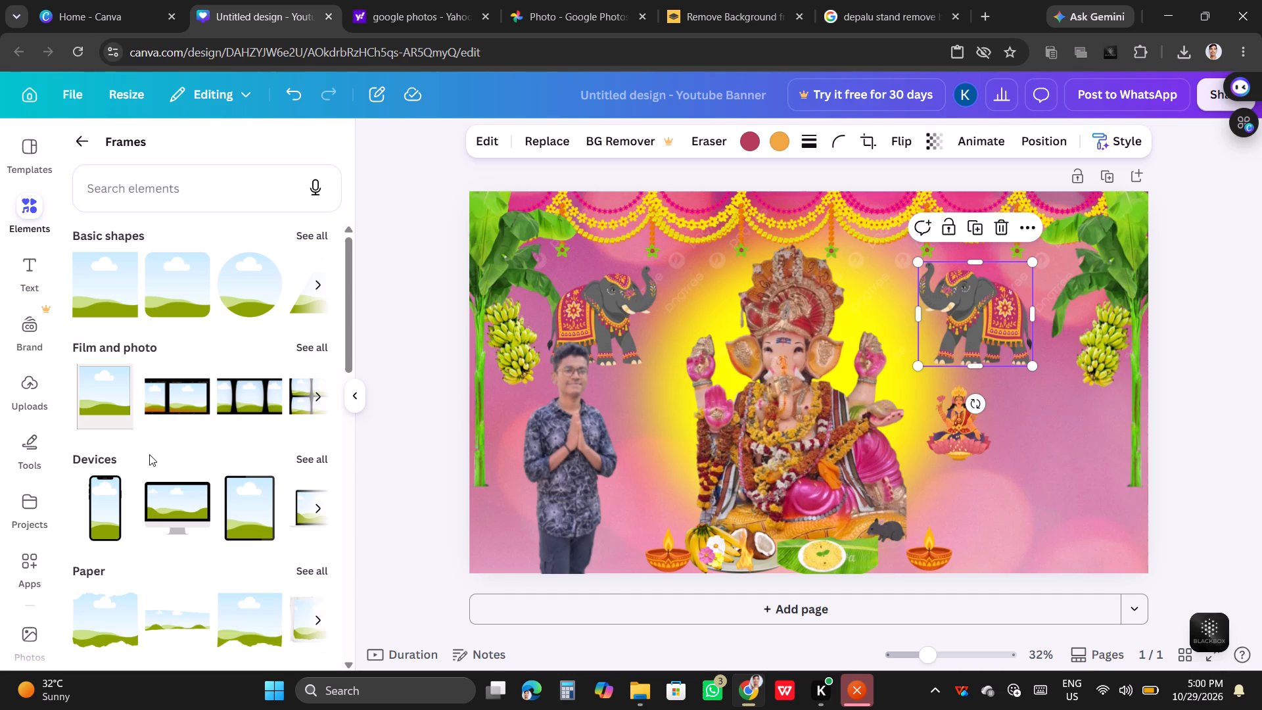
scroll(251, 433, down, 2)
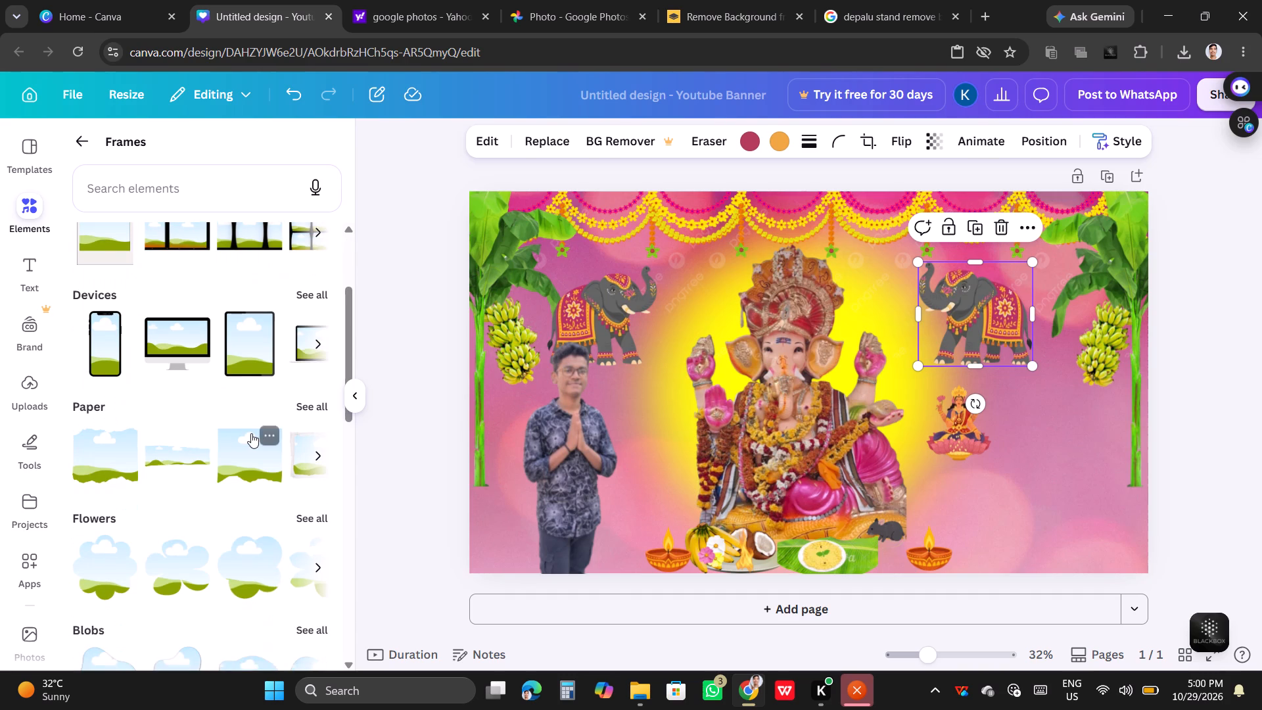
scroll(251, 433, down, 4)
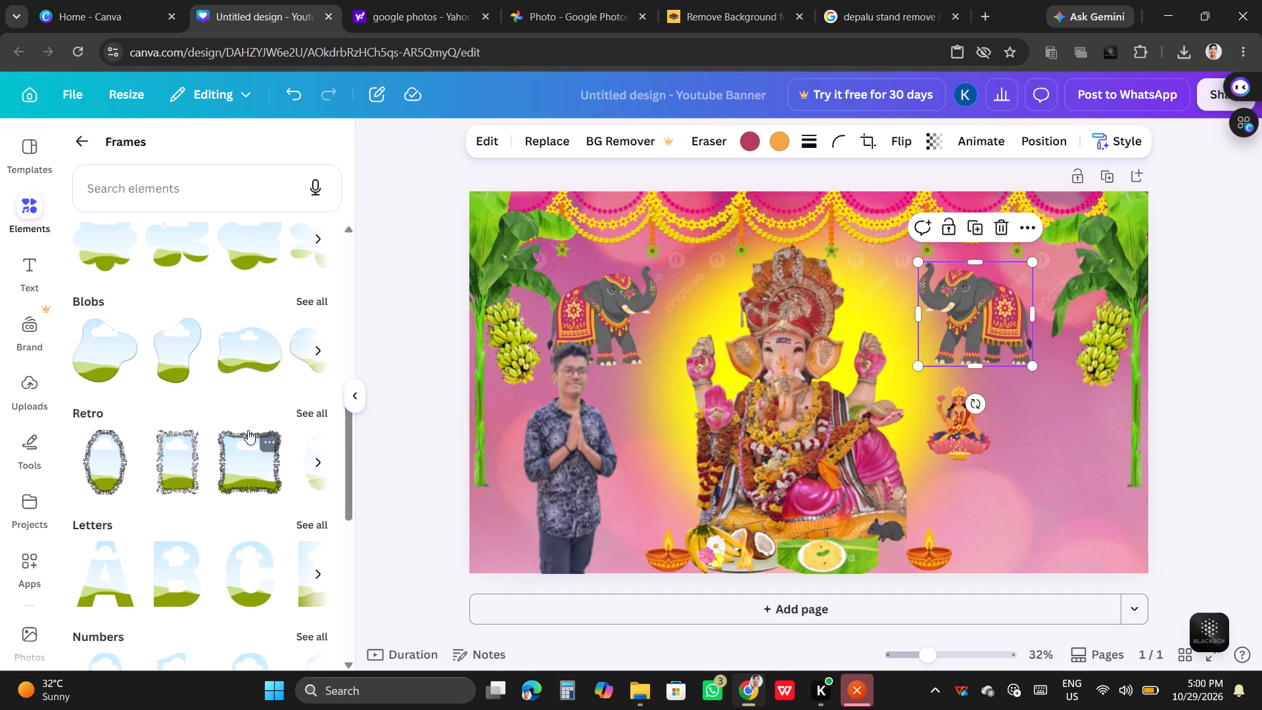
click(322, 408)
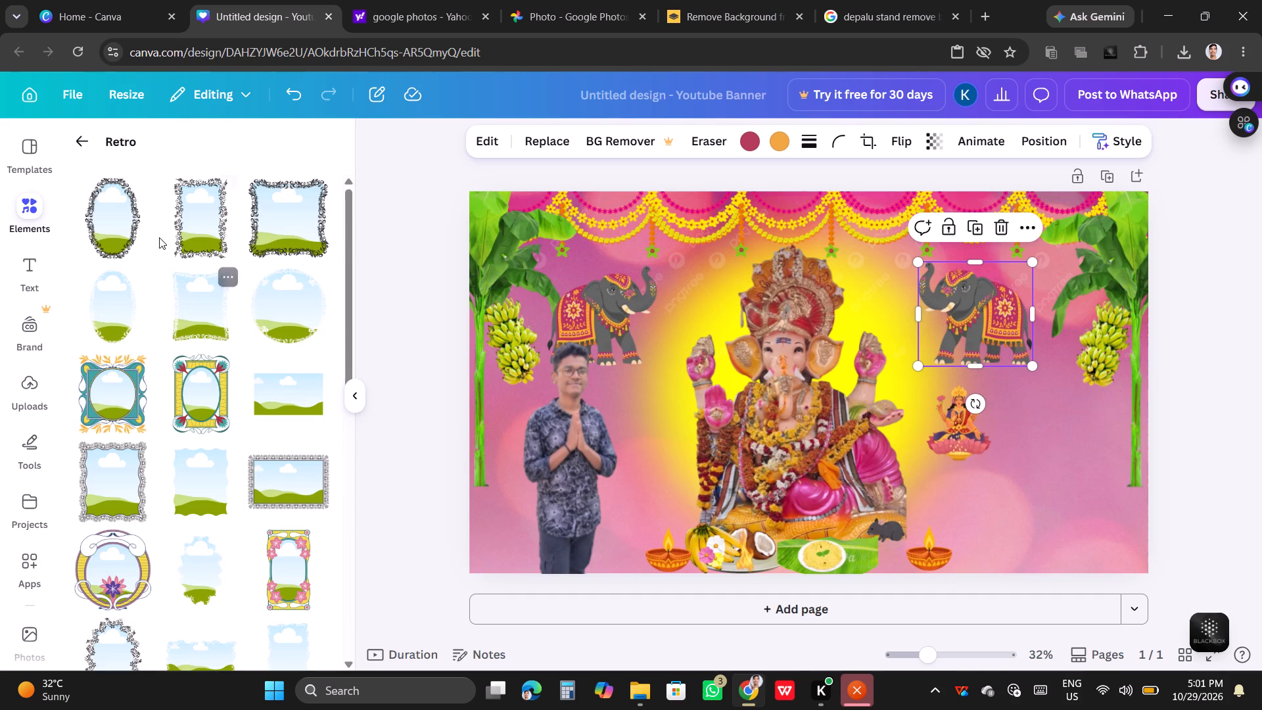
scroll(151, 420, down, 3)
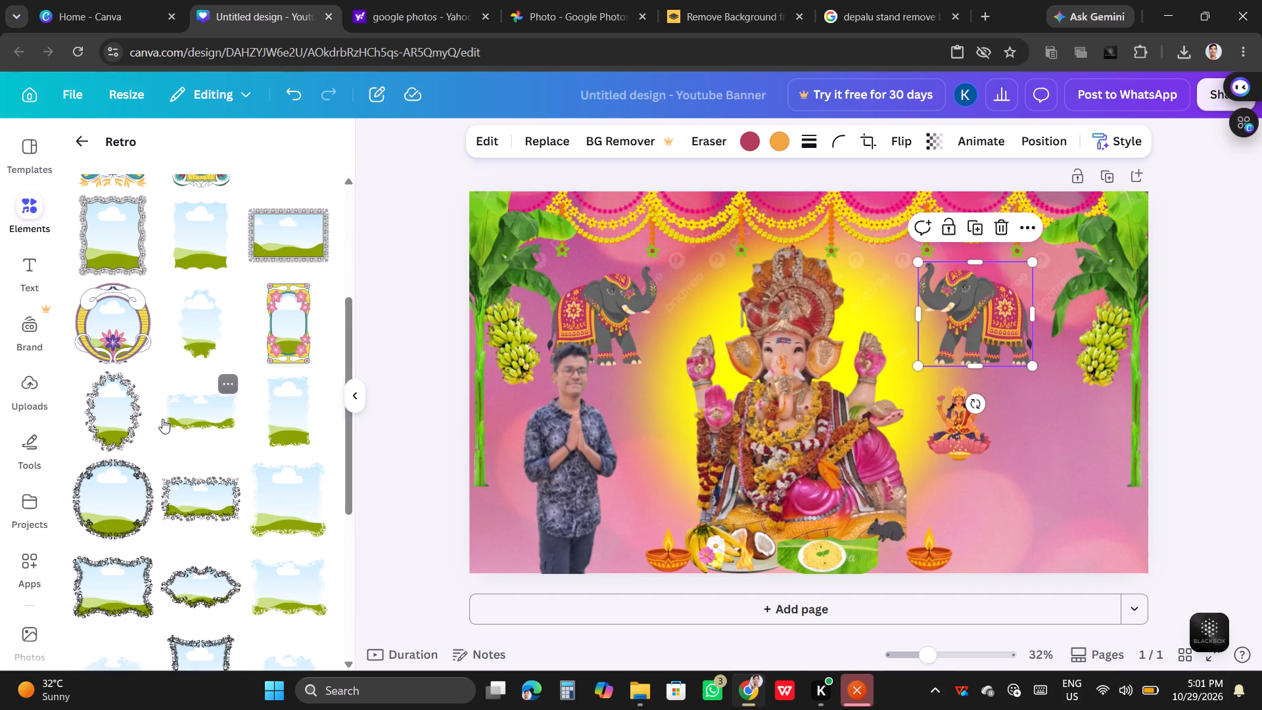
scroll(216, 499, down, 5)
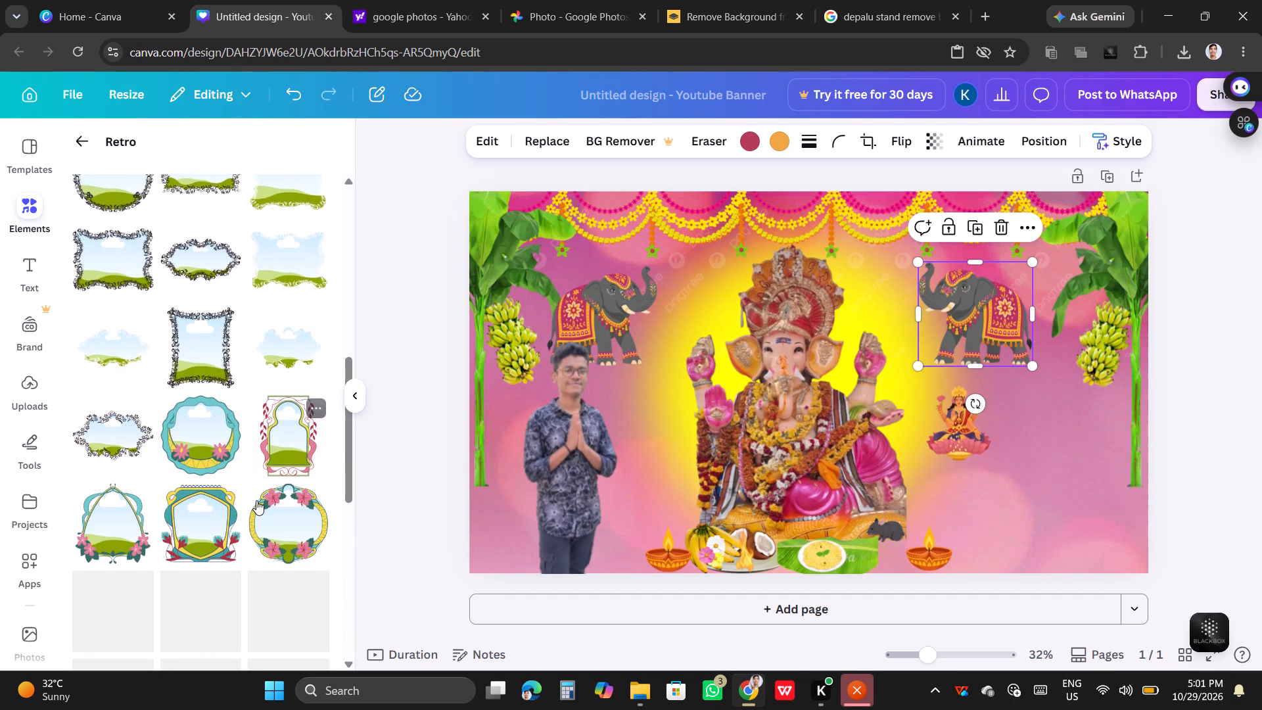
scroll(256, 500, down, 2)
scroll(308, 477, down, 2)
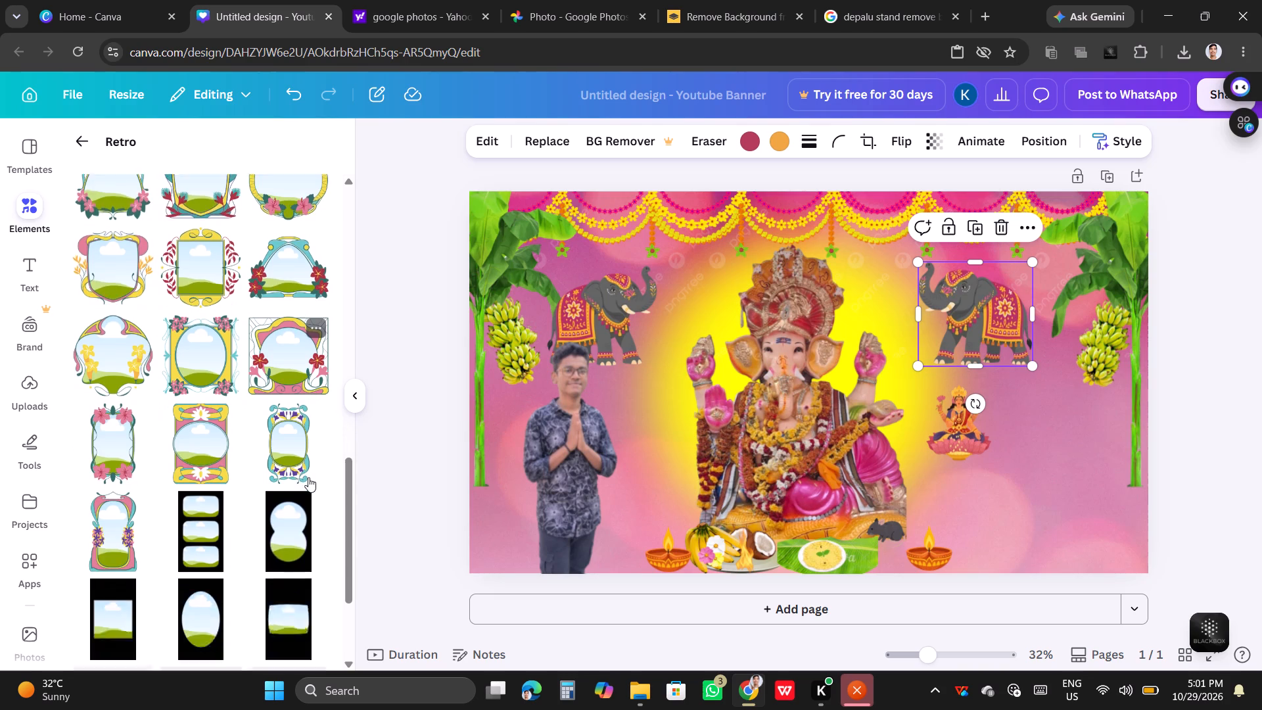
scroll(308, 477, down, 1)
scroll(309, 477, up, 12)
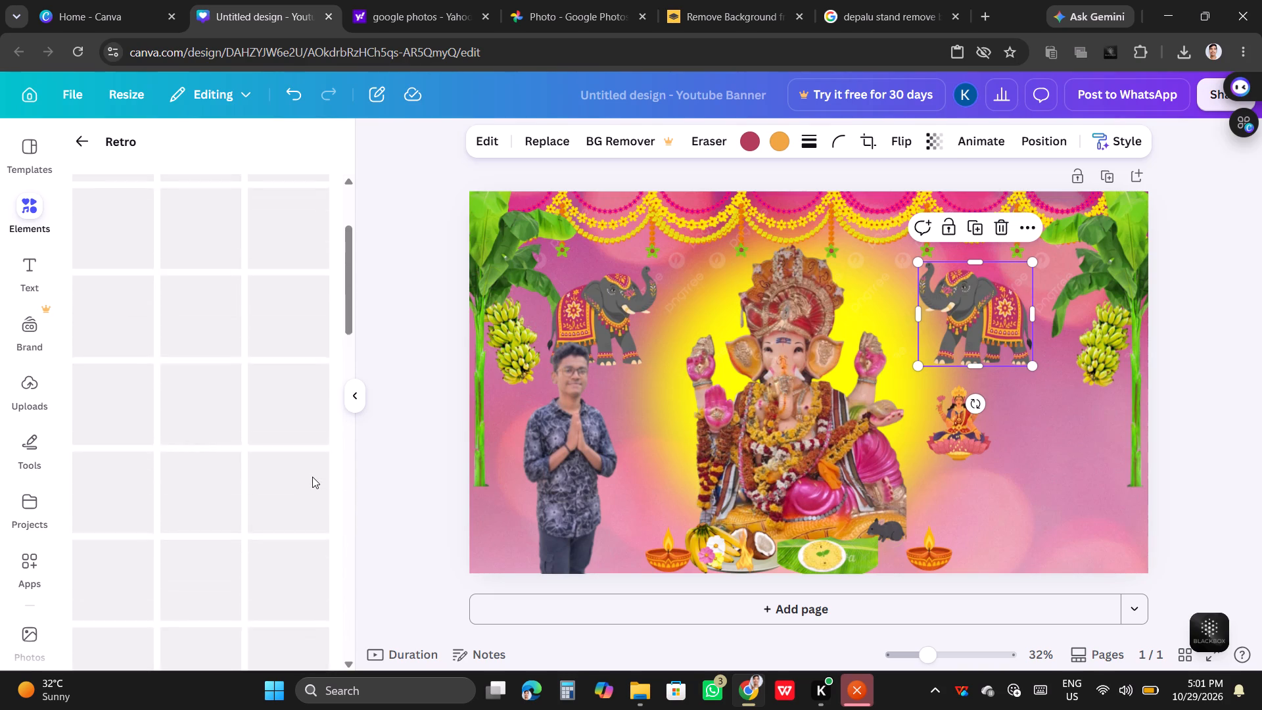
scroll(312, 477, up, 3)
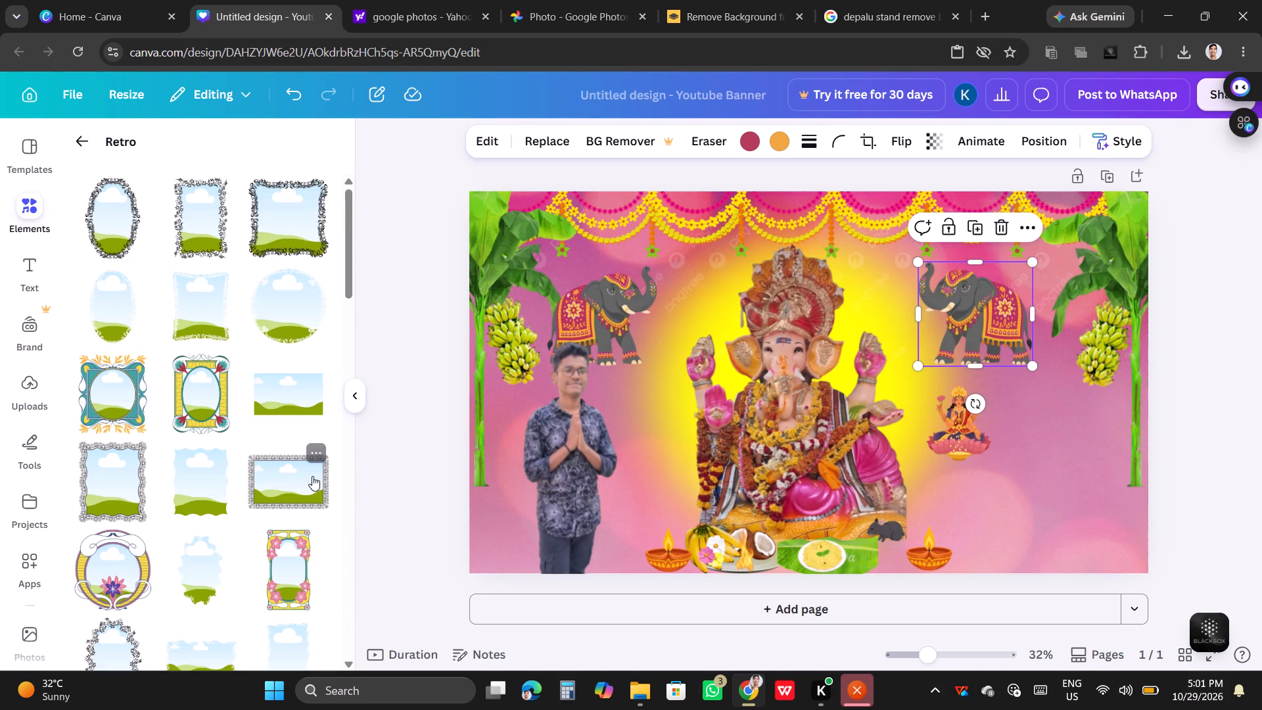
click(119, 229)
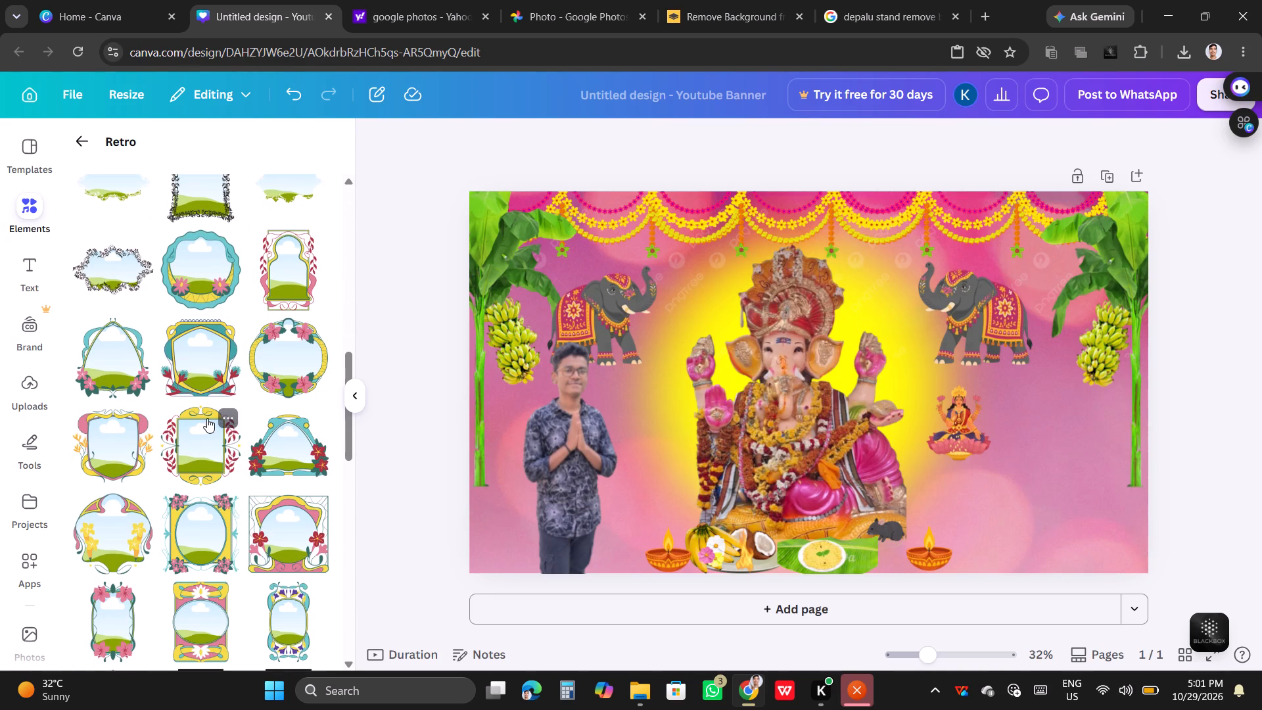
scroll(208, 418, down, 3)
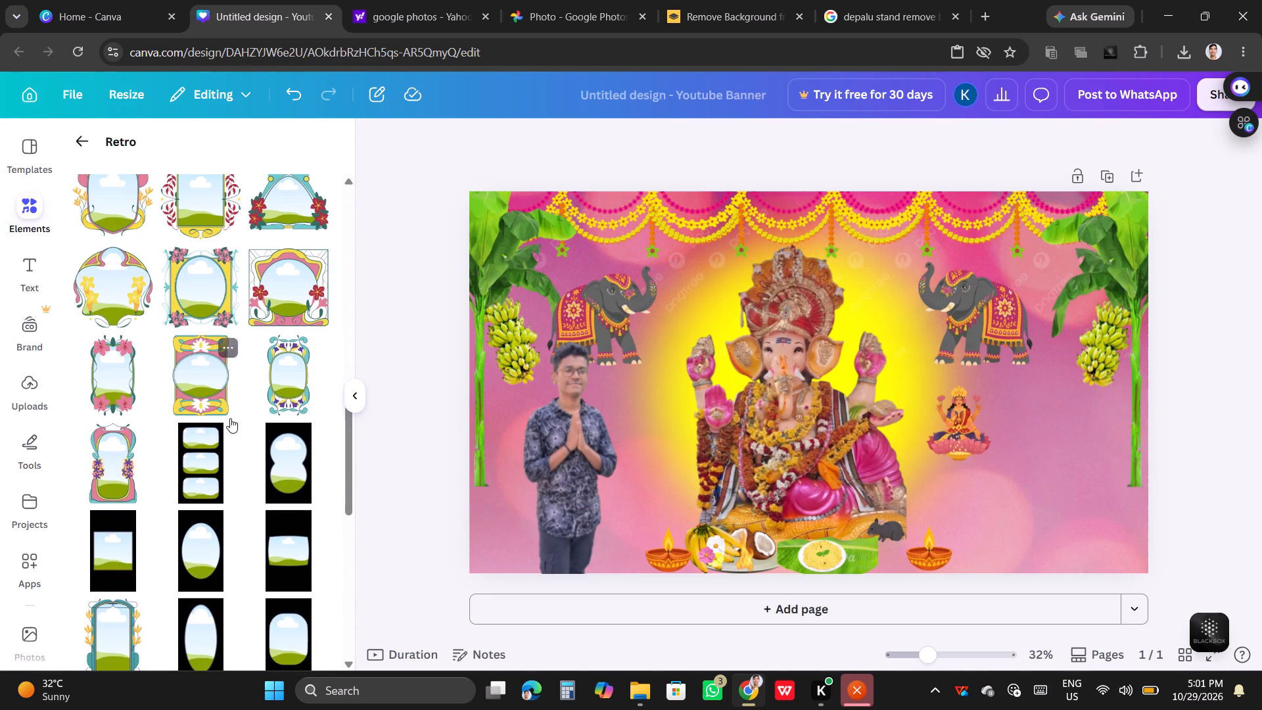
scroll(231, 418, down, 3)
scroll(230, 410, up, 11)
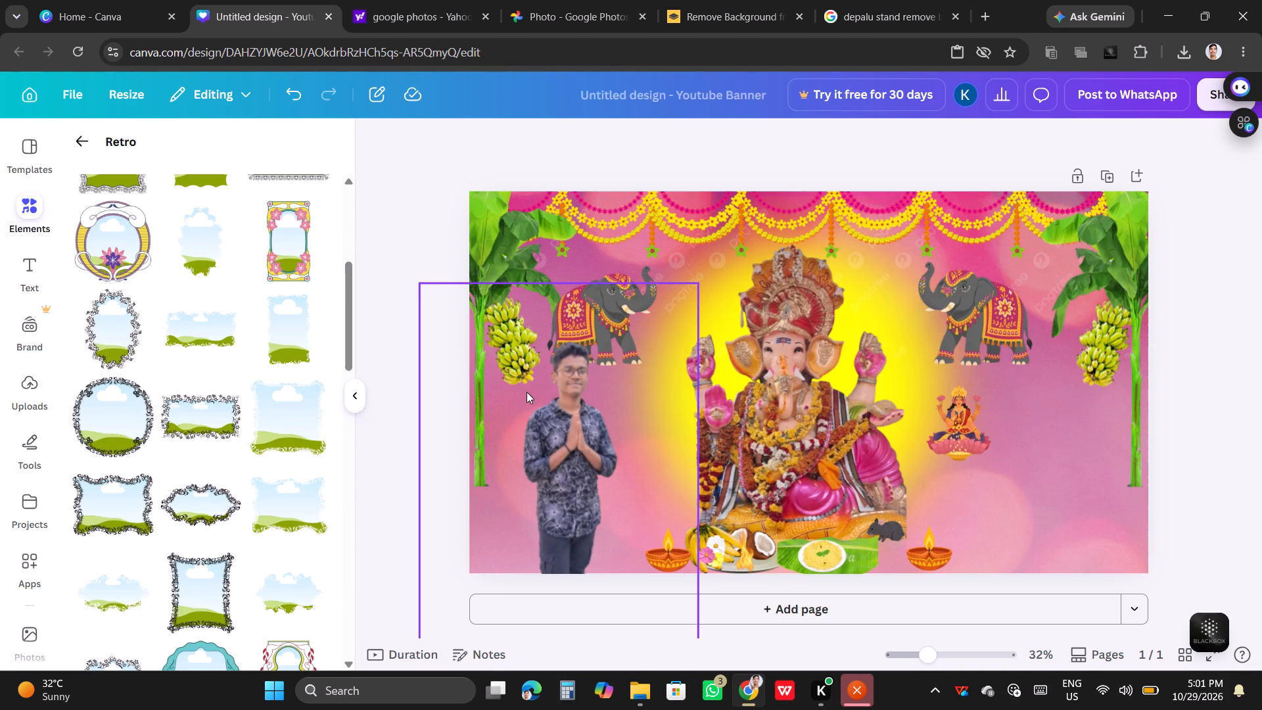
Move the seated goddess out of the composition, off the banner's left edge.
drag(958, 432, 471, 363)
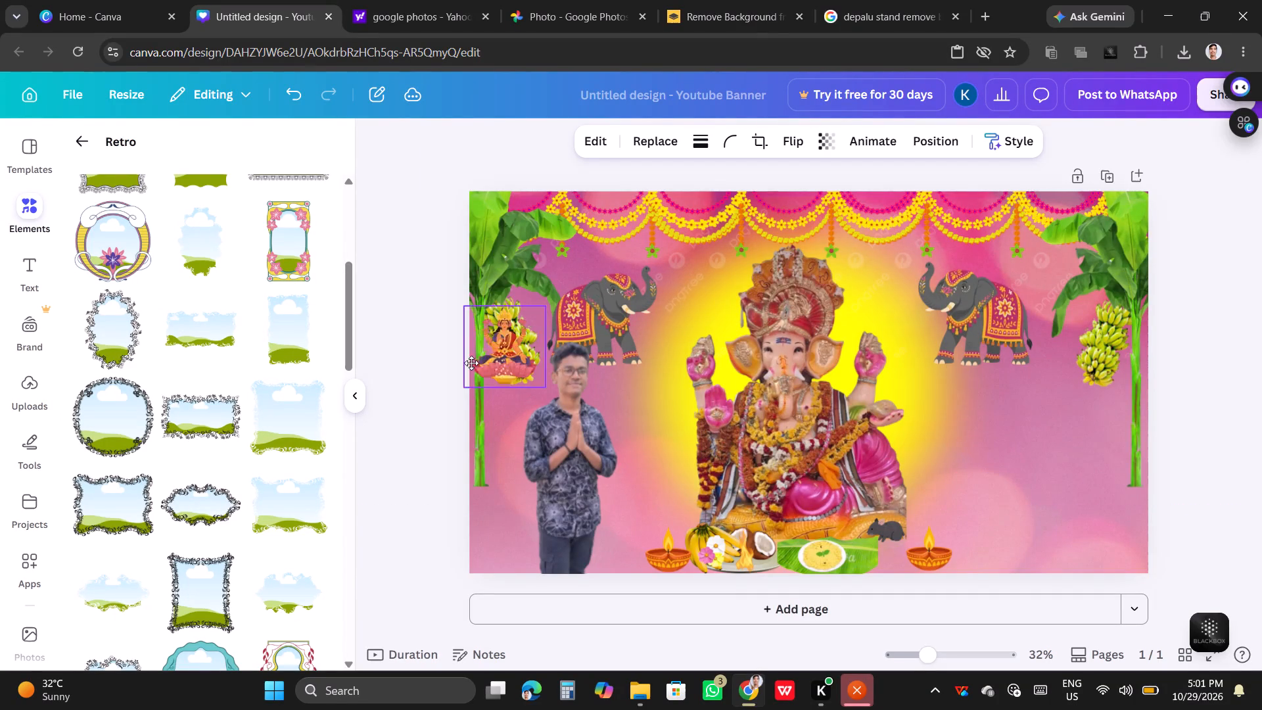
drag(471, 363, 440, 372)
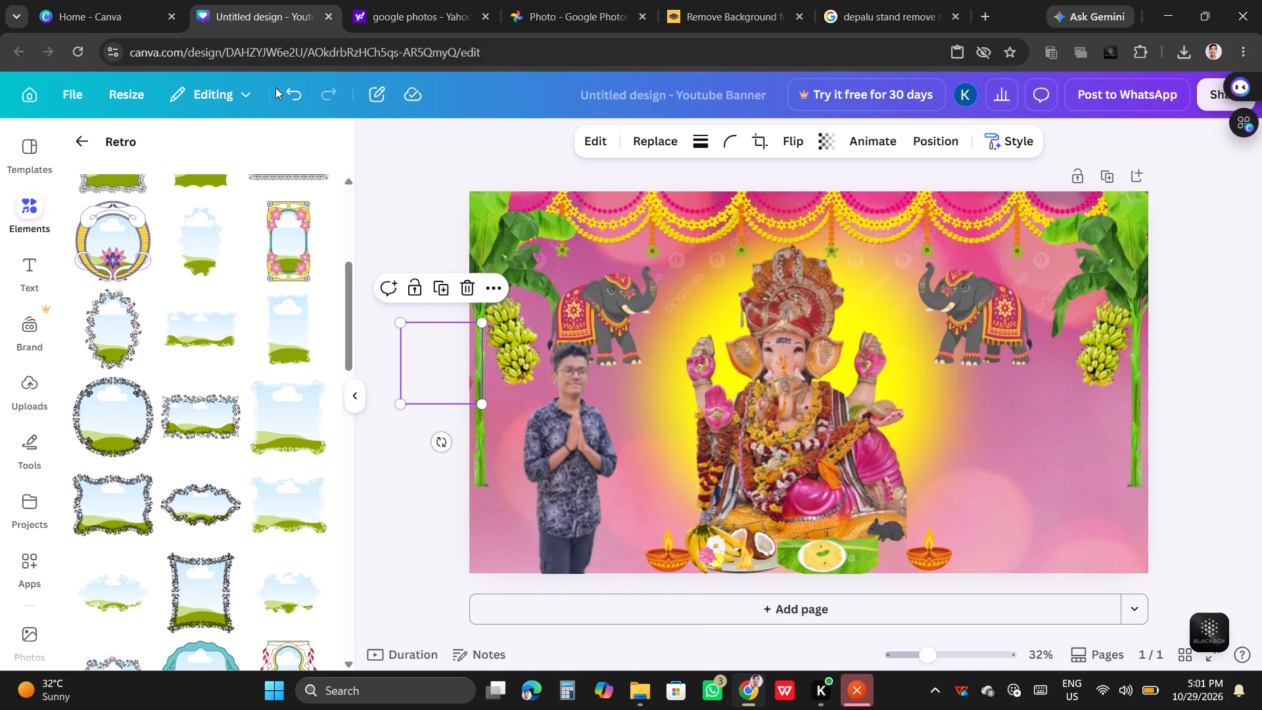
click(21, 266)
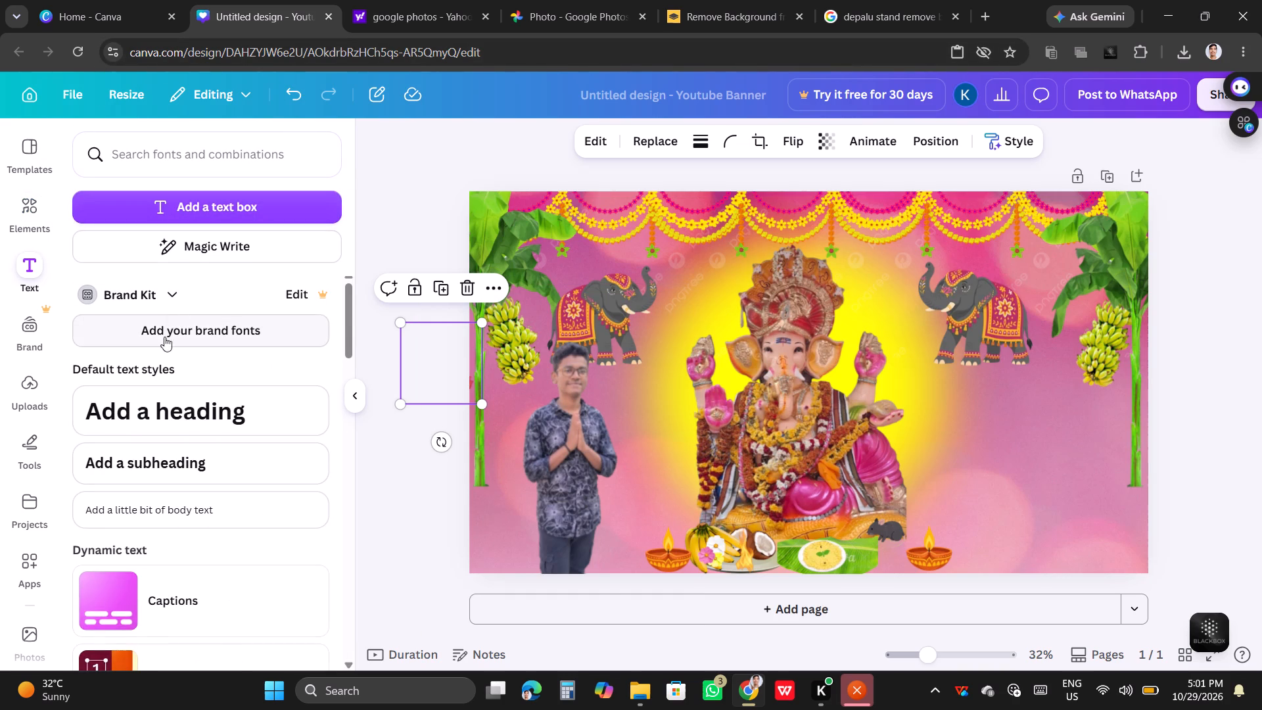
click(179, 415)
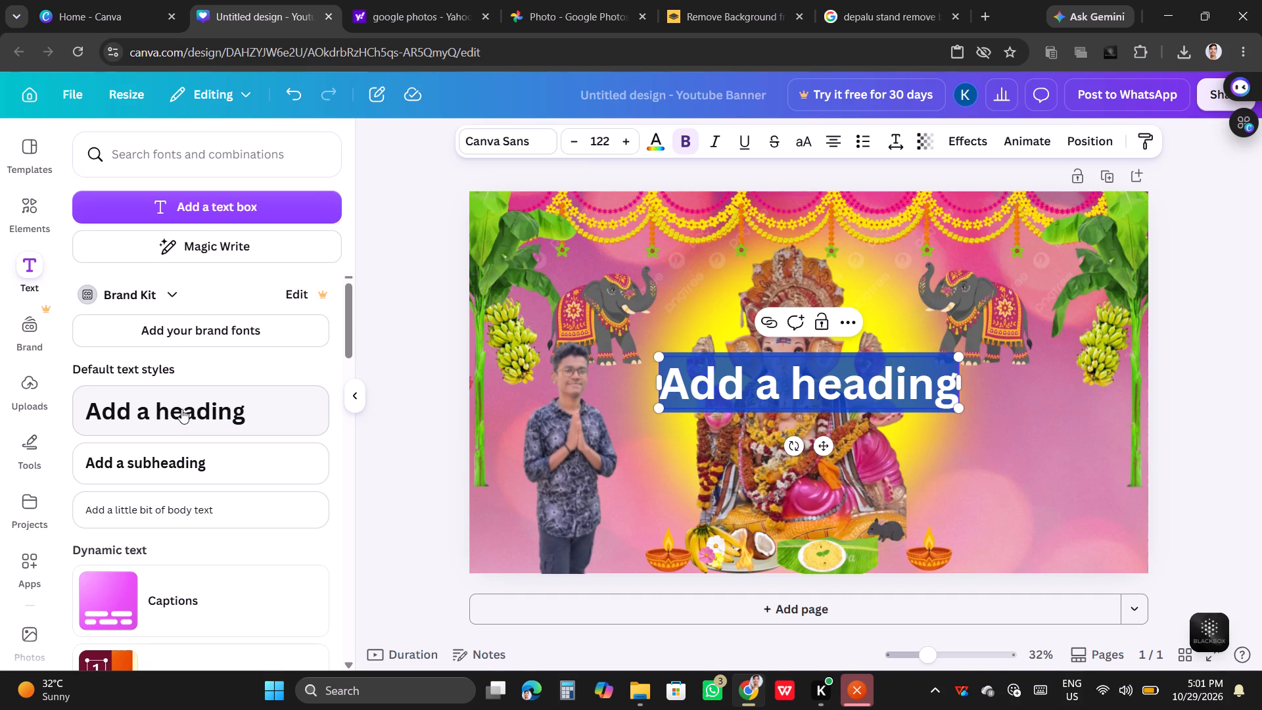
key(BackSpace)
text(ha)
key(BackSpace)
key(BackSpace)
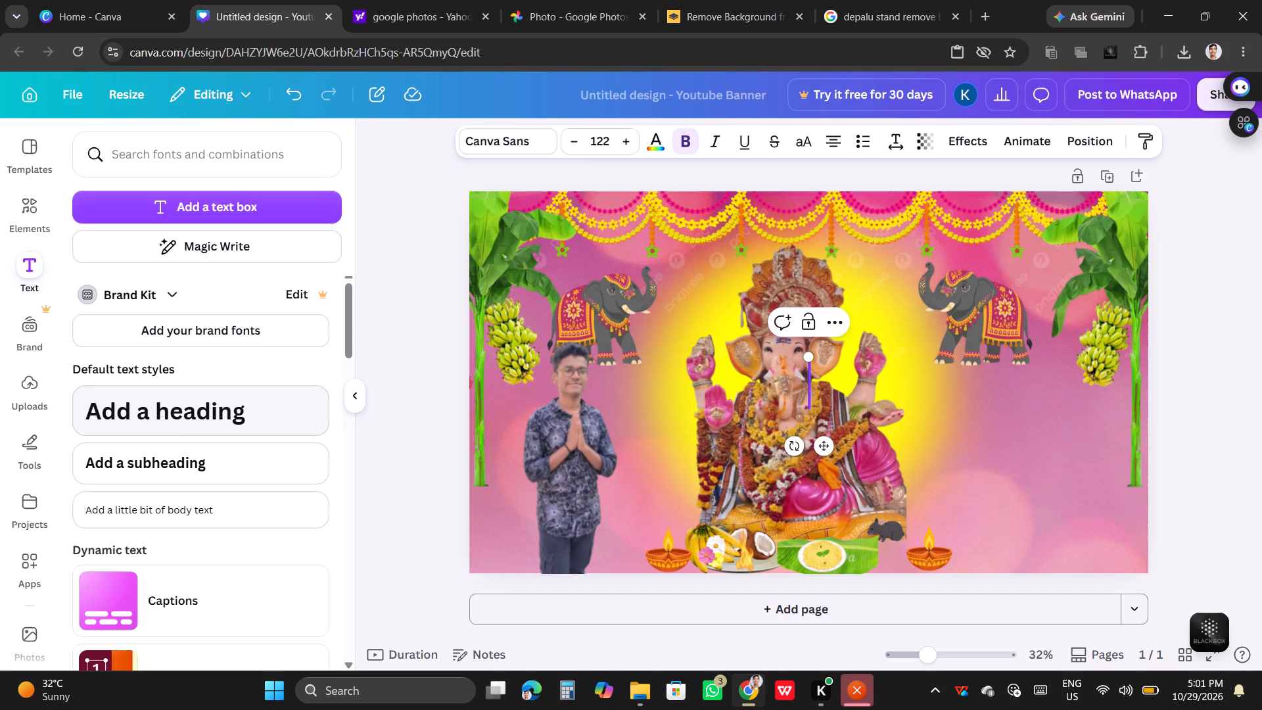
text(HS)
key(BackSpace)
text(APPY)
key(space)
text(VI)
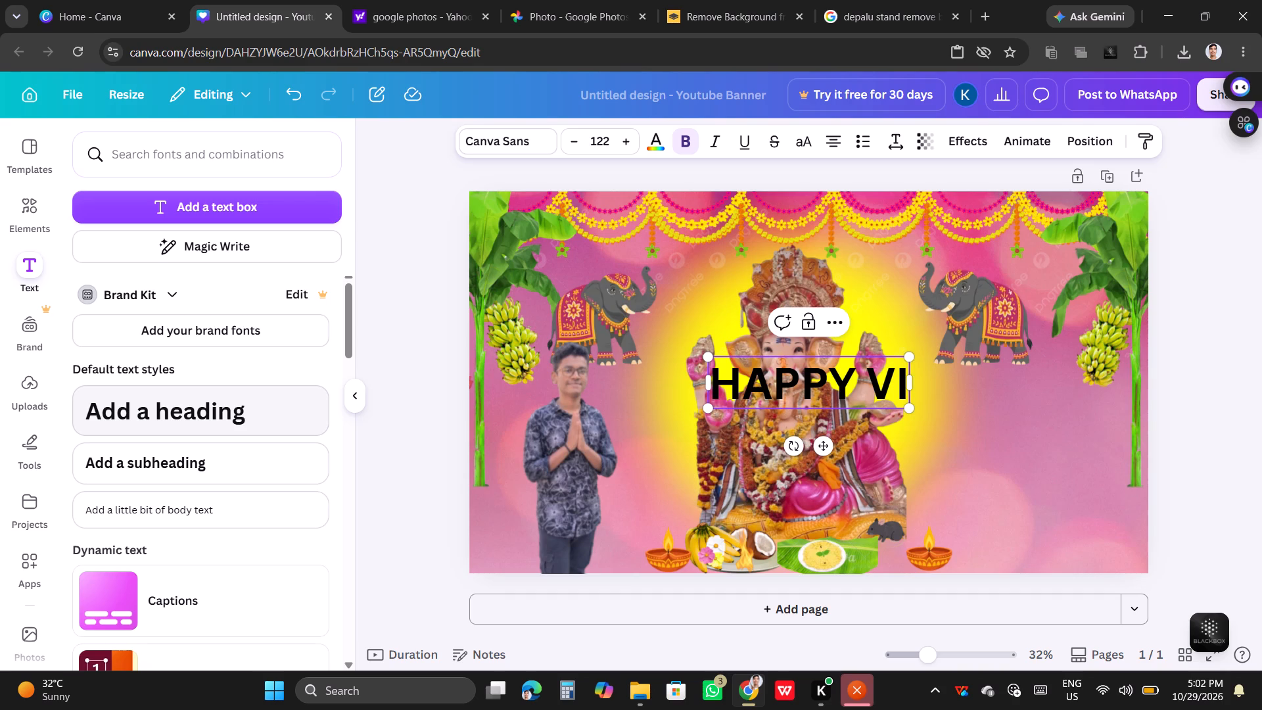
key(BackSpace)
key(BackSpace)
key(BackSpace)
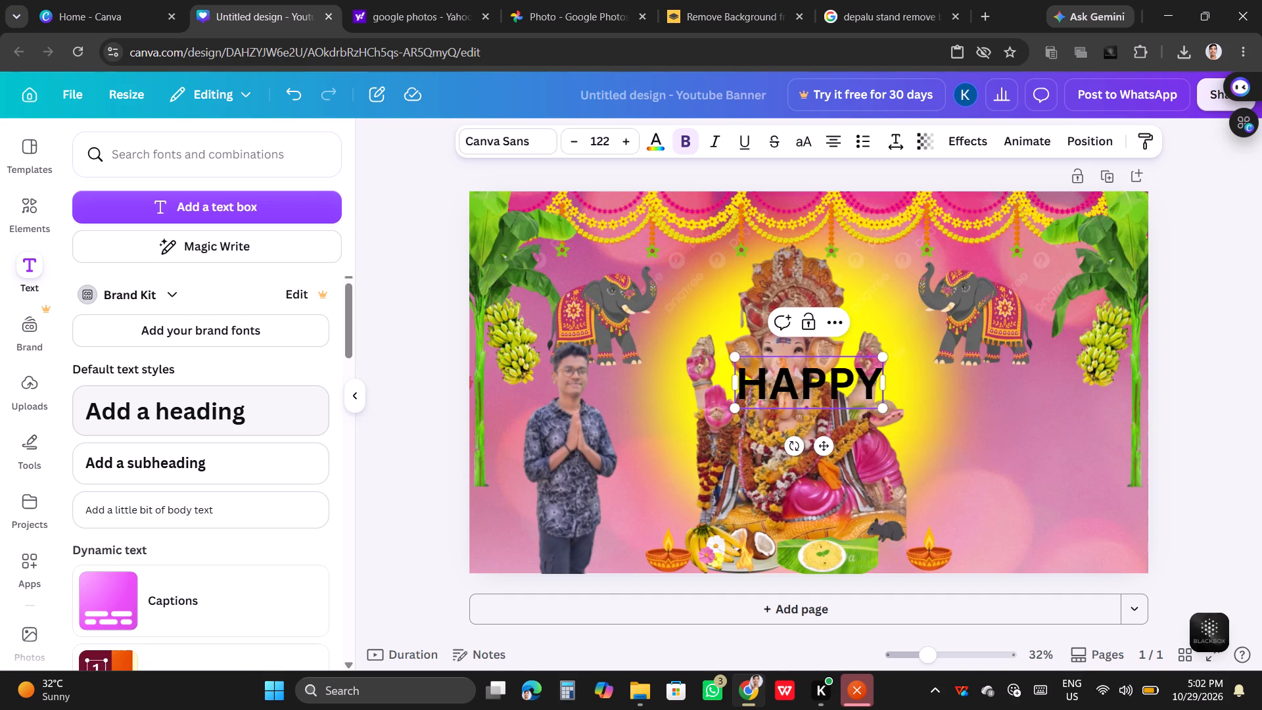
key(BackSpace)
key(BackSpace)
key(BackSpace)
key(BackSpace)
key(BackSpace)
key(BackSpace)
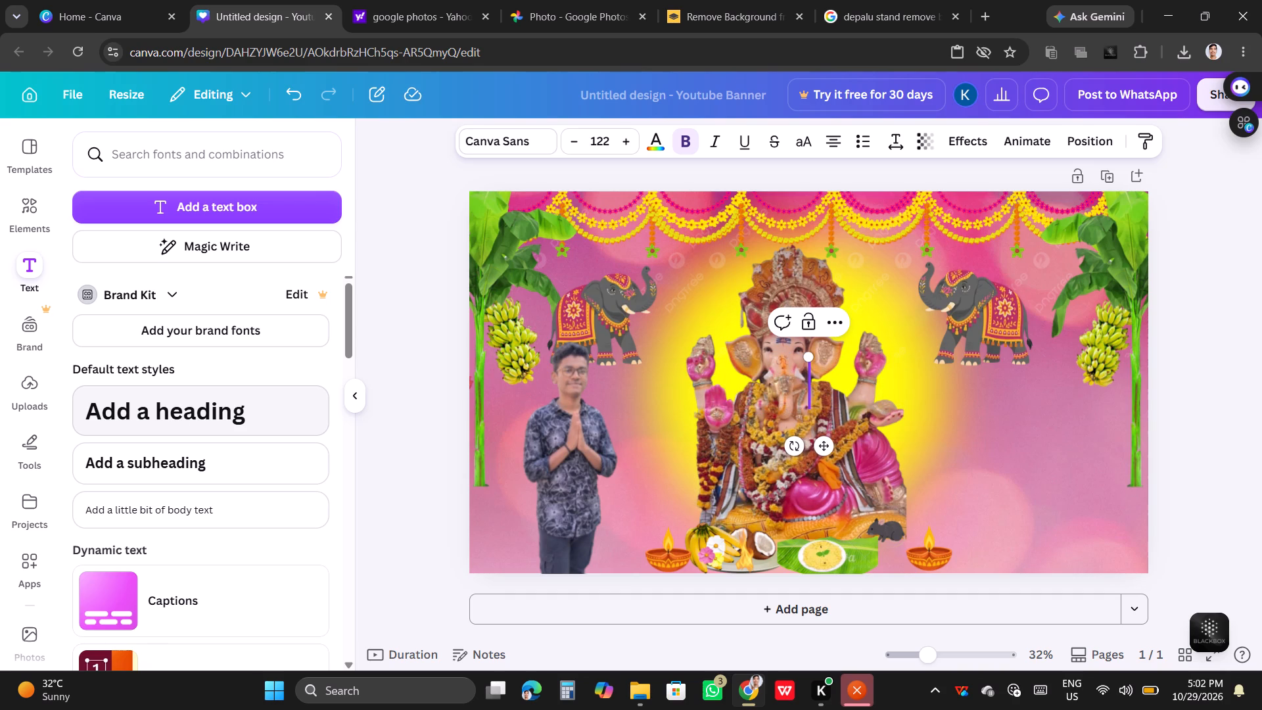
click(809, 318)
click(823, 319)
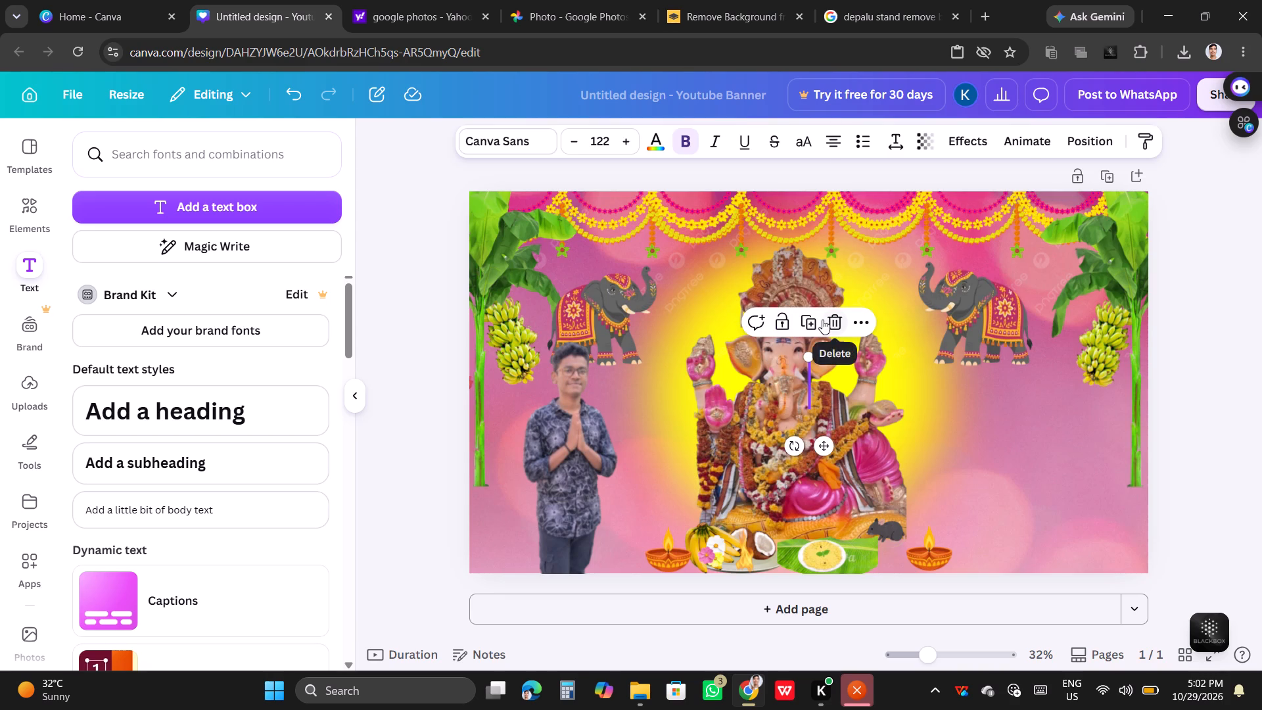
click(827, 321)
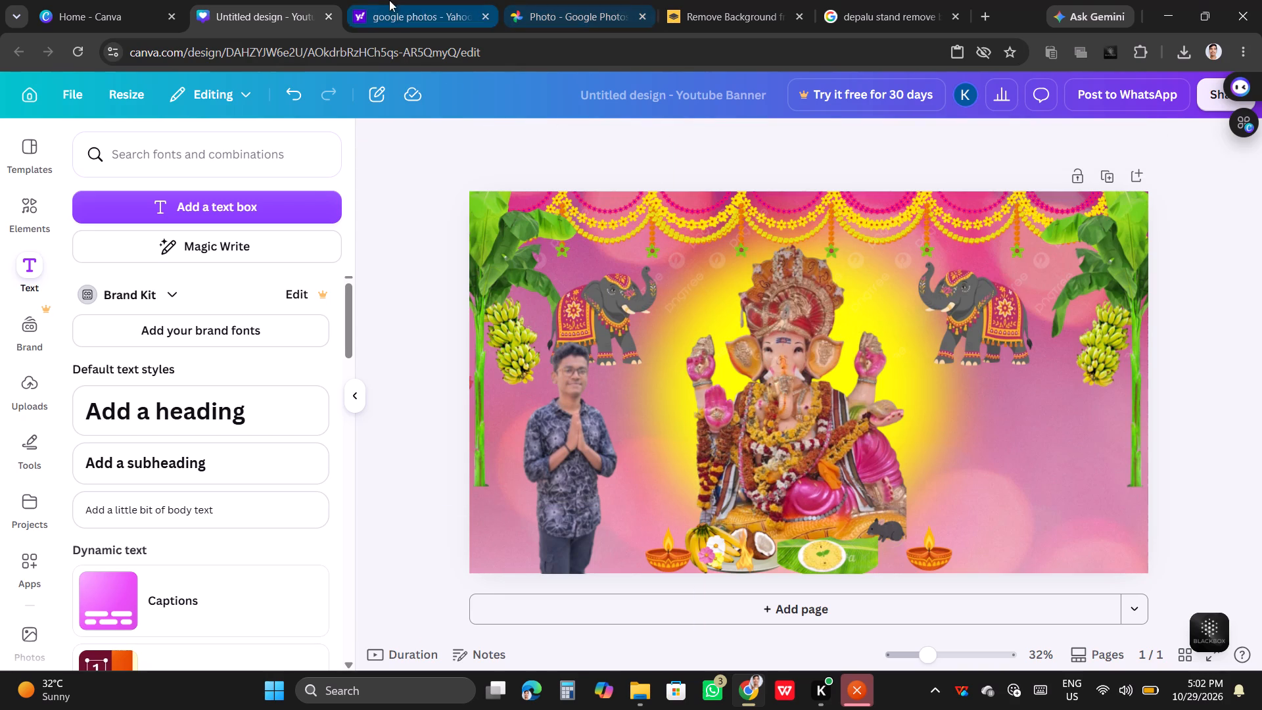
Switch to Google Photos, return to the photo library and look through the September 2026 pictures for another banner photo.
click(530, 1)
click(22, 110)
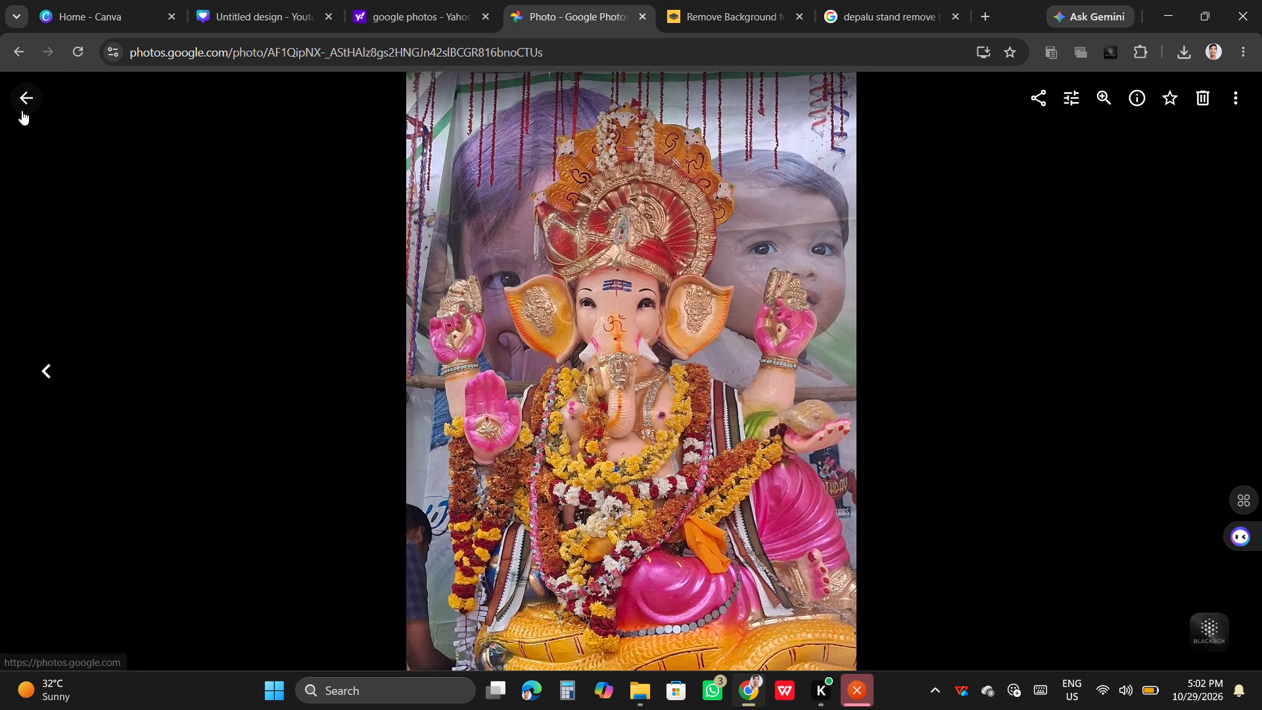
scroll(630, 427, down, 4)
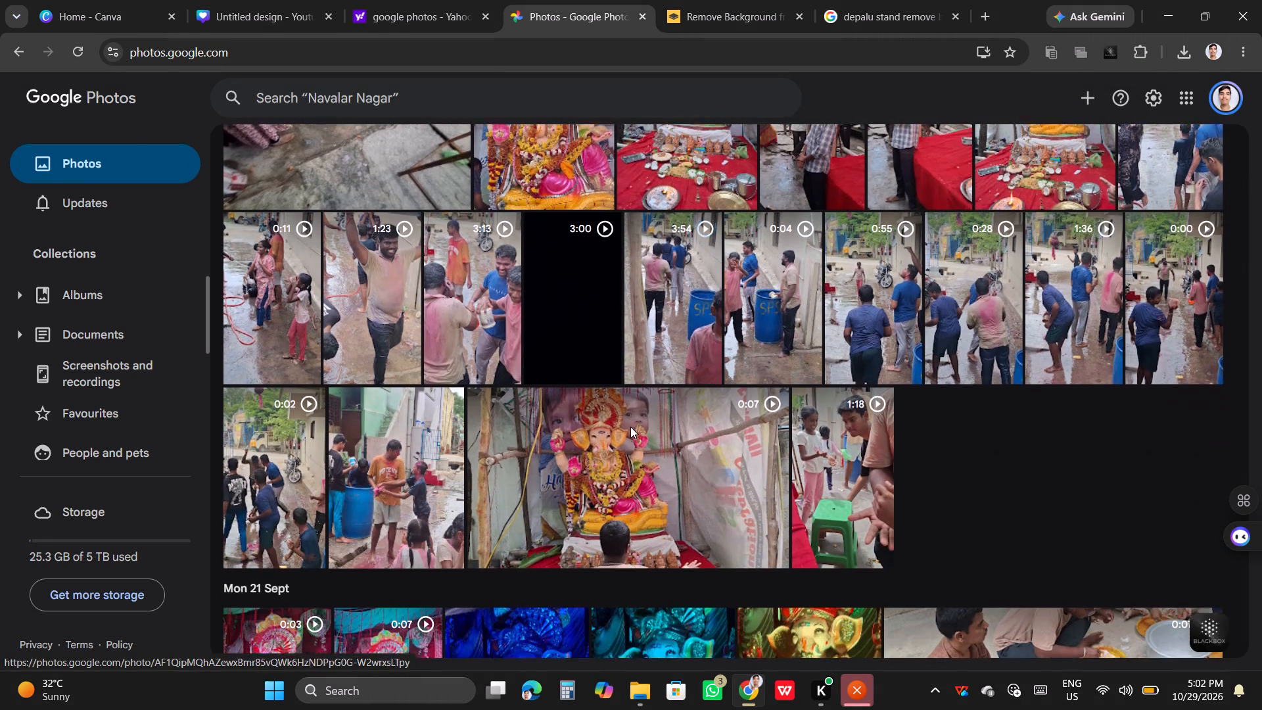
scroll(630, 427, down, 14)
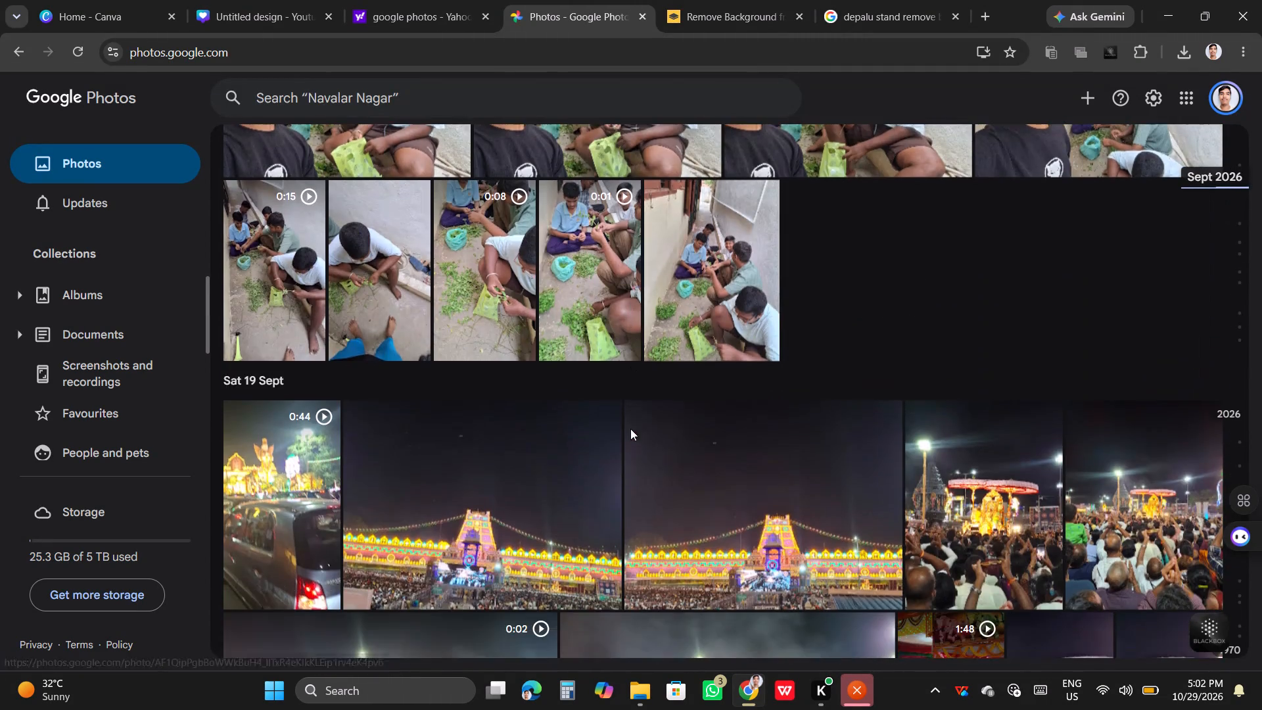
scroll(630, 429, up, 3)
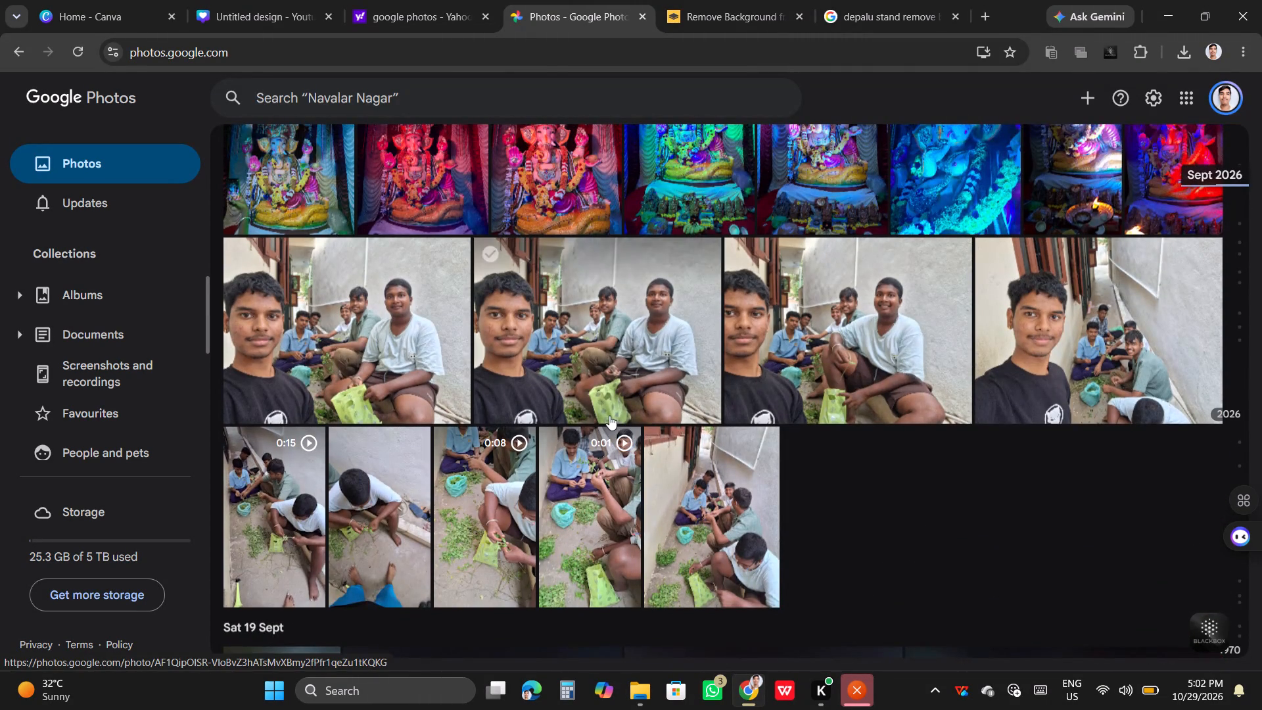
scroll(609, 415, down, 1)
scroll(609, 415, up, 2)
scroll(609, 415, down, 4)
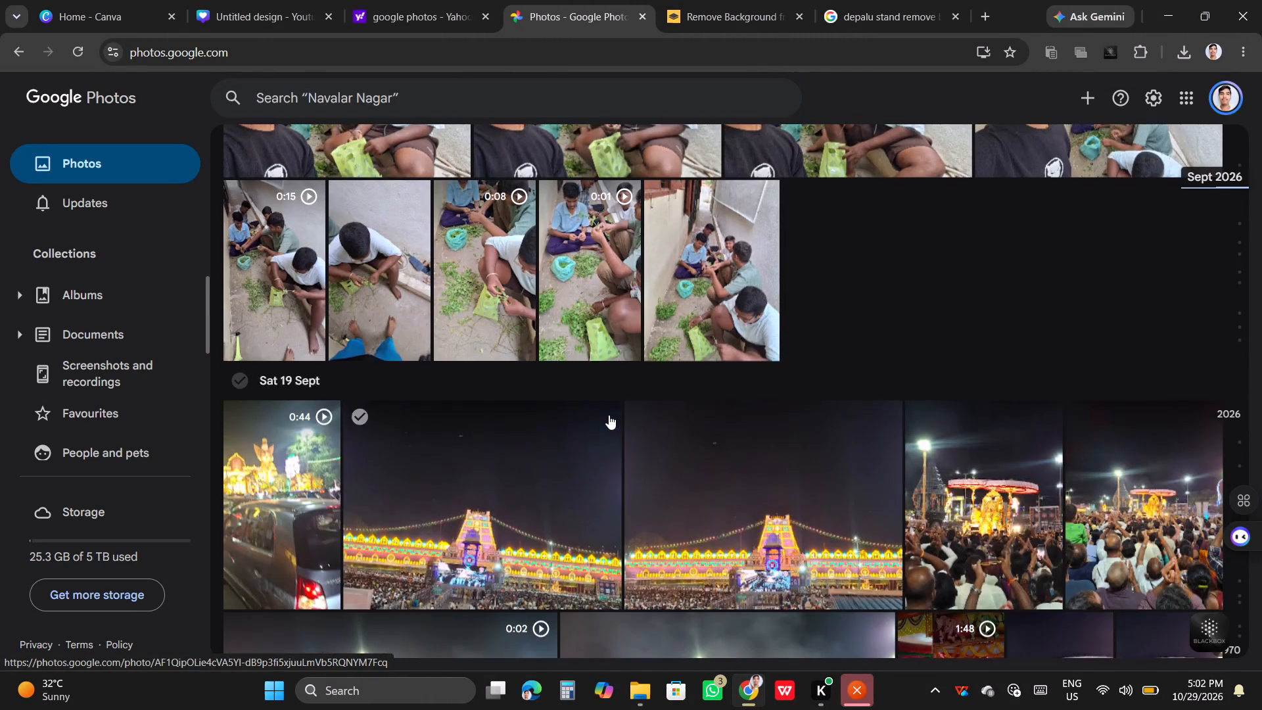
scroll(609, 415, down, 6)
scroll(609, 415, up, 1)
scroll(609, 415, down, 14)
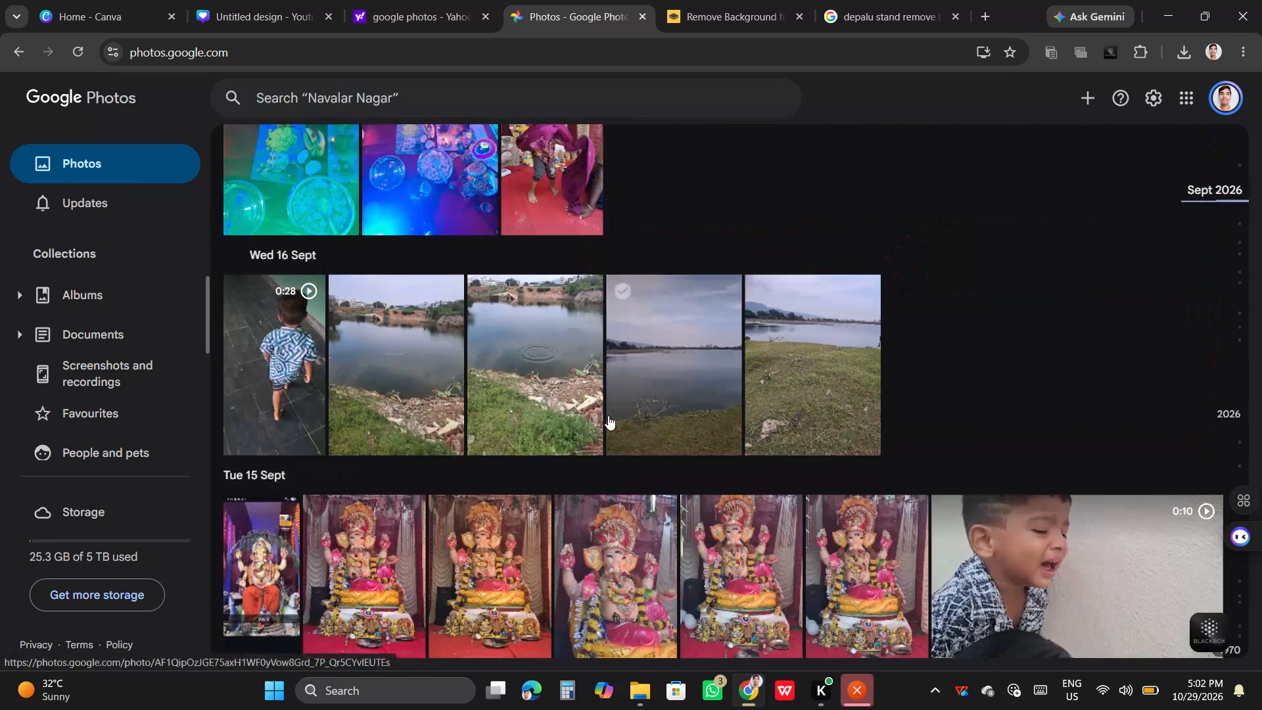
scroll(608, 415, down, 16)
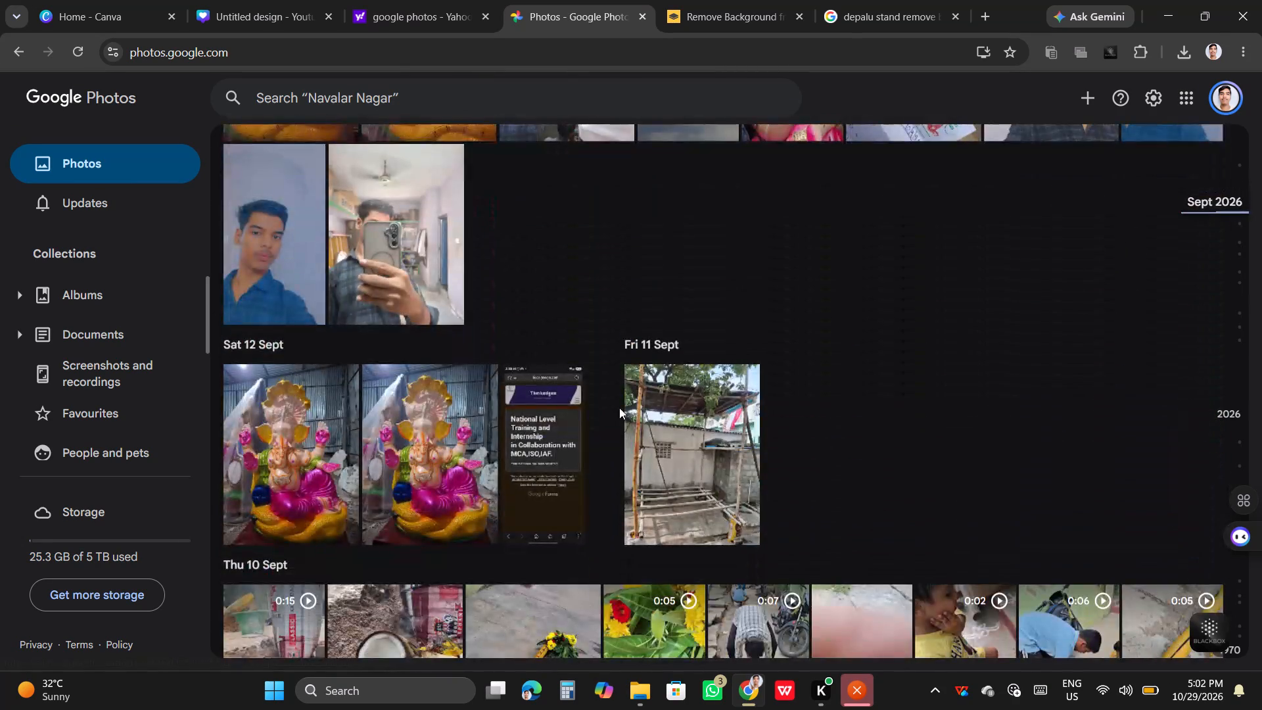
scroll(629, 408, up, 4)
scroll(693, 479, down, 4)
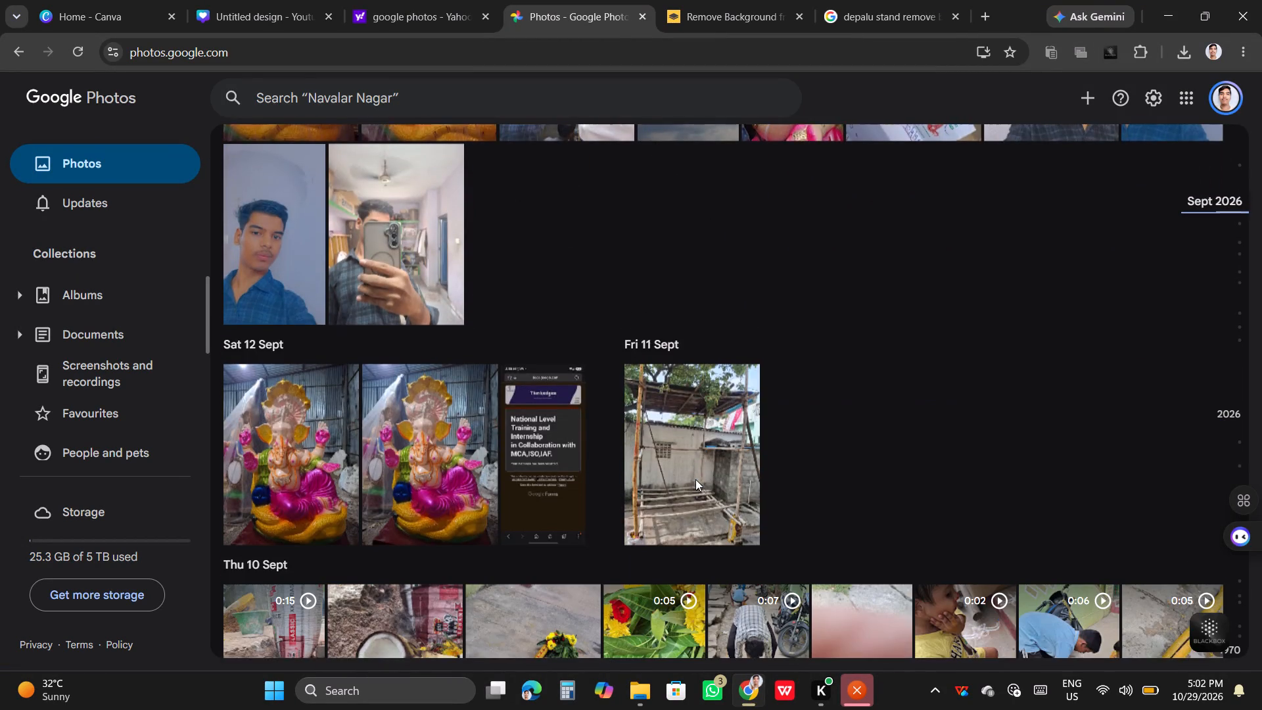
scroll(695, 479, down, 20)
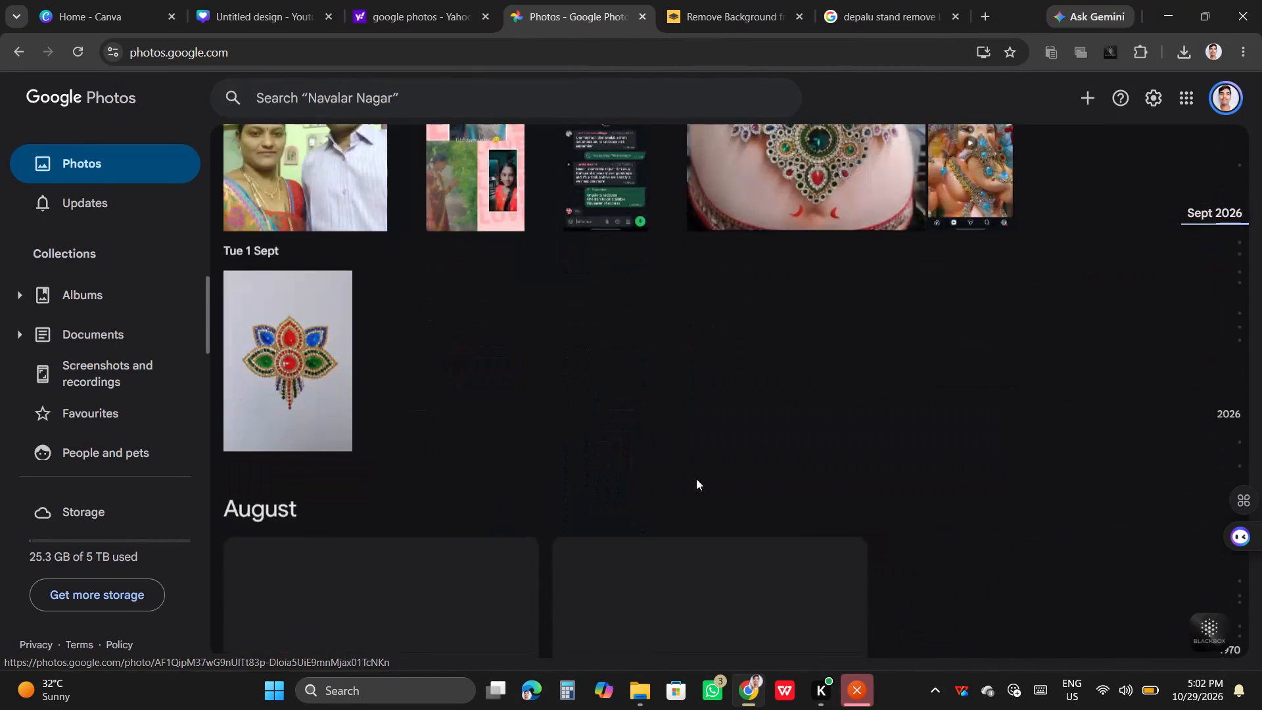
Look through the August and July 2026 pictures in the photo library for a suitable banner photo.
scroll(696, 479, down, 7)
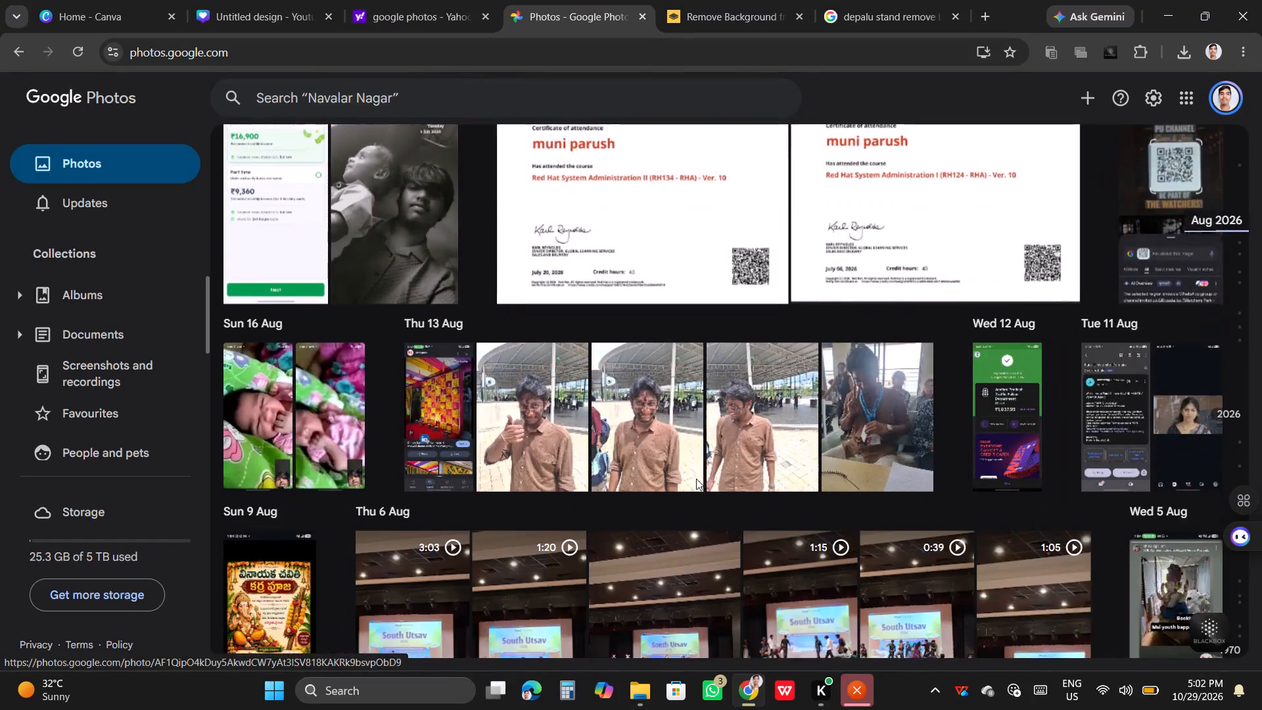
scroll(696, 479, down, 17)
scroll(696, 478, down, 5)
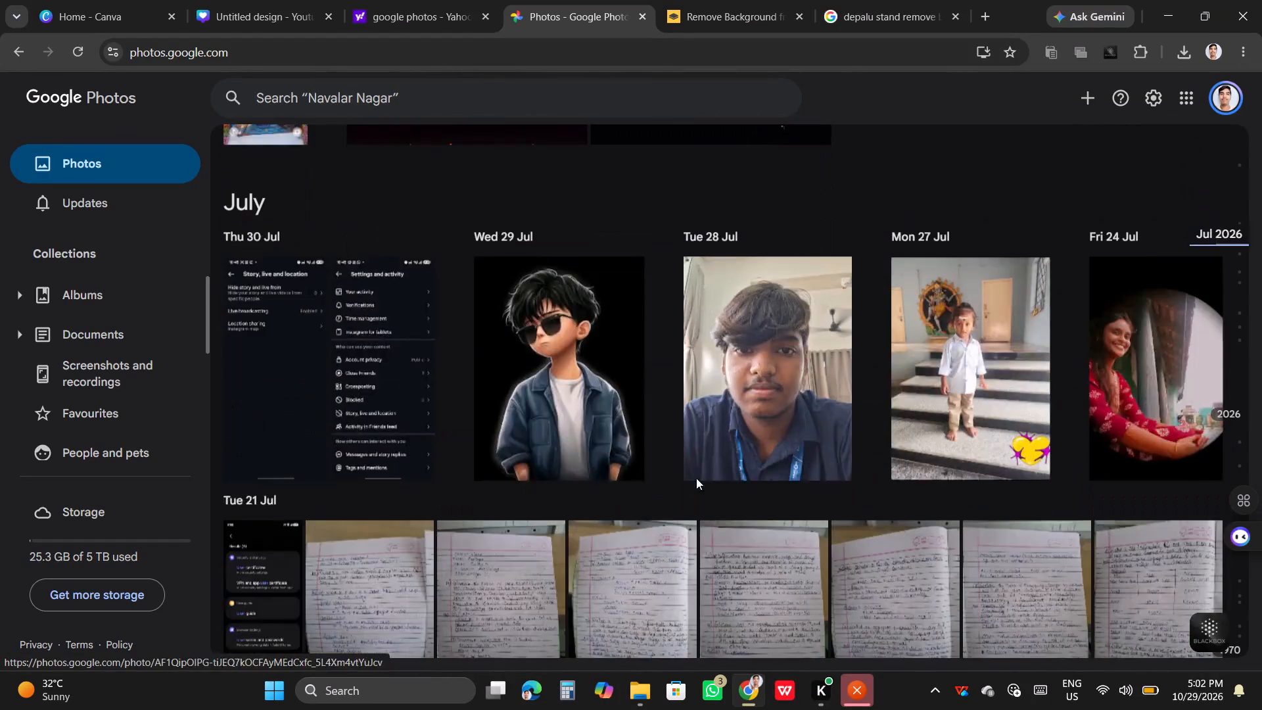
scroll(696, 478, down, 5)
scroll(696, 477, up, 4)
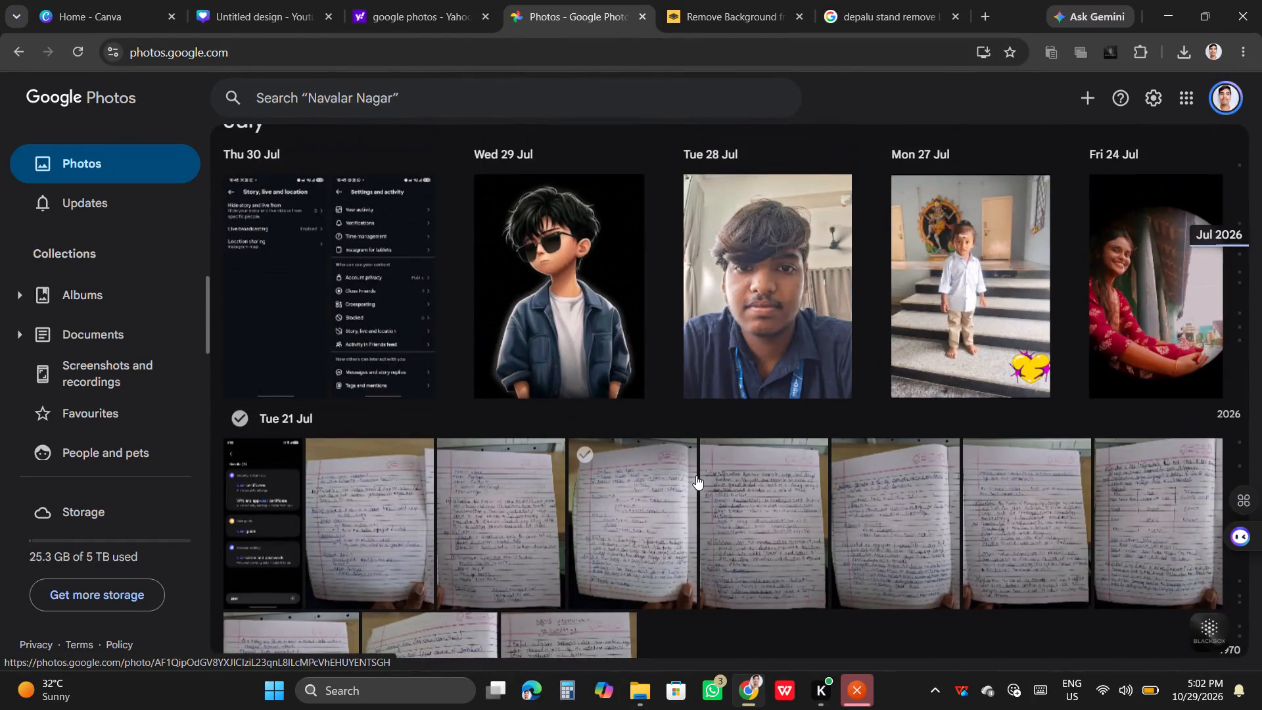
scroll(696, 475, down, 19)
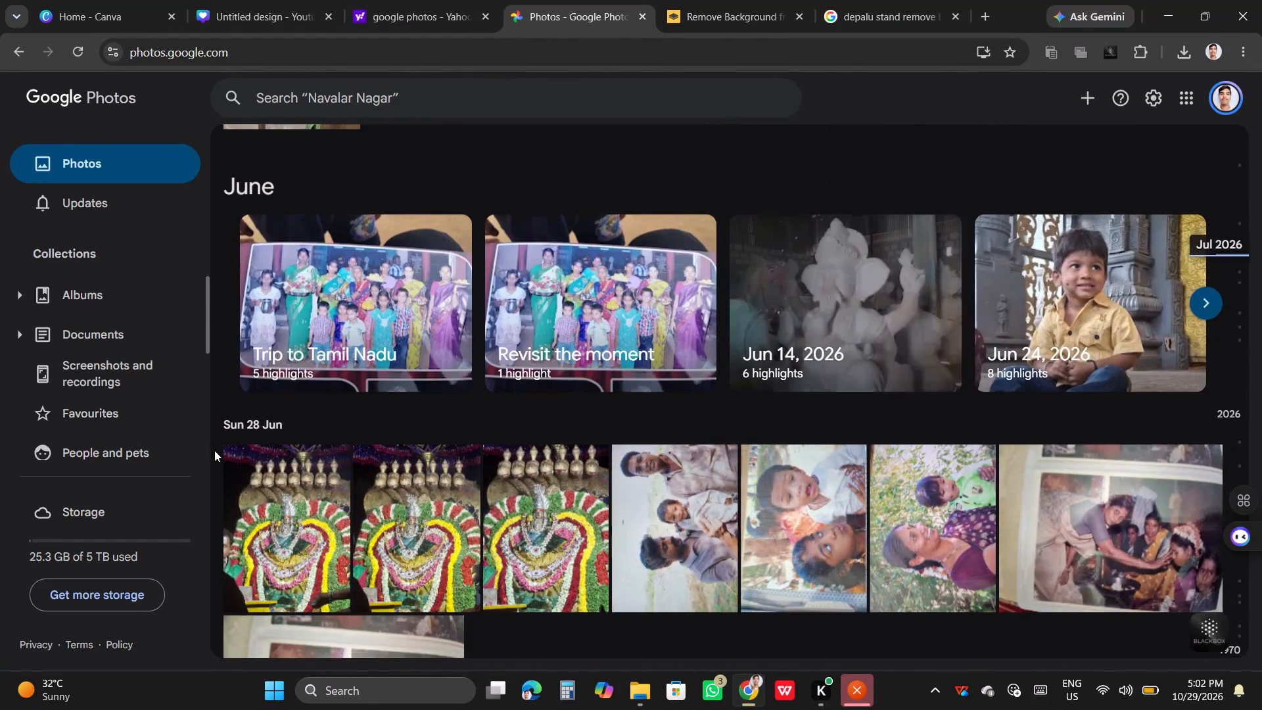
Examine the June and May 2026 pictures in the photo library for a suitable banner photo.
scroll(516, 444, down, 5)
scroll(564, 452, up, 4)
scroll(564, 449, down, 17)
scroll(567, 450, down, 6)
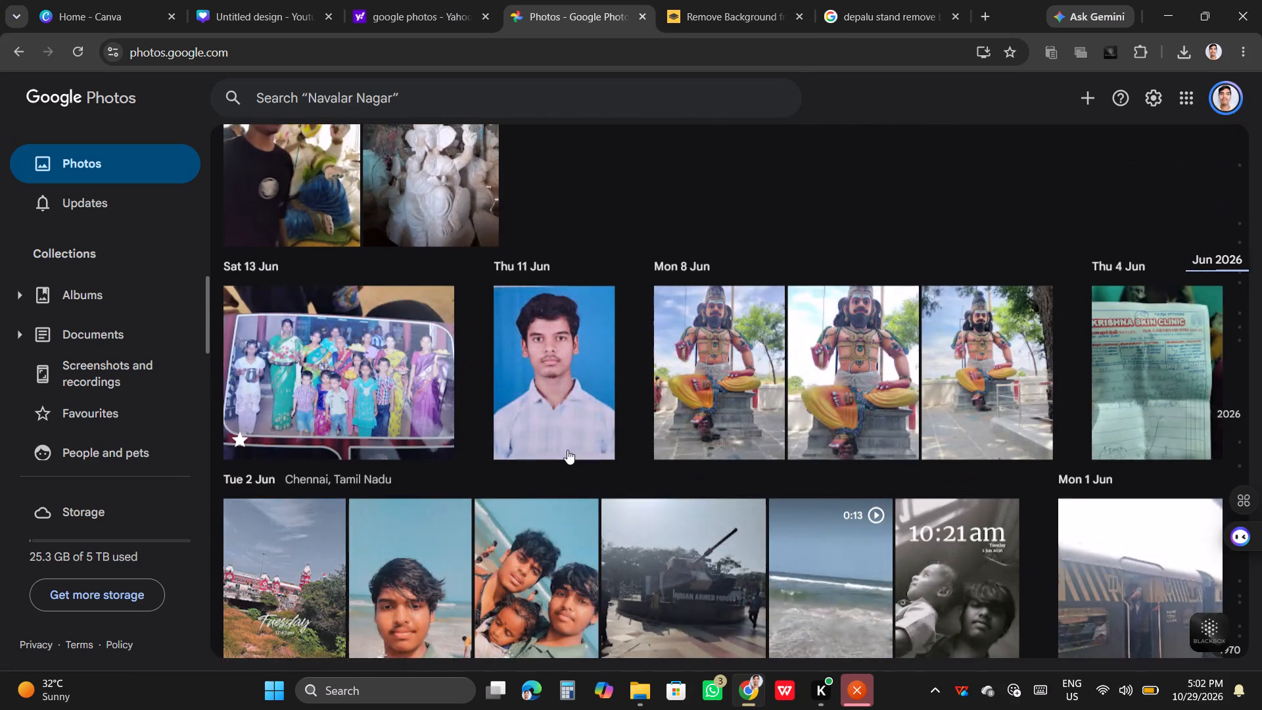
scroll(567, 450, down, 2)
scroll(567, 450, up, 6)
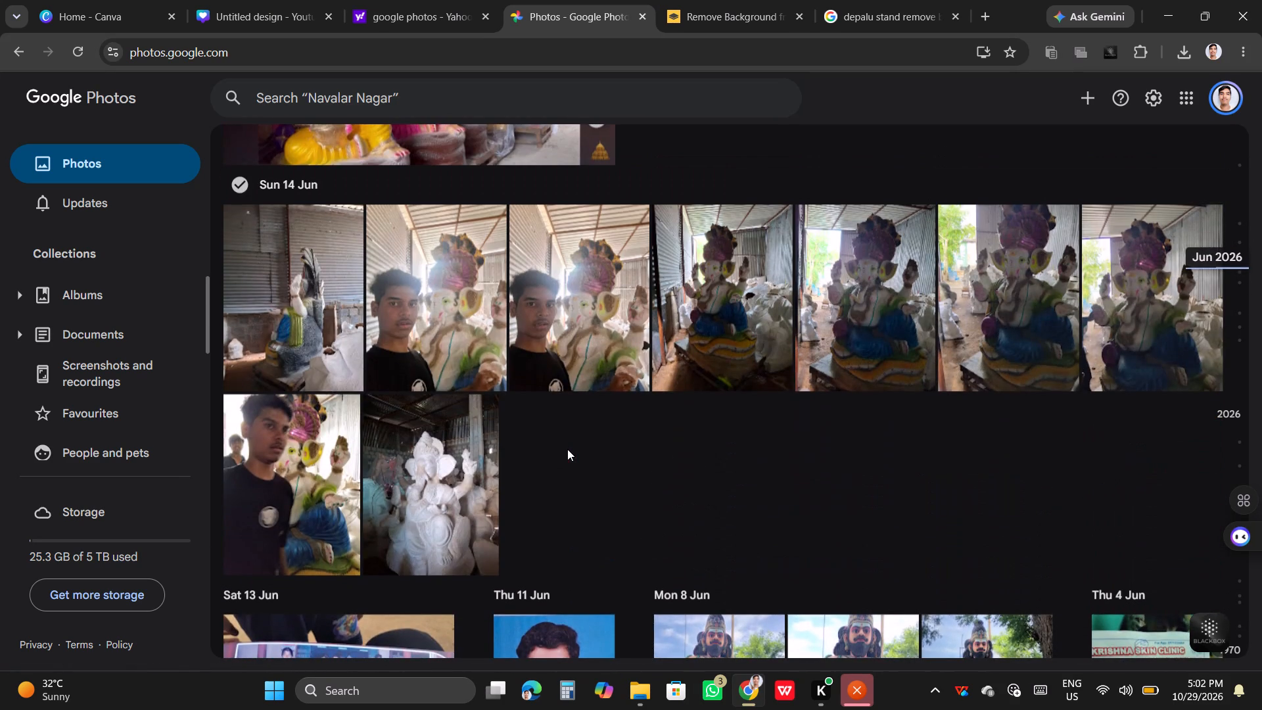
scroll(567, 449, down, 15)
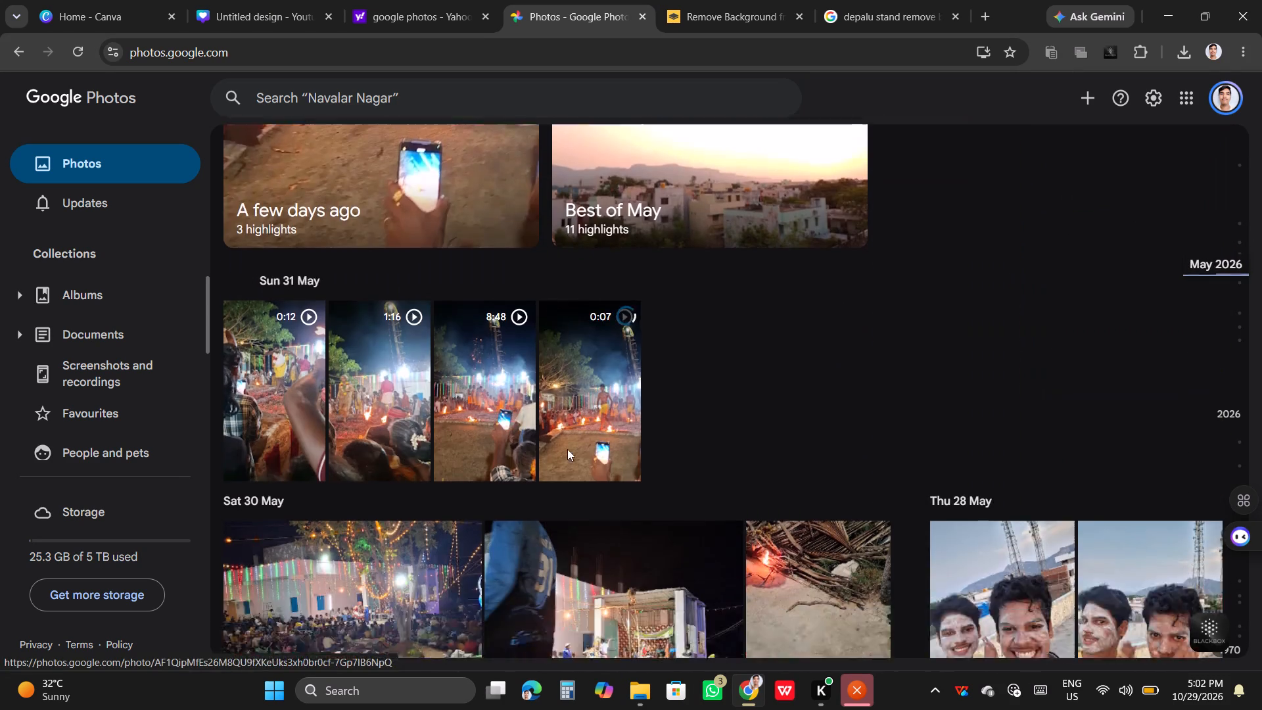
scroll(567, 449, down, 6)
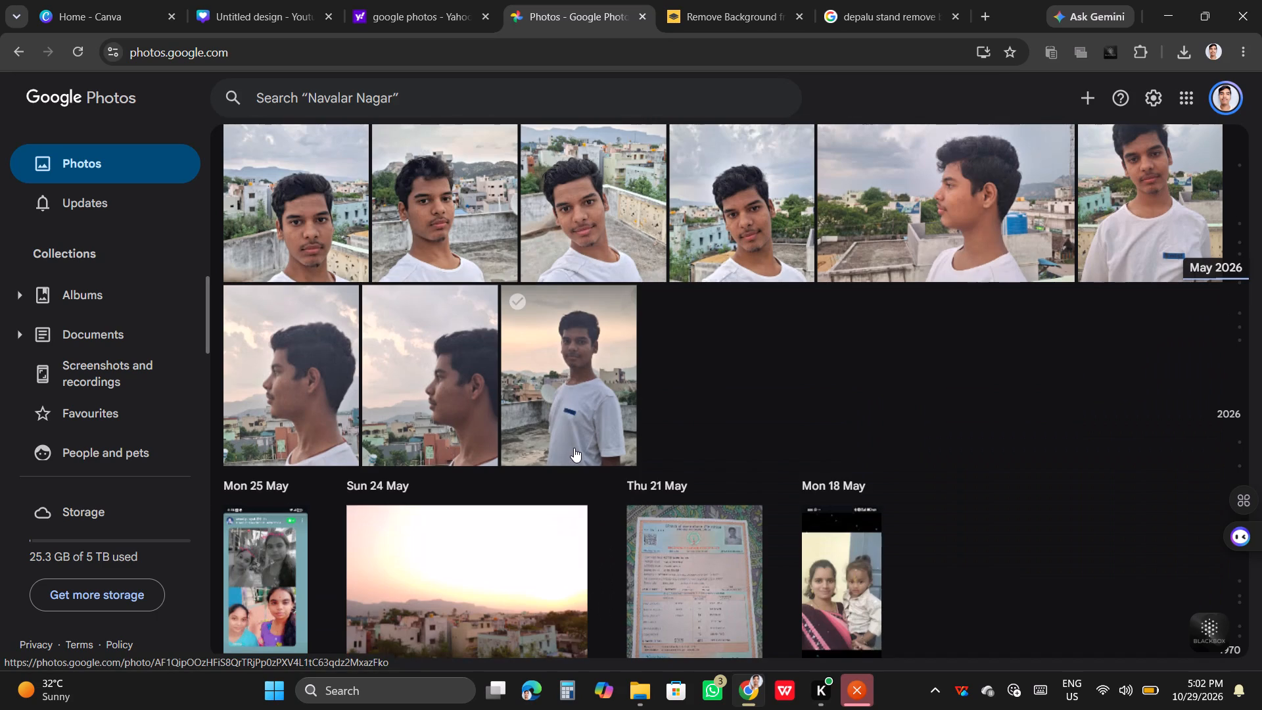
scroll(574, 448, up, 4)
scroll(574, 448, down, 9)
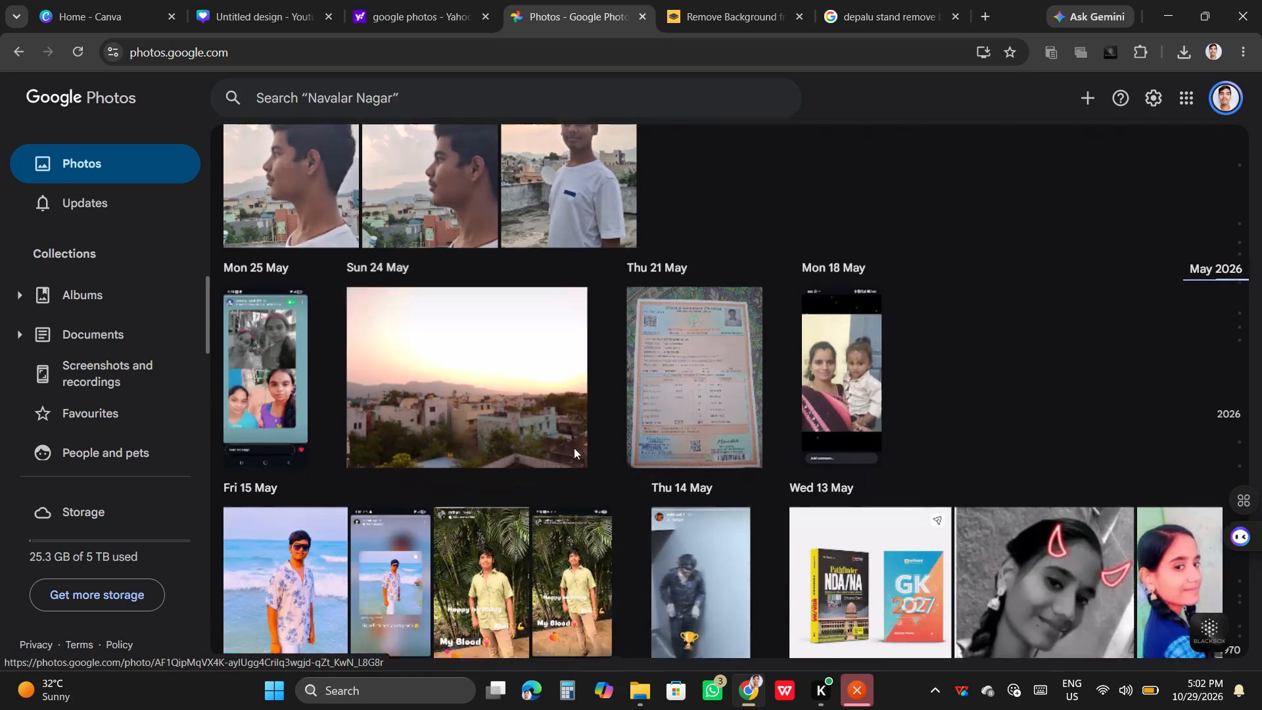
scroll(574, 448, down, 2)
Look through the April 2026 pictures in the photo library, including the festival and temple photos.
scroll(574, 447, down, 7)
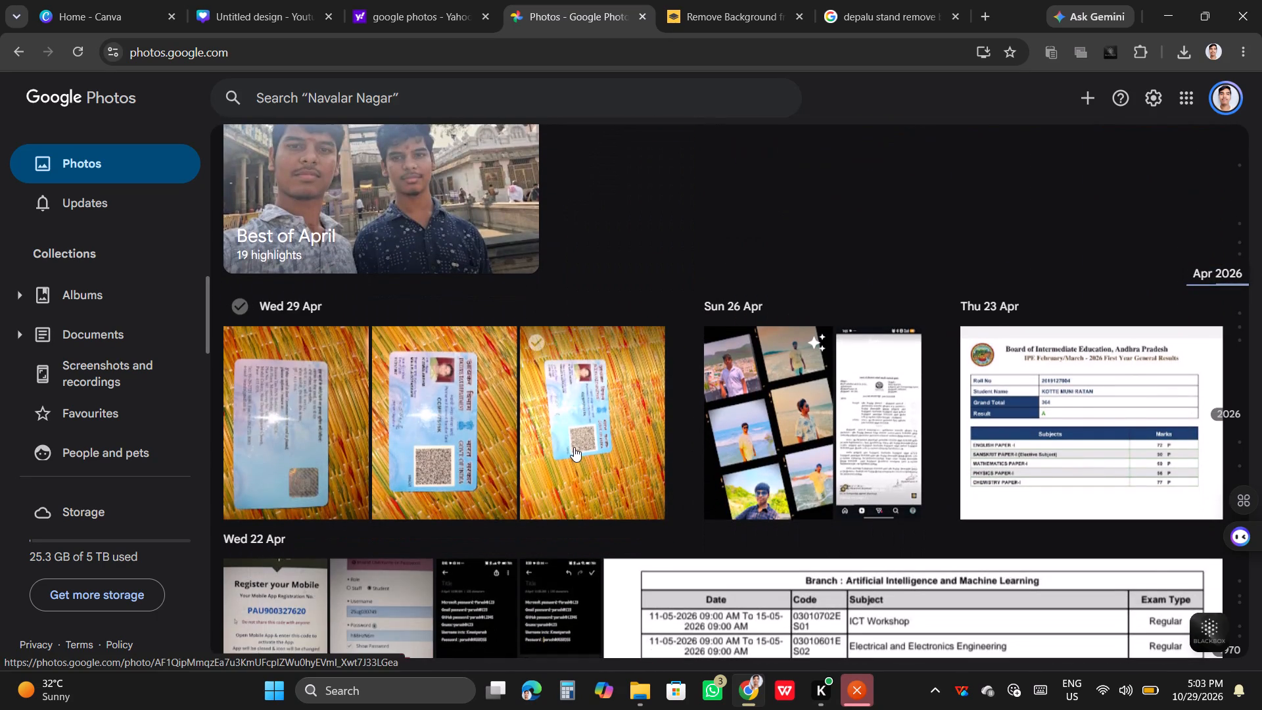
scroll(468, 356, down, 7)
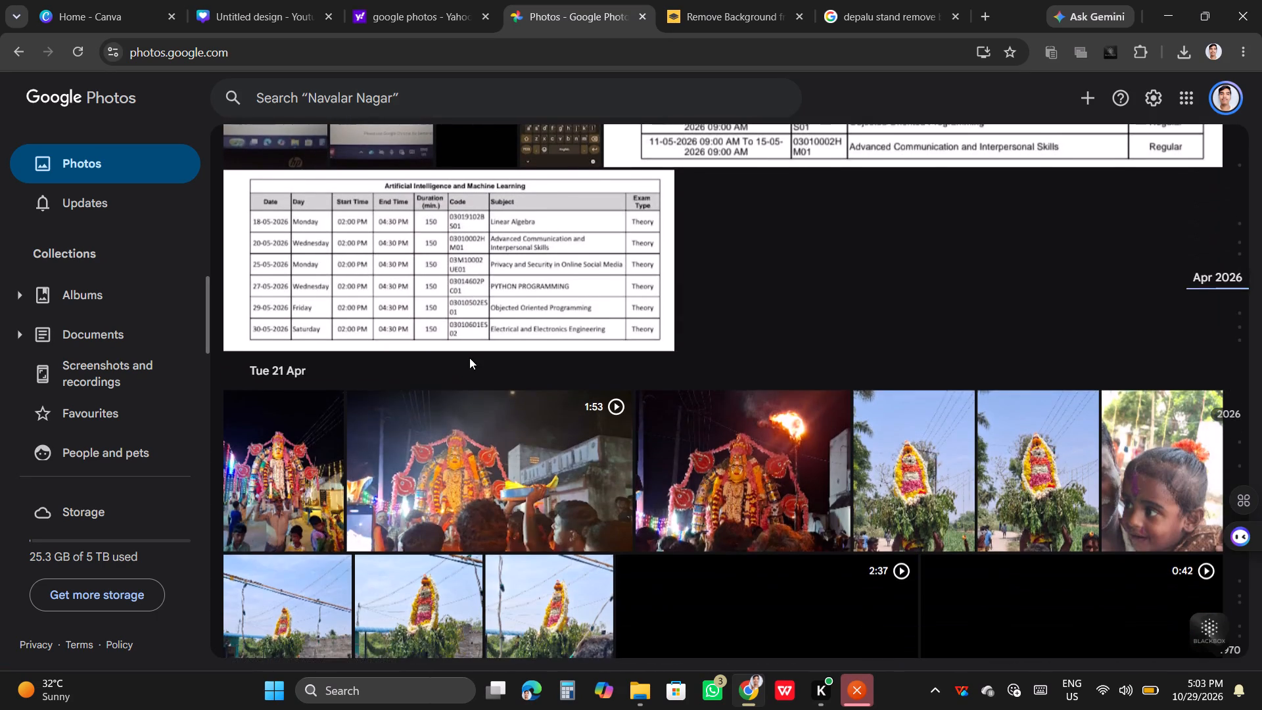
scroll(469, 358, down, 18)
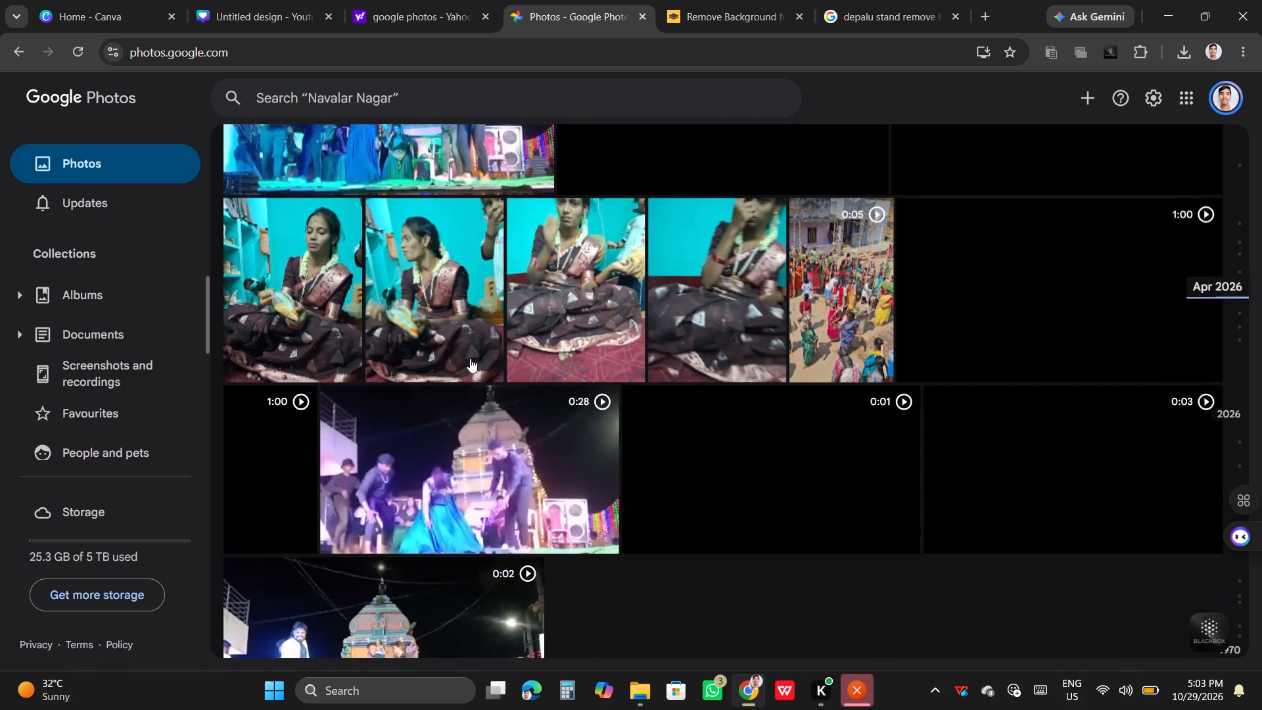
scroll(470, 358, down, 19)
scroll(470, 358, up, 2)
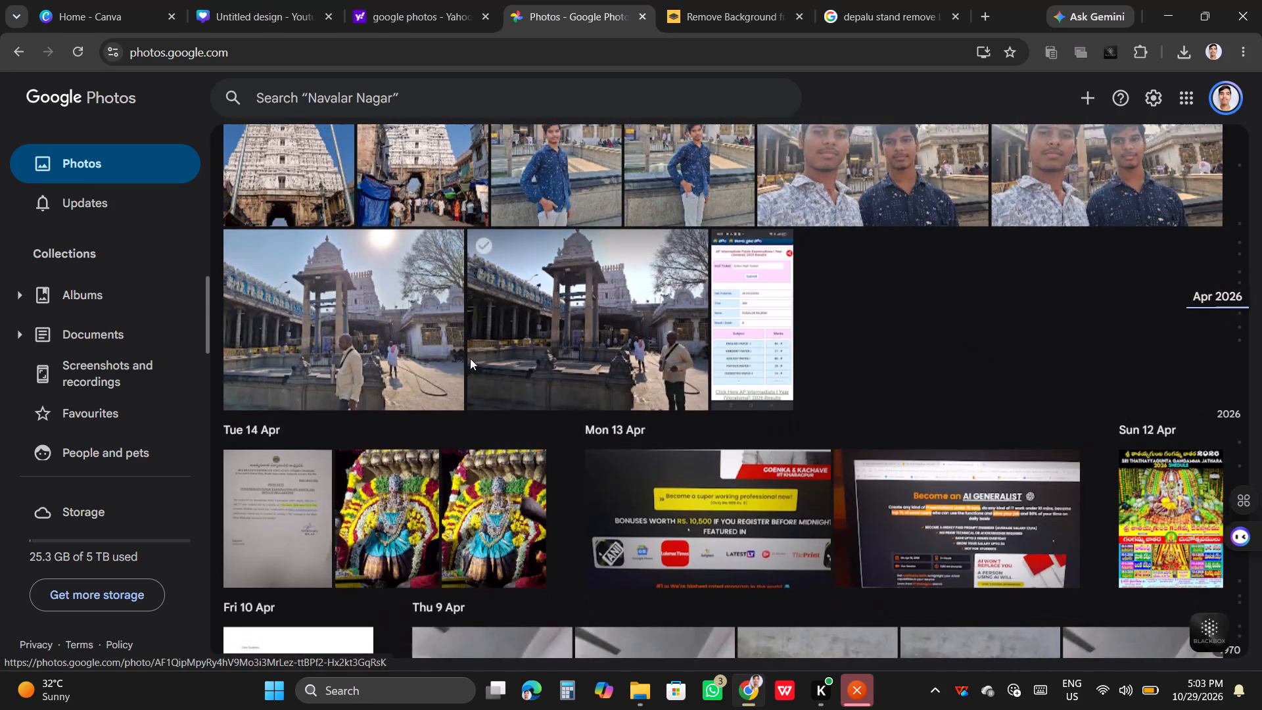
scroll(470, 358, up, 1)
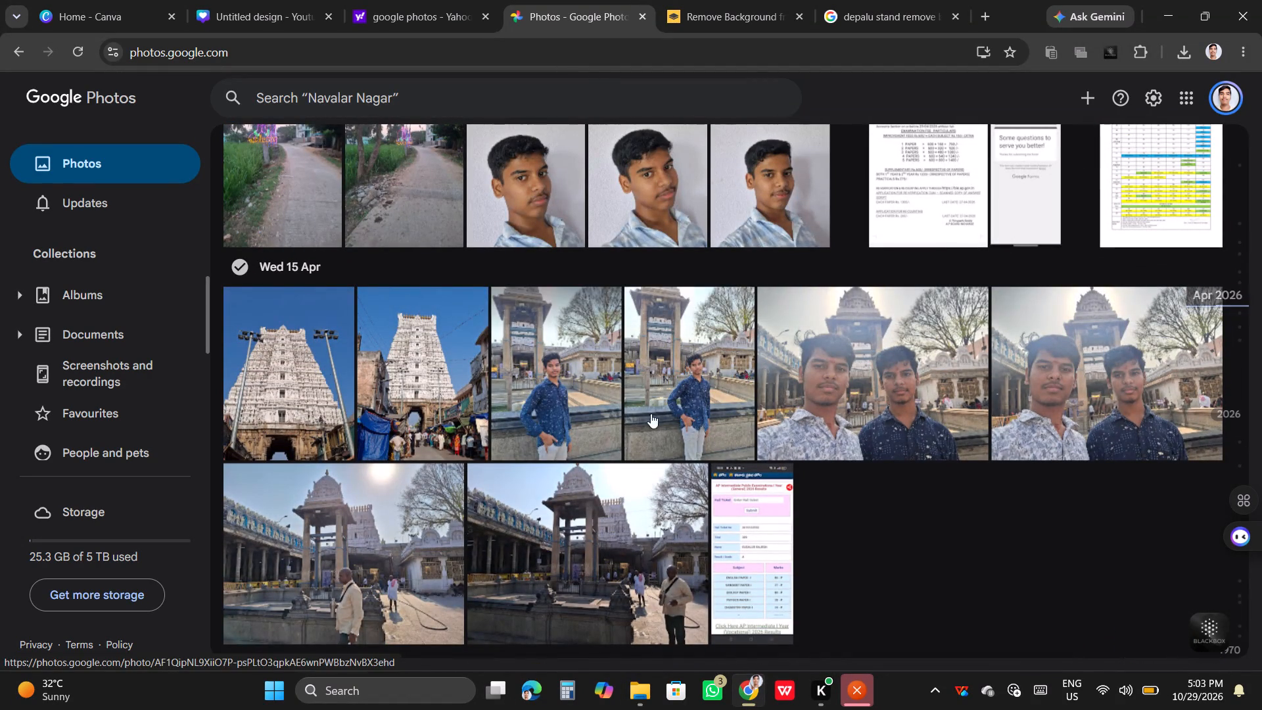
scroll(551, 413, down, 4)
scroll(443, 400, down, 1)
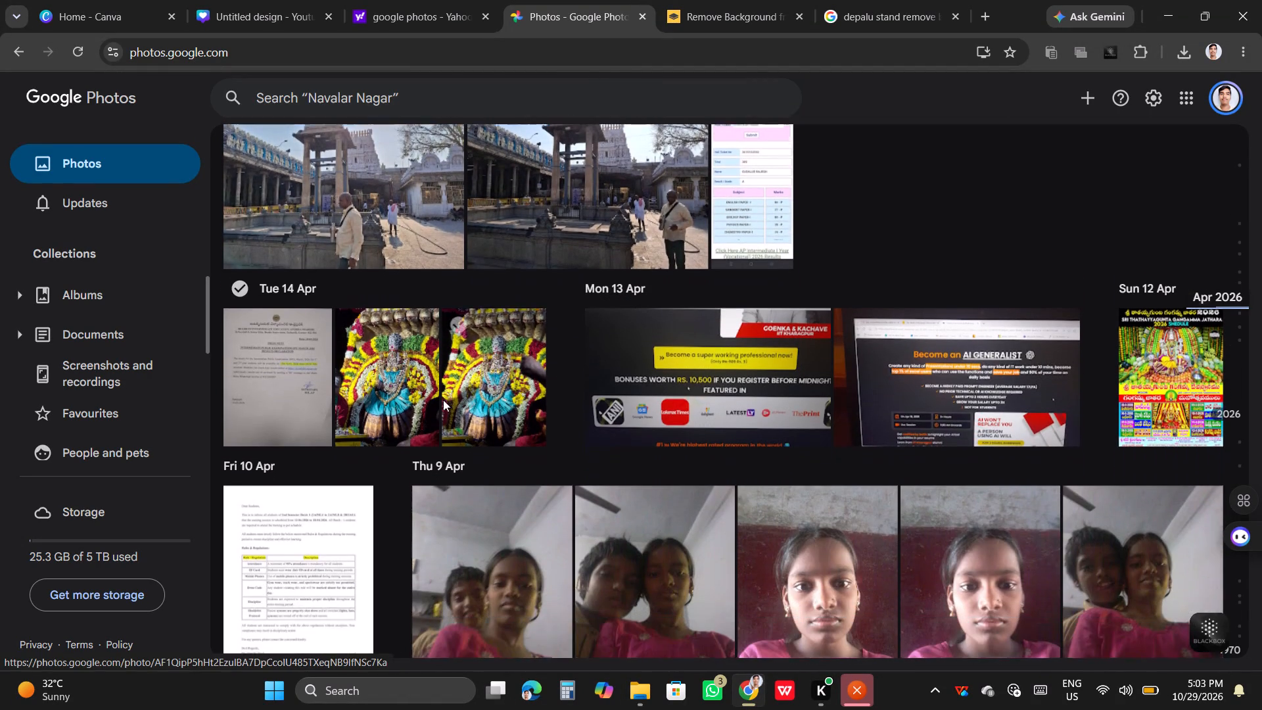
scroll(443, 400, down, 6)
Examine the March and February 2026 pictures in the photo library for a suitable banner photo.
scroll(443, 400, down, 6)
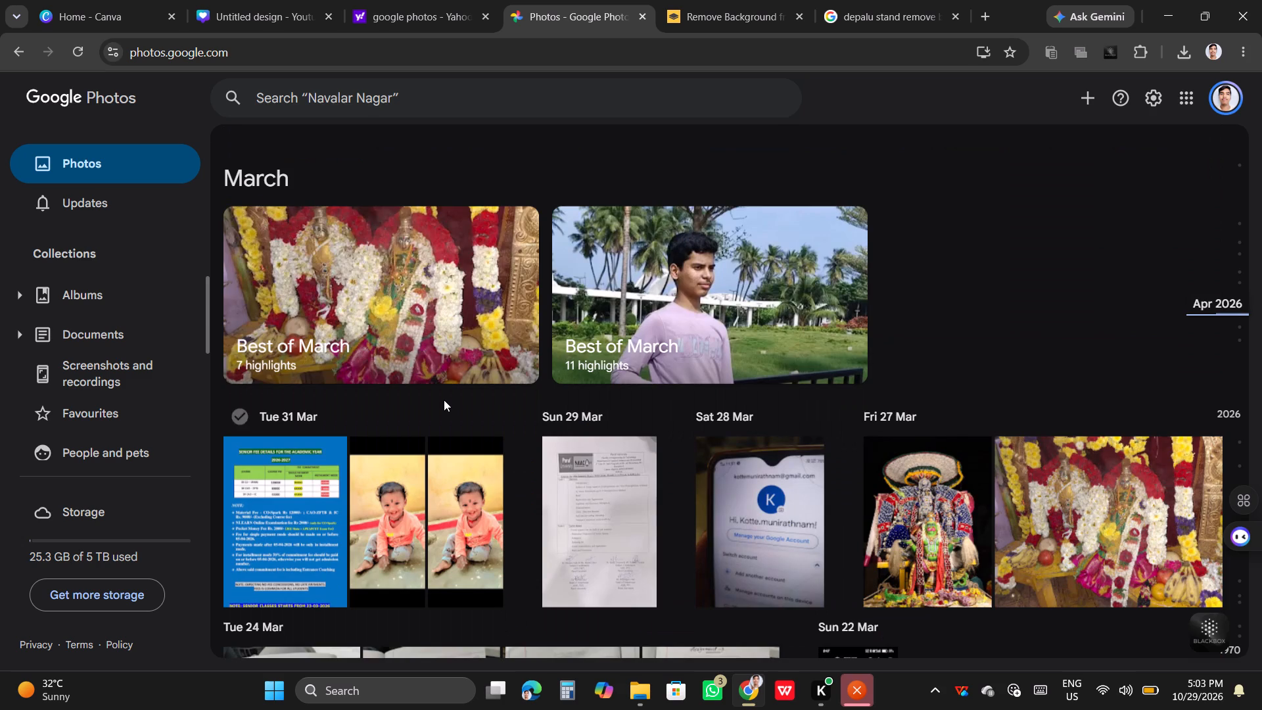
scroll(444, 400, down, 14)
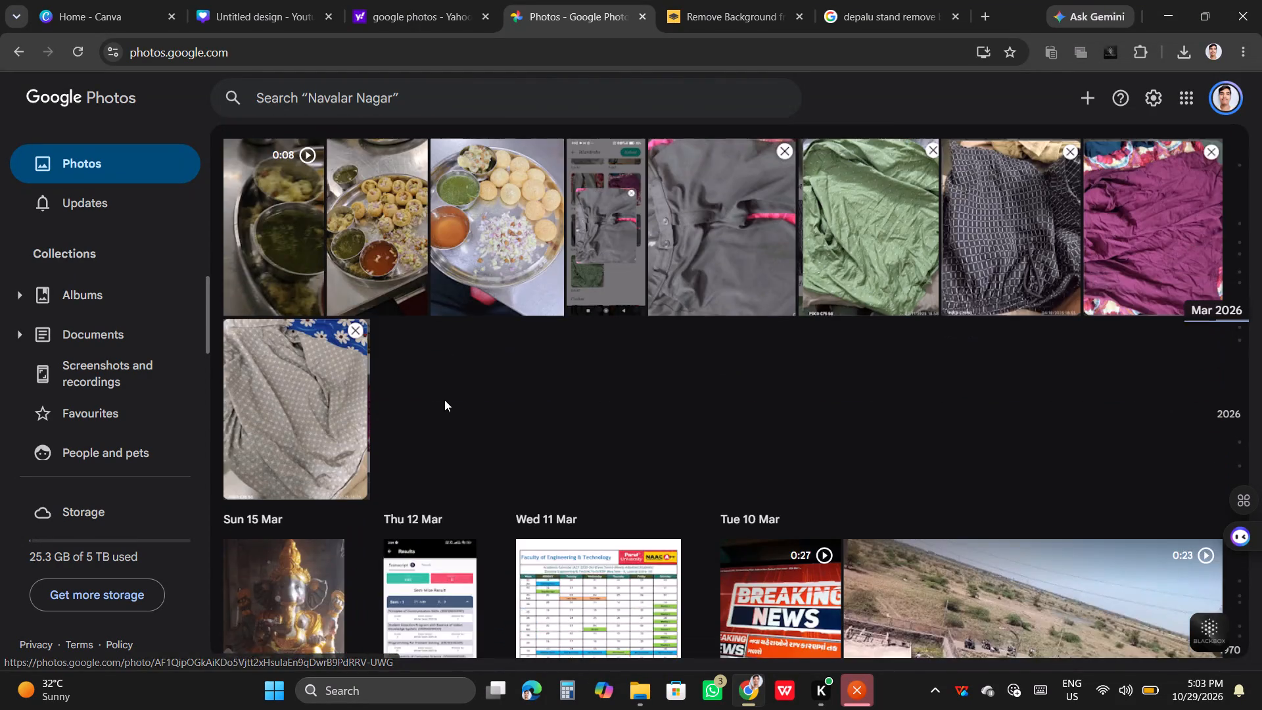
scroll(444, 400, down, 9)
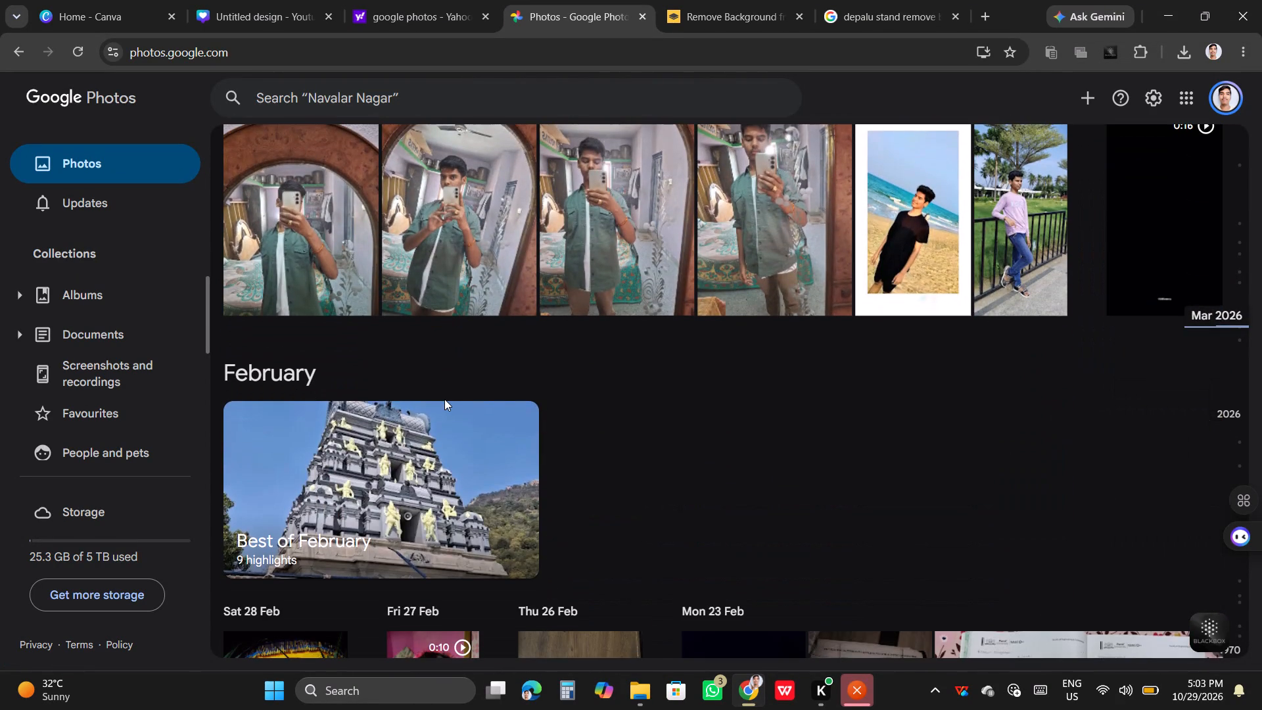
scroll(444, 399, up, 4)
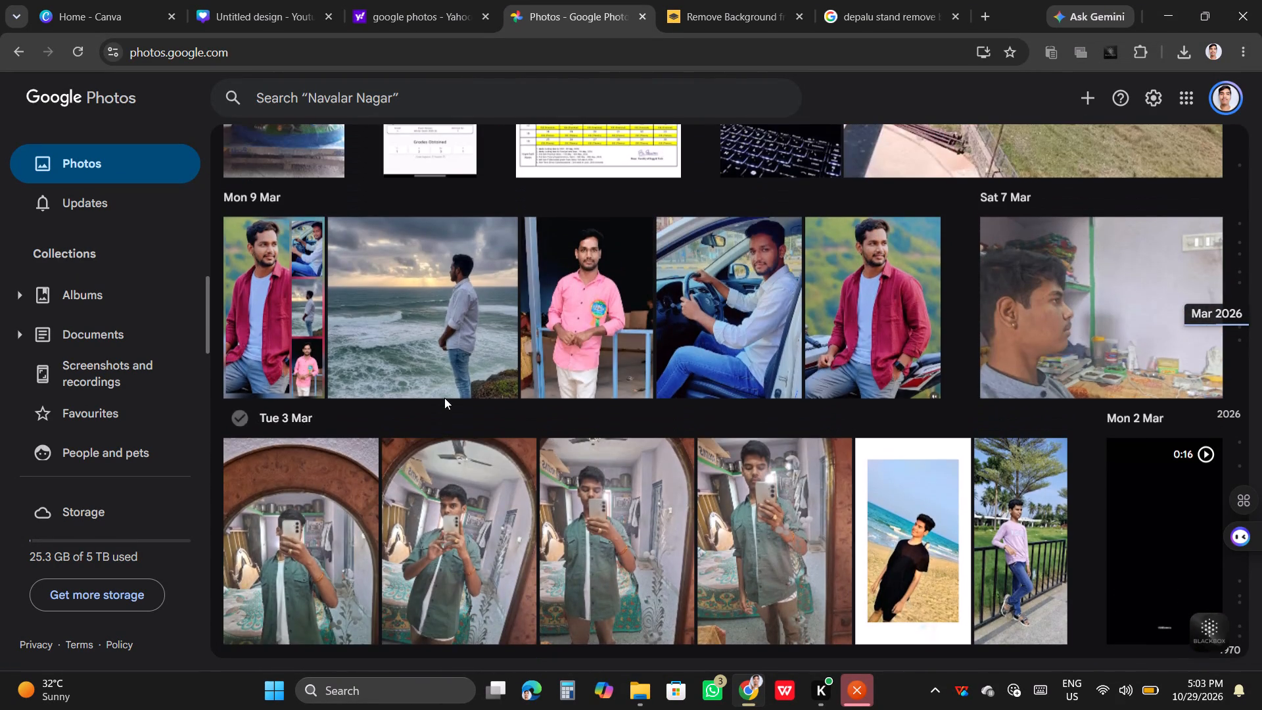
scroll(444, 398, down, 8)
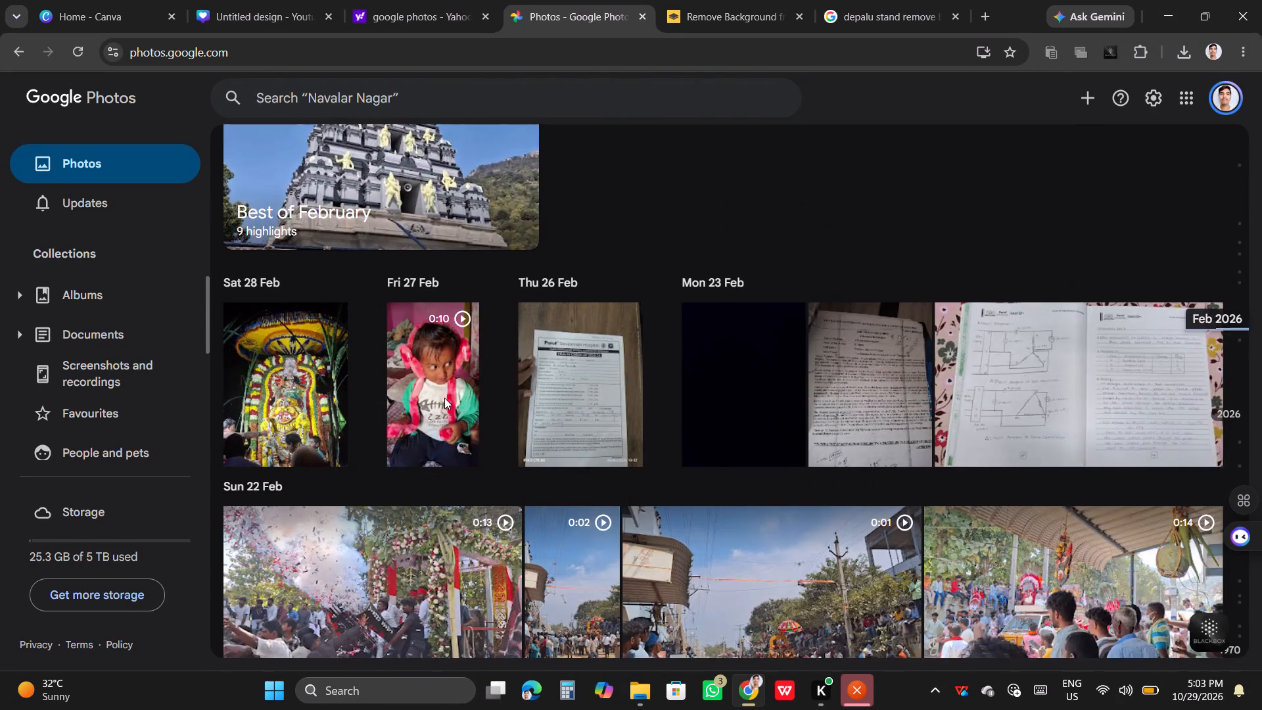
scroll(444, 398, down, 13)
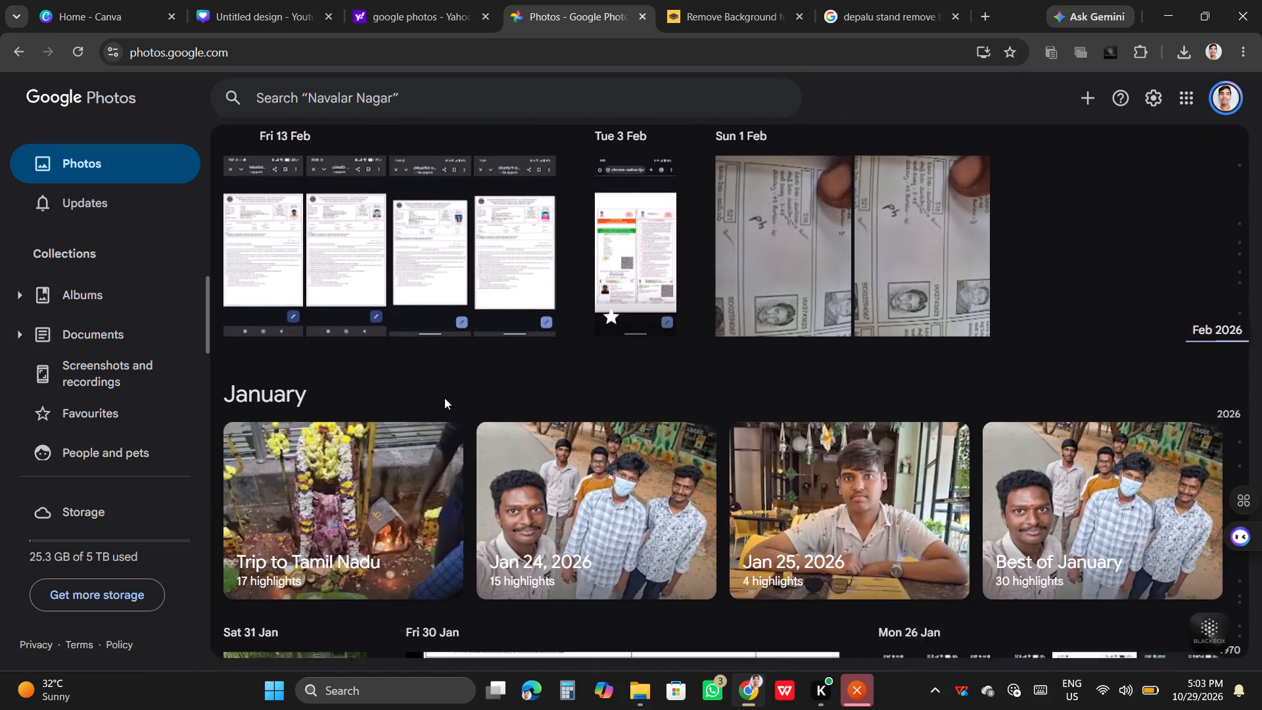
Look through the late January 2026 pictures in the photo library, including the restaurant, zoo and park photos.
scroll(444, 398, down, 5)
scroll(444, 398, up, 2)
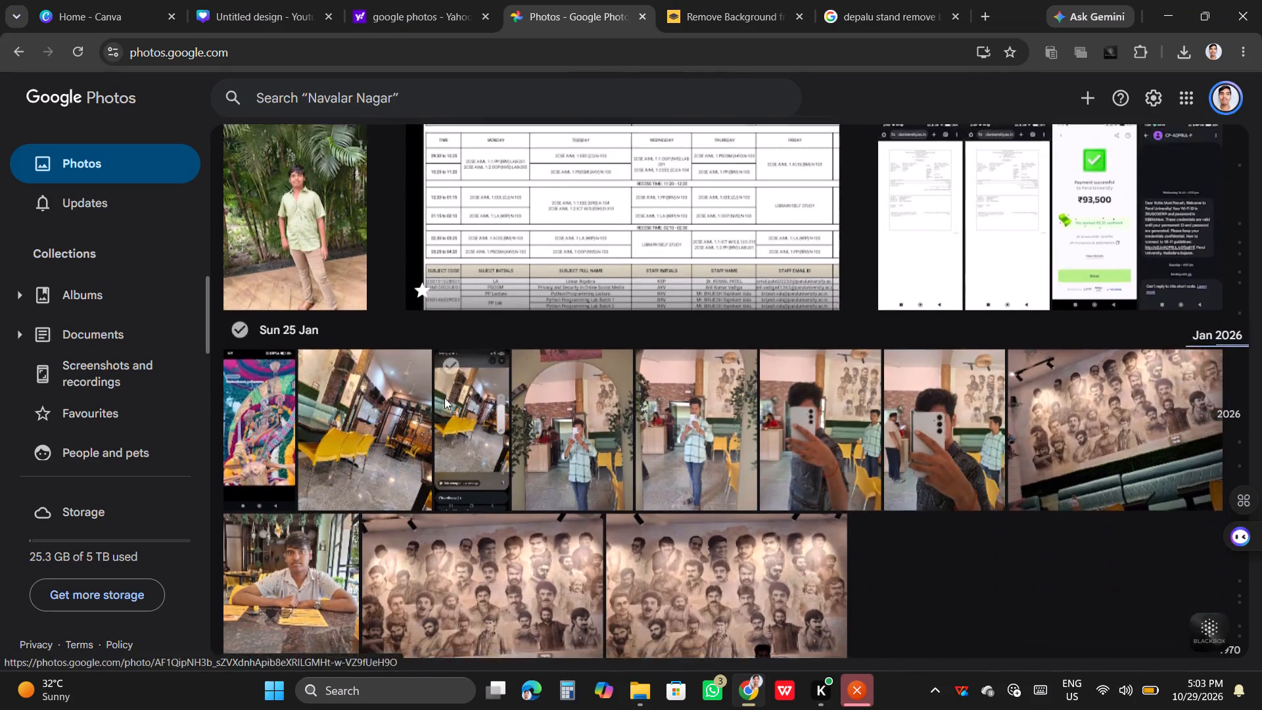
scroll(444, 398, up, 3)
scroll(445, 398, down, 8)
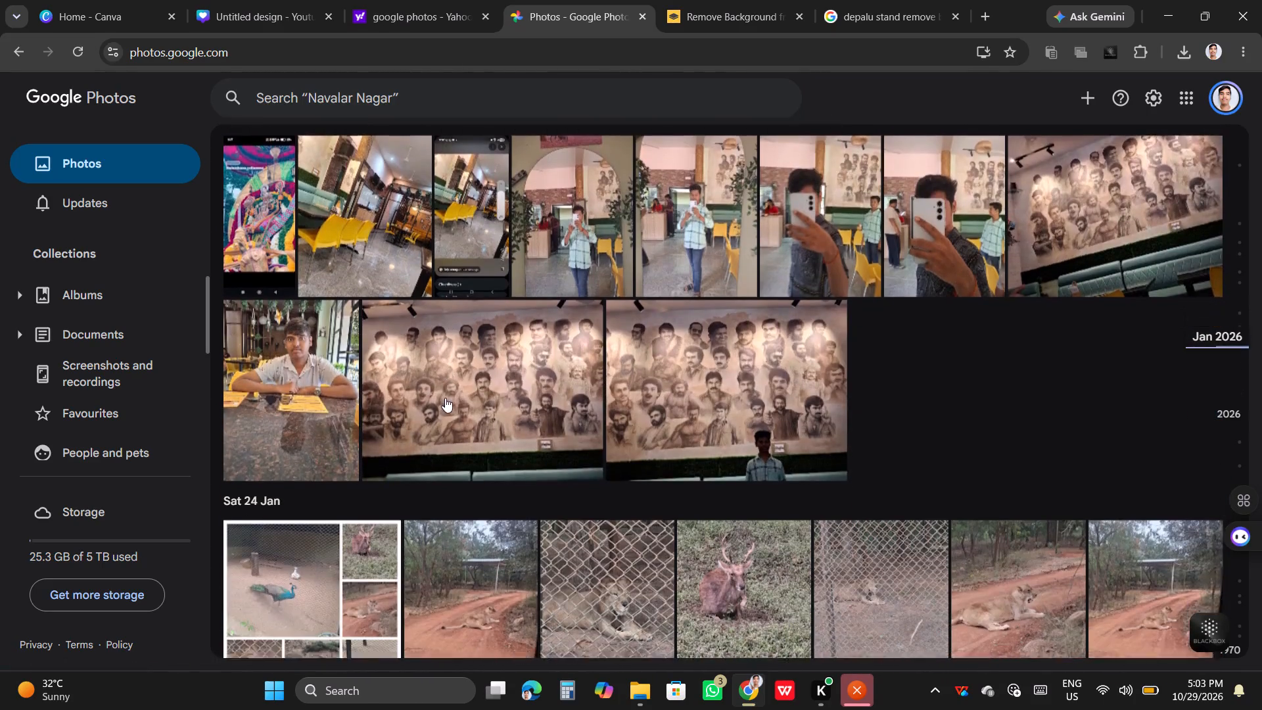
scroll(445, 398, down, 15)
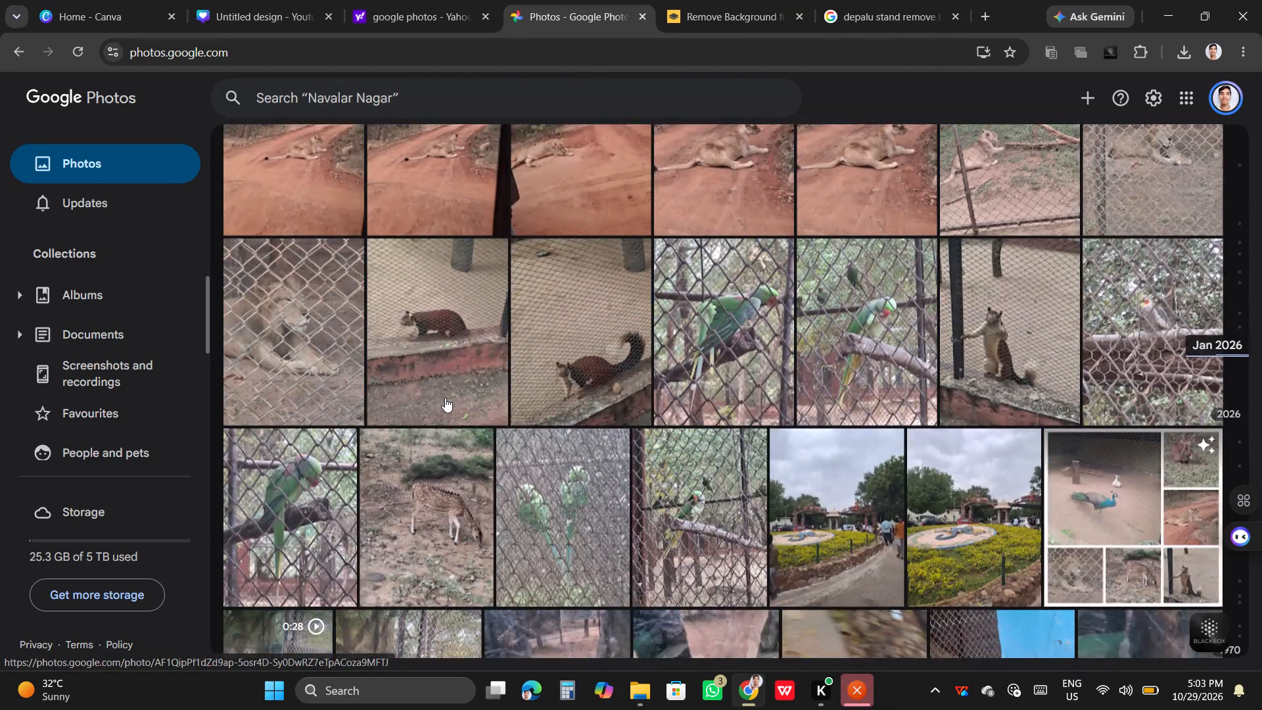
scroll(445, 398, down, 8)
scroll(445, 398, down, 19)
scroll(445, 398, down, 7)
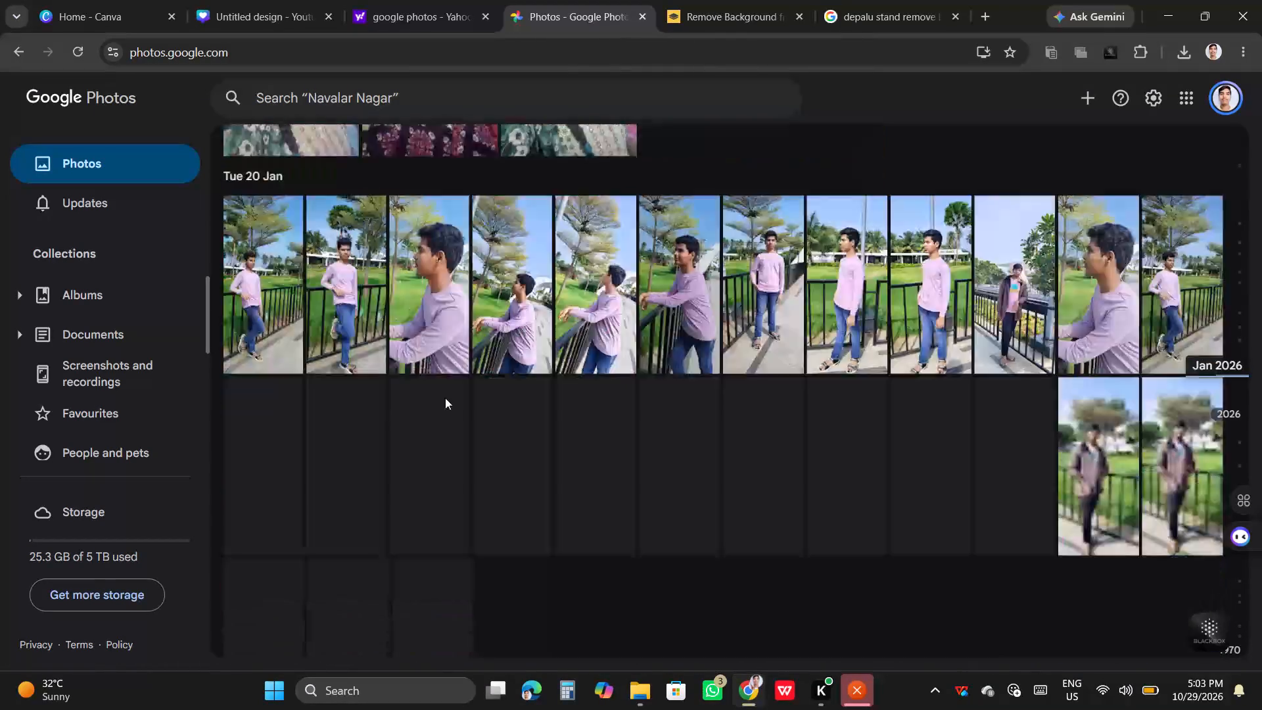
scroll(445, 398, down, 7)
scroll(445, 398, up, 7)
scroll(445, 398, down, 5)
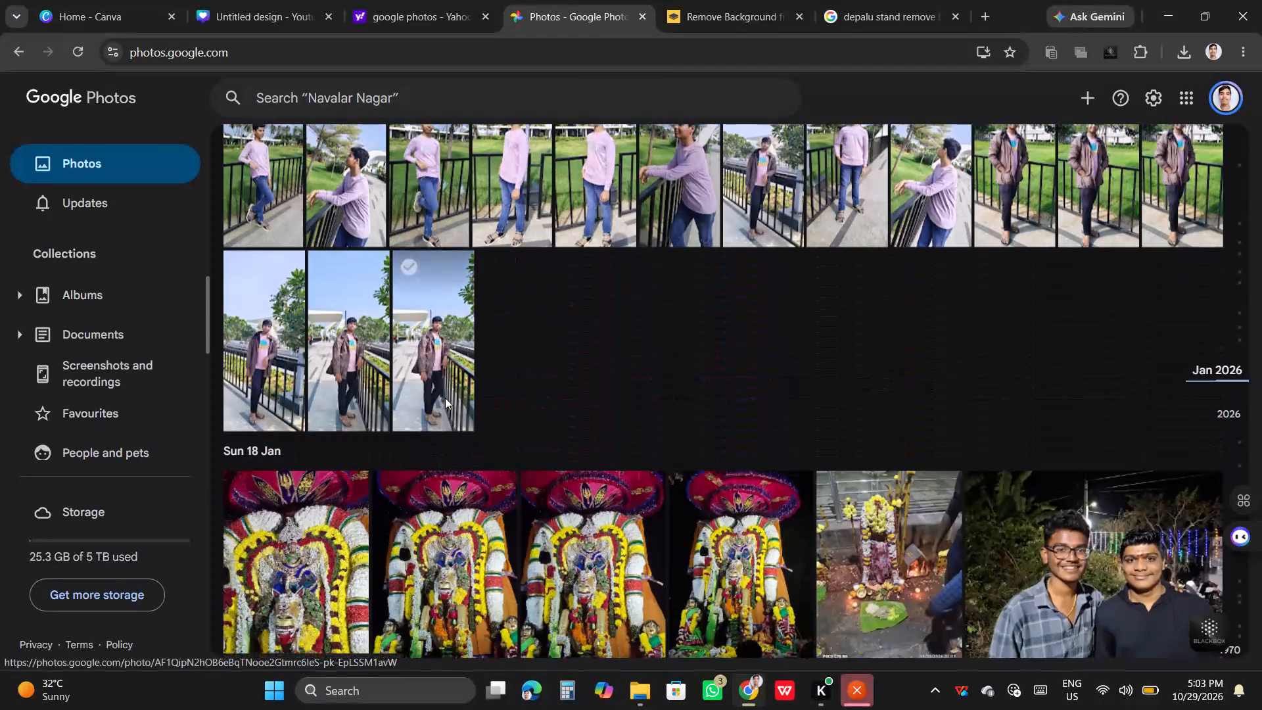
Examine the mid-January 2026 temple festival and beach pictures in the photo library for a suitable banner photo.
scroll(445, 398, down, 3)
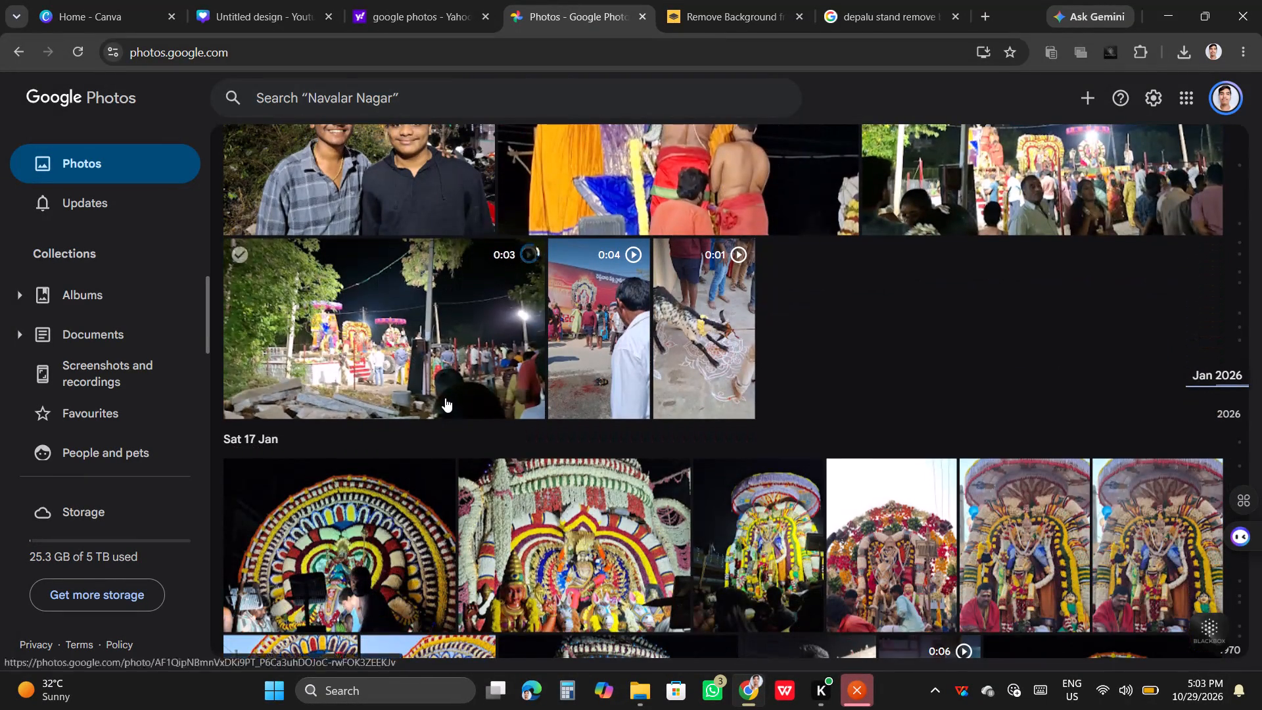
scroll(445, 398, up, 3)
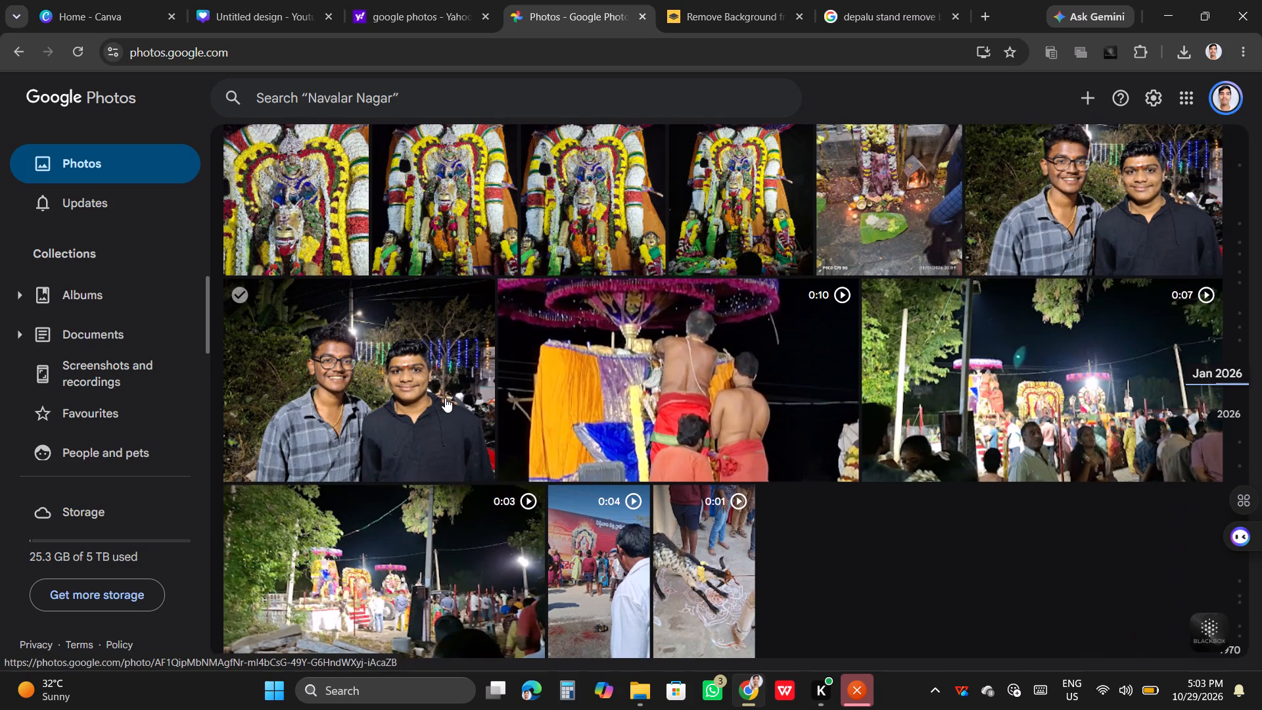
scroll(445, 398, down, 5)
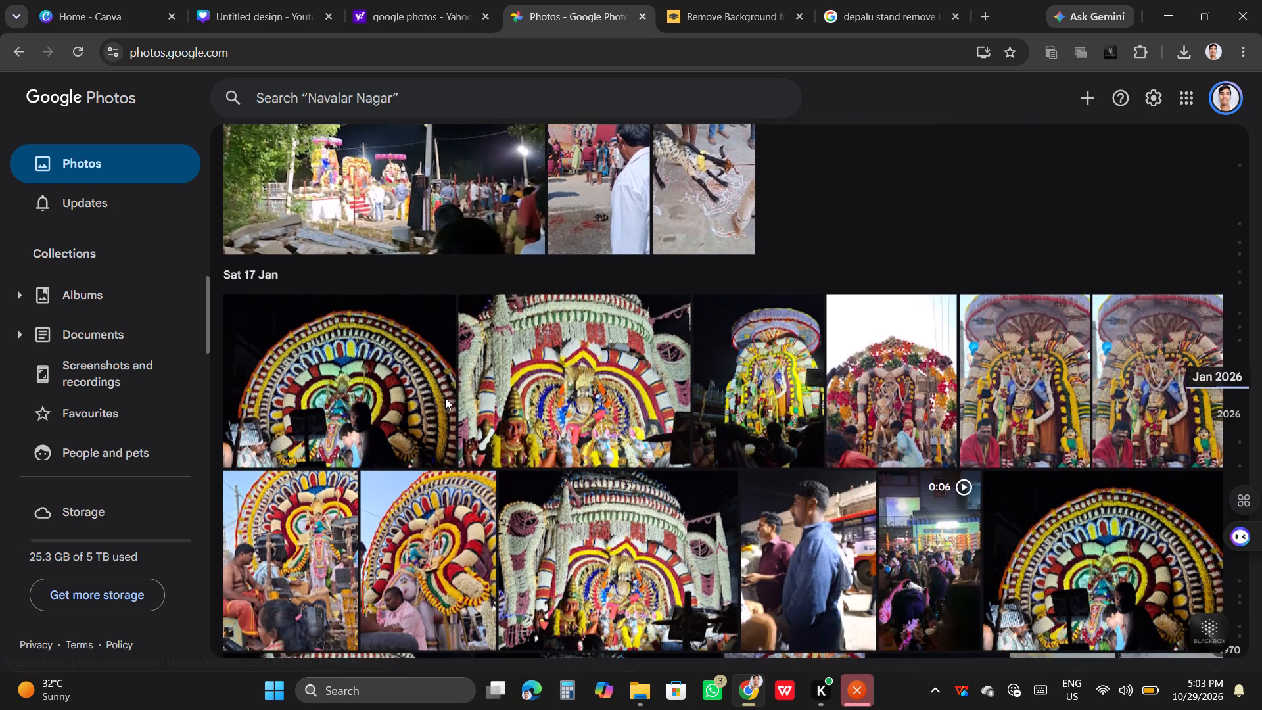
scroll(445, 398, down, 7)
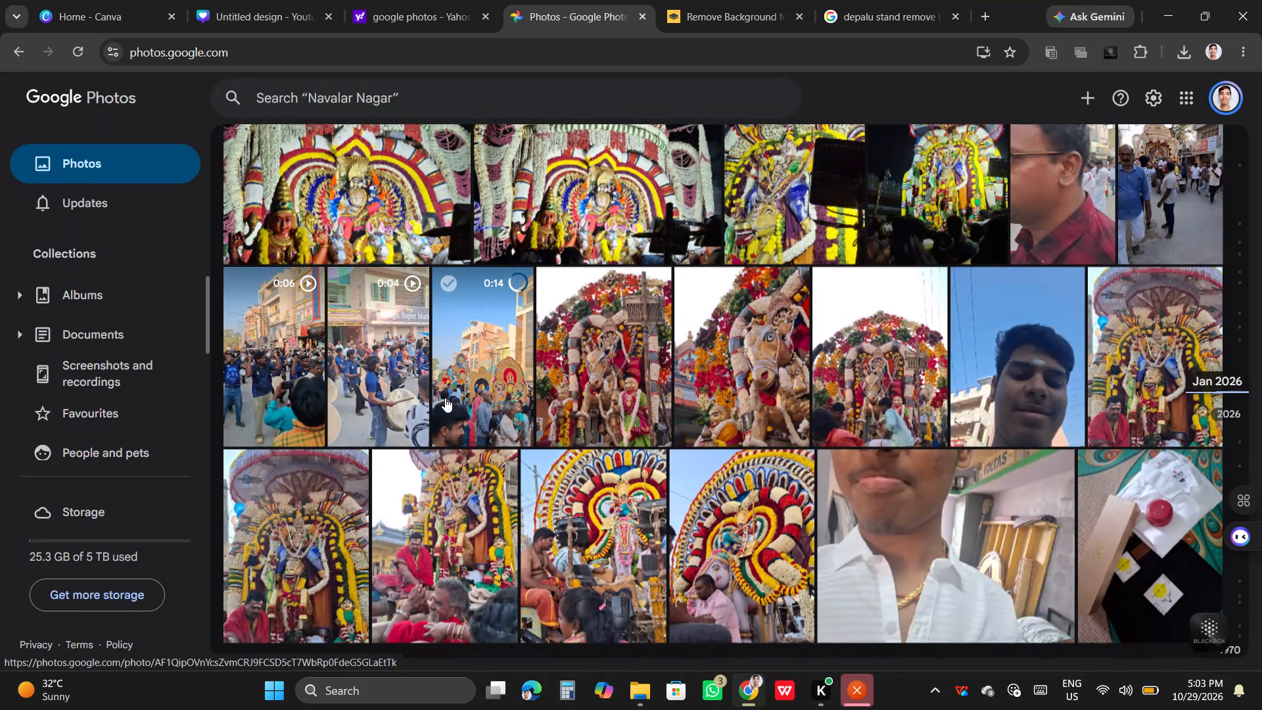
scroll(445, 398, up, 1)
scroll(445, 398, down, 7)
scroll(445, 398, up, 1)
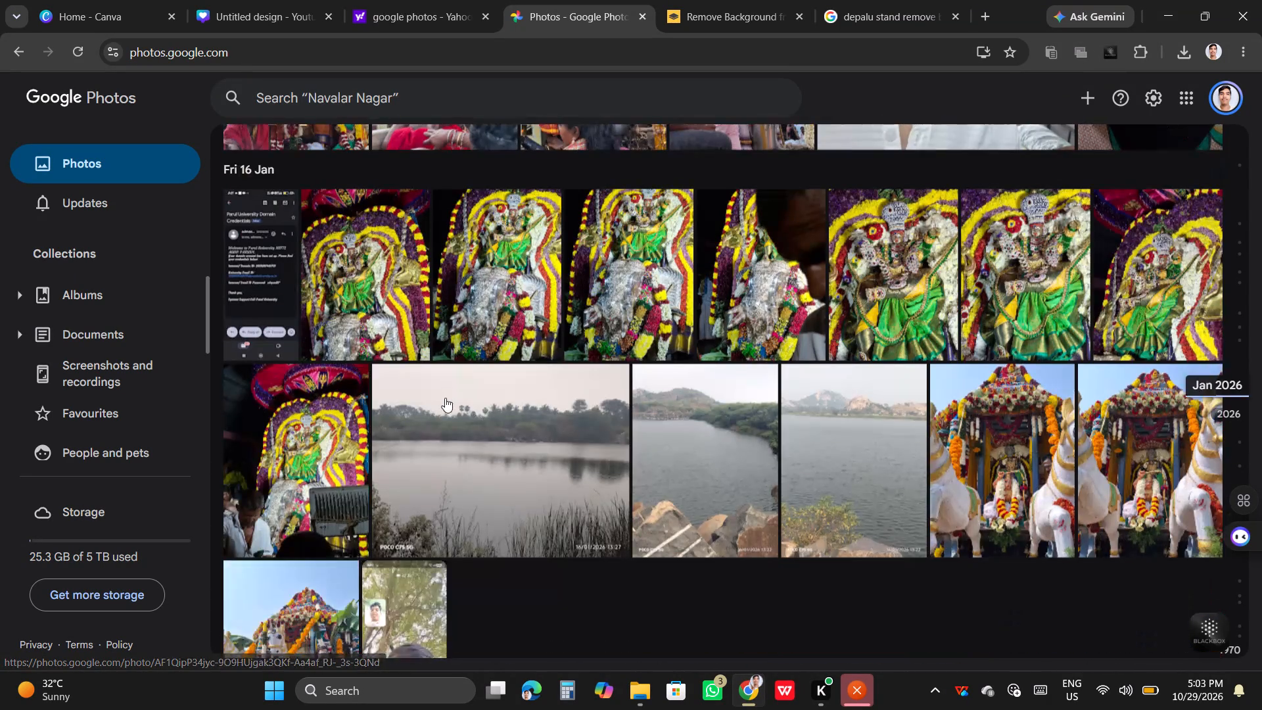
scroll(445, 398, up, 5)
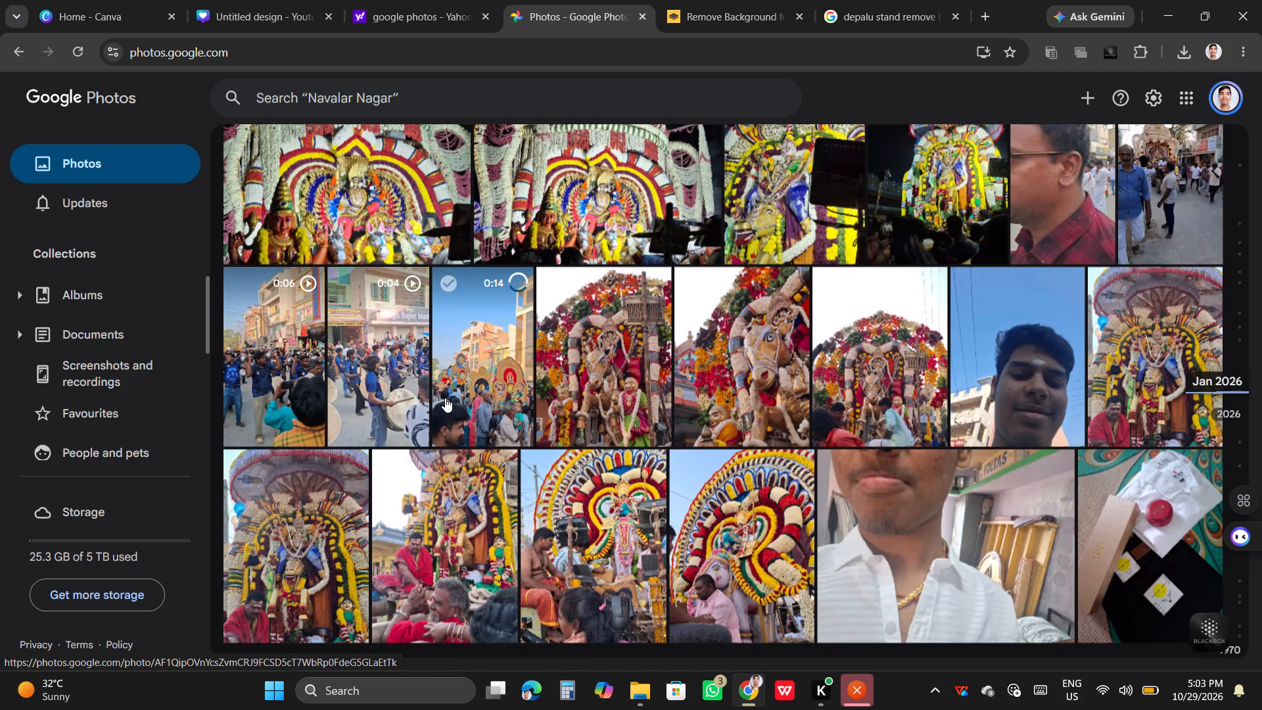
scroll(445, 398, down, 10)
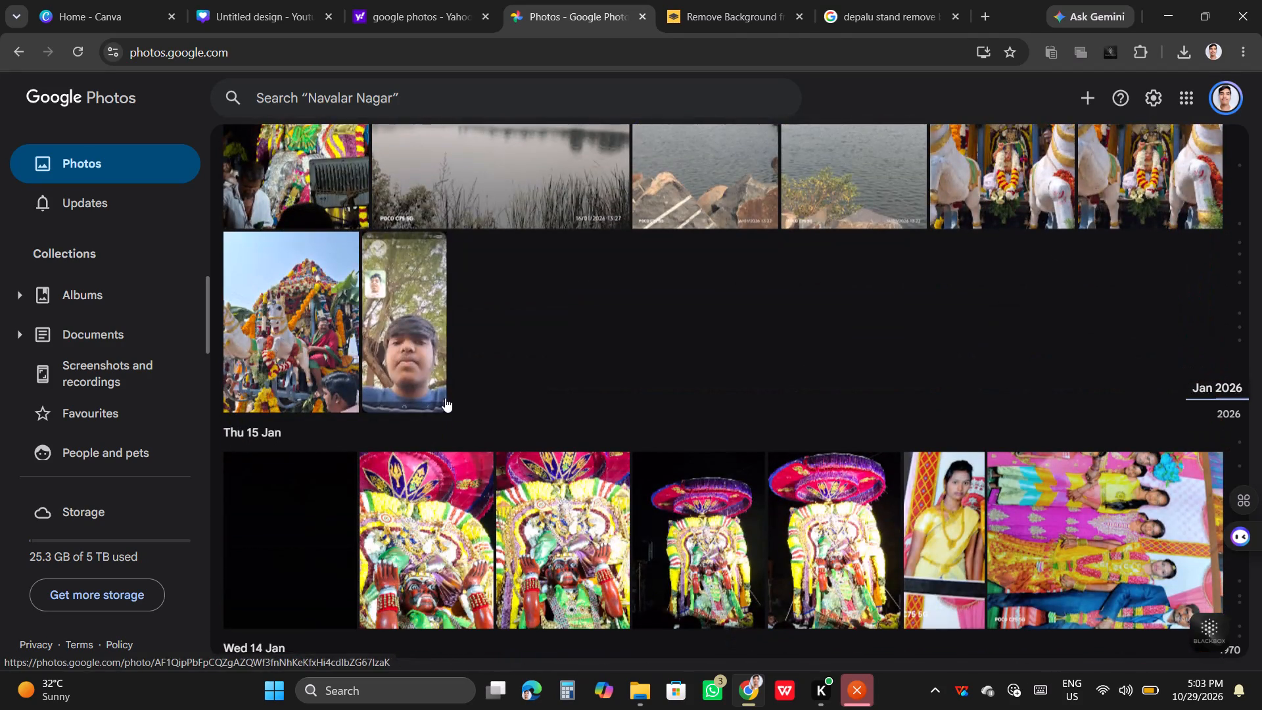
scroll(445, 398, down, 14)
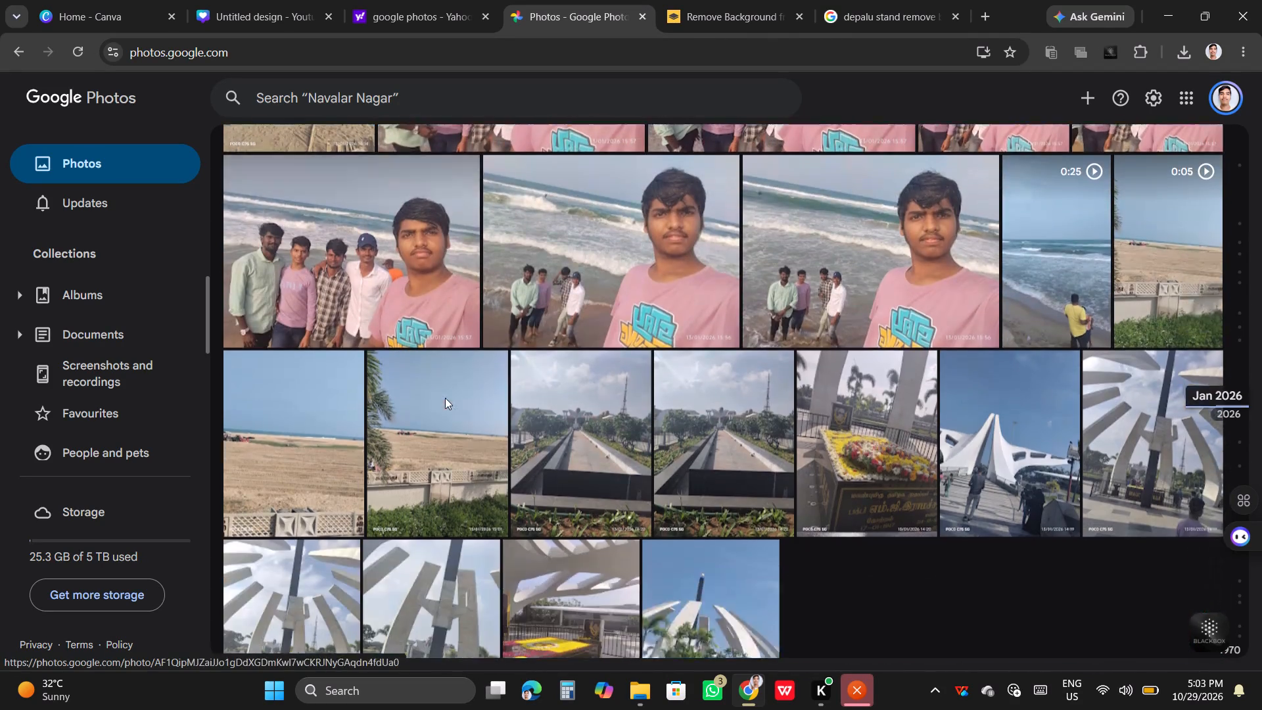
Look through the early January 2026 and December 2025 pictures in the photo library for a suitable banner photo.
scroll(445, 398, down, 14)
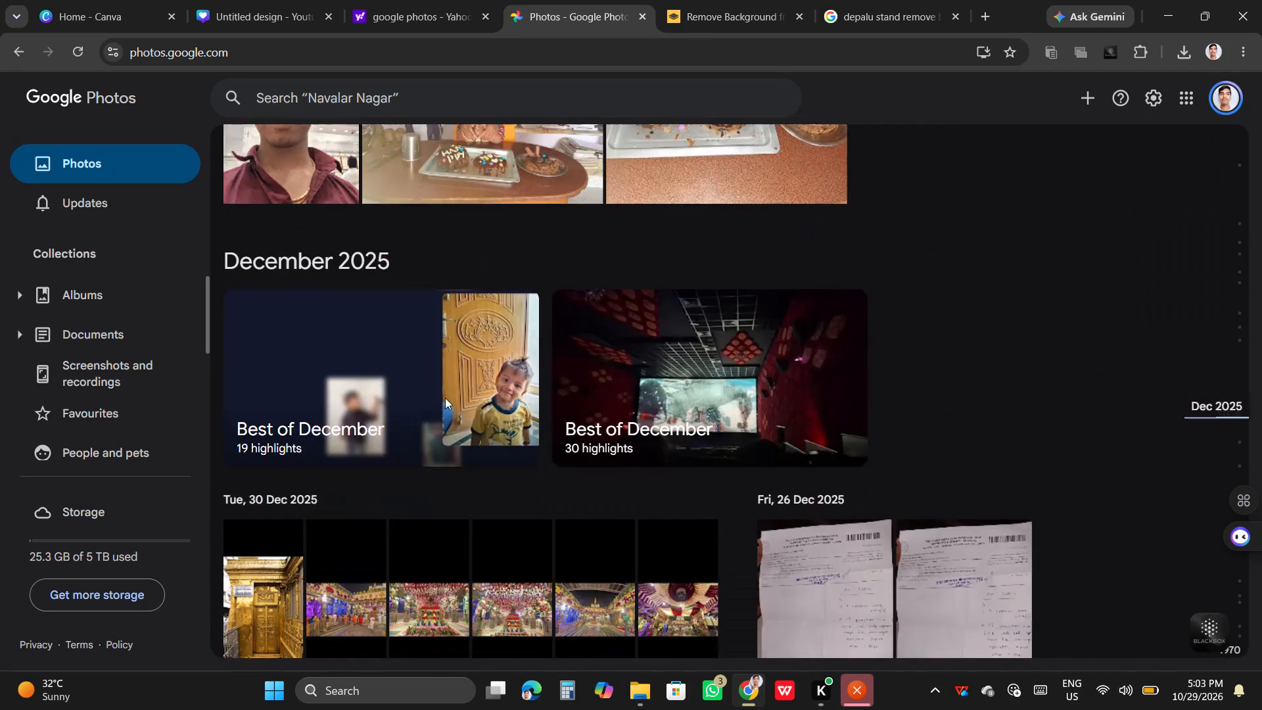
scroll(445, 398, down, 13)
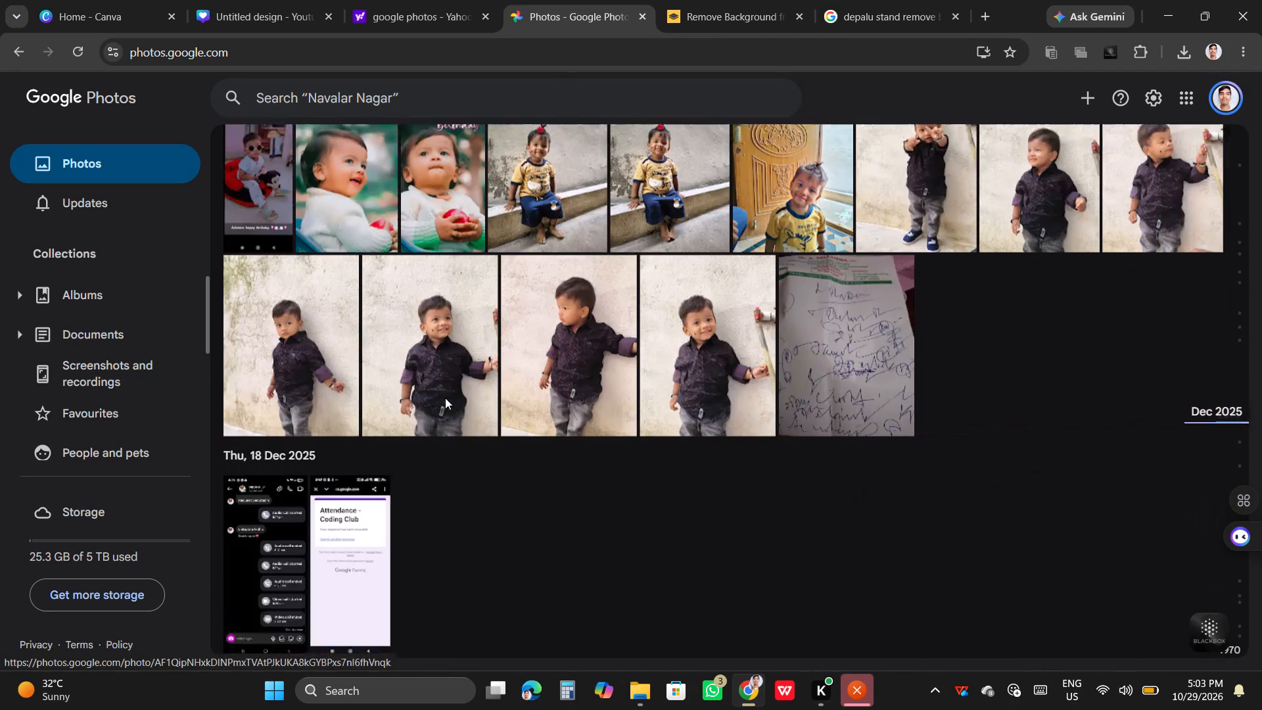
scroll(445, 398, down, 13)
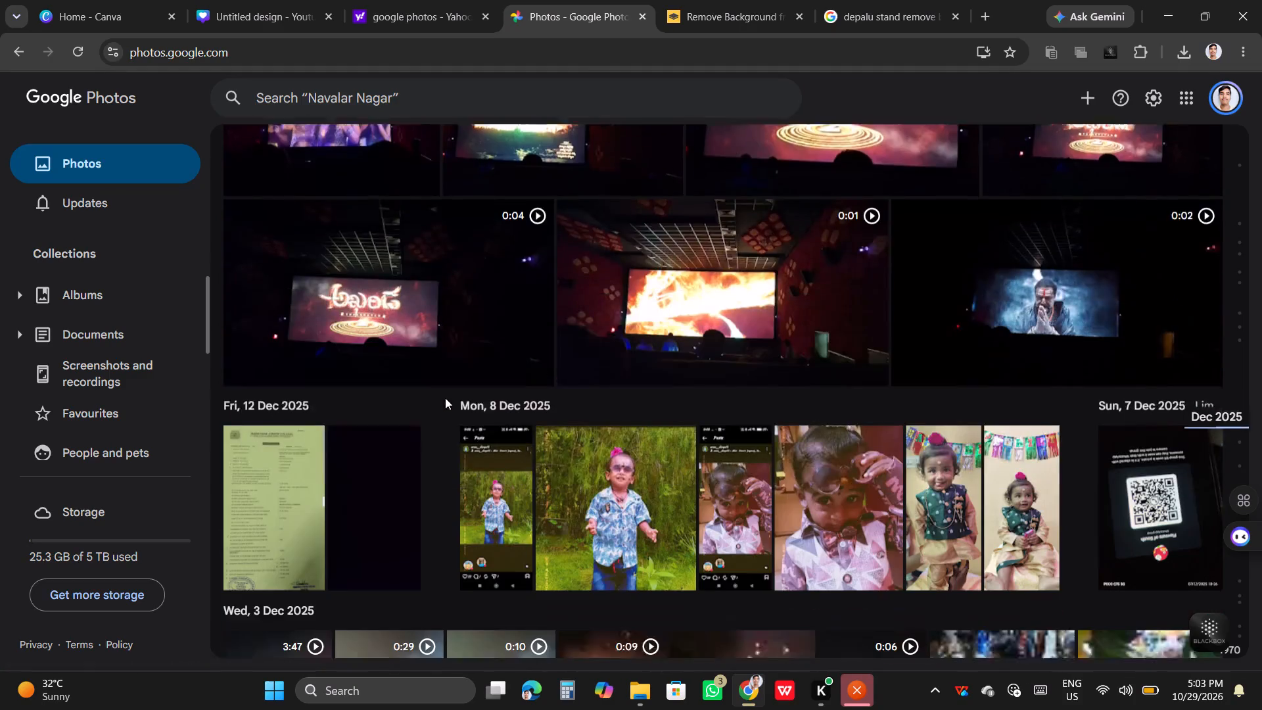
scroll(445, 398, down, 16)
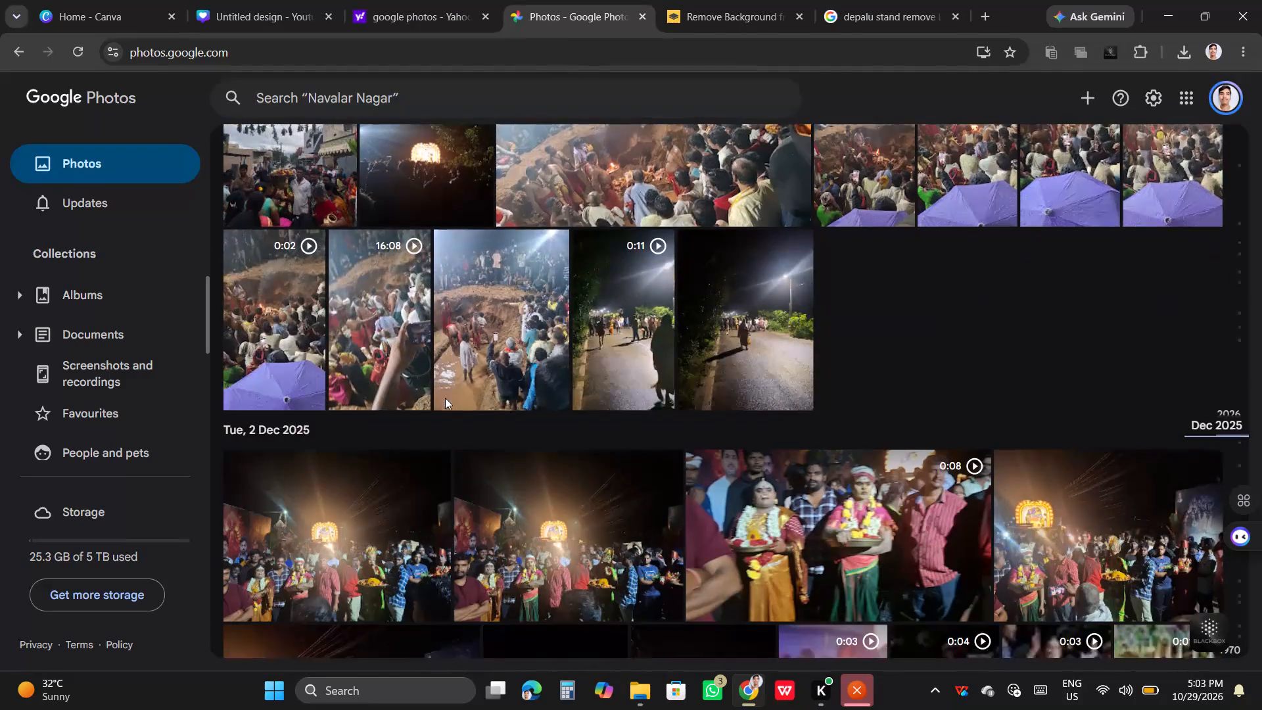
scroll(445, 398, down, 18)
scroll(445, 397, down, 5)
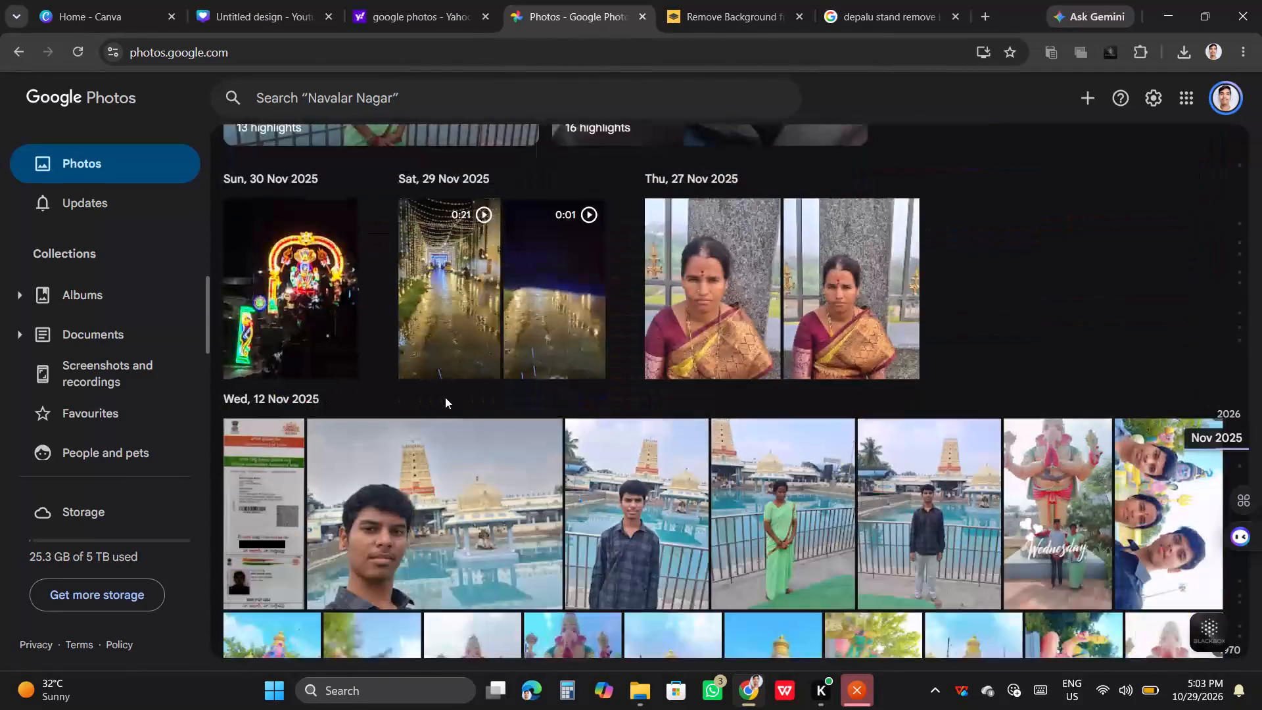
scroll(445, 397, down, 6)
scroll(445, 397, up, 3)
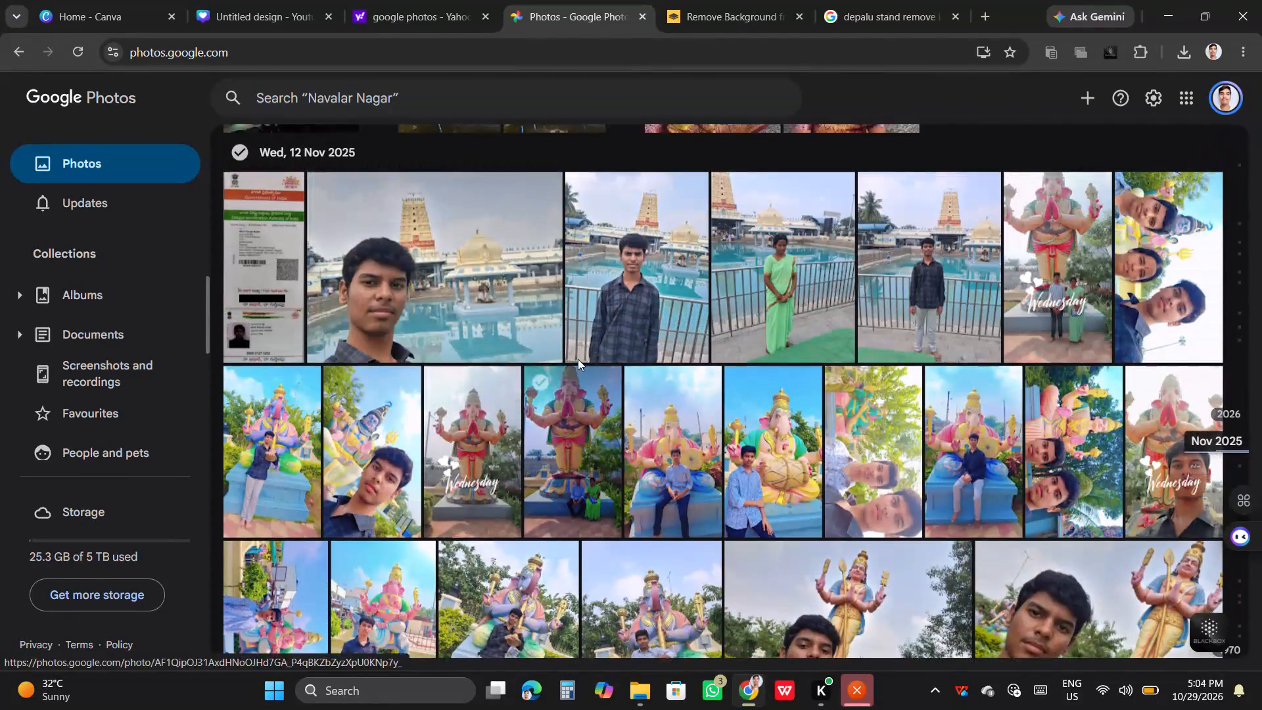
click(613, 318)
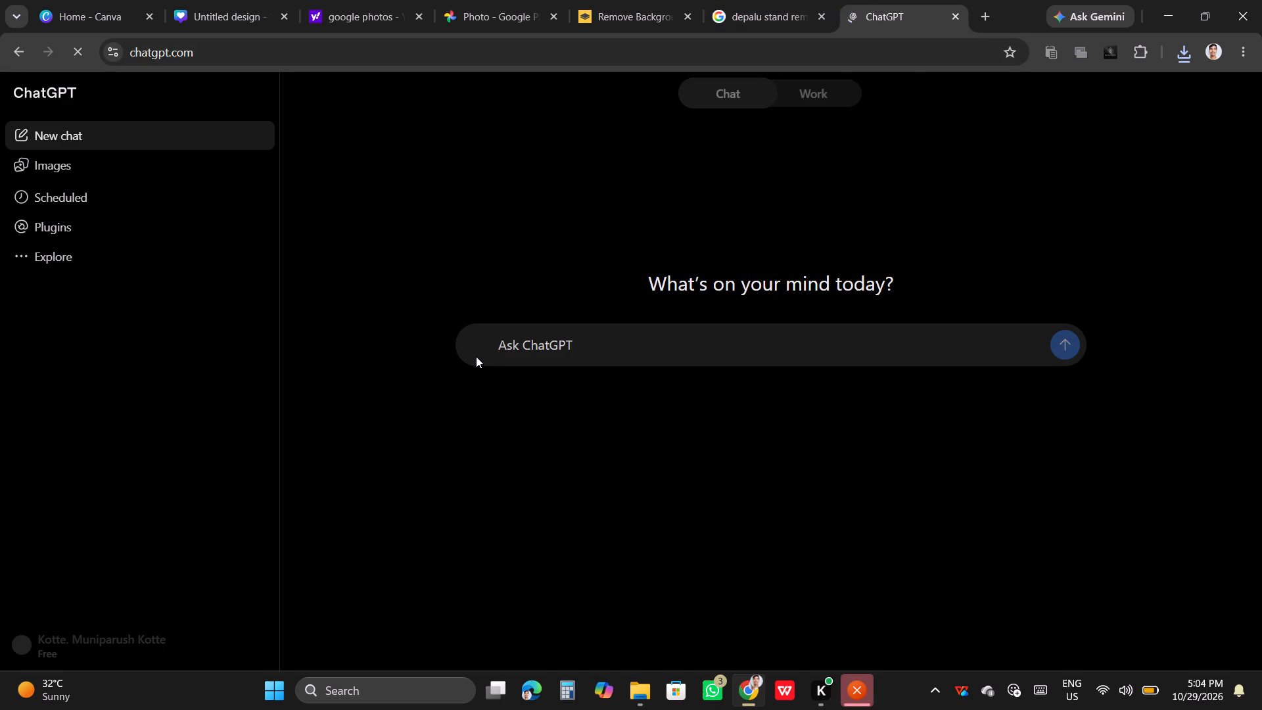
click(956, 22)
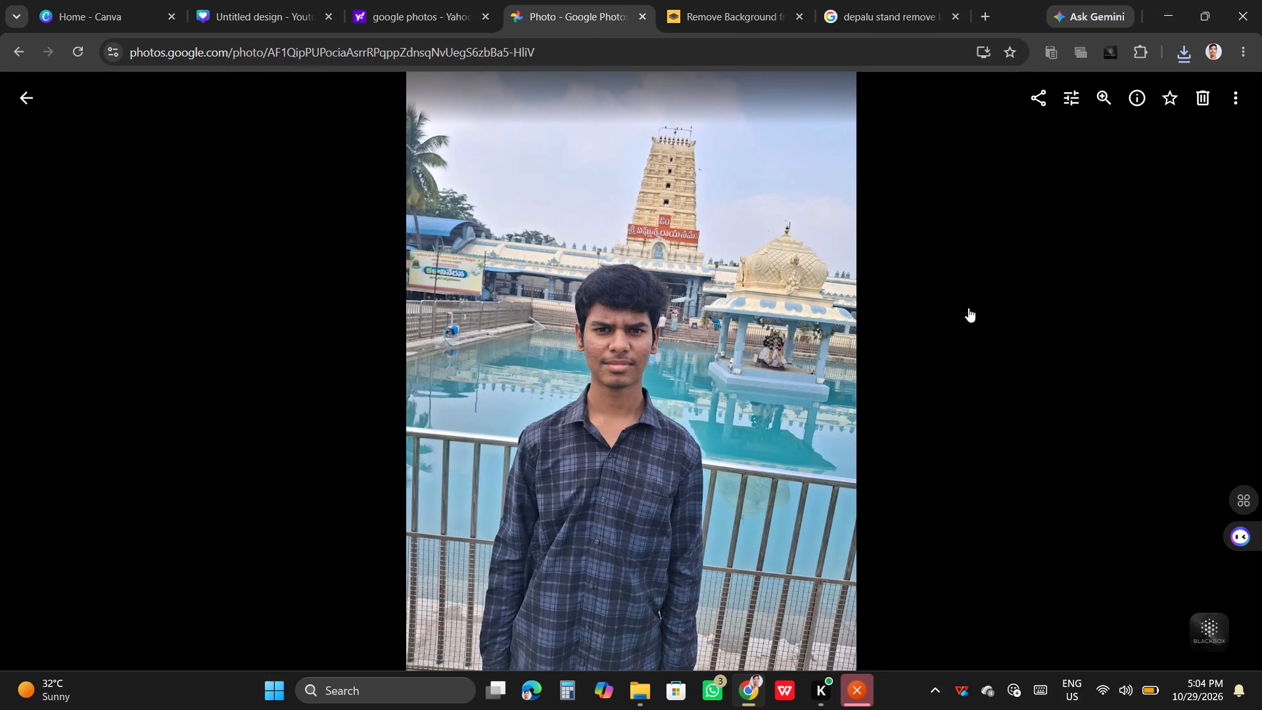
Switch to the Canva YouTube banner design and close the separate JavaScript error window.
click(299, 0)
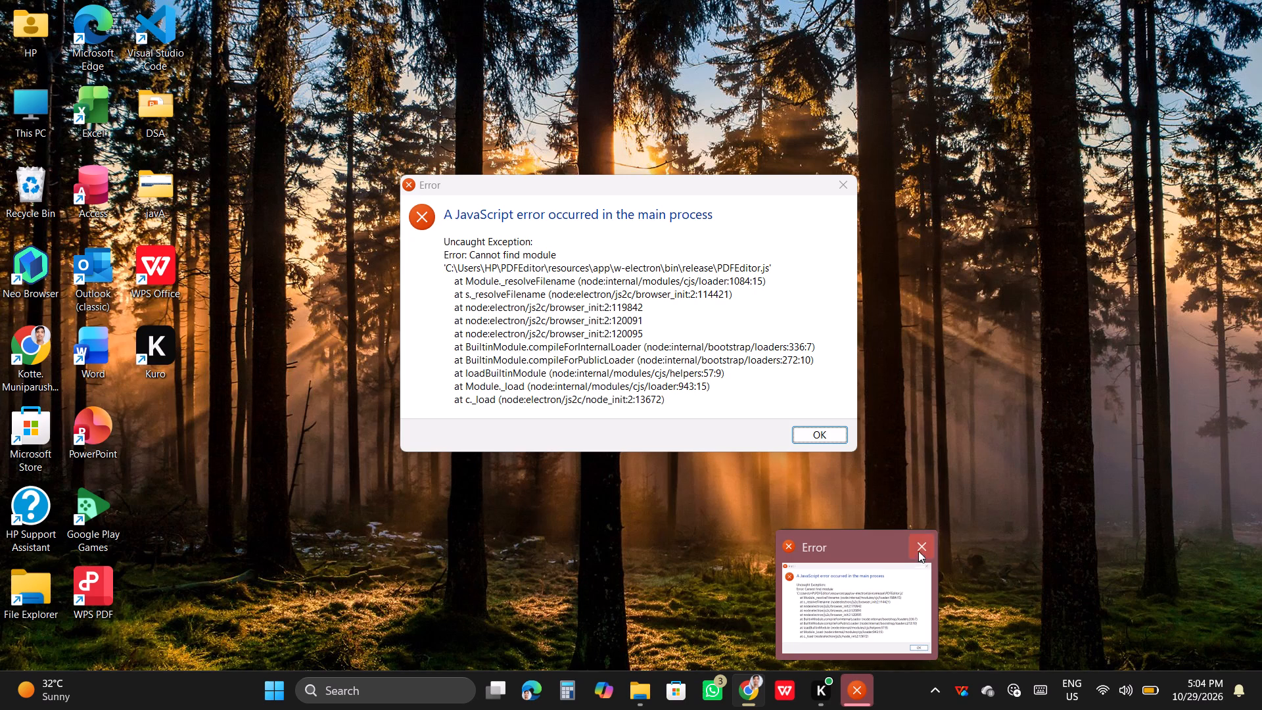
click(918, 541)
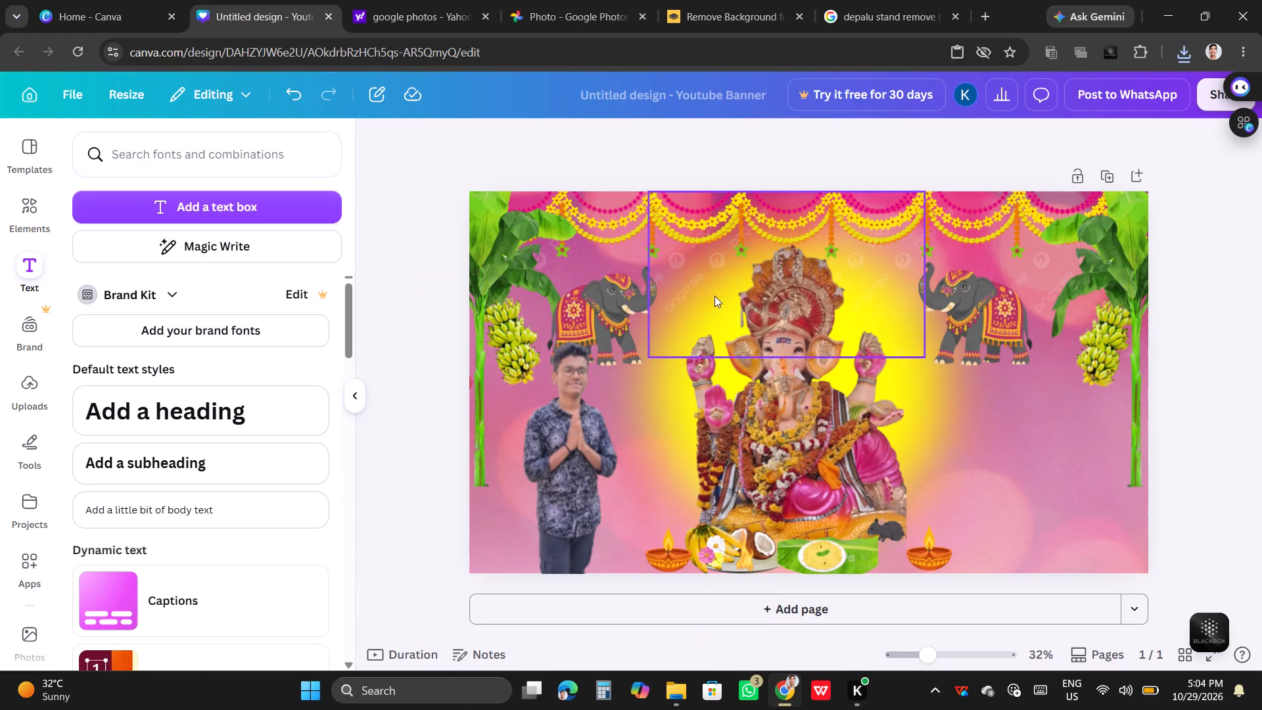
Minimise the browser and close the Downloads folder window.
click(1159, 19)
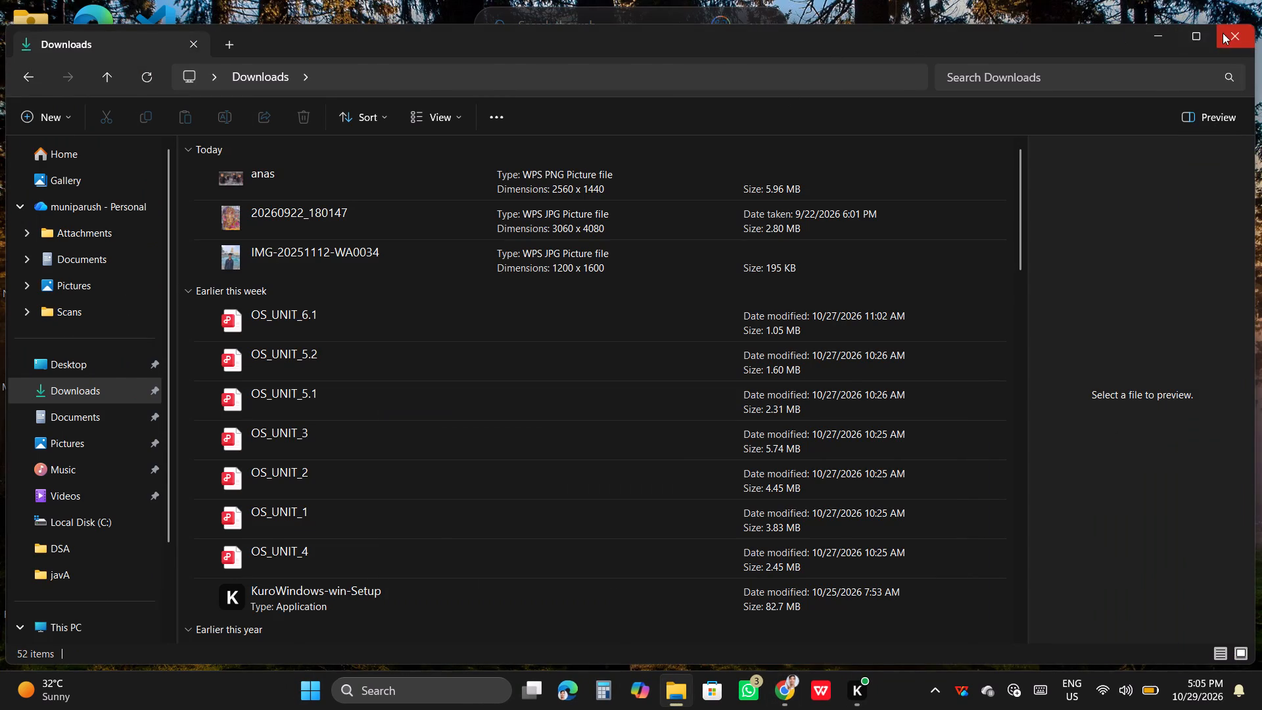
click(1223, 33)
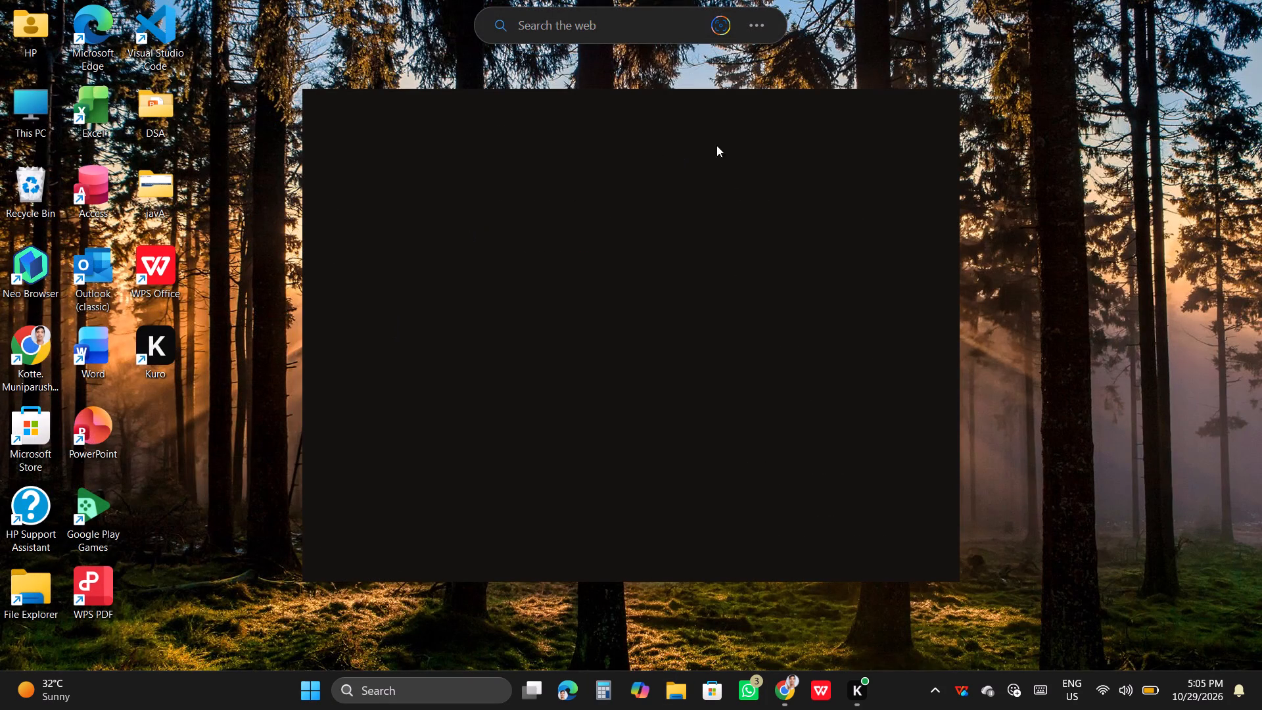